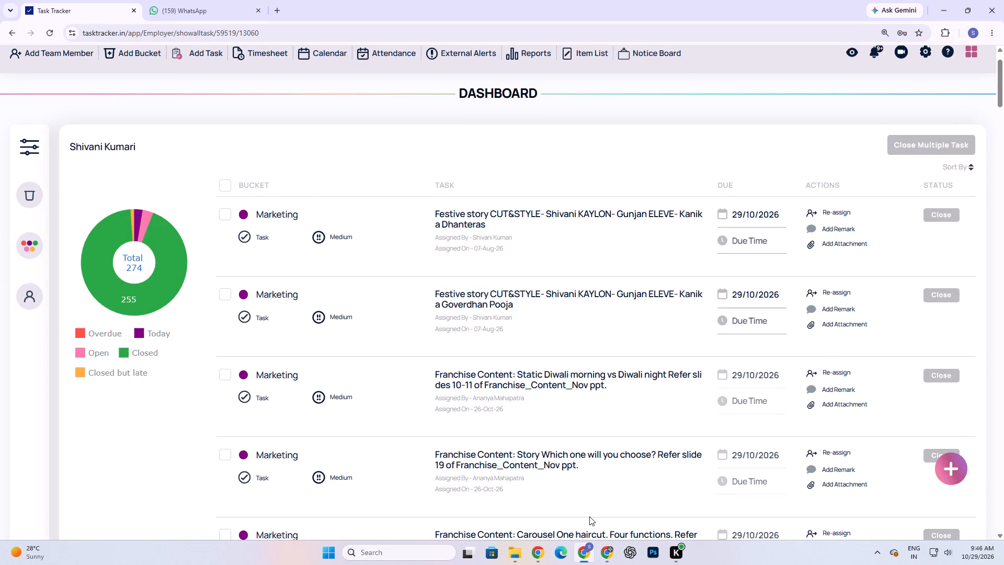
Switch to the CradleeSoft browser window and log in with the prefilled credentials.
left_click(537, 564)
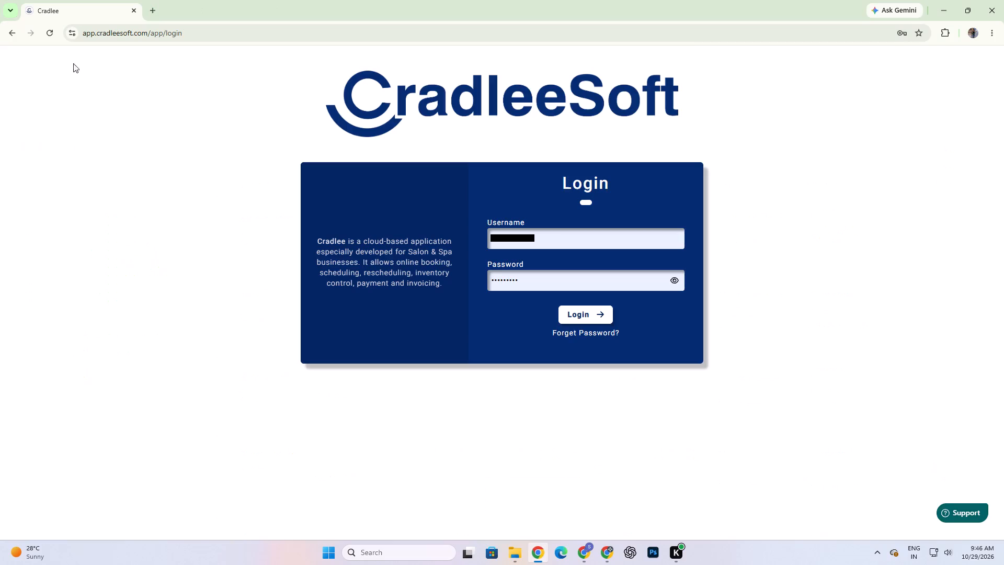
left_click(567, 317)
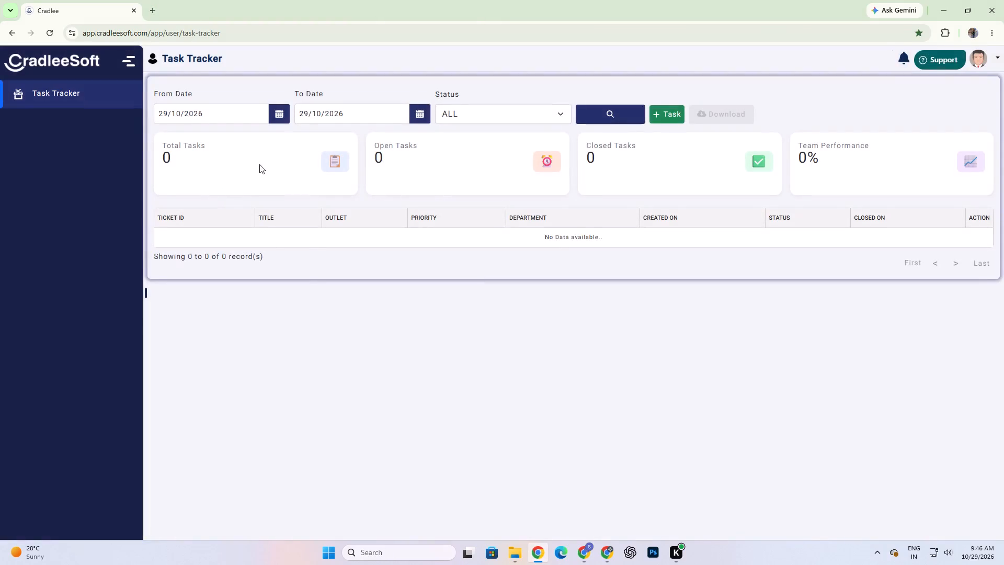
List the CradleeSoft tickets with a from date of 01/10/2026 and look through the request titles, outlets and statuses.
left_click(280, 122)
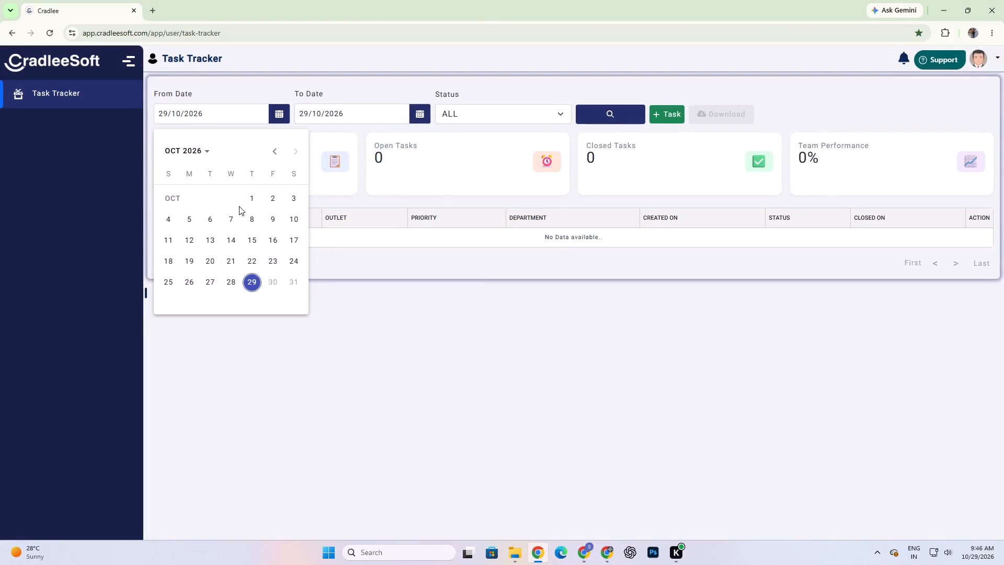
left_click(256, 199)
left_click(581, 124)
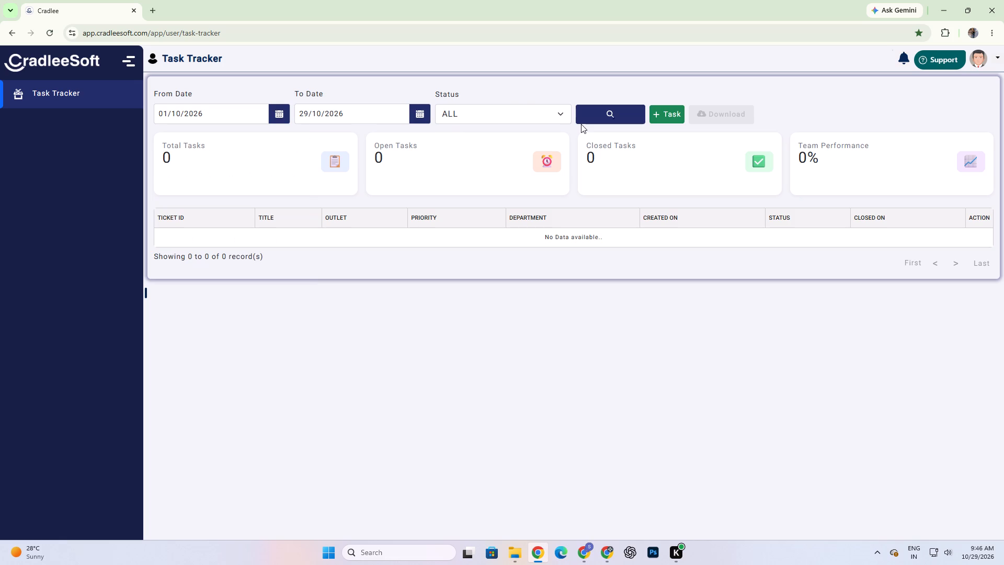
left_click(592, 114)
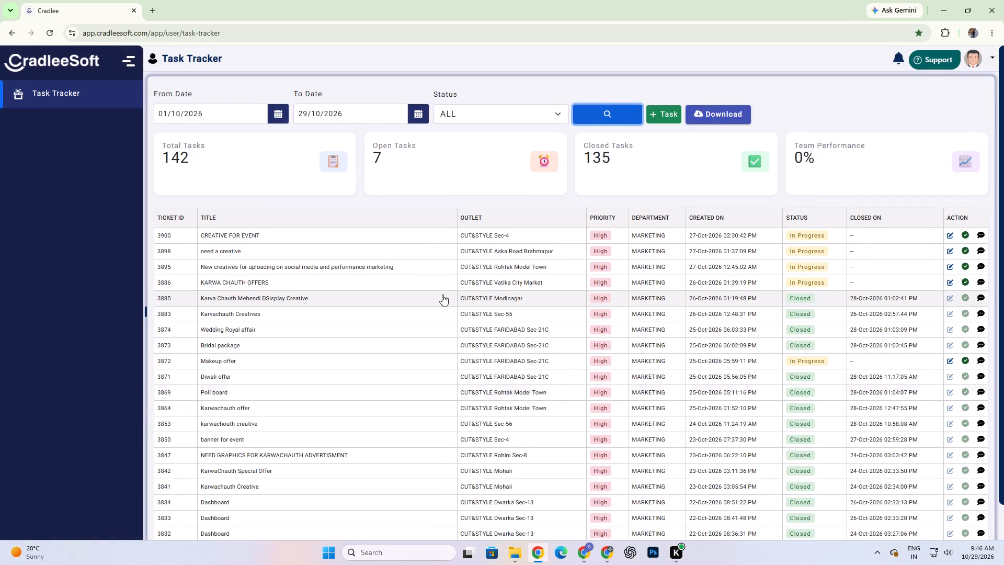
scroll(583, 564, "down", 1)
scroll(625, 481, "up", 4)
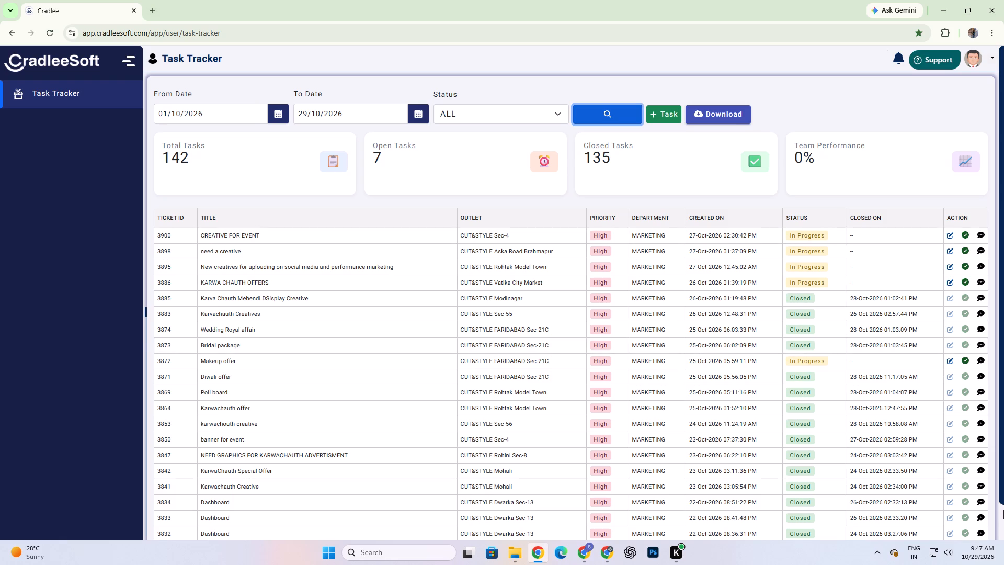
scroll(930, 476, "up", 2)
scroll(879, 433, "up", 2)
scroll(809, 531, "down", 1)
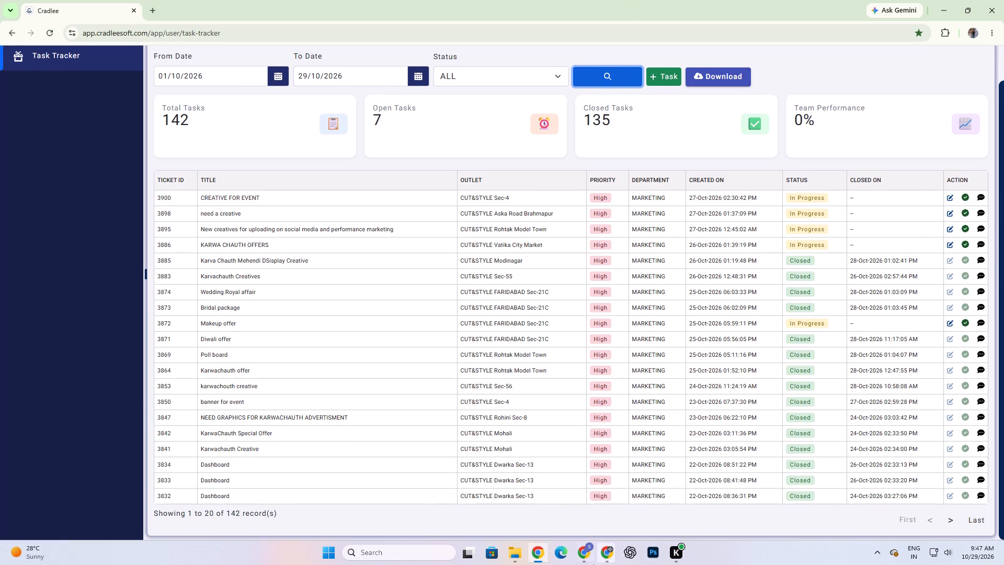
Switch back to the browser window with the team task dashboard and open the Pinterest home feed in a new tab.
left_click(578, 564)
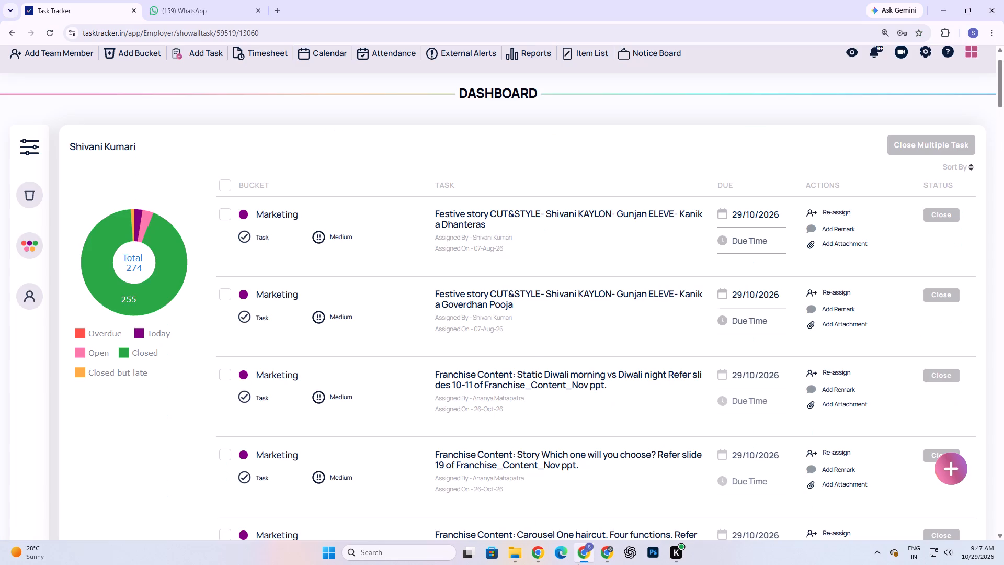
left_click(276, 1)
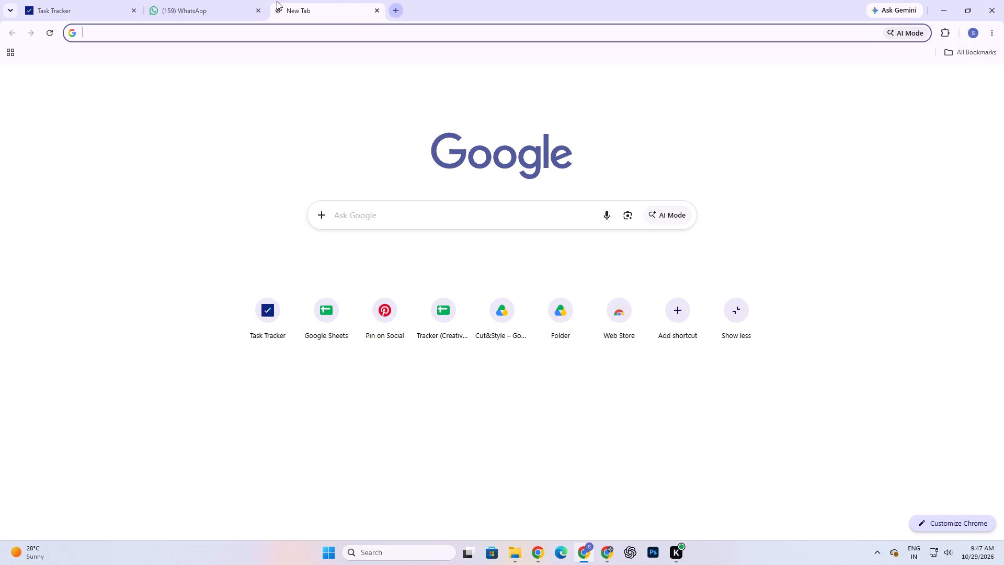
left_click(387, 323)
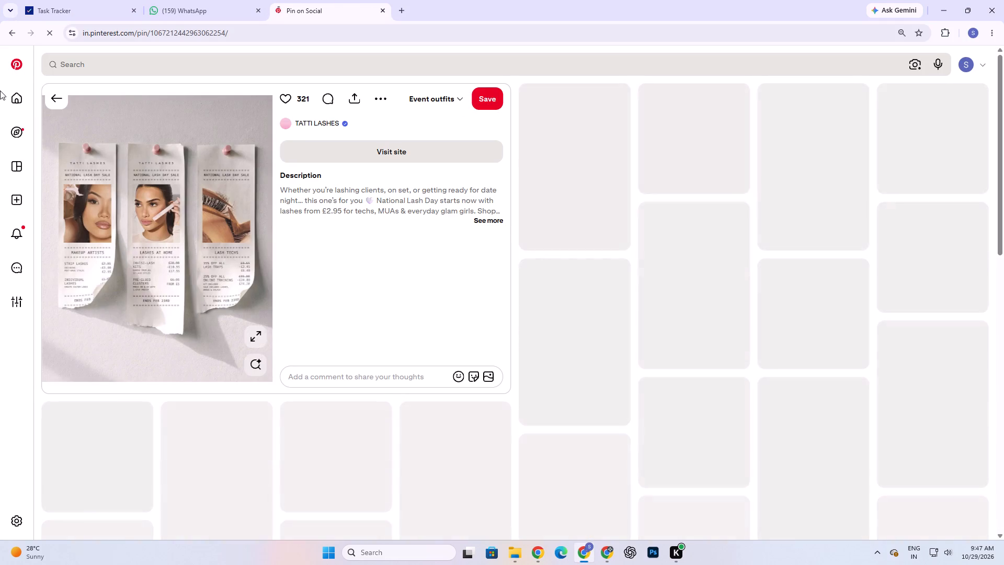
left_click_drag(0, 90, 12, 97)
left_click(21, 105)
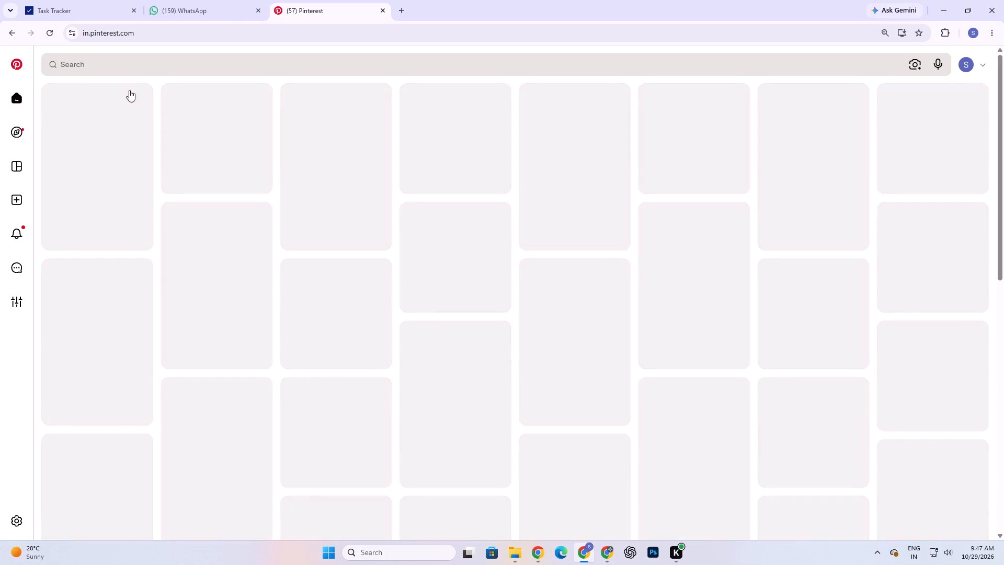
scroll(382, 564, "down", 2)
scroll(382, 564, "up", 3)
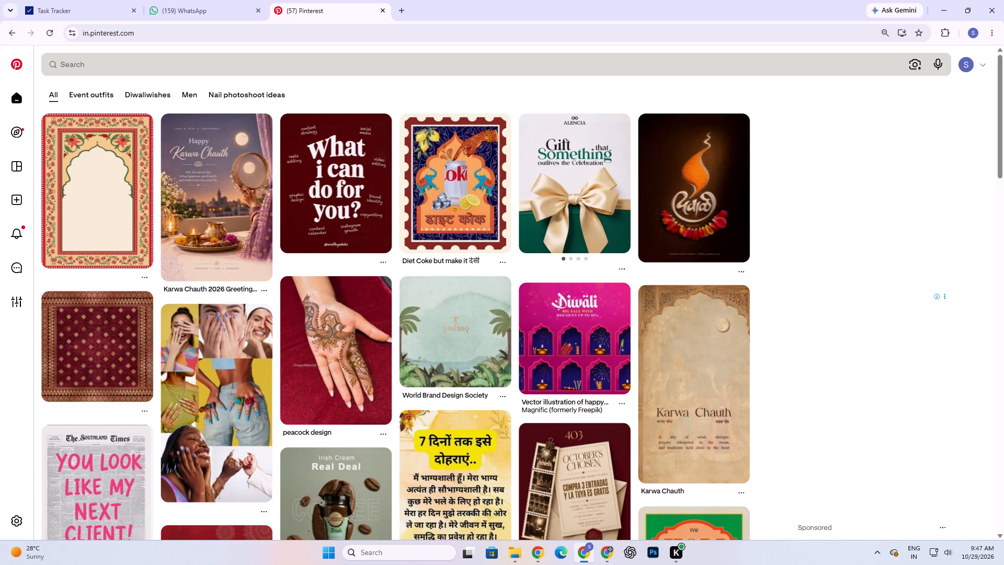
Search Pinterest for "dhanteras".
left_click(220, 69)
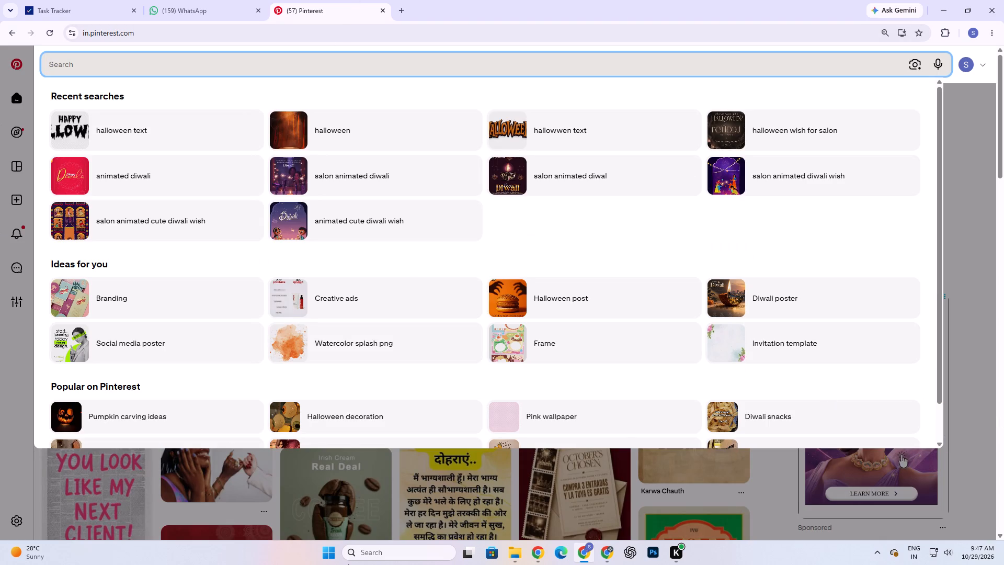
type("dhanteras")
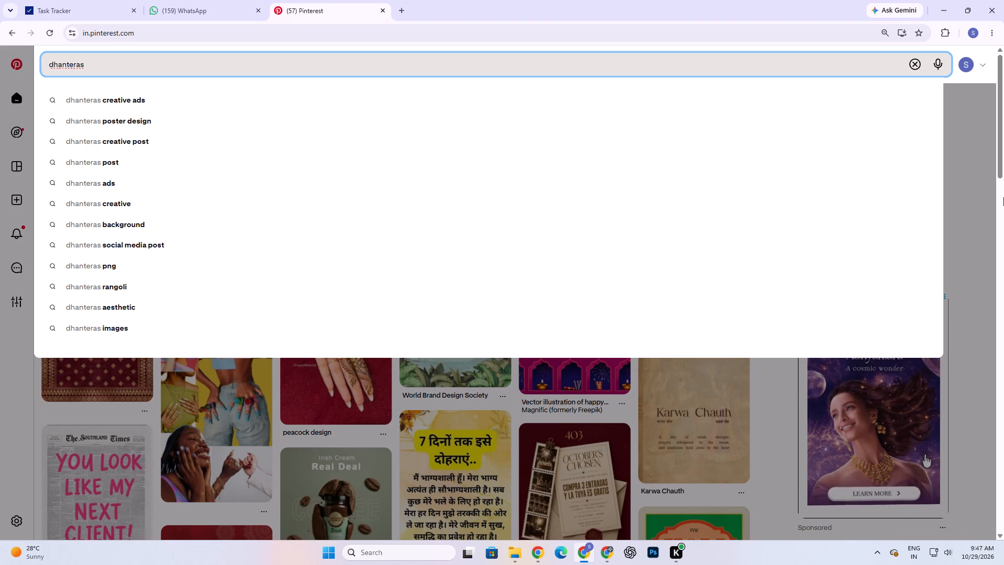
key("Return")
key("plus")
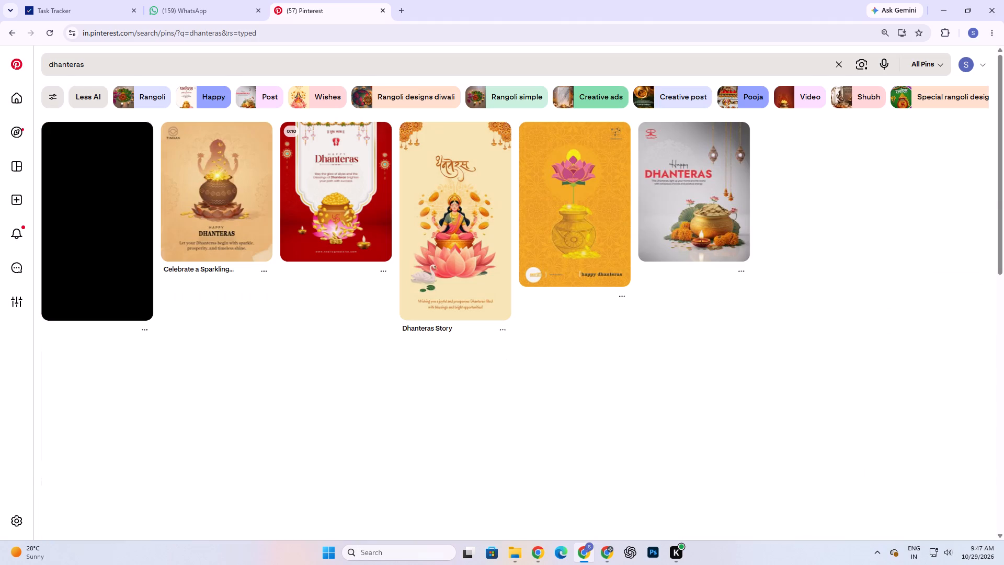
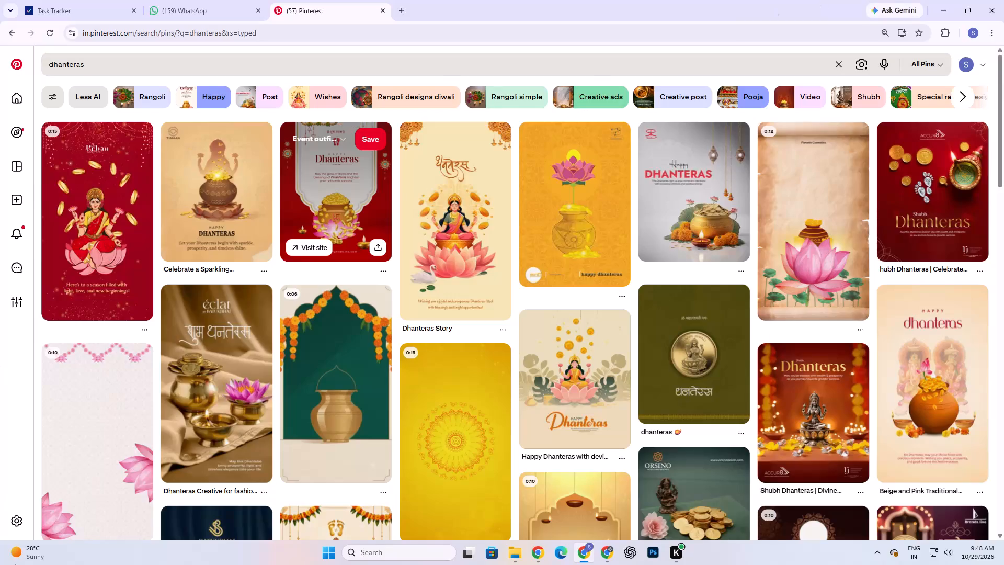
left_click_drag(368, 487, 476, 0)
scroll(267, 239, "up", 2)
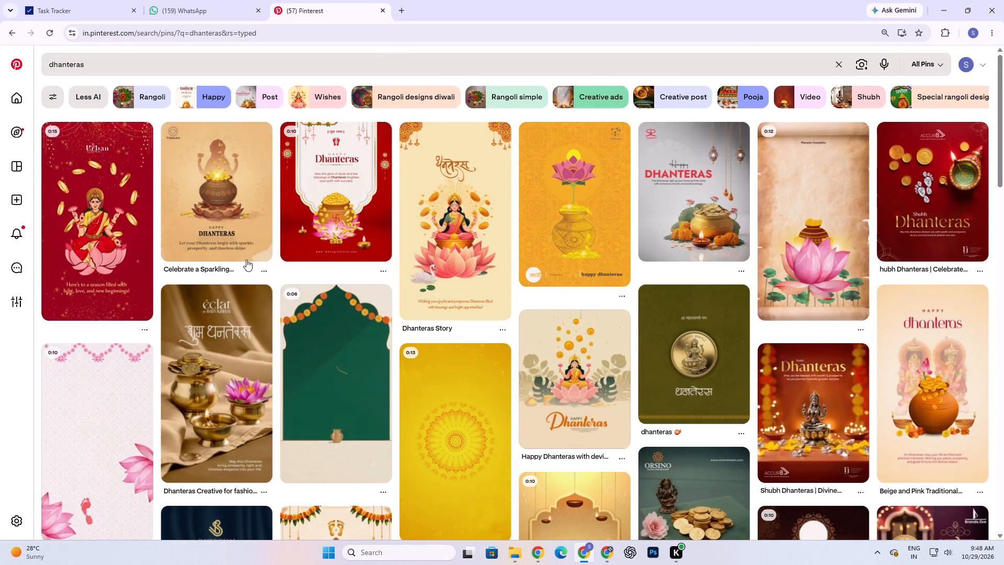
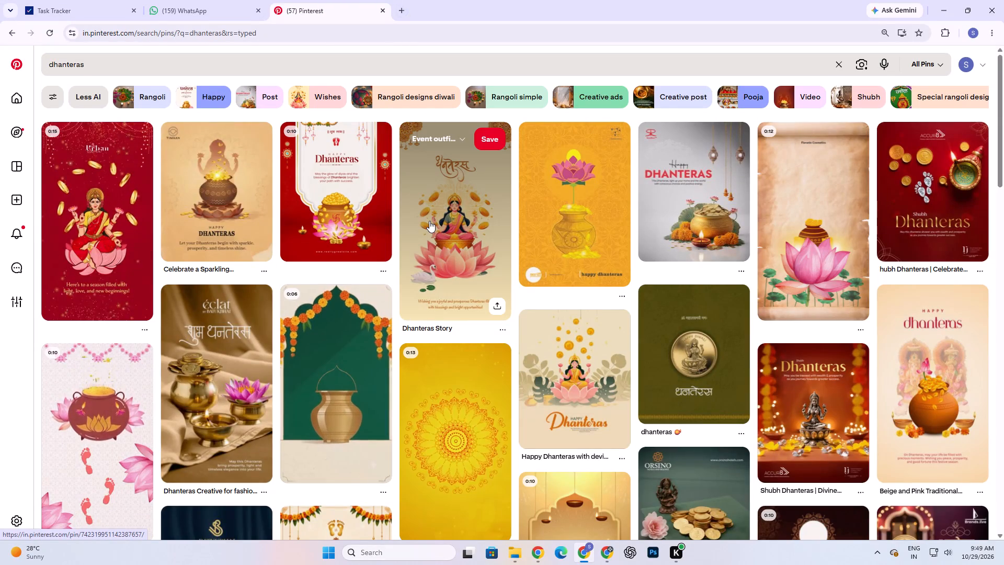
Examine the Pinterest results for "dhanteras" for layout and style ideas for the festive story creative.
scroll(429, 221, "up", 4)
scroll(444, 267, "down", 4)
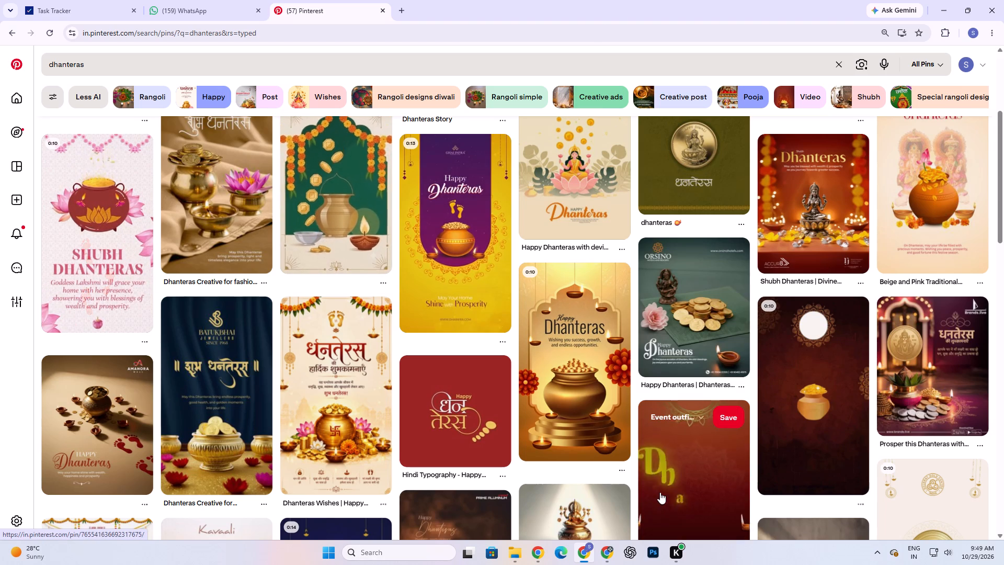
scroll(660, 492, "up", 1)
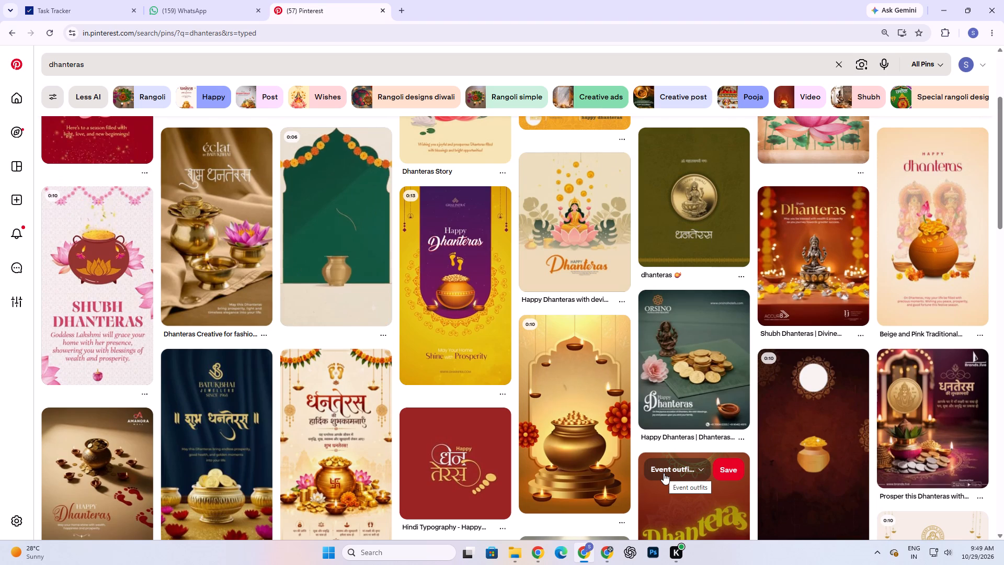
scroll(664, 471, "down", 4)
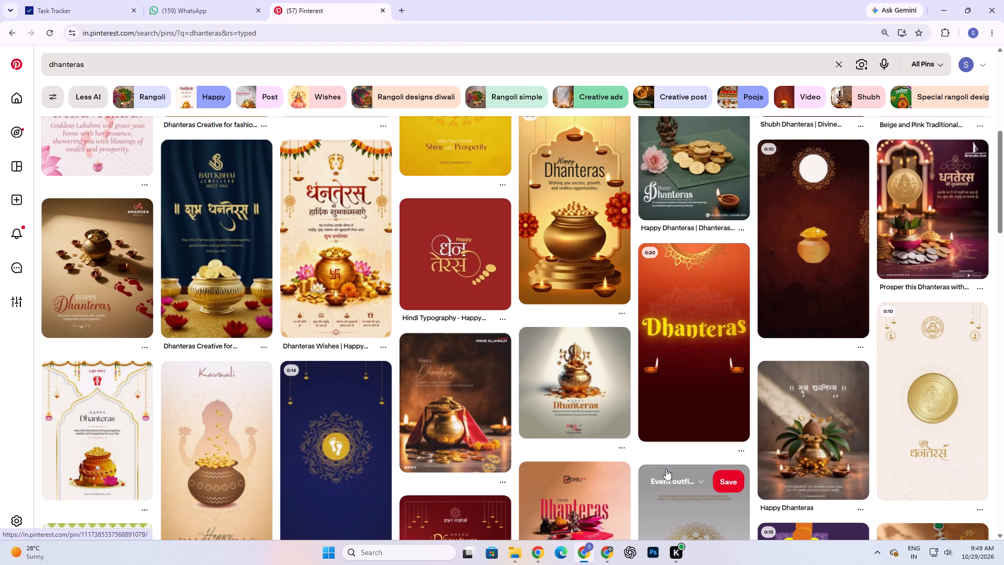
scroll(666, 469, "down", 1)
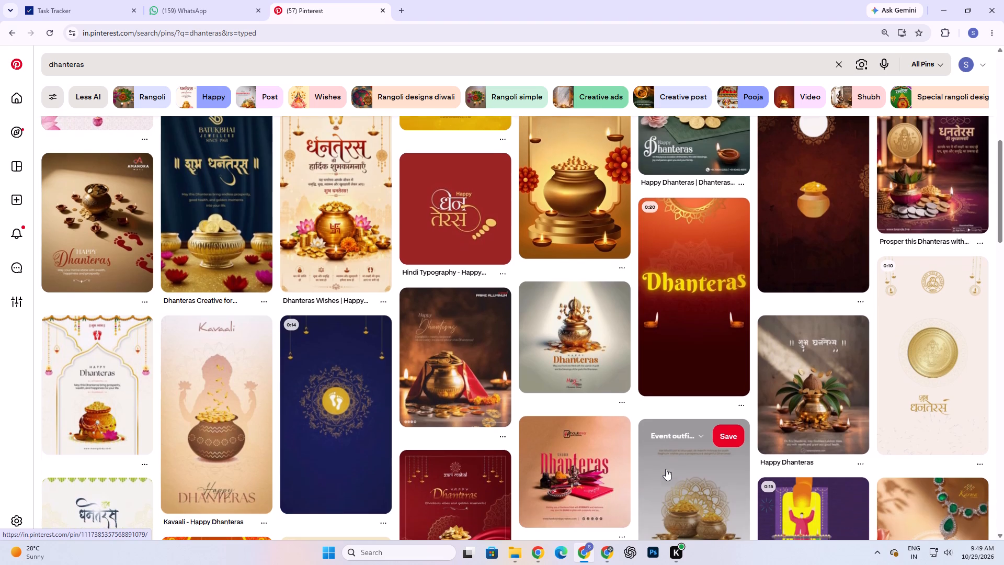
scroll(666, 469, "down", 1)
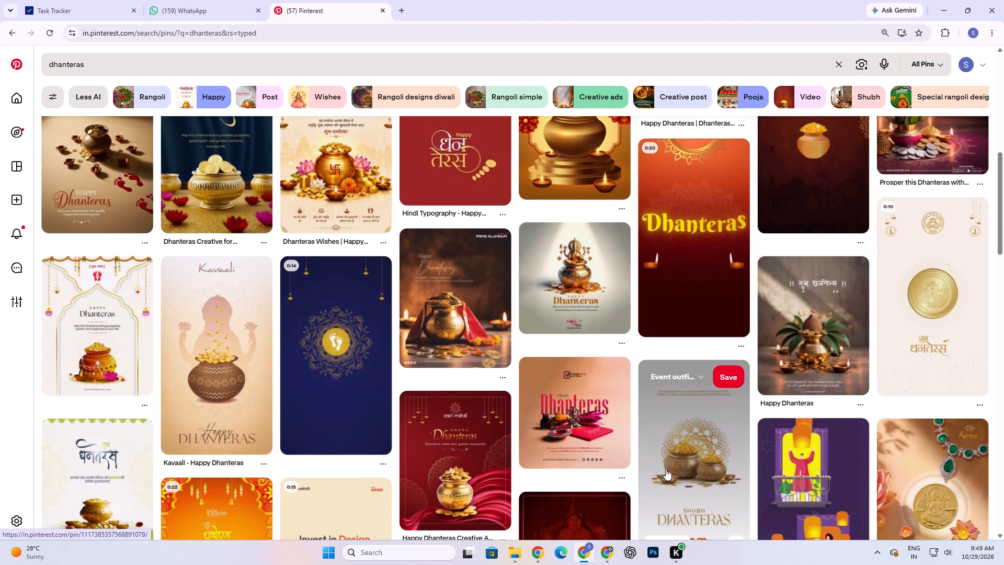
scroll(666, 469, "up", 3)
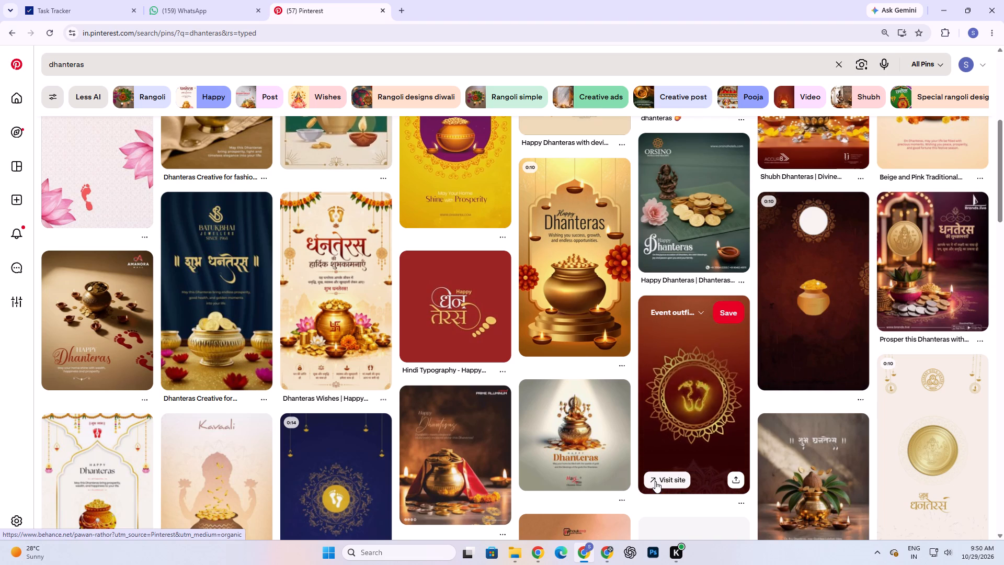
scroll(655, 481, "down", 3)
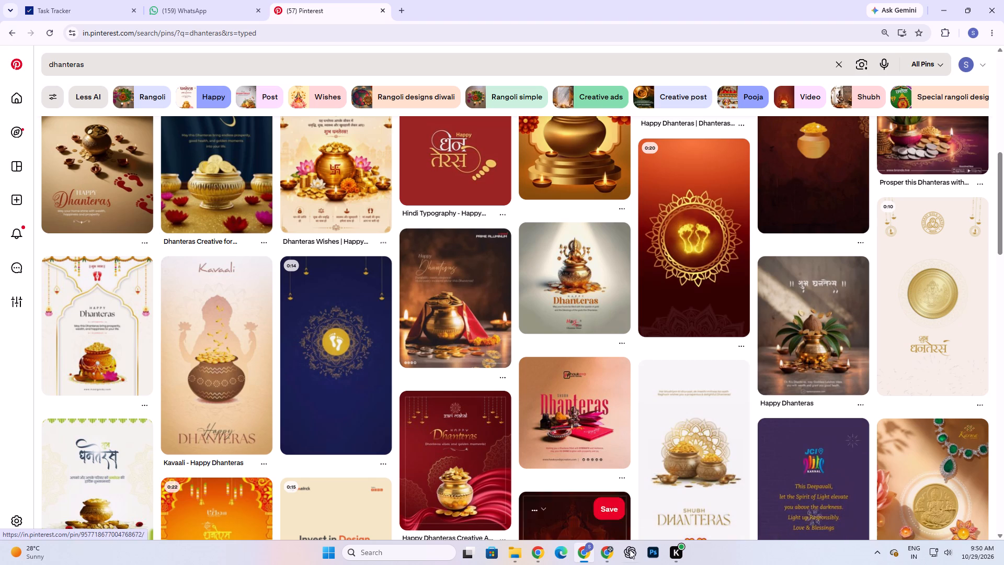
scroll(579, 414, "down", 3)
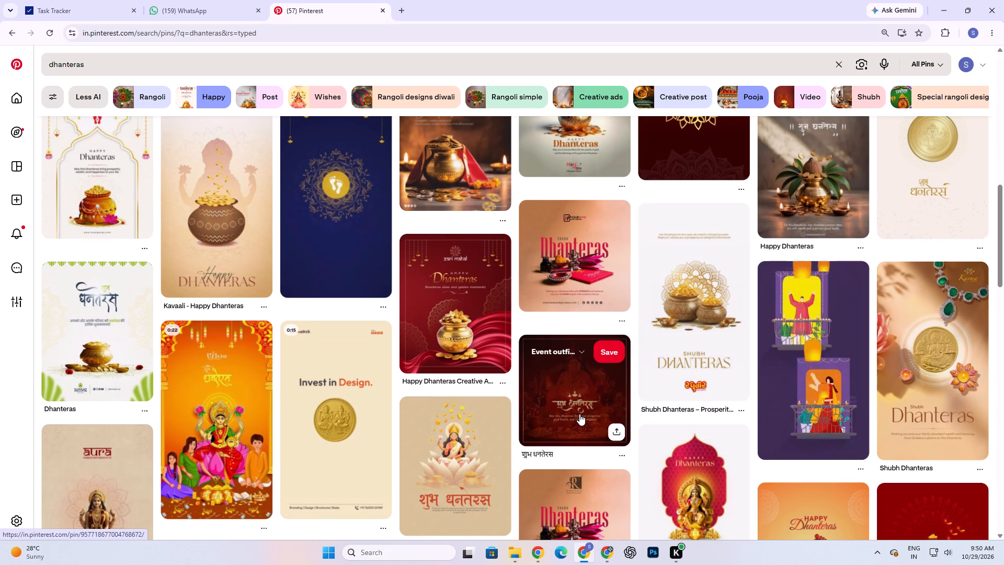
scroll(579, 414, "down", 2)
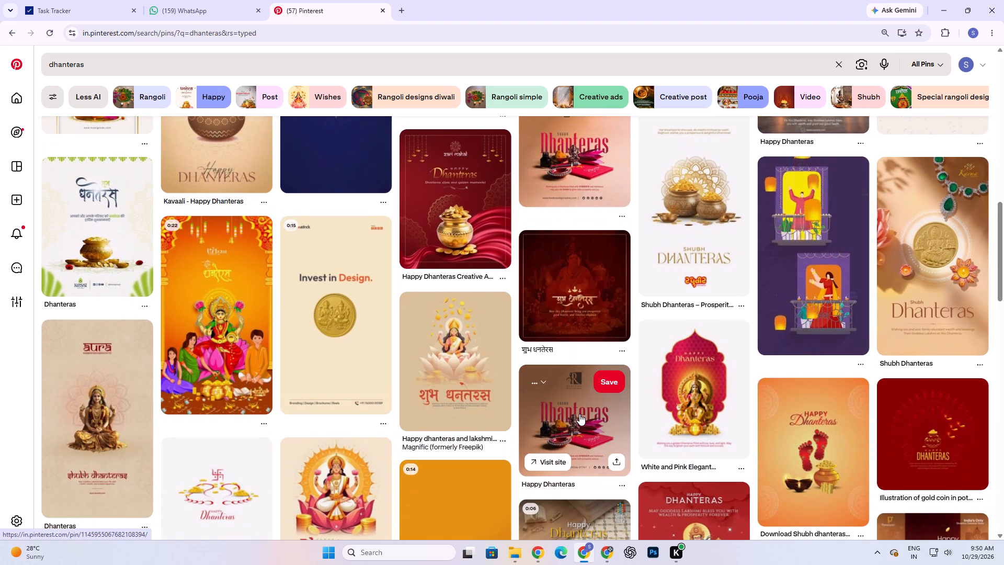
scroll(581, 419, "down", 3)
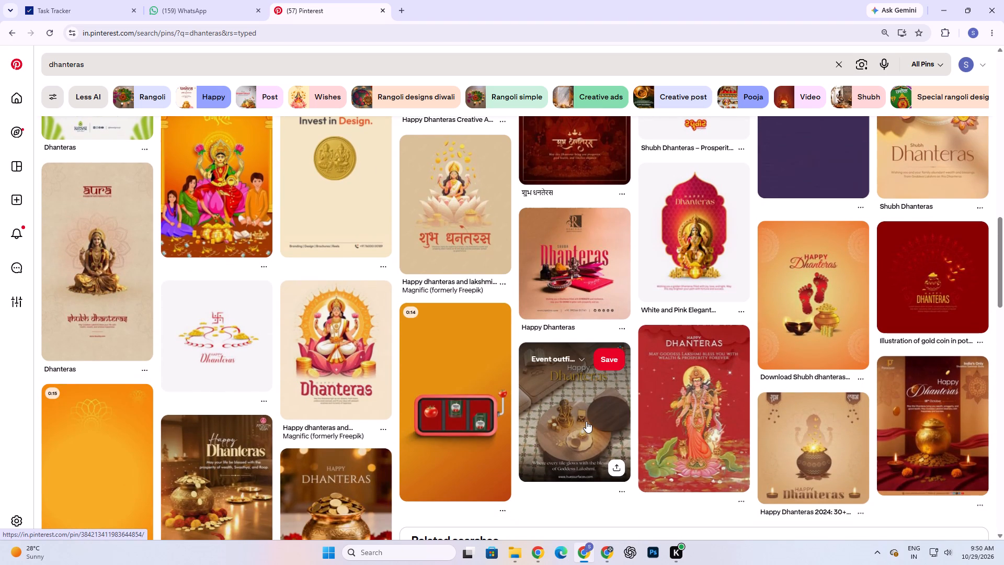
scroll(586, 421, "down", 1)
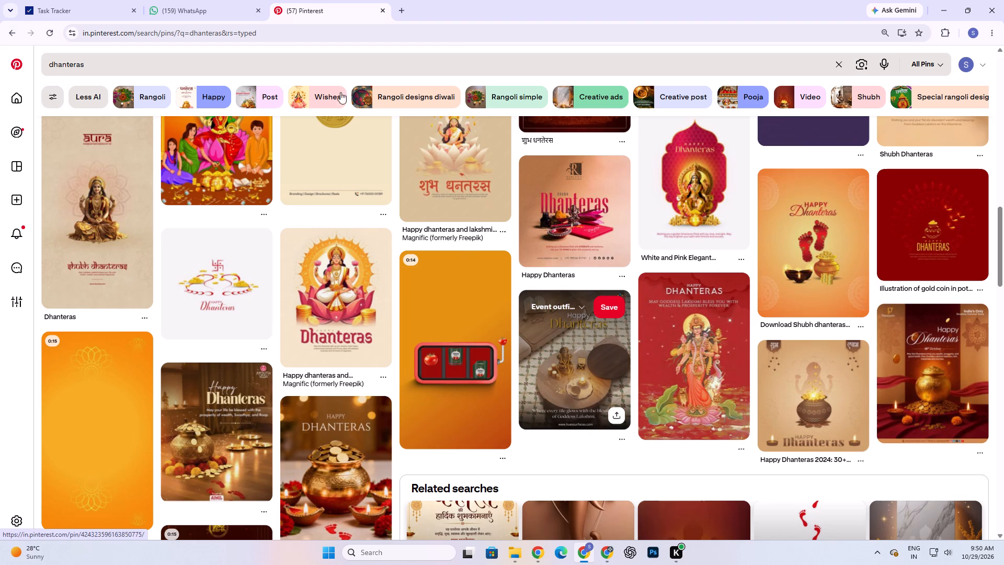
scroll(358, 198, "up", 2)
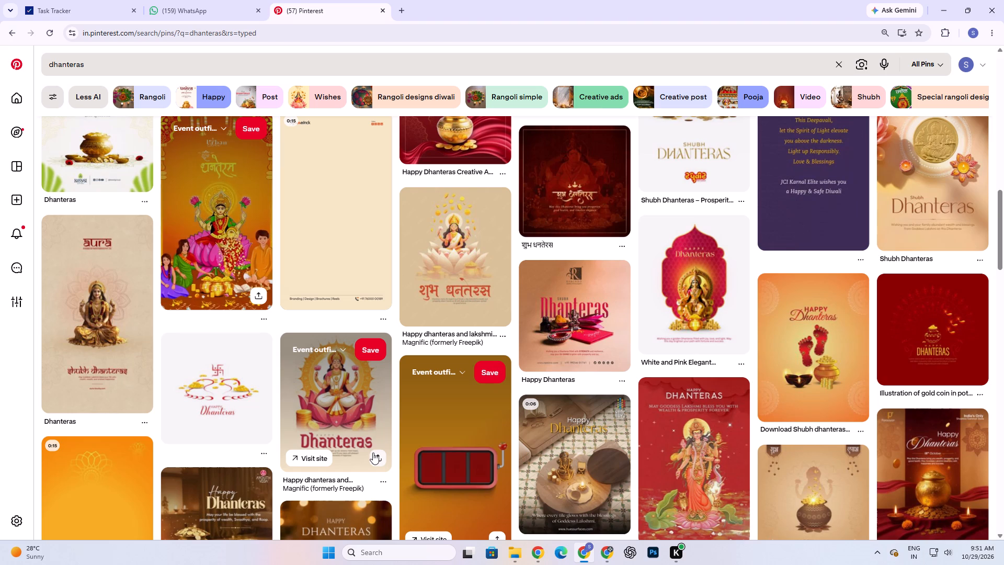
scroll(368, 448, "up", 1)
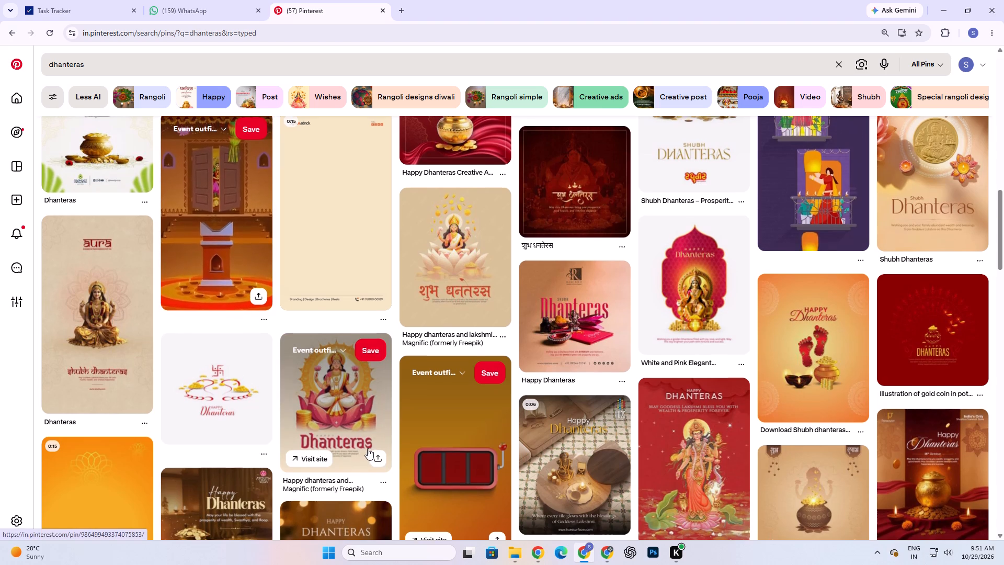
scroll(370, 448, "up", 2)
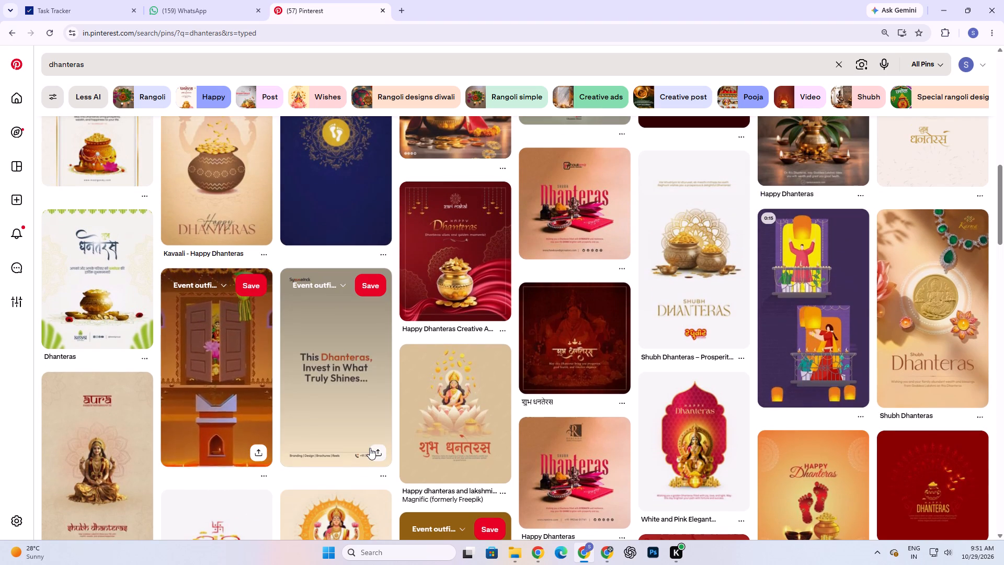
scroll(370, 448, "up", 1)
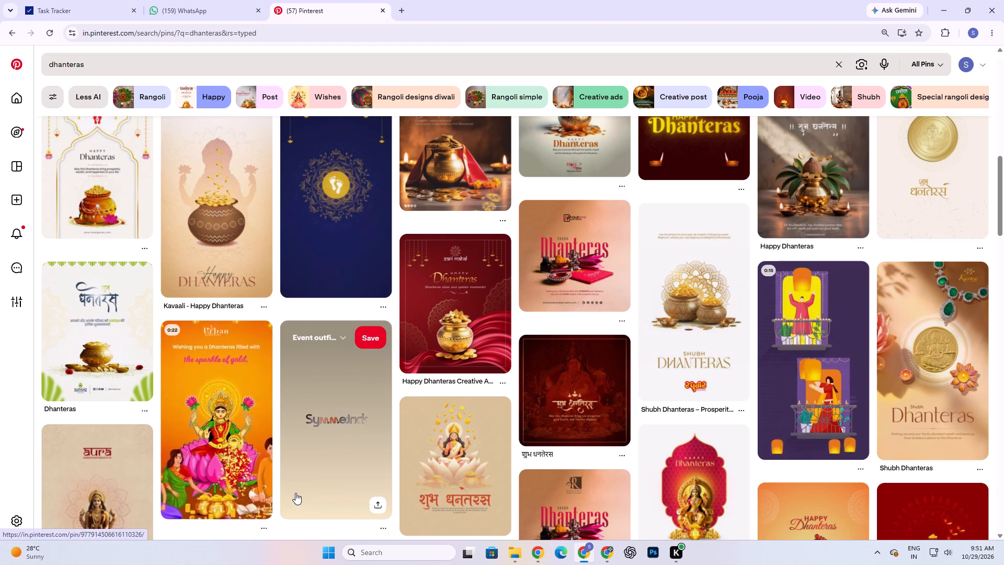
scroll(295, 493, "up", 1)
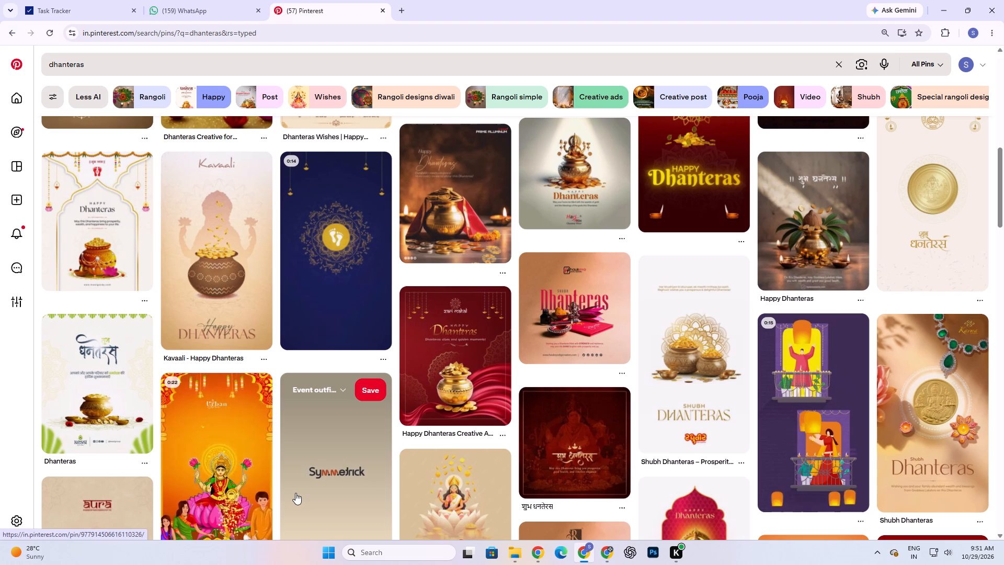
scroll(303, 517, "up", 8)
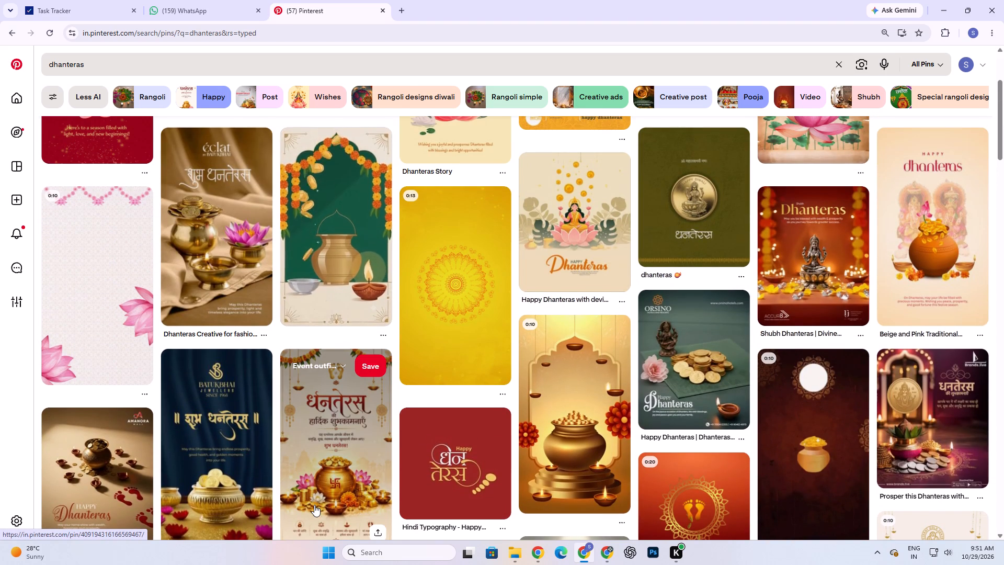
scroll(314, 505, "up", 2)
scroll(314, 505, "down", 6)
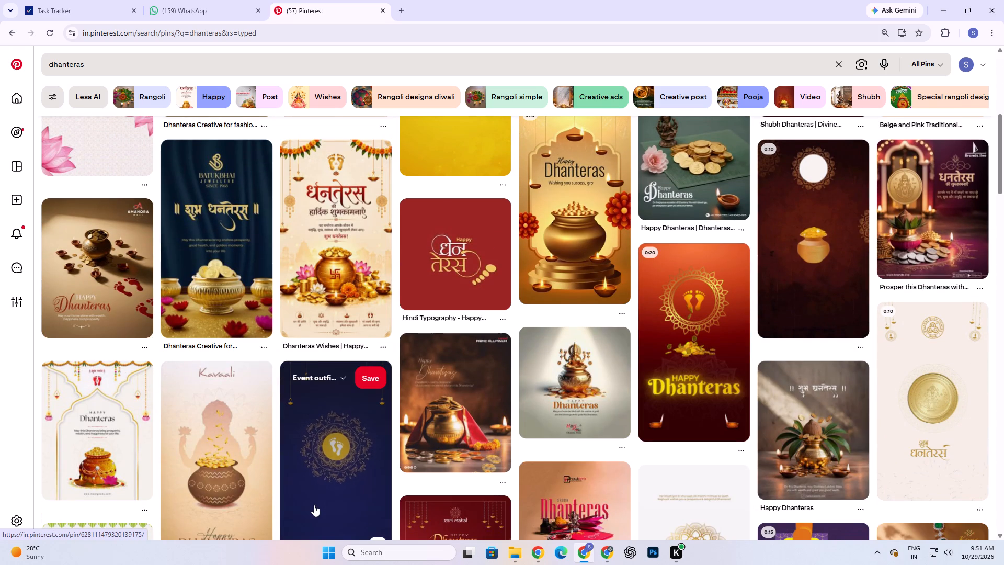
scroll(312, 505, "down", 3)
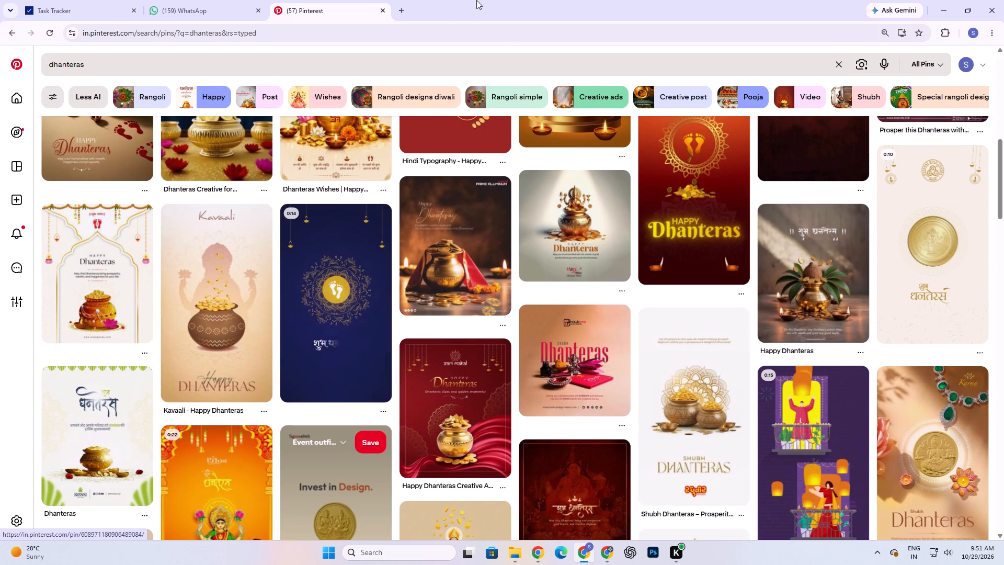
scroll(561, 387, "down", 1)
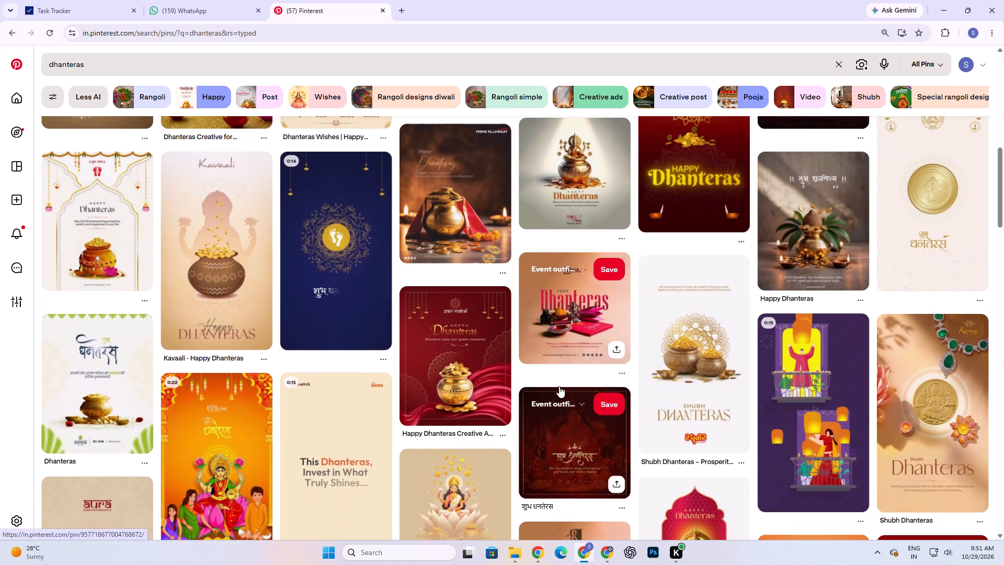
scroll(393, 159, "down", 1)
Refine the Pinterest search to "dhanteras salon post".
left_click(109, 70)
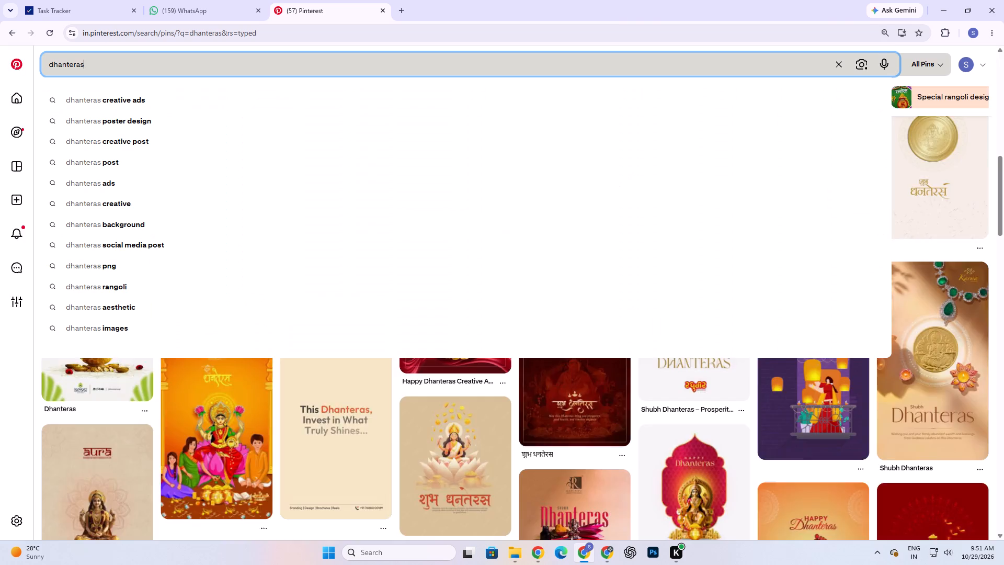
key("space")
type("salon")
key("space")
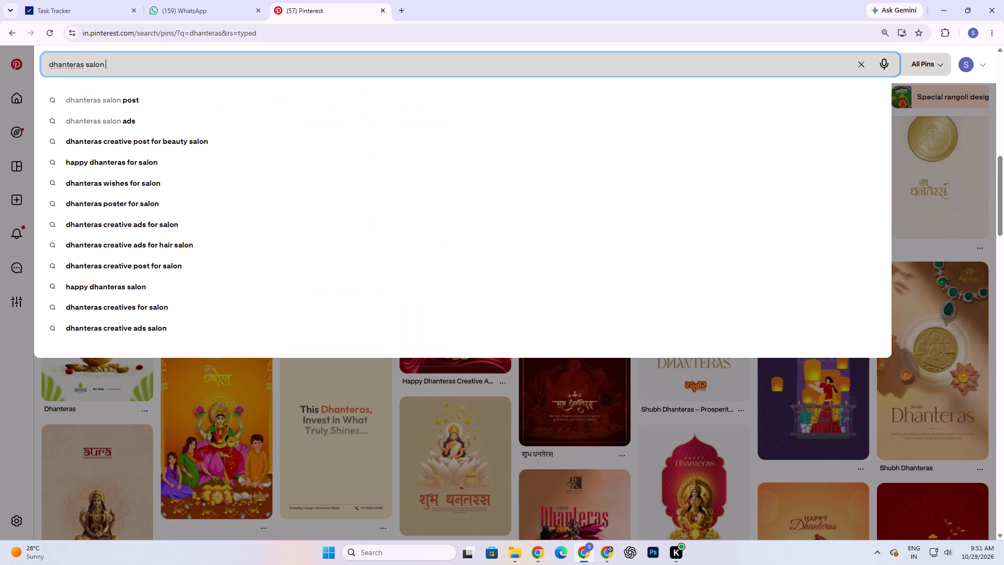
key("Down")
key("Return")
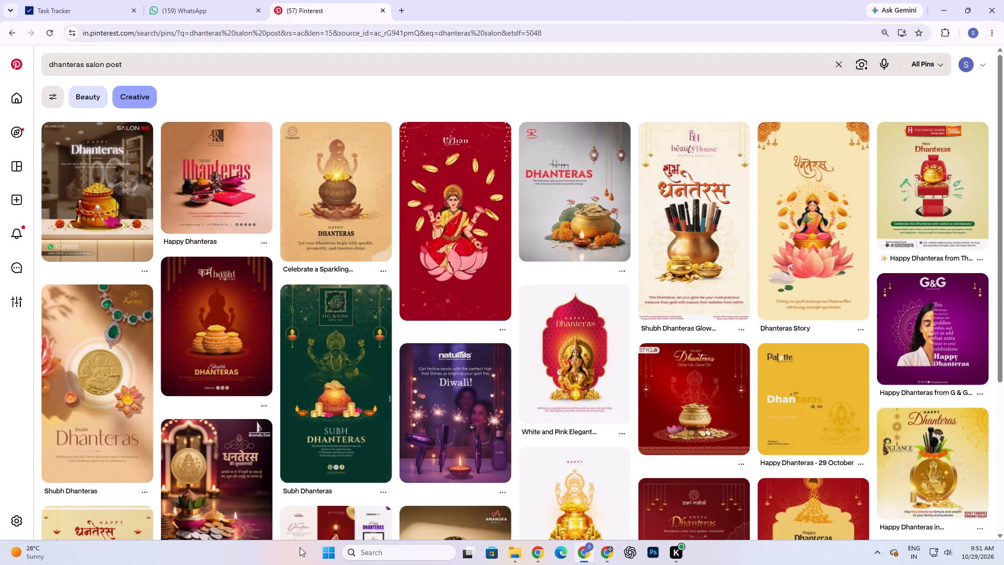
Examine the "dhanteras salon post" pins for salon-themed Dhanteras design references.
scroll(332, 564, "up", 3)
scroll(328, 562, "down", 1)
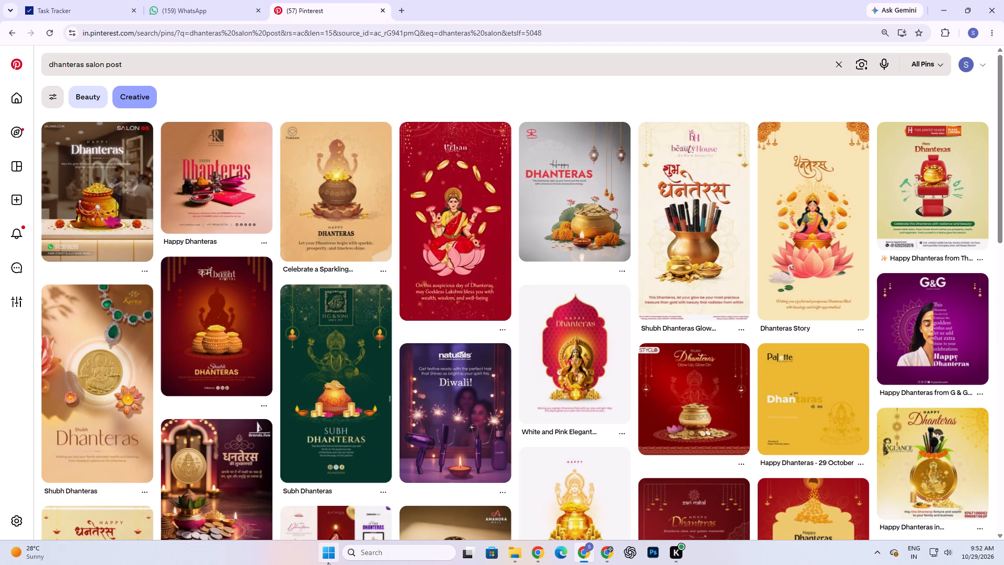
scroll(328, 562, "down", 4)
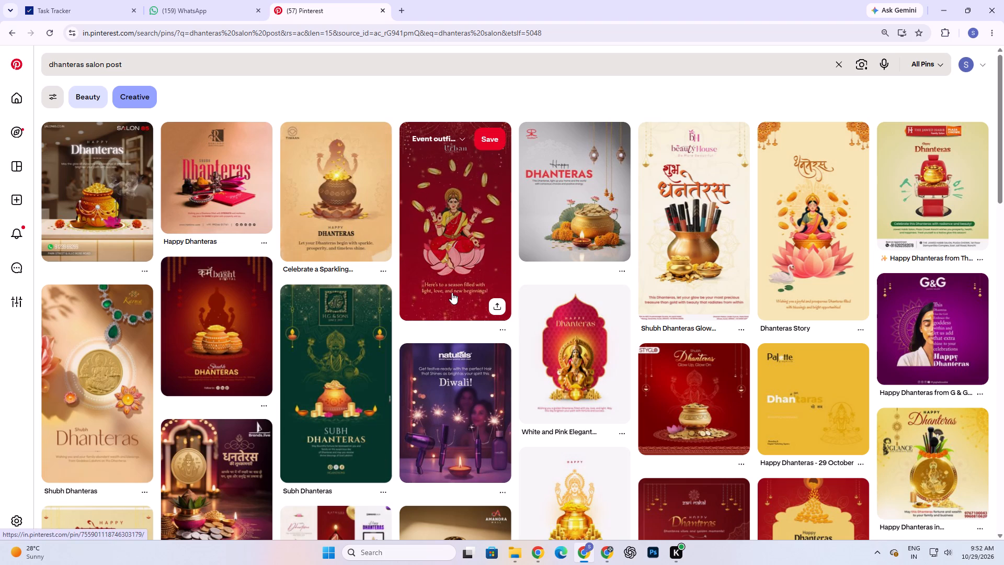
scroll(452, 292, "down", 1)
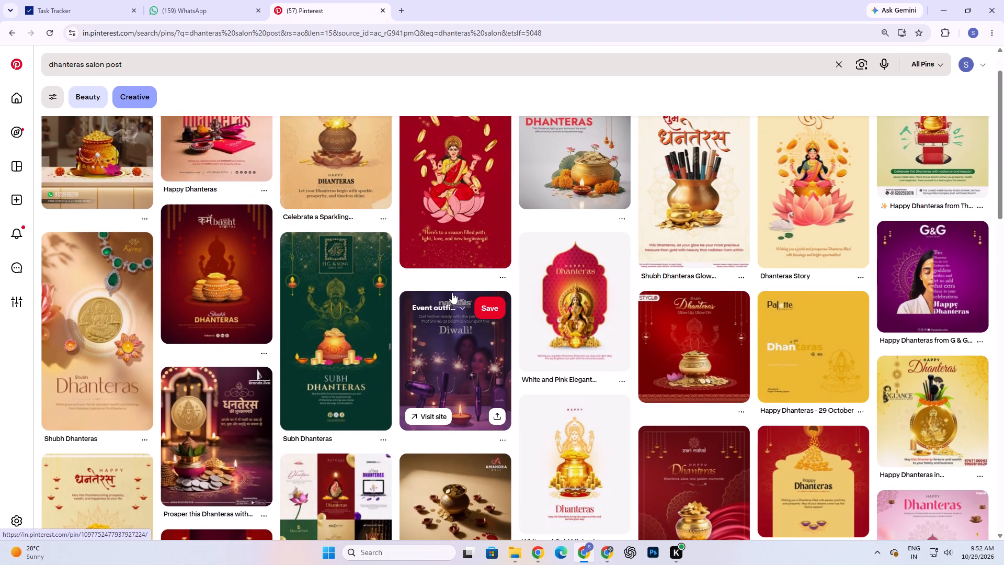
scroll(452, 292, "up", 2)
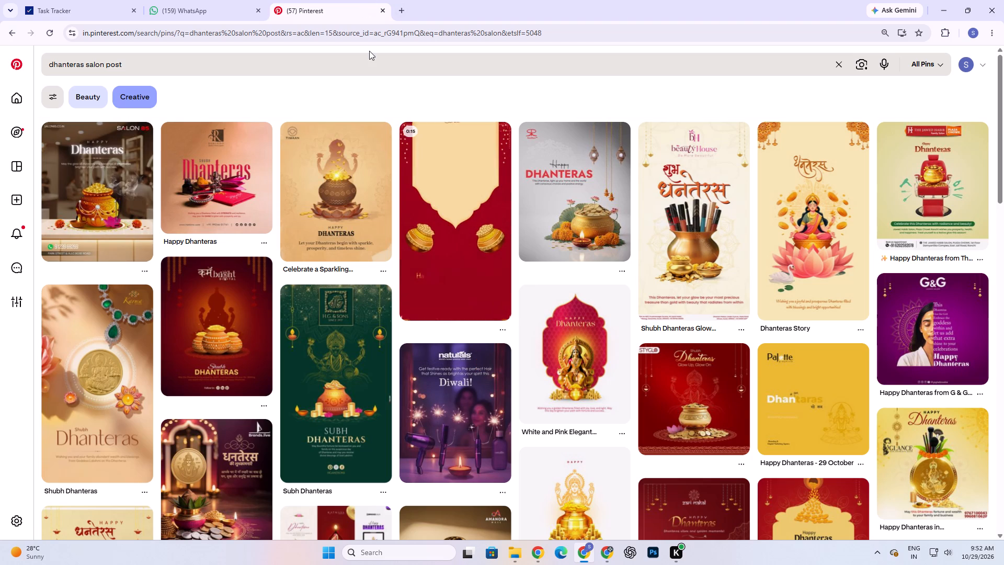
scroll(369, 51, "up", 1)
scroll(381, 76, "down", 2)
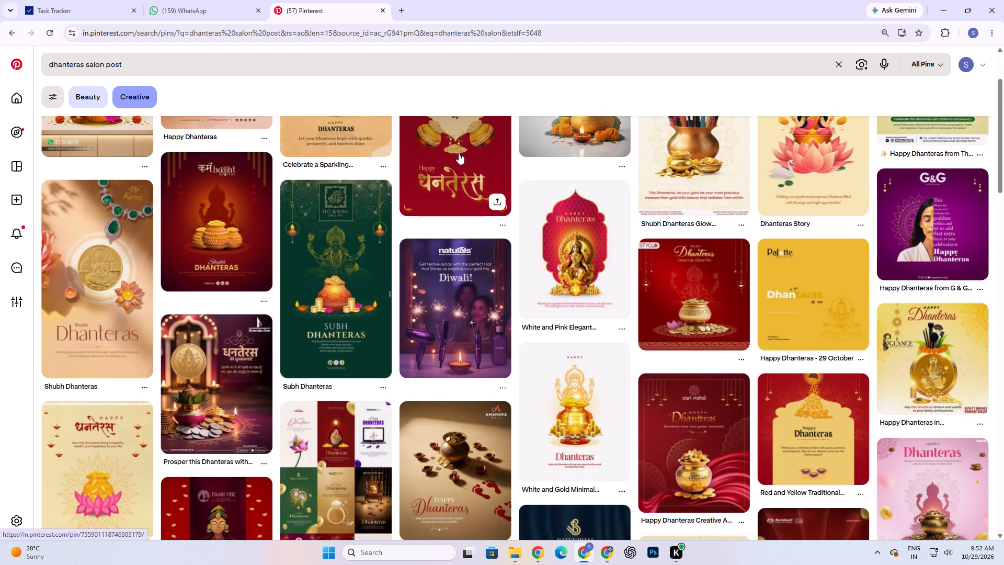
scroll(442, 176, "down", 2)
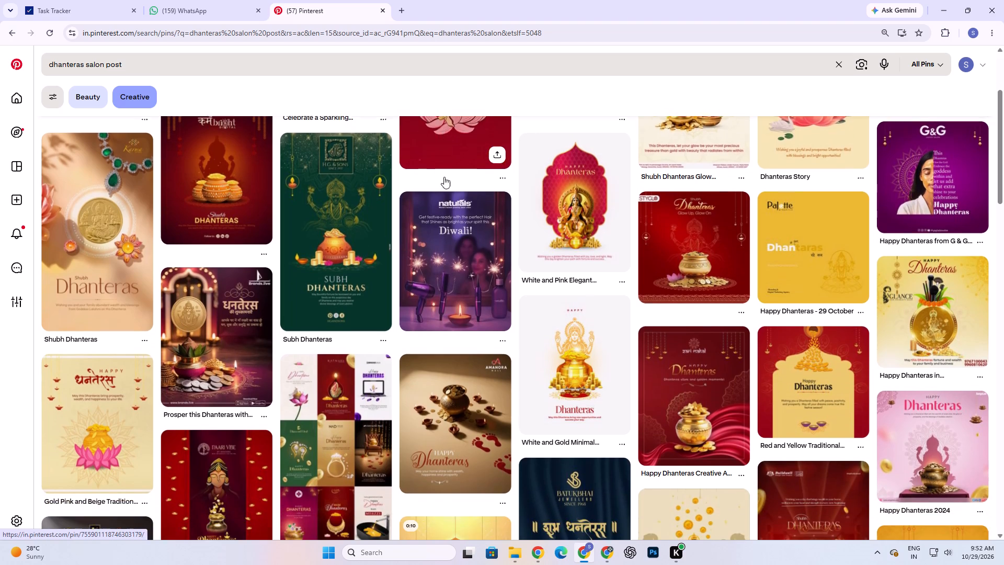
scroll(449, 175, "down", 2)
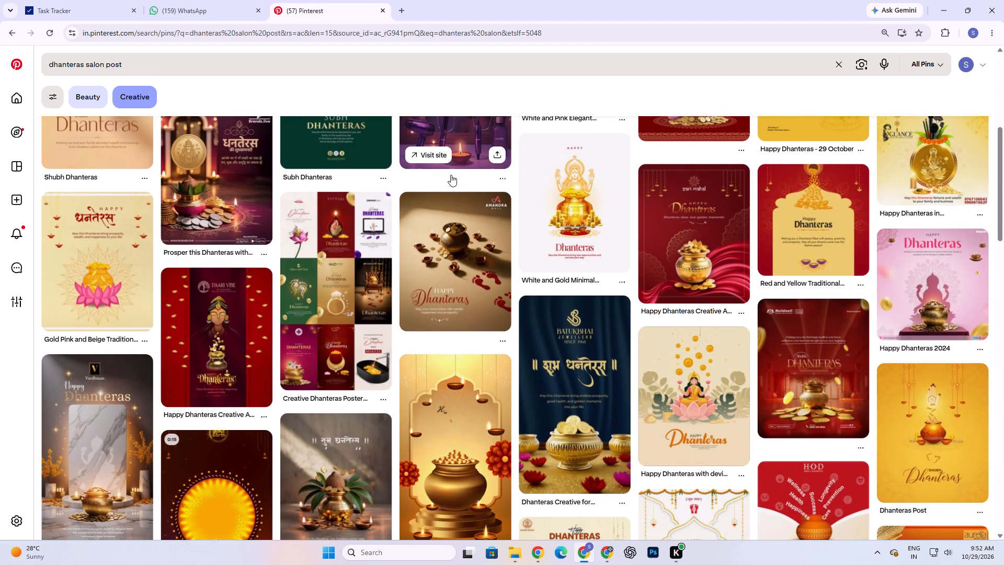
scroll(451, 175, "down", 1)
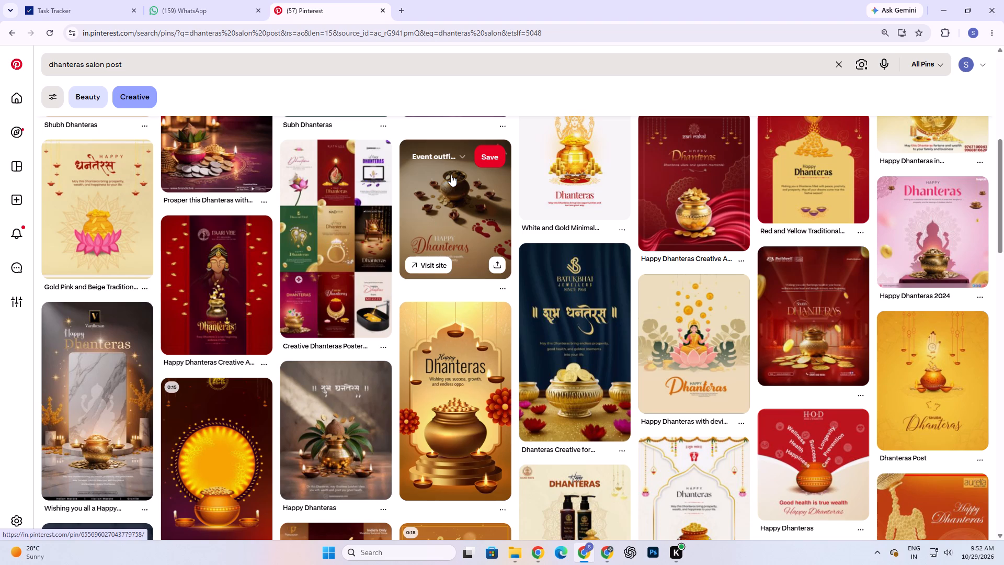
scroll(451, 175, "down", 1)
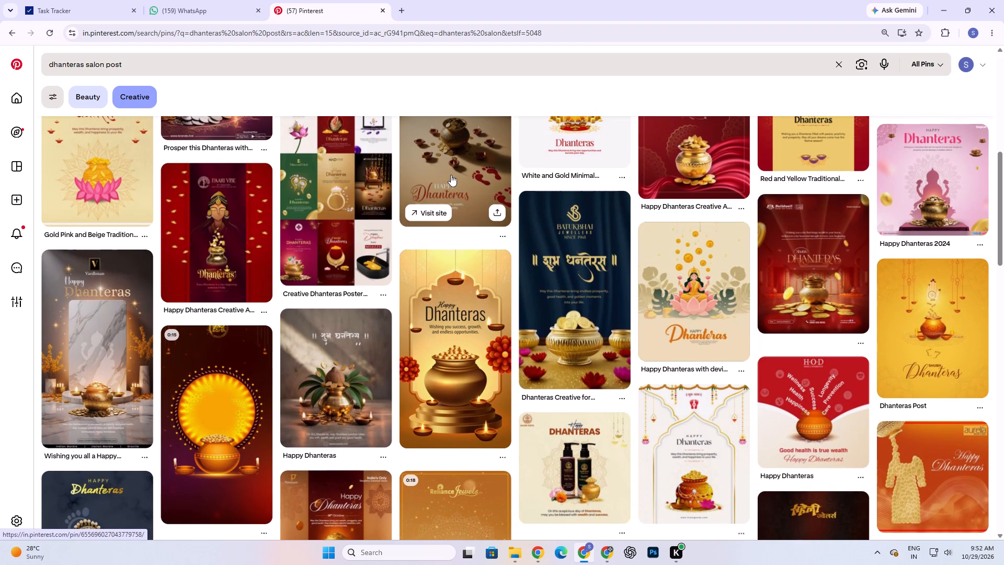
scroll(451, 175, "down", 2)
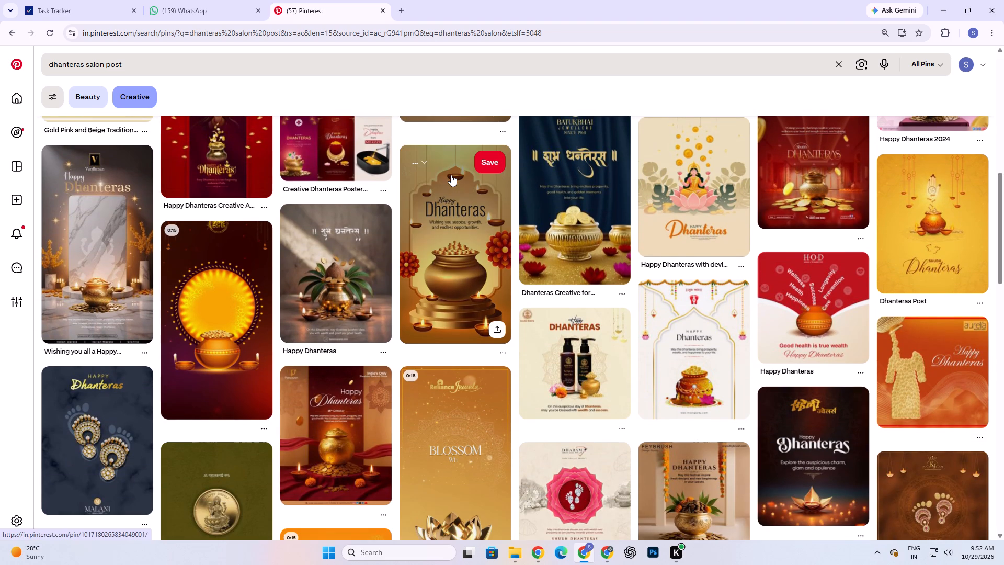
scroll(451, 175, "down", 2)
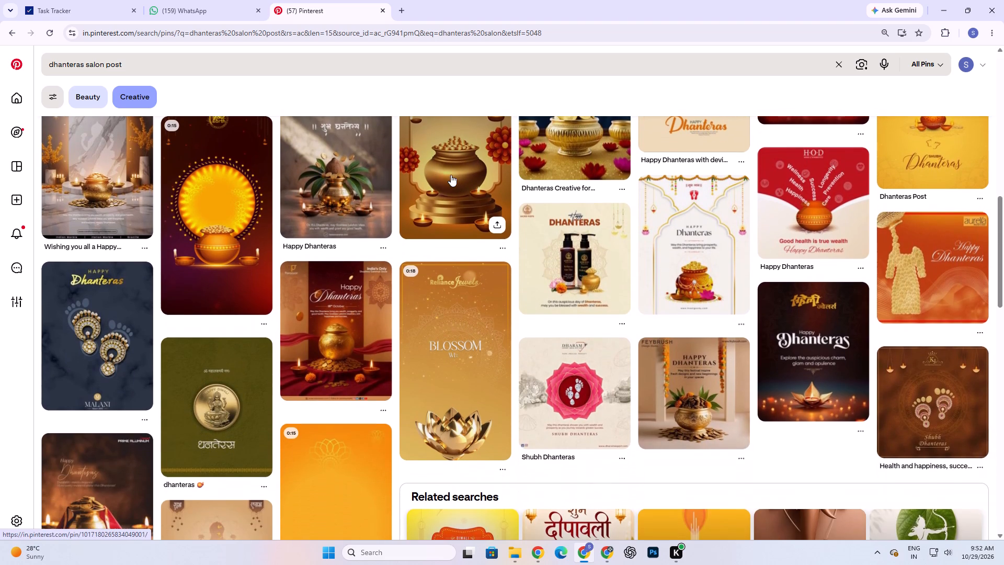
scroll(451, 175, "down", 2)
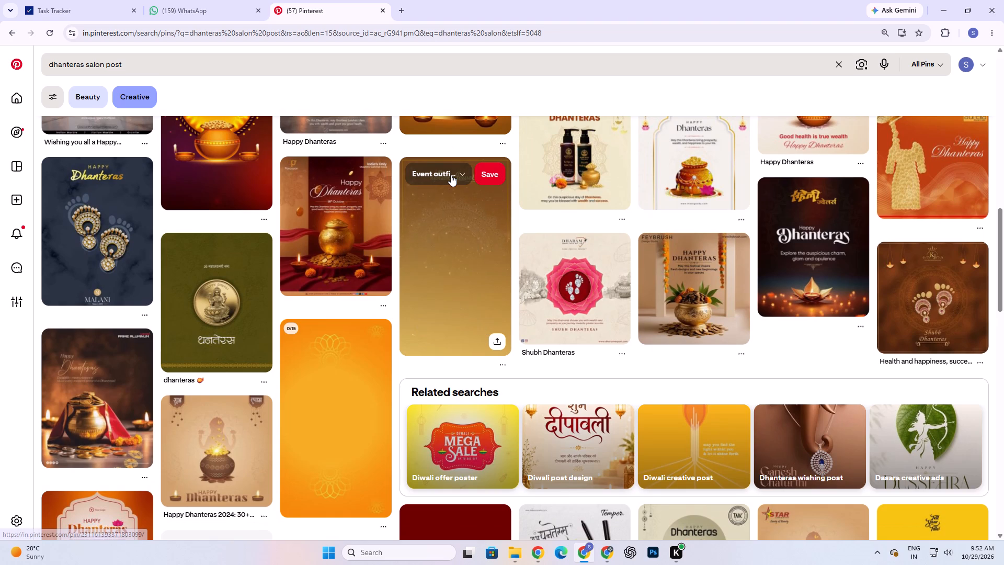
Open the maroon "Happy Dhanteras" pin with the rupee-symbol lettering in a new browser tab as a reference.
scroll(451, 175, "down", 1)
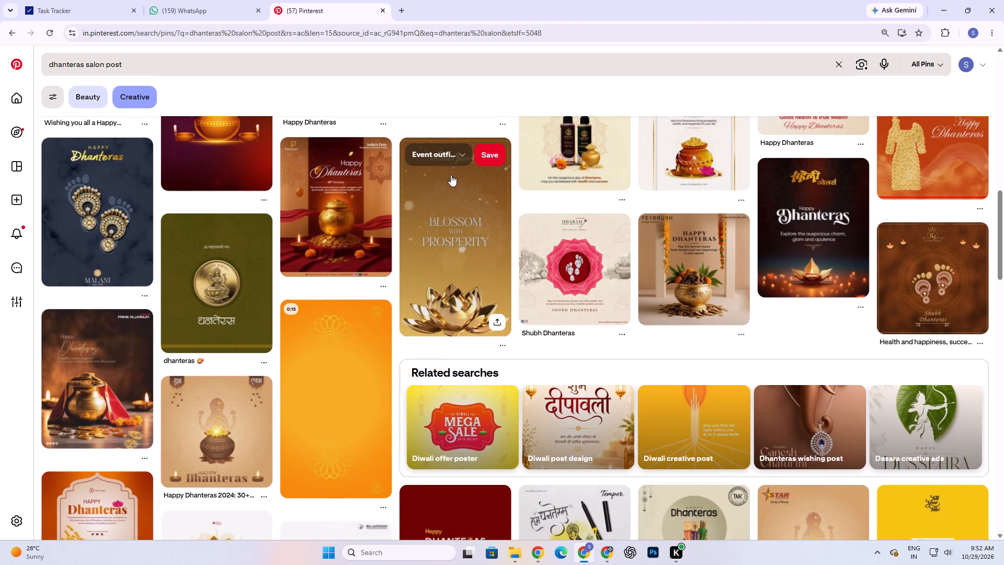
scroll(451, 175, "down", 1)
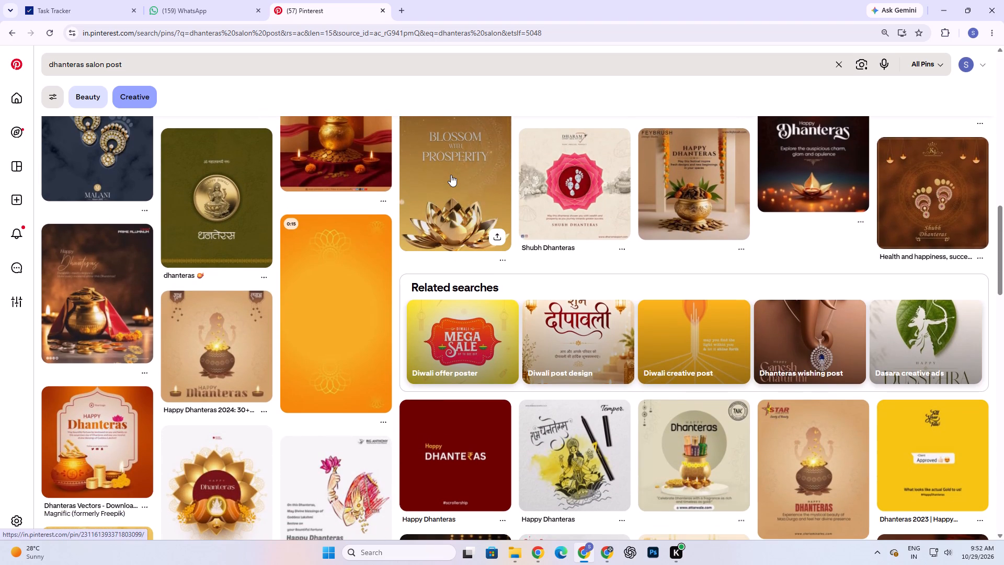
scroll(451, 175, "down", 1)
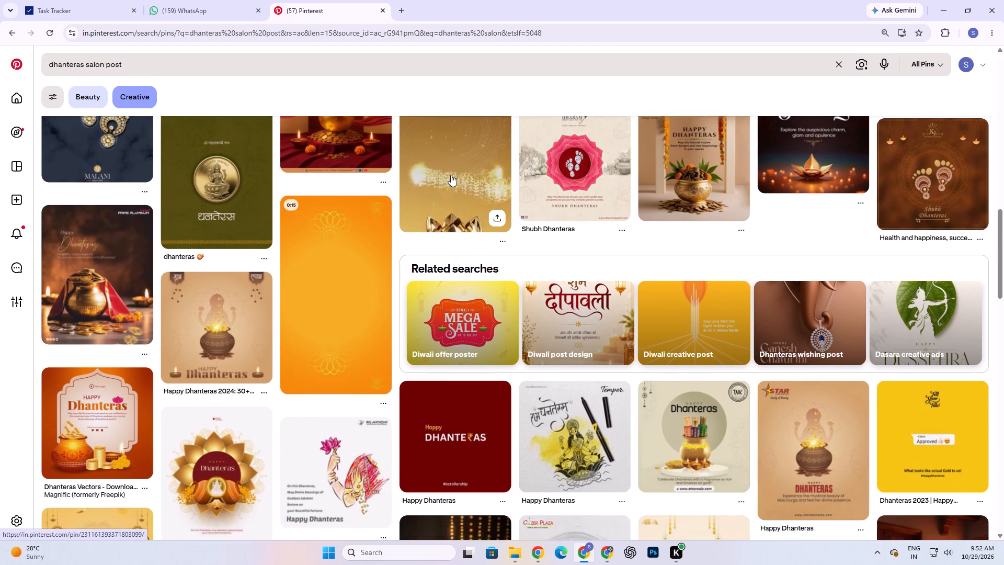
scroll(451, 175, "down", 1)
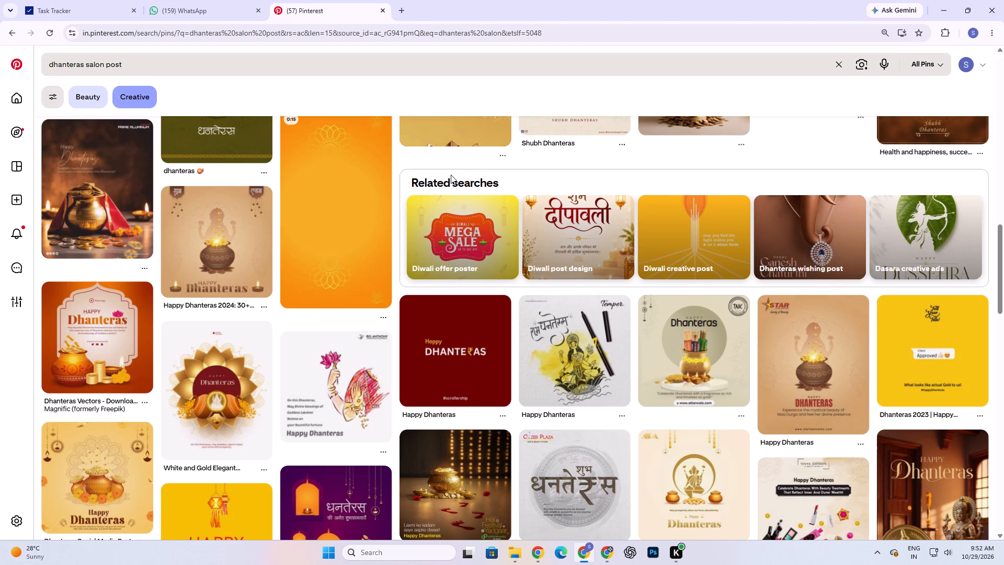
scroll(451, 175, "down", 1)
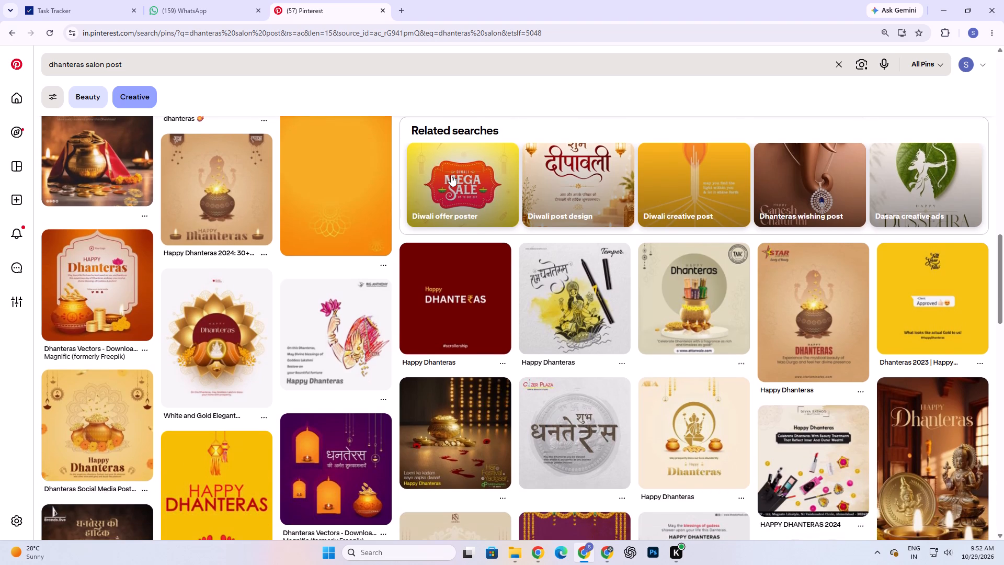
scroll(451, 175, "up", 1)
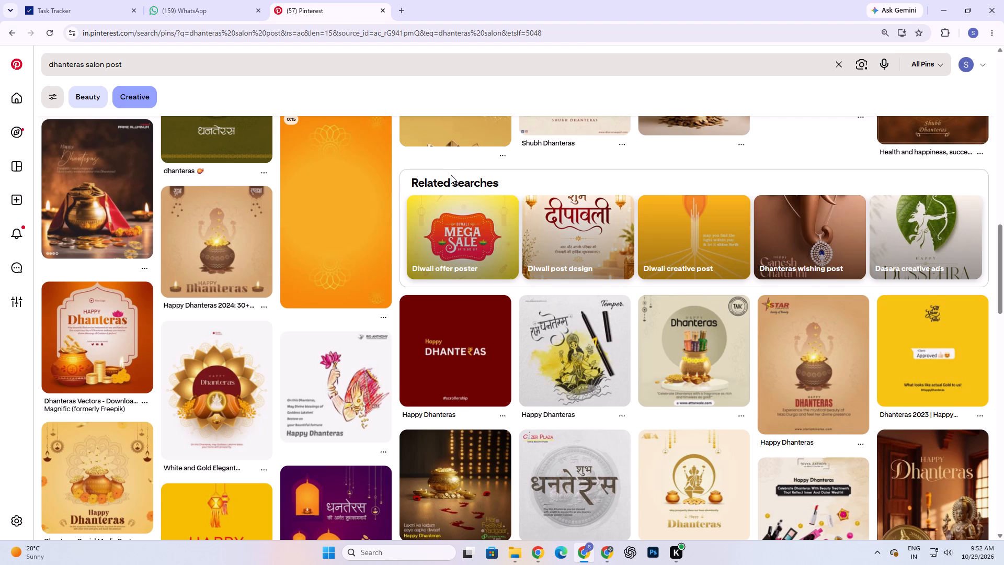
scroll(451, 175, "down", 1)
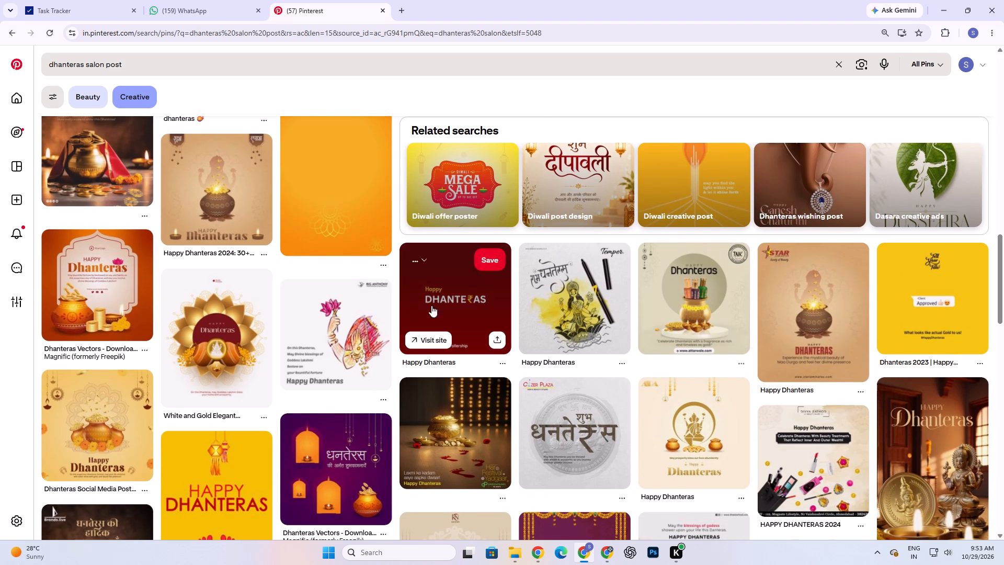
right_click(475, 324)
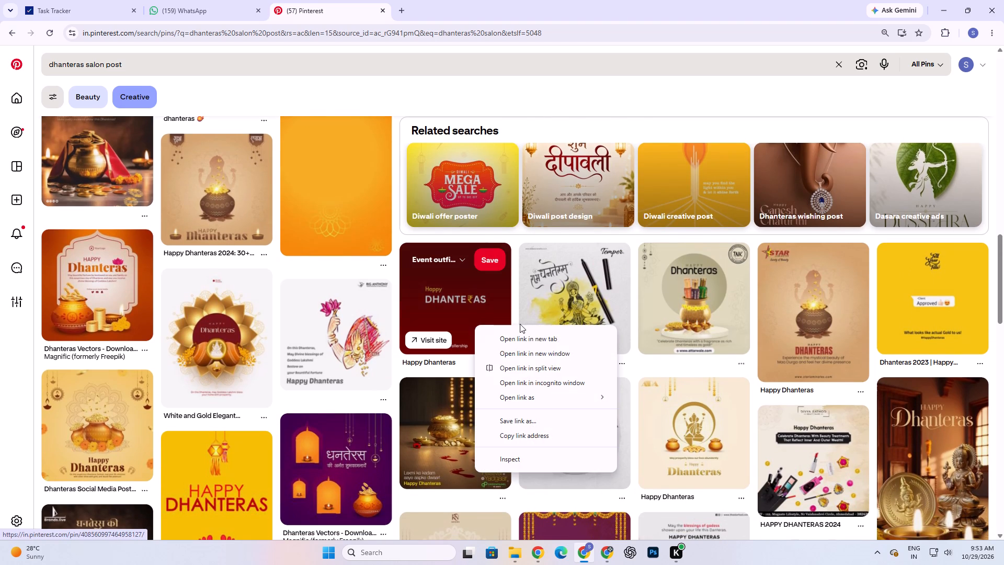
left_click(523, 332)
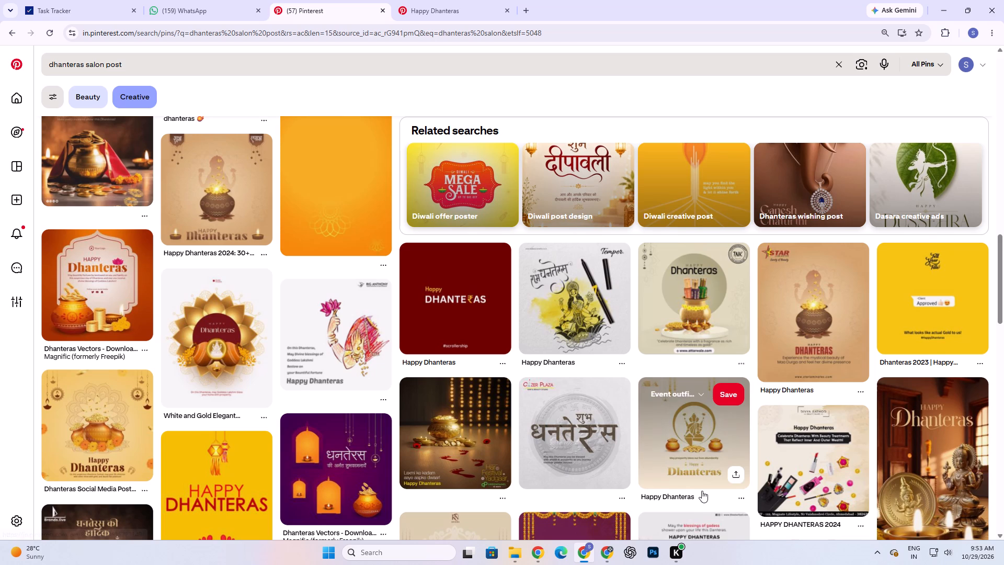
Examine the remaining "dhanteras salon post" pins for beauty- and salon-themed Dhanteras layout ideas.
scroll(699, 492, "down", 1)
scroll(641, 436, "down", 1)
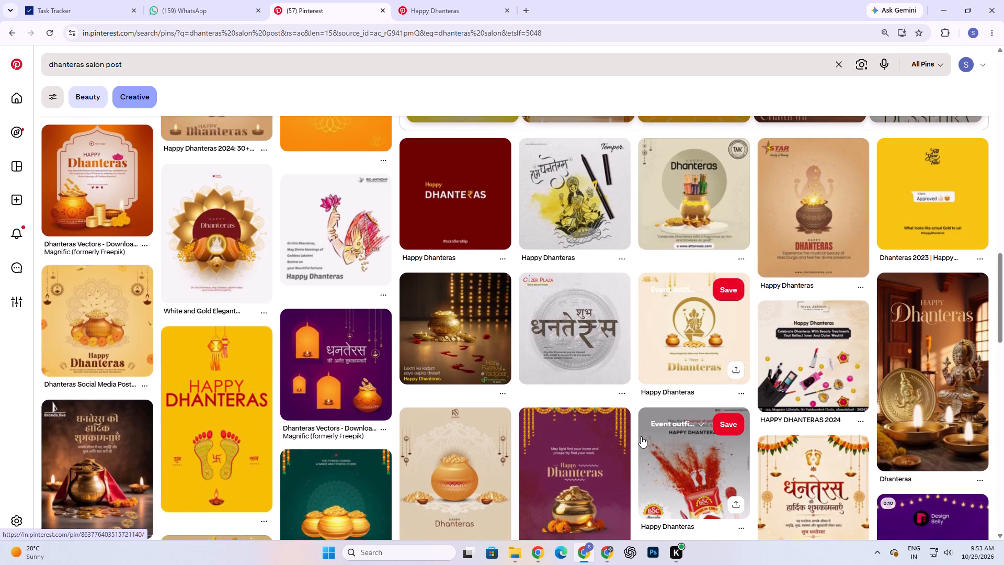
scroll(641, 436, "down", 1)
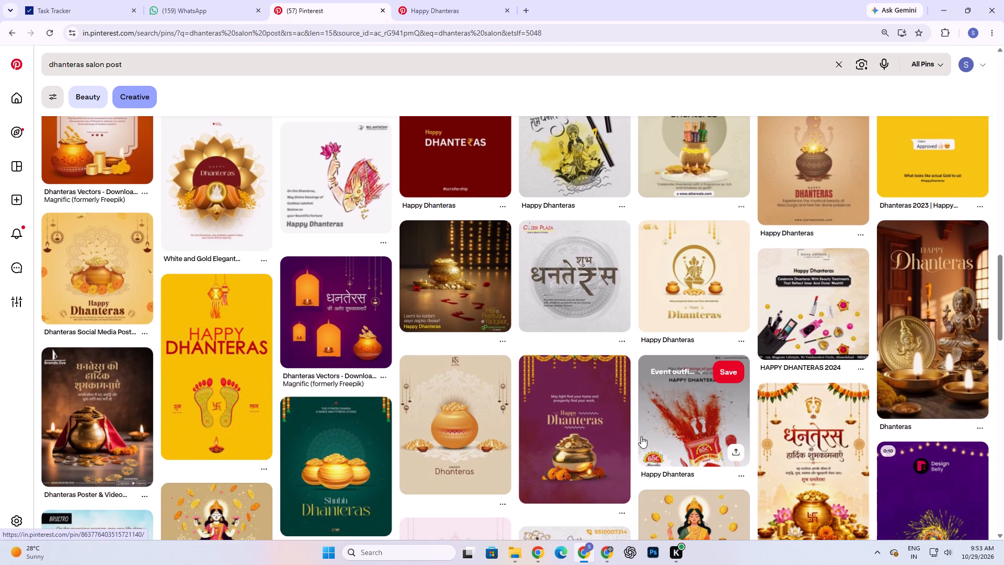
scroll(641, 436, "down", 2)
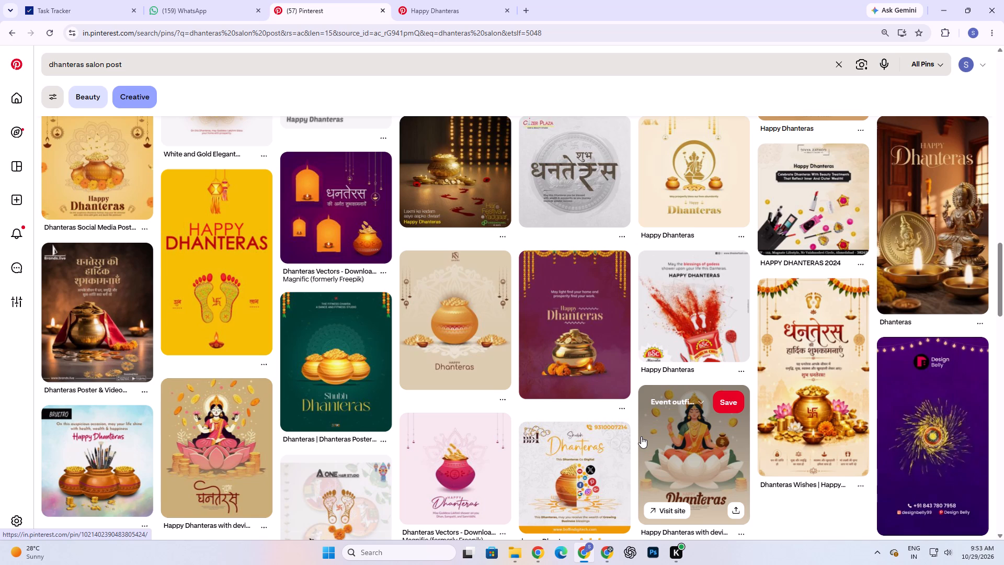
scroll(641, 436, "down", 2)
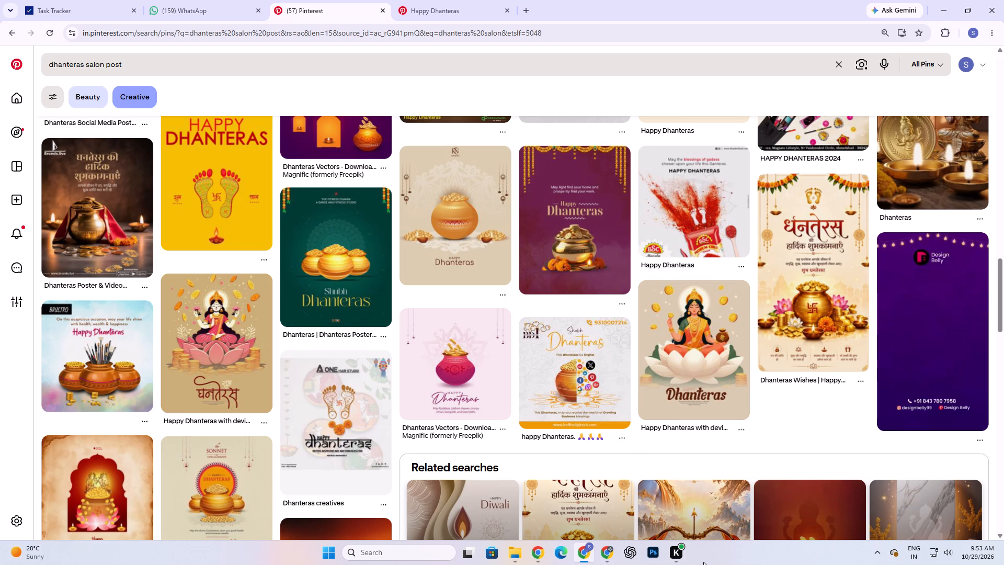
scroll(703, 562, "down", 3)
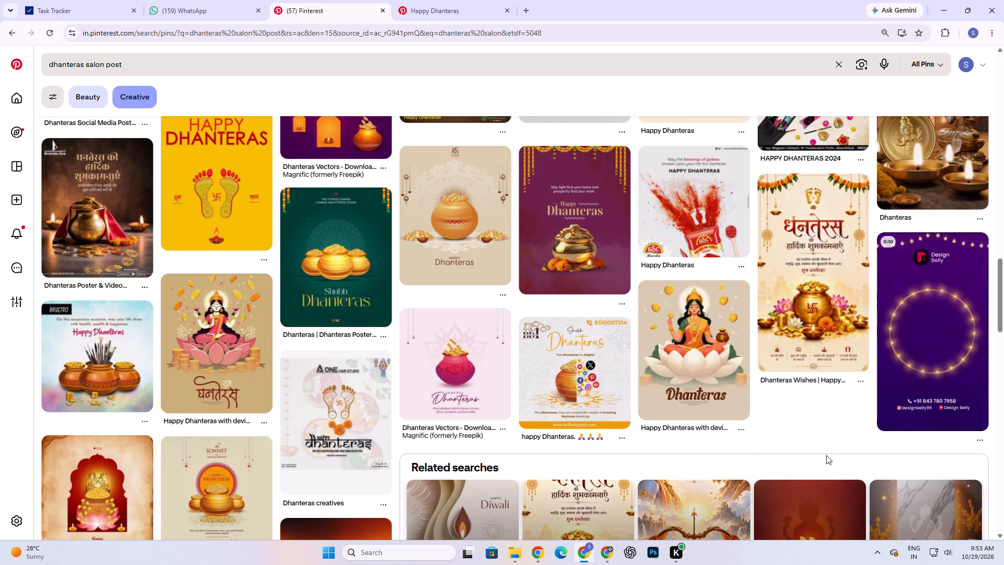
scroll(826, 455, "down", 1)
scroll(816, 468, "up", 3)
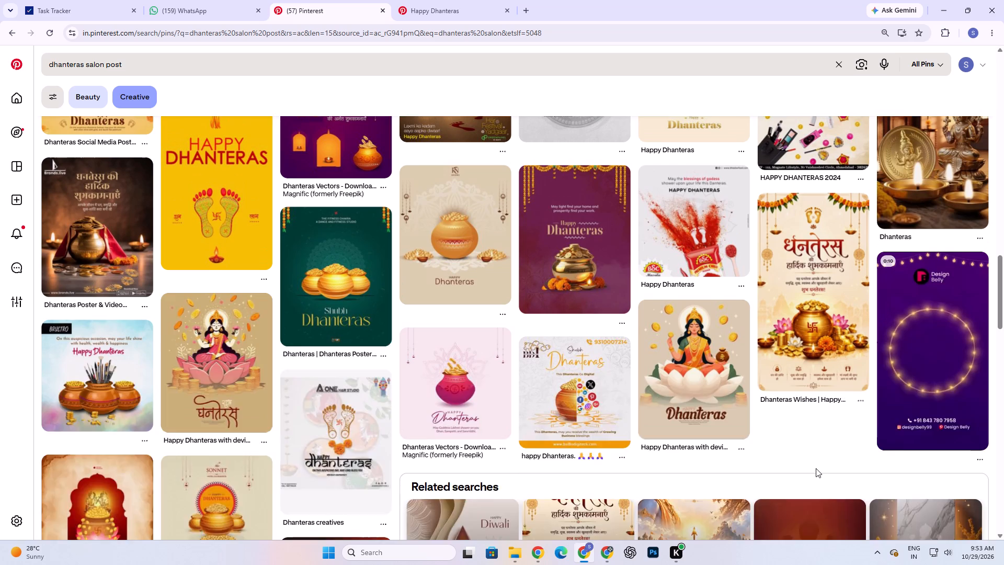
scroll(817, 468, "up", 1)
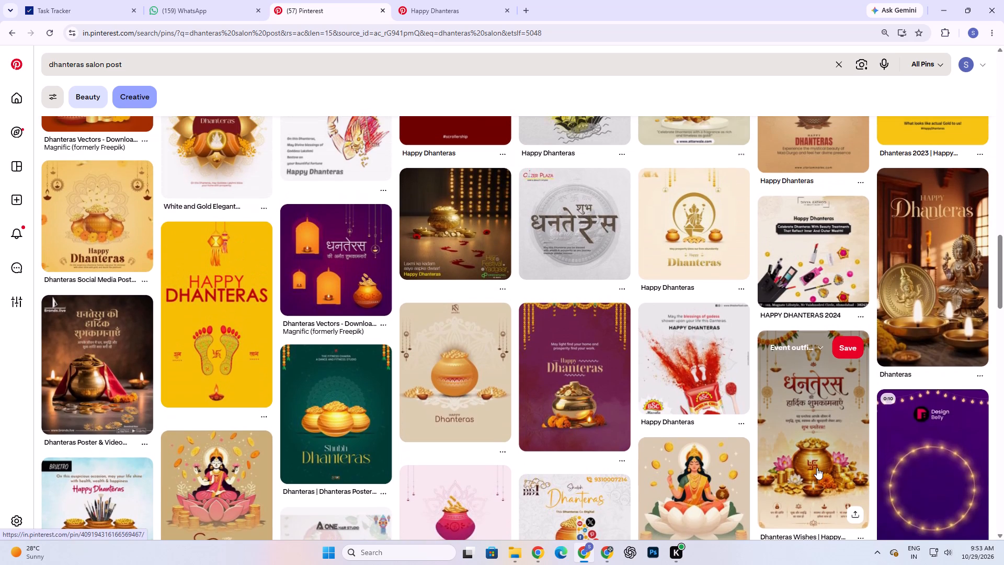
scroll(817, 468, "up", 2)
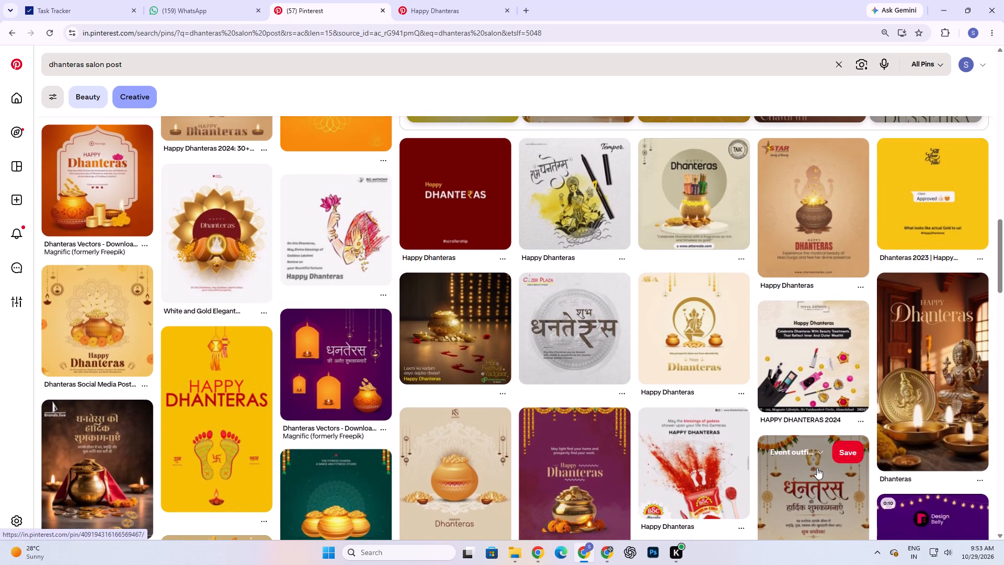
scroll(817, 468, "up", 3)
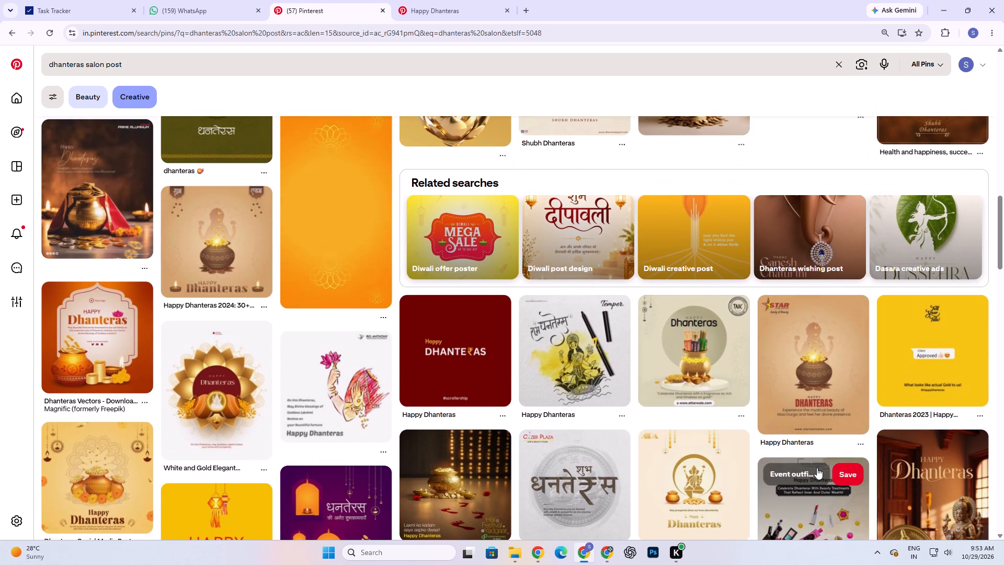
scroll(817, 468, "up", 2)
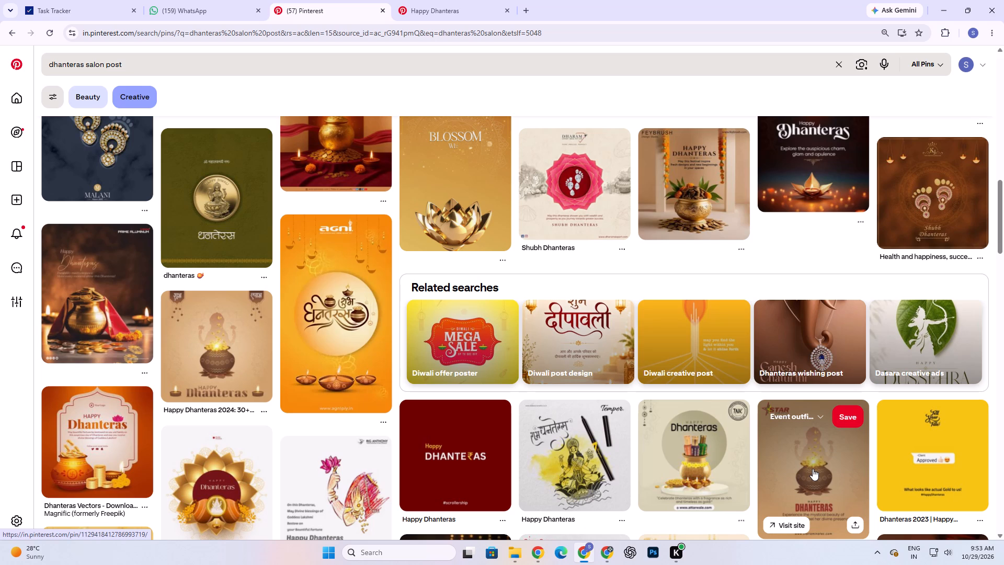
scroll(812, 469, "up", 1)
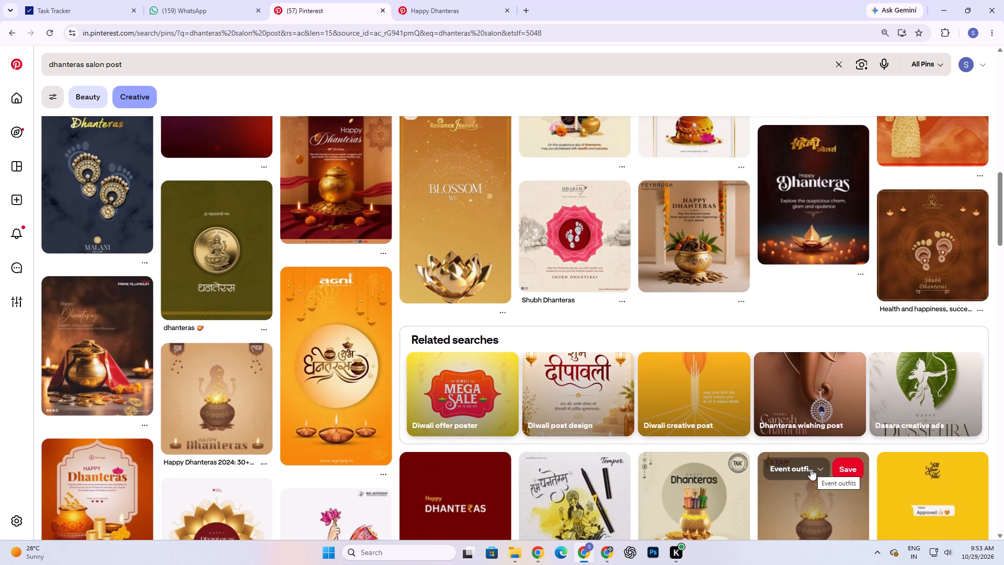
scroll(816, 564, "up", 3)
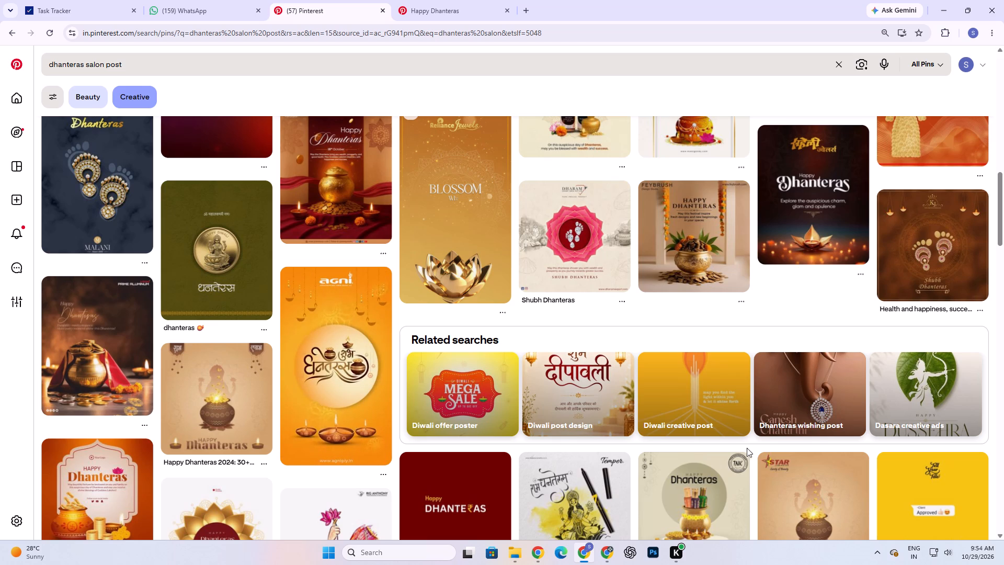
Return to the first search results and open the Salon 85 "Happy Dhanteras" pin with the gold coin pot.
scroll(584, 291, "up", 3)
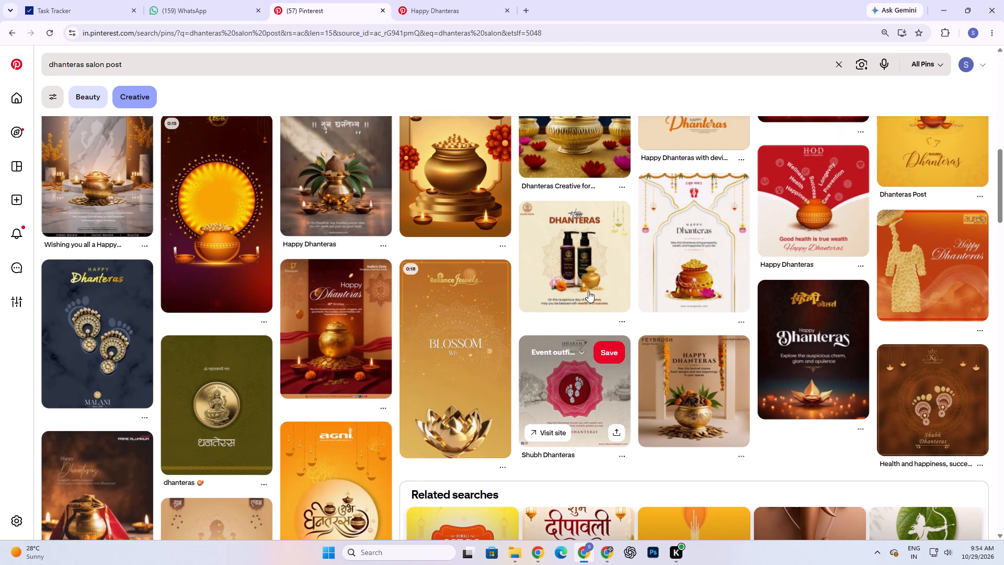
scroll(588, 291, "up", 3)
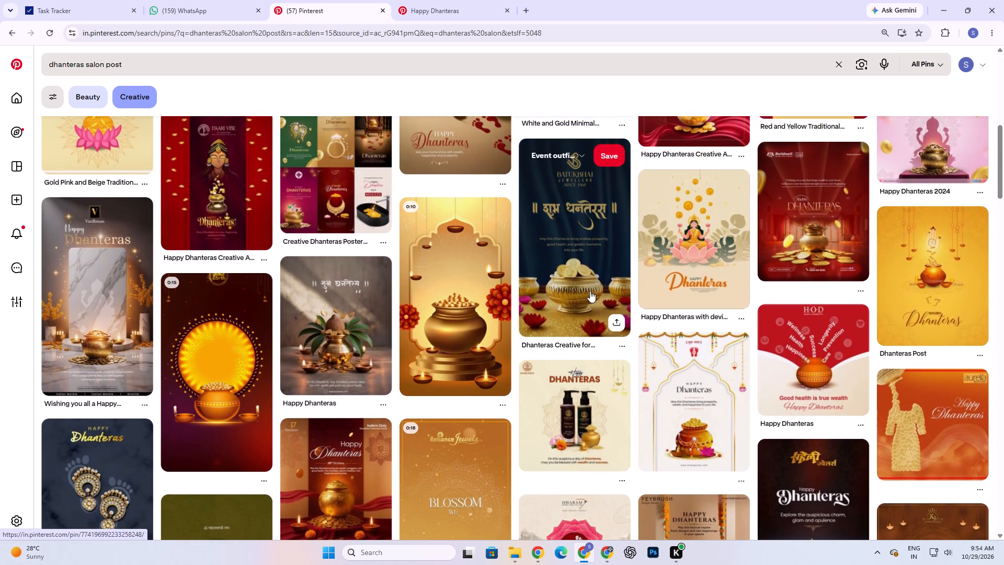
scroll(590, 291, "up", 7)
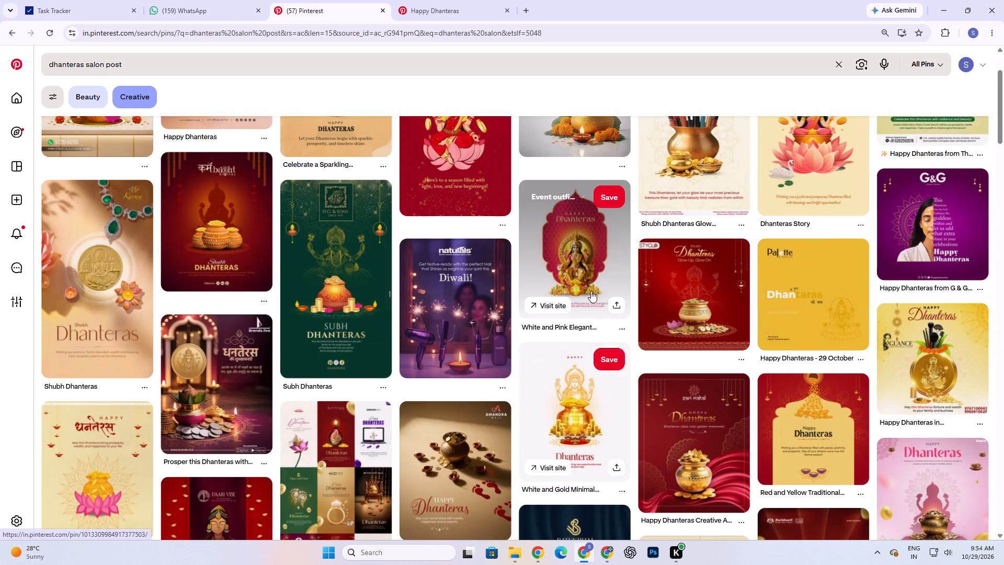
scroll(591, 291, "up", 5)
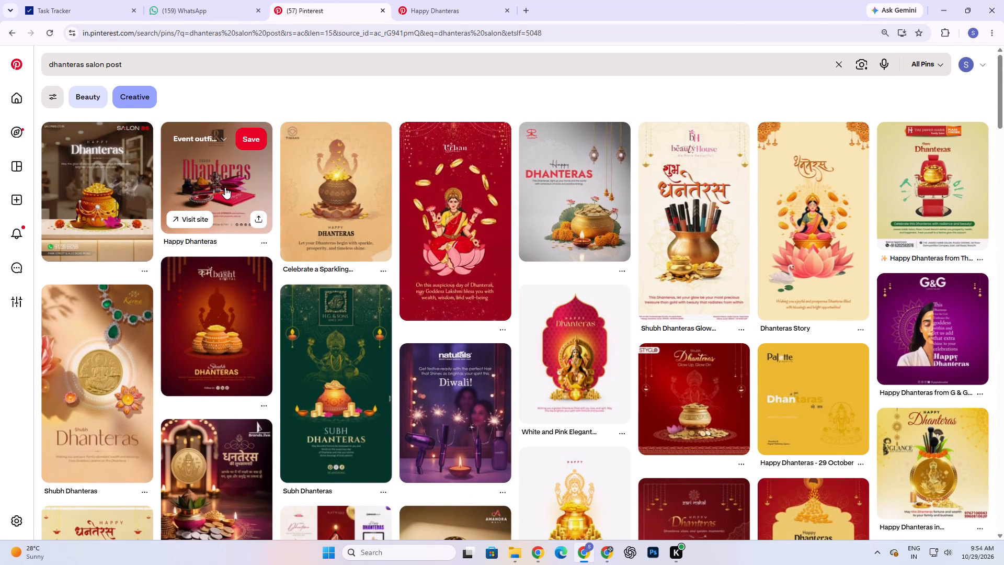
left_click(103, 201)
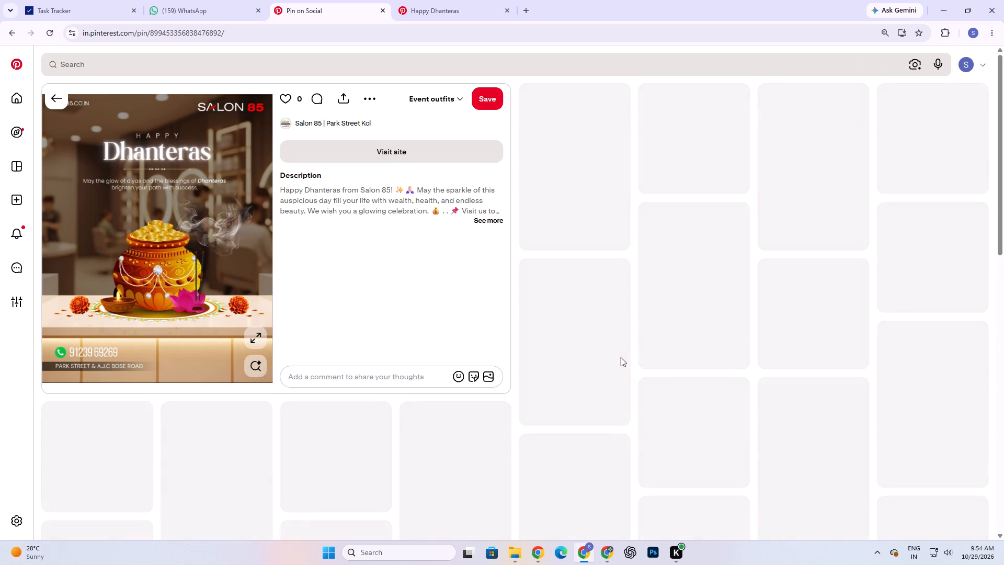
Examine the Salon 85 pin and the related pins around it for festive salon creative references.
scroll(611, 364, "up", 3)
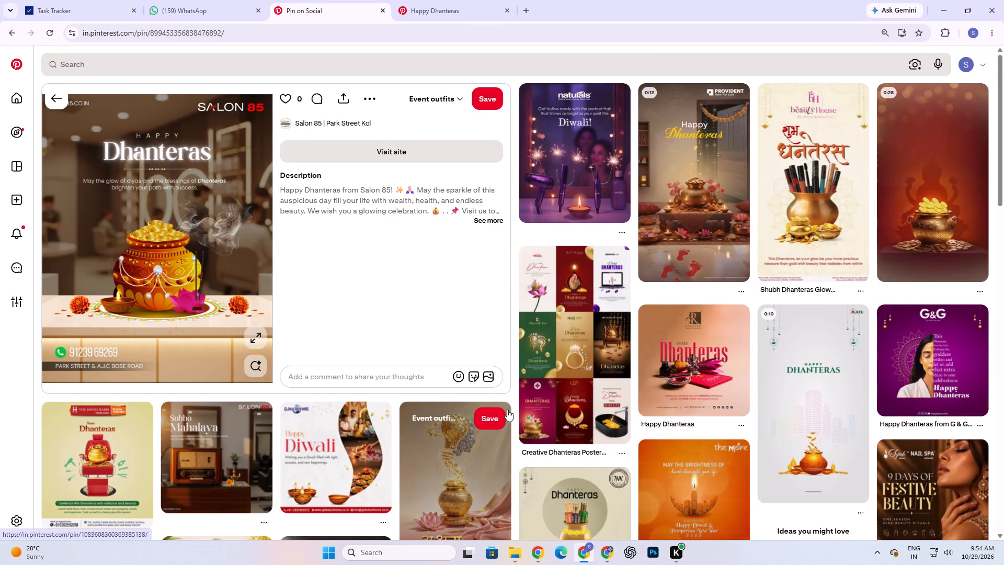
scroll(478, 479, "down", 3)
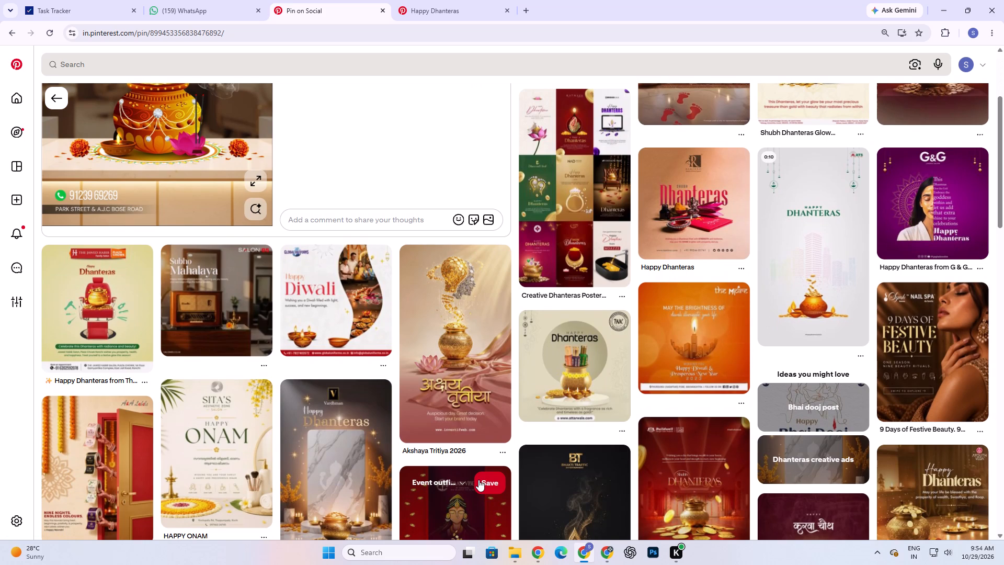
scroll(478, 480, "down", 2)
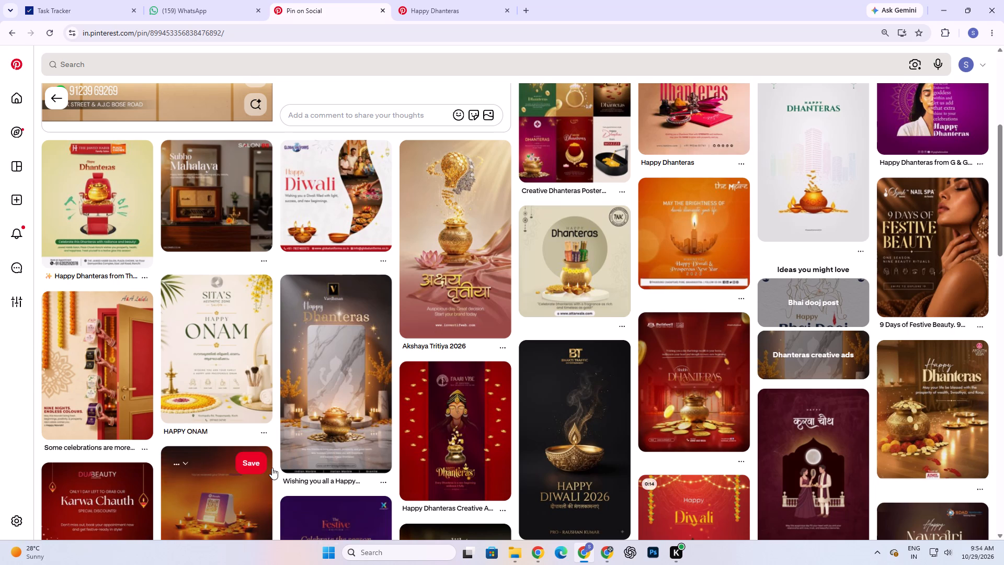
scroll(272, 468, "up", 7)
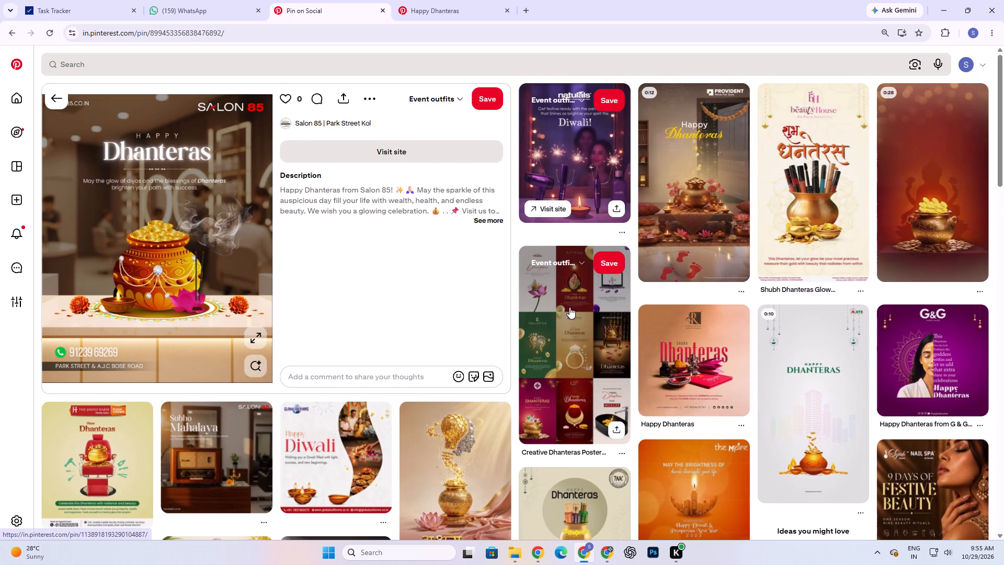
scroll(564, 312, "down", 9)
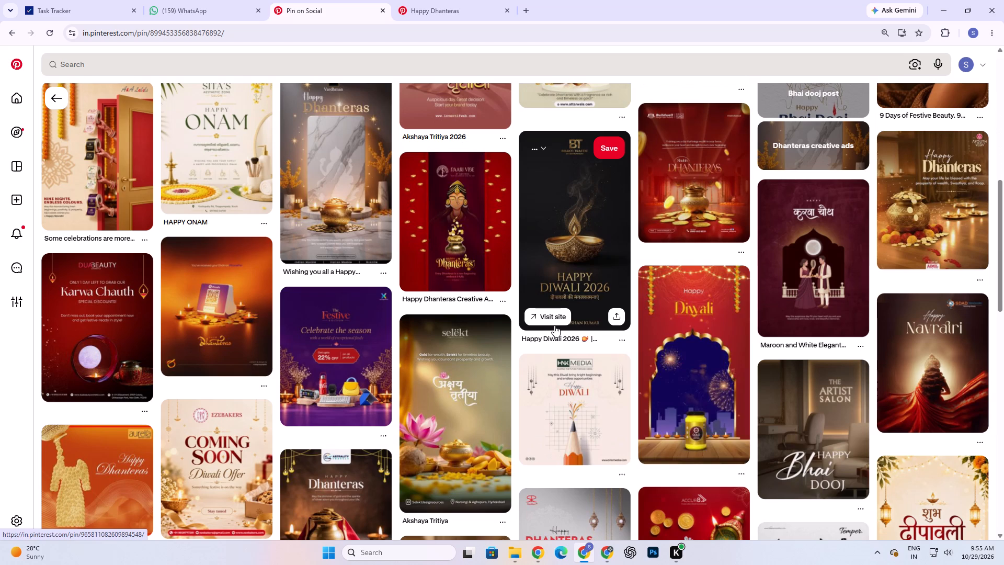
scroll(554, 325, "down", 4)
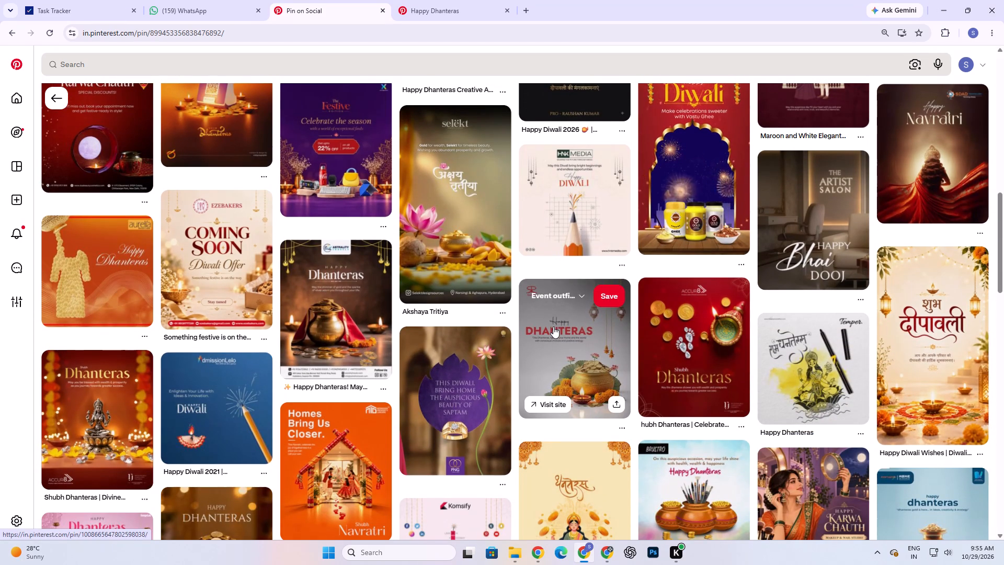
scroll(553, 326, "down", 2)
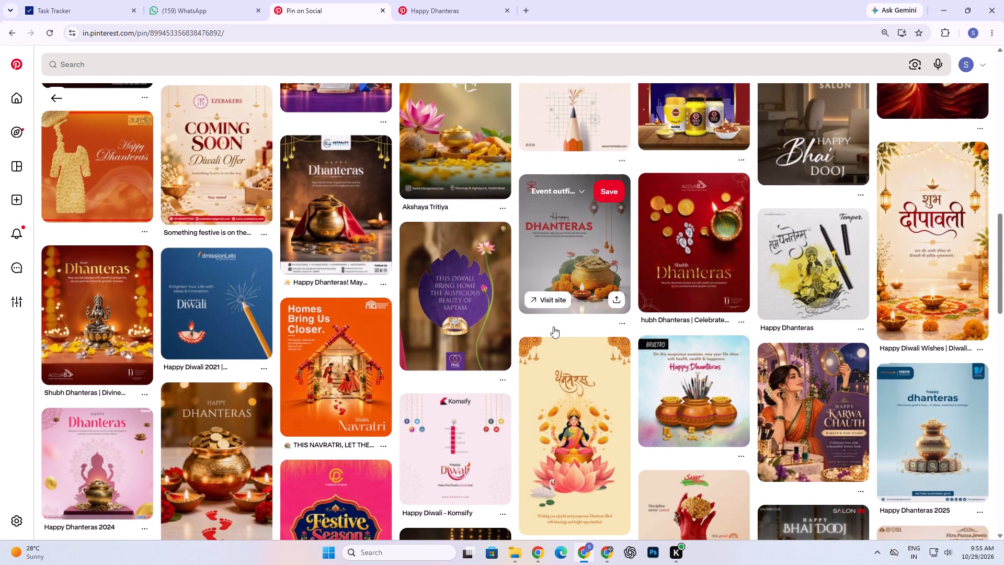
scroll(553, 326, "down", 3)
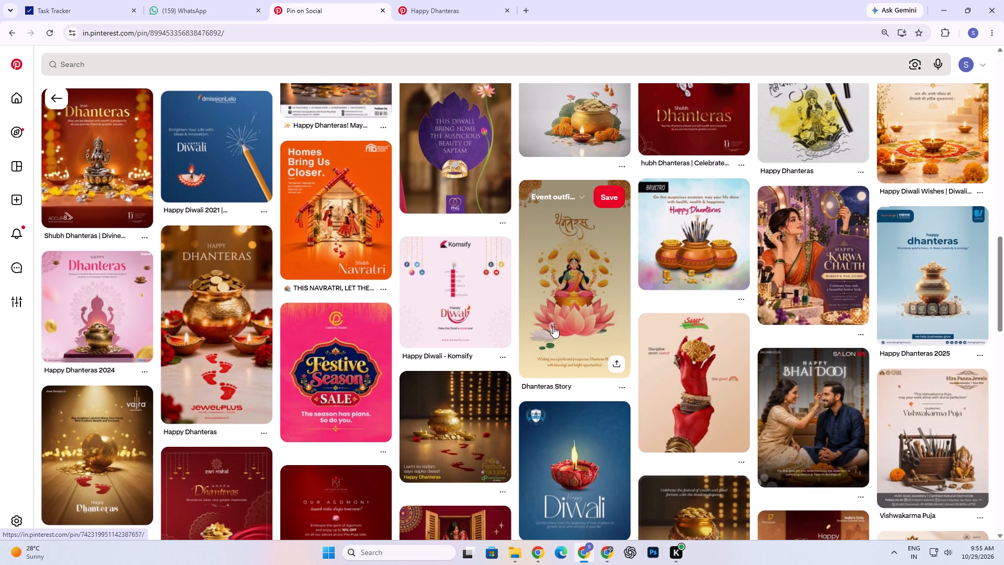
scroll(553, 326, "down", 4)
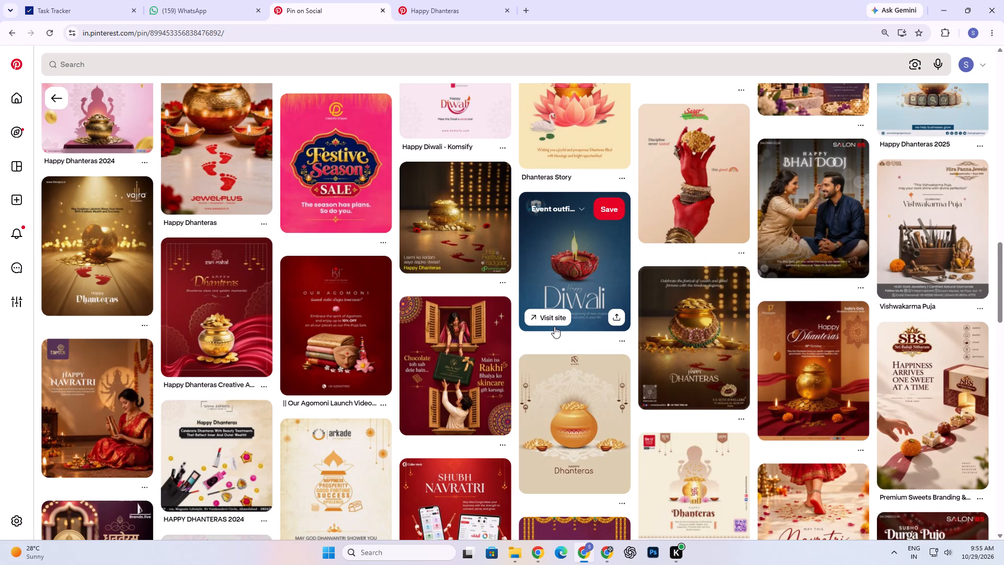
Examine the pins related to the Salon 85 post for Dhanteras and other festive layout, typography and colour ideas.
scroll(554, 326, "down", 1)
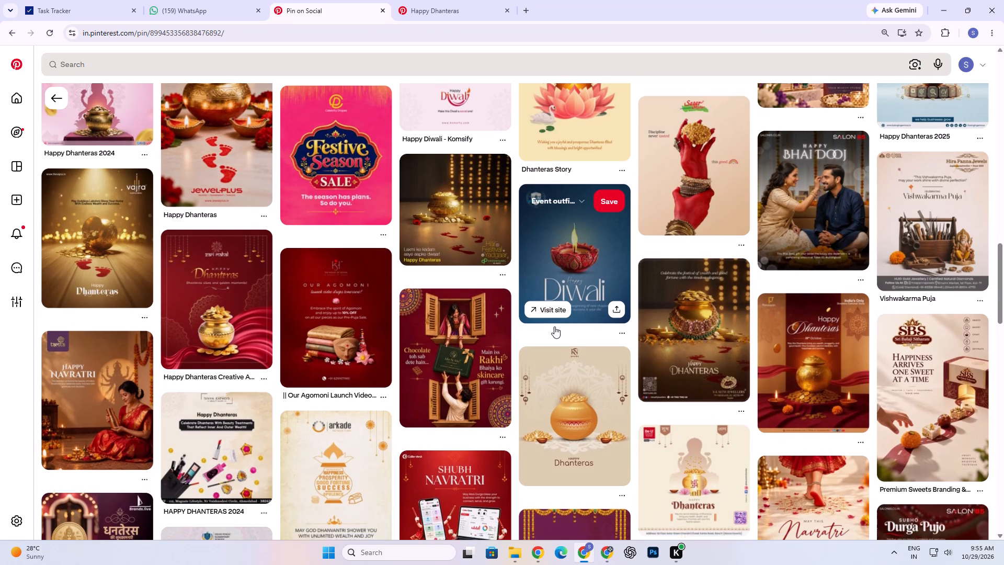
scroll(553, 326, "down", 4)
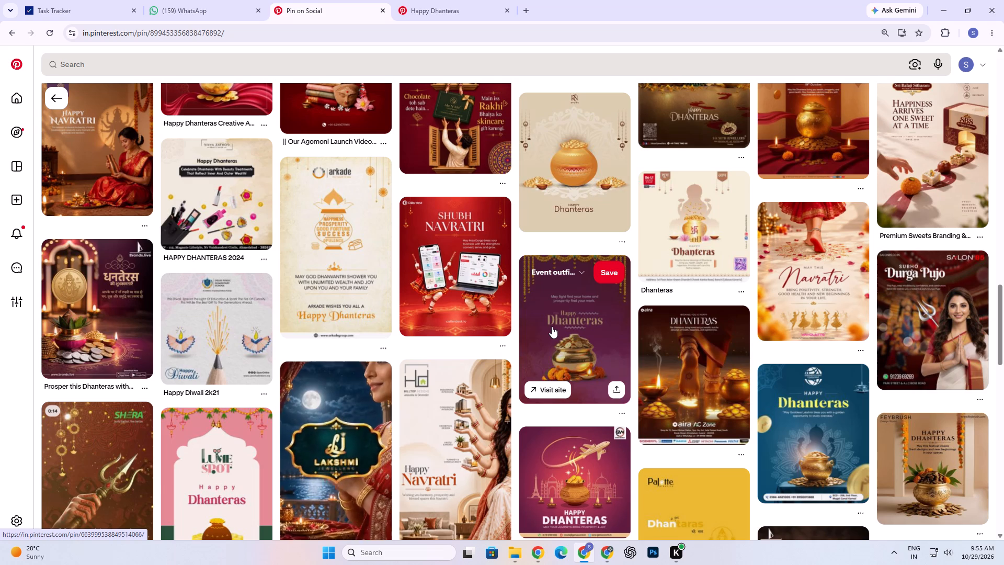
scroll(495, 340, "down", 2)
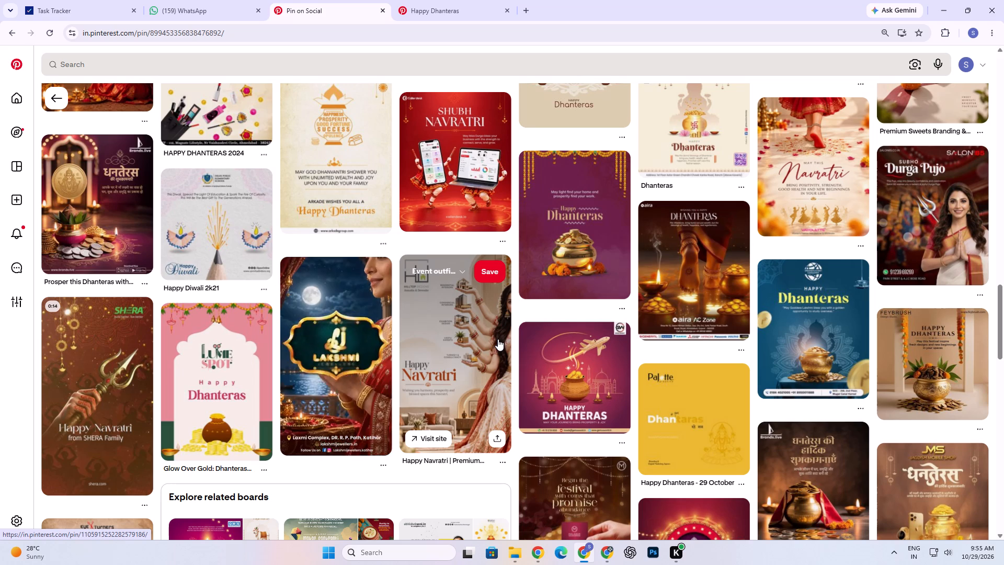
scroll(521, 481, "down", 1)
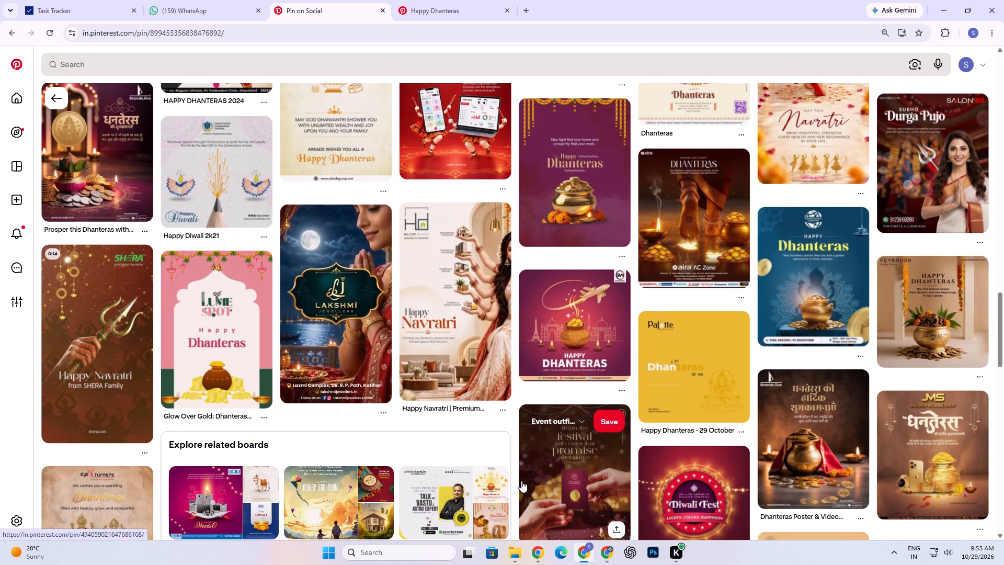
scroll(521, 481, "down", 2)
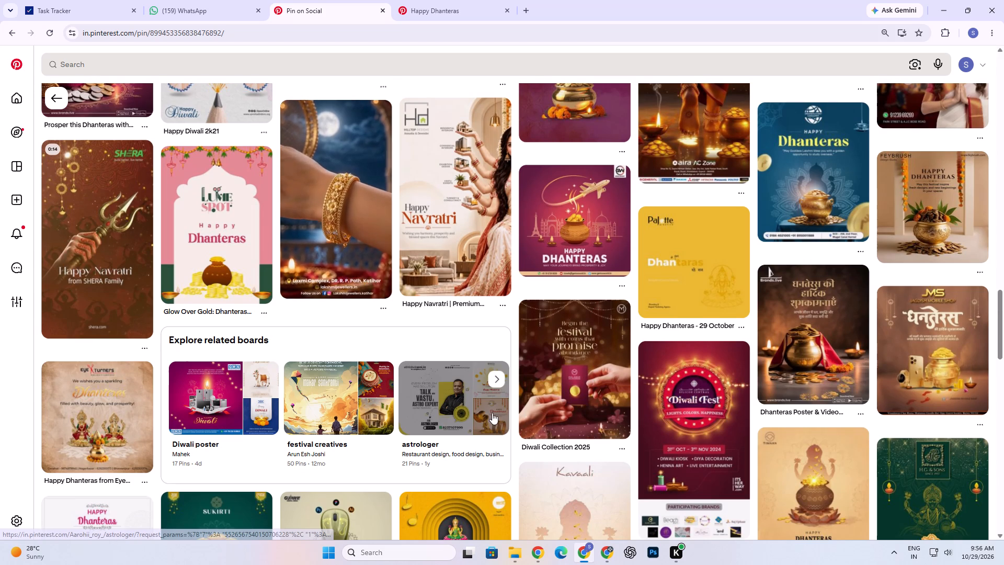
scroll(495, 381, "down", 2)
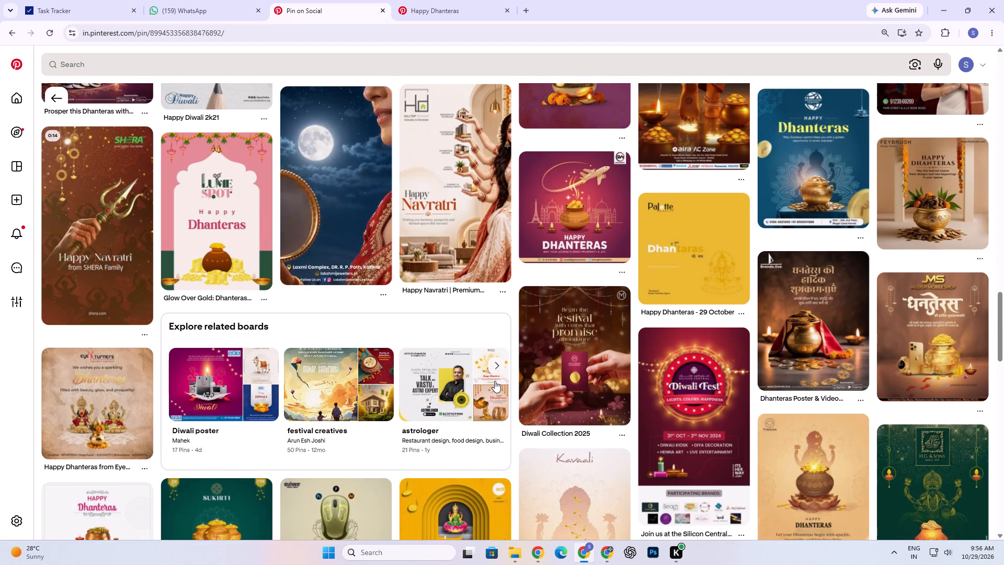
scroll(495, 381, "down", 3)
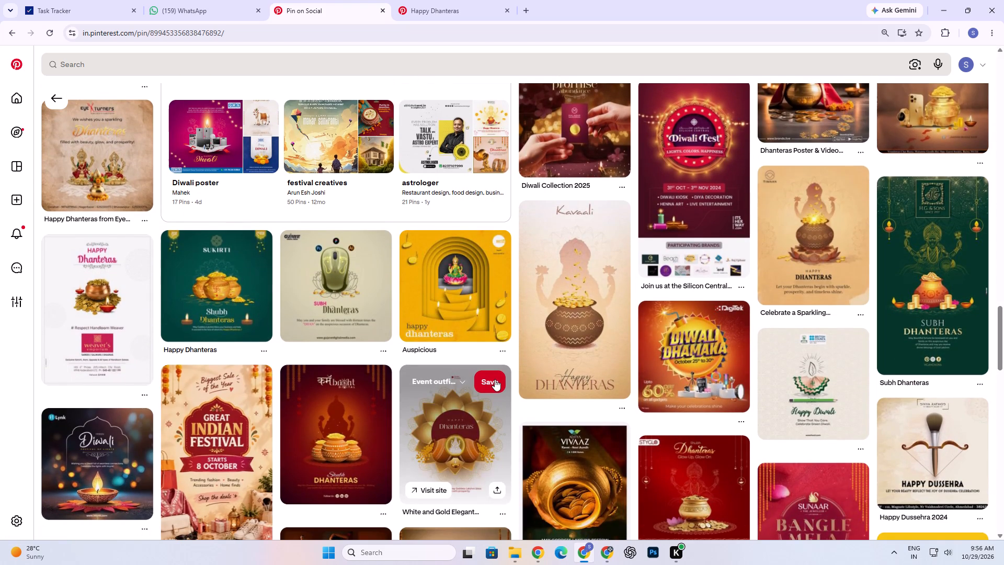
scroll(495, 378, "down", 3)
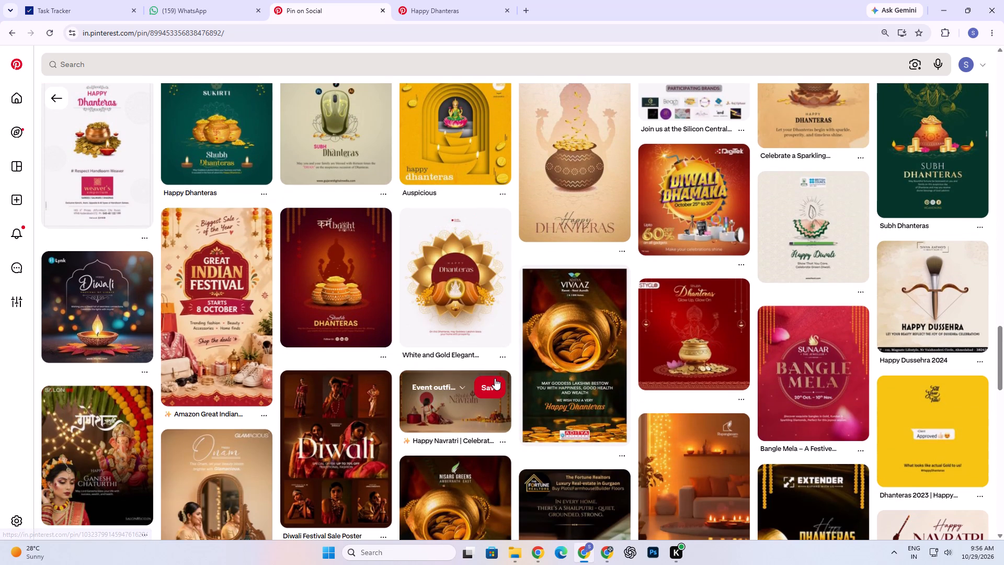
scroll(495, 378, "down", 3)
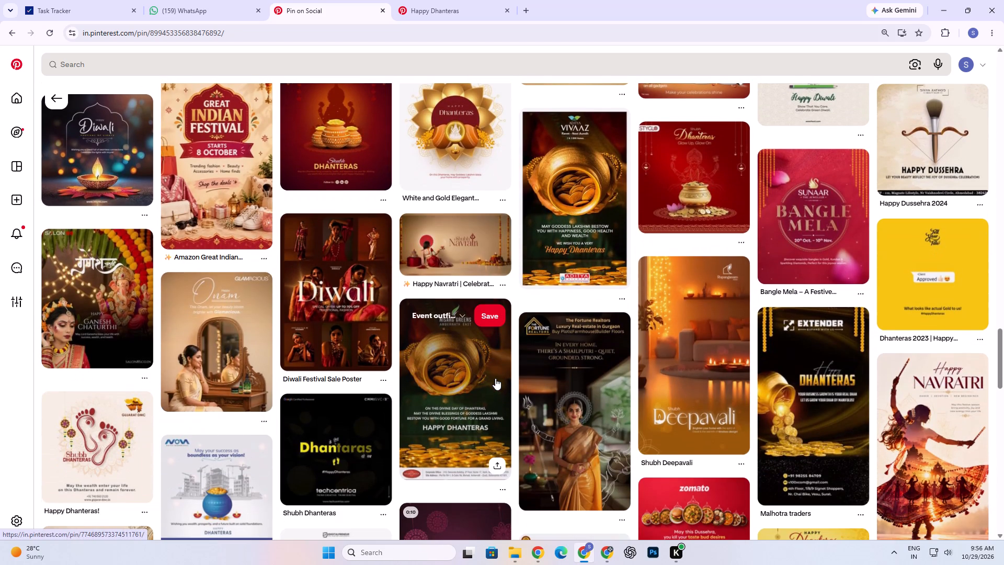
scroll(376, 128, "down", 1)
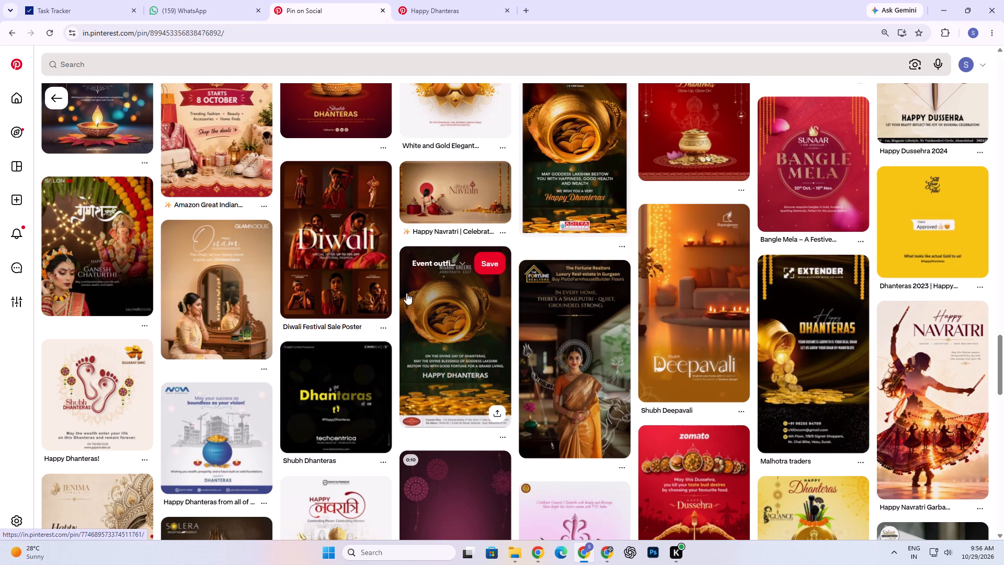
scroll(406, 293, "up", 4)
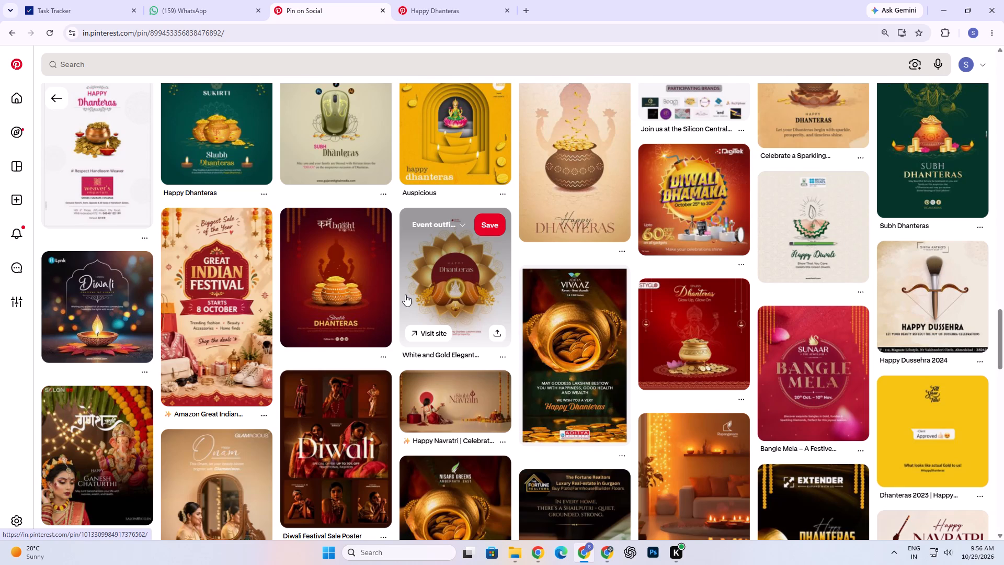
scroll(405, 295, "down", 4)
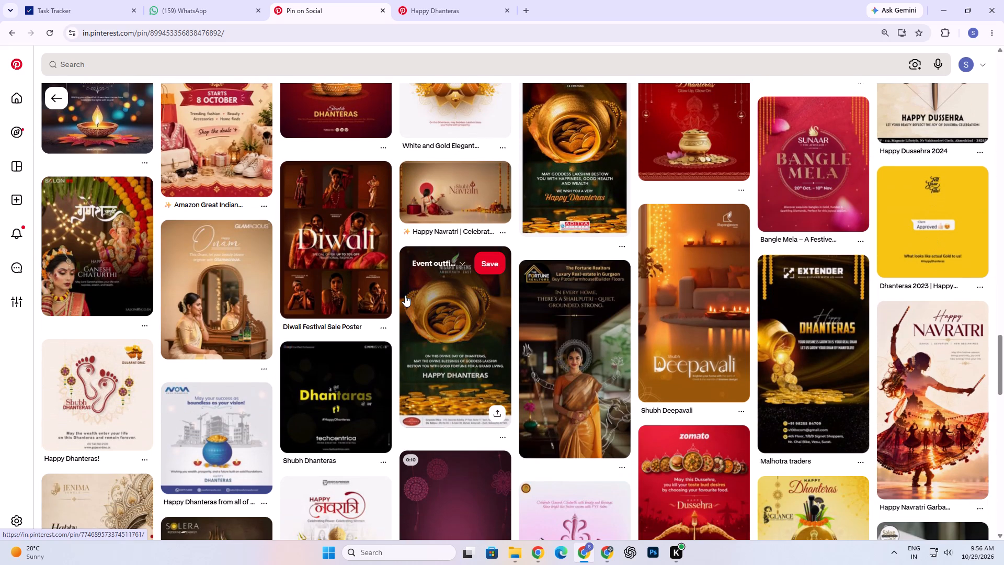
scroll(405, 295, "down", 3)
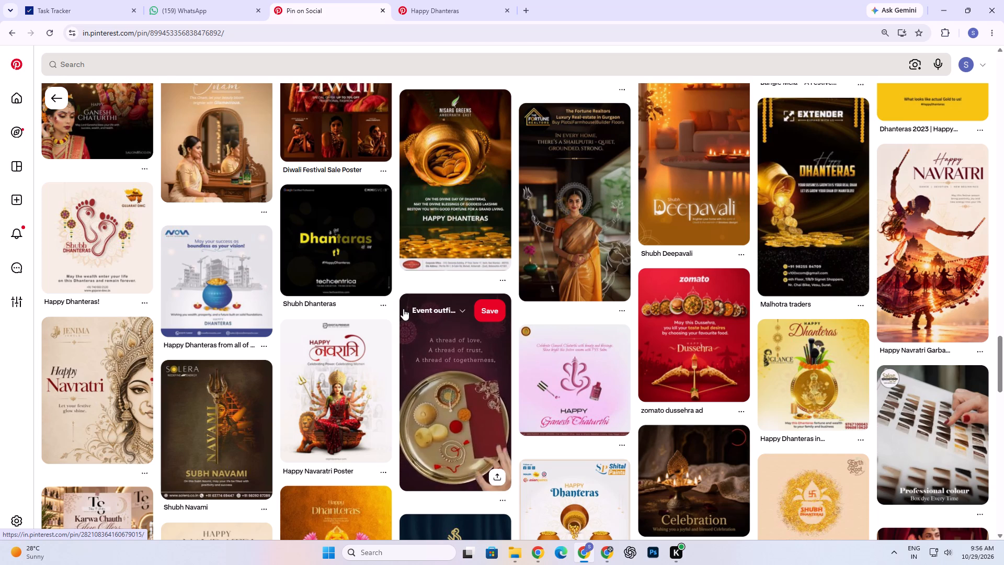
scroll(403, 309, "down", 3)
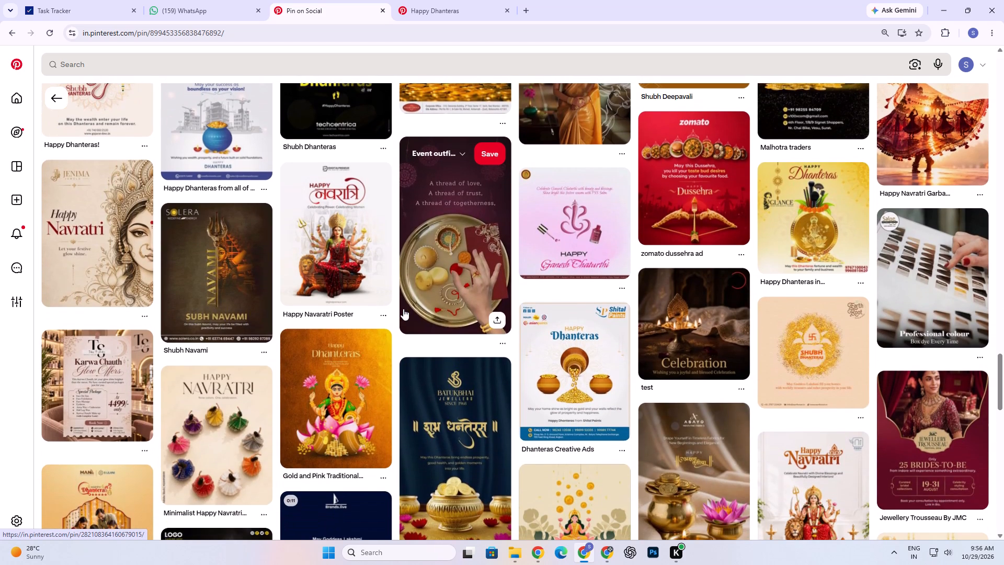
scroll(403, 309, "down", 3)
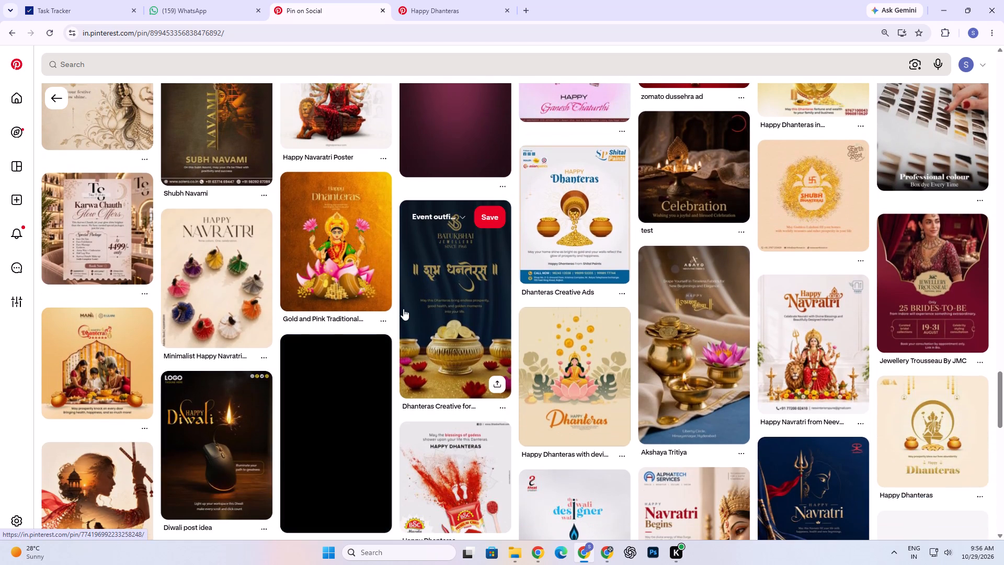
scroll(403, 309, "down", 1)
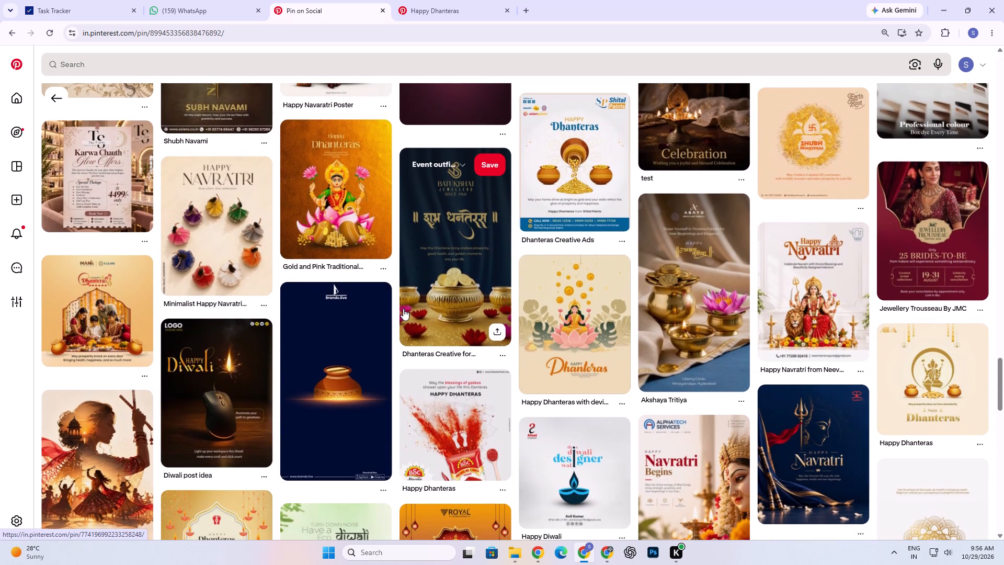
scroll(403, 309, "down", 1)
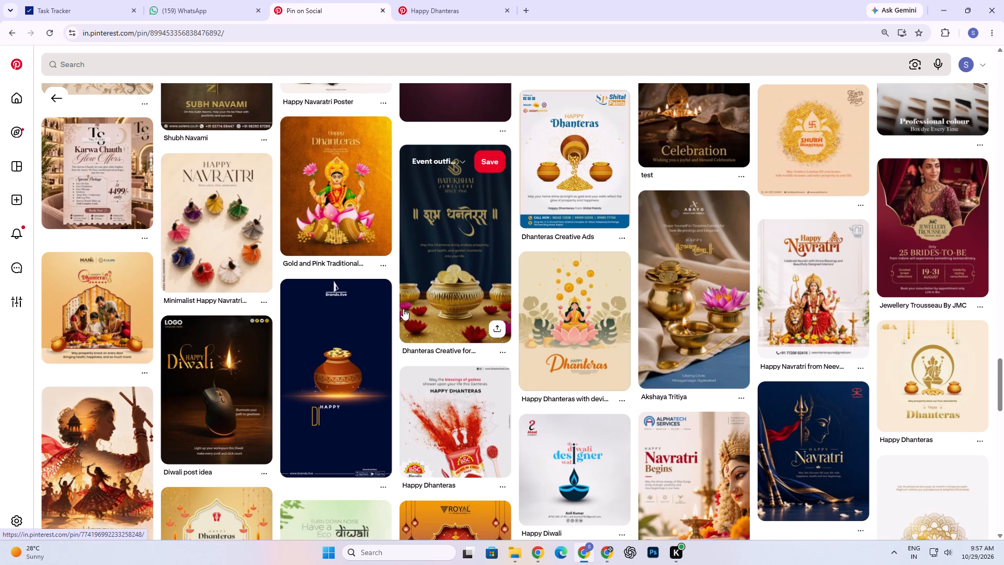
scroll(403, 309, "down", 5)
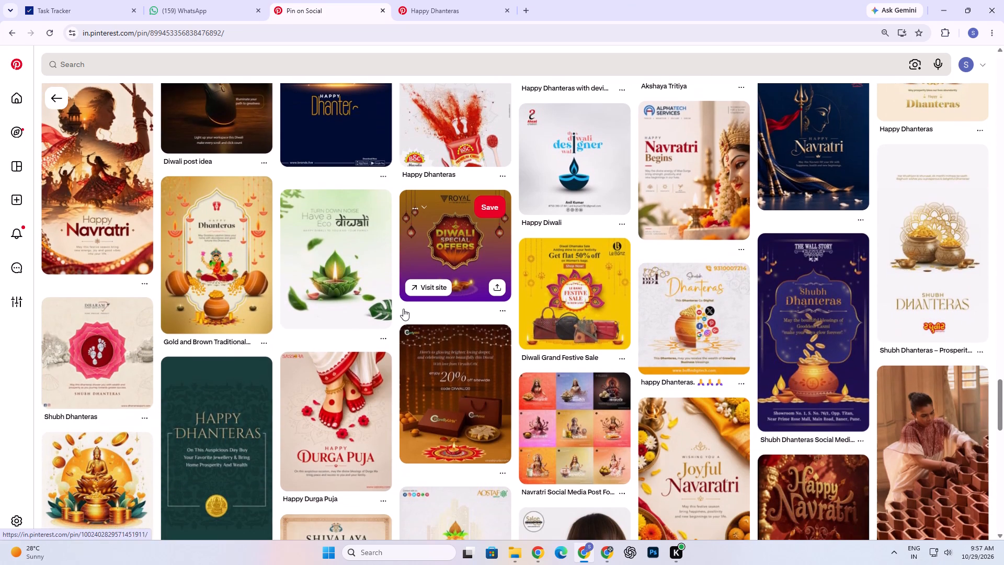
Open the white Raghuvir Sweets "Shubh Dhanteras" pin with two coin-filled pots and a mandala.
left_click(938, 233)
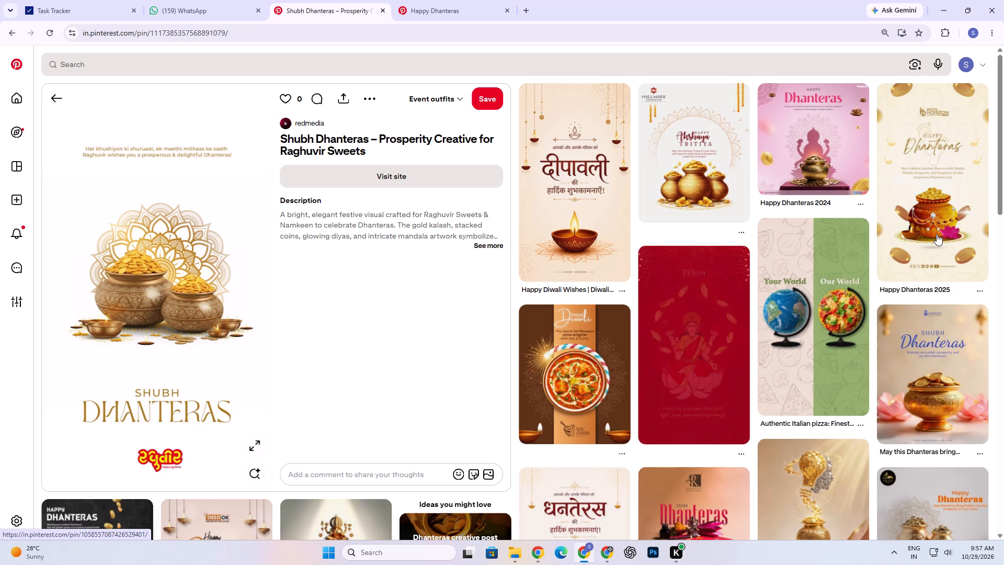
From the related pins, open the Saaisneh "Shubh Dhanteras" pin with the gold coin pot and pink lotuses.
scroll(830, 312, "down", 3)
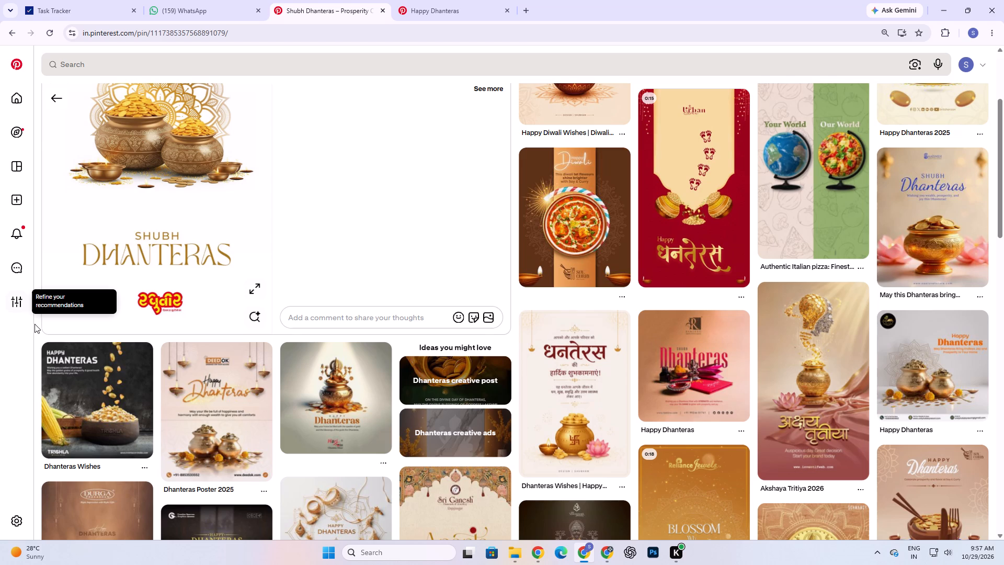
left_click(933, 229)
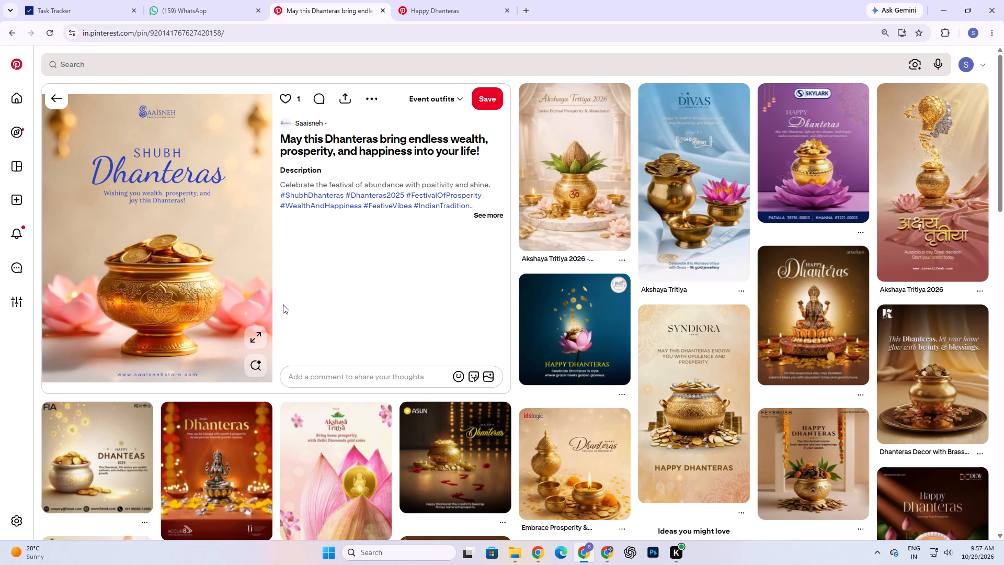
Examine the pins related to the Saaisneh post for Dhanteras compositions with coin pots, diyas, lotuses and product-themed visuals.
scroll(283, 304, "down", 3)
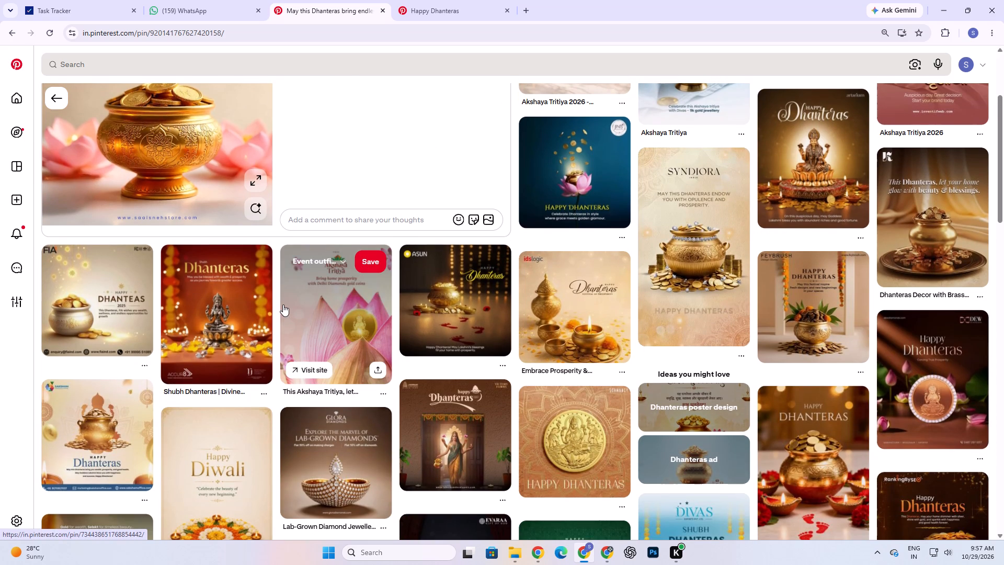
scroll(283, 304, "down", 1)
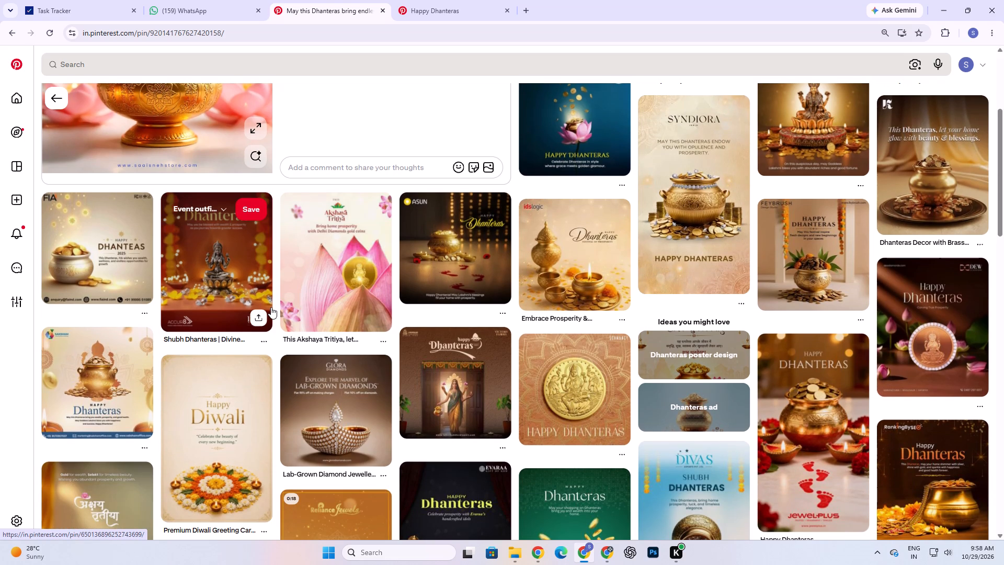
scroll(271, 307, "down", 6)
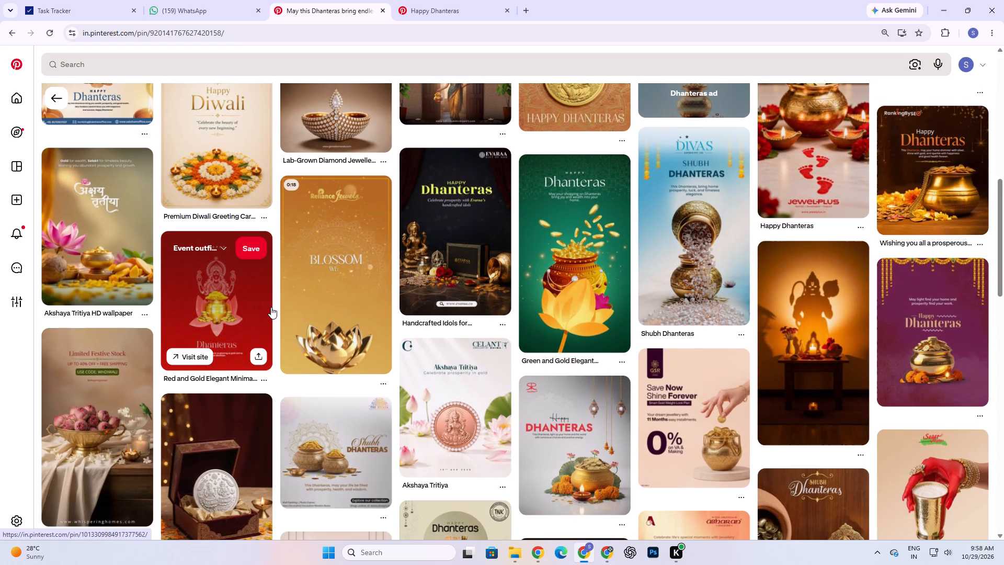
scroll(271, 307, "down", 3)
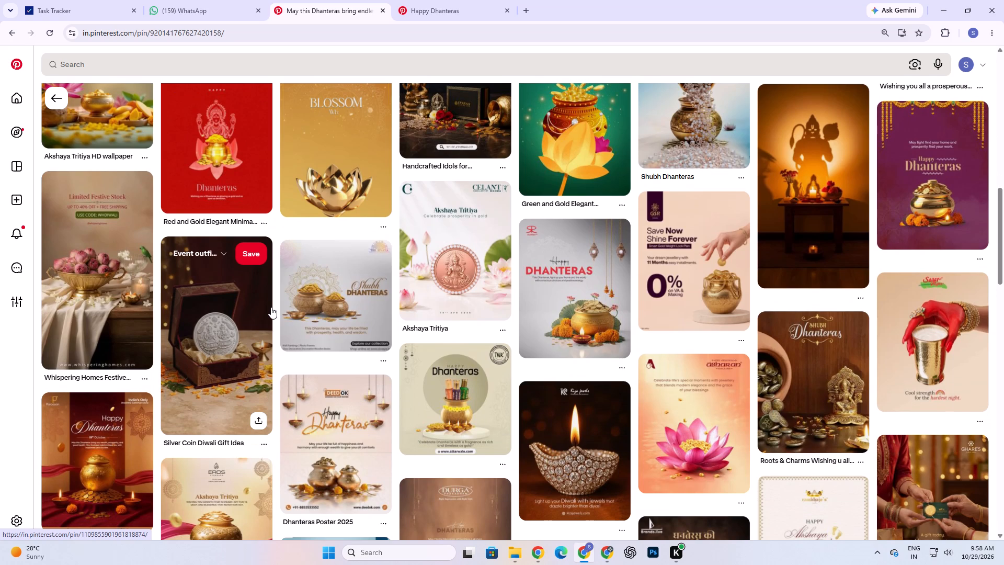
scroll(271, 319, "down", 1)
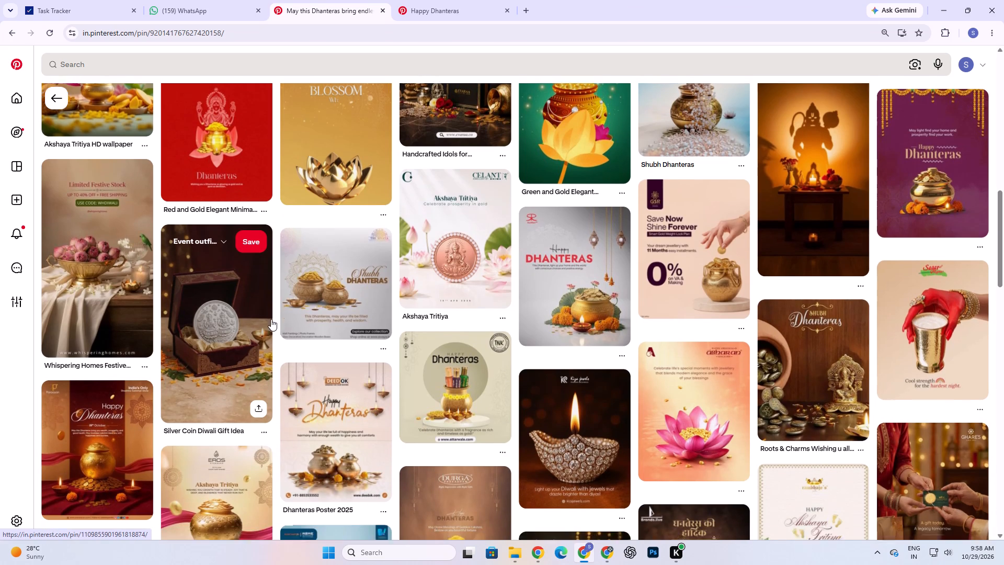
scroll(271, 325, "down", 3)
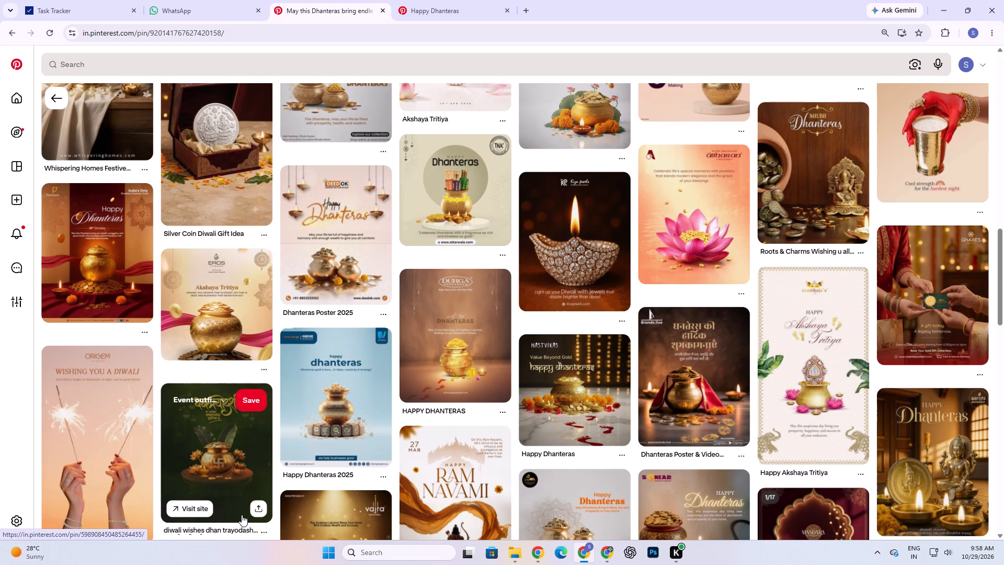
scroll(233, 534, "down", 1)
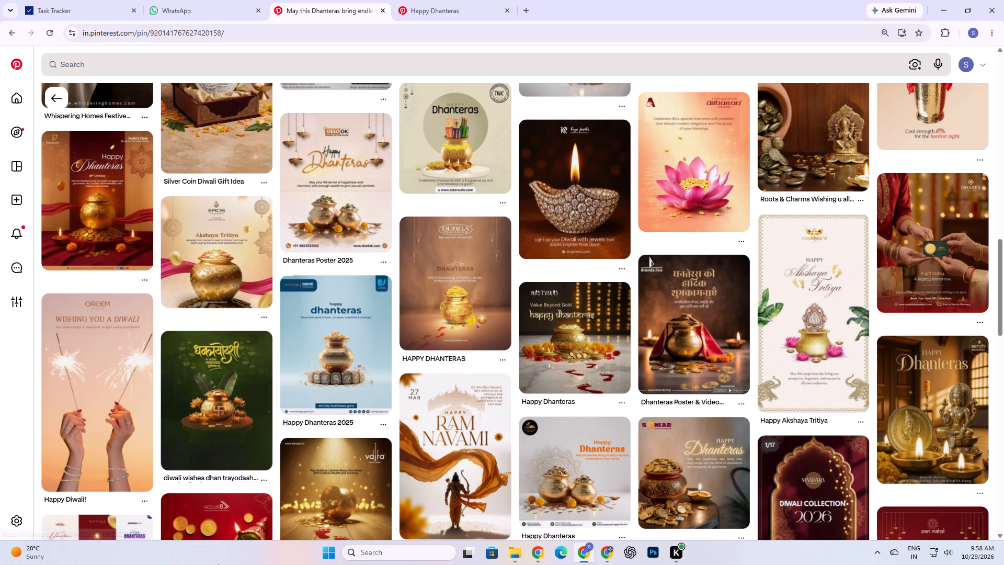
scroll(335, 509, "down", 2)
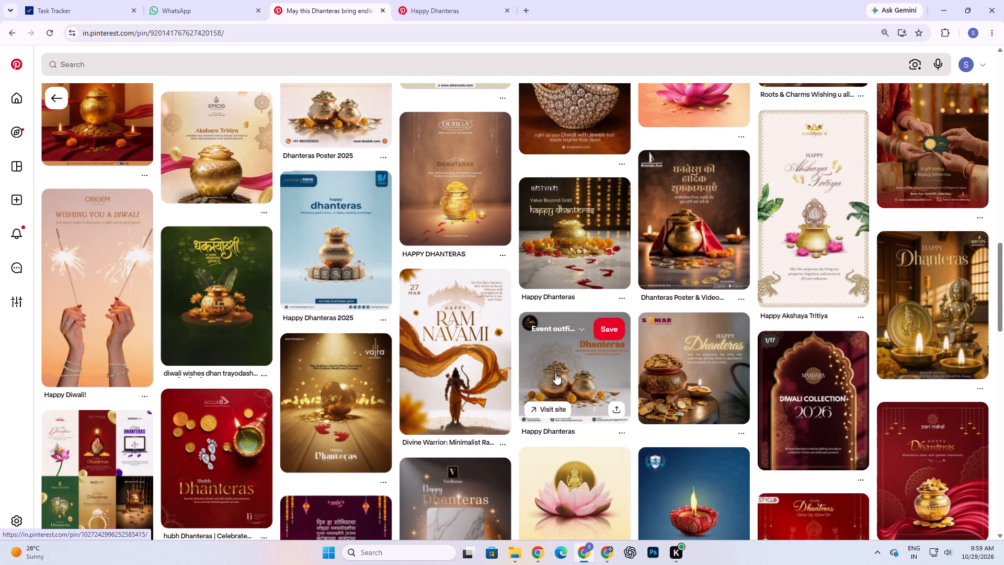
scroll(556, 374, "down", 8)
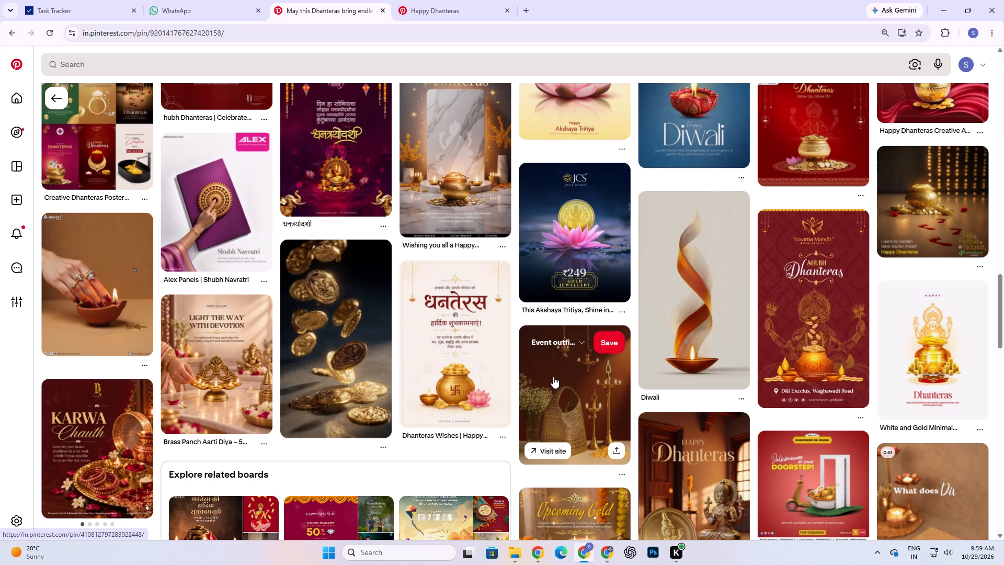
scroll(553, 377, "down", 3)
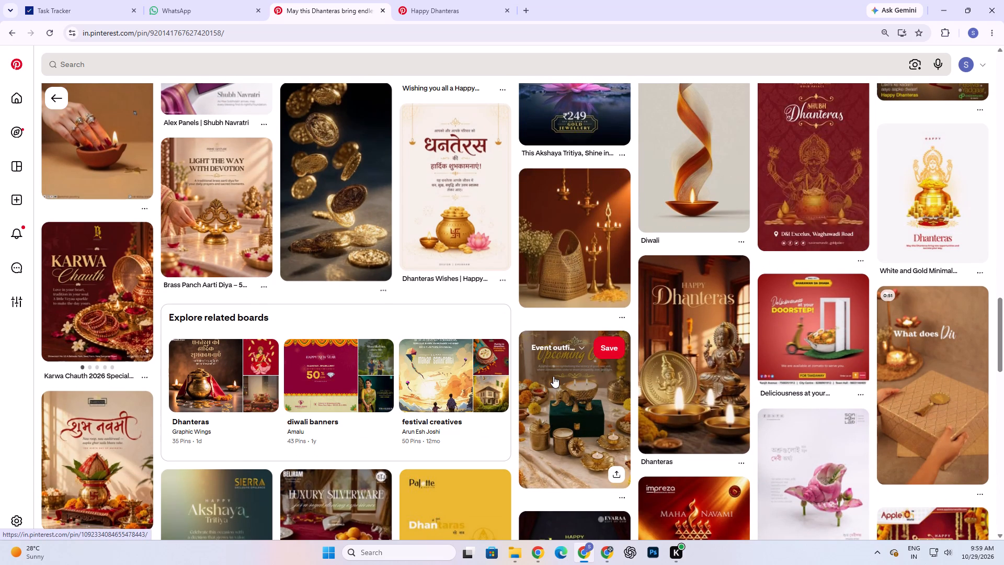
scroll(553, 376, "down", 2)
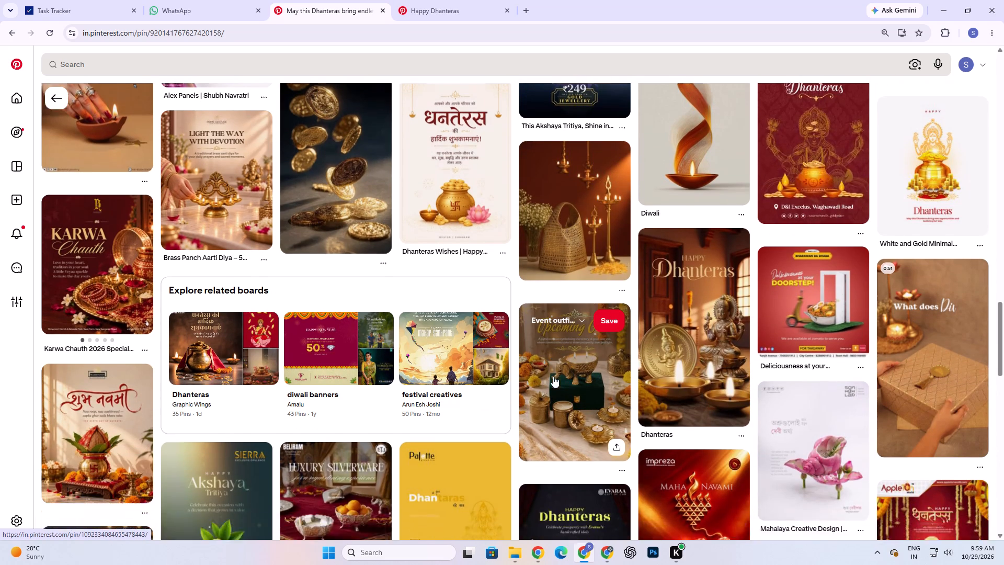
scroll(553, 376, "down", 1)
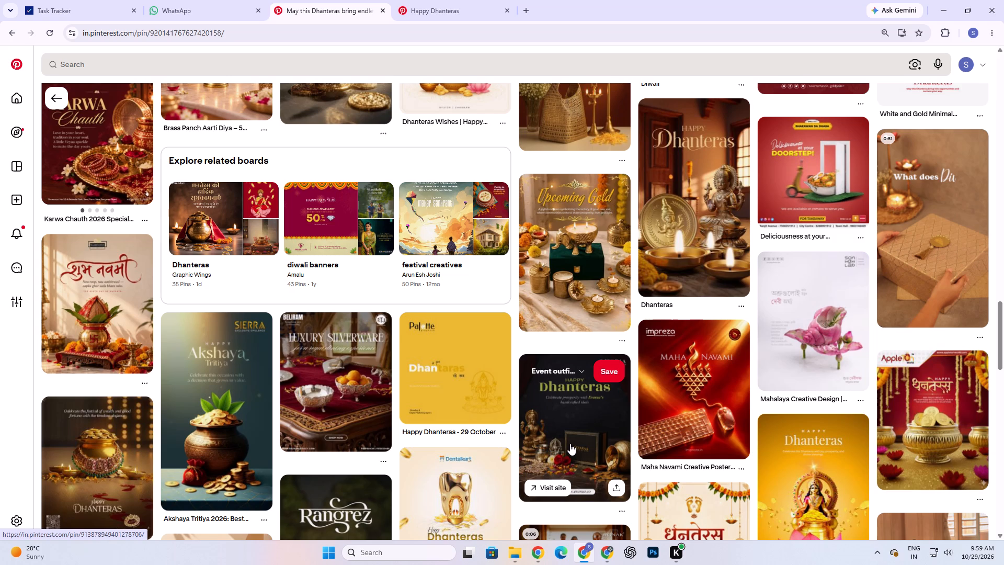
scroll(561, 462, "down", 4)
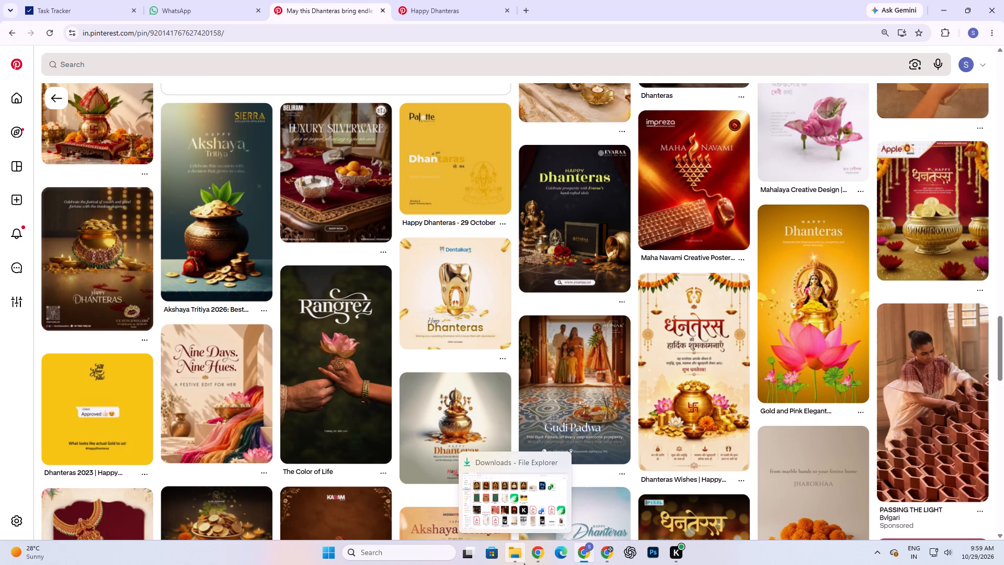
scroll(524, 563, "down", 4)
Continue examining the pins related to the Saaisneh post for more Dhanteras layouts with coin pots, footprints, diyas and festive typography.
scroll(583, 301, "down", 4)
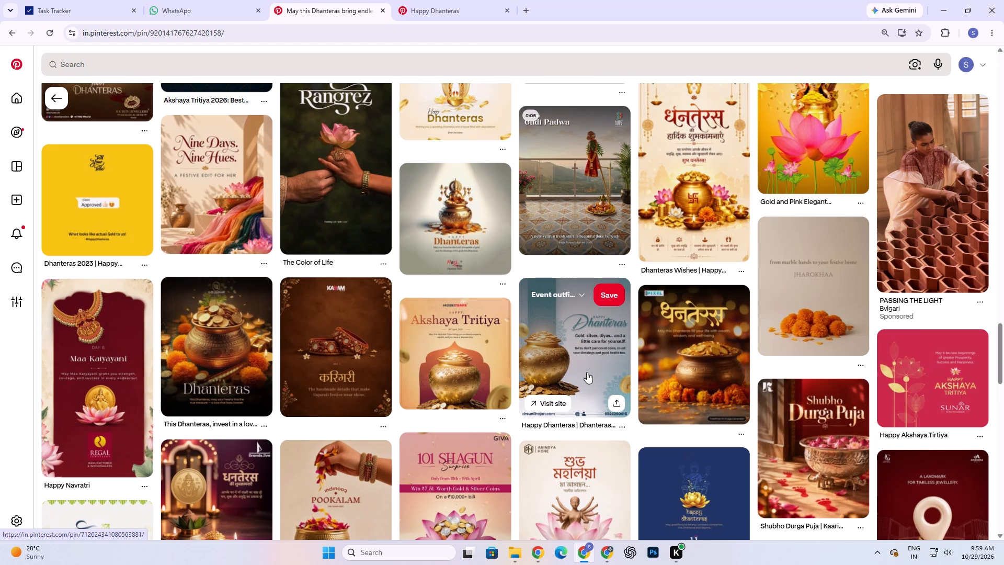
scroll(587, 372, "down", 5)
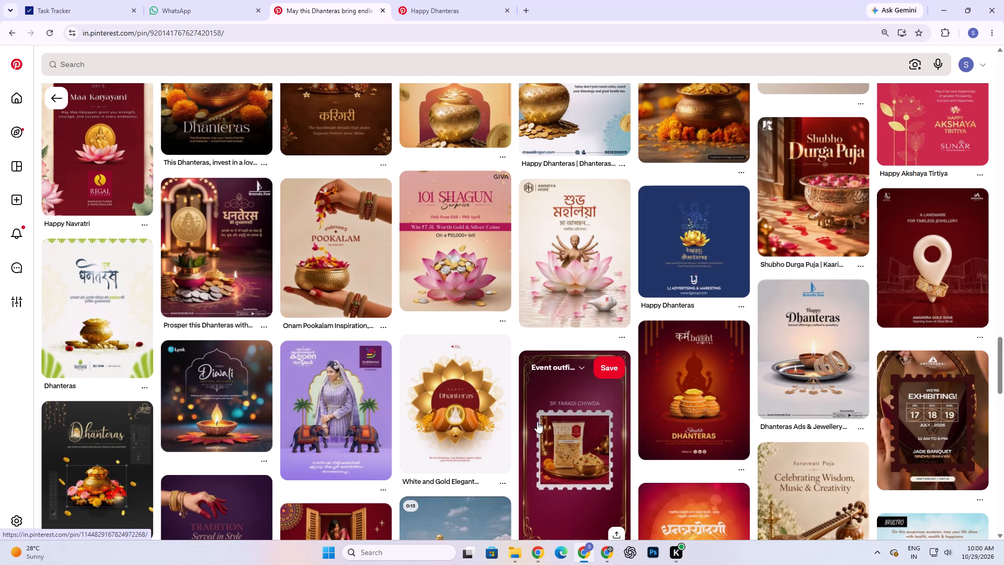
scroll(537, 422, "down", 4)
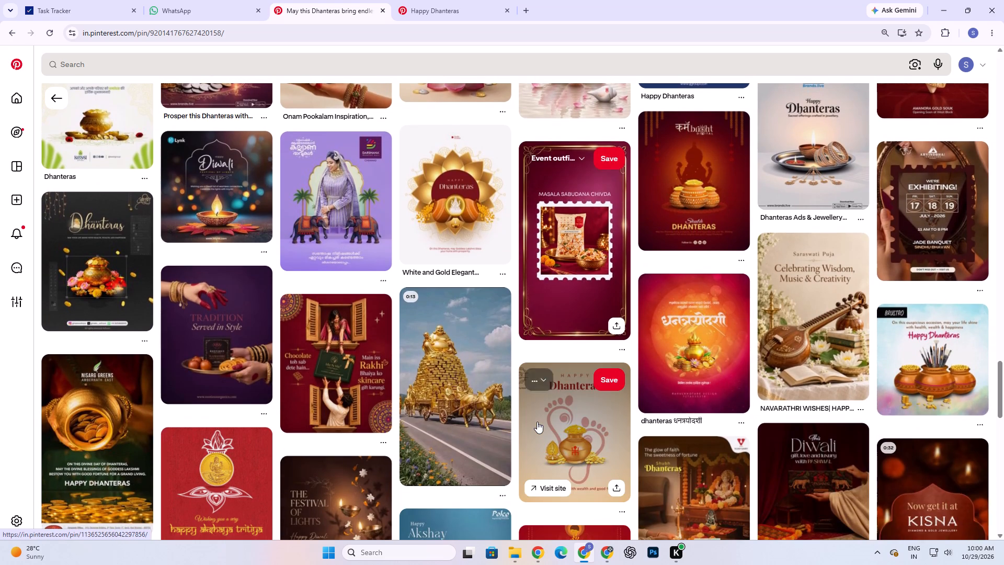
scroll(537, 422, "down", 1)
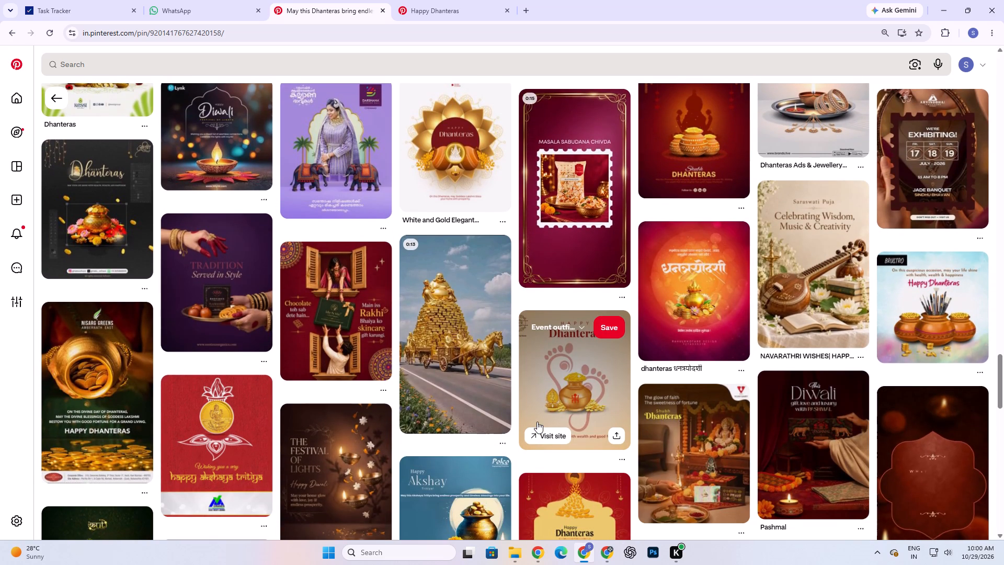
scroll(537, 422, "down", 6)
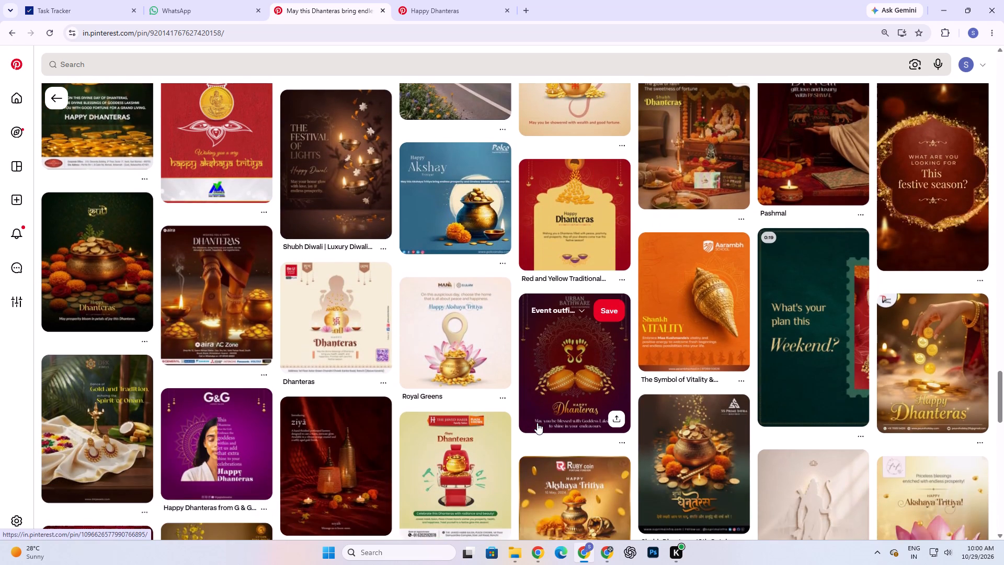
scroll(537, 423, "down", 1)
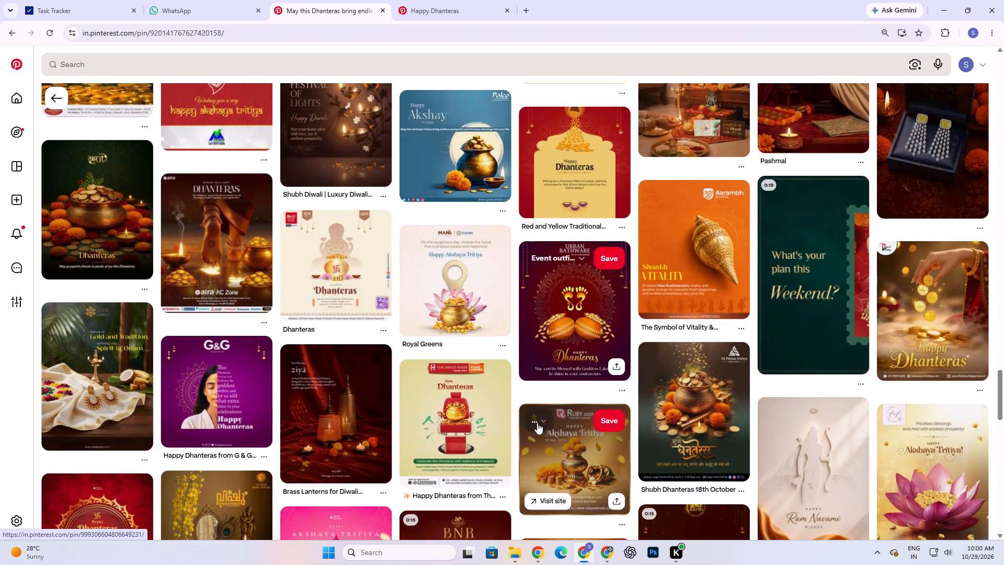
scroll(537, 423, "down", 7)
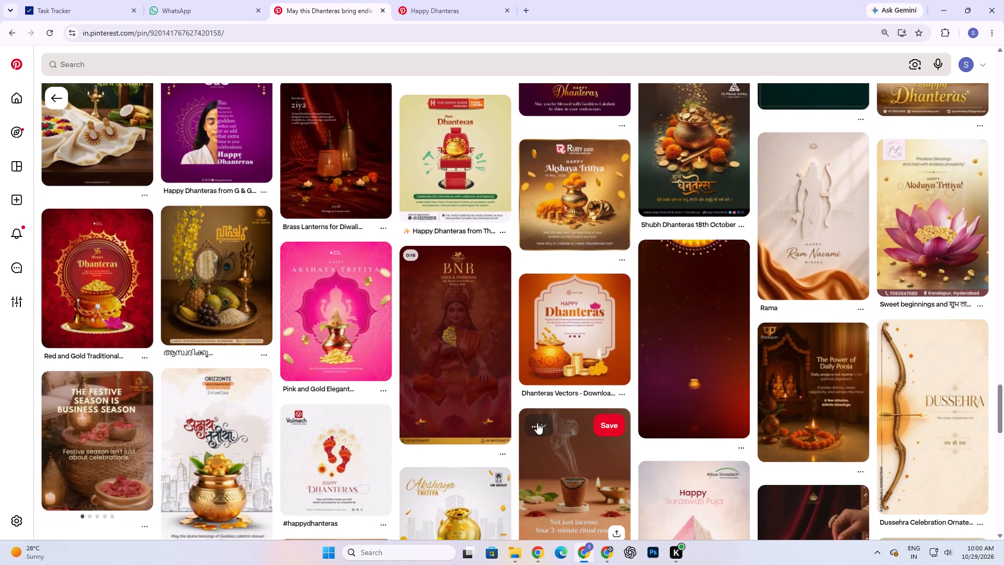
scroll(537, 423, "down", 3)
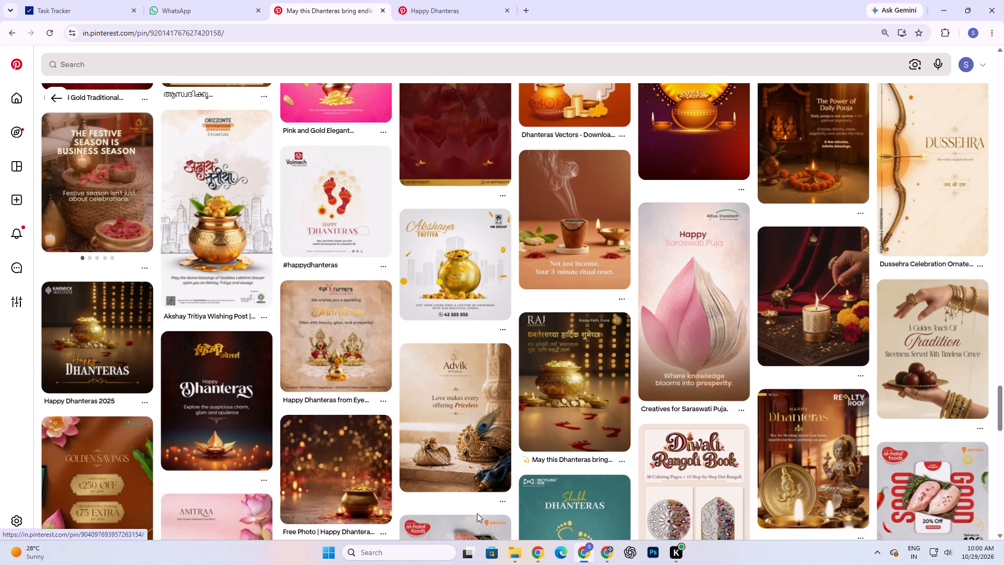
scroll(366, 512, "down", 3)
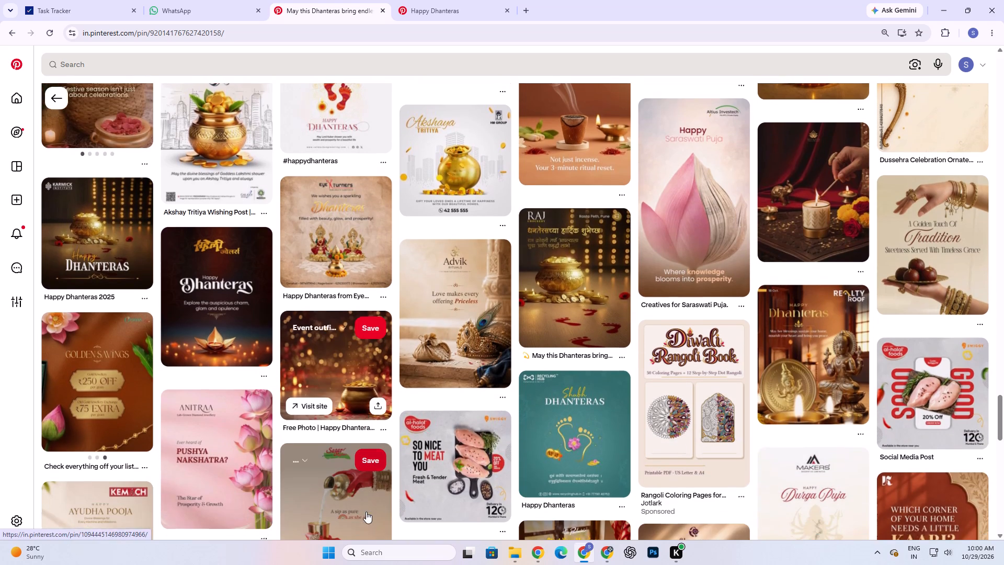
scroll(366, 512, "down", 1)
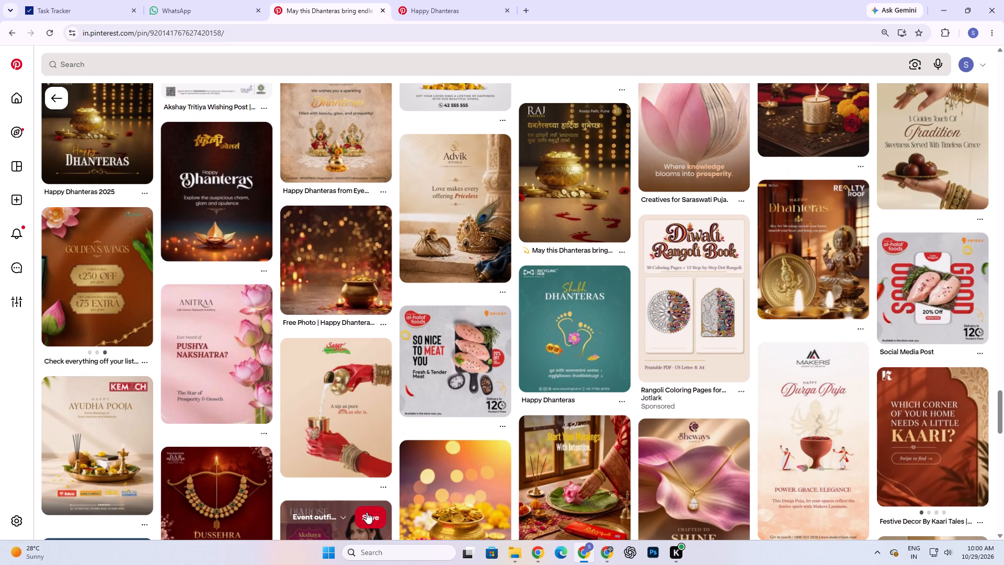
scroll(361, 241, "down", 1)
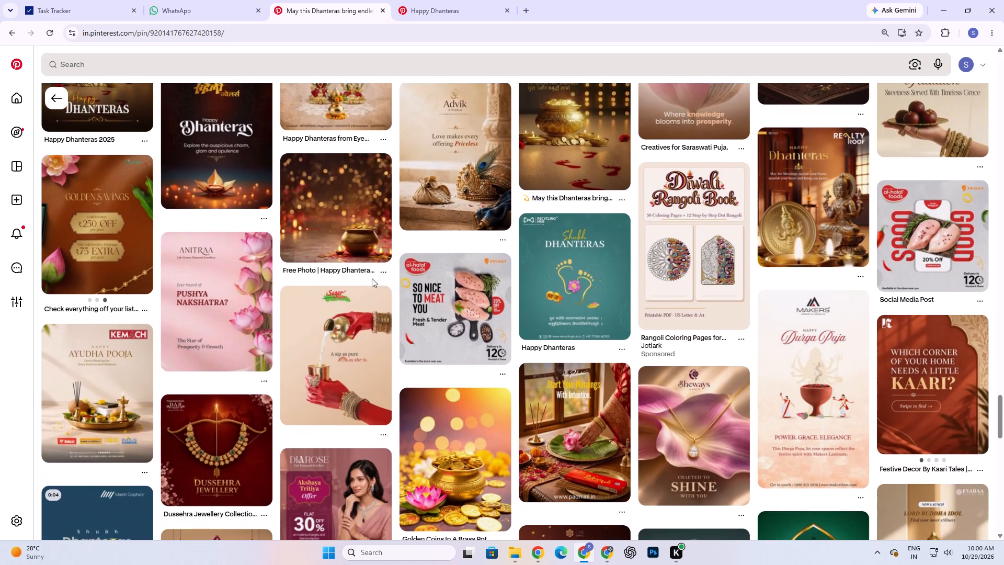
scroll(375, 292, "down", 1)
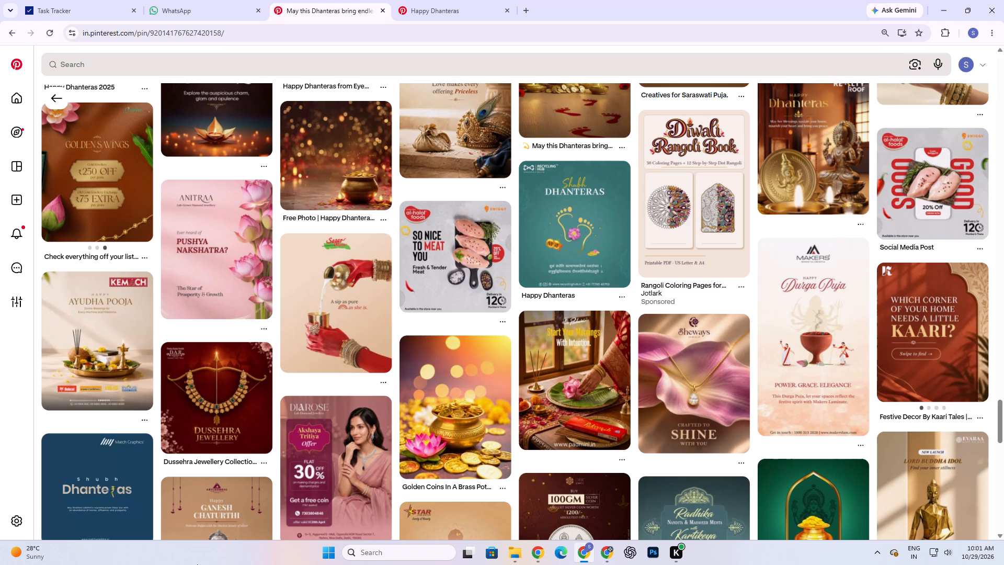
scroll(185, 564, "down", 2)
Review the related festive pins again on the way back to the Saaisneh "Shubh Dhanteras" pin with the gold coin pot.
scroll(357, 321, "up", 1)
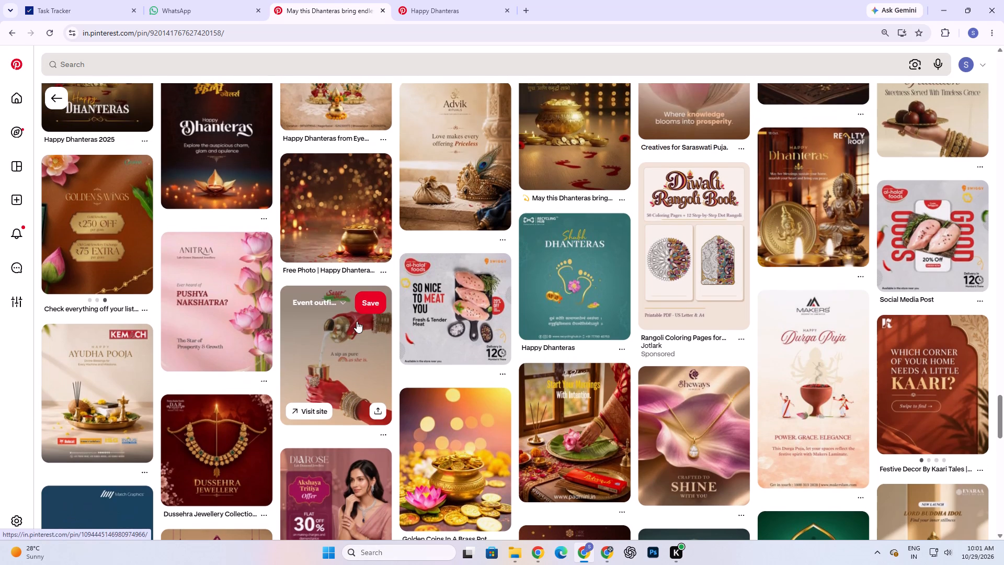
scroll(358, 321, "up", 3)
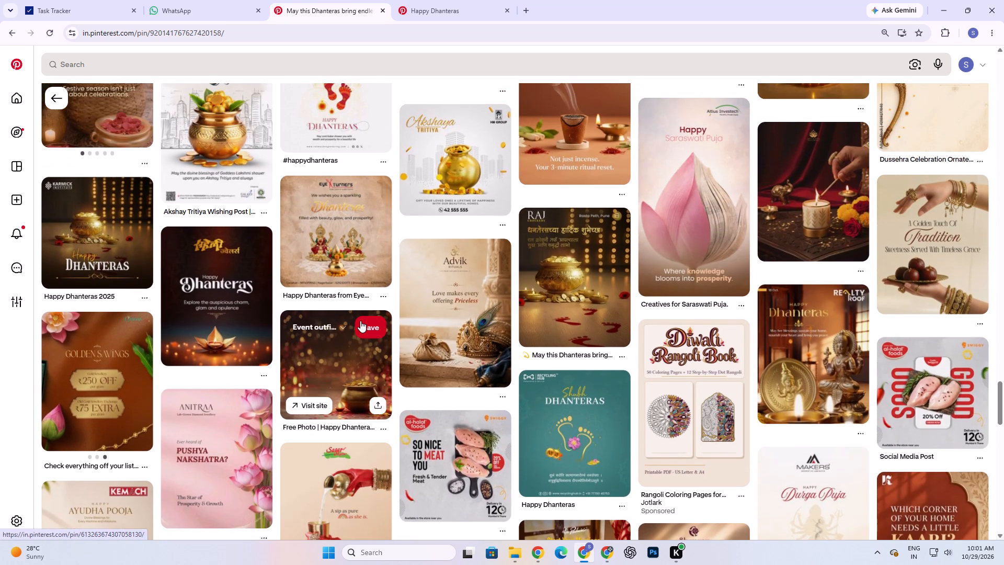
scroll(360, 321, "up", 2)
left_click(360, 319)
scroll(360, 319, "up", 5)
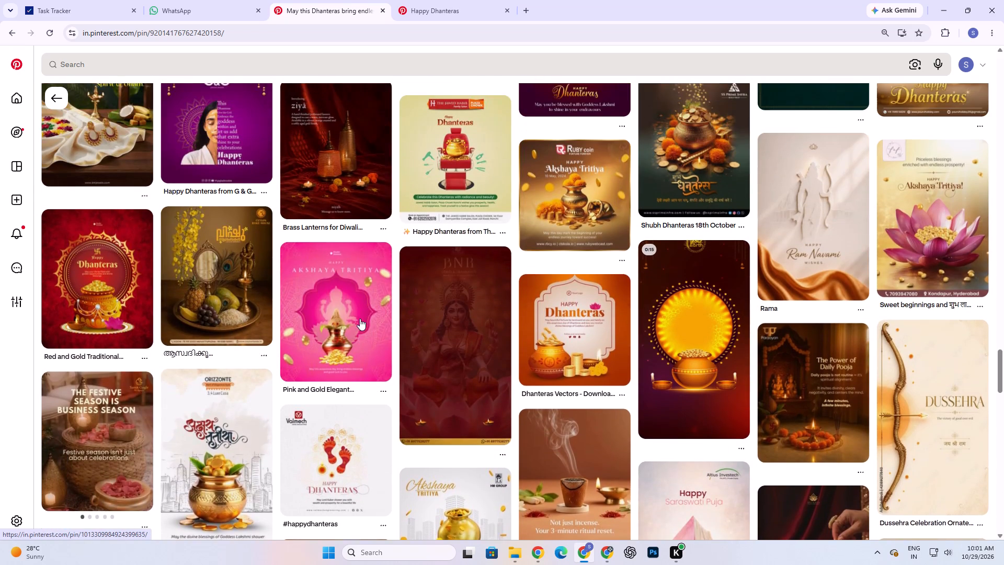
scroll(360, 319, "up", 10)
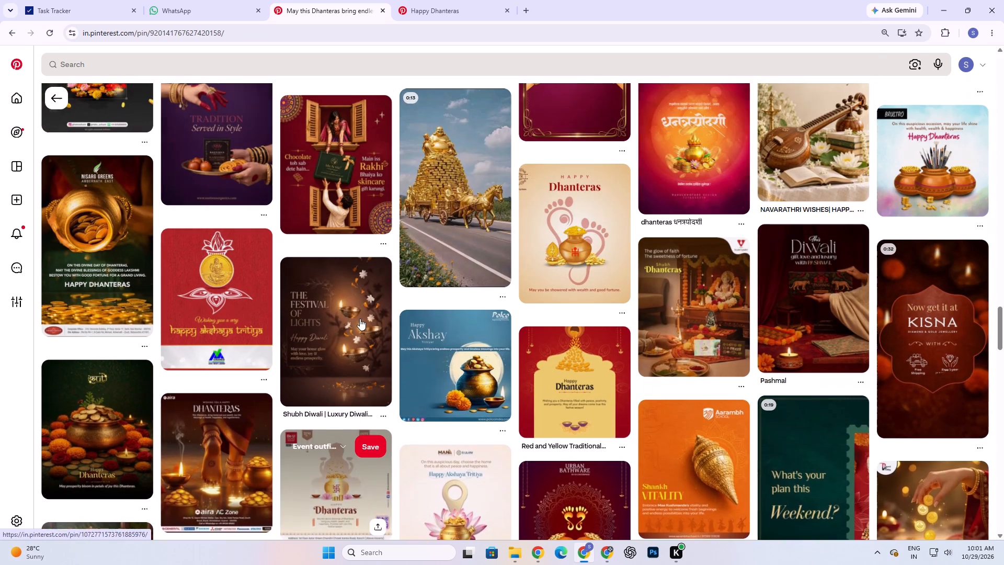
scroll(360, 319, "up", 2)
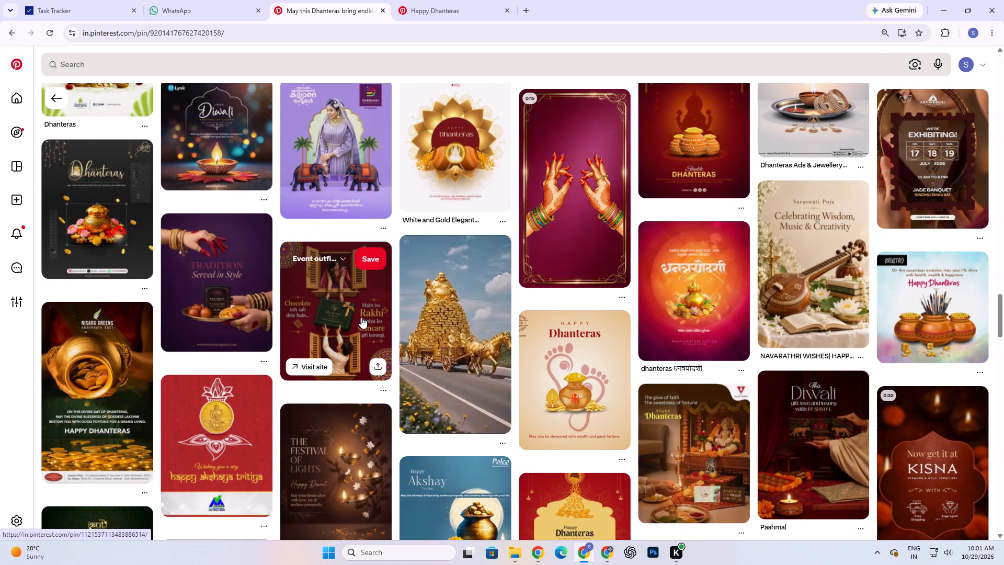
scroll(361, 317, "up", 4)
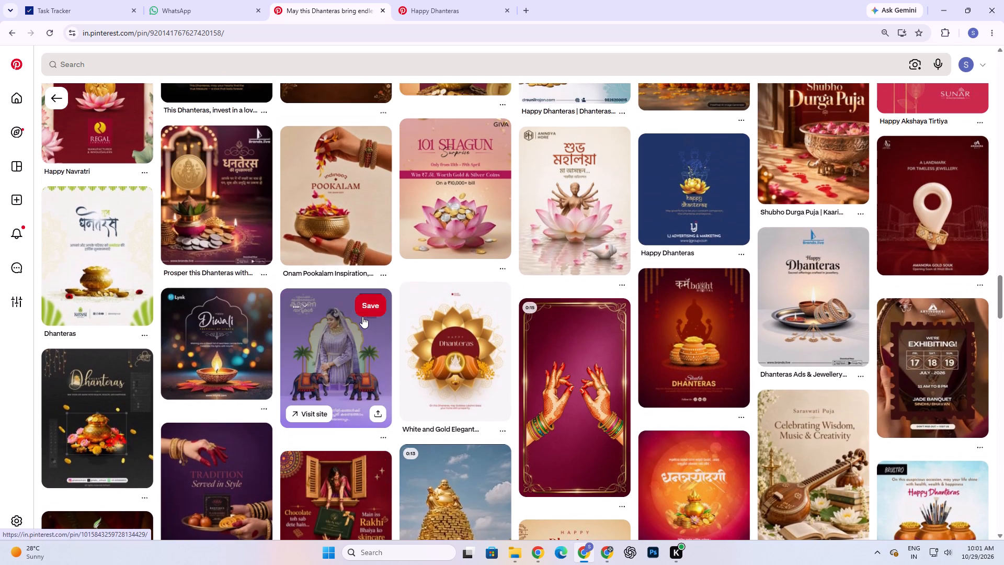
scroll(362, 317, "up", 5)
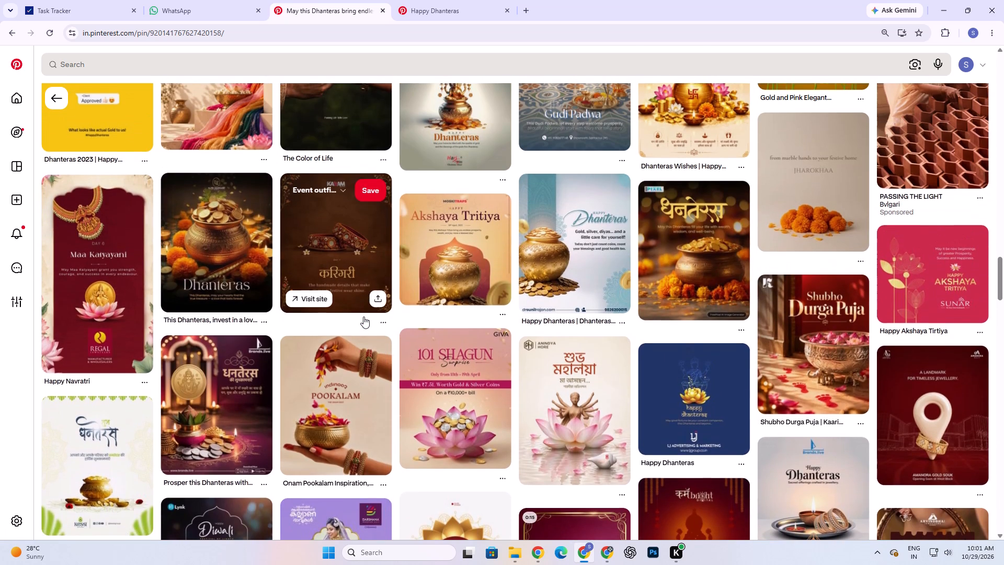
scroll(363, 317, "up", 9)
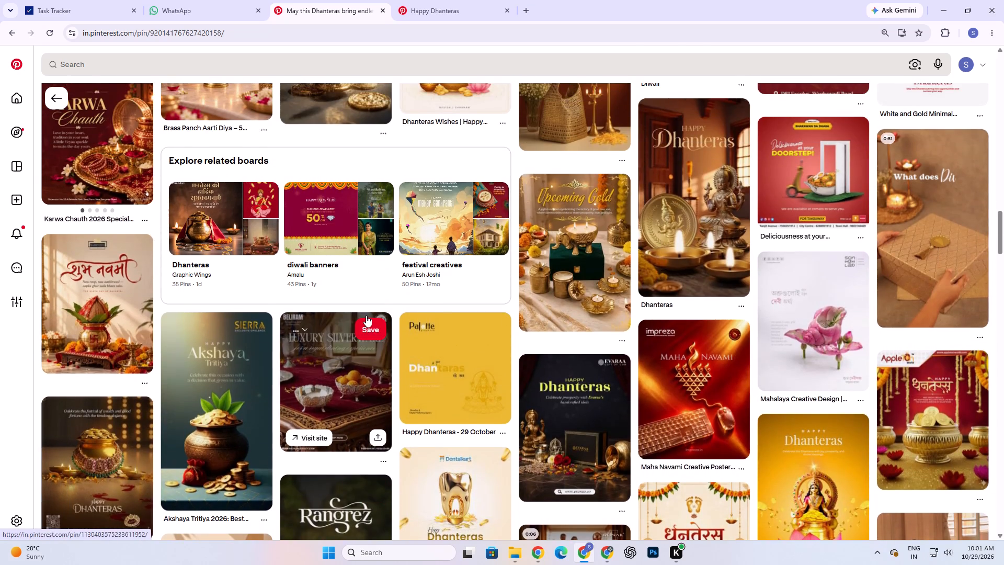
scroll(366, 315, "up", 4)
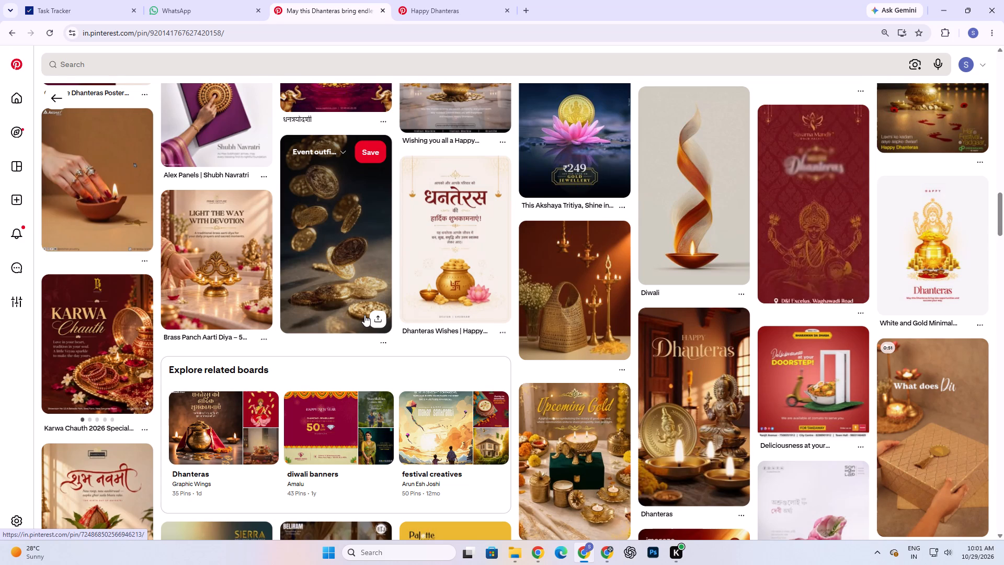
scroll(364, 315, "up", 19)
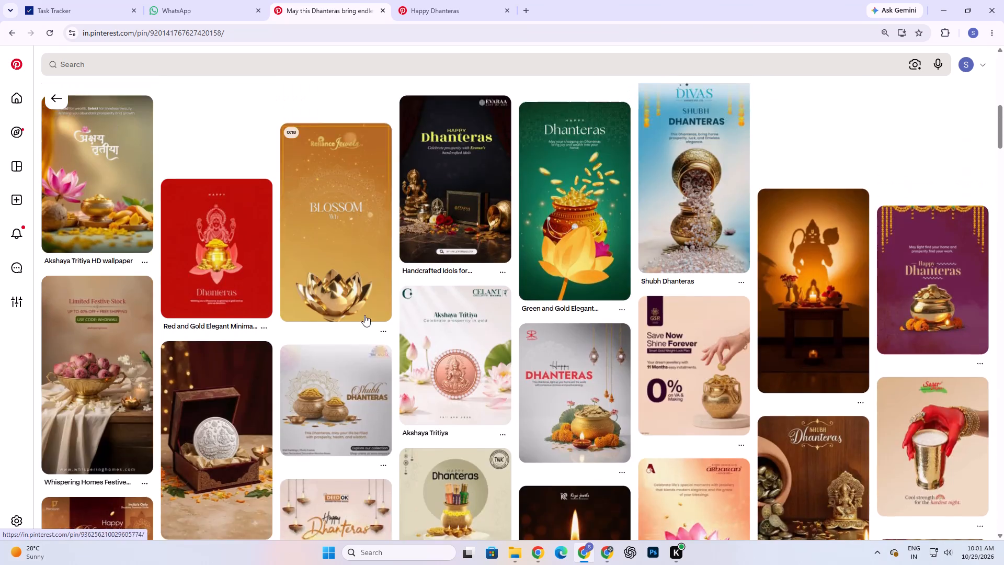
scroll(366, 314, "up", 14)
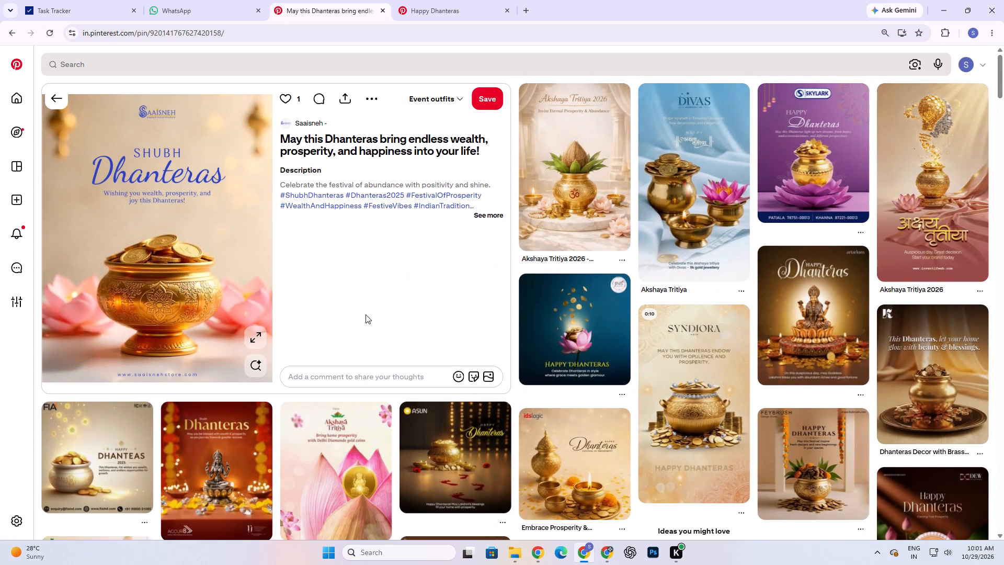
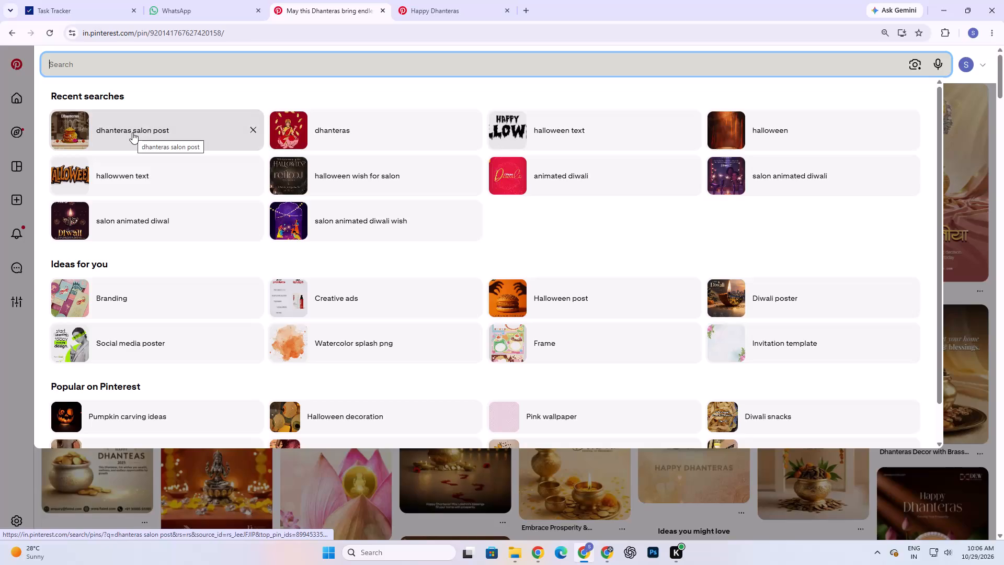
Search Pinterest for "dhanteras" from the recent searches and examine the results for festive story layouts.
left_click(319, 129)
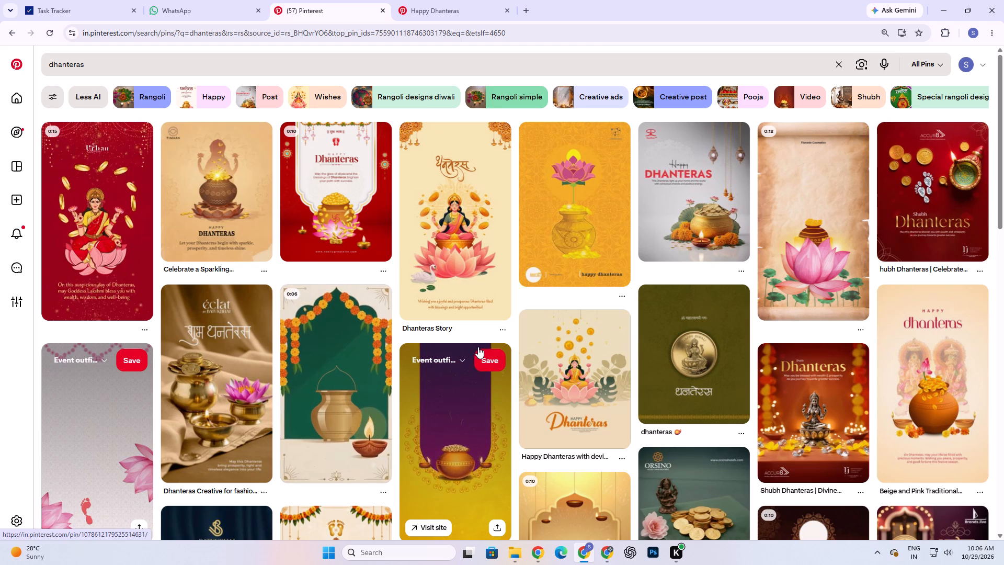
scroll(481, 347, "down", 4)
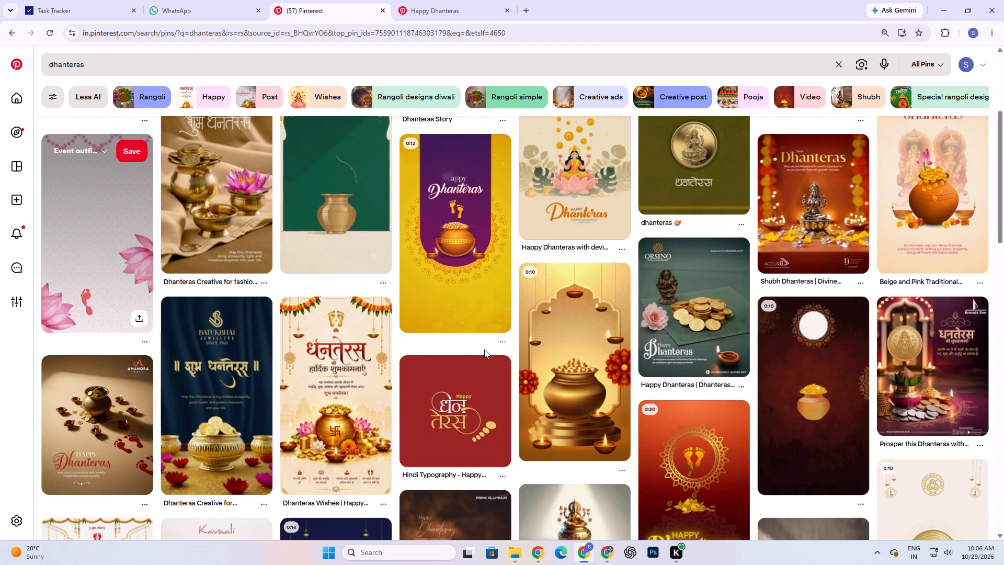
scroll(484, 349, "down", 5)
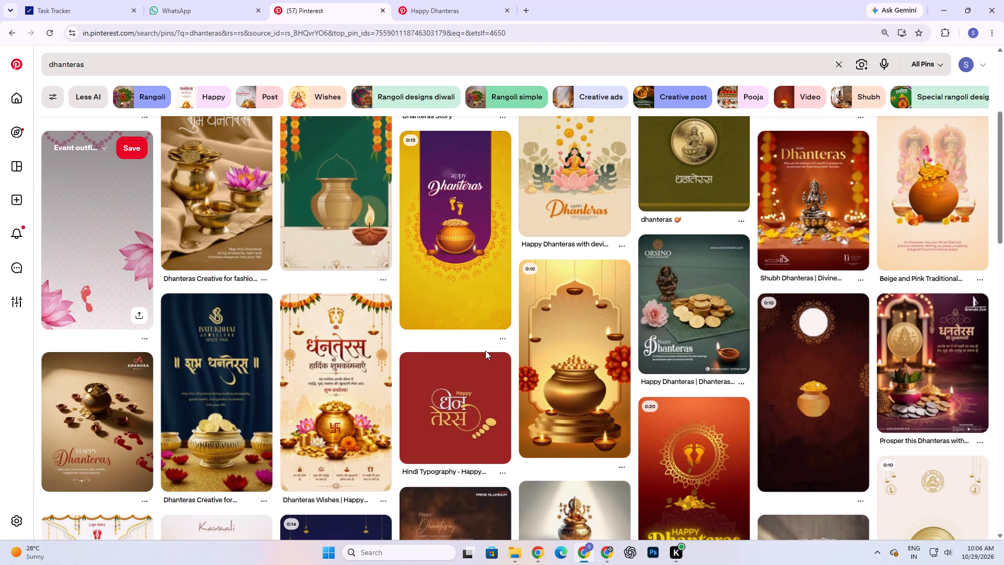
scroll(485, 351, "down", 1)
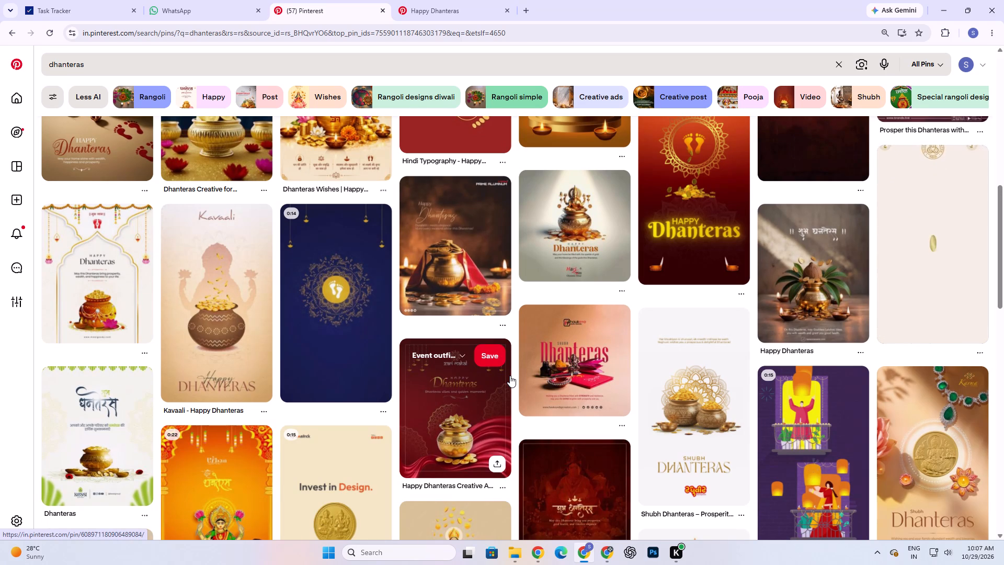
scroll(510, 376, "down", 2)
In Task Tracker, review the tasks due 29/10/2026 and check the details of the CUT&STYLE Aska road Diwali offer task.
left_click(75, 0)
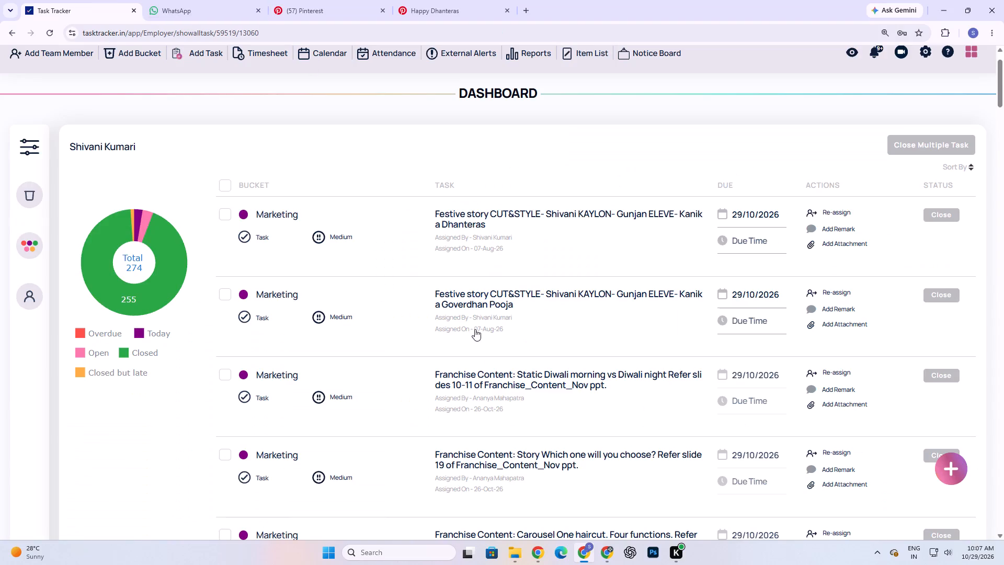
scroll(481, 357, "up", 4)
scroll(522, 348, "down", 4)
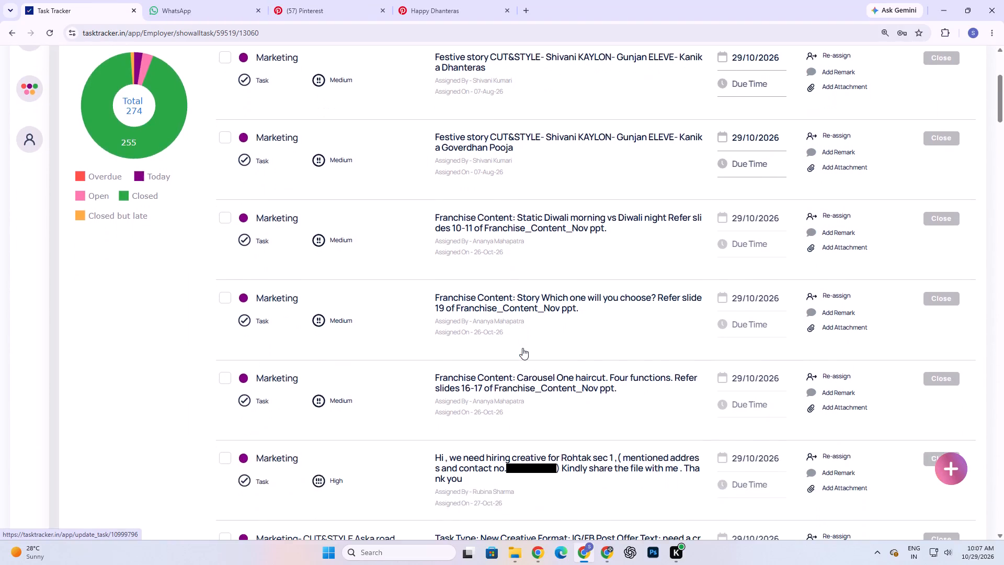
scroll(522, 348, "down", 5)
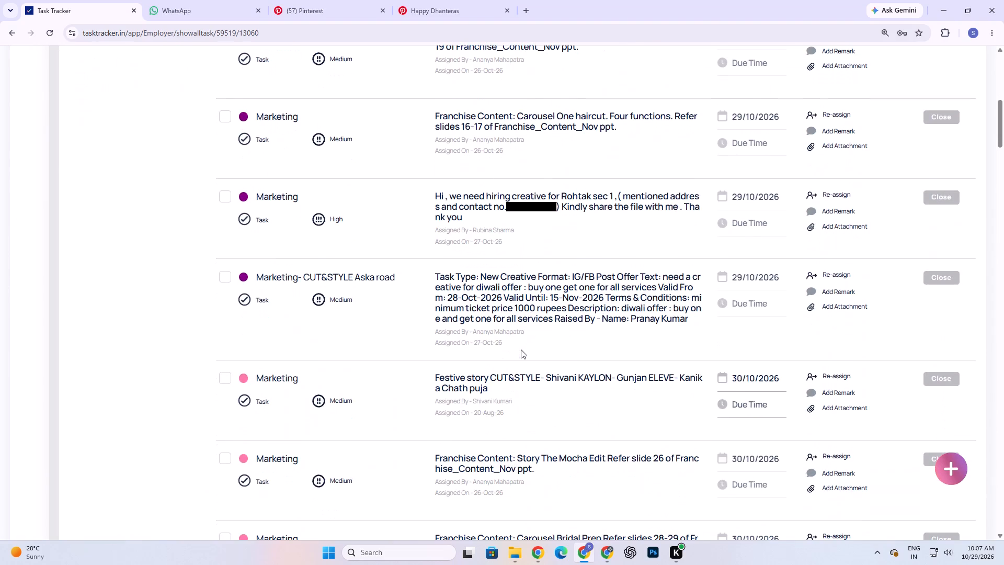
left_click(498, 299)
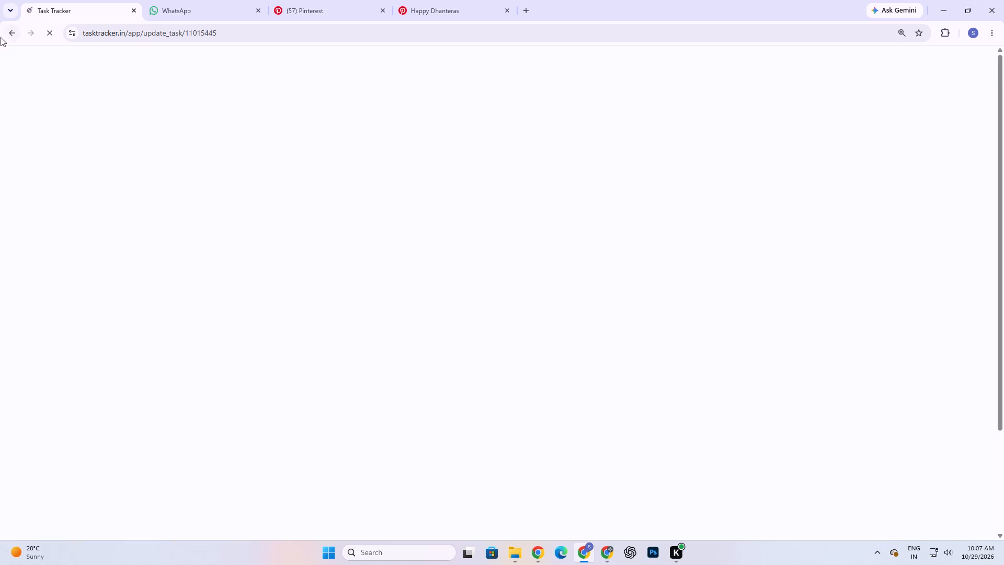
left_click(13, 32)
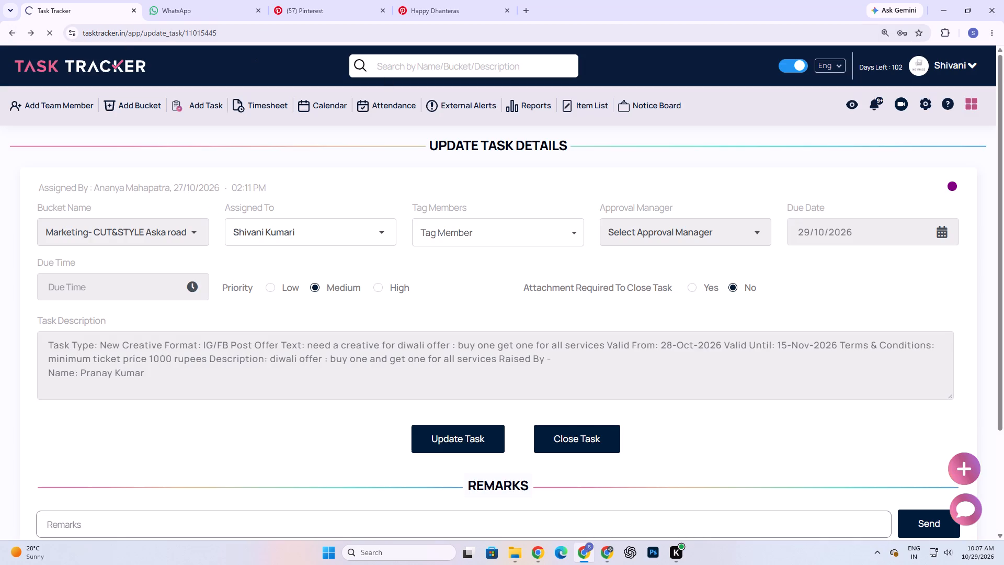
Reread the pending tasks due 29/10/2026, from the festive stories and franchise content to the Rohtak hiring creative and Aska road offer.
scroll(524, 395, "down", 6)
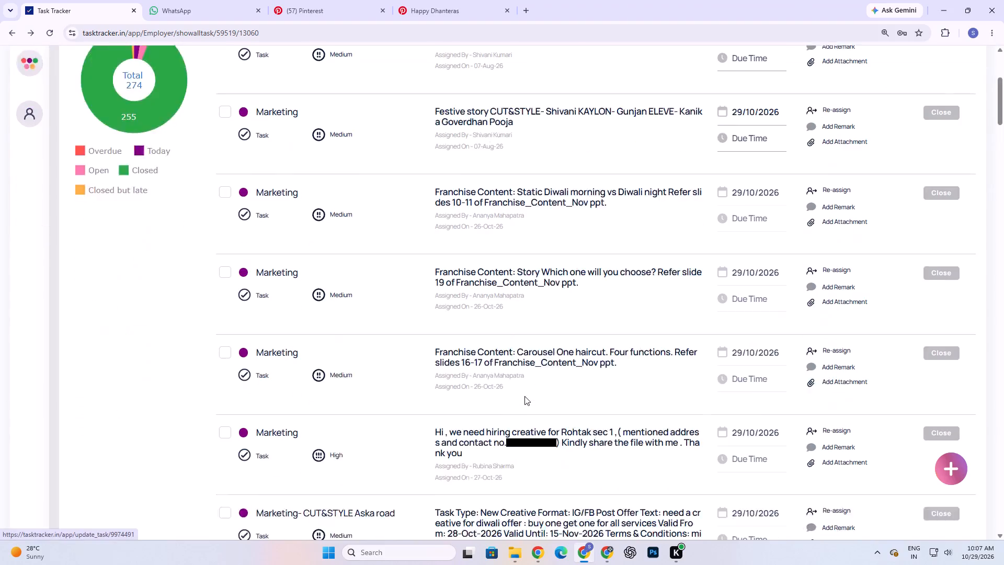
scroll(511, 340, "down", 2)
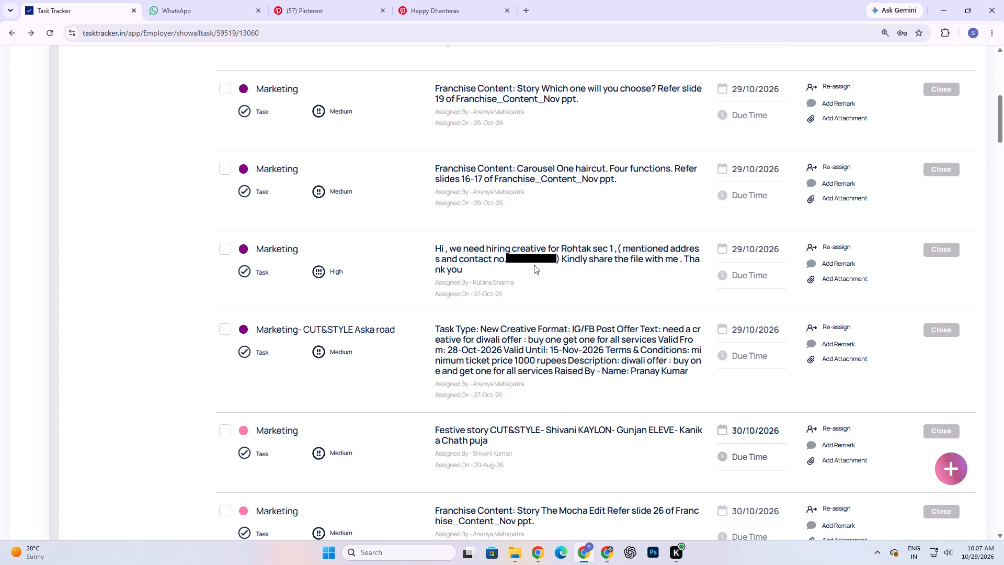
scroll(534, 265, "up", 3)
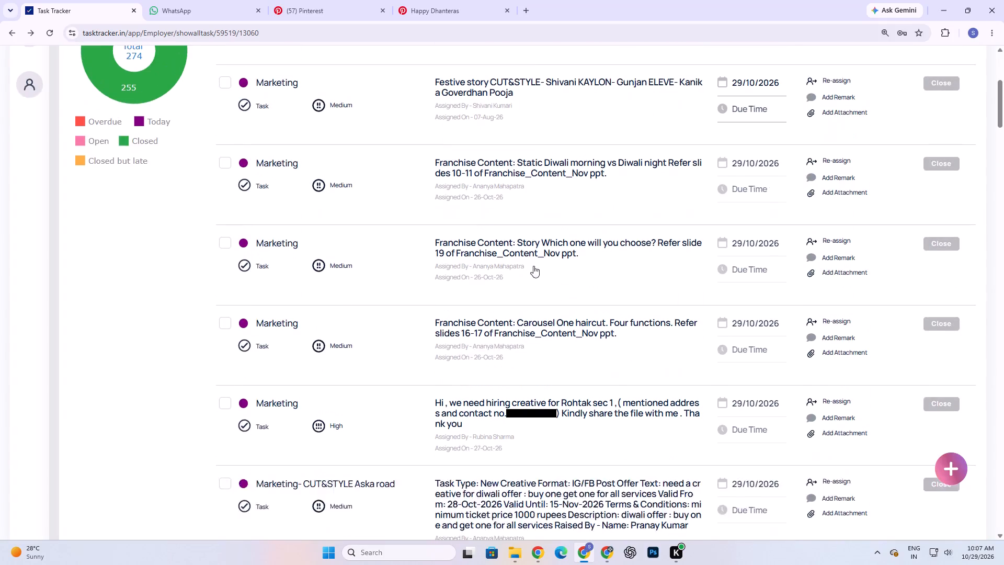
scroll(460, 393, "up", 1)
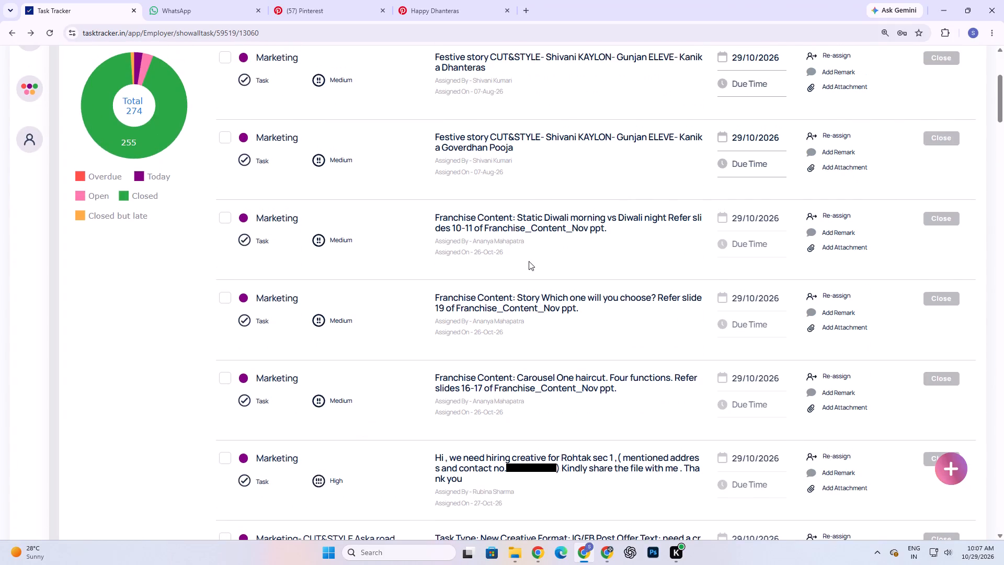
scroll(529, 261, "up", 1)
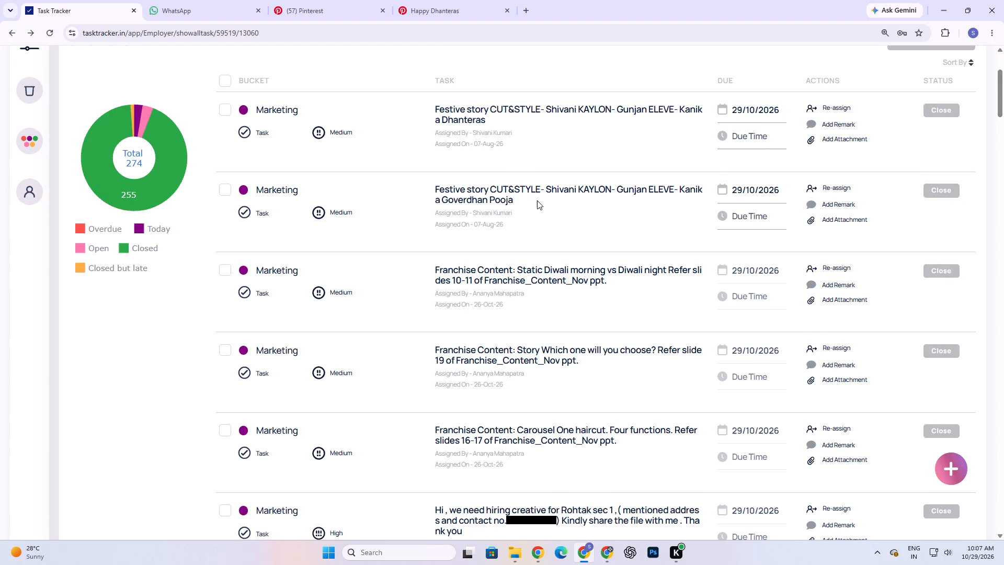
scroll(537, 331, "down", 3)
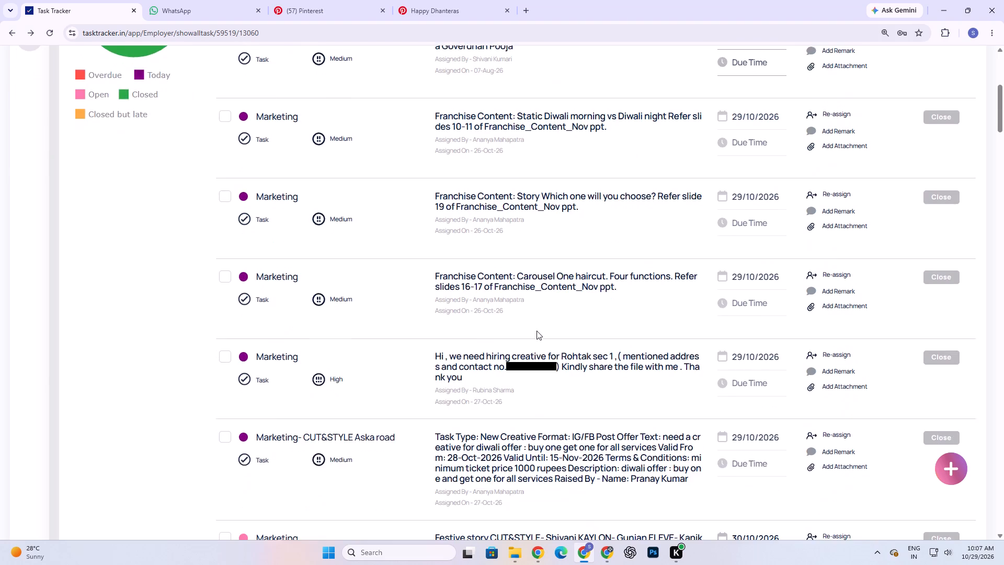
scroll(537, 331, "down", 3)
scroll(544, 322, "up", 1)
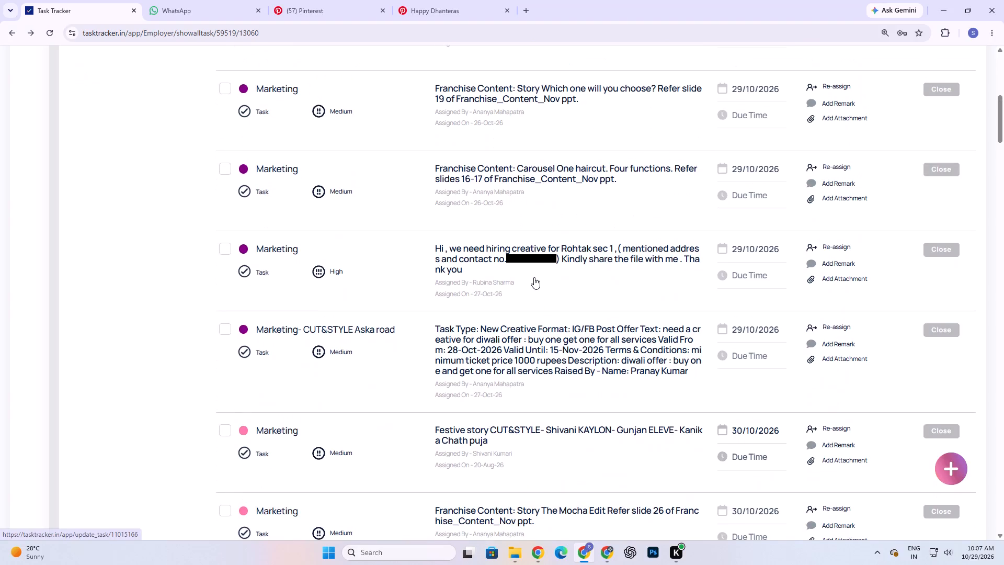
scroll(534, 277, "up", 3)
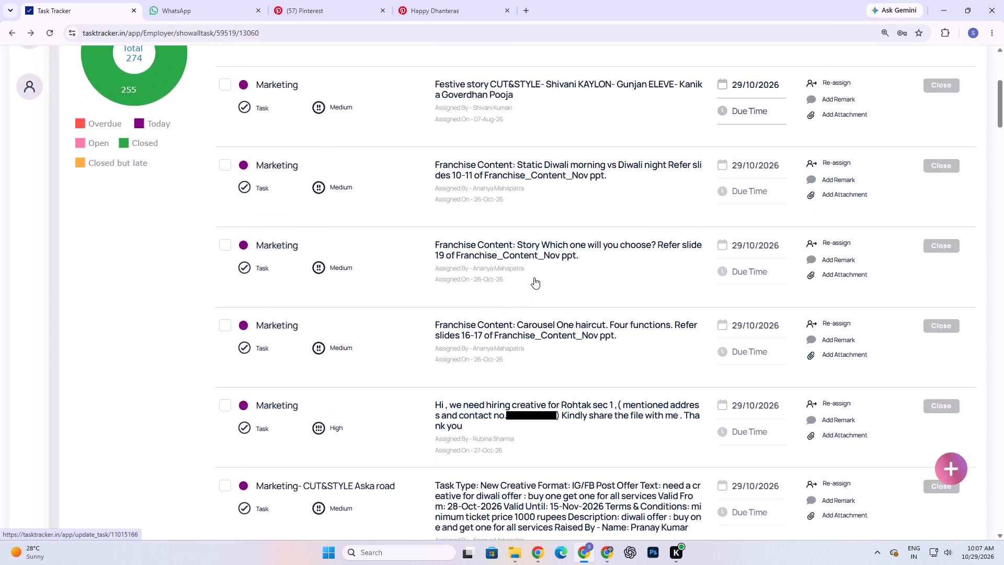
scroll(534, 277, "down", 4)
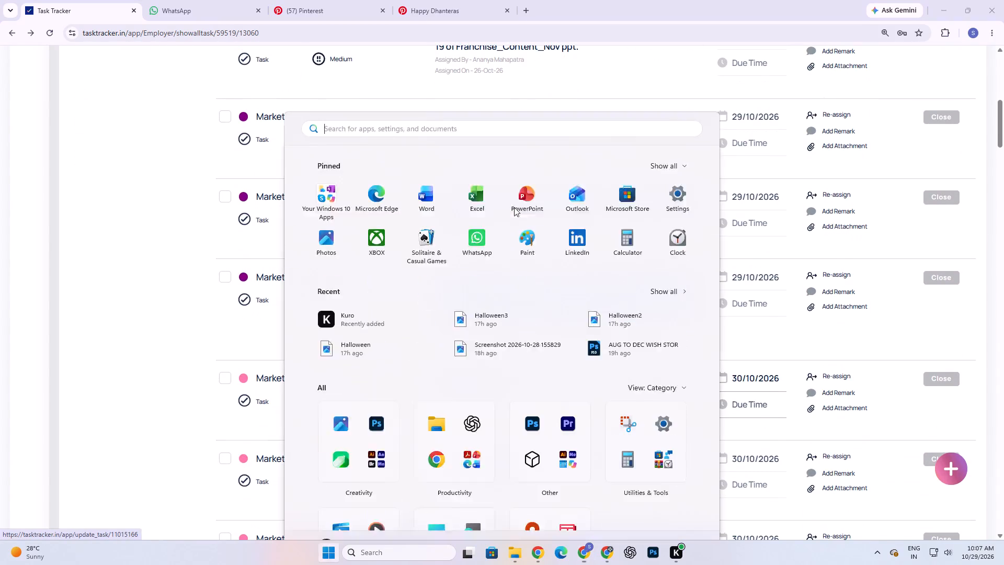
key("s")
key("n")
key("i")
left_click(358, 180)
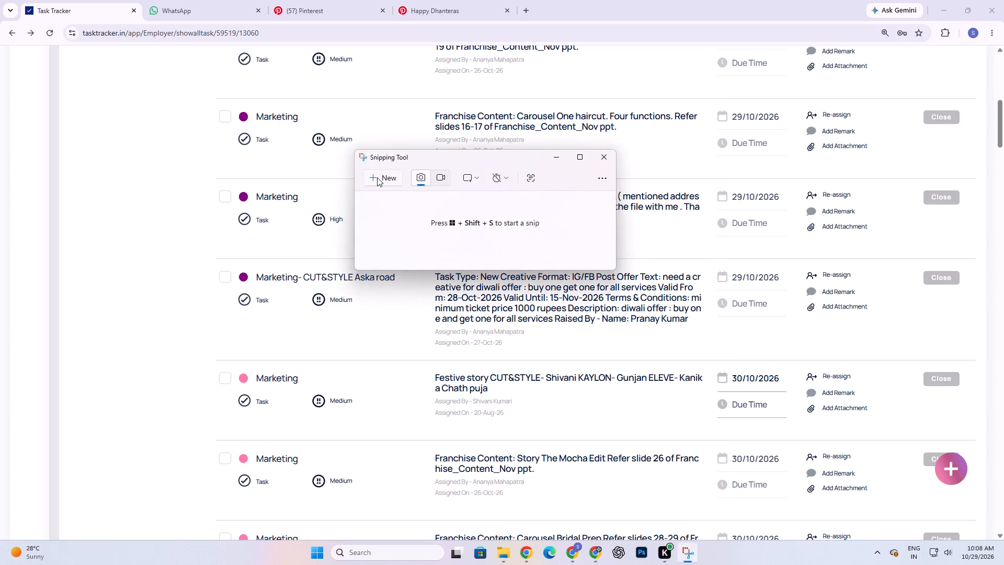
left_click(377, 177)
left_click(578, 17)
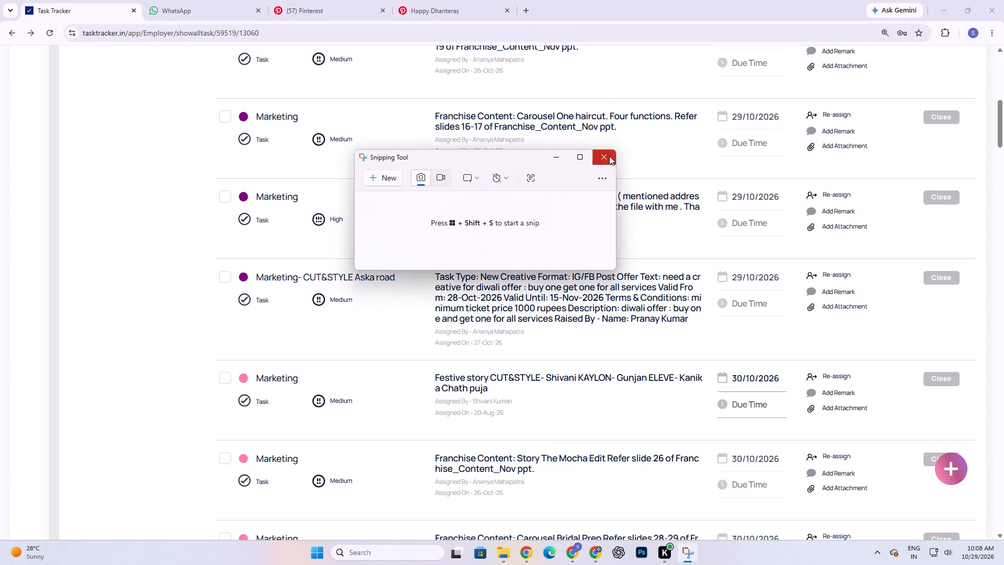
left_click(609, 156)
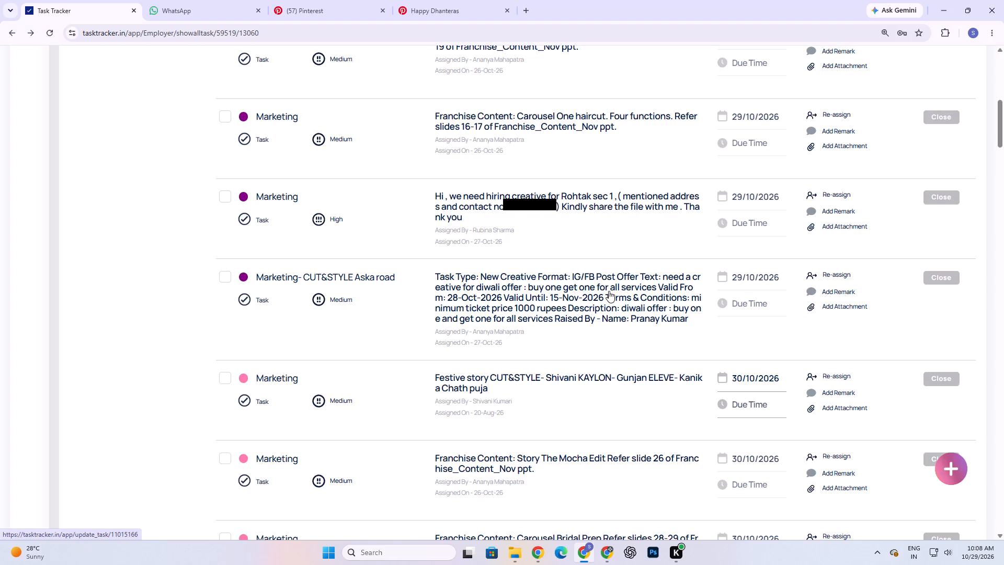
Recheck the task list back up to the Dhanteras festive story task and return to the "Happy Dhanteras" Pinterest pin.
scroll(609, 291, "up", 2)
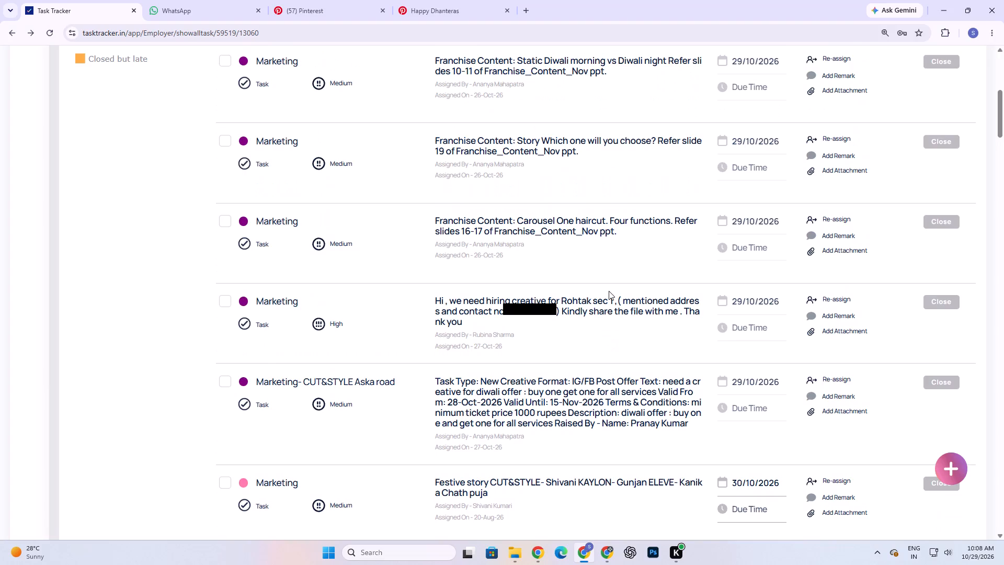
scroll(609, 291, "up", 1)
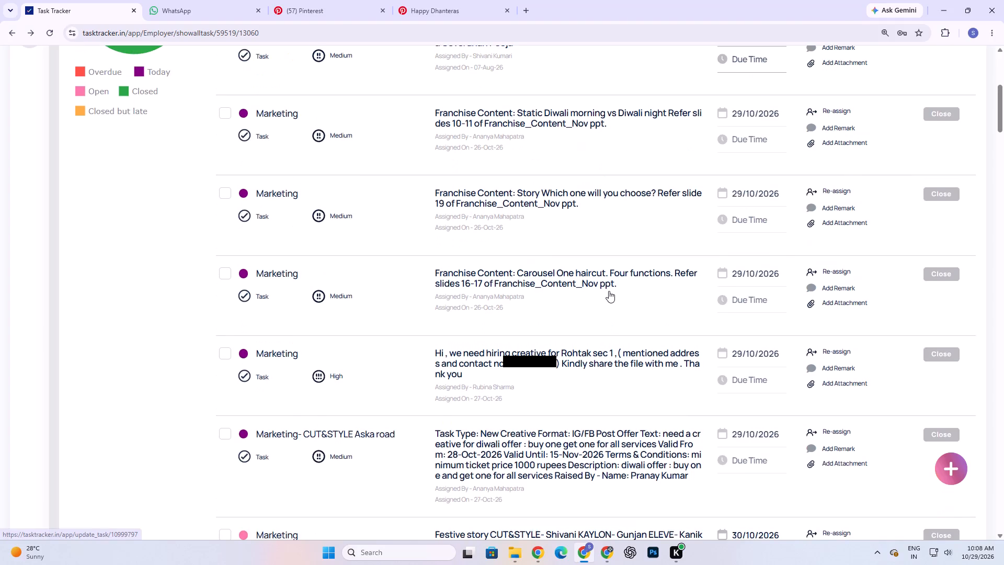
scroll(609, 291, "up", 2)
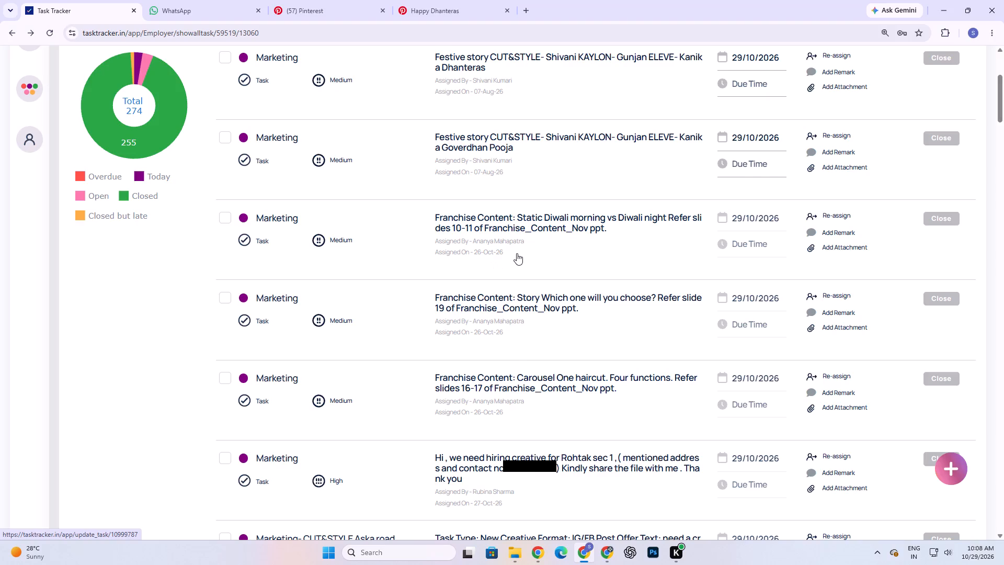
scroll(517, 253, "up", 2)
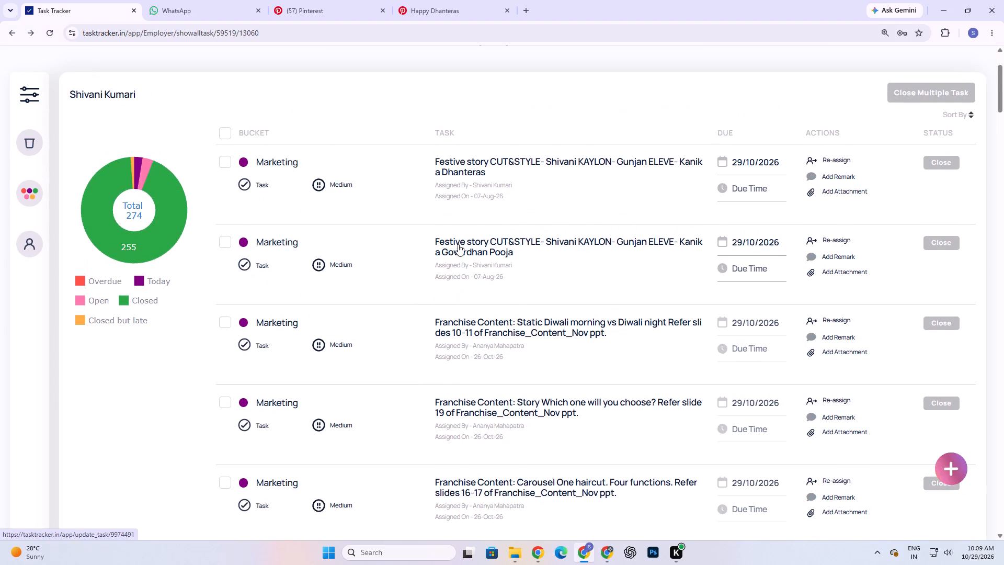
left_click(472, 0)
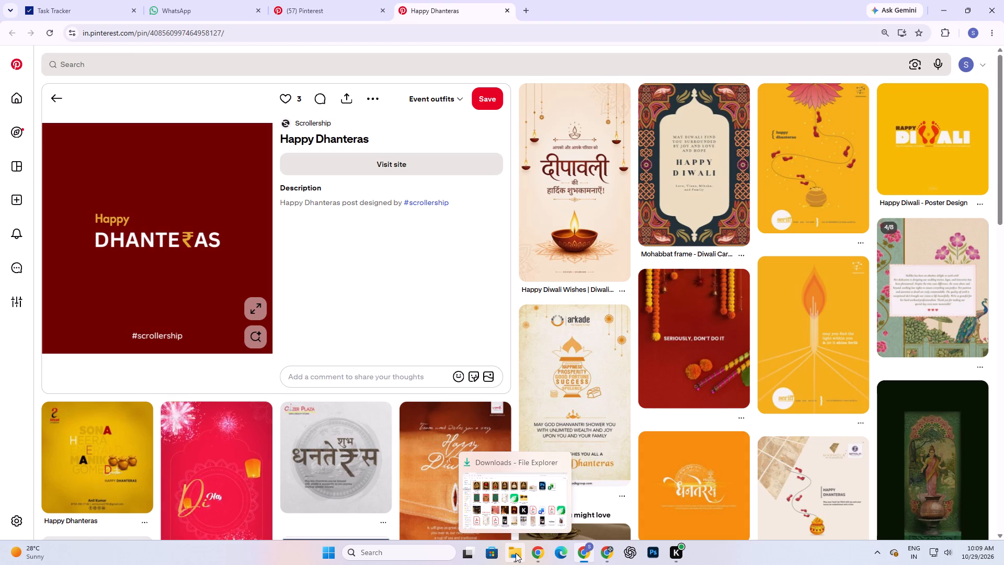
From KAYLON's FESTIVE WISH folder, open the AUG TO DEC WISH STOR PSD in Photoshop and update its text layers.
left_click(516, 553)
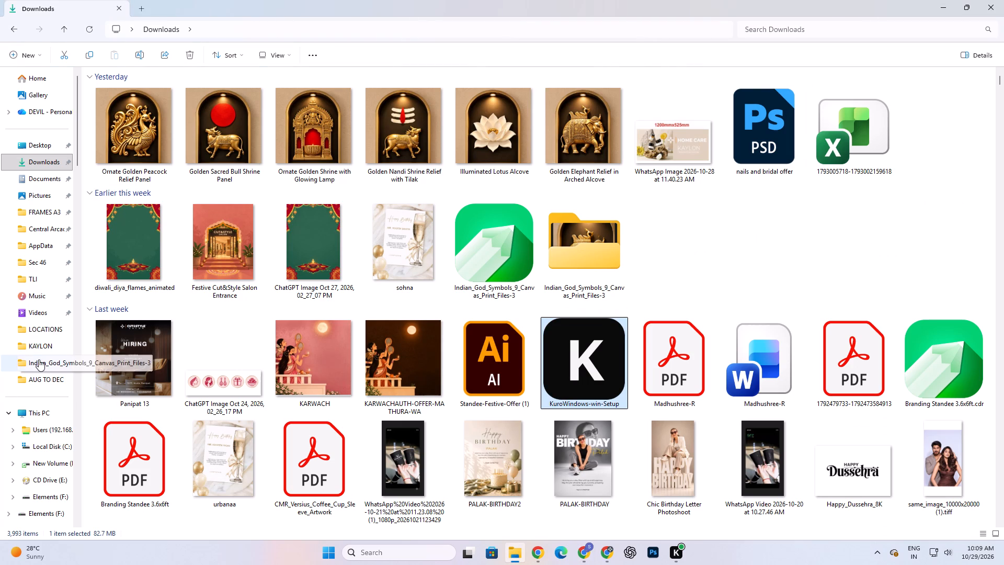
left_click(42, 381)
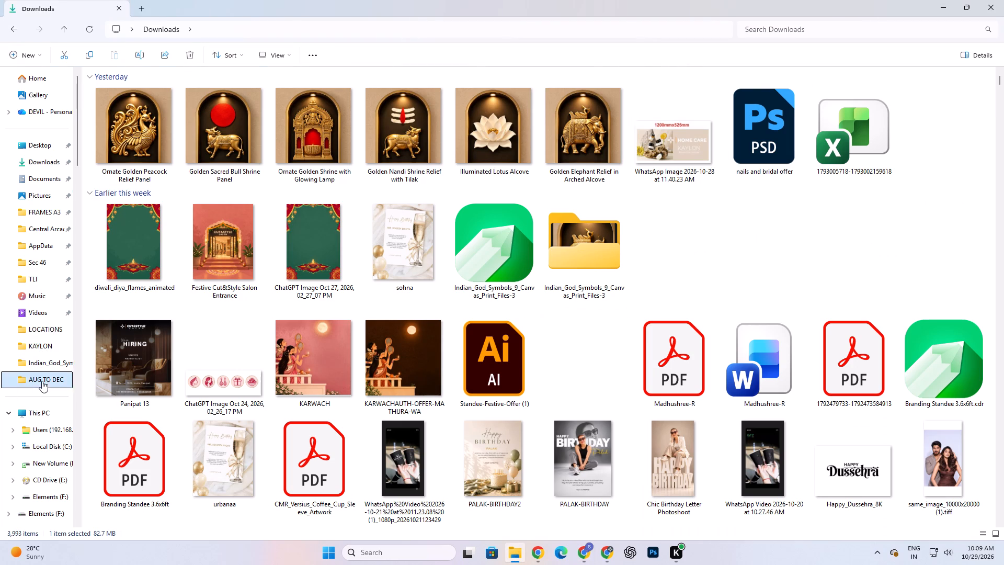
left_click(333, 29)
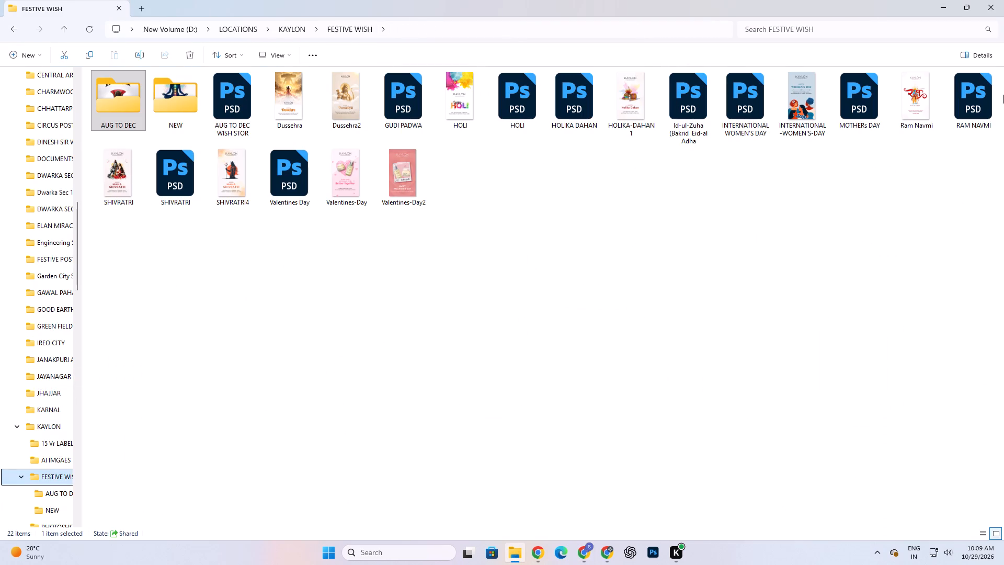
left_click(410, 279)
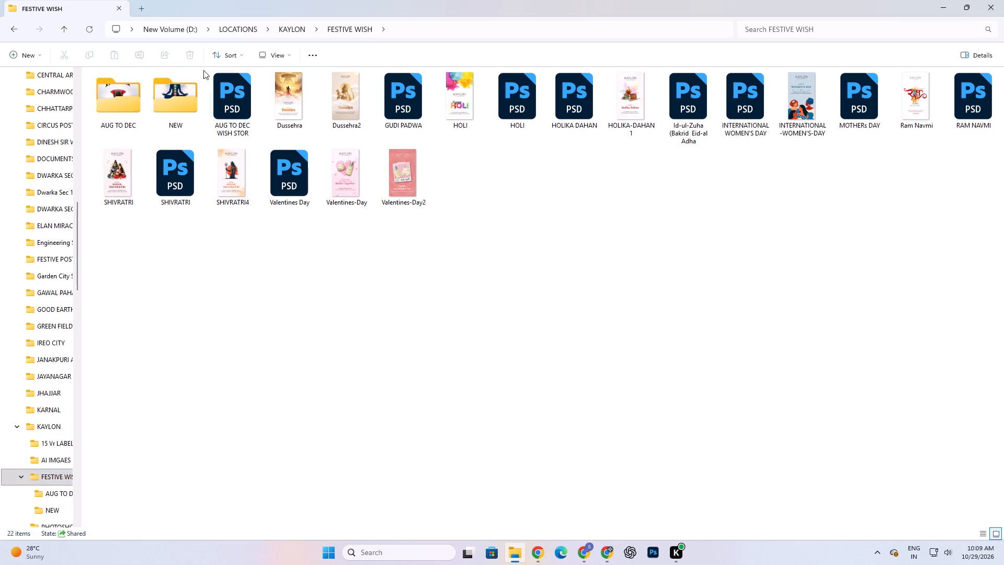
double_click(209, 82)
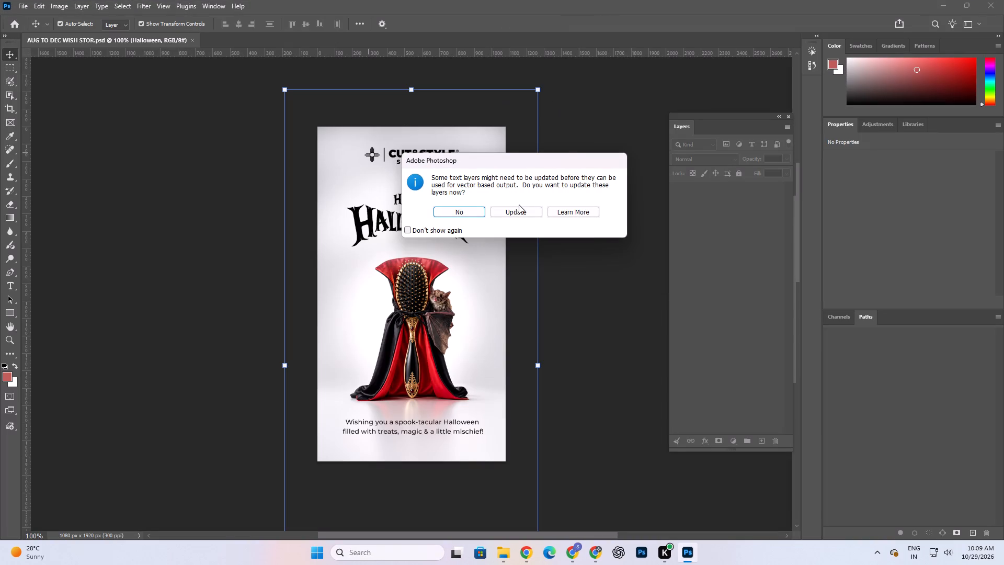
left_click(520, 211)
Collapse group 4 inside the Halloween layer group.
left_click(175, 183)
key("space")
key("space")
key("space")
key("space")
key("space")
key("space")
key("space")
key("space")
key("space")
key("space")
key("space")
key("space")
key("space")
key("space")
key("space")
key("space")
key("space")
key("space")
key("space")
key("space")
left_click_drag(409, 245, 385, 232)
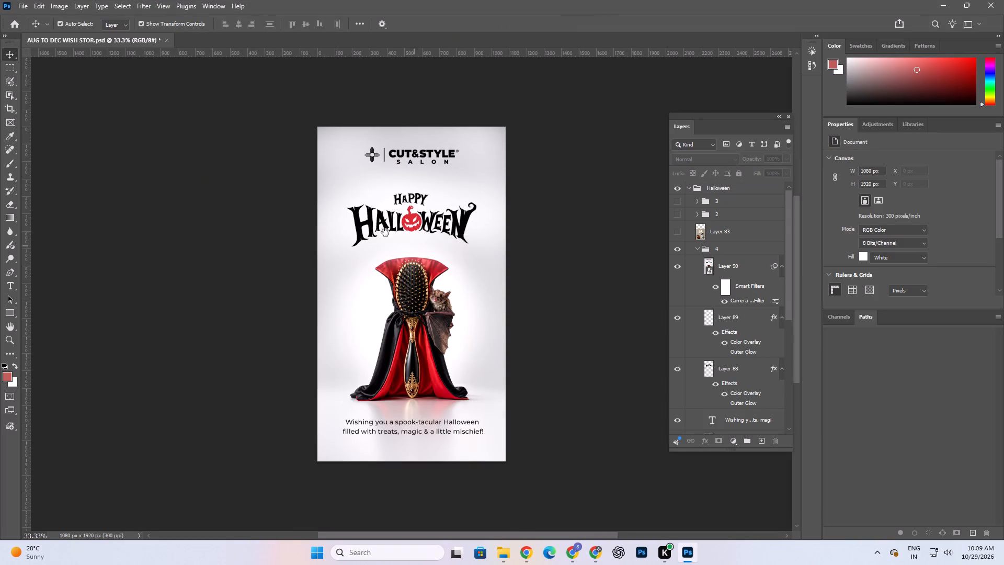
left_click_drag(385, 232, 394, 216)
left_click_drag(395, 157, 418, 161)
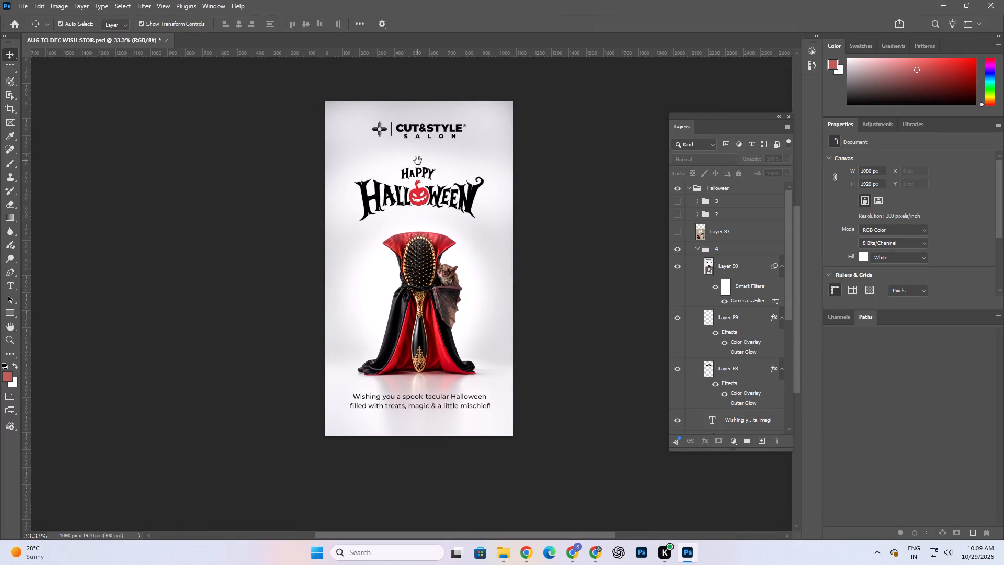
left_click_drag(418, 161, 402, 163)
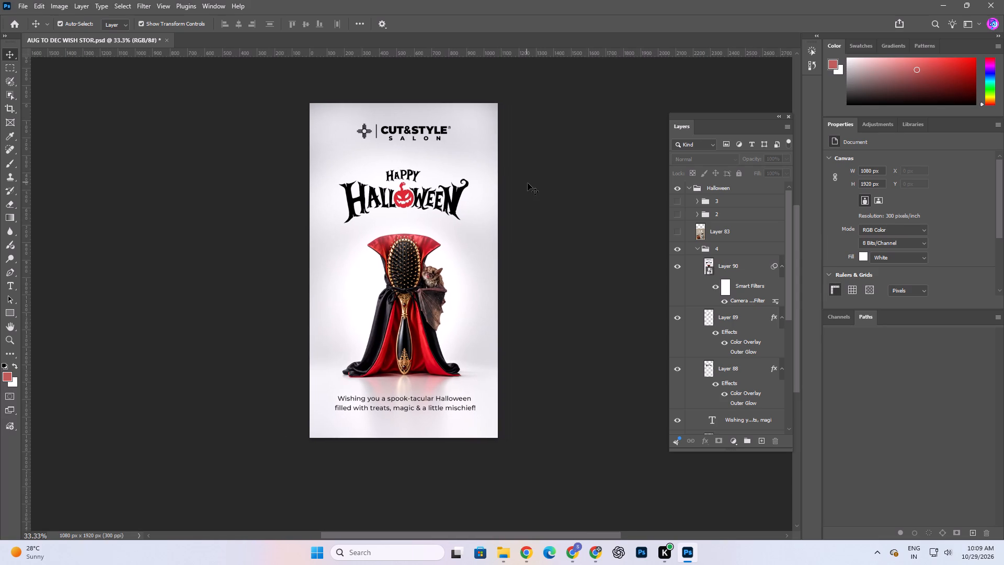
left_click(697, 246)
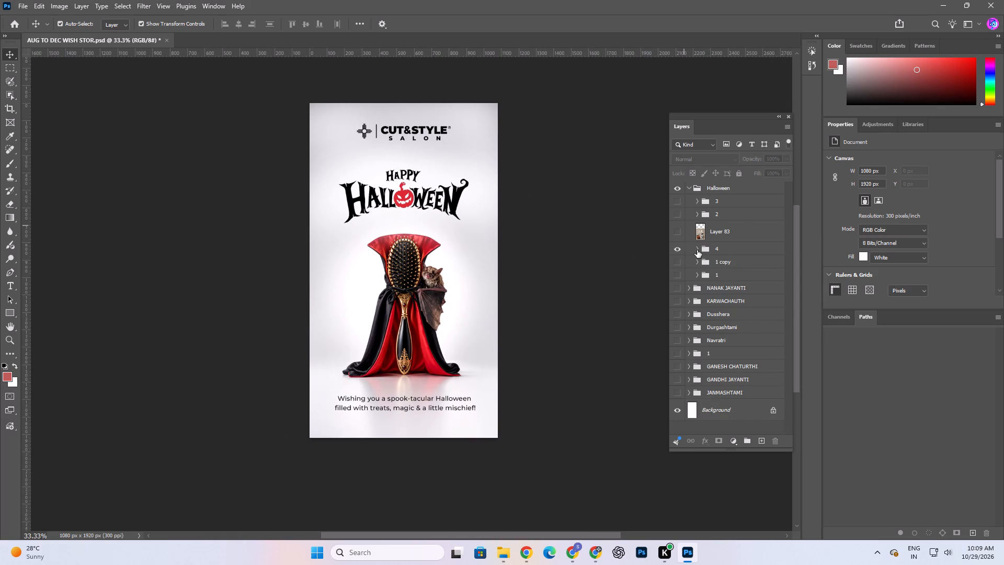
In the Halloween layer group, hide group 4 and preview the 1 copy and 1 designs, leaving both hidden.
left_click(688, 186)
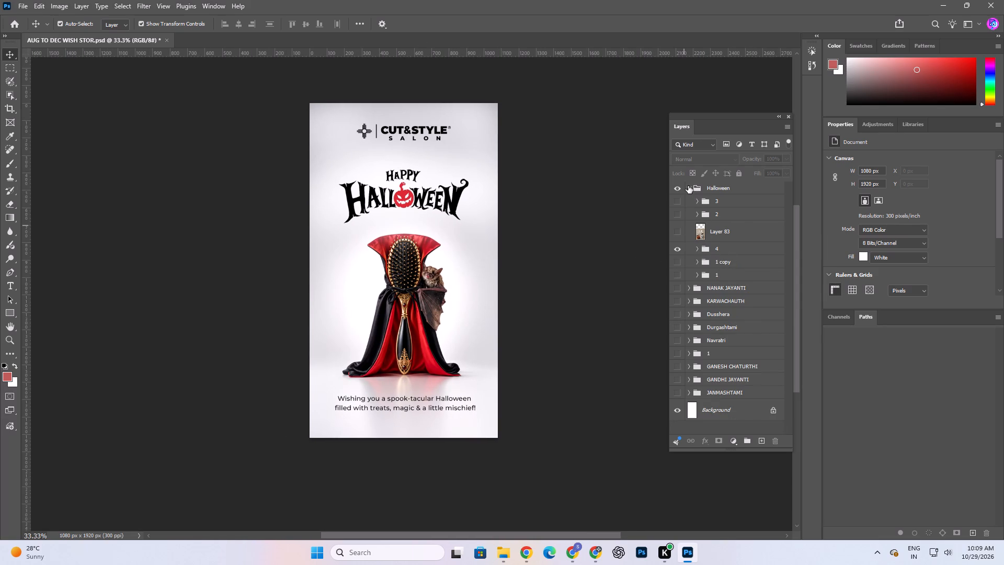
left_click(688, 186)
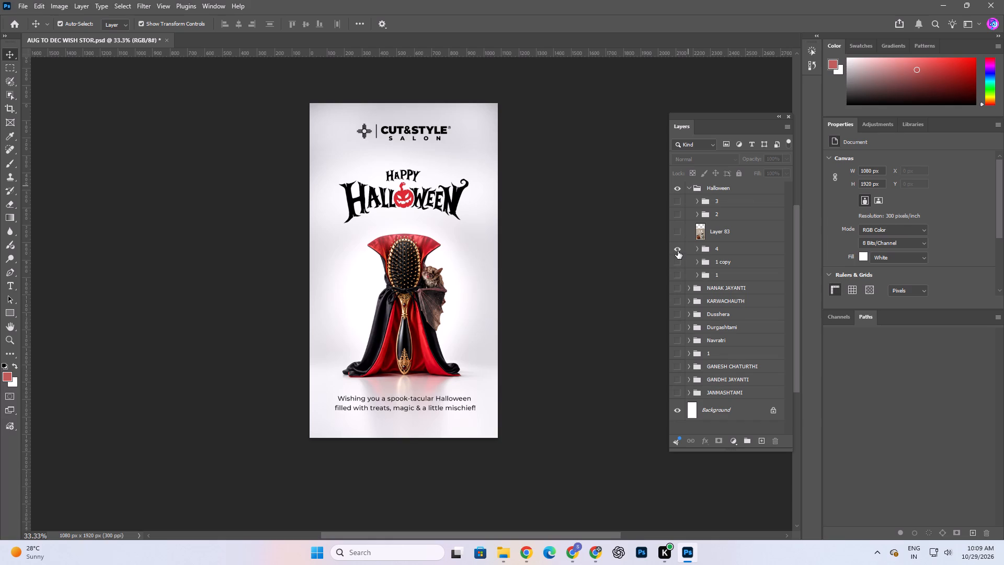
left_click(678, 251)
left_click(678, 268)
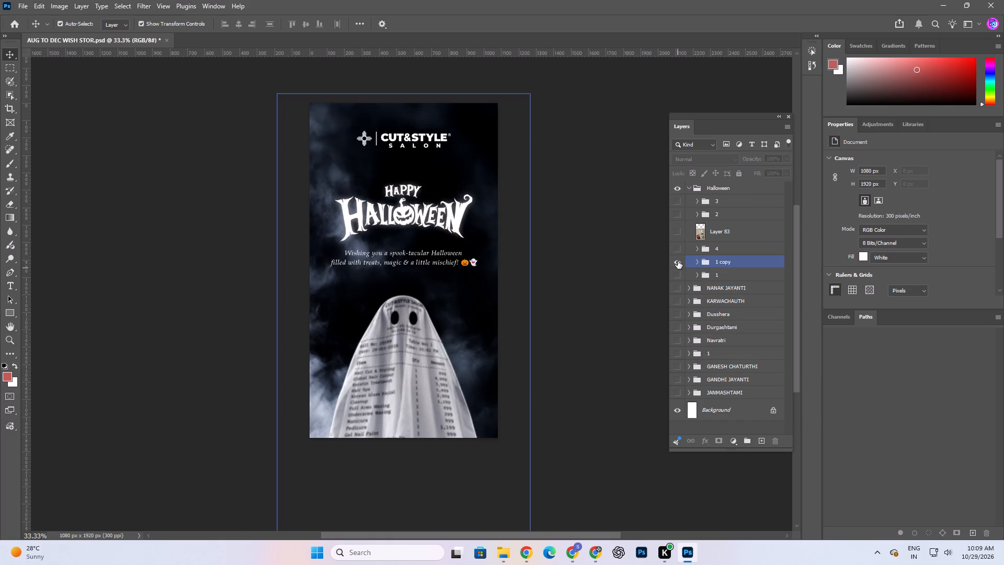
left_click(678, 261)
left_click(678, 276)
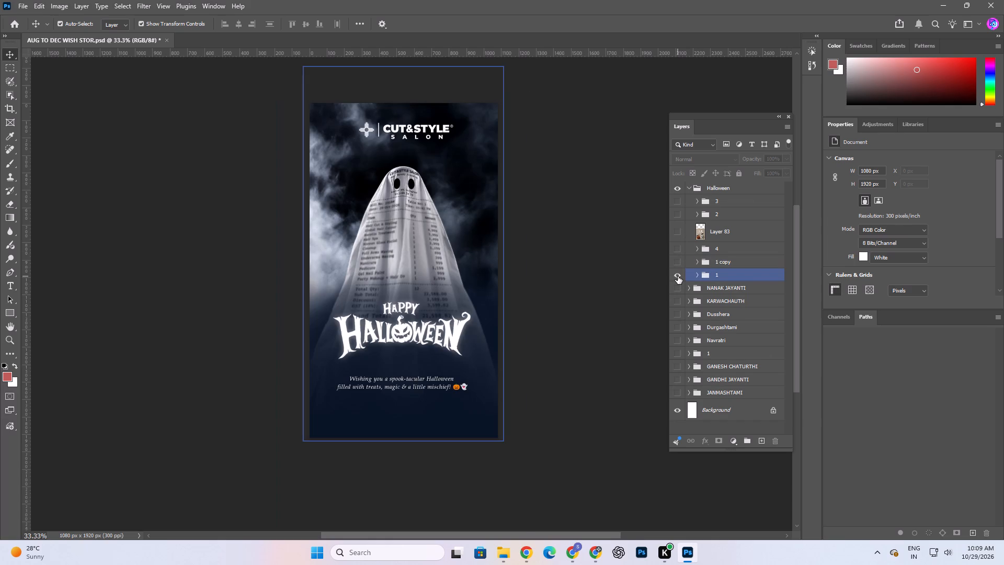
left_click(678, 276)
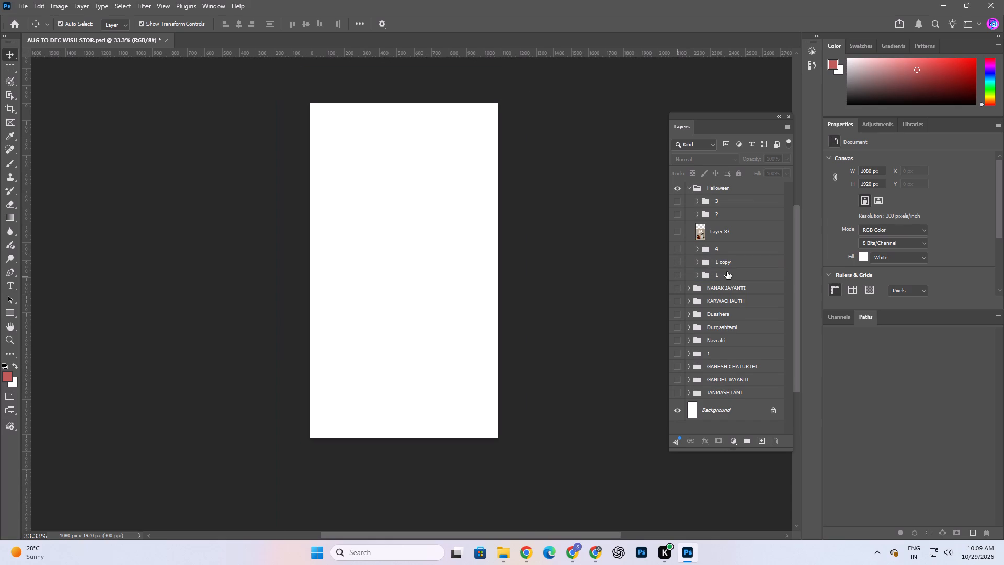
Delete group 1 inside the Halloween layer group and rename group 1 copy as 1.
left_click(727, 273)
key("Delete")
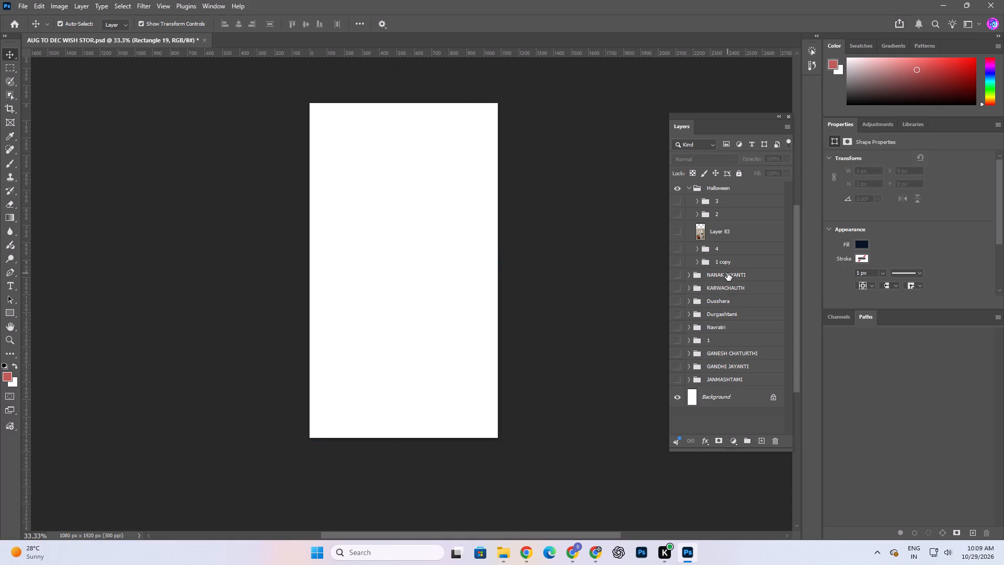
double_click(718, 264)
key("1")
key("Return")
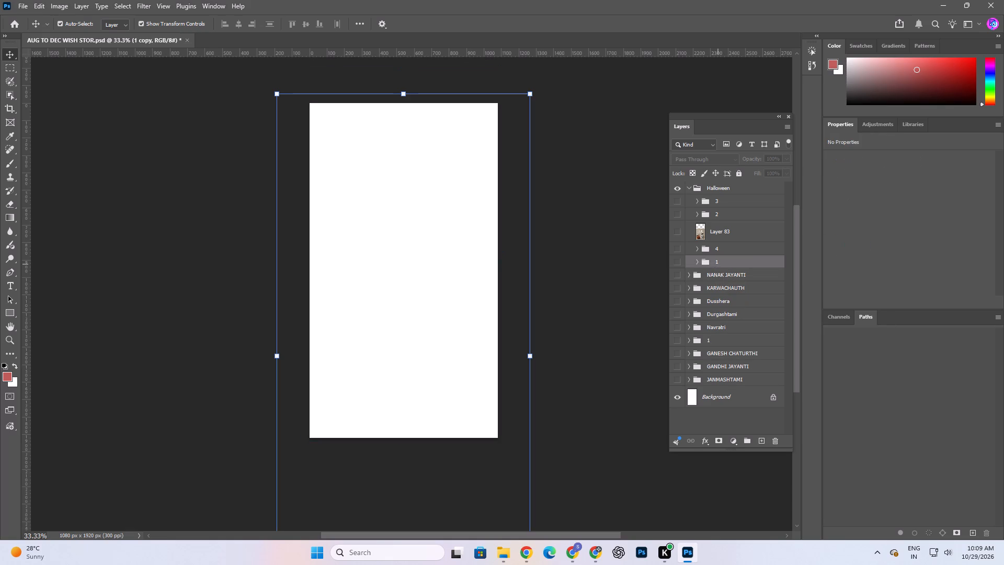
Preview the designs in Halloween groups 2 and 3 one at a time, leaving both hidden.
left_click(678, 212)
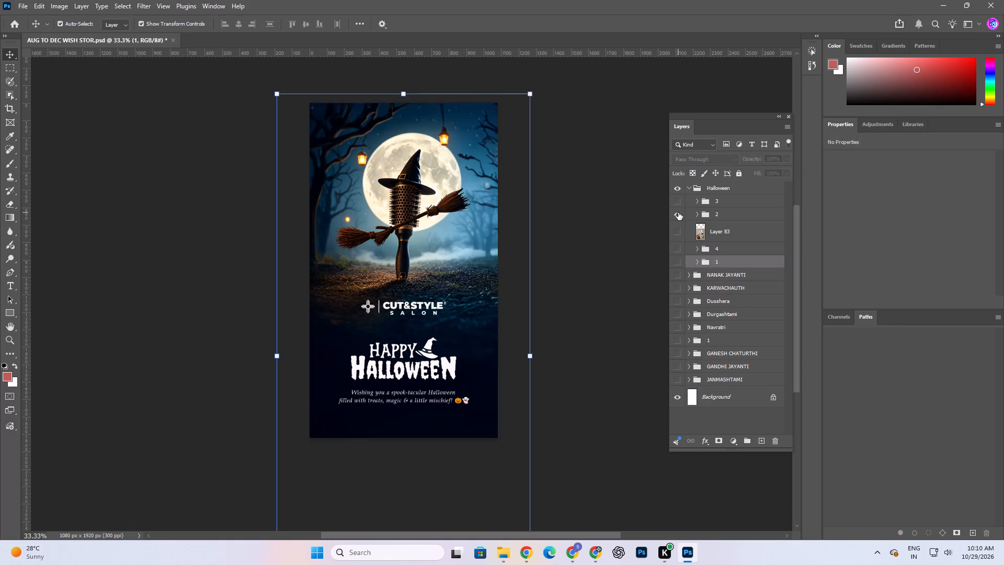
left_click(678, 212)
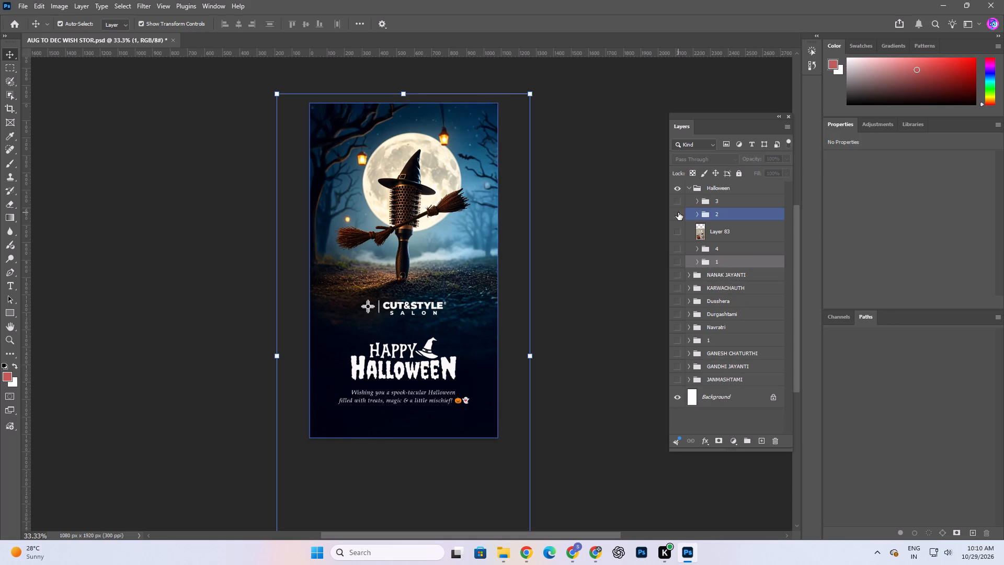
left_click(678, 196)
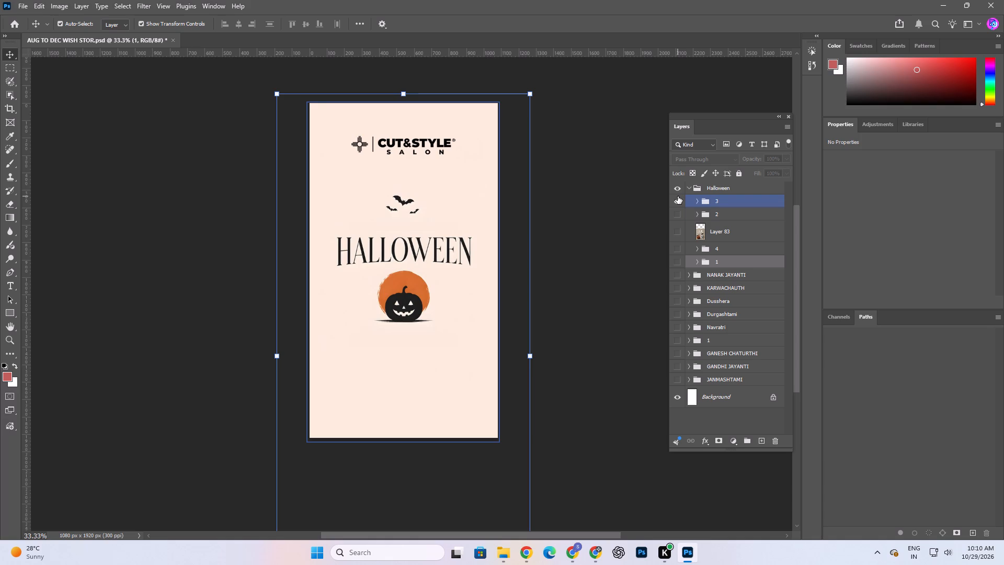
left_click(678, 196)
Save the AUG TO DEC WISH STOR document and collapse the Halloween layer group.
left_click(611, 204)
key("ctrl+s")
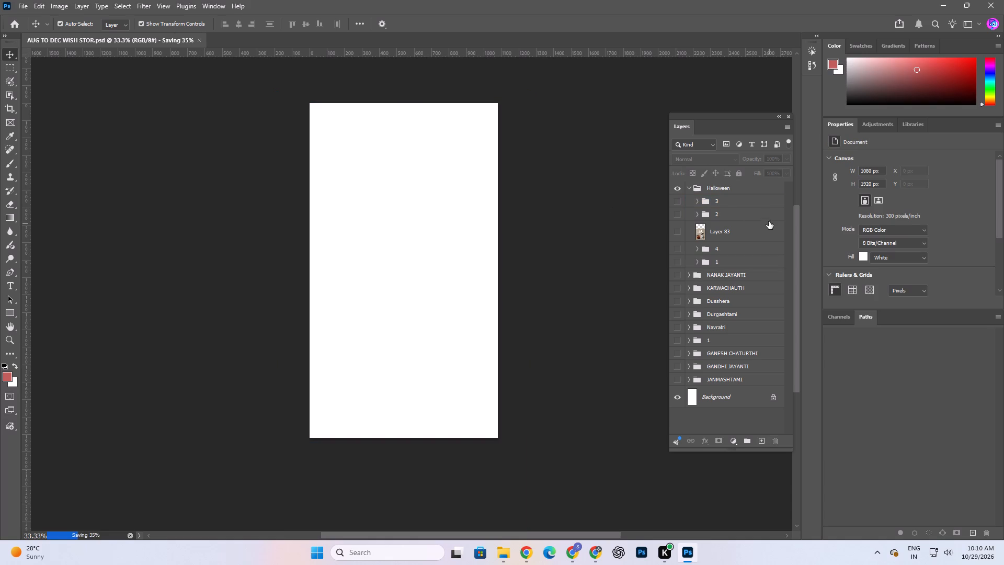
left_click(689, 186)
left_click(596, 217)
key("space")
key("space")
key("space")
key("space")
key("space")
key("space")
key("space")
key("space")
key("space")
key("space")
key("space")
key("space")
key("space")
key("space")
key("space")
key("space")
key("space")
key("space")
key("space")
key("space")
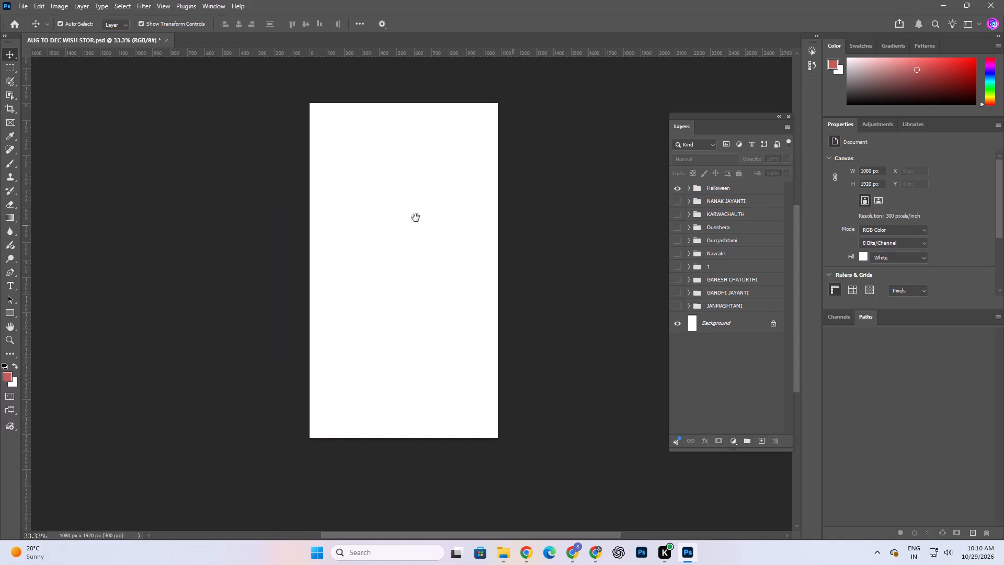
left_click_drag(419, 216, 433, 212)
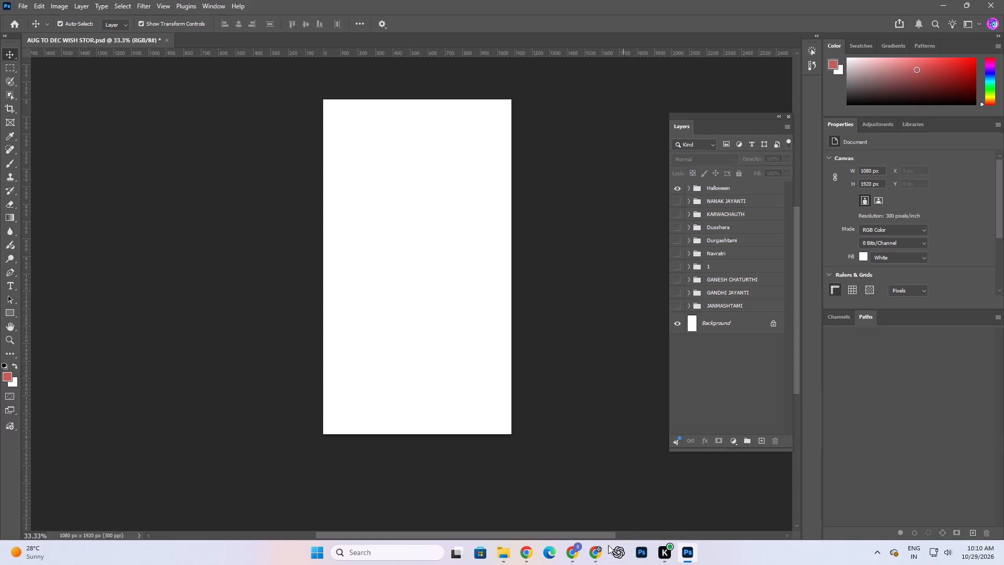
Switch to Chrome and examine the "Happy Dhanteras" pin and its related pins for design ideas.
left_click(584, 546)
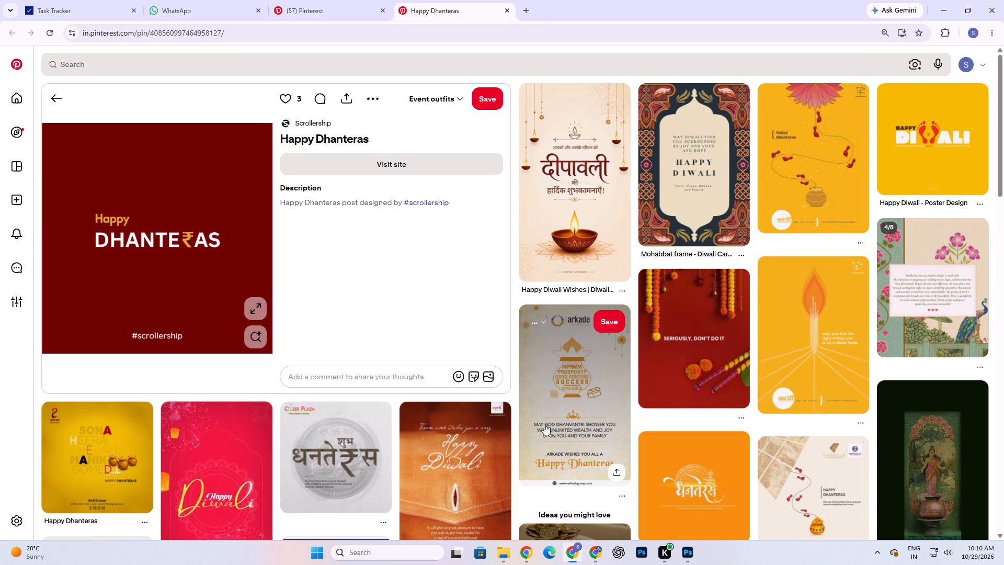
scroll(544, 424, "up", 6)
scroll(327, 375, "up", 5)
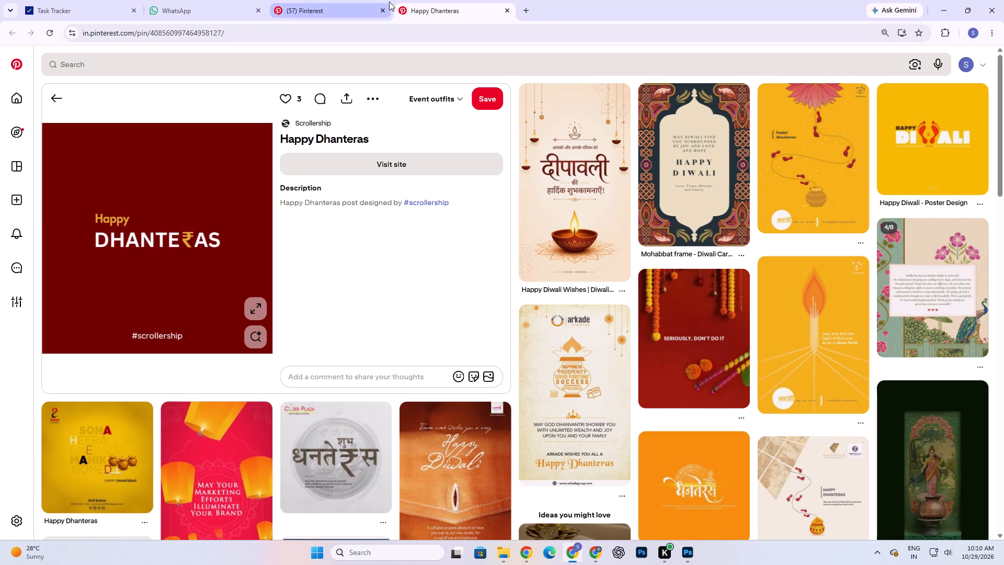
scroll(384, 402, "down", 2)
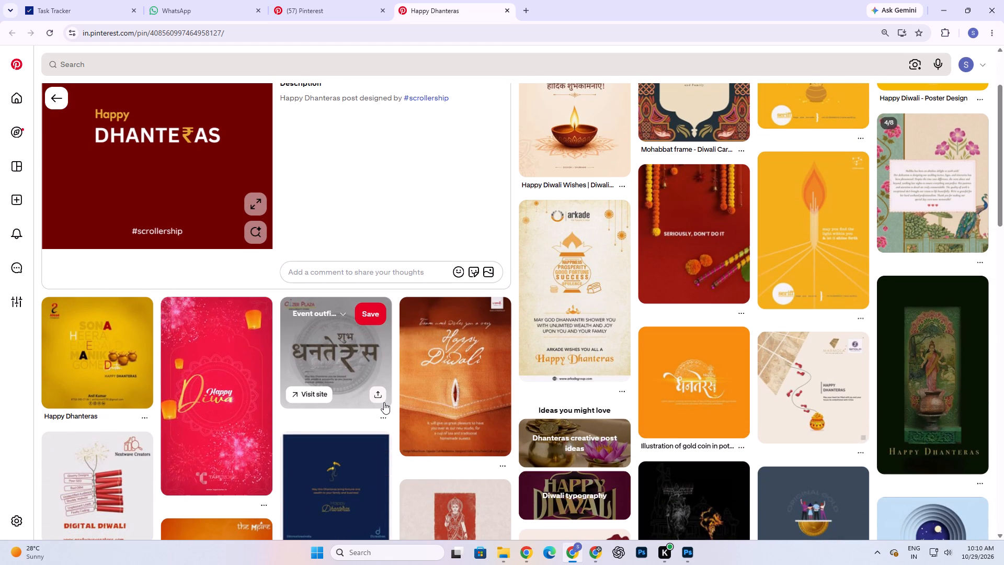
scroll(384, 402, "up", 5)
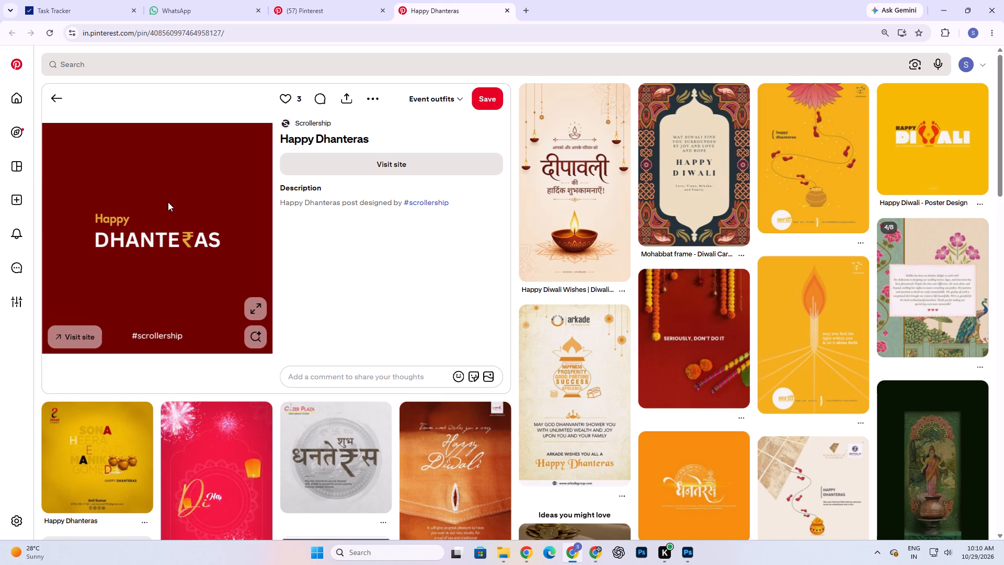
scroll(861, 232, "down", 3)
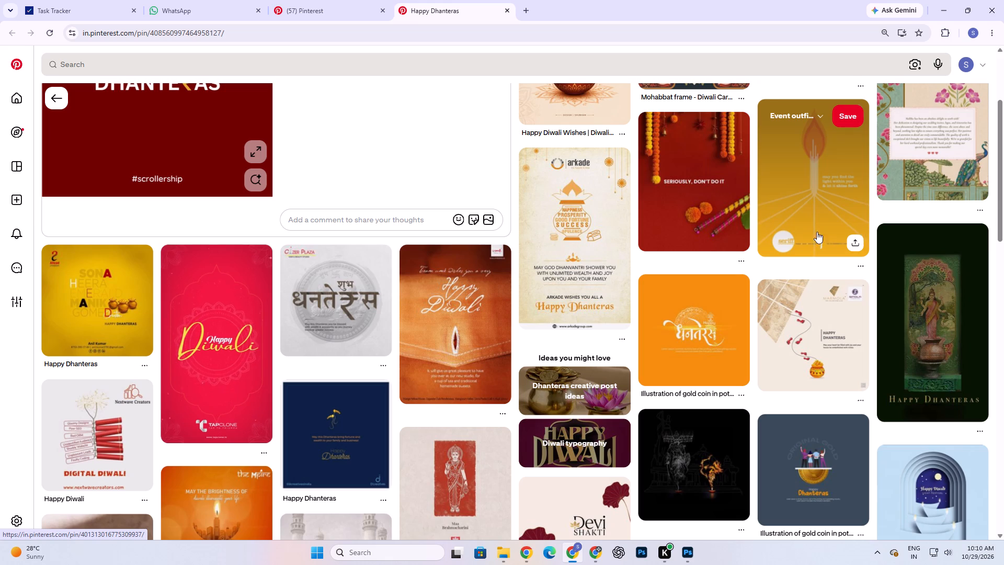
scroll(731, 284, "up", 7)
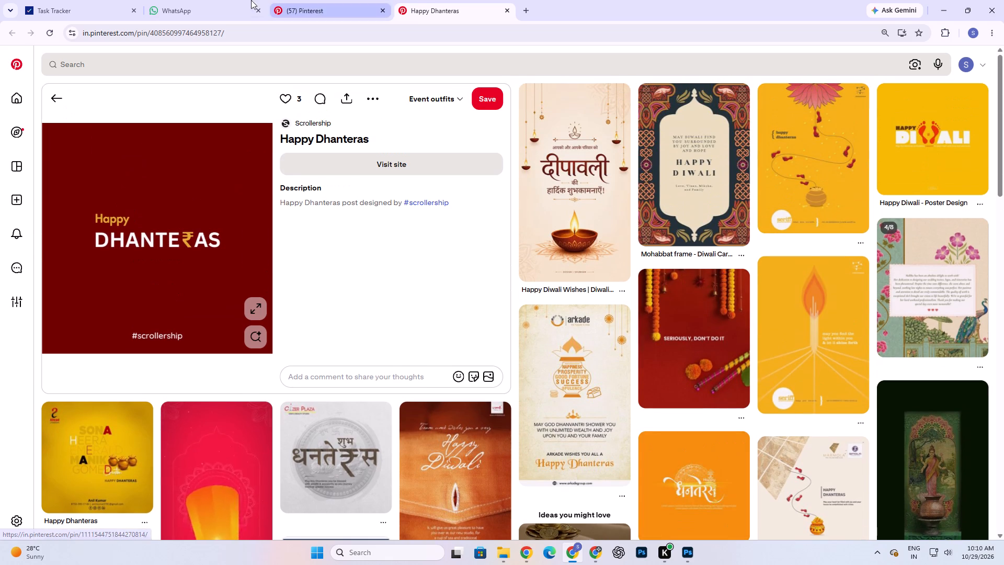
Return to the Pinterest dhanteras results and search for the suggested "dhanteras creative ads".
left_click(340, 10)
scroll(476, 366, "up", 3)
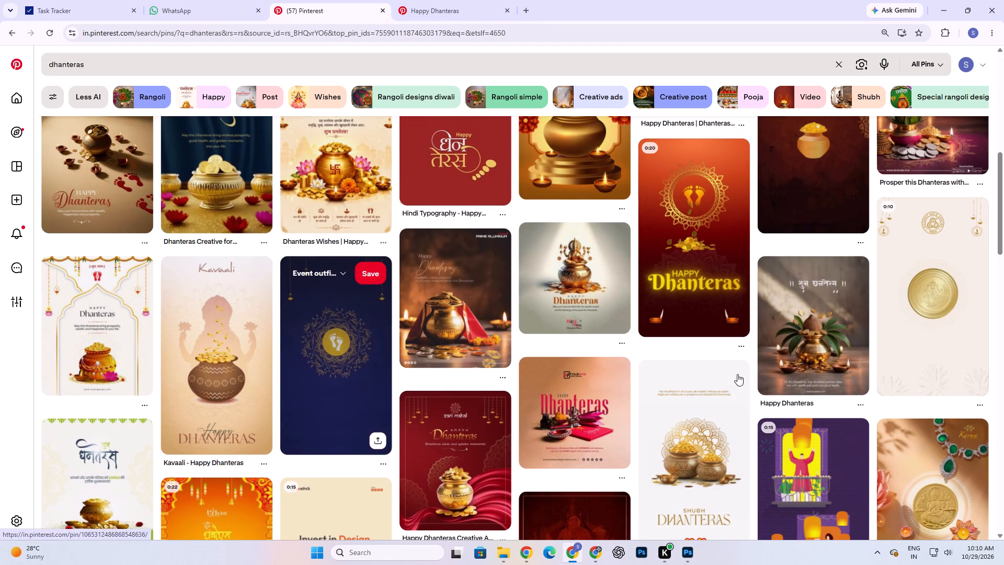
scroll(737, 374, "up", 2)
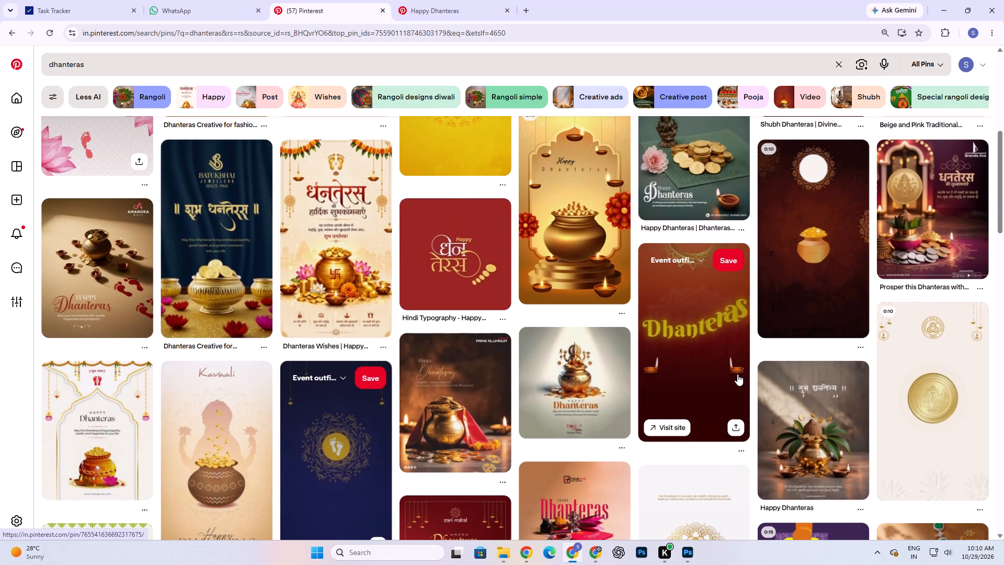
scroll(737, 374, "up", 5)
scroll(766, 411, "up", 11)
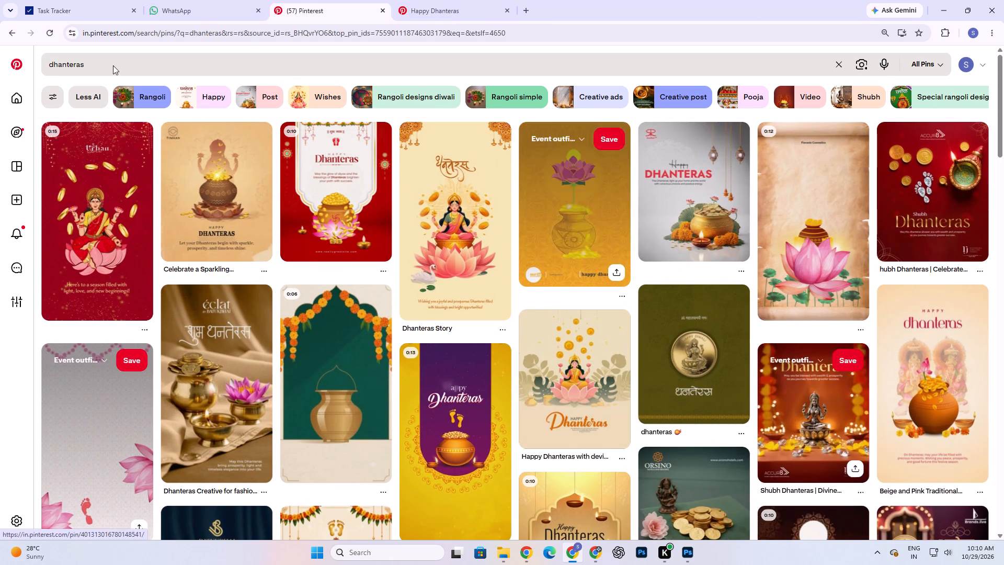
left_click(130, 64)
key("space")
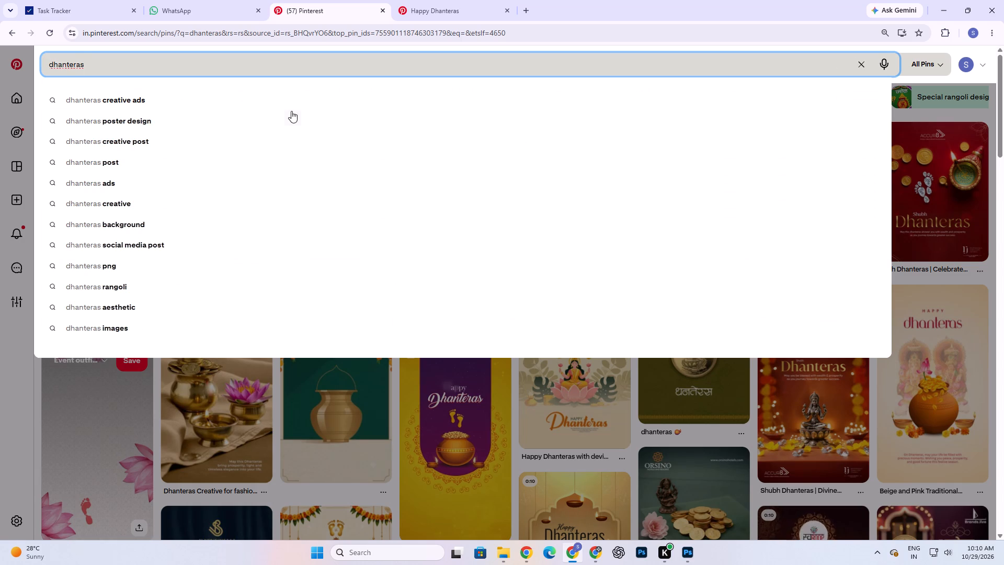
left_click(114, 110)
left_click(118, 99)
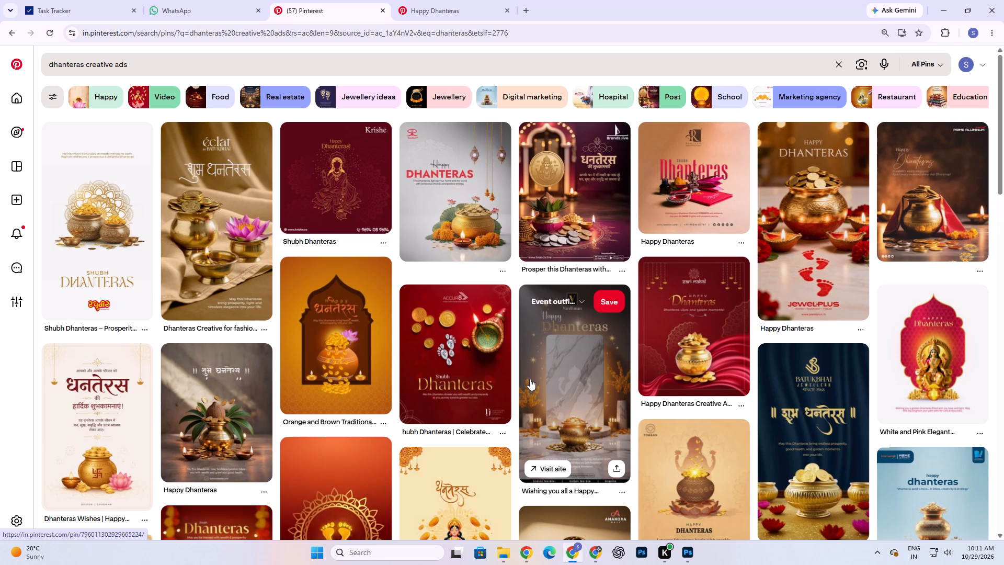
Browse the "dhanteras creative ads" pins for reference layouts and concepts for the Dhanteras story.
scroll(530, 379, "down", 1)
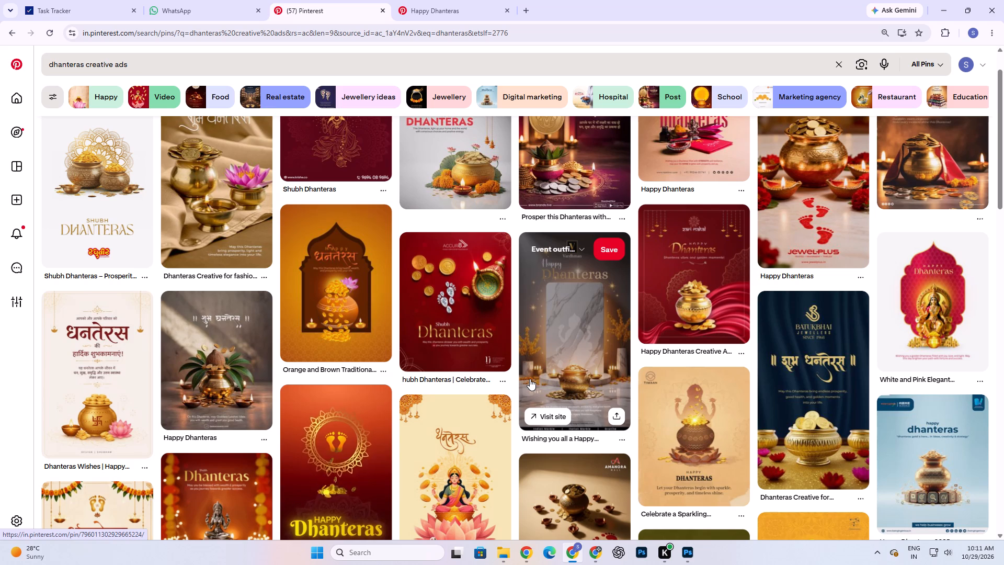
scroll(530, 379, "down", 7)
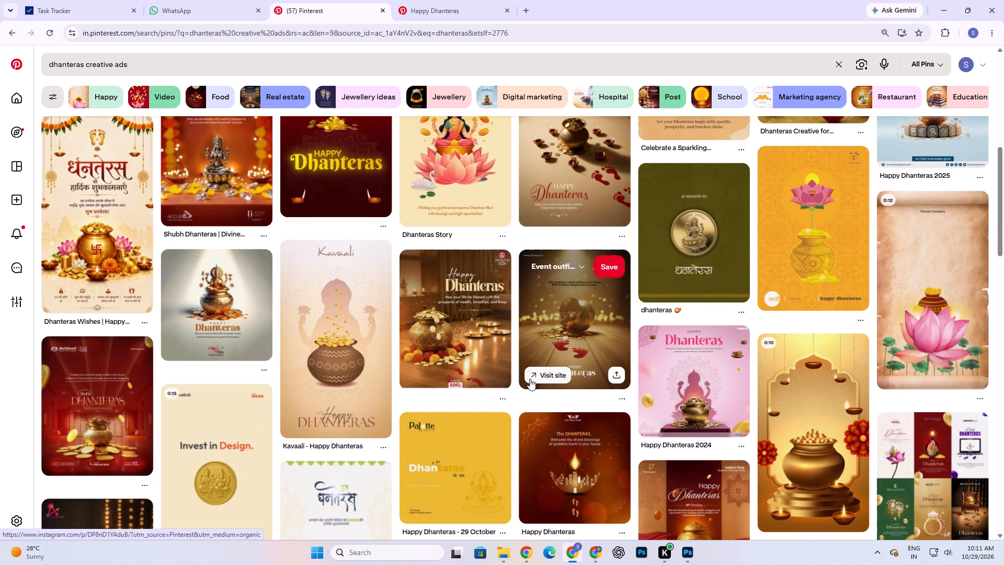
scroll(530, 379, "down", 2)
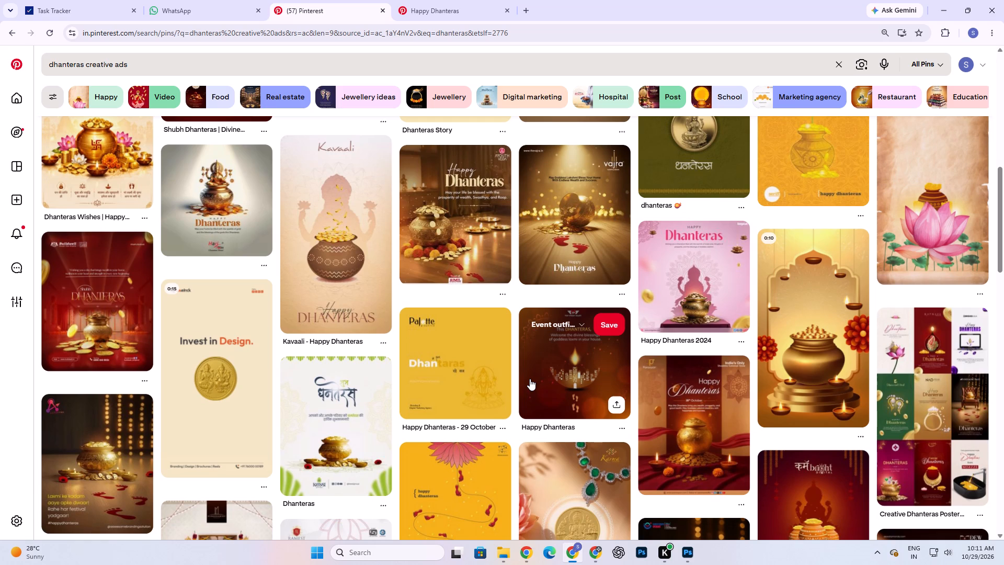
scroll(530, 379, "down", 3)
scroll(533, 428, "down", 2)
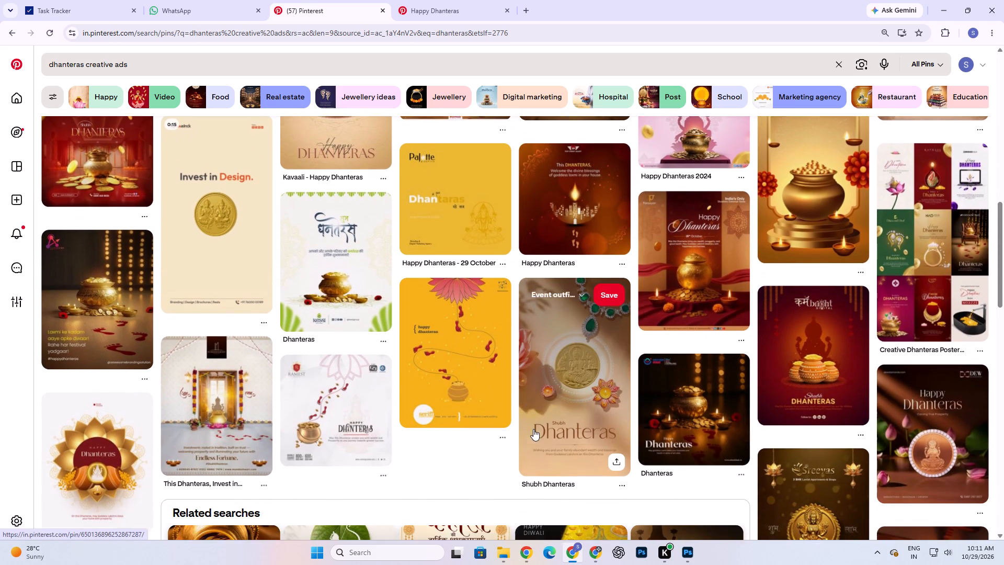
scroll(478, 460, "down", 2)
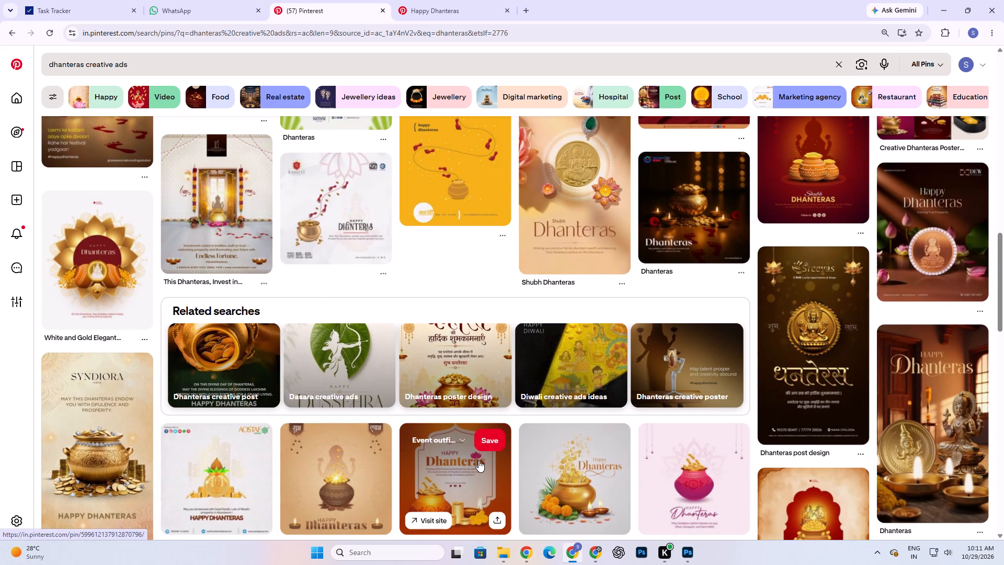
scroll(478, 460, "down", 1)
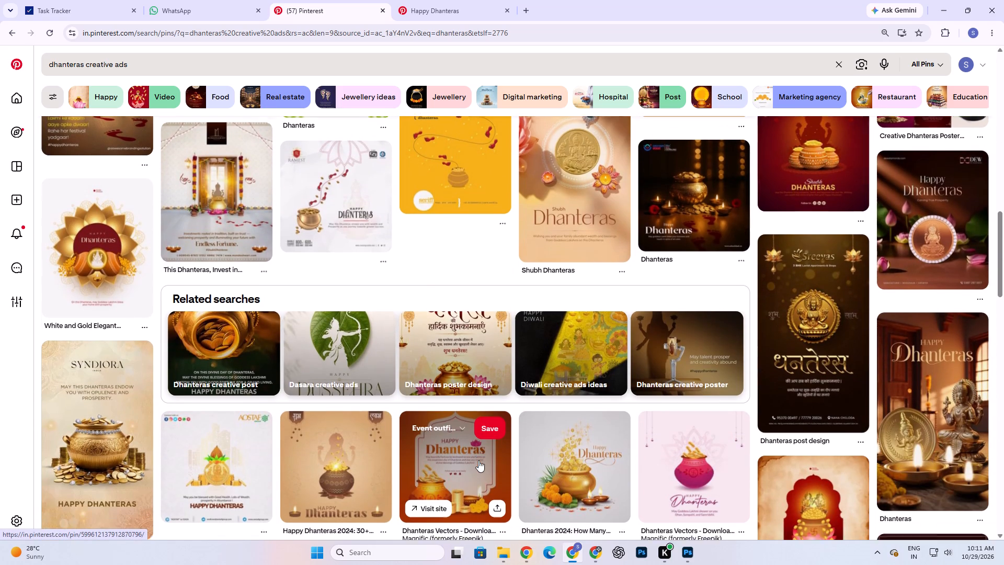
scroll(478, 460, "down", 4)
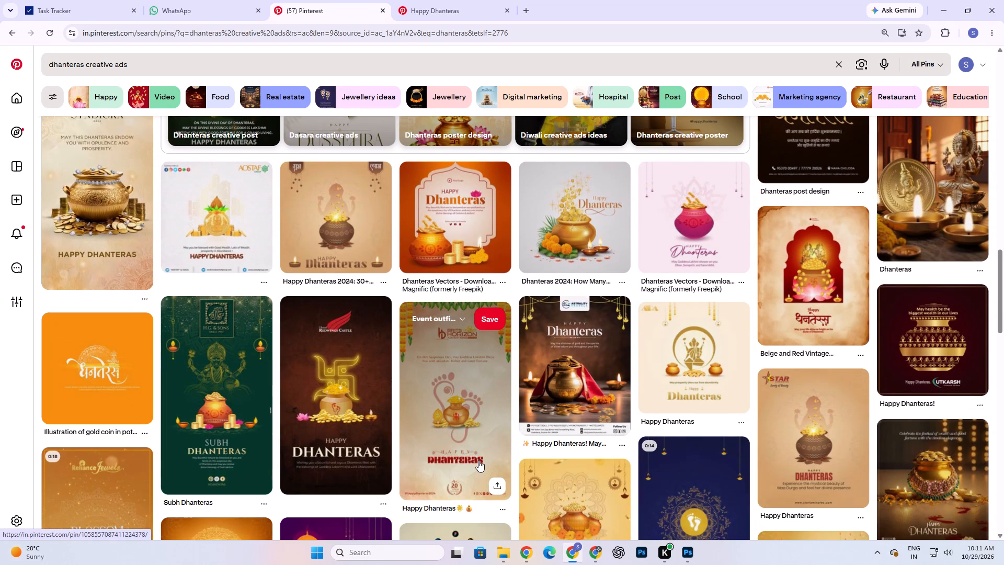
scroll(478, 460, "down", 2)
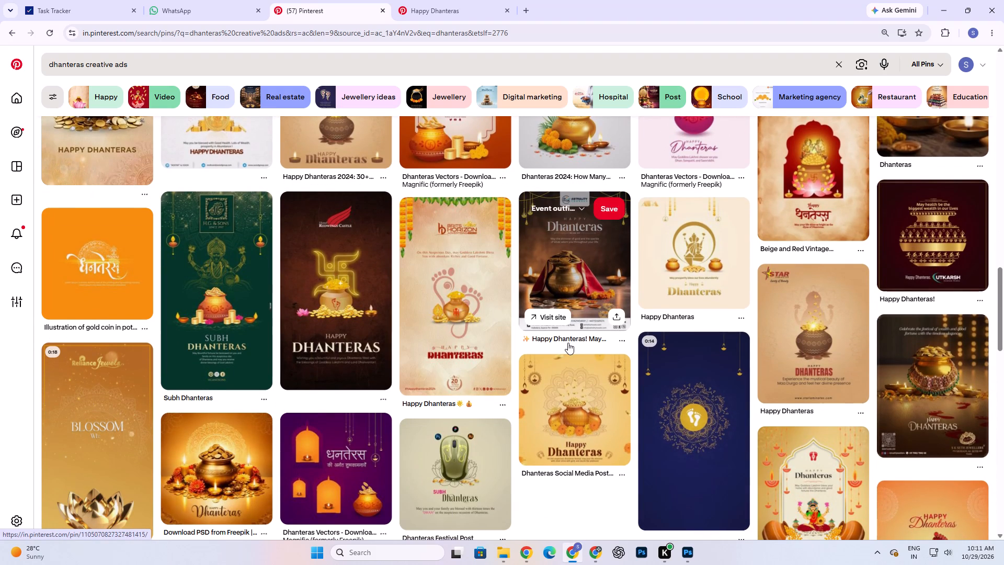
scroll(568, 343, "down", 8)
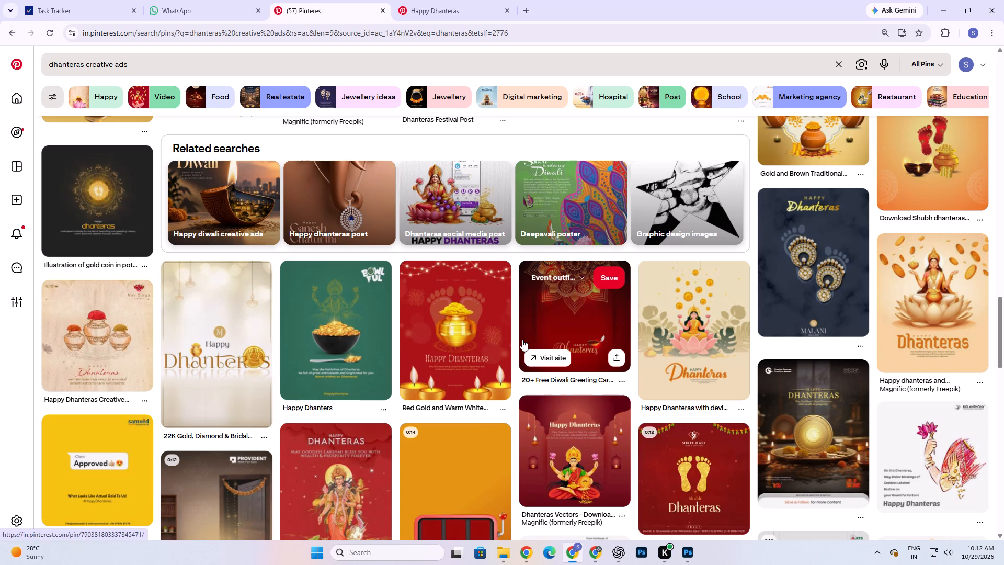
scroll(522, 340, "up", 4)
scroll(522, 340, "down", 15)
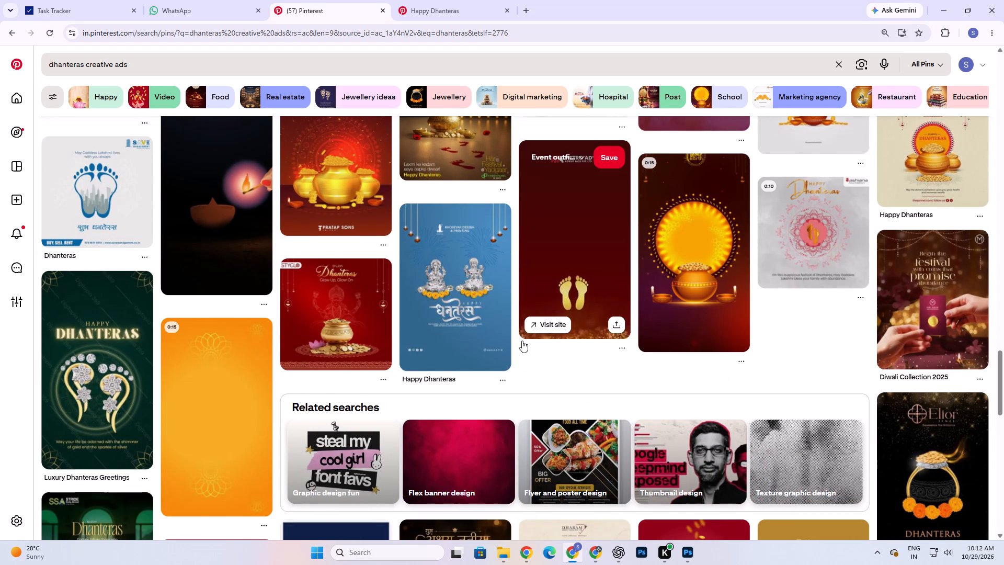
scroll(522, 341, "down", 8)
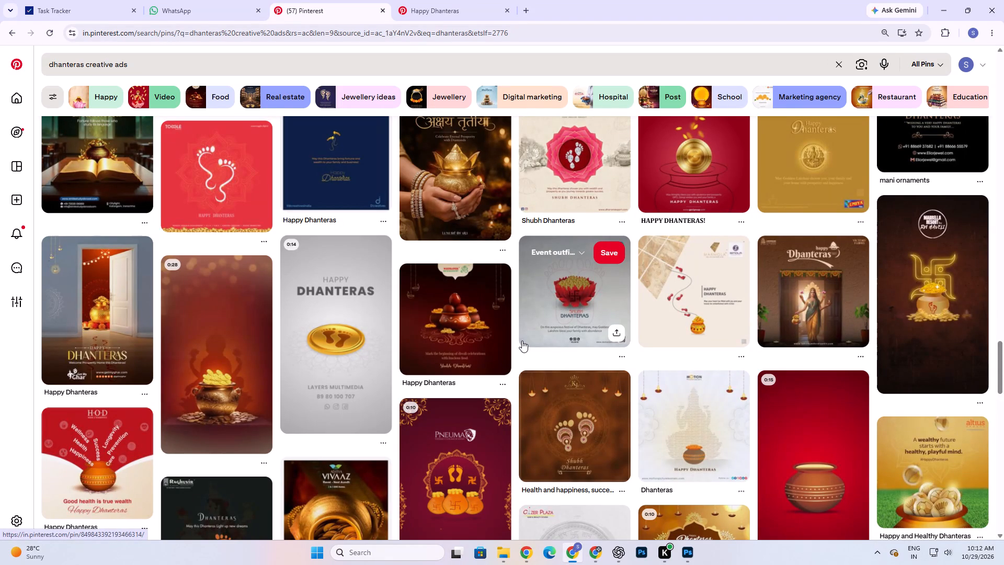
scroll(522, 341, "up", 6)
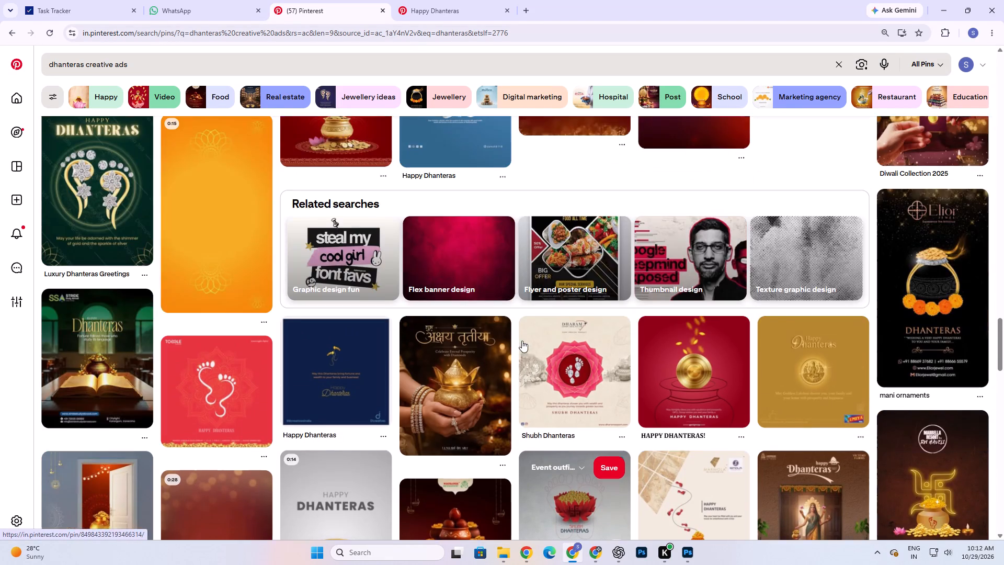
scroll(522, 341, "up", 11)
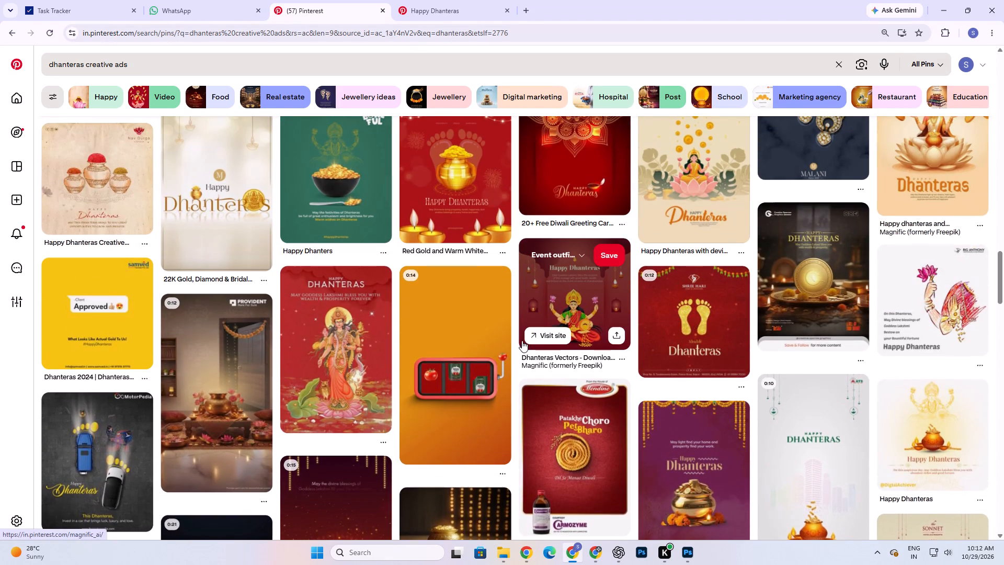
scroll(522, 341, "up", 6)
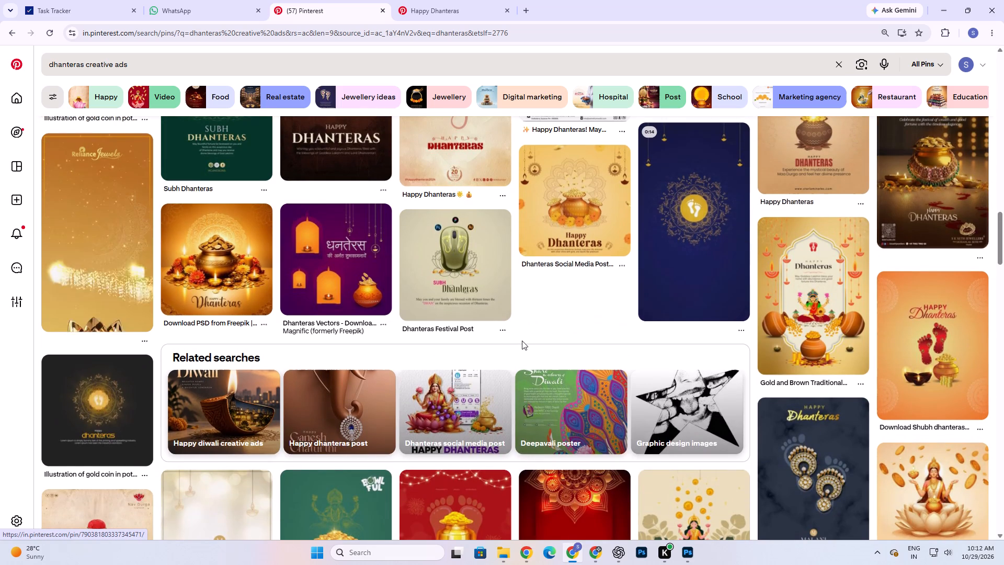
scroll(522, 341, "up", 3)
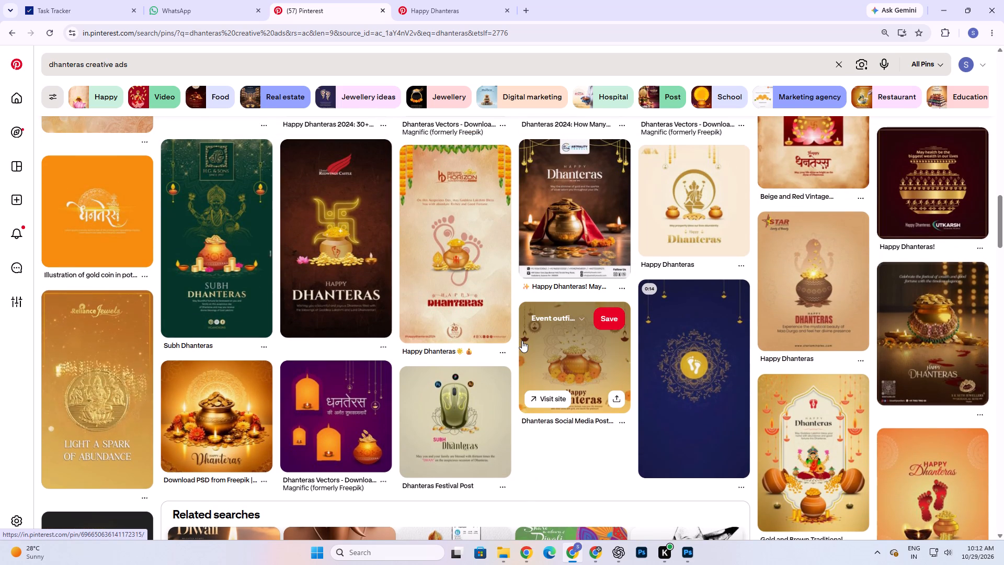
scroll(522, 341, "up", 7)
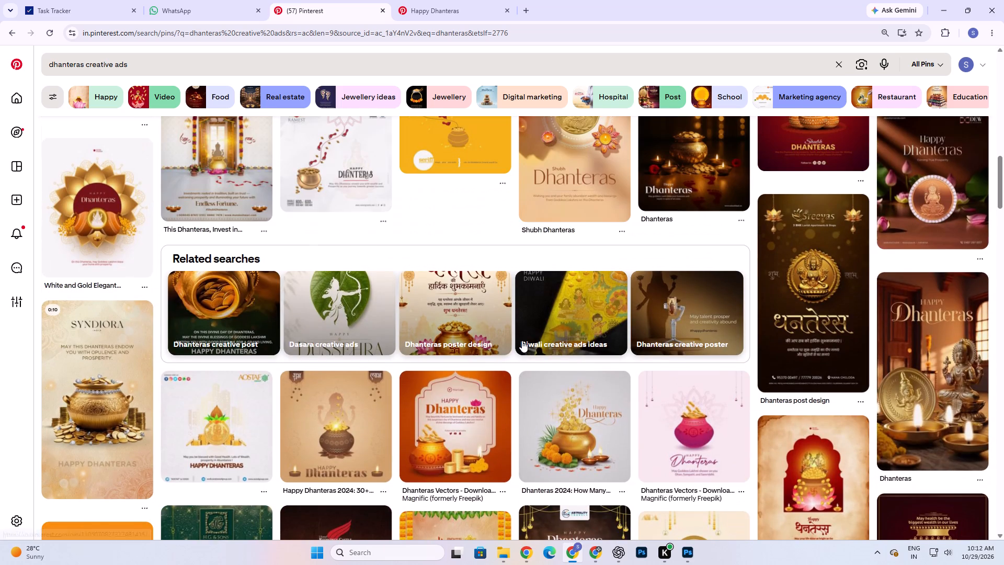
scroll(522, 341, "up", 4)
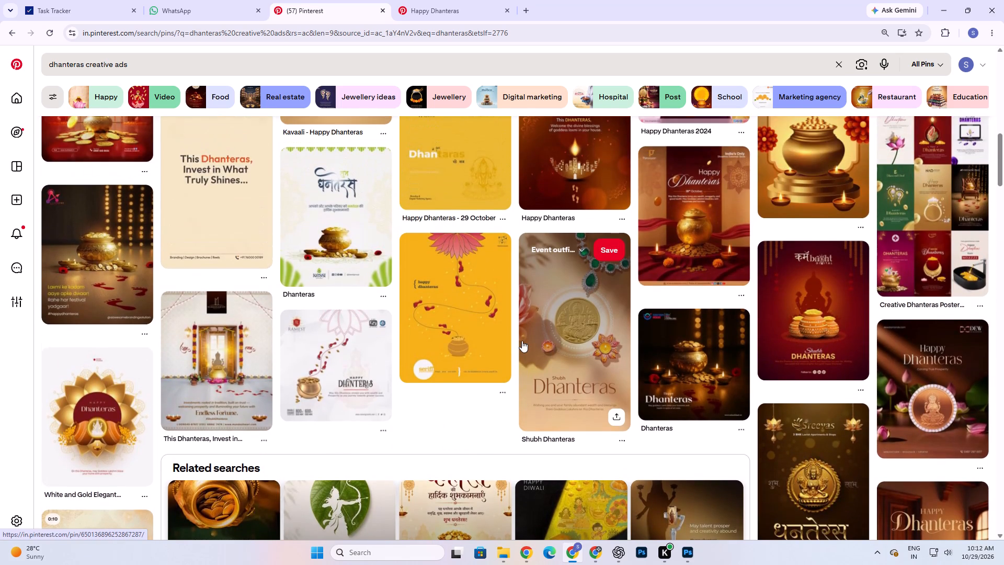
scroll(522, 341, "up", 4)
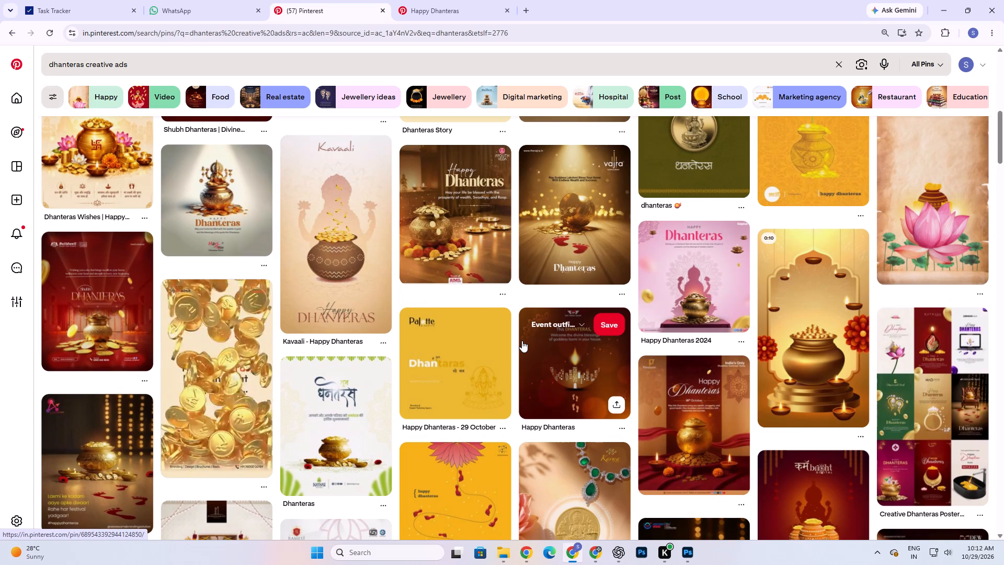
scroll(522, 341, "up", 2)
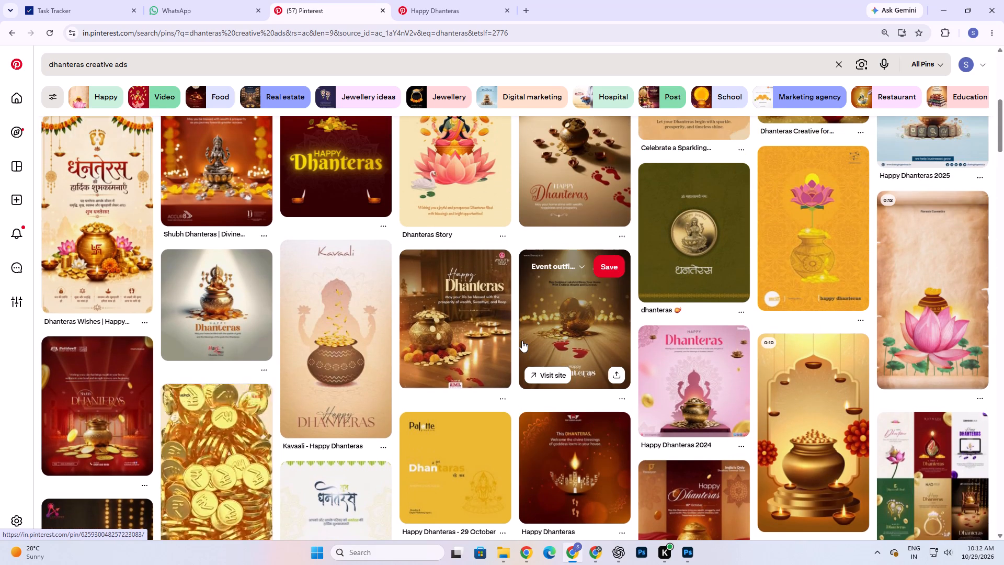
scroll(522, 341, "up", 2)
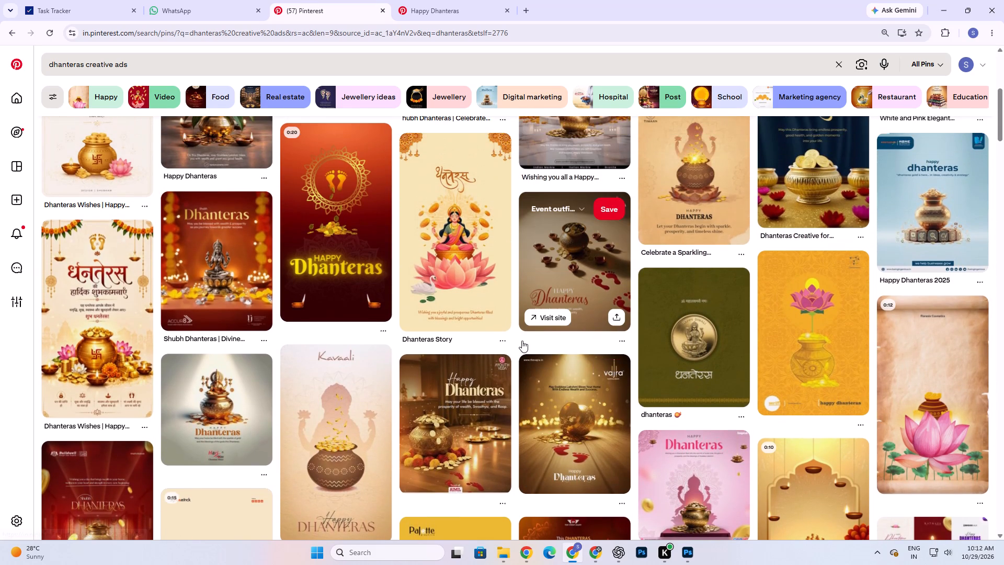
Examine the Amanora Mall Happy Dhanteras pin with the coin pot and red footprints, and look through its related pins for design ideas.
left_click(567, 273)
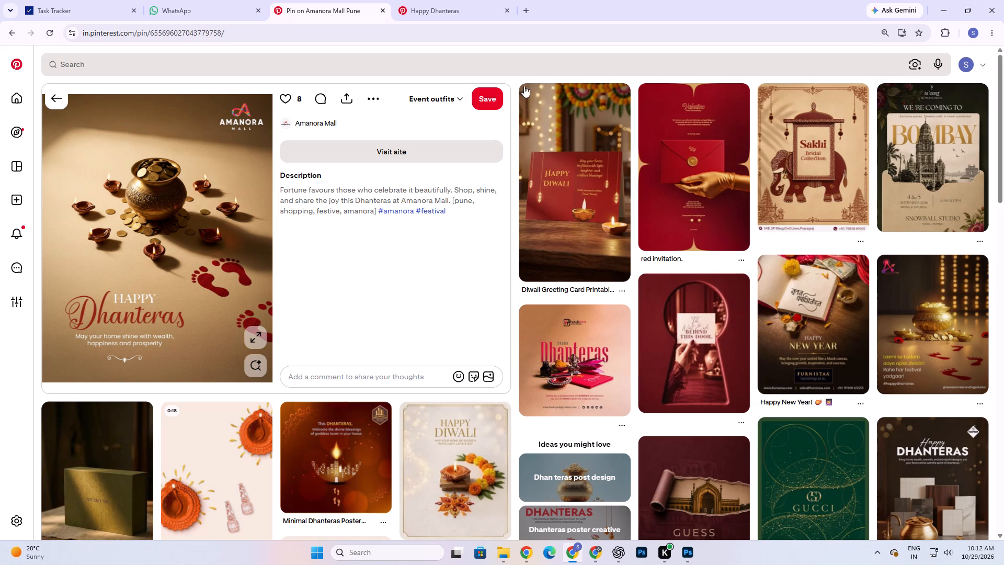
scroll(618, 403, "down", 2)
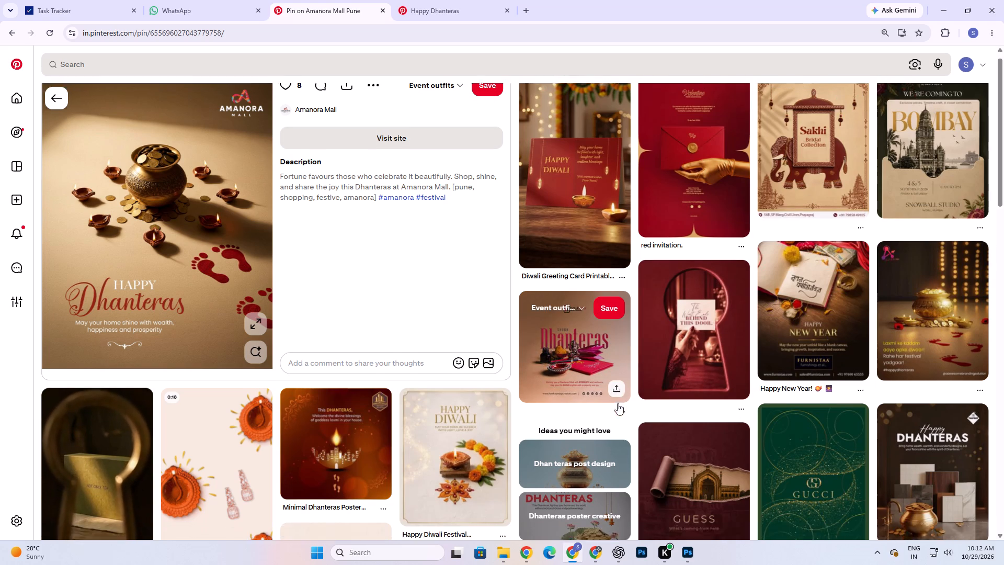
scroll(618, 403, "down", 1)
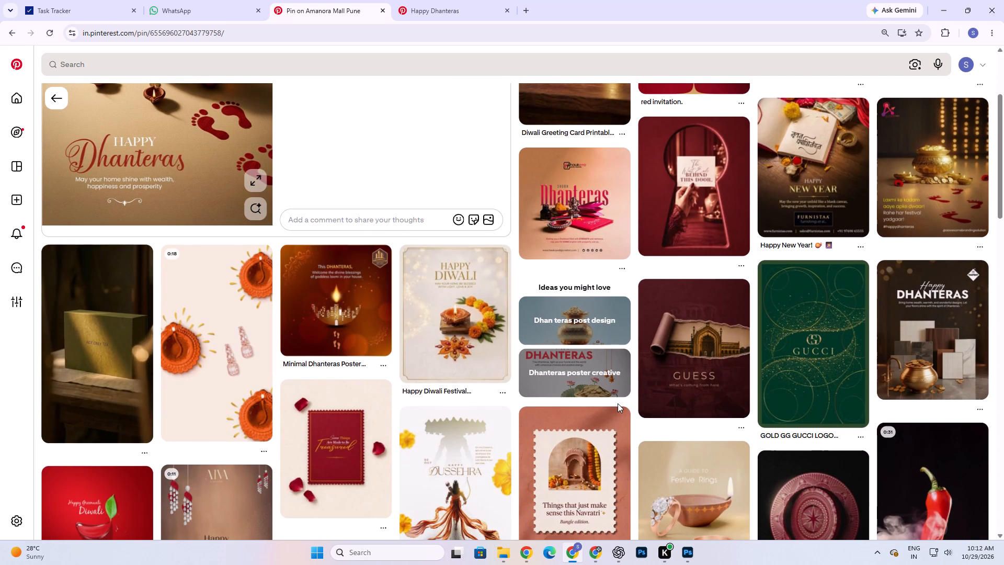
scroll(618, 403, "down", 2)
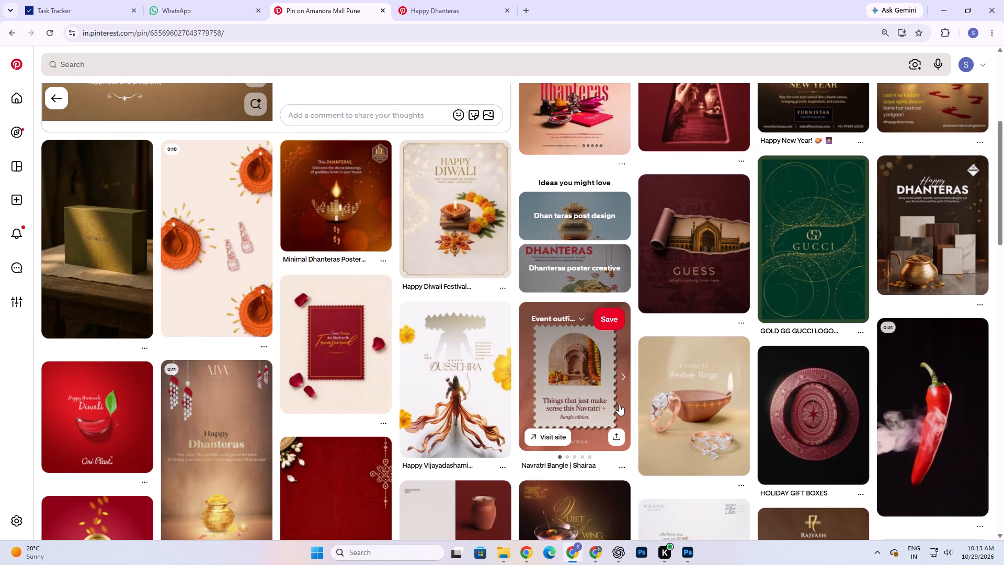
scroll(619, 404, "down", 2)
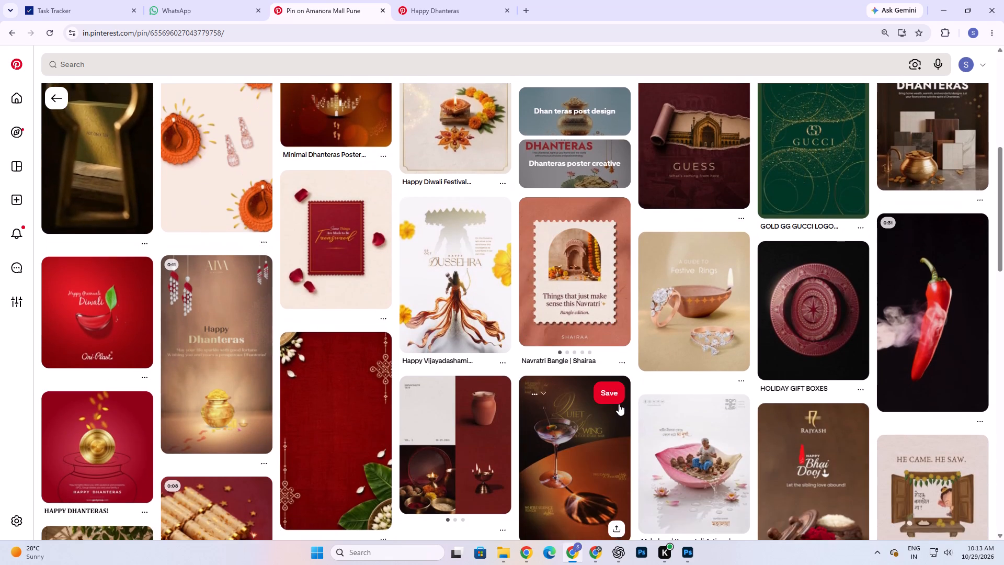
scroll(619, 404, "down", 2)
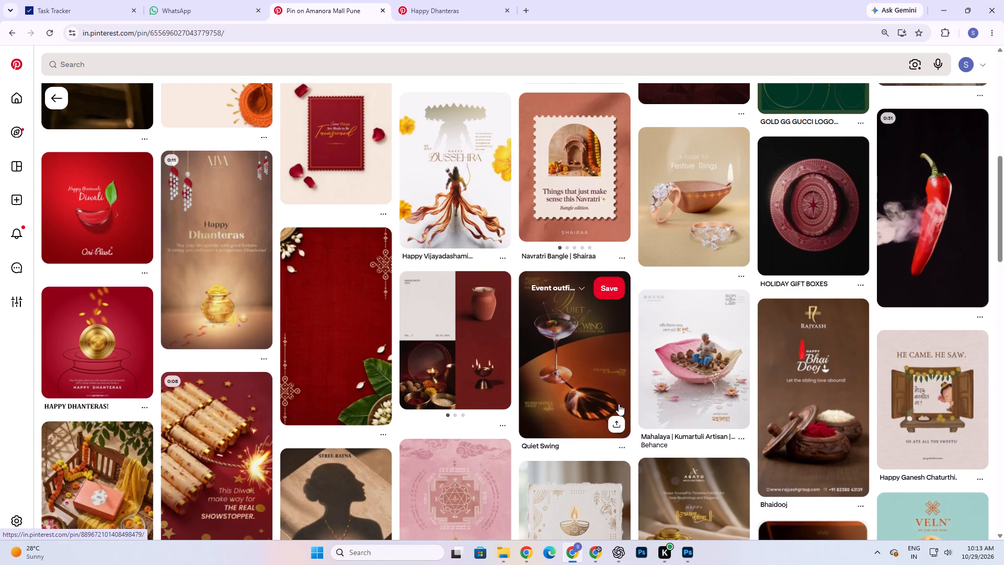
scroll(619, 404, "down", 2)
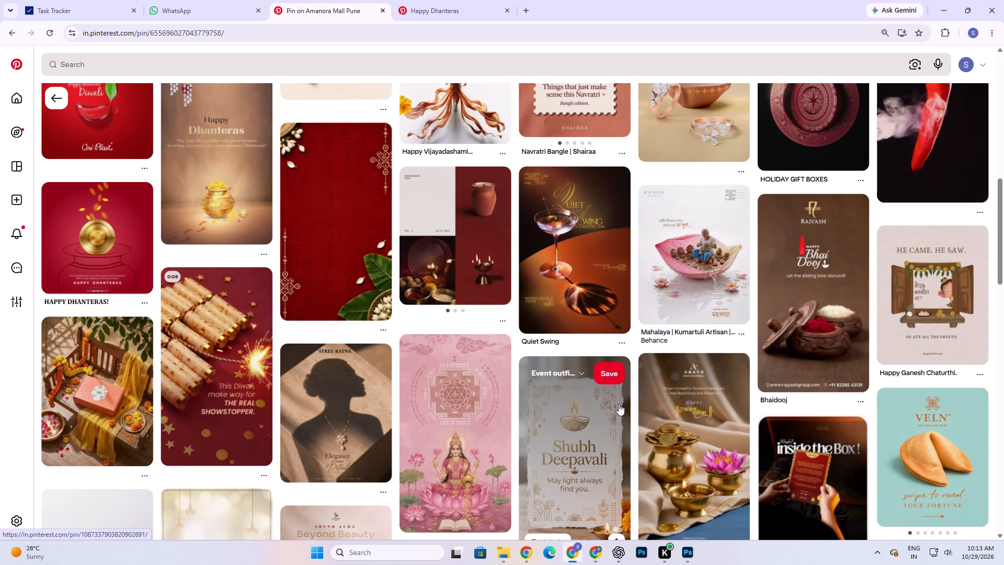
scroll(619, 404, "down", 2)
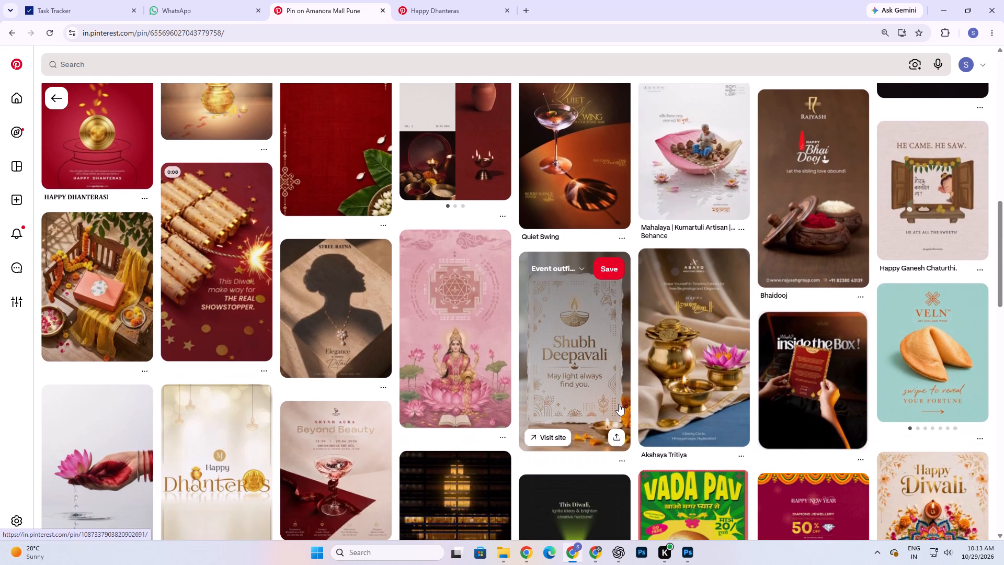
scroll(619, 404, "down", 6)
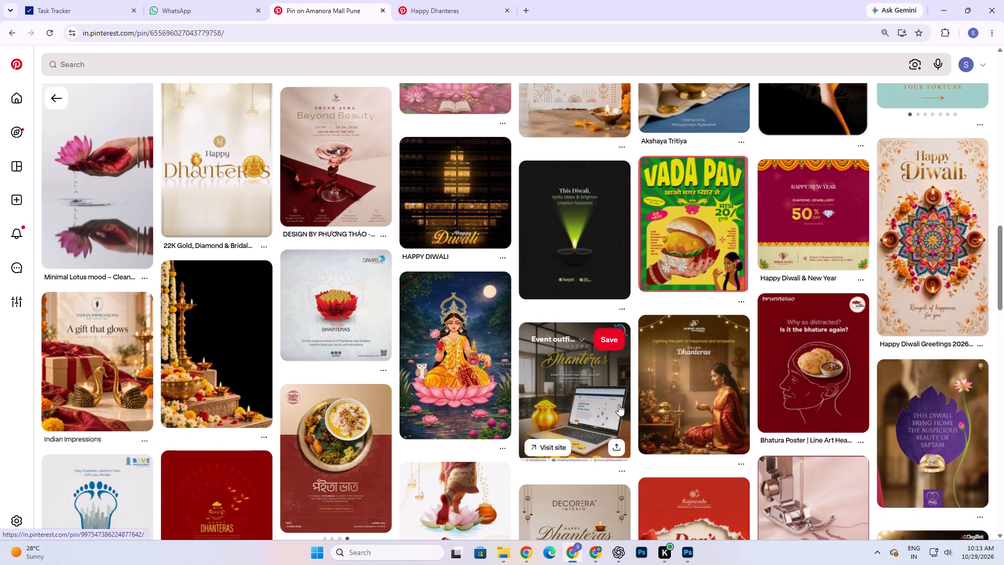
scroll(619, 404, "down", 3)
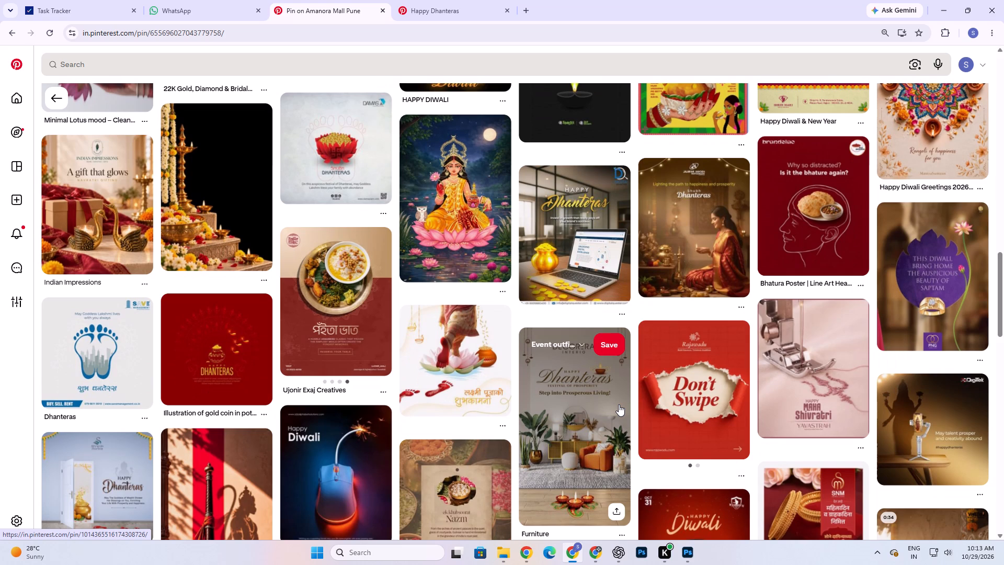
scroll(619, 404, "down", 6)
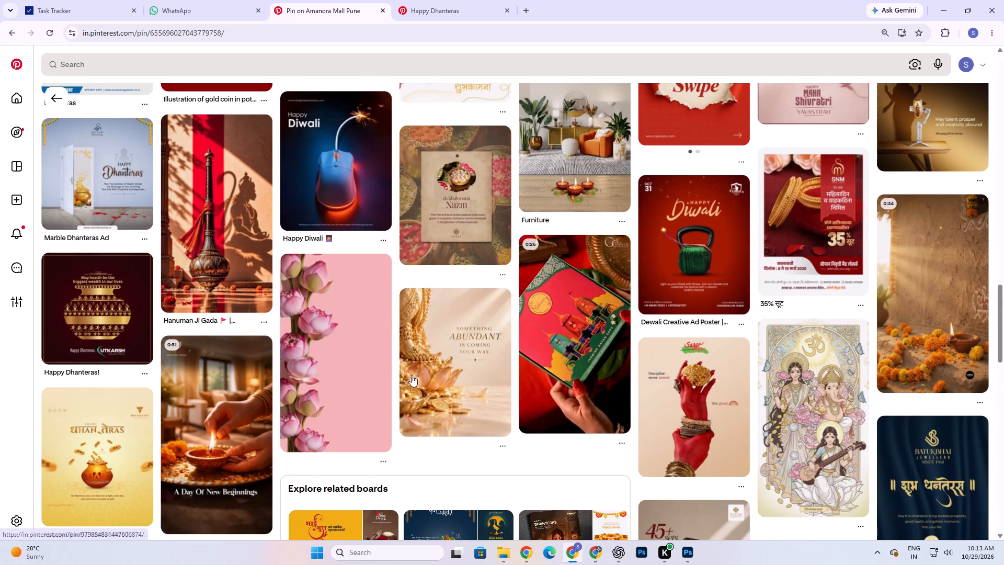
Examine the "Something abundant is coming your way" pin and its related pins, and return to the "dhanteras creative ads" results.
left_click(474, 349)
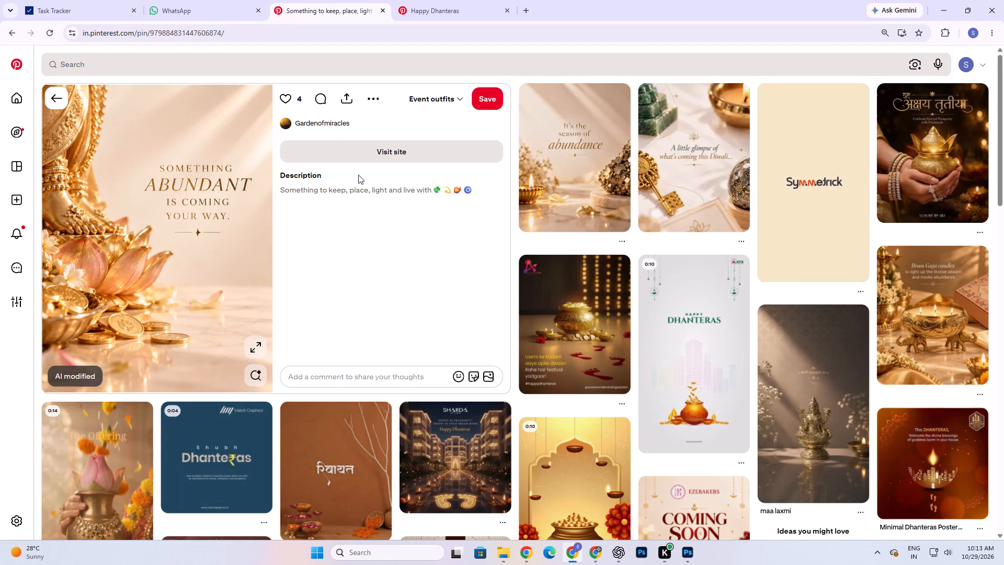
scroll(358, 175, "down", 4)
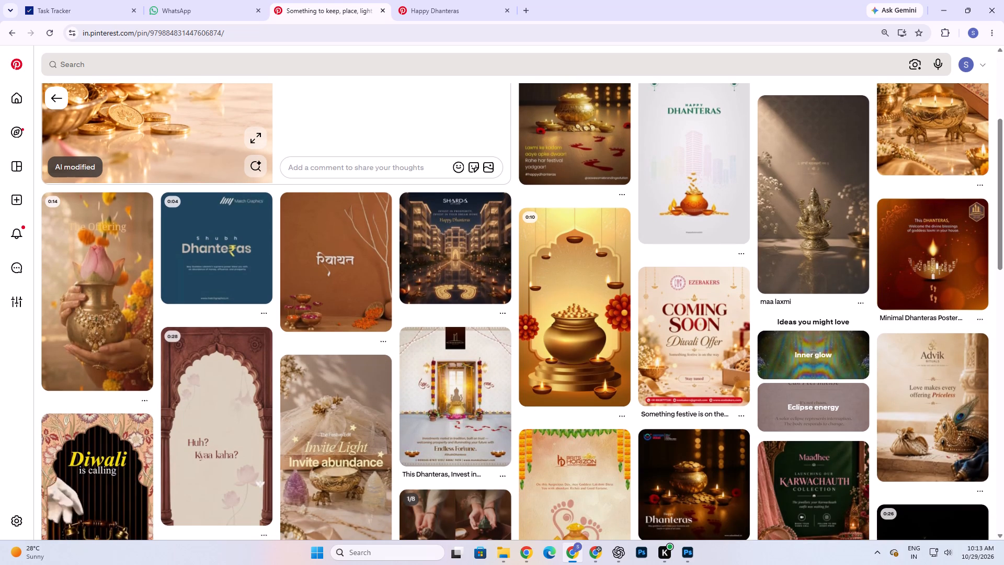
scroll(358, 175, "down", 3)
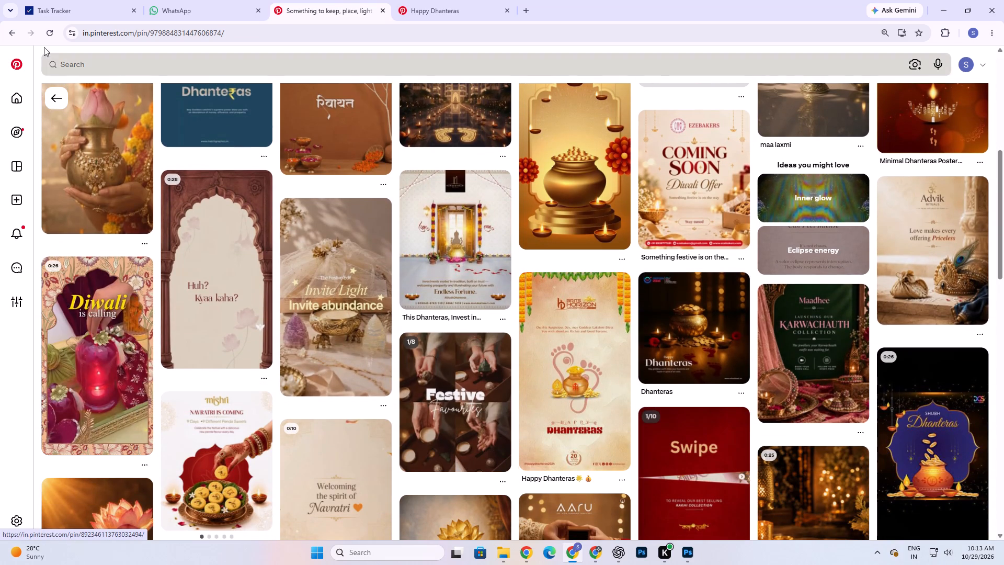
left_click(55, 104)
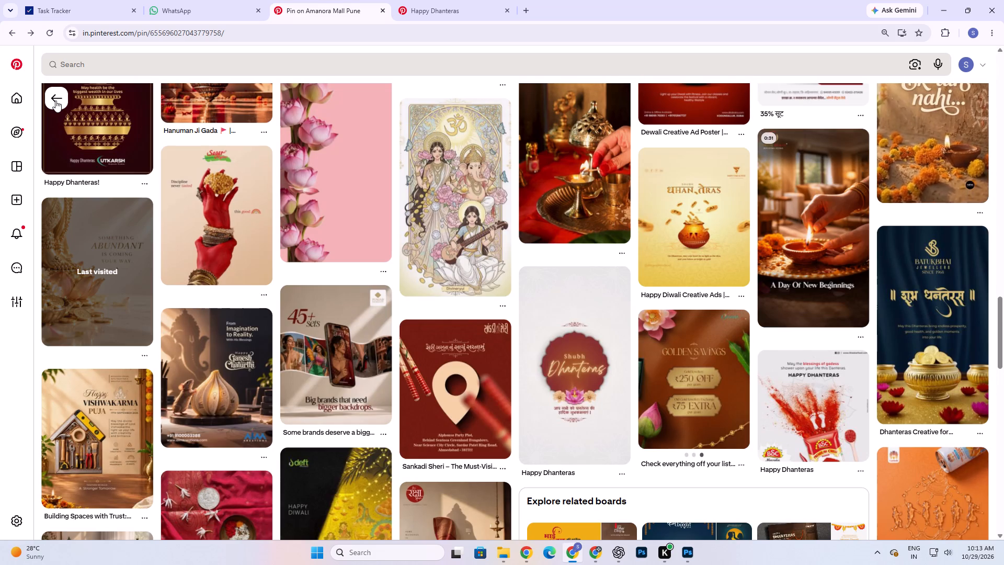
left_click(55, 100)
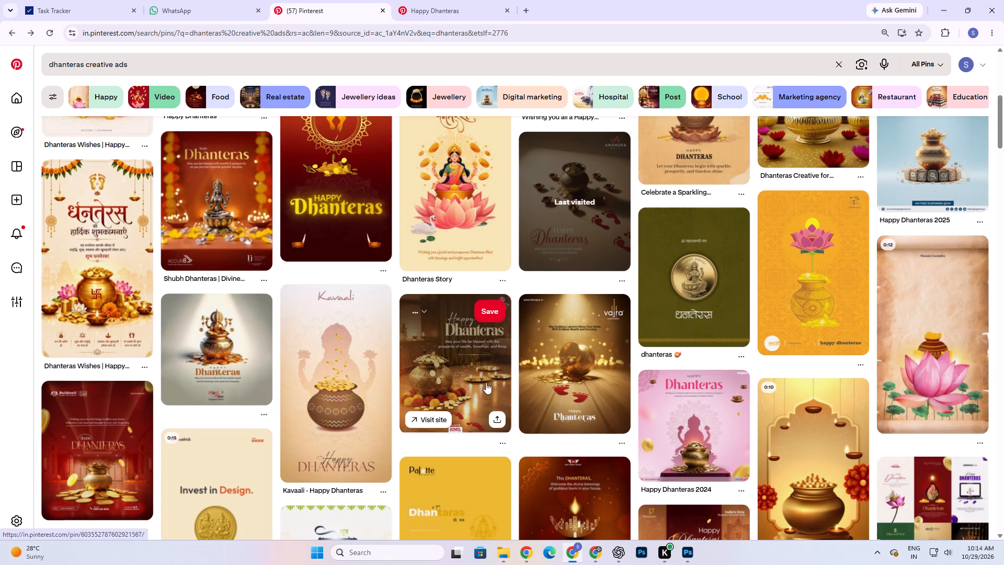
scroll(486, 382, "down", 4)
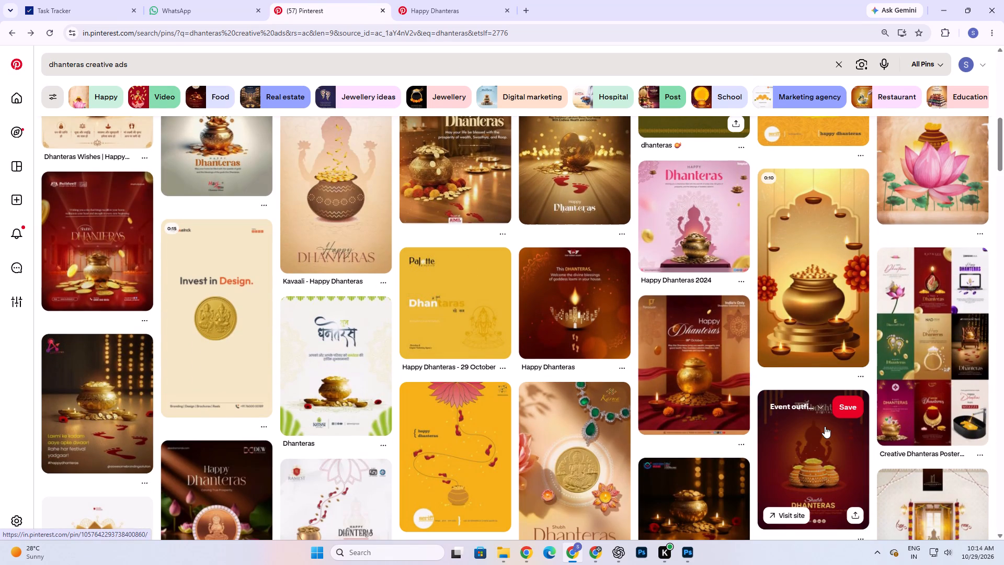
Open the white-and-gold Shubh Dhanteras pin for Raghuvir Sweets with the coin-filled pots and copy its image.
scroll(825, 426, "up", 7)
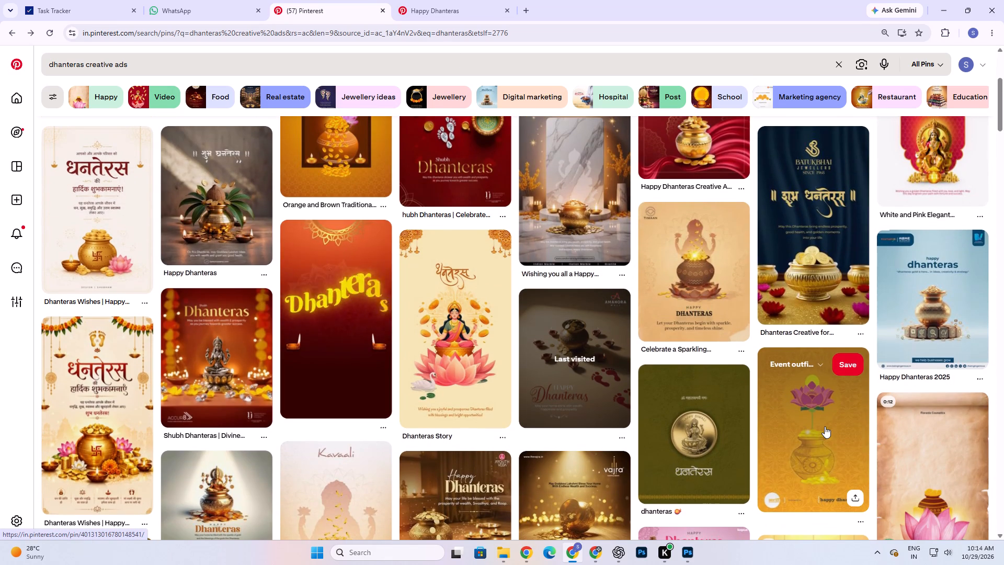
scroll(825, 426, "up", 5)
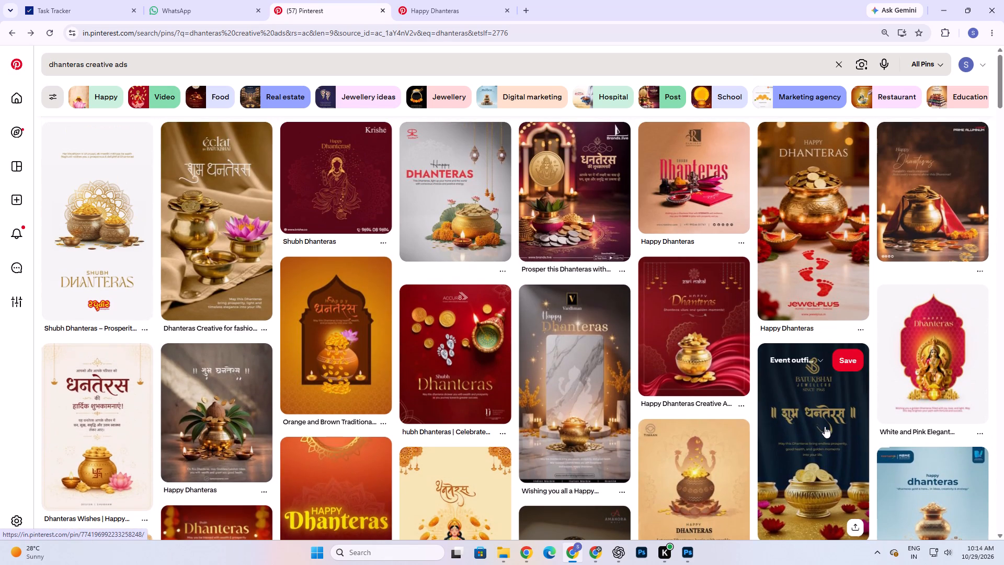
scroll(825, 426, "up", 6)
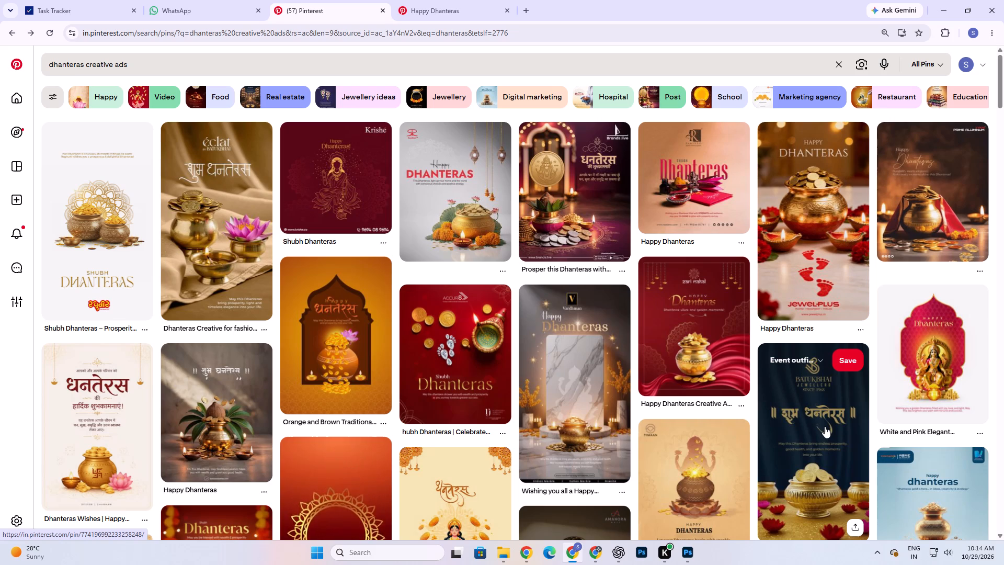
scroll(825, 426, "up", 3)
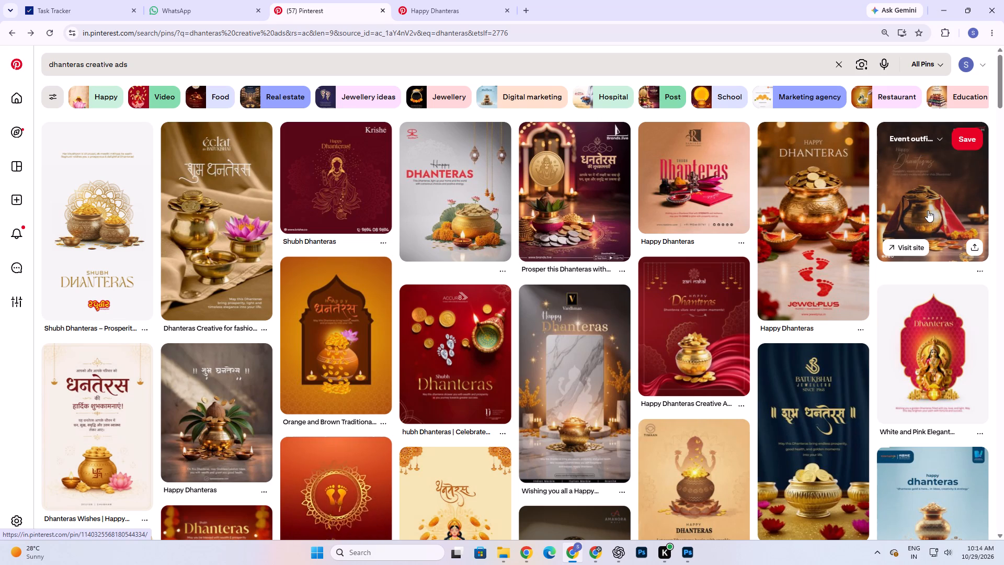
right_click(76, 209)
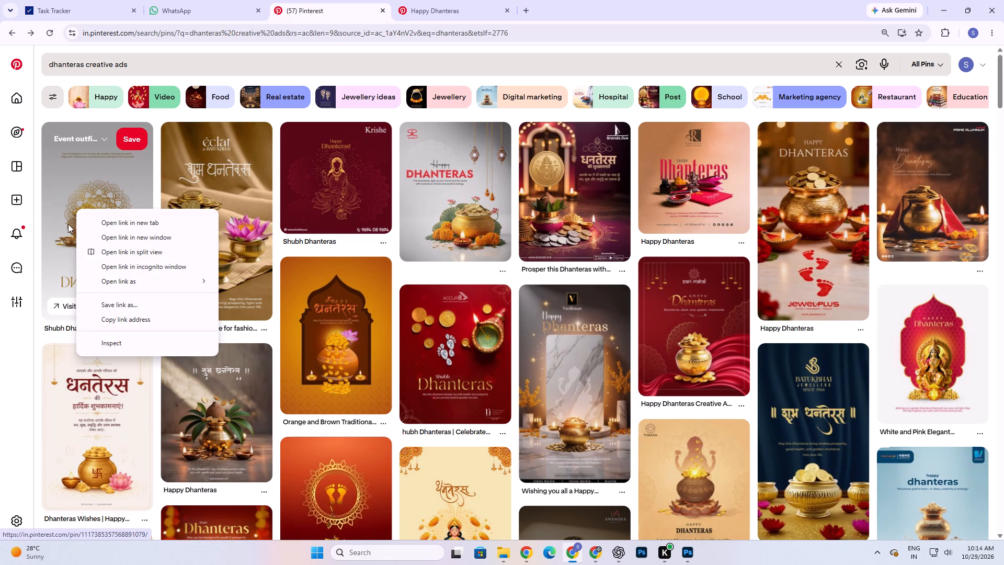
left_click(68, 224)
right_click(133, 245)
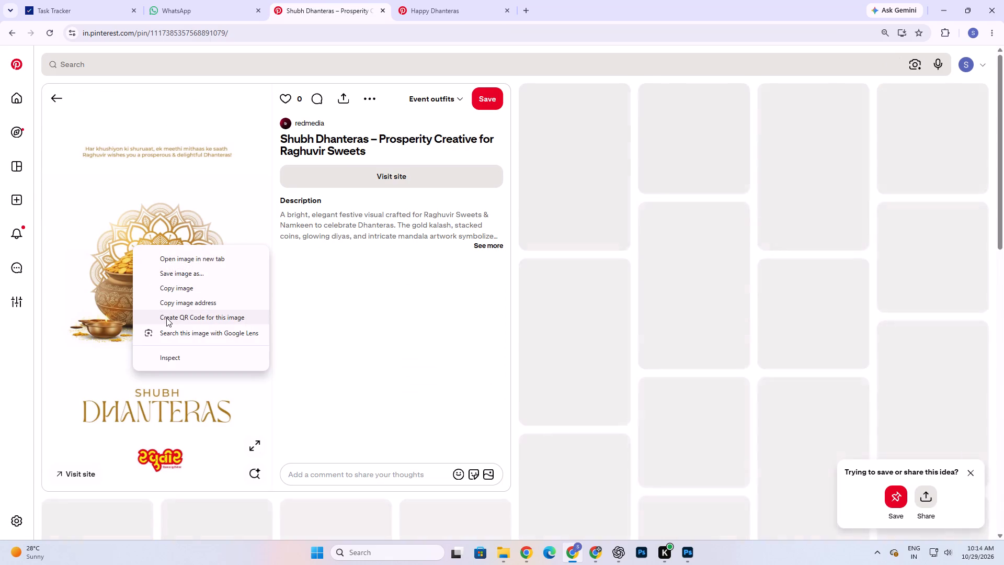
left_click(167, 290)
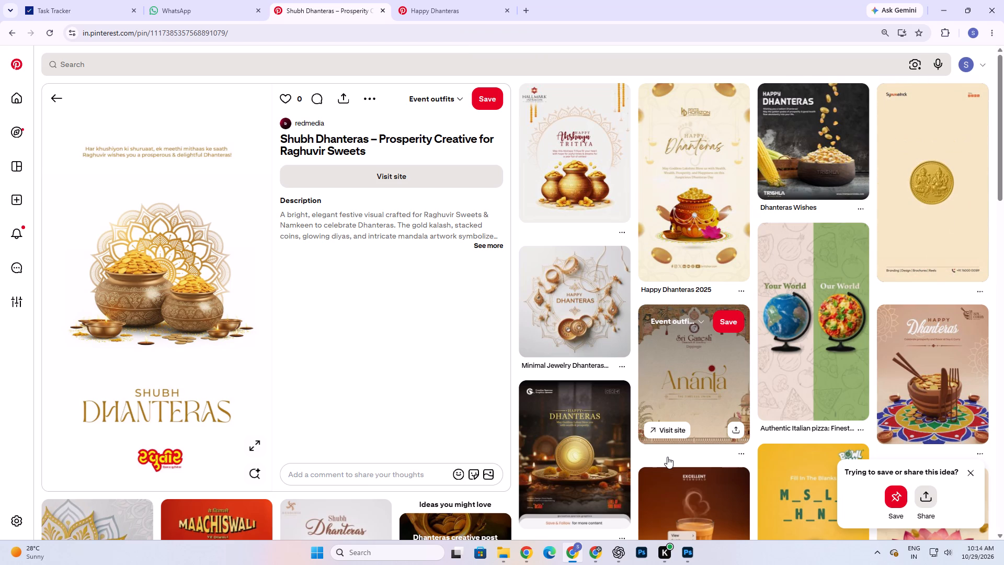
Look through the related pins below the Shubh Dhanteras creative for further Dhanteras layout and concept references.
scroll(667, 457, "down", 3)
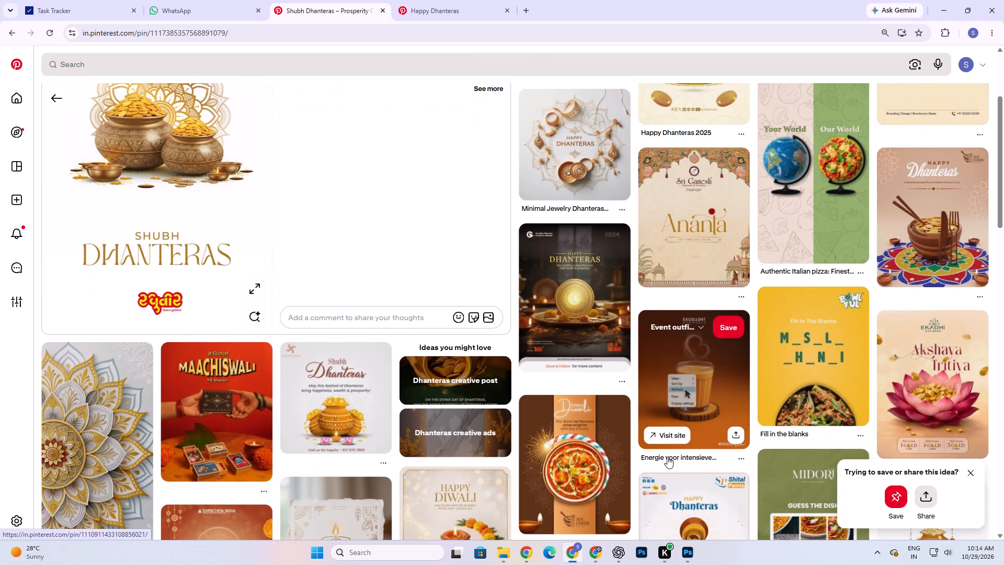
scroll(667, 457, "down", 1)
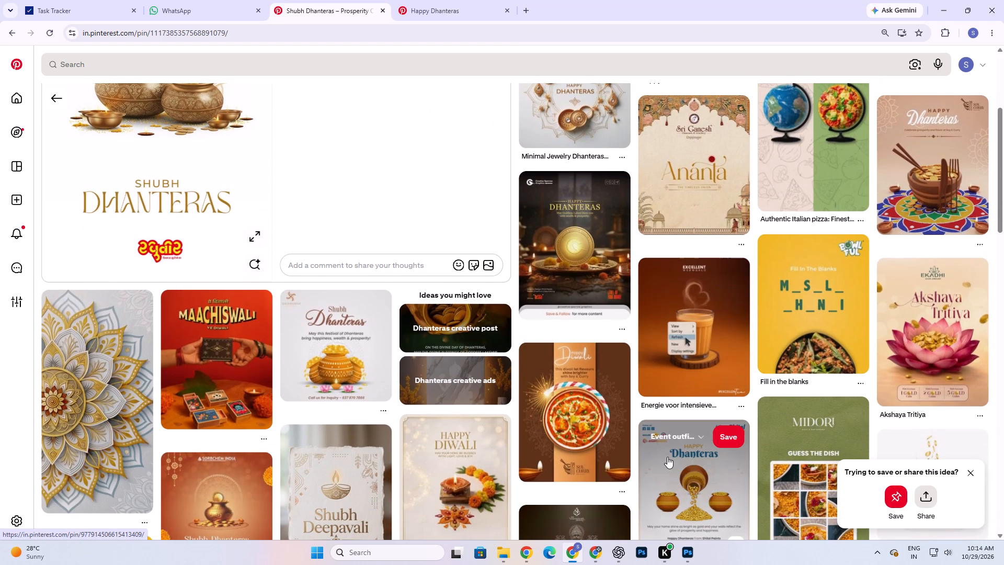
scroll(667, 457, "down", 4)
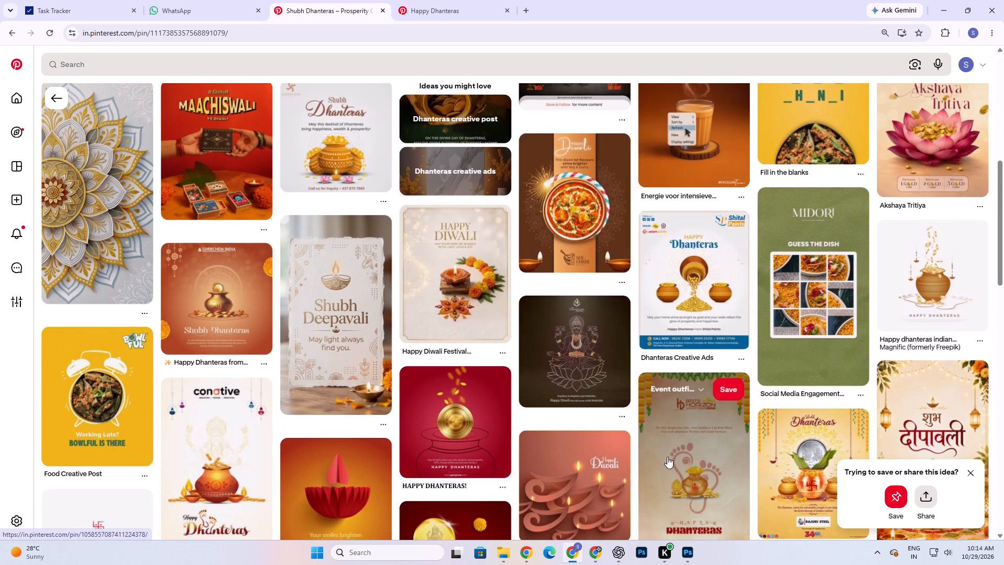
scroll(667, 457, "down", 3)
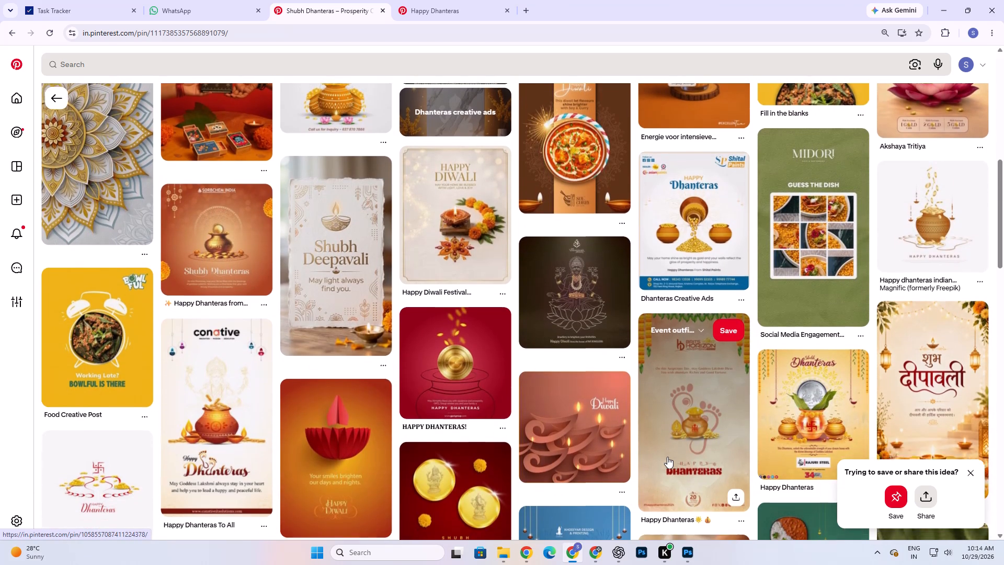
scroll(667, 457, "down", 4)
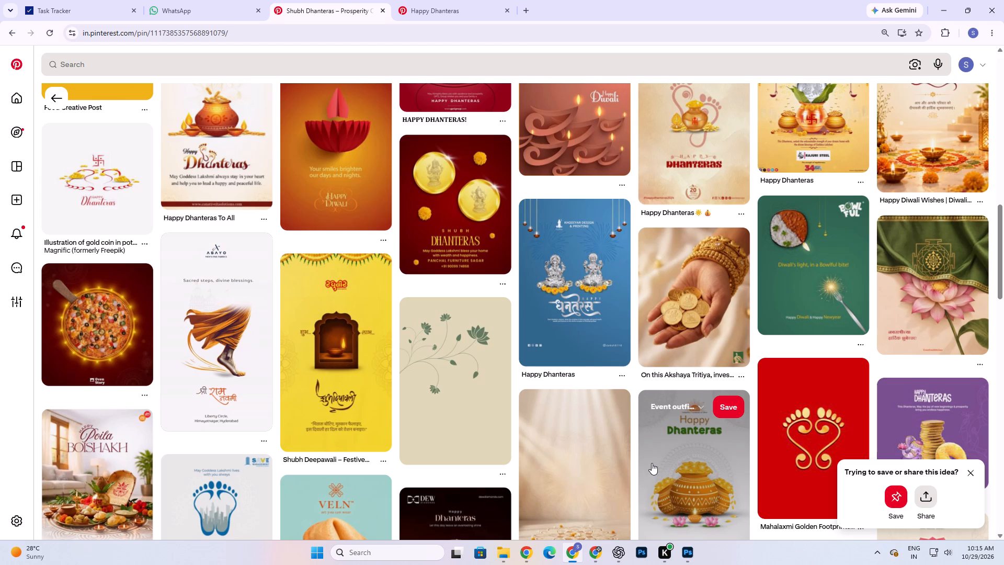
scroll(652, 463, "down", 5)
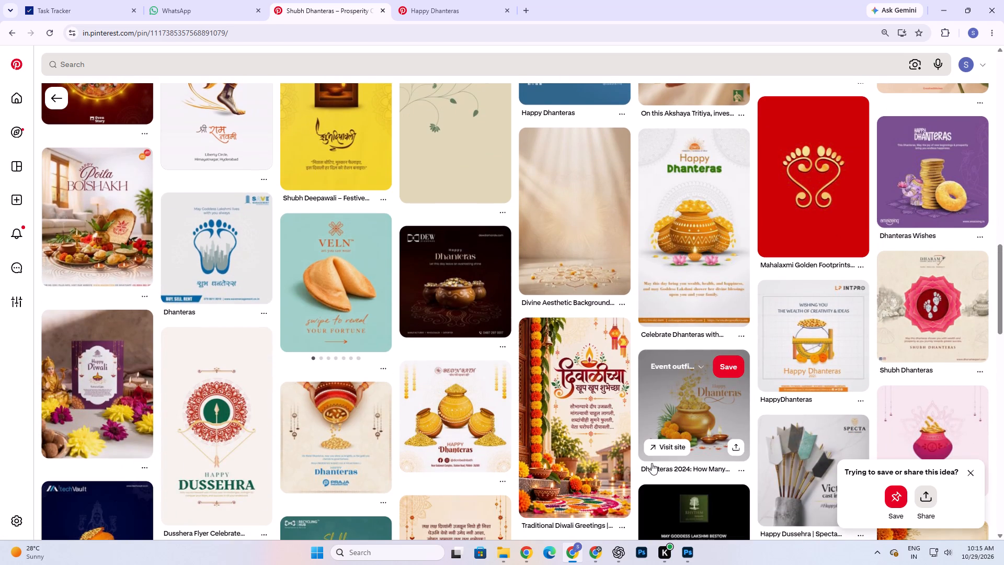
scroll(652, 463, "down", 3)
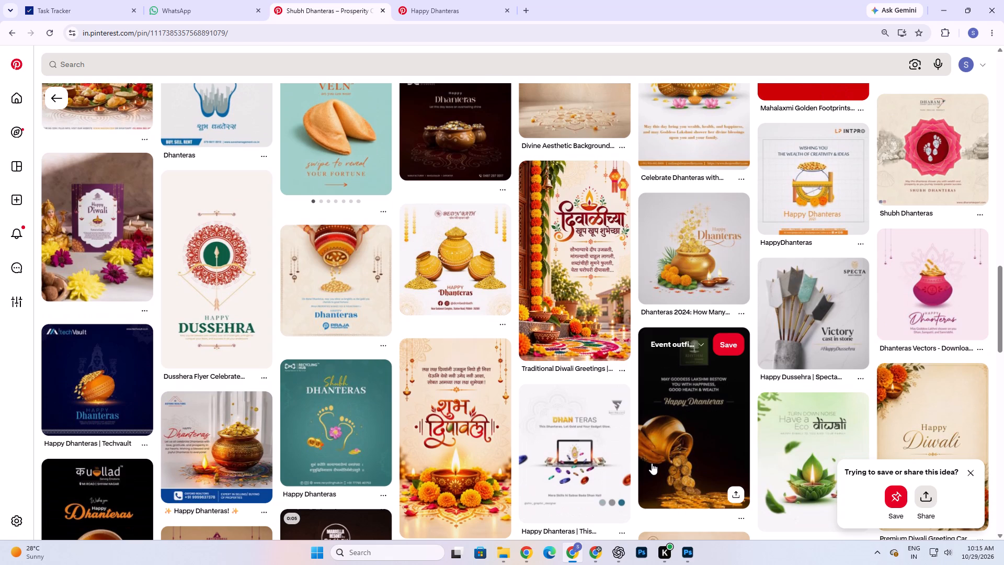
scroll(652, 463, "down", 2)
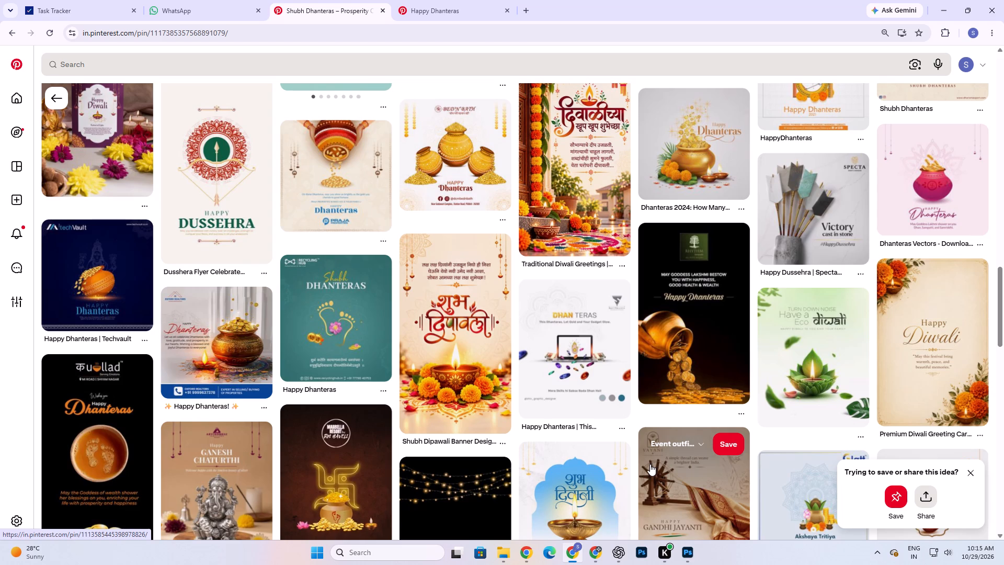
scroll(650, 464, "down", 2)
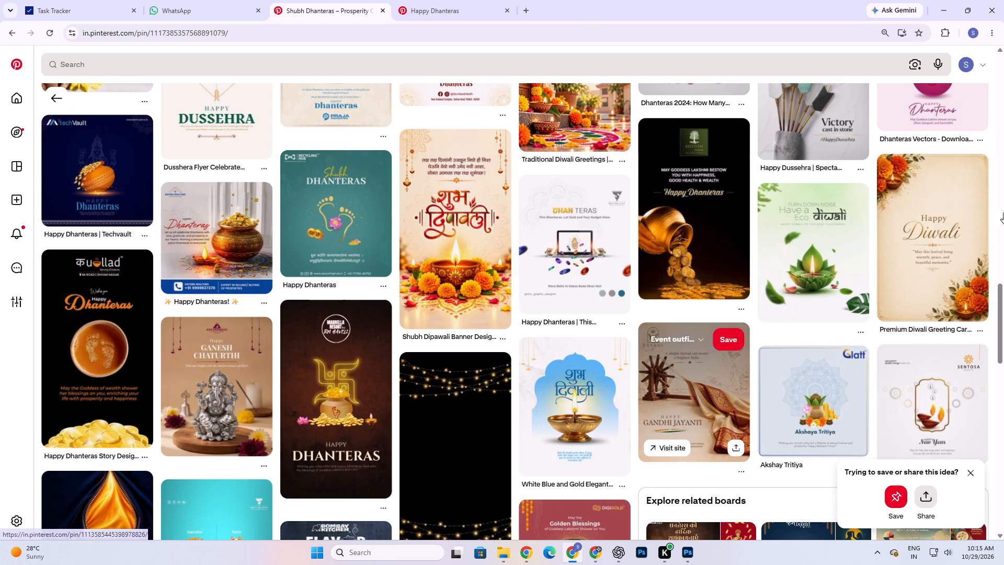
scroll(486, 252, "up", 2)
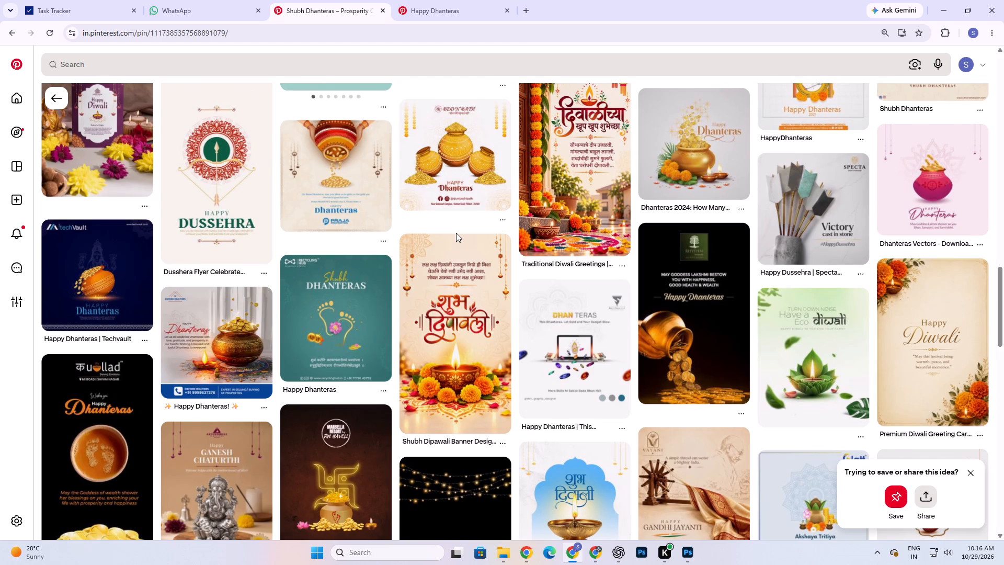
scroll(456, 233, "down", 4)
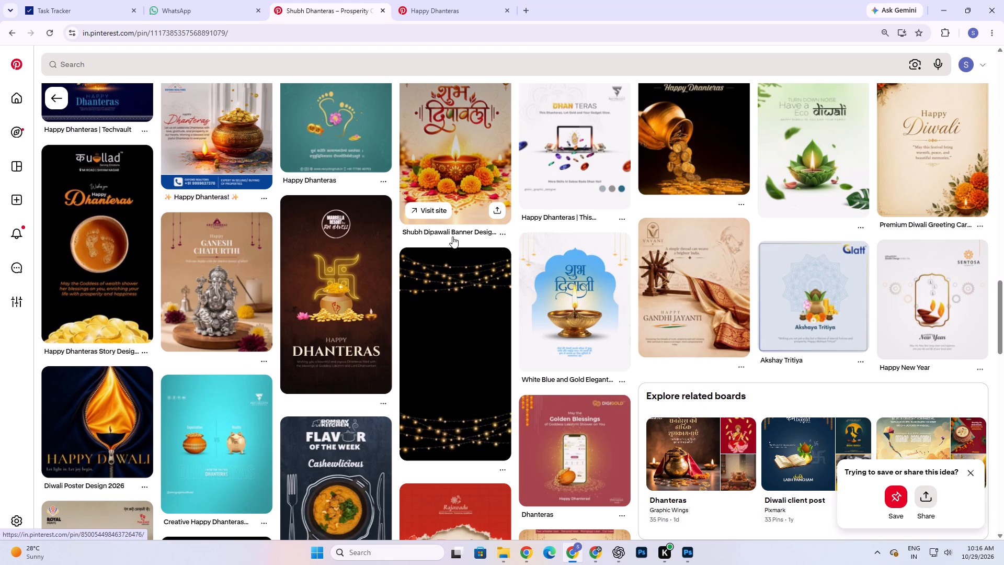
scroll(452, 236, "down", 4)
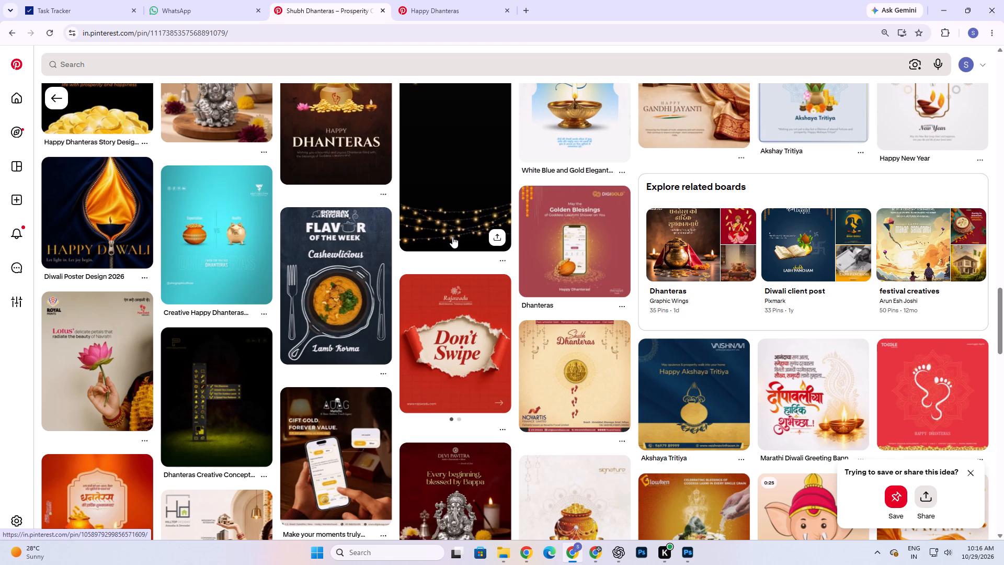
scroll(452, 236, "down", 4)
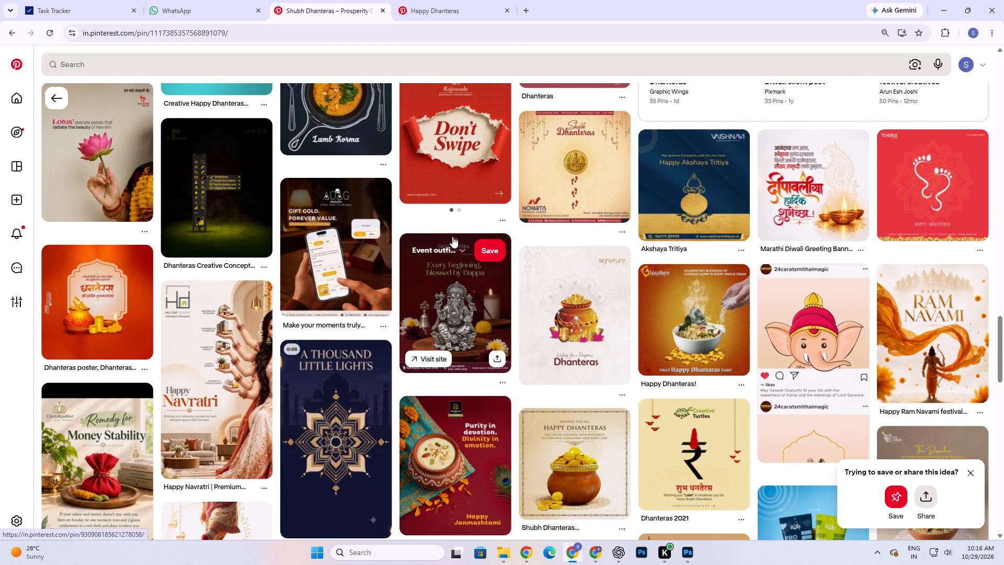
scroll(452, 236, "down", 6)
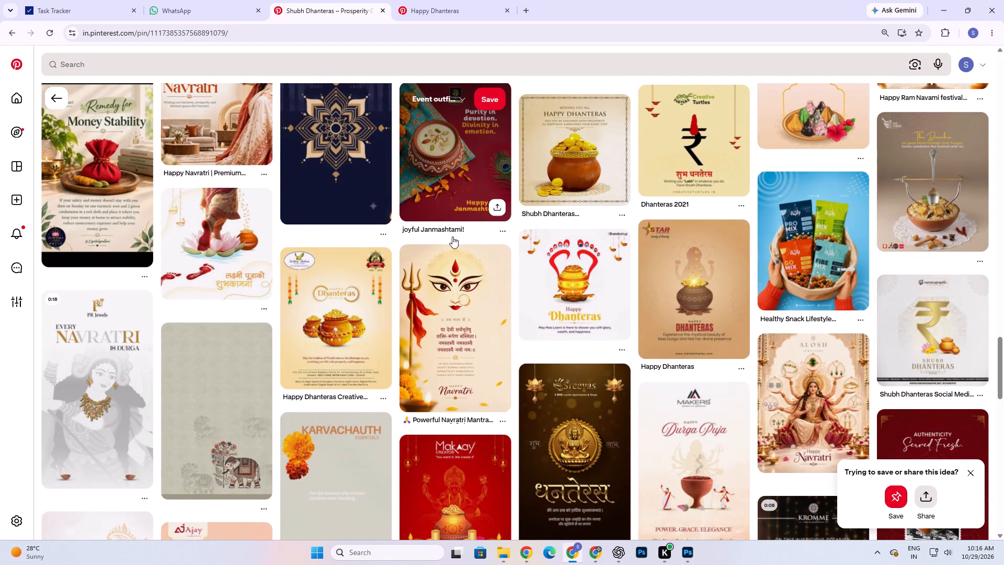
scroll(452, 236, "down", 4)
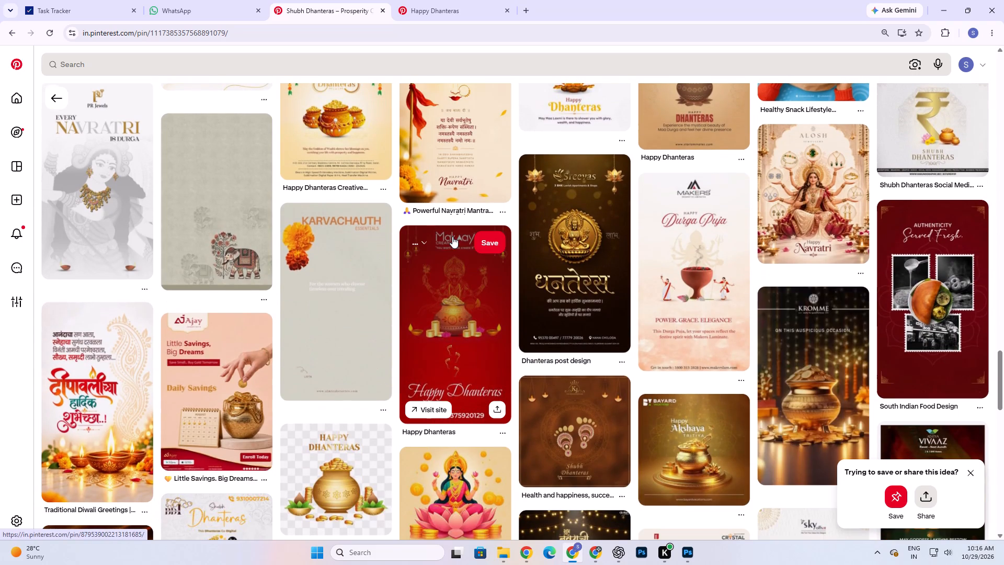
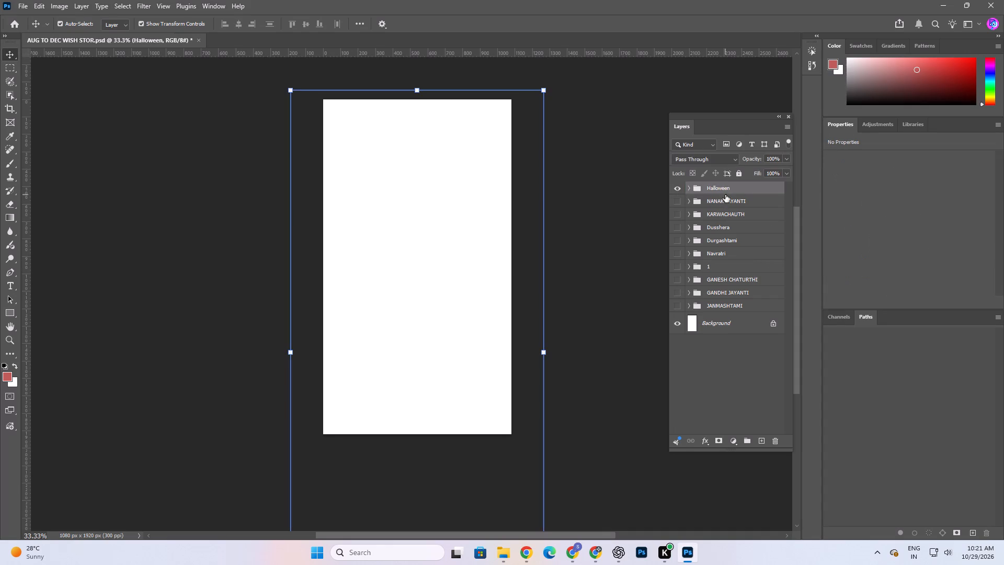
key("ctrl+v")
left_click_drag(417, 252, 421, 261)
left_click(602, 354)
Scale the pasted kalash image down proportionally to about 817 × 1451 px.
scroll(365, 242, "up", 3, "alt")
left_click(432, 252)
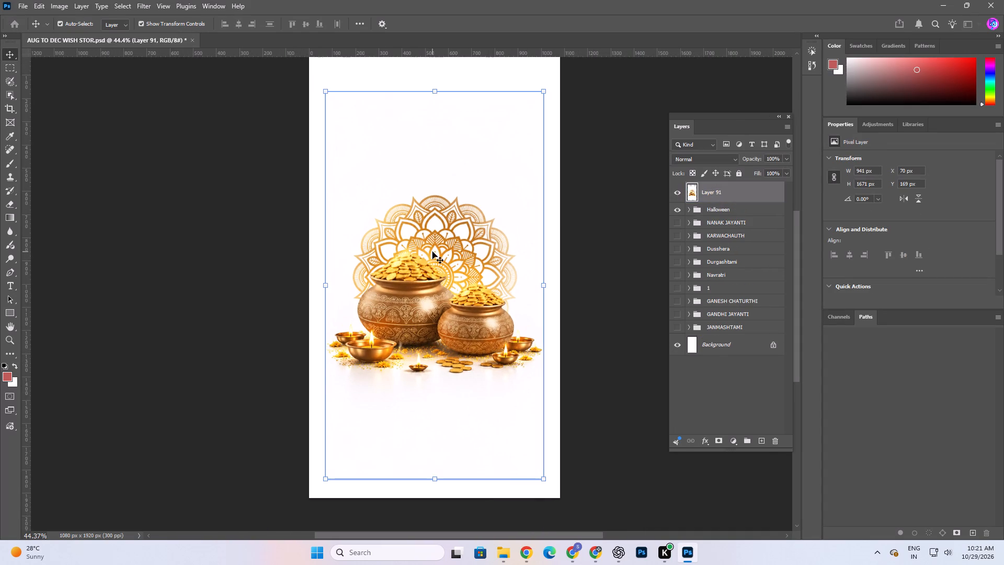
left_click_drag(545, 478, 521, 458, "alt")
left_click(519, 19)
Move the kalash image into the upper part of the canvas, at about X 161 px, Y -180 px.
scroll(432, 240, "down", 3, "alt")
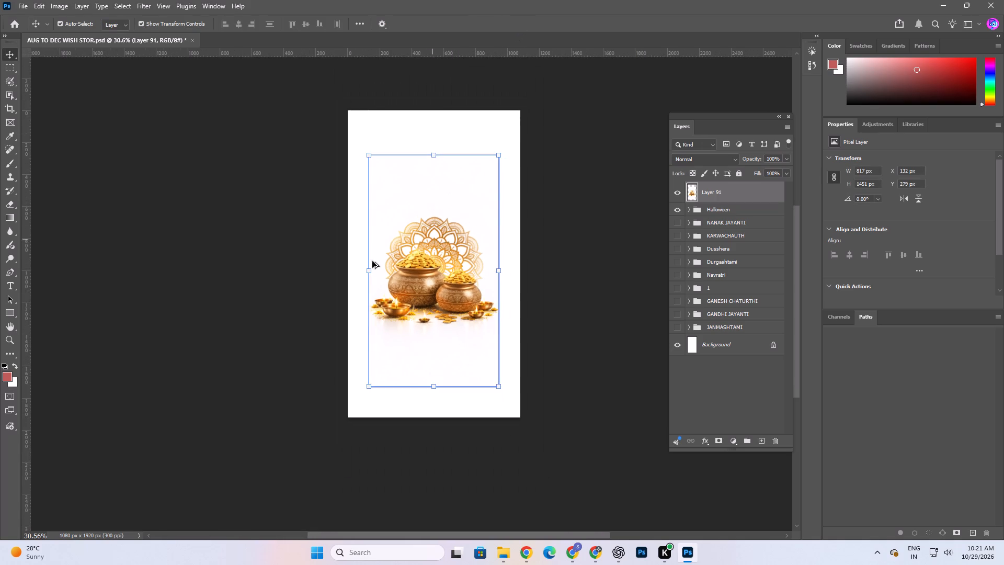
left_click(219, 265)
key("space")
key("space")
key("space")
key("space")
key("space")
key("space")
key("space")
key("space")
left_click_drag(563, 454, 585, 455)
left_click_drag(461, 247, 461, 272)
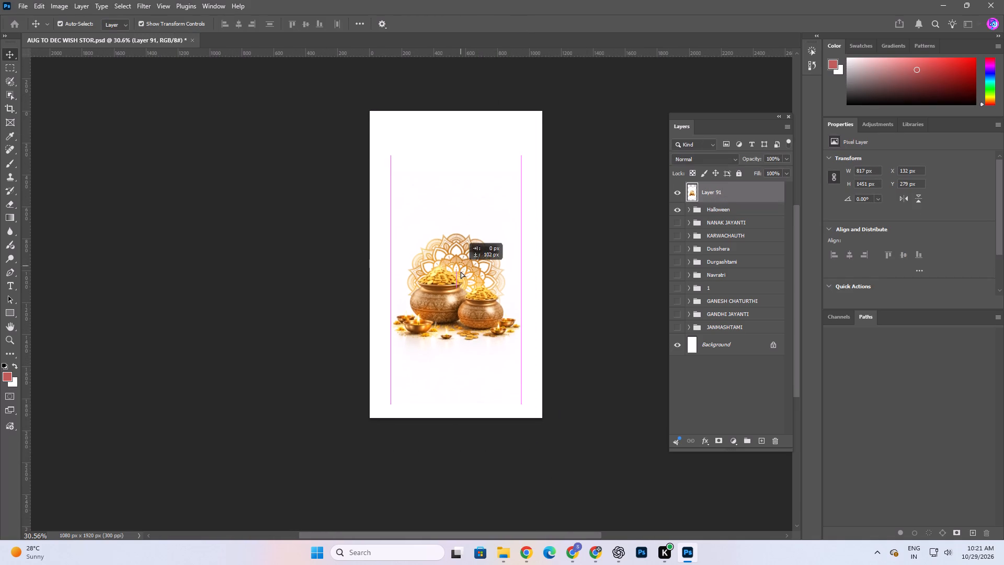
left_click_drag(461, 272, 465, 239)
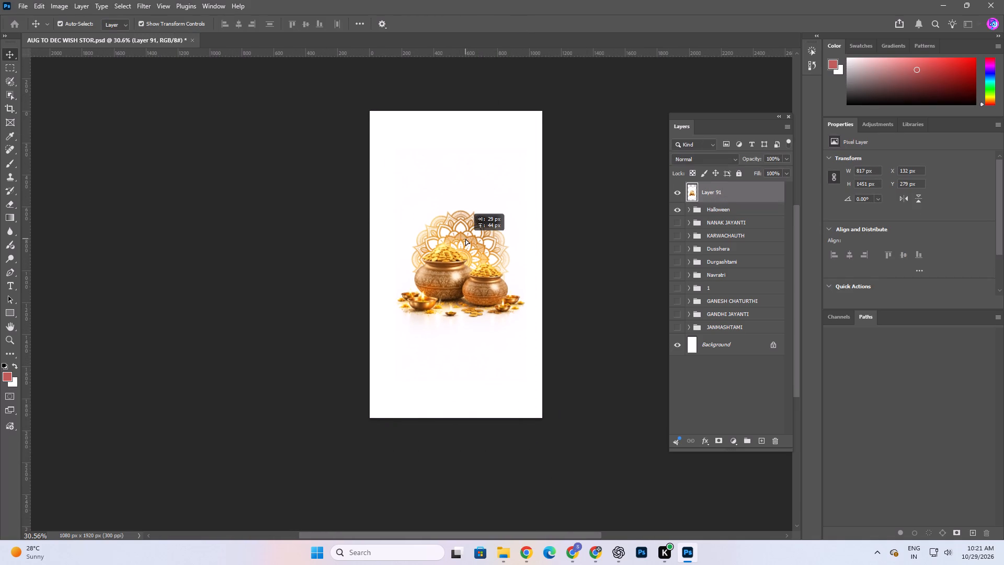
left_click_drag(465, 239, 460, 242)
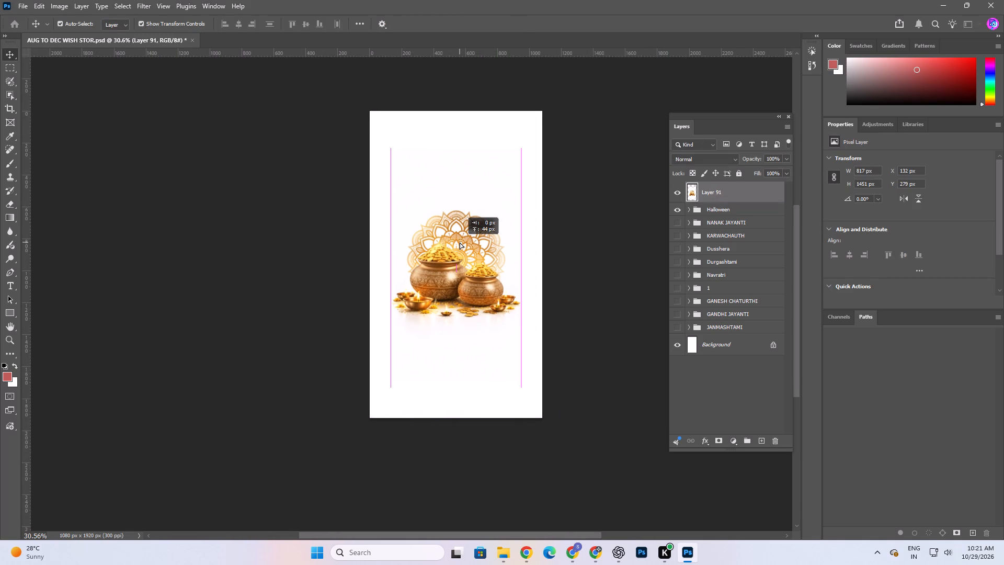
left_click_drag(460, 242, 461, 238)
left_click_drag(461, 238, 464, 226)
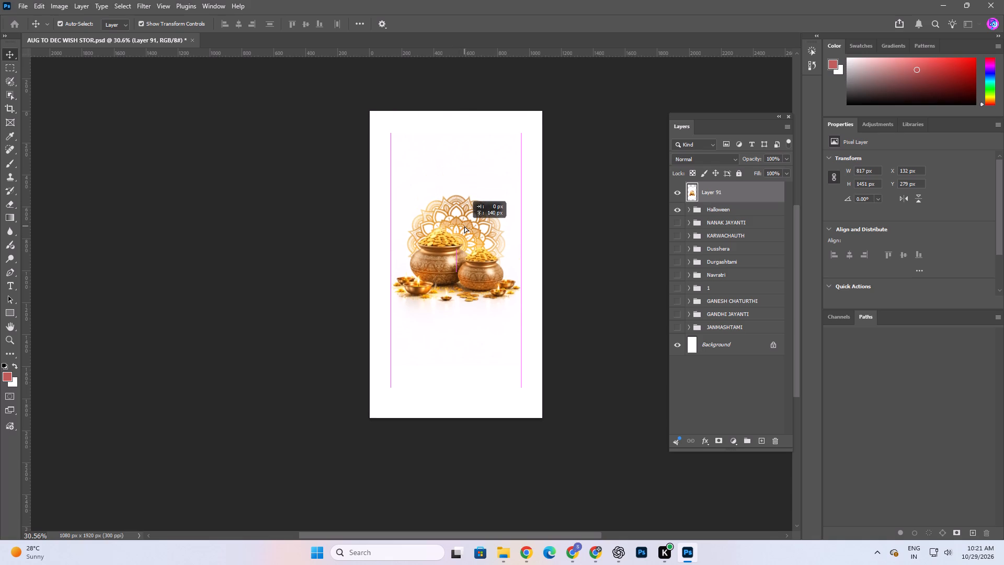
left_click_drag(464, 226, 465, 212)
left_click(585, 185)
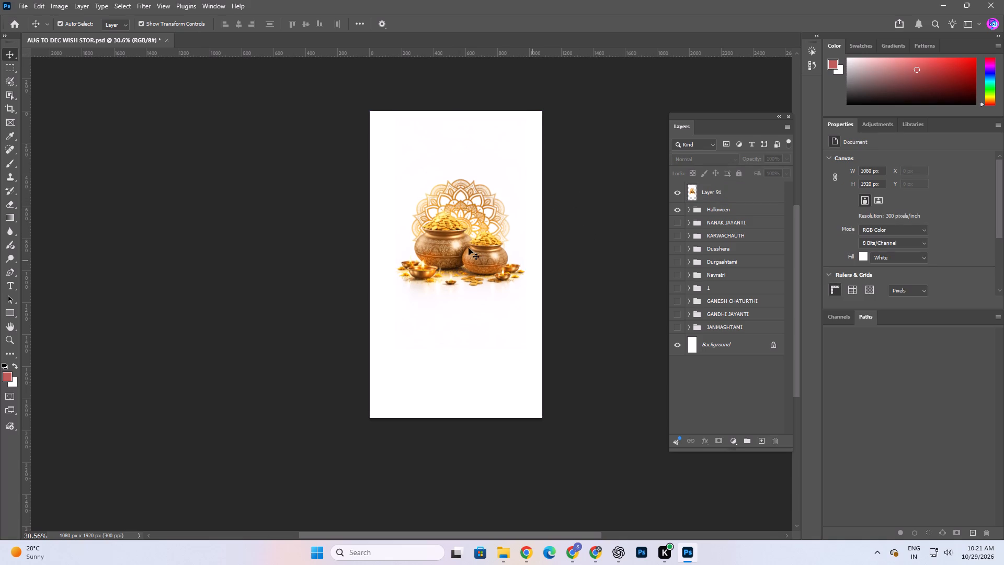
left_click_drag(466, 247, 463, 212)
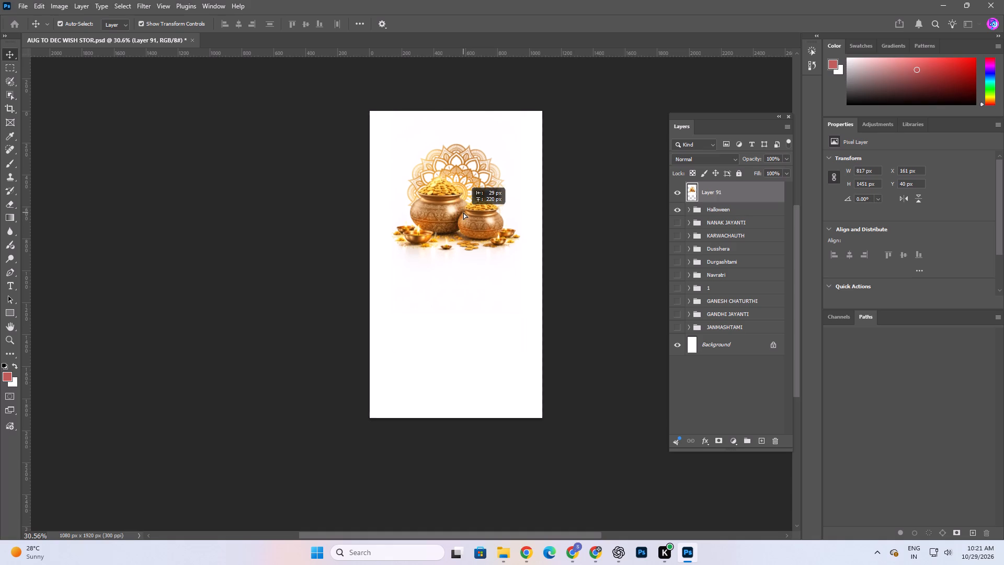
left_click_drag(463, 212, 465, 212)
scroll(512, 222, "up", 3, "alt")
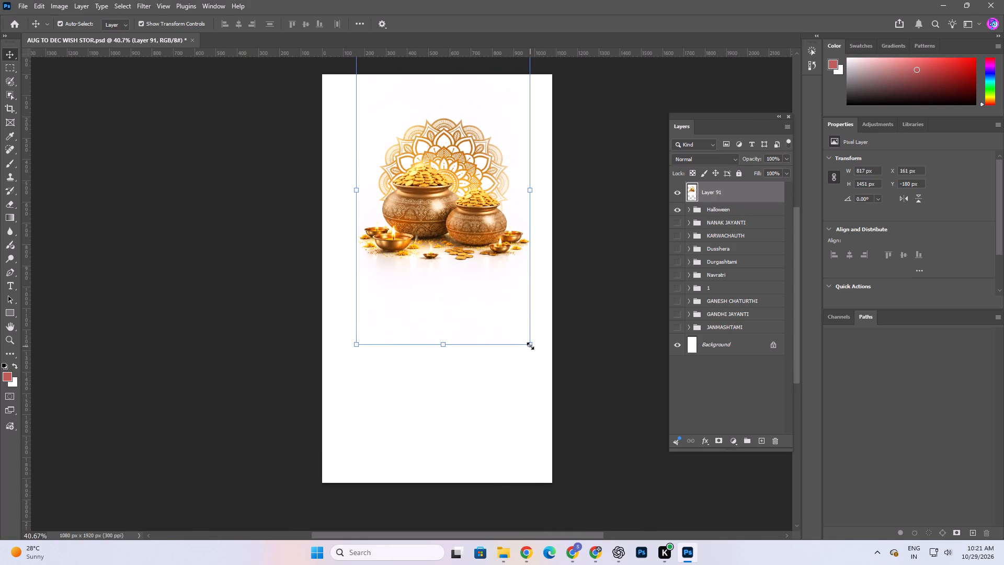
Scale the kalash image up proportionally to about 863 × 1533 px.
left_click_drag(530, 346, 538, 353, "alt")
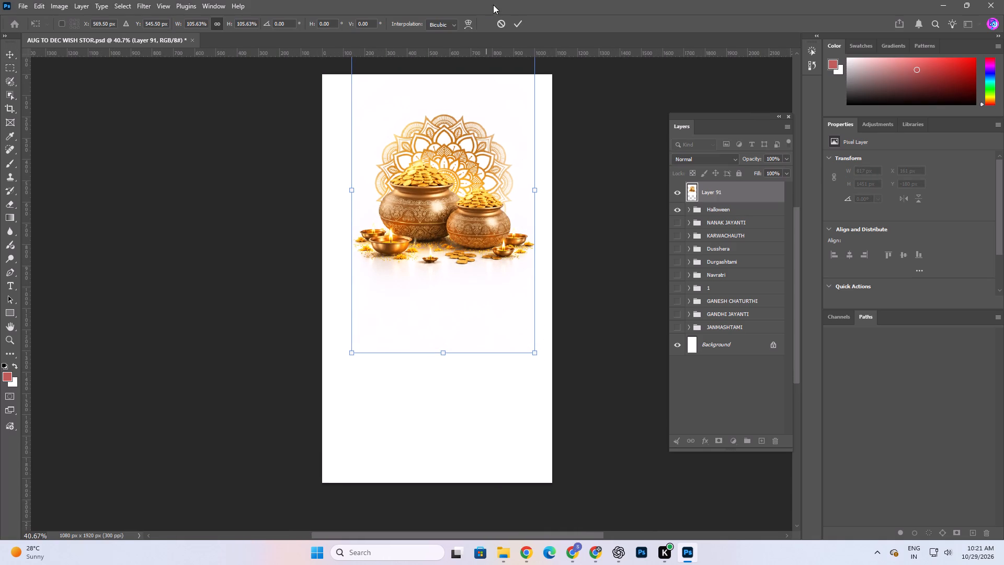
left_click(517, 23)
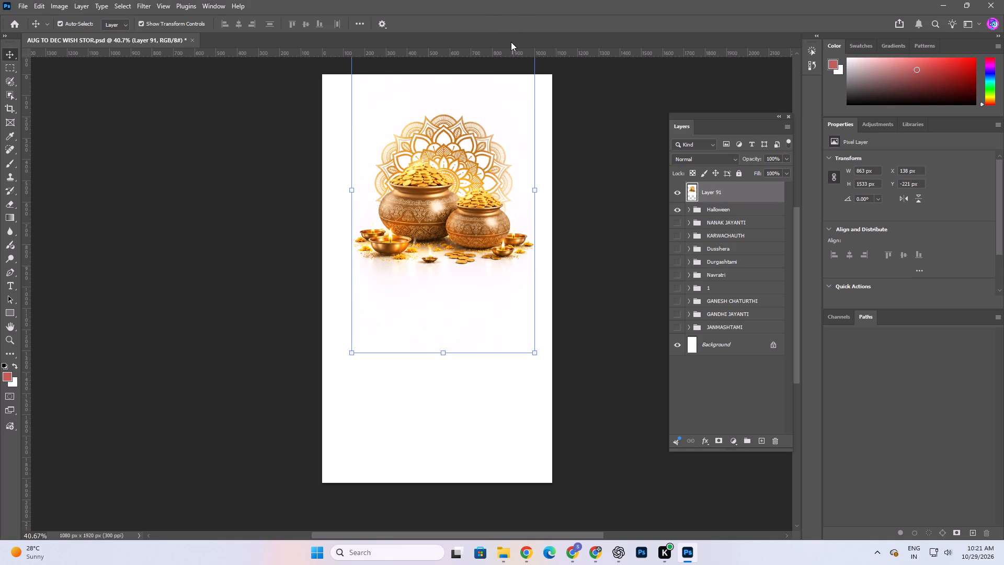
Centre the kalash image horizontally on the canvas, clear the selection and save the document.
key("ctrl+a")
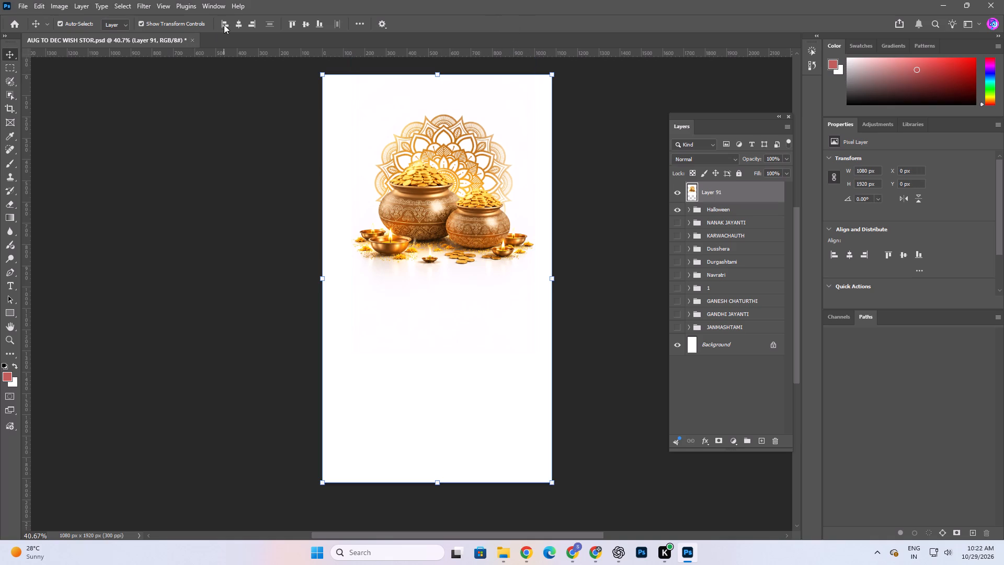
left_click(241, 19)
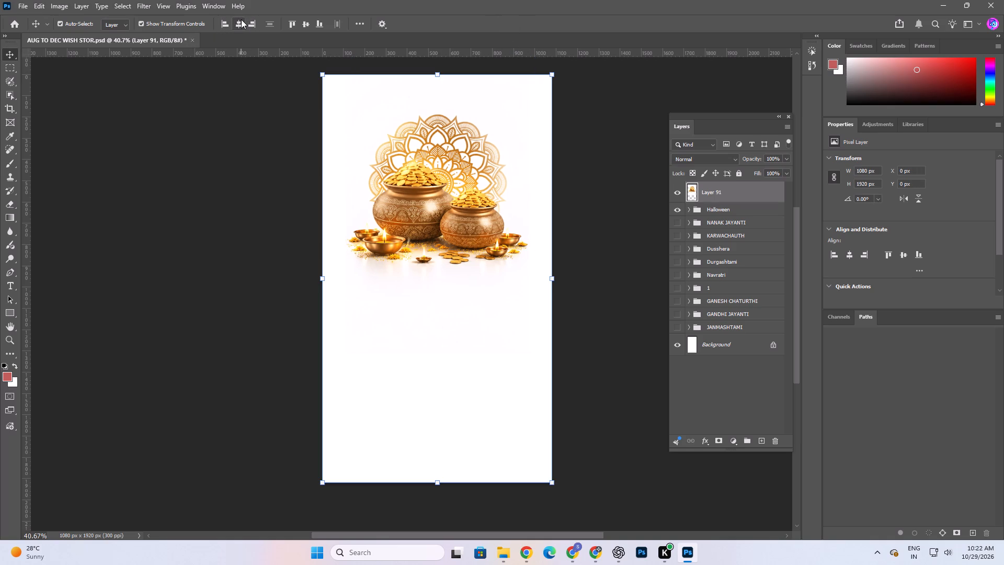
key("ctrl+d")
key("ctrl+s")
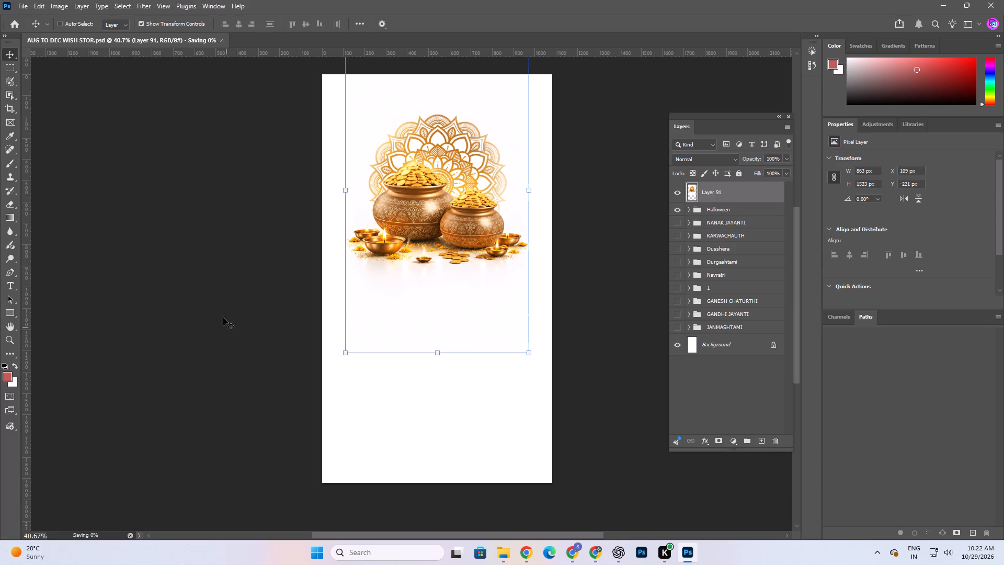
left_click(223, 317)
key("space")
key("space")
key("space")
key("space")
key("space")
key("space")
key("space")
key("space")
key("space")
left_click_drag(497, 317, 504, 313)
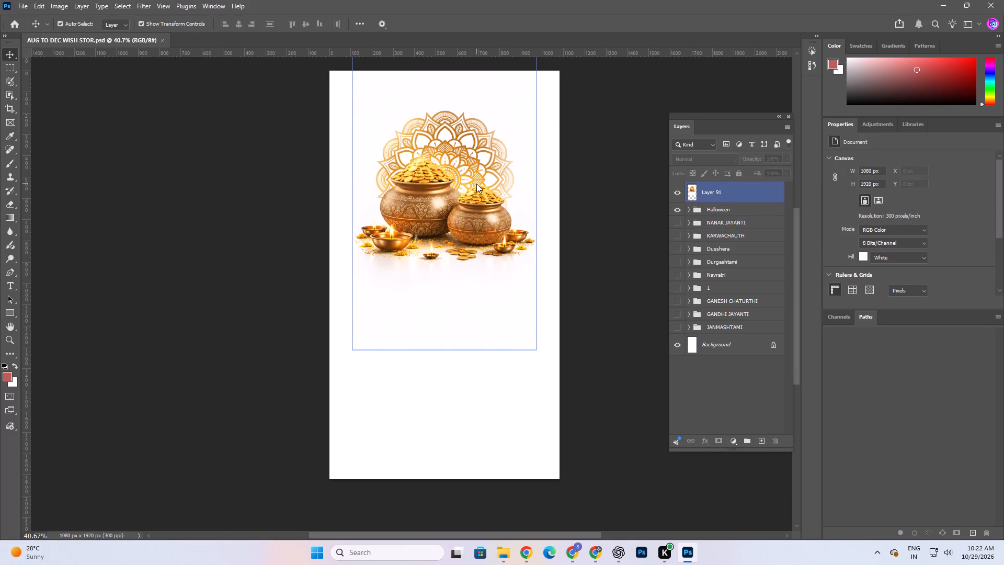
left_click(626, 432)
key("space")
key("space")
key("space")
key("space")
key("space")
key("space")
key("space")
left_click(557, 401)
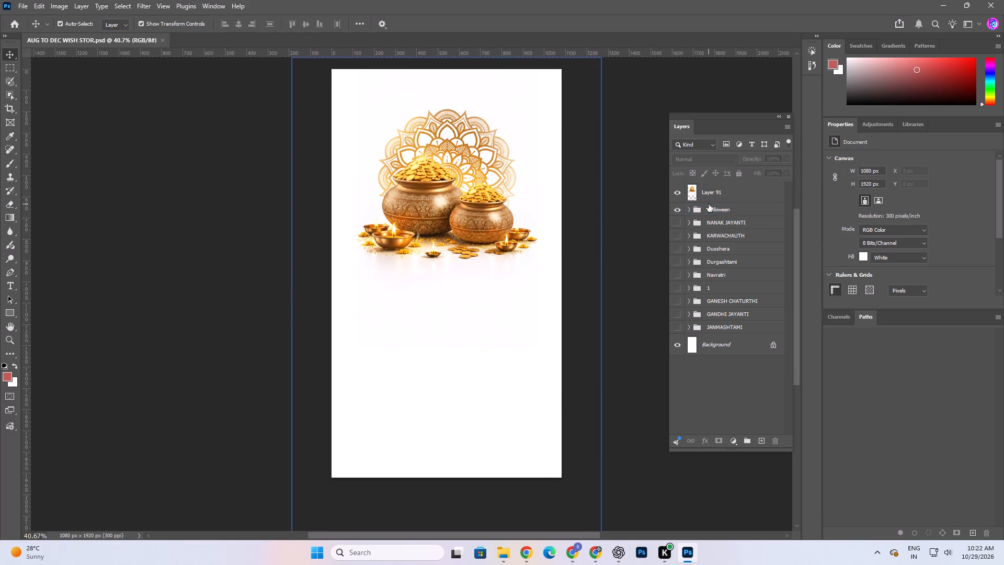
Hide the kalash image, show version 4 in the Halloween group, hide its Layer 90, and copy its tagline text and salon logo together.
left_click(688, 211)
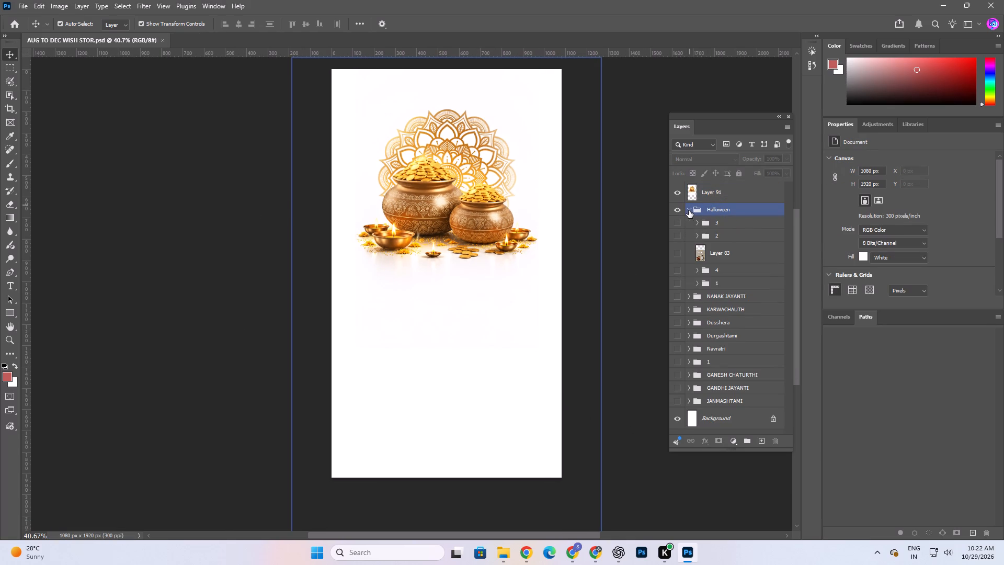
left_click(681, 195)
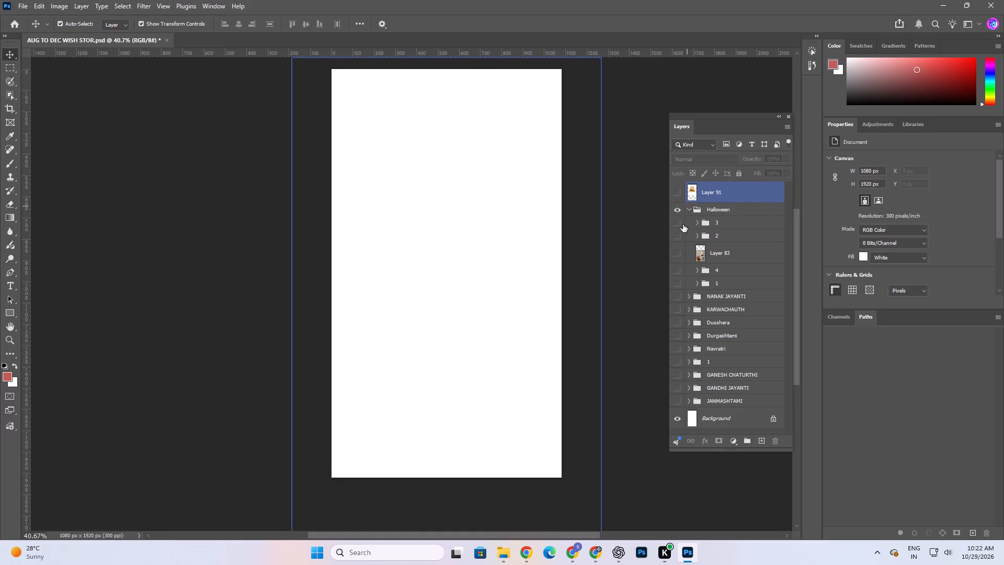
left_click(679, 227)
left_click(679, 223)
left_click(679, 236)
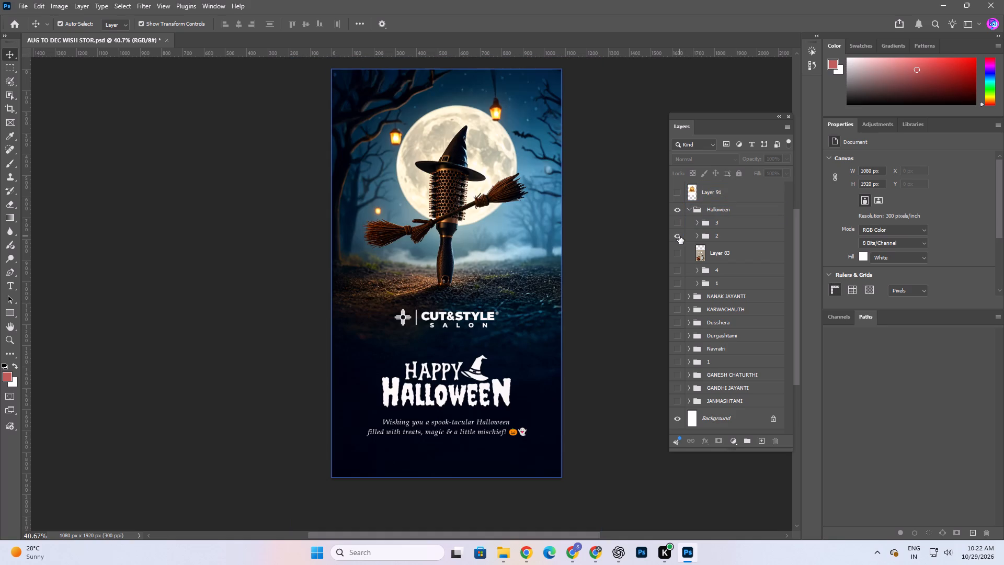
left_click(679, 236)
left_click(679, 272)
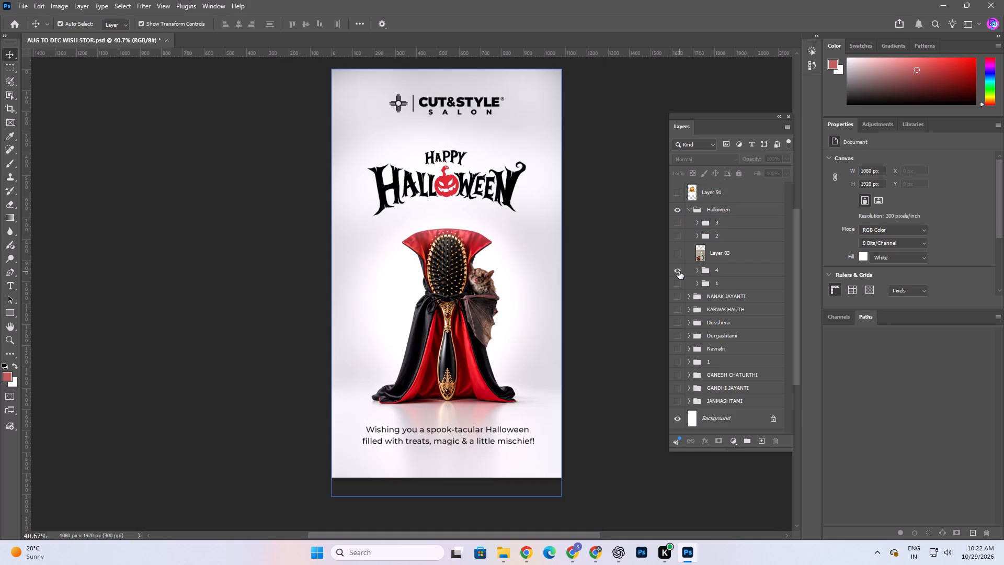
left_click(447, 442)
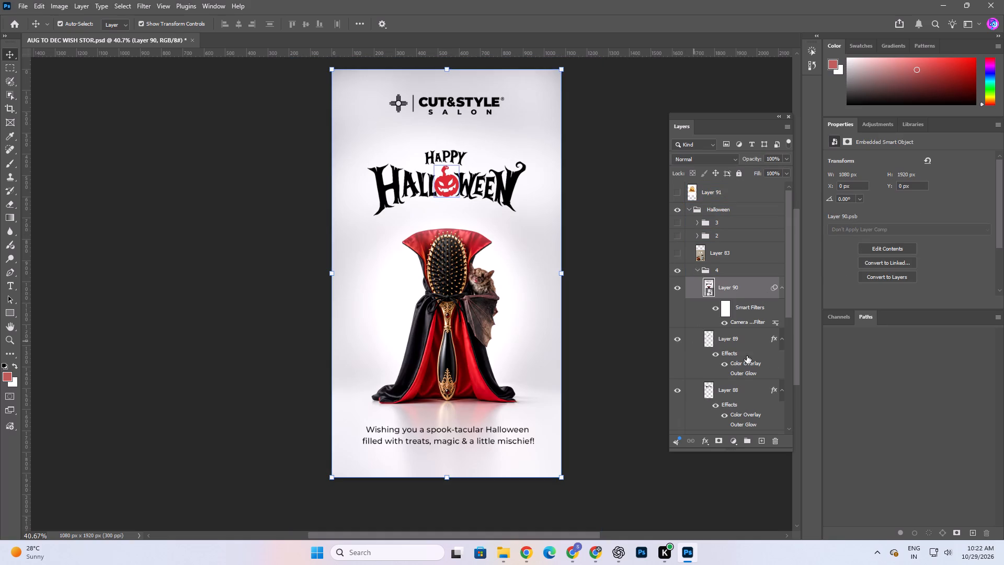
left_click(675, 284)
left_click(485, 442)
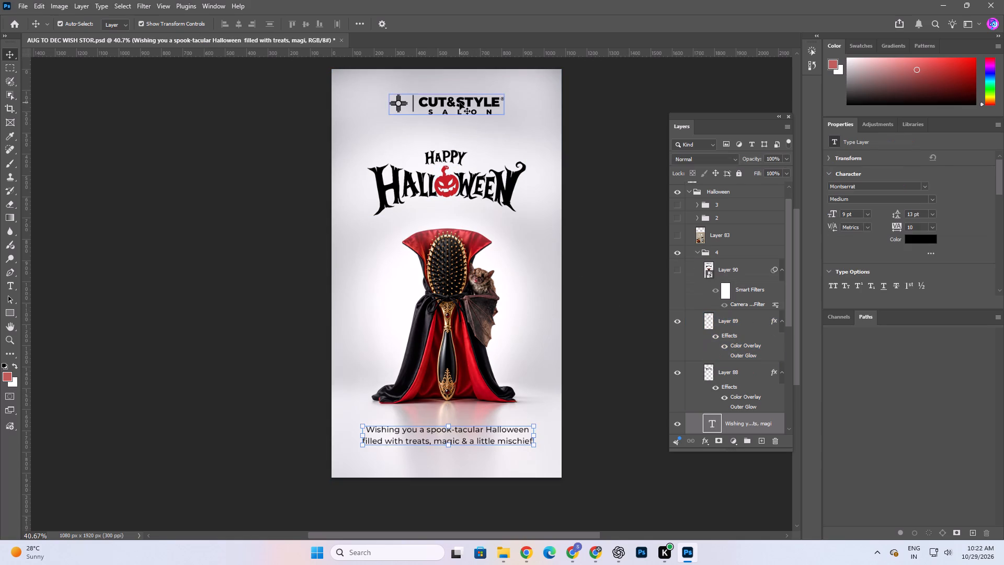
left_click(460, 103, "shift")
key("ctrl+c")
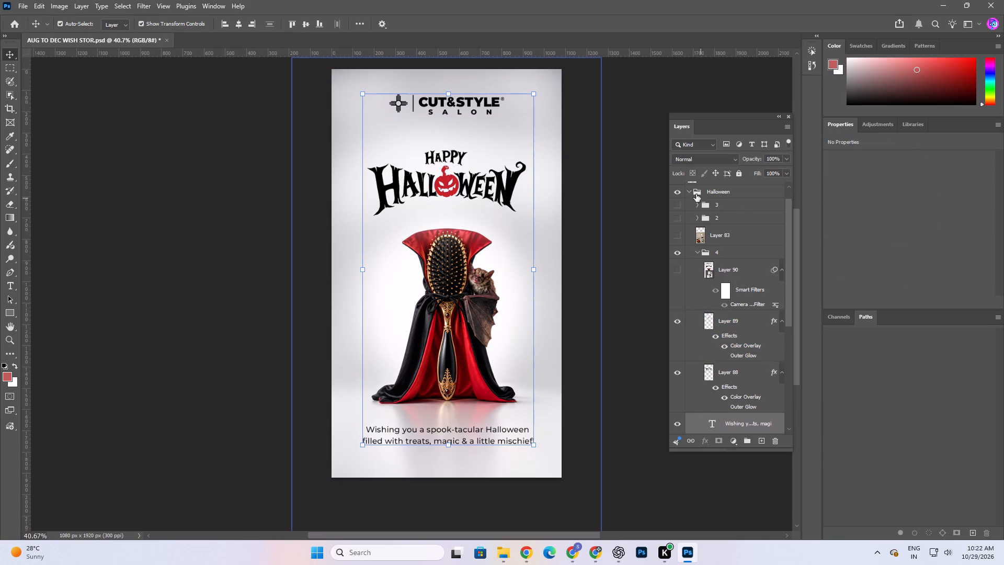
Hide the Halloween group, show the kalash image again and paste the copied logo and tagline above it.
left_click(687, 191)
left_click(677, 212)
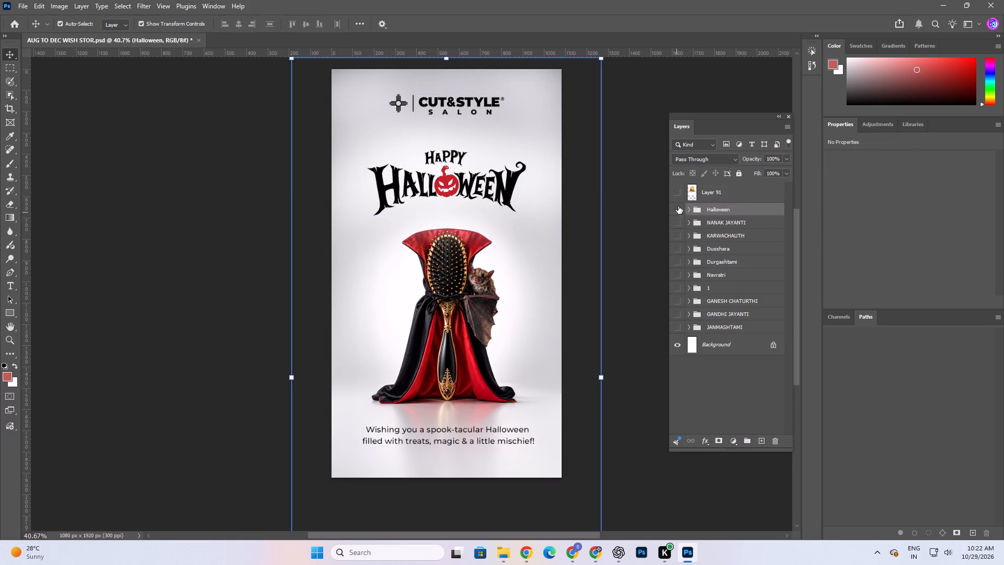
left_click(679, 194)
left_click(713, 193)
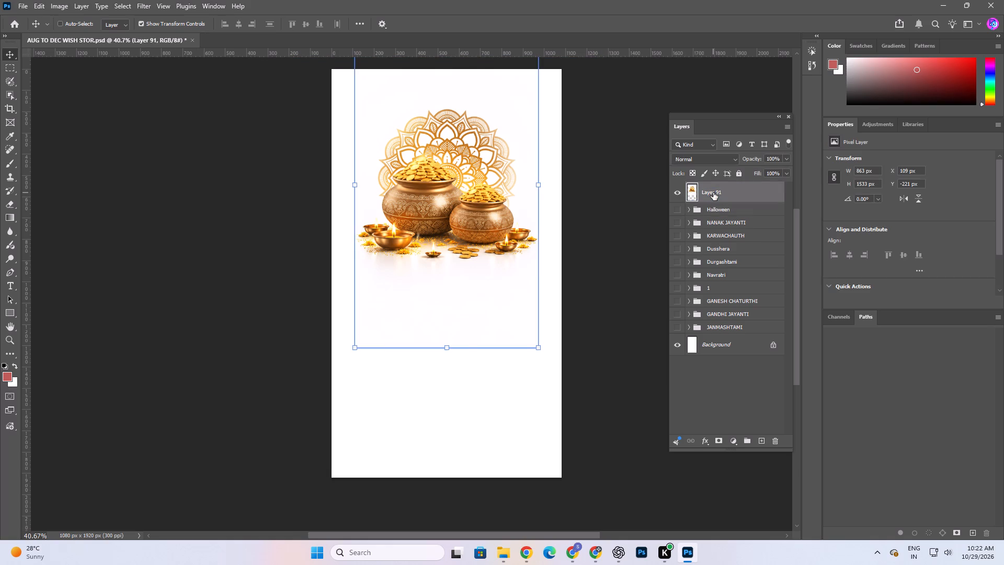
key("ctrl+v")
left_click(233, 207)
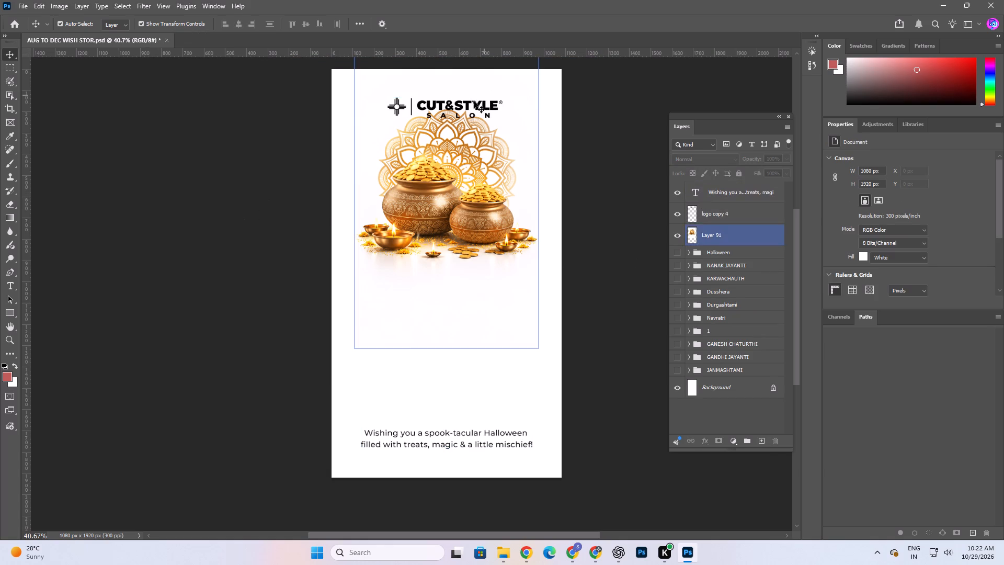
Move the pasted logo below the pots, at about X 241 px, Y 1108 px, and shift the tagline slightly upward.
left_click_drag(466, 105, 461, 285)
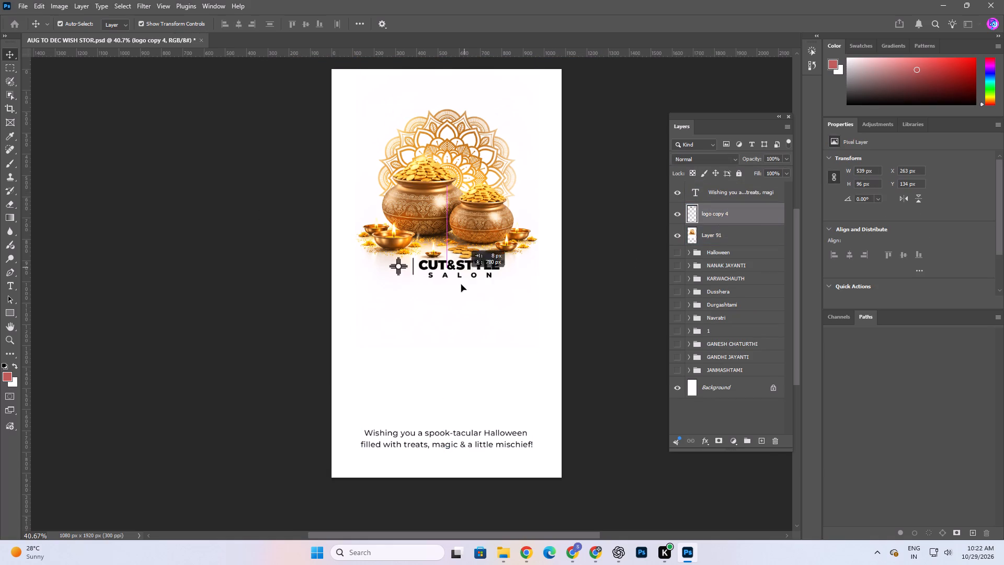
left_click_drag(461, 285, 461, 299)
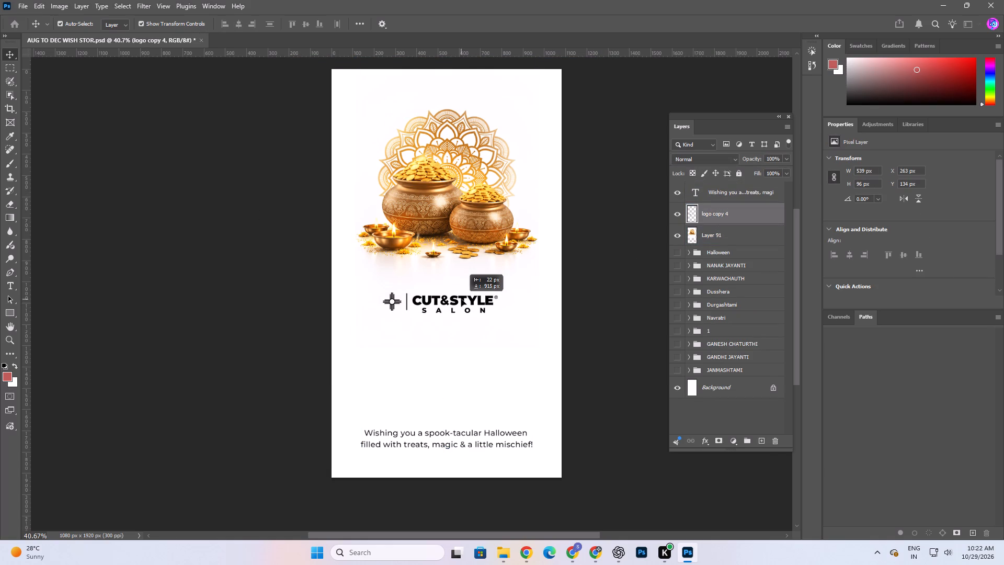
left_click_drag(461, 299, 461, 312)
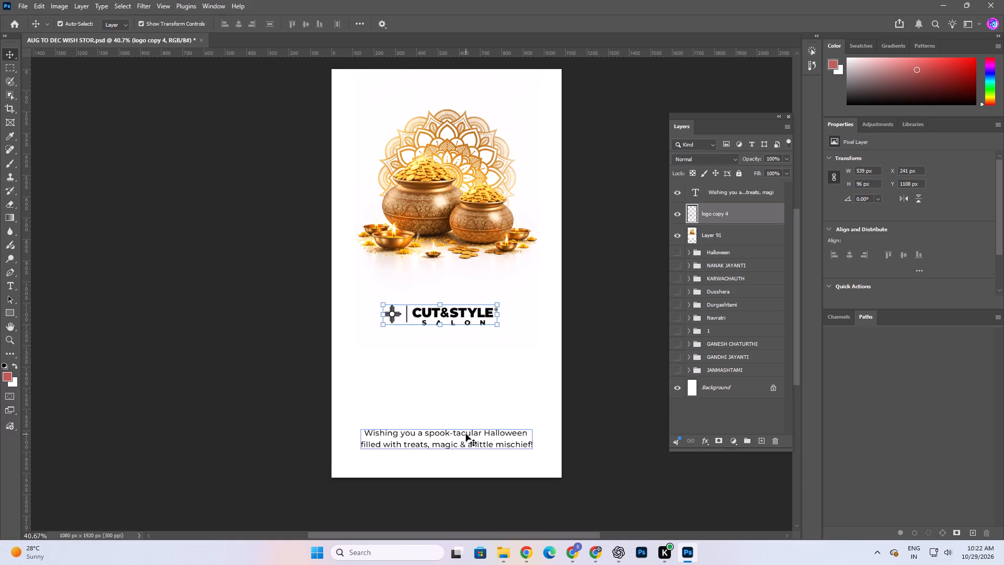
left_click_drag(466, 434, 466, 428)
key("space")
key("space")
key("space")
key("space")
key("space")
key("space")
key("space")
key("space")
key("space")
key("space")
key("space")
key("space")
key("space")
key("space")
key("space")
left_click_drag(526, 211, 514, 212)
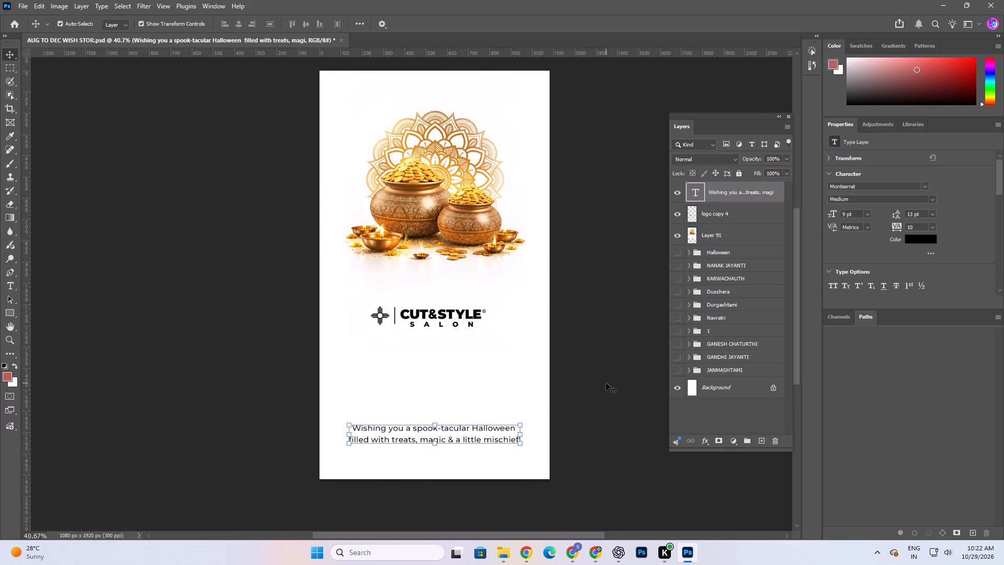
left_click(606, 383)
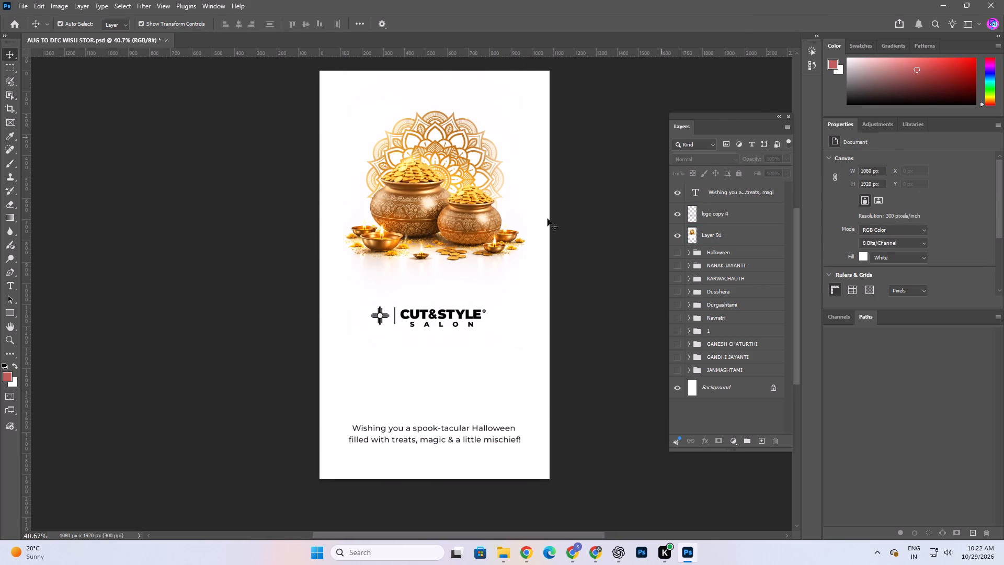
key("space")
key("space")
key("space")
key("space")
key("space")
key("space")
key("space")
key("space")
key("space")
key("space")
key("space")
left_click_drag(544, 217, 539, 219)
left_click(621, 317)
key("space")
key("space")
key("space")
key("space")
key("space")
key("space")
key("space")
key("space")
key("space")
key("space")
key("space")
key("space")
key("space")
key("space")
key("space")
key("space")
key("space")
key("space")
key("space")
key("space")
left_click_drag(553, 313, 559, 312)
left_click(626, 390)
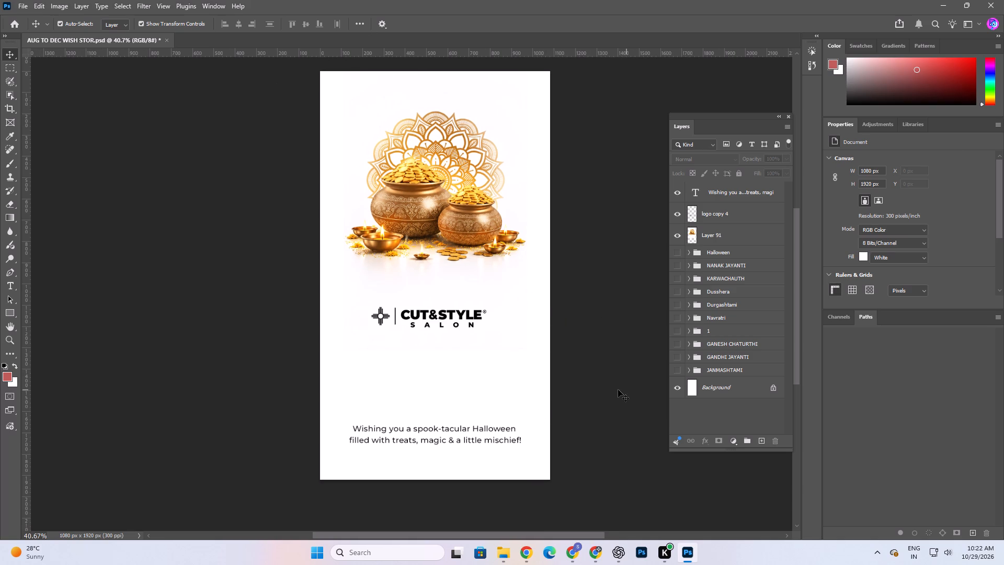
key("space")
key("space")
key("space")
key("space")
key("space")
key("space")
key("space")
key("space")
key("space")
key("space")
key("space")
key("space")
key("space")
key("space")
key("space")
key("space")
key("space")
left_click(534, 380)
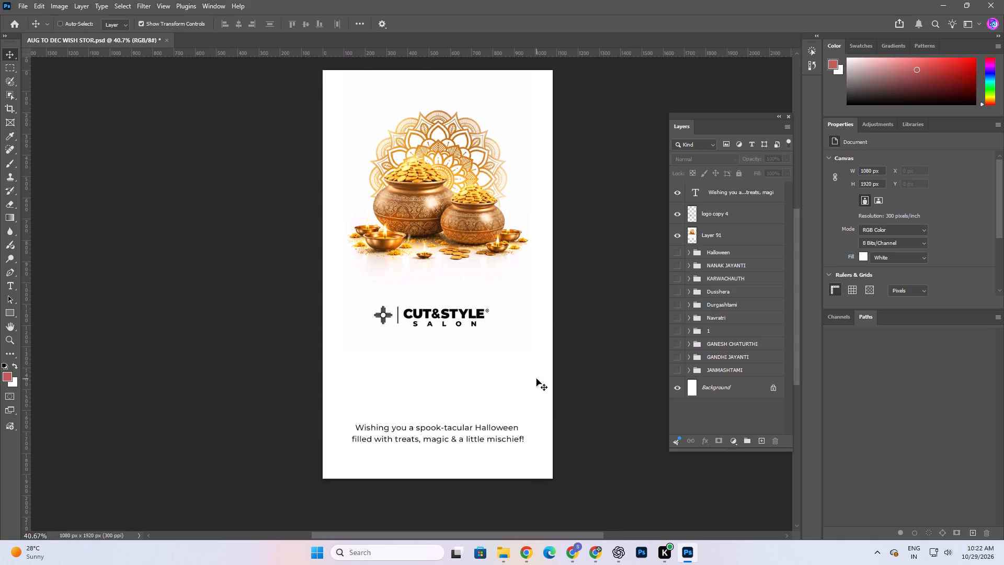
Save the document.
key("ctrl+s")
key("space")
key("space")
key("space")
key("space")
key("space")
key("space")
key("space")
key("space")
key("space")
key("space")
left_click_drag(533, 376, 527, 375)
Switch to Chrome and search Google Images in a new tab for "dhanteras text png", limited to large images.
left_click(567, 548)
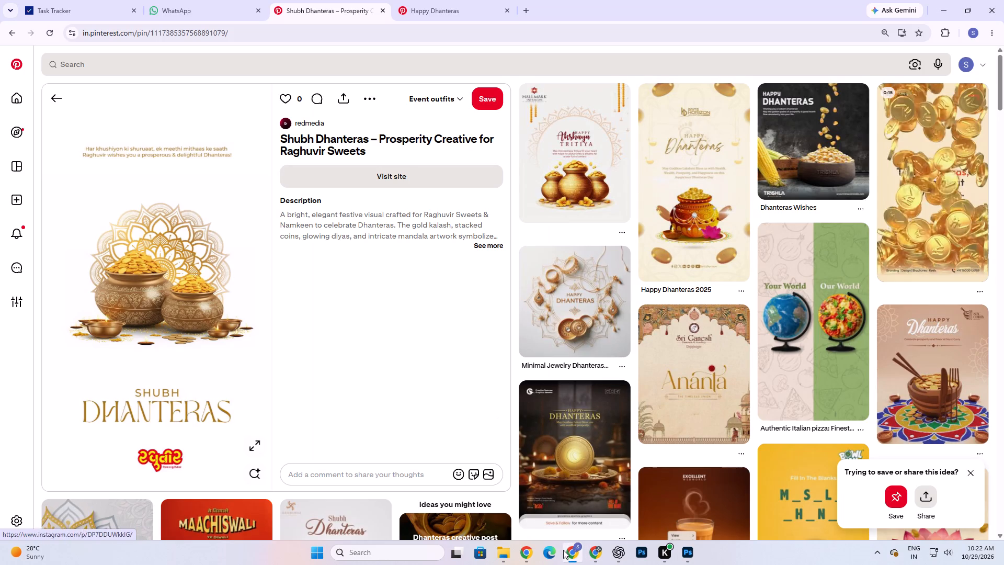
left_click(692, 559)
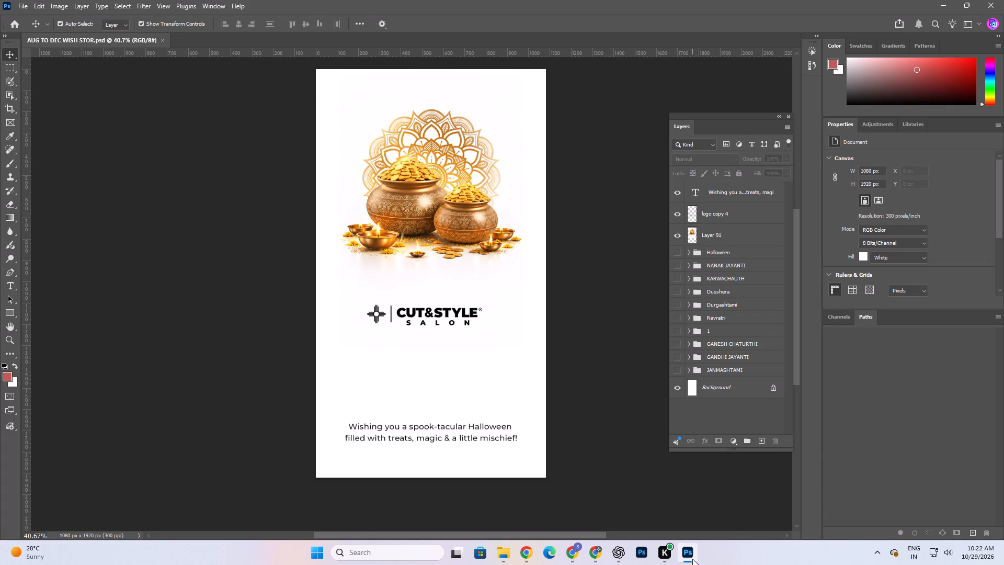
left_click(692, 559)
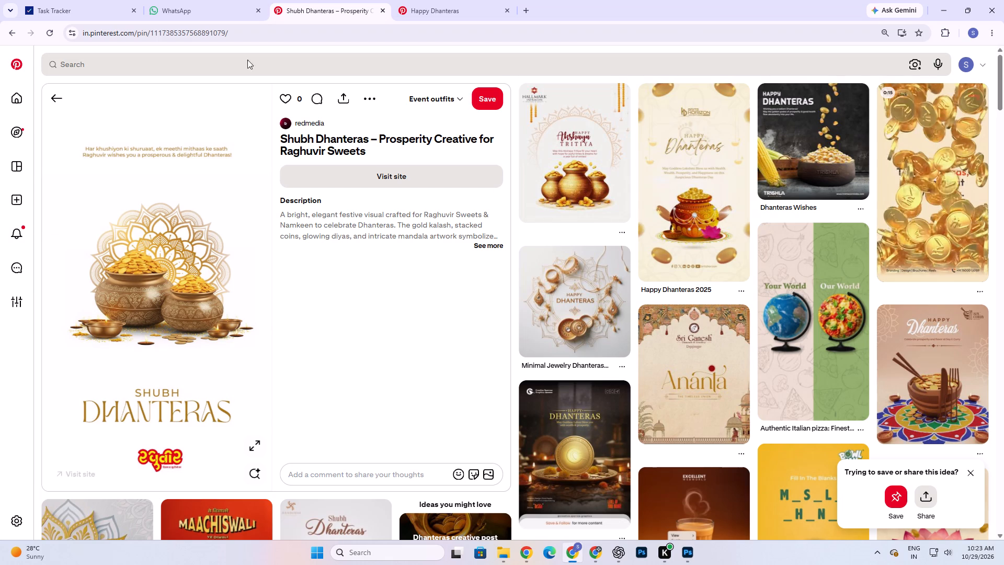
left_click(523, 3)
left_click(439, 211)
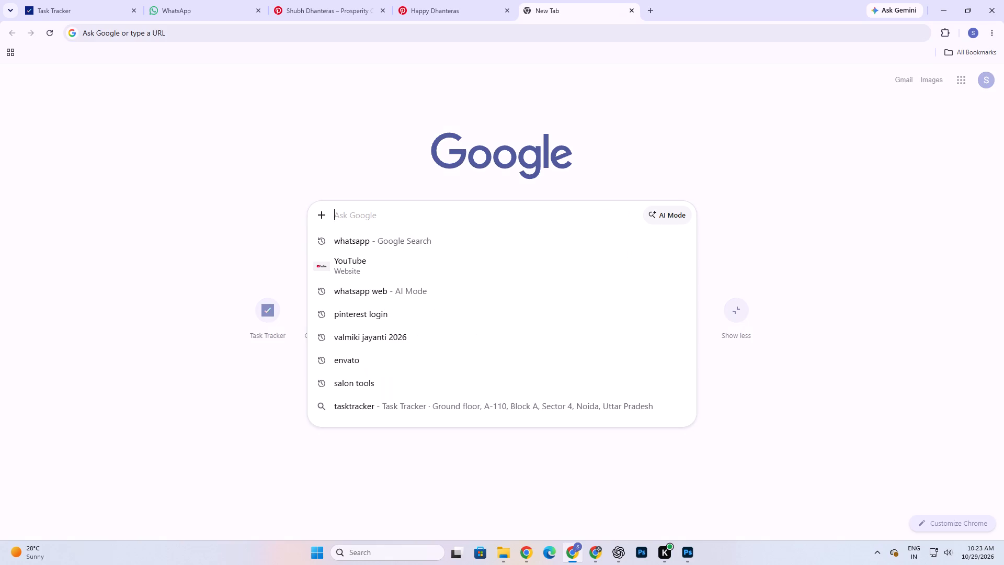
type("dhanteras text")
key("Return")
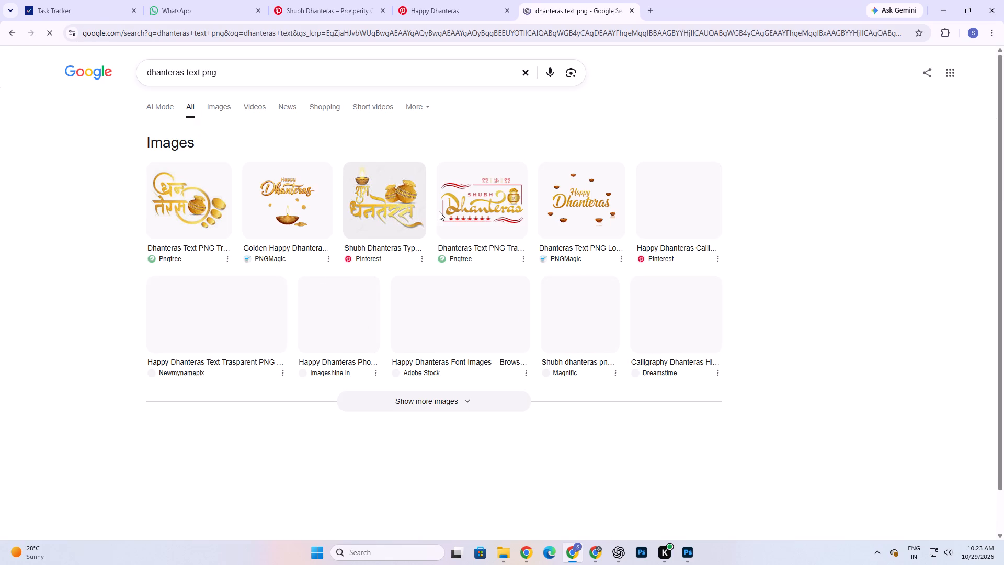
left_click(227, 110)
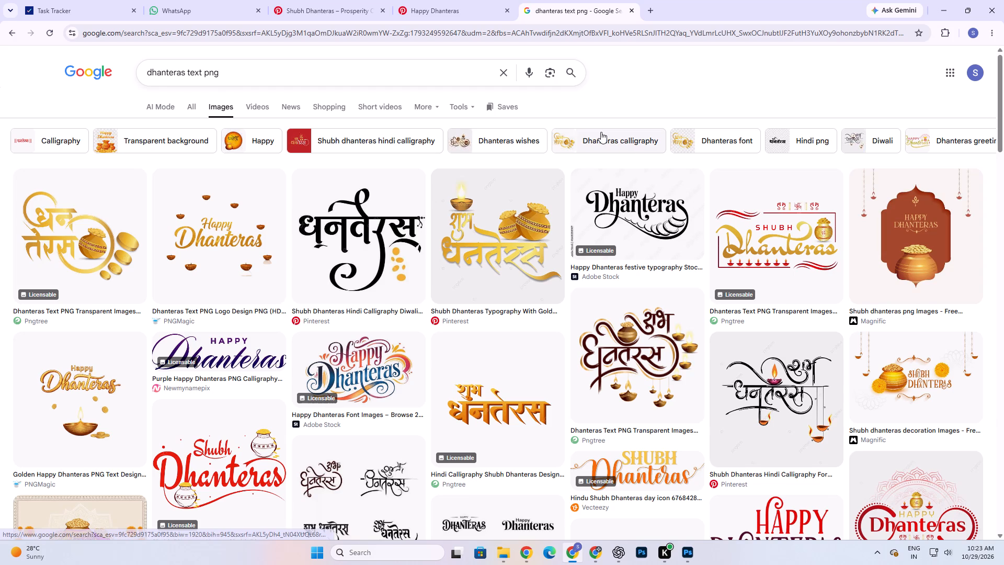
left_click(472, 107)
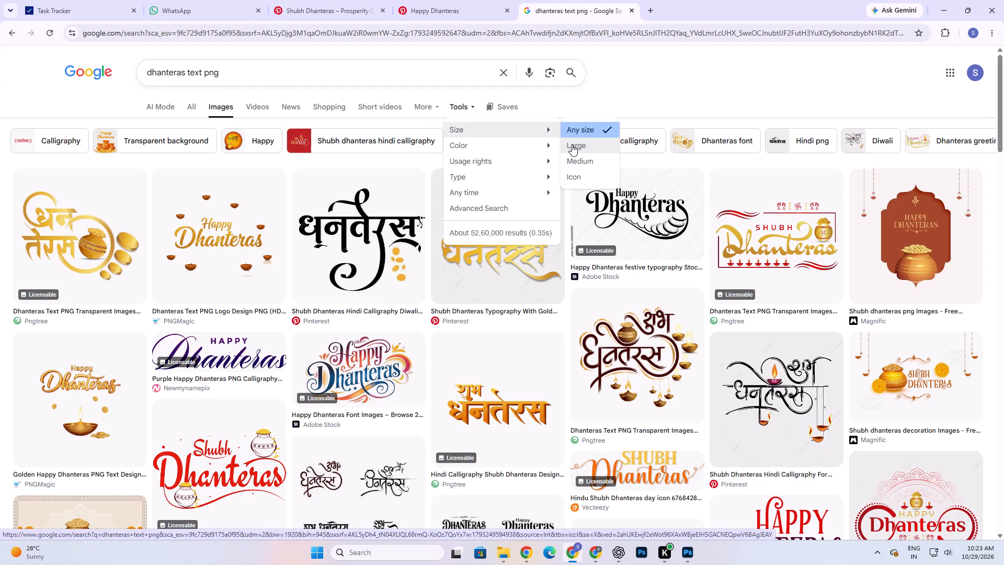
left_click(572, 144)
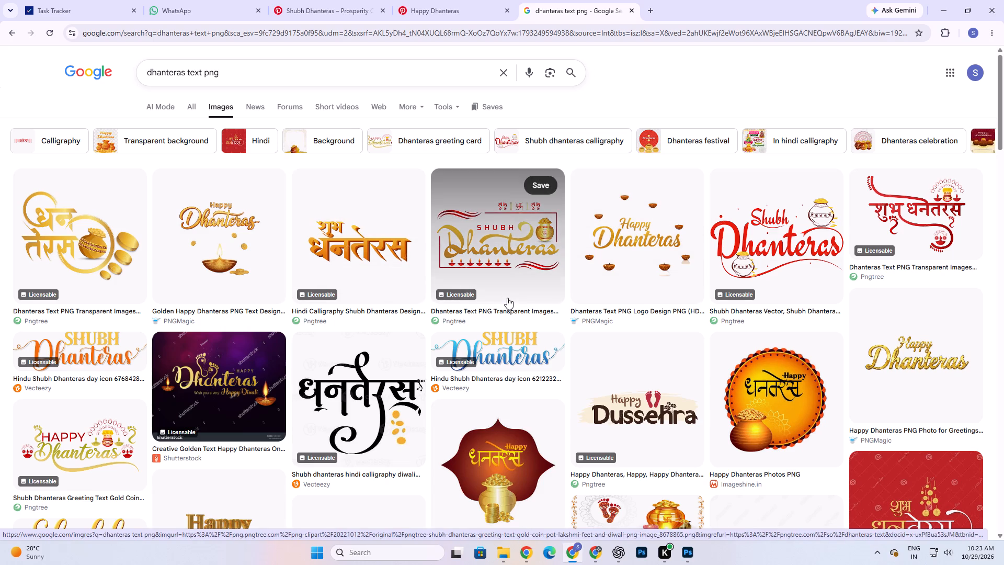
Look through the "dhanteras text png" image results for lettering that suits the story.
left_click(455, 106)
left_click(651, 95)
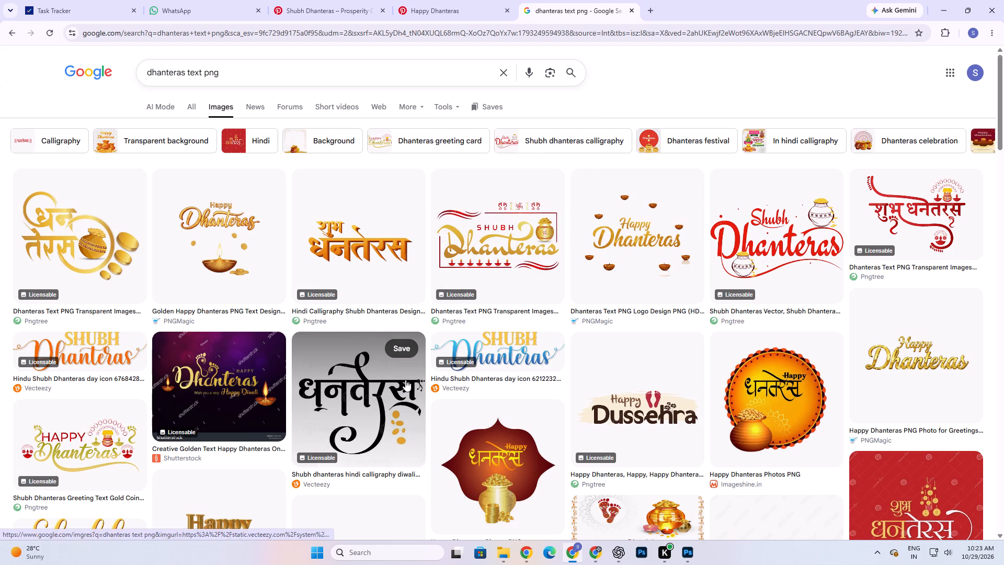
scroll(320, 380, "down", 2)
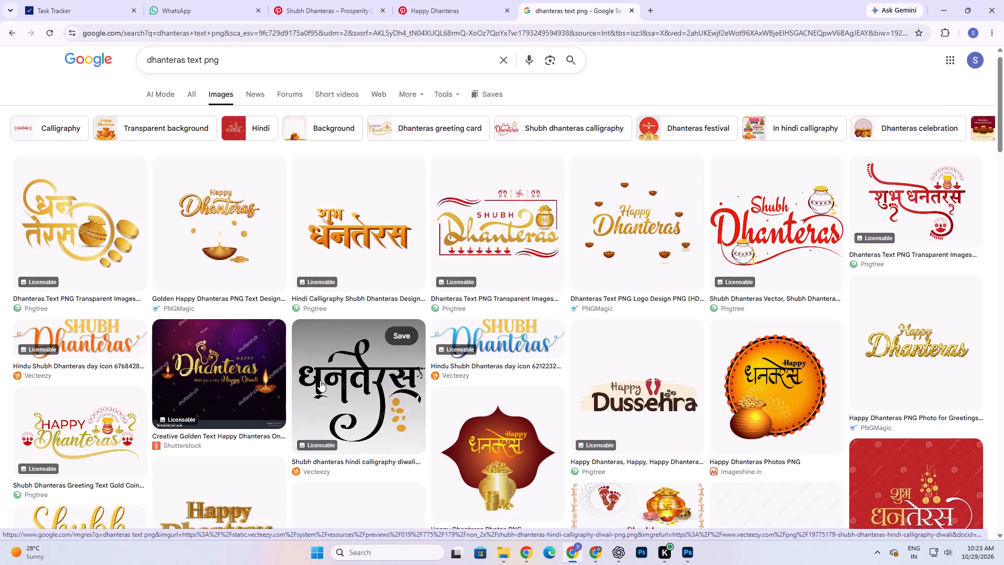
scroll(320, 380, "down", 2)
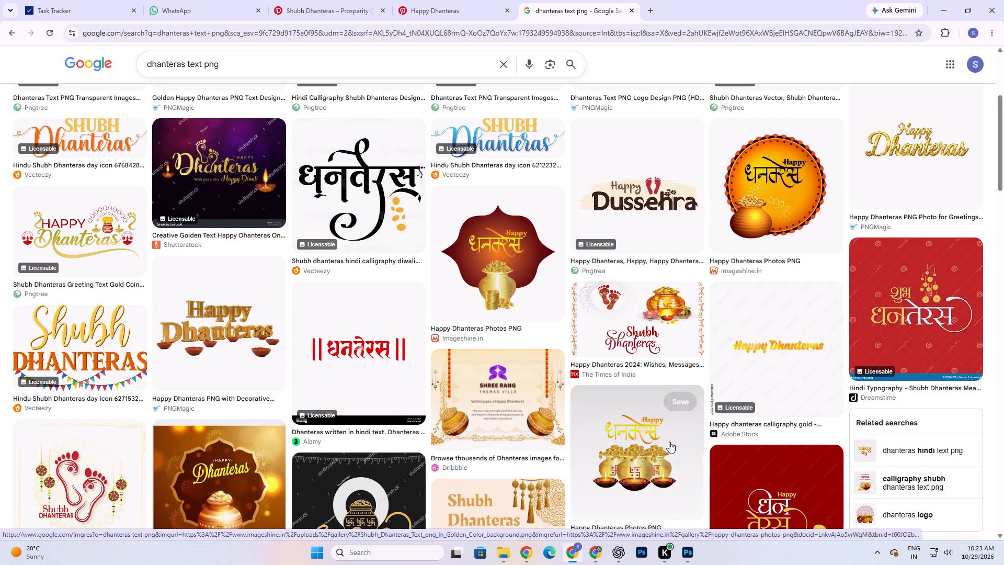
scroll(558, 422, "down", 4)
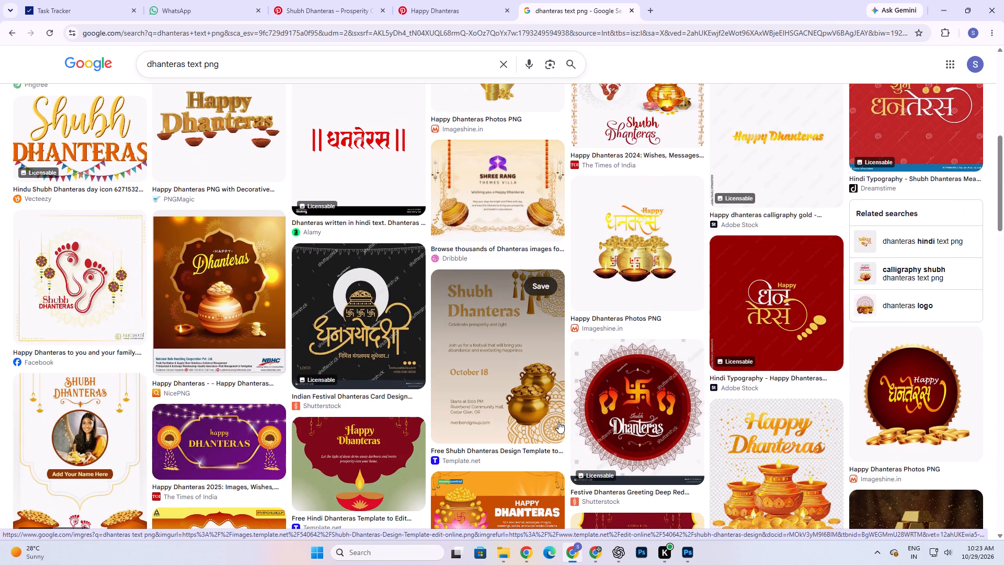
scroll(558, 422, "down", 7)
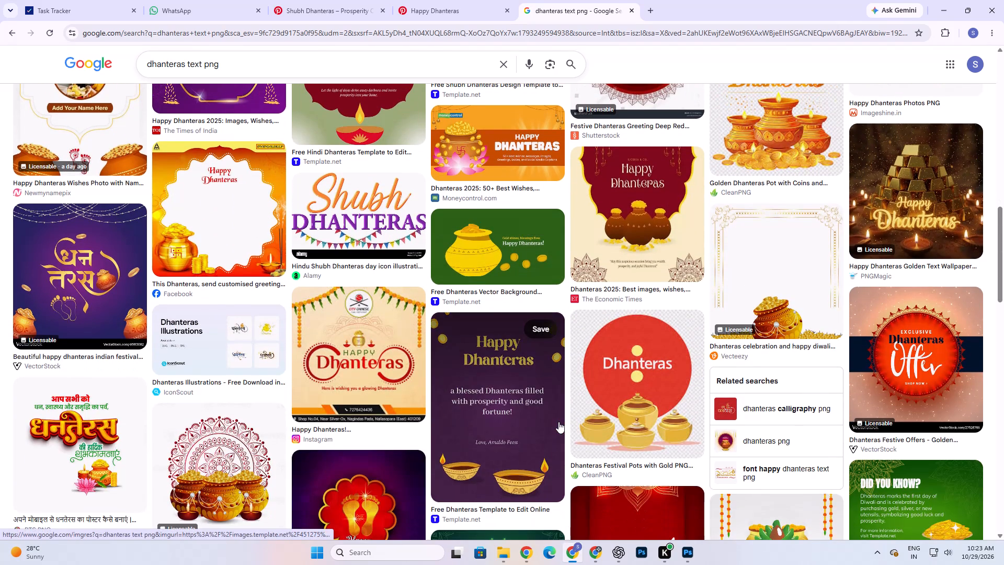
scroll(558, 422, "down", 3)
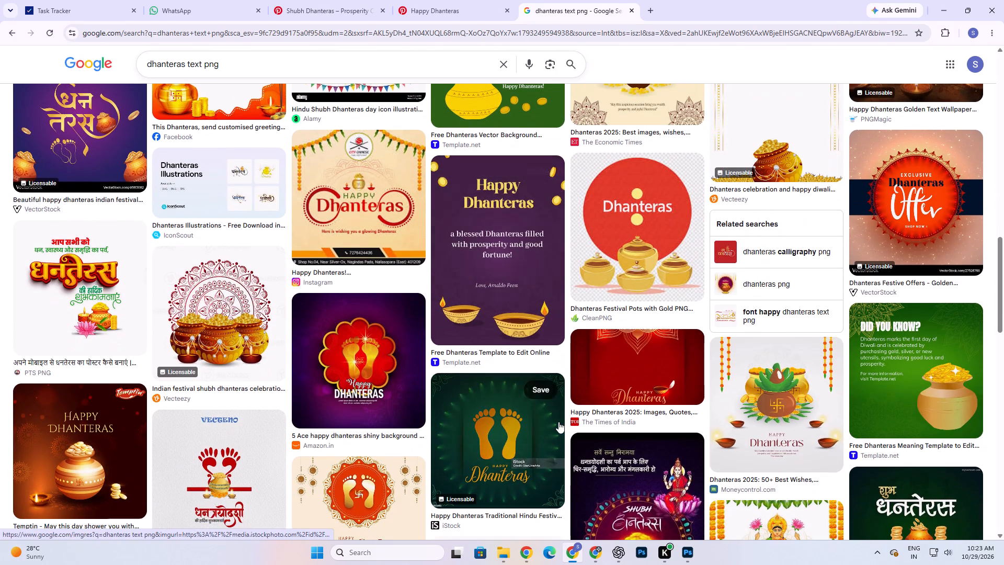
scroll(558, 422, "down", 5)
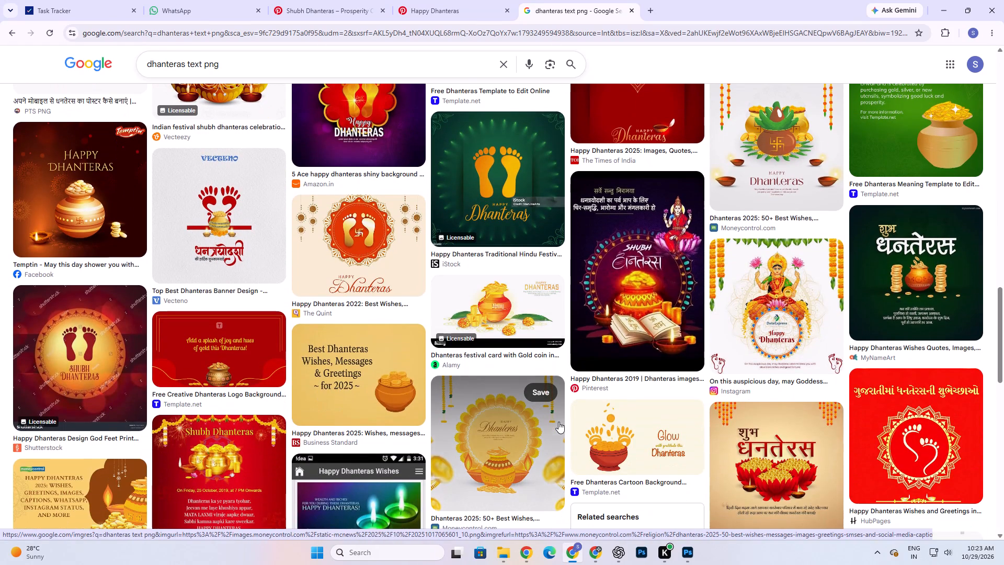
scroll(558, 422, "up", 14)
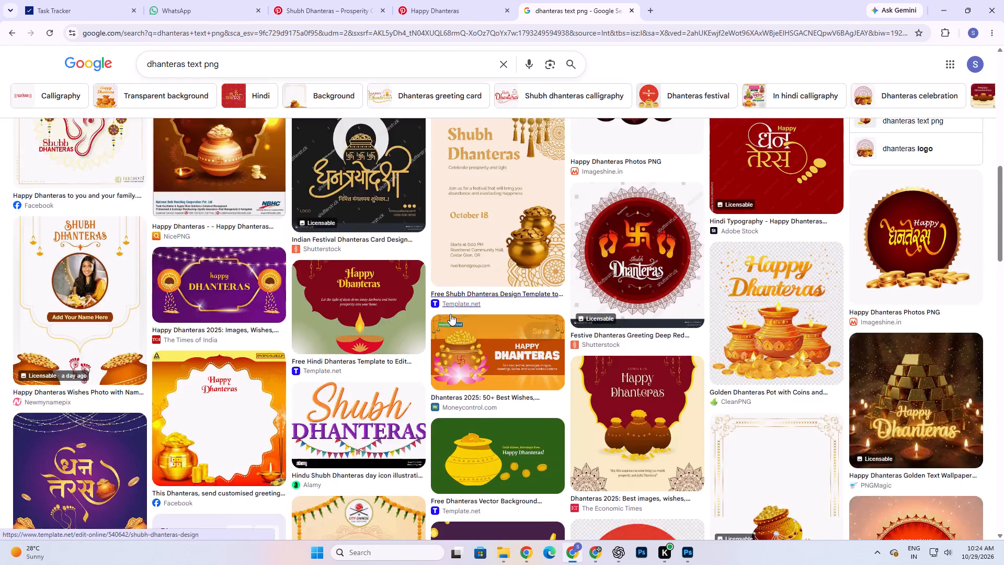
scroll(450, 314, "up", 13)
scroll(221, 61, "up", 4)
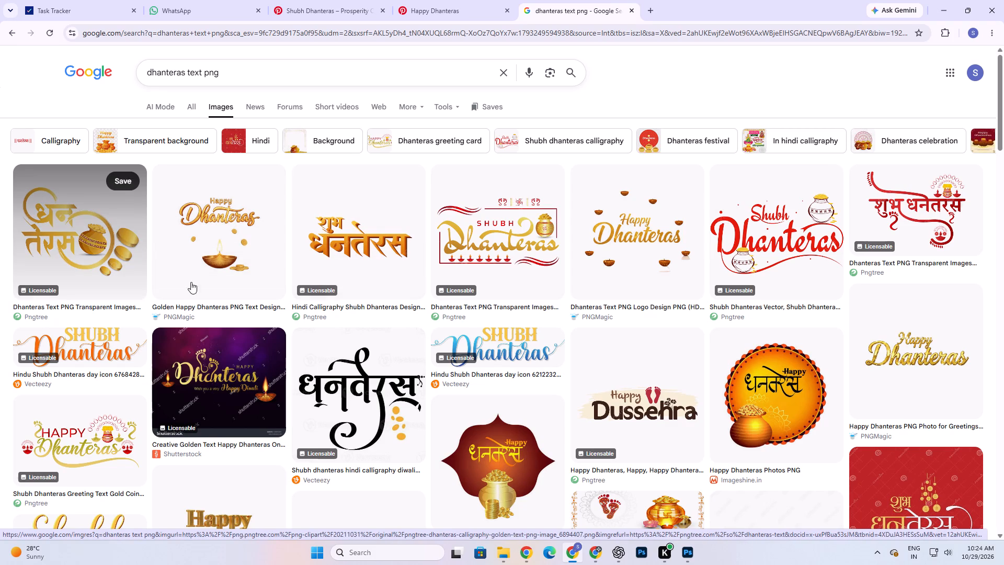
Preview the black Hindi "Shubh dhanteras hindi calligraphy diwali" result from Vecteezy and examine its related images.
left_click(363, 394)
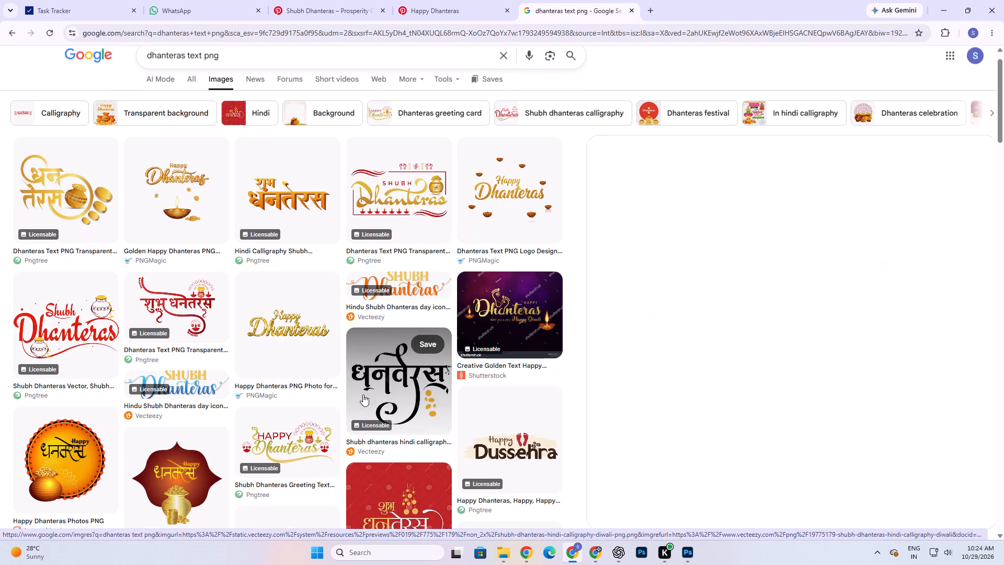
scroll(860, 380, "down", 4)
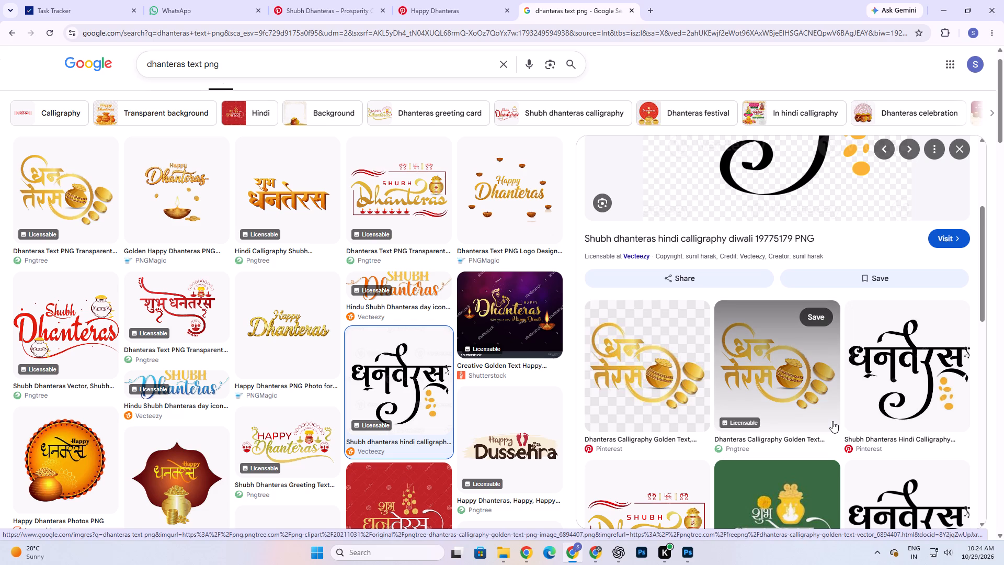
scroll(832, 421, "down", 6)
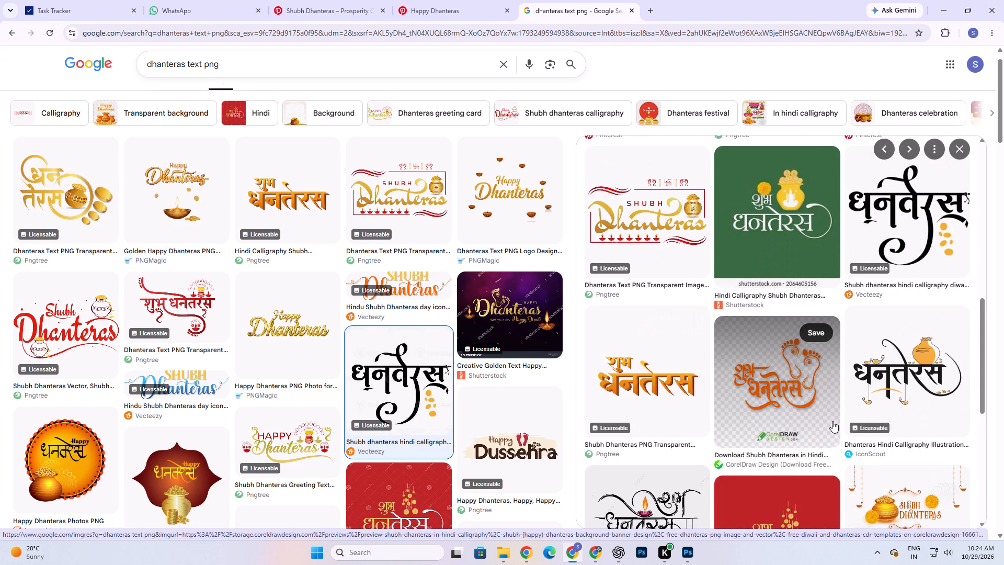
scroll(832, 421, "down", 4)
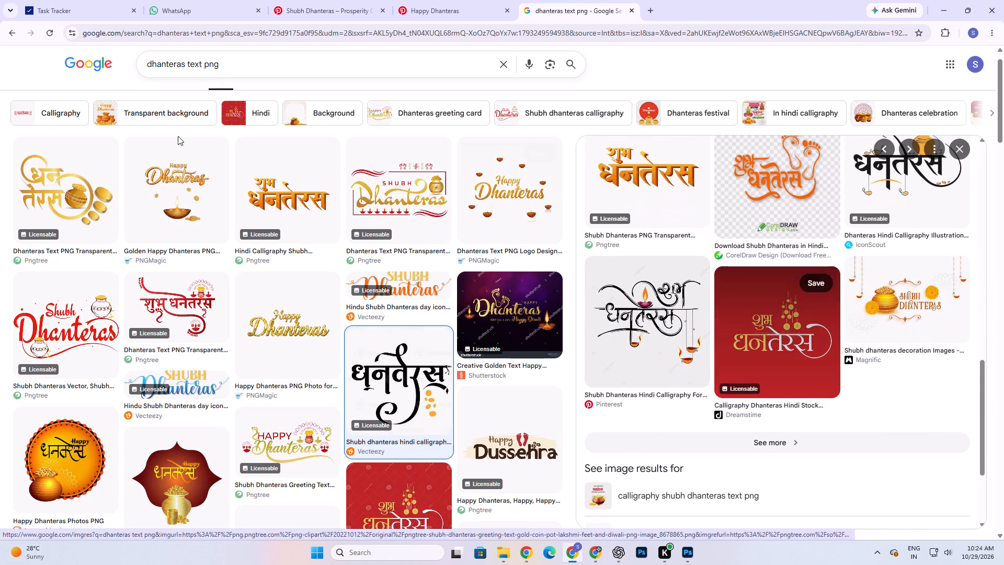
Change the image search to "dhanteras head text png" and look through the results for suitable lettering.
left_click(187, 65)
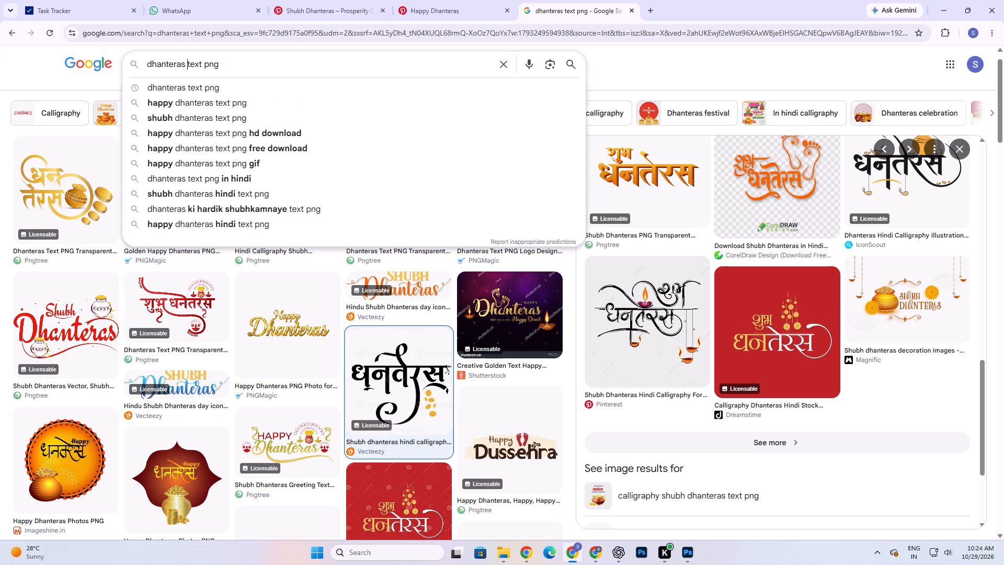
type("head")
key("space")
key("Return")
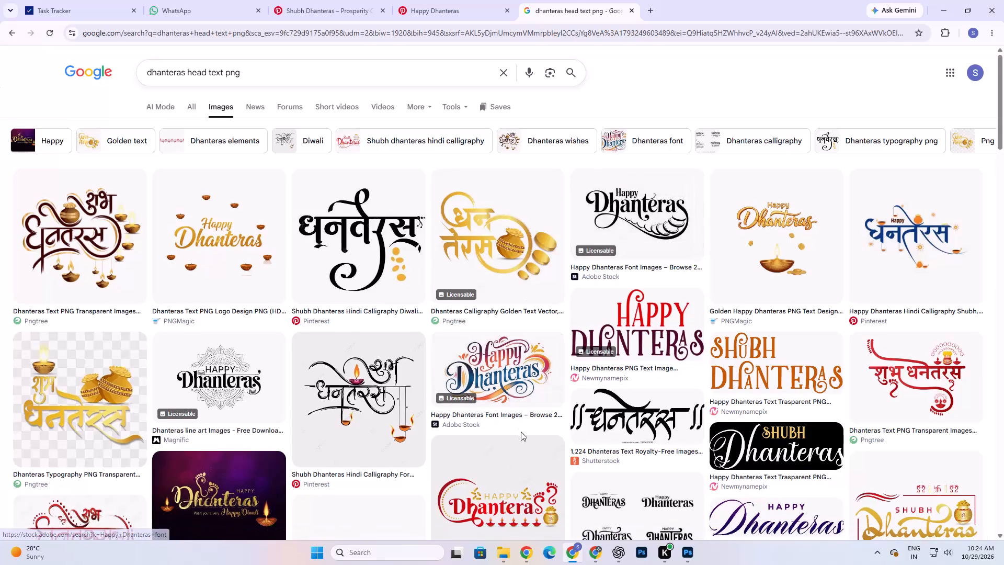
scroll(521, 432, "down", 3)
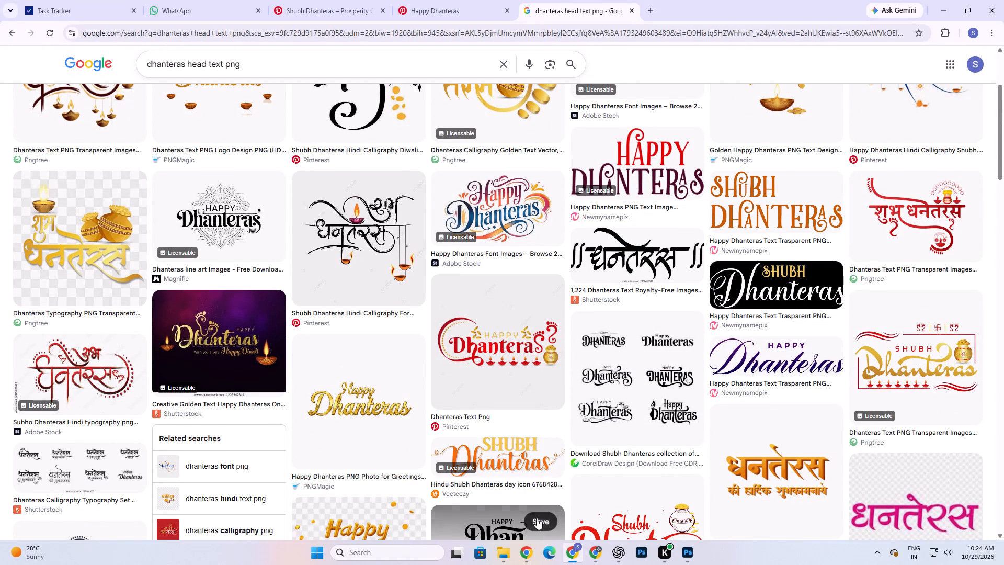
scroll(537, 519, "down", 4)
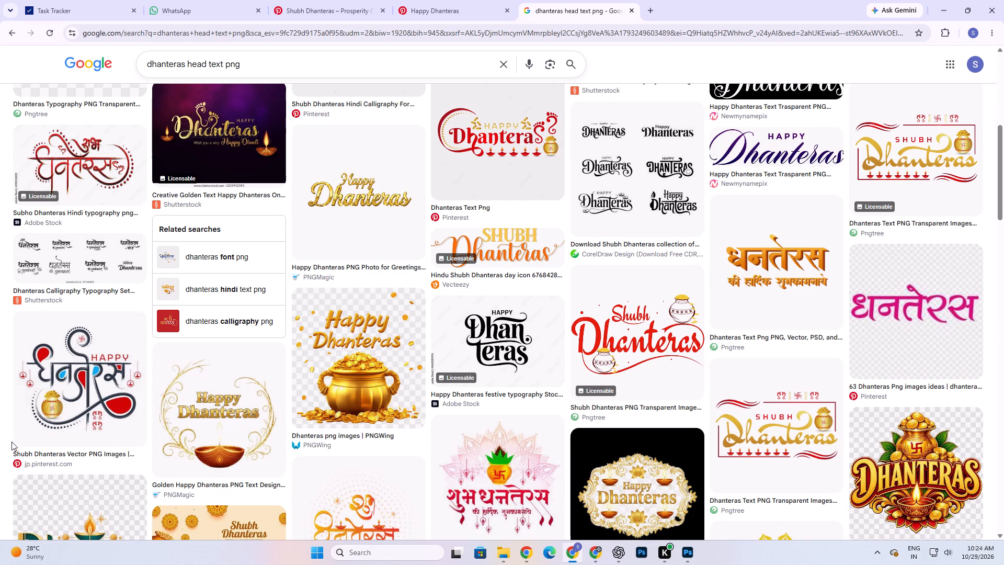
Preview the Shutterstock Dhanteras calligraphy typography set and examine its related images and suggested searches.
left_click(90, 256)
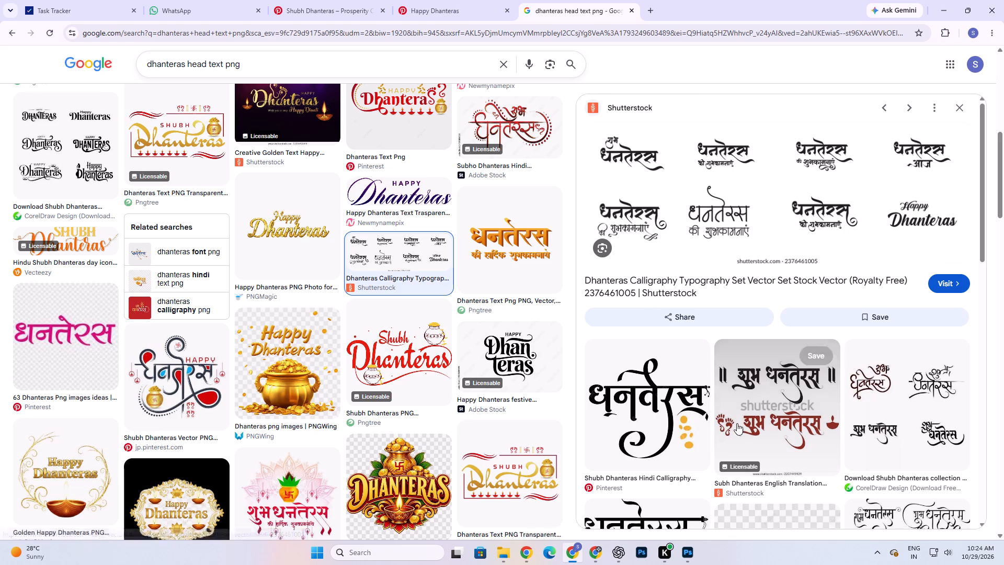
scroll(717, 439, "down", 5)
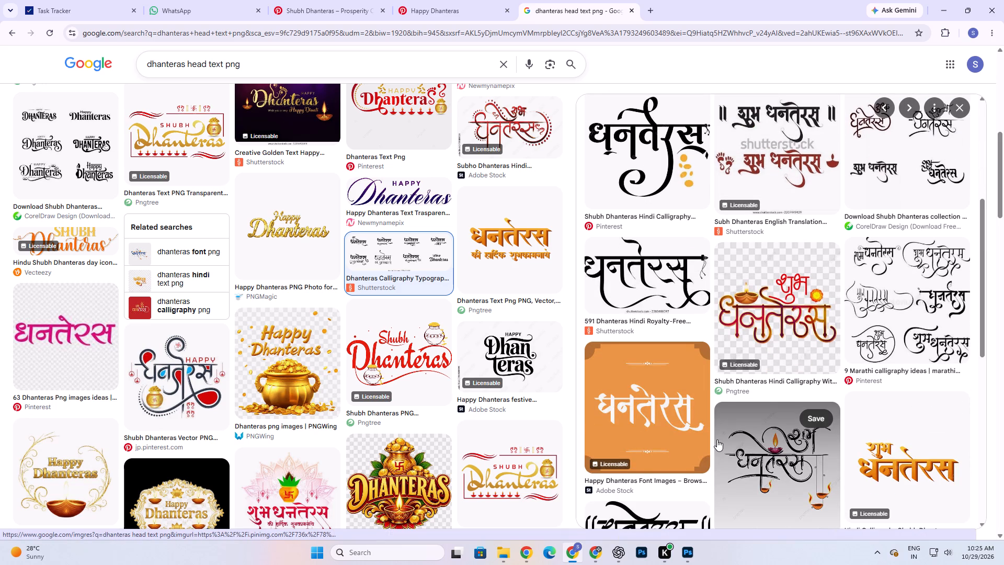
scroll(717, 439, "down", 5)
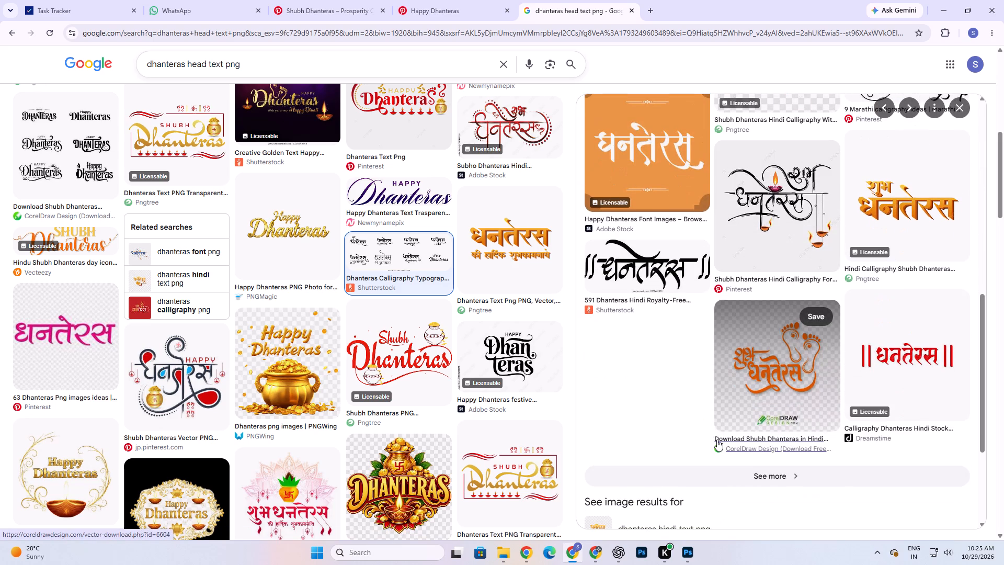
scroll(717, 439, "down", 4)
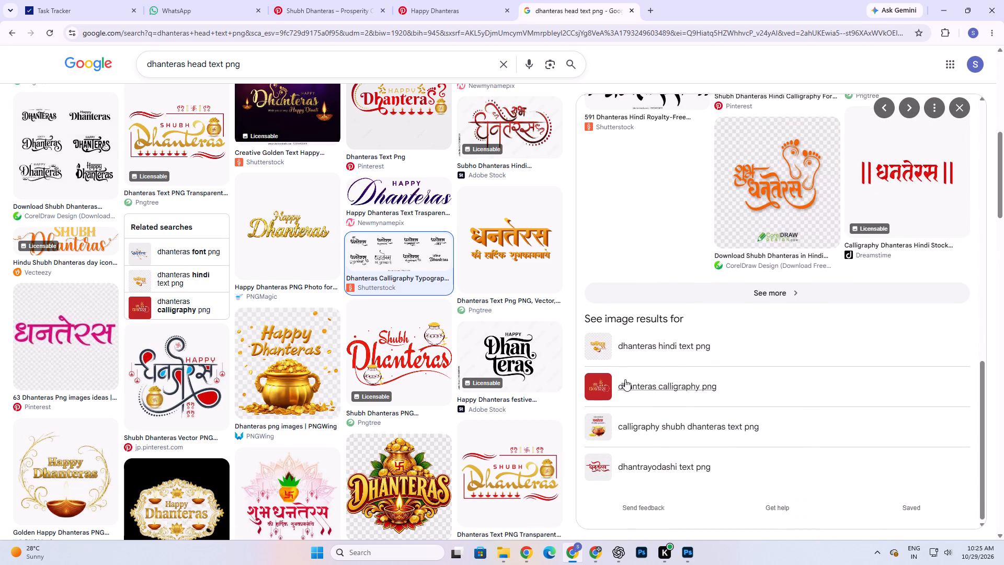
Switch to the suggested "dhanteras calligraphy png" search and look through its results for suitable Dhanteras lettering.
left_click(625, 380)
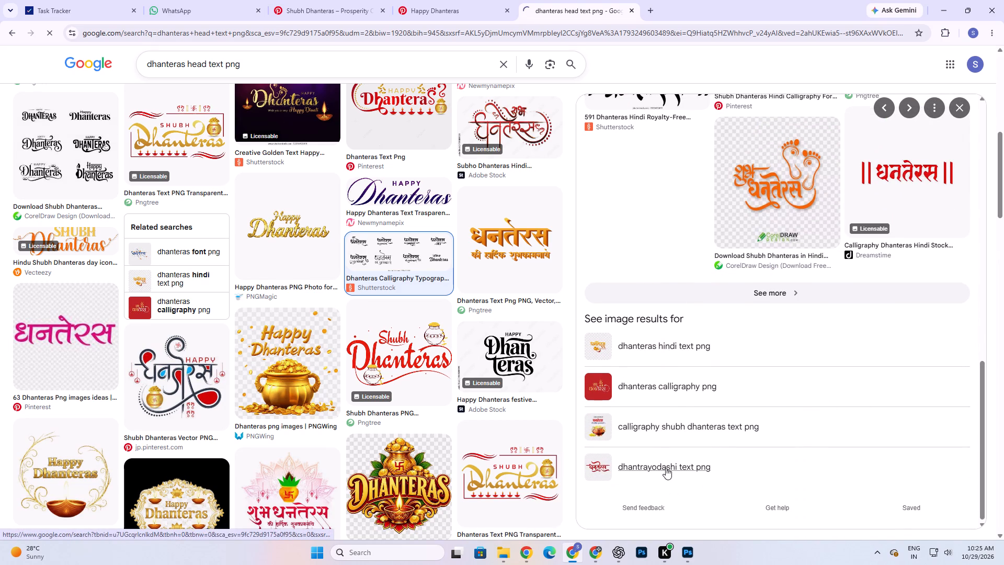
left_click(666, 468)
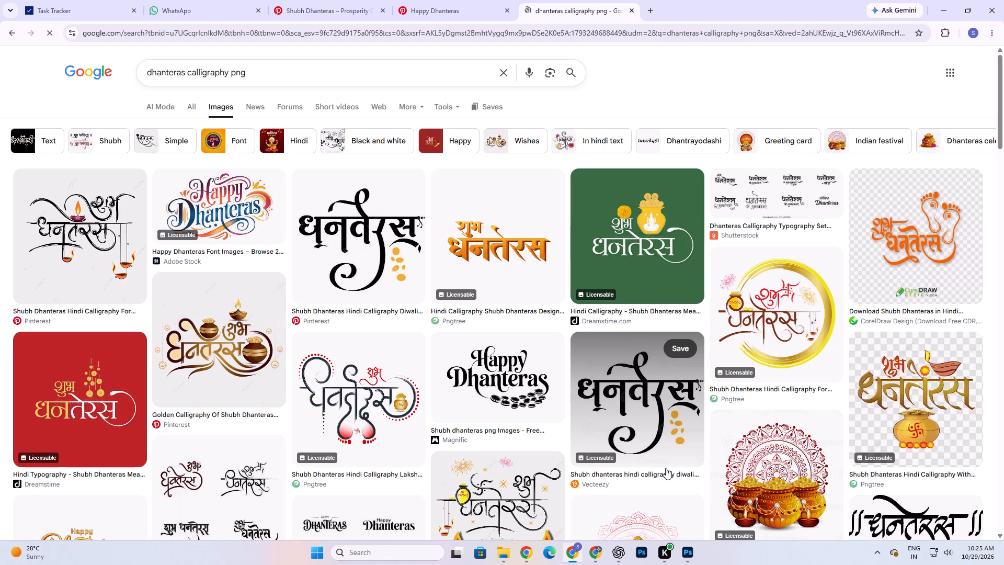
scroll(666, 468, "down", 4)
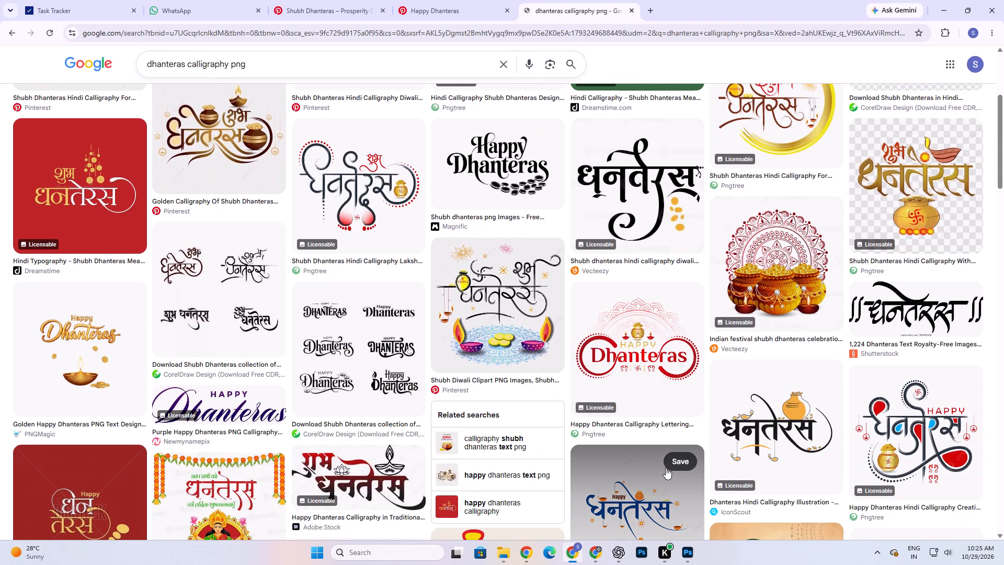
scroll(666, 468, "down", 5)
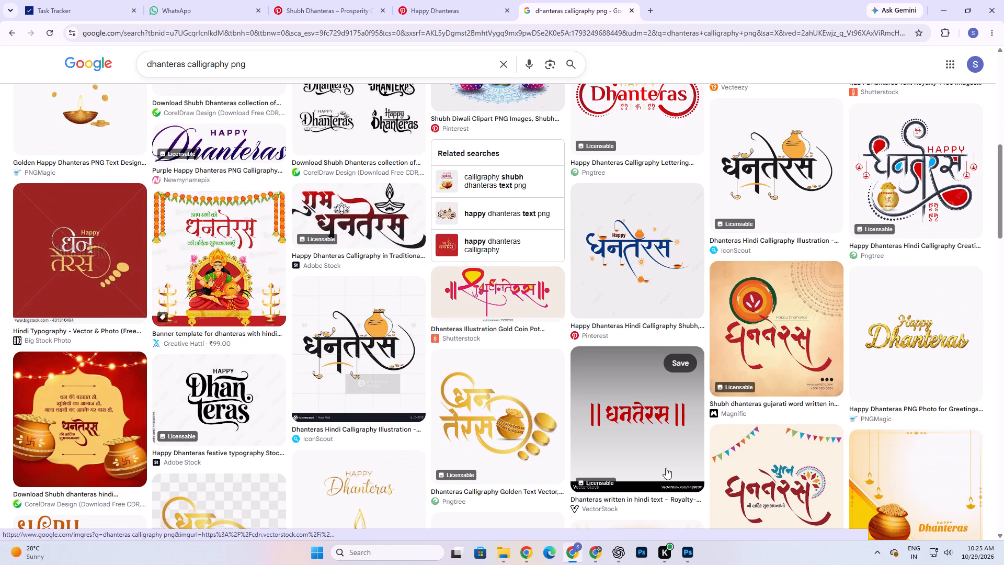
scroll(666, 468, "down", 5)
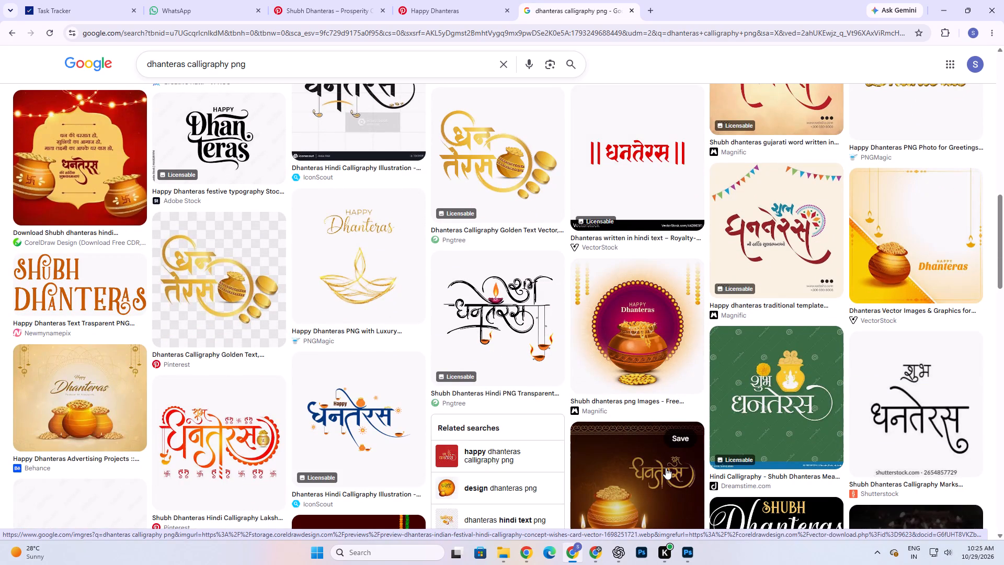
scroll(666, 468, "down", 5)
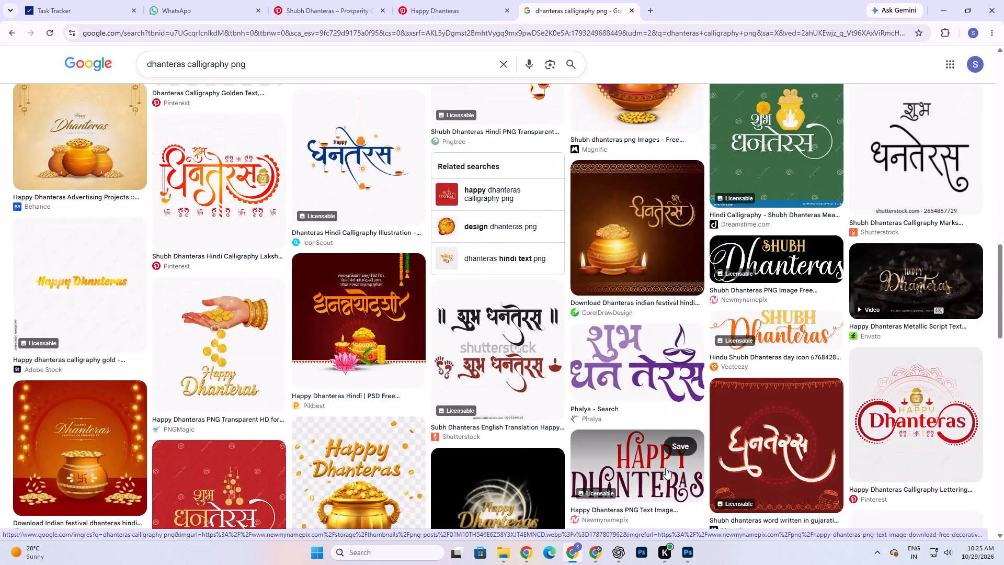
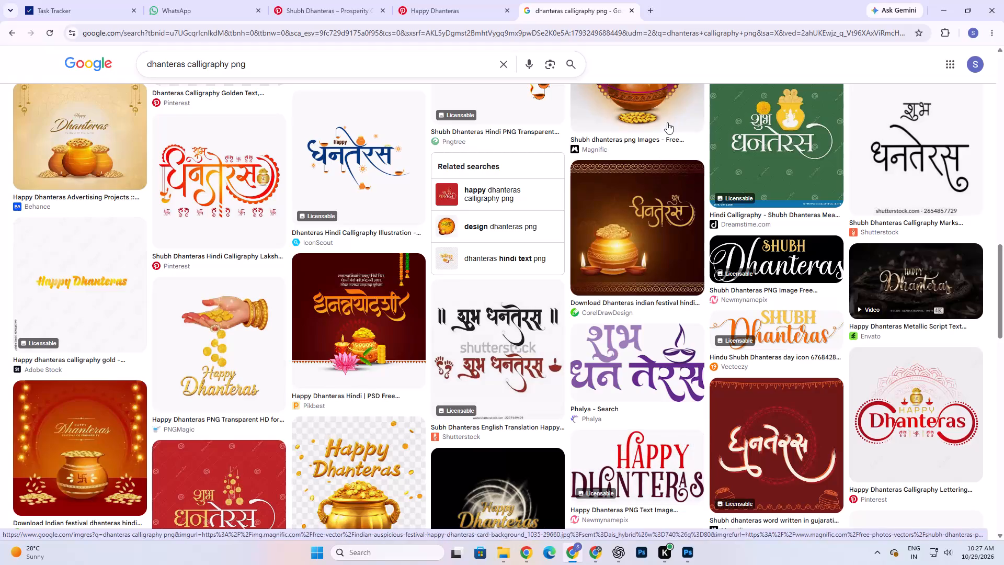
Look further through the "dhanteras calligraphy png" image results for suitable Dhanteras lettering.
scroll(526, 416, "down", 6)
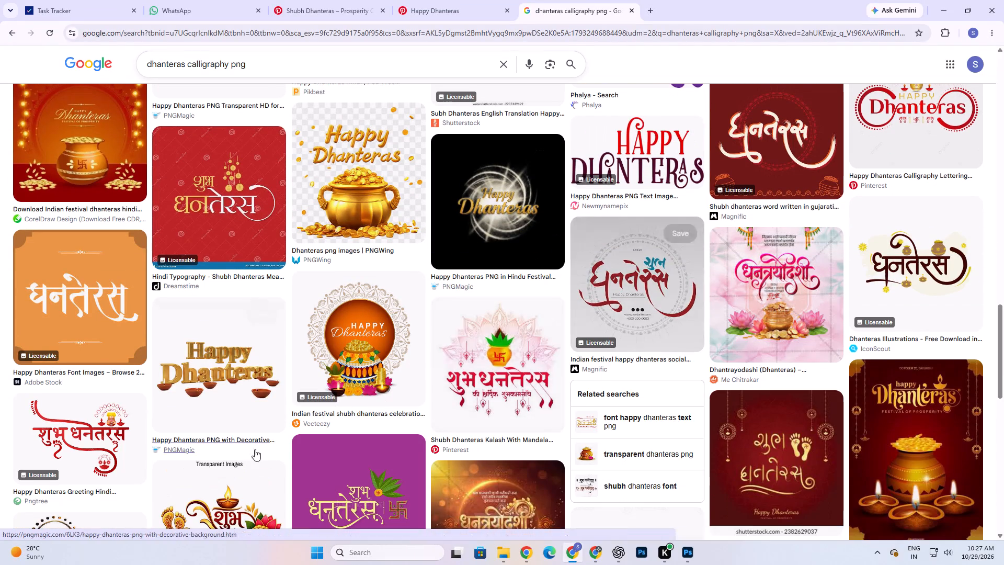
scroll(255, 449, "down", 5)
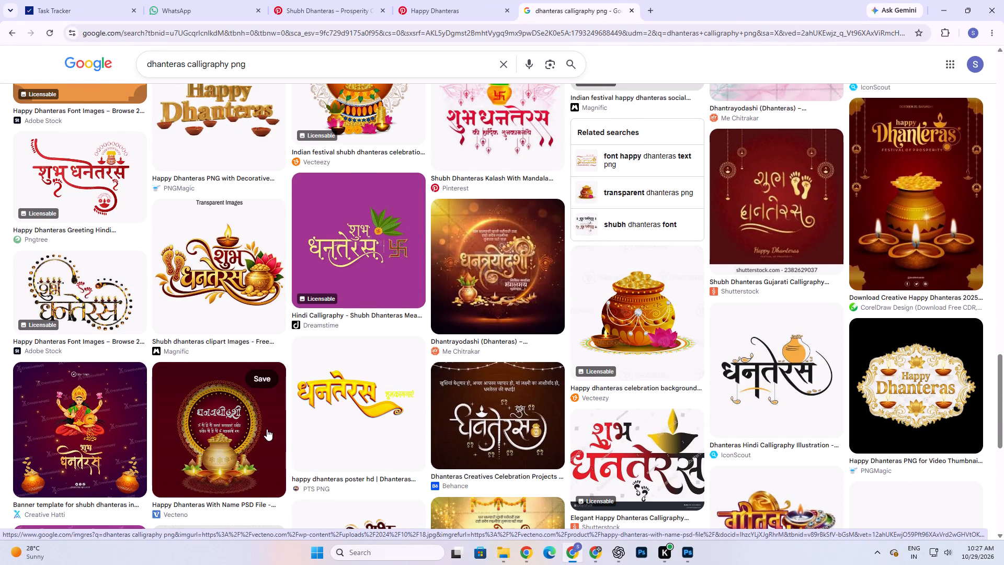
scroll(270, 431, "down", 6)
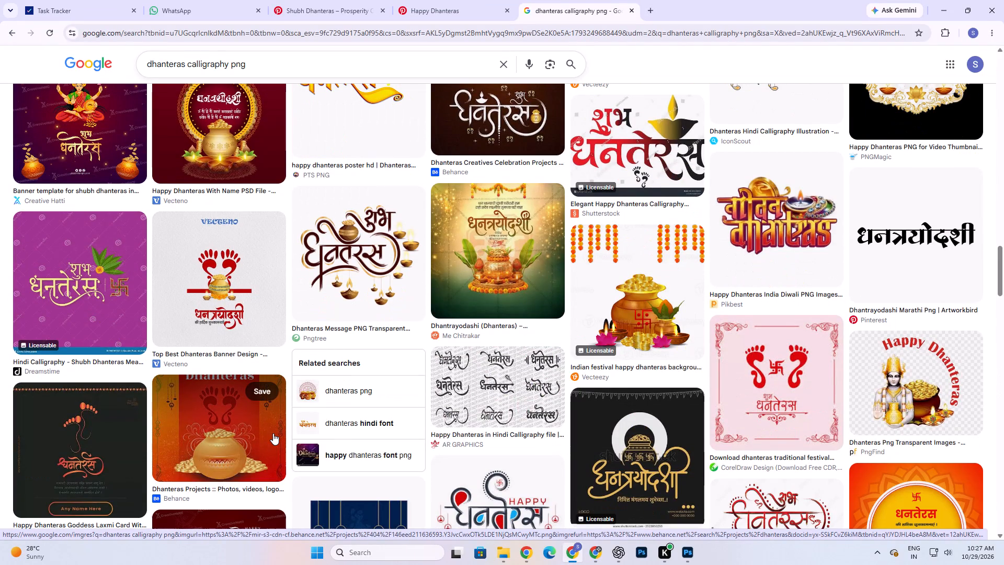
scroll(288, 438, "down", 4)
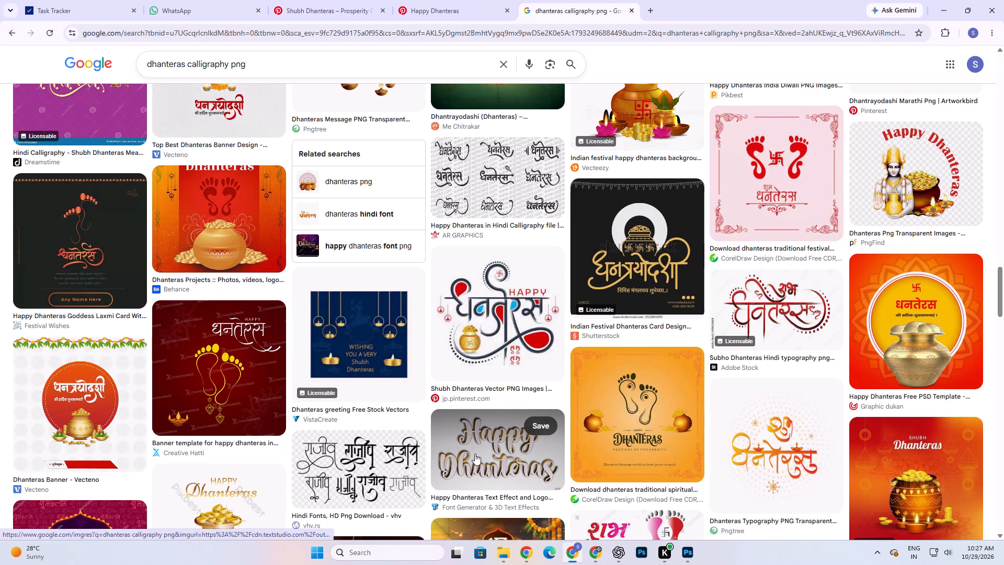
scroll(482, 467, "down", 6)
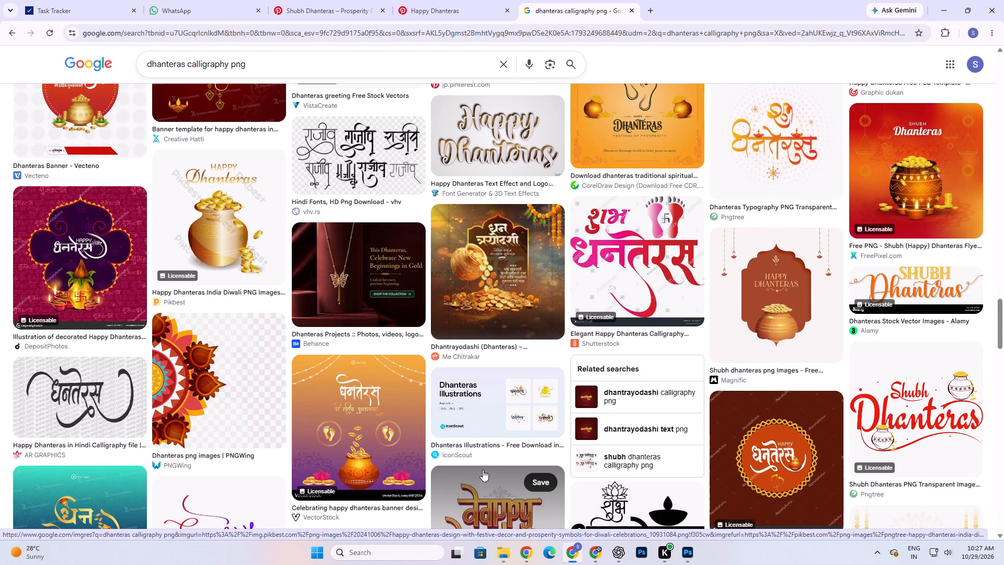
scroll(510, 504, "down", 6)
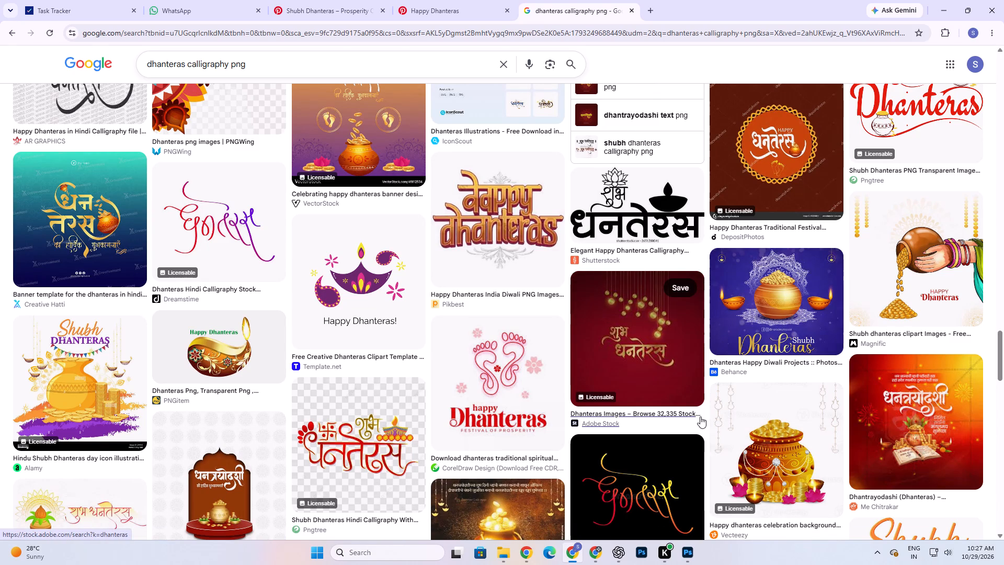
scroll(700, 416, "down", 4)
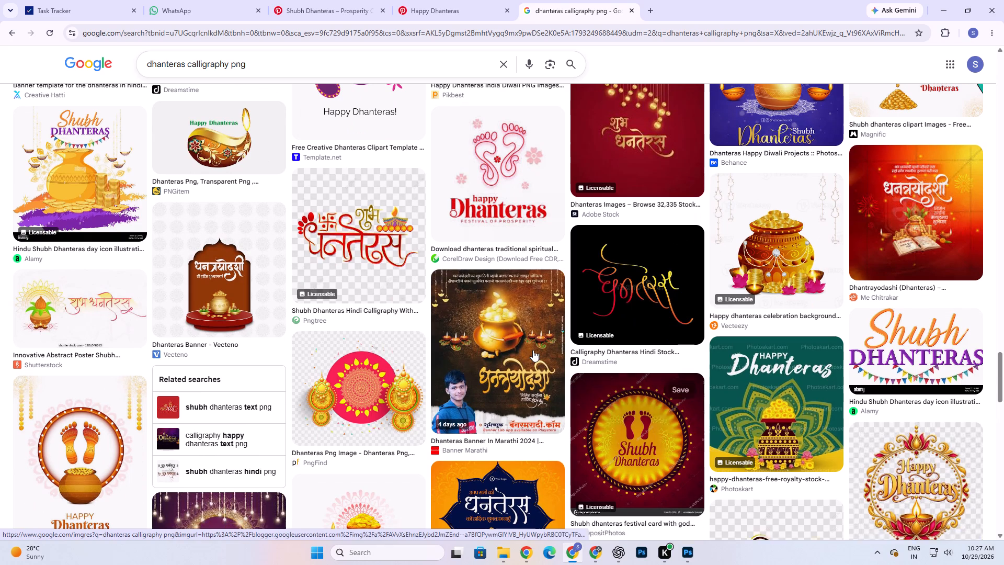
scroll(531, 356, "down", 5)
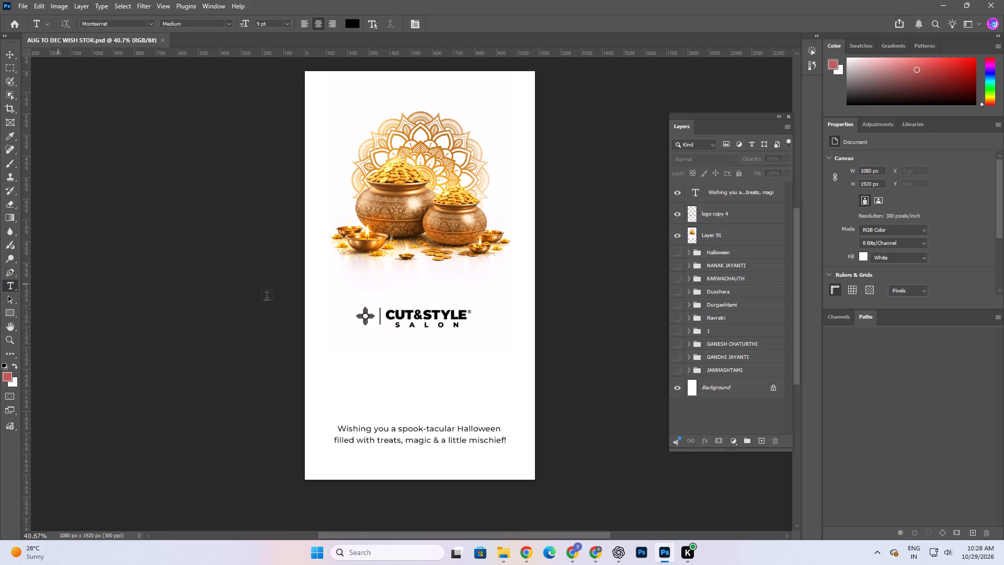
left_click(380, 367)
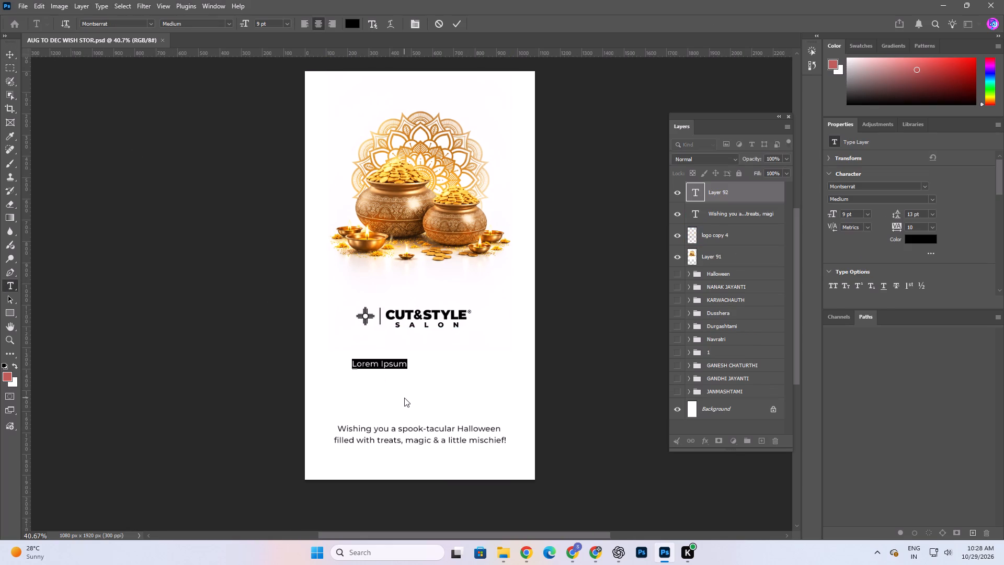
type("Dhanteras")
Set the whole "Dhanteras" text to 20 pt in the Apparel Display Bold font.
key("ctrl+a")
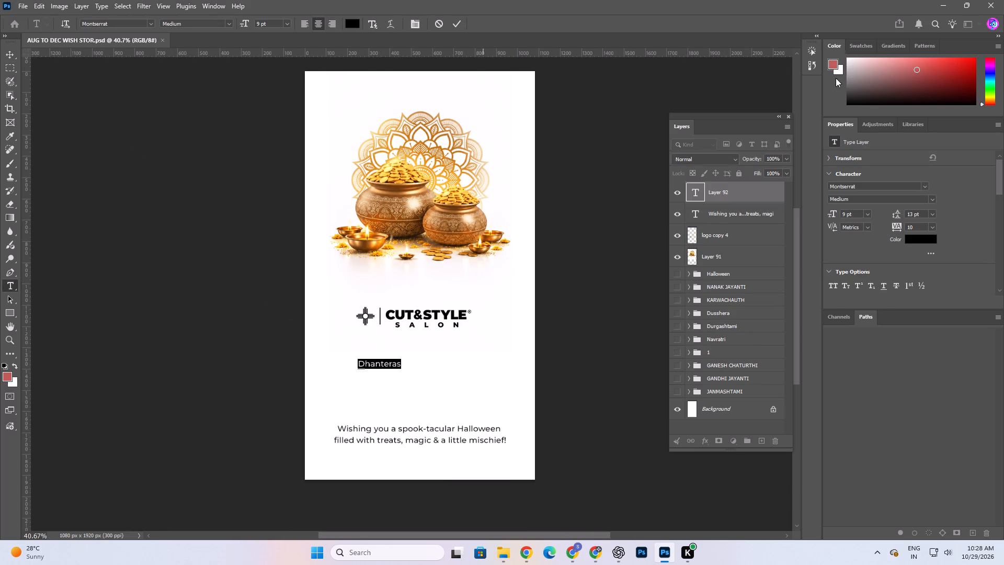
left_click_drag(829, 212, 835, 212)
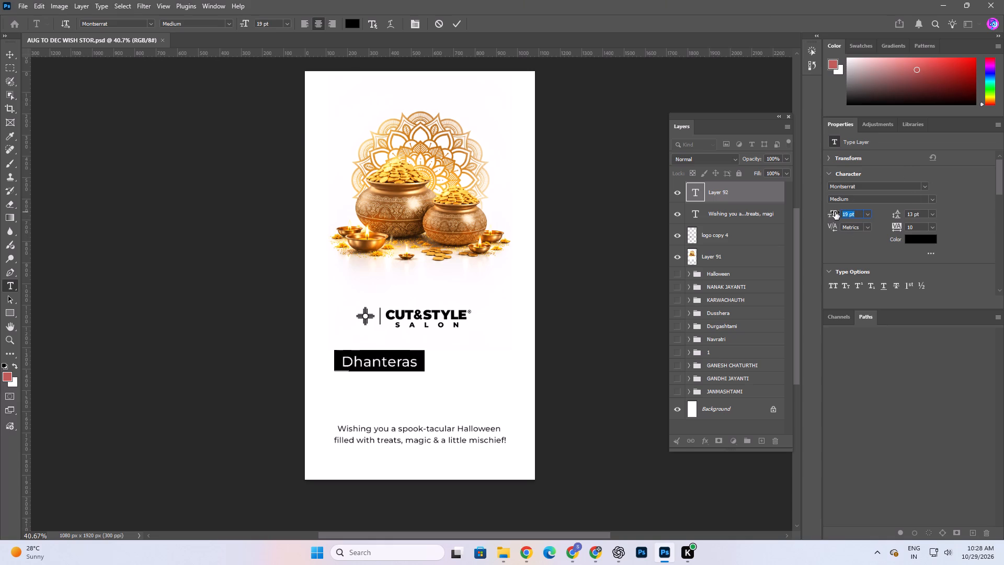
left_click_drag(835, 212, 835, 212)
left_click(925, 185)
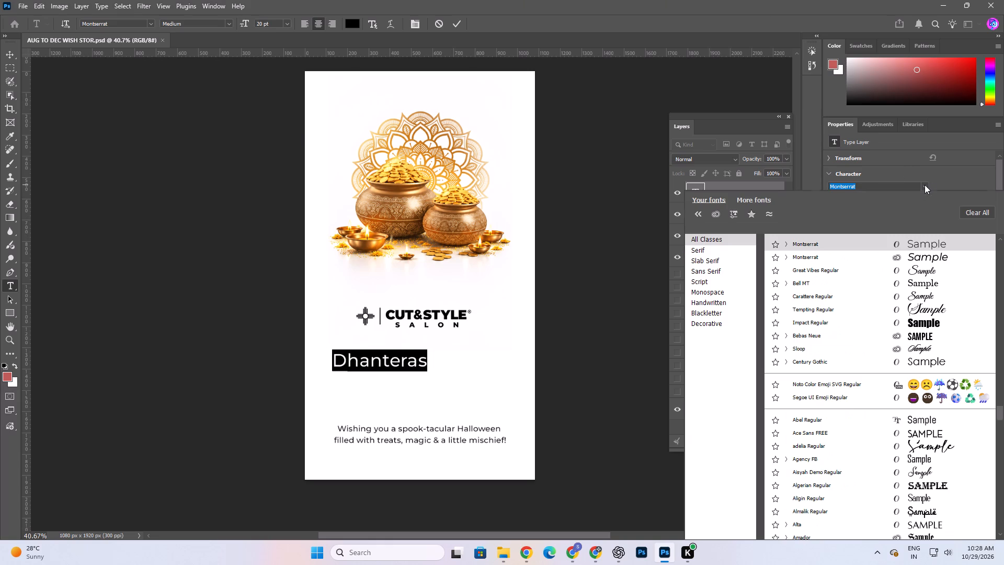
scroll(917, 261, "up", 3)
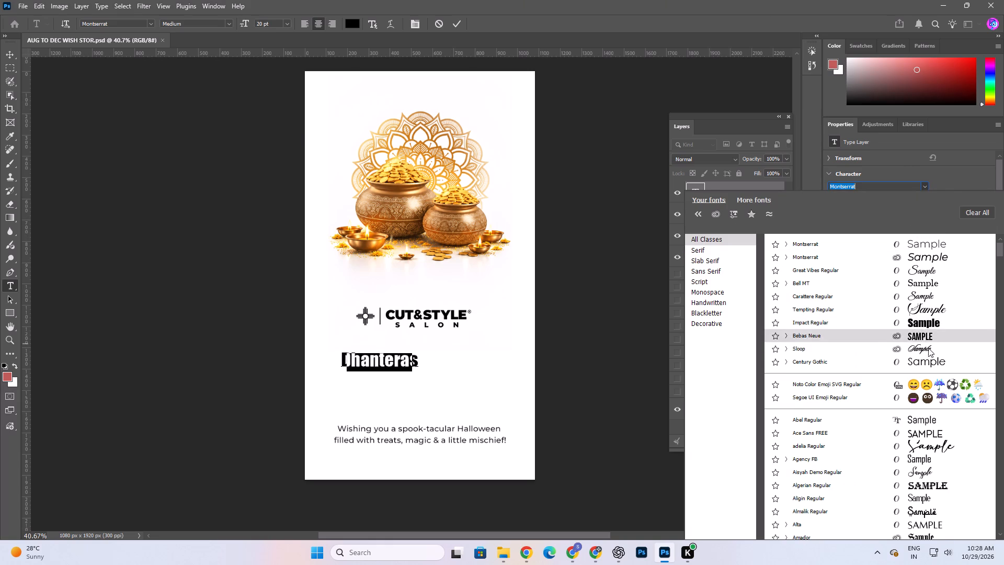
scroll(930, 349, "down", 15)
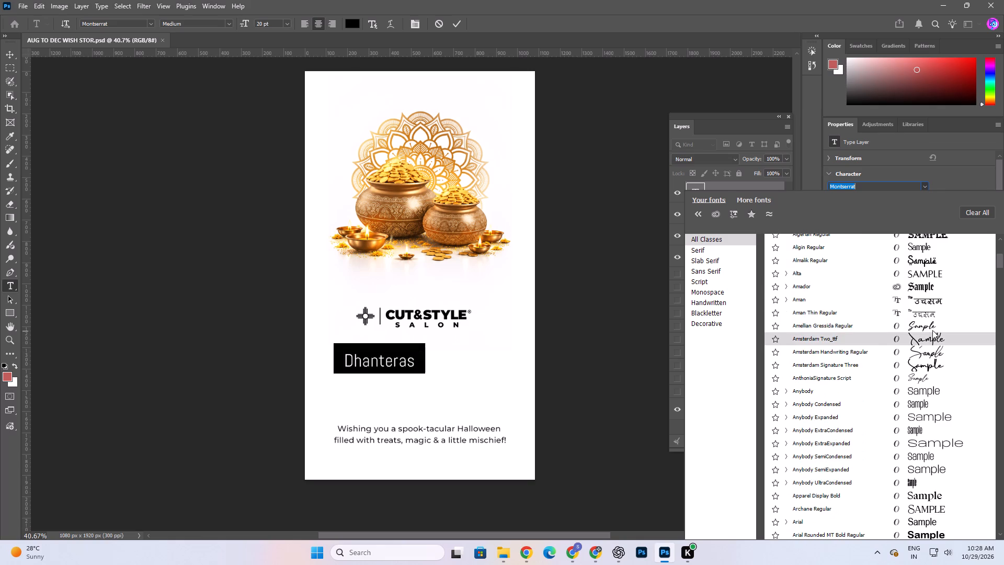
scroll(932, 329, "down", 10)
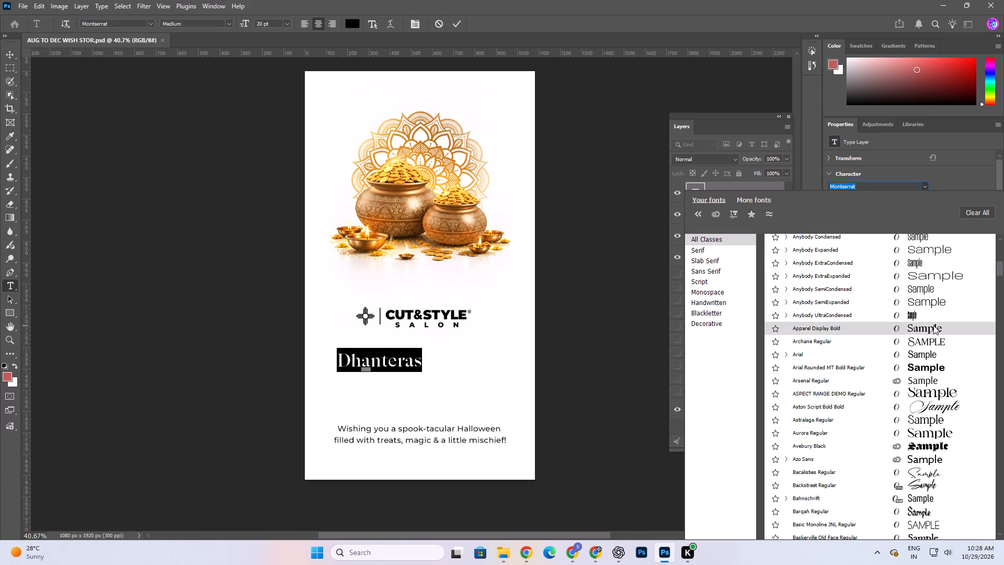
left_click(933, 325)
Move the "Dhanteras" text to sit roughly centred between the salon logo and the tagline.
left_click(393, 351)
left_click(396, 367)
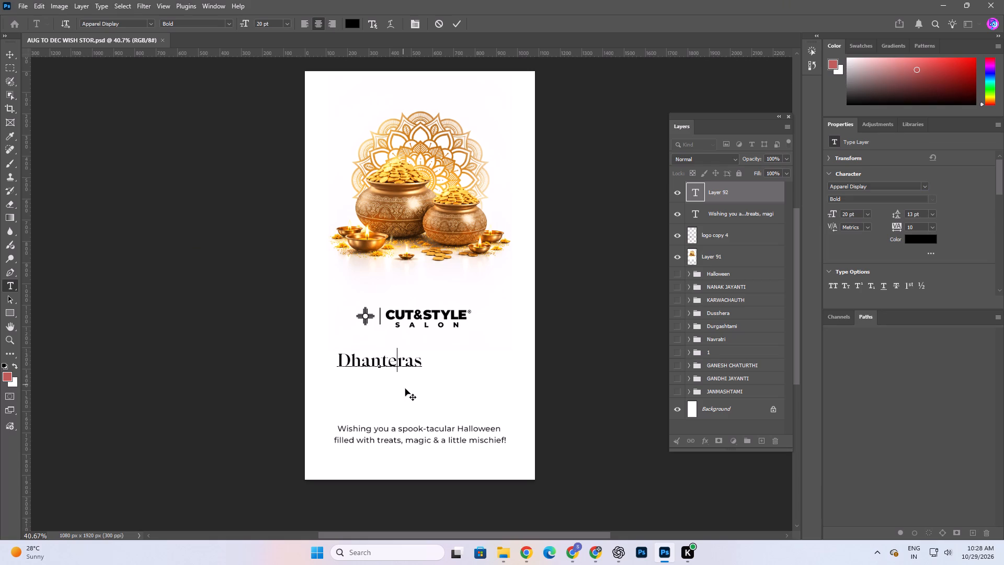
left_click_drag(405, 389, 442, 400)
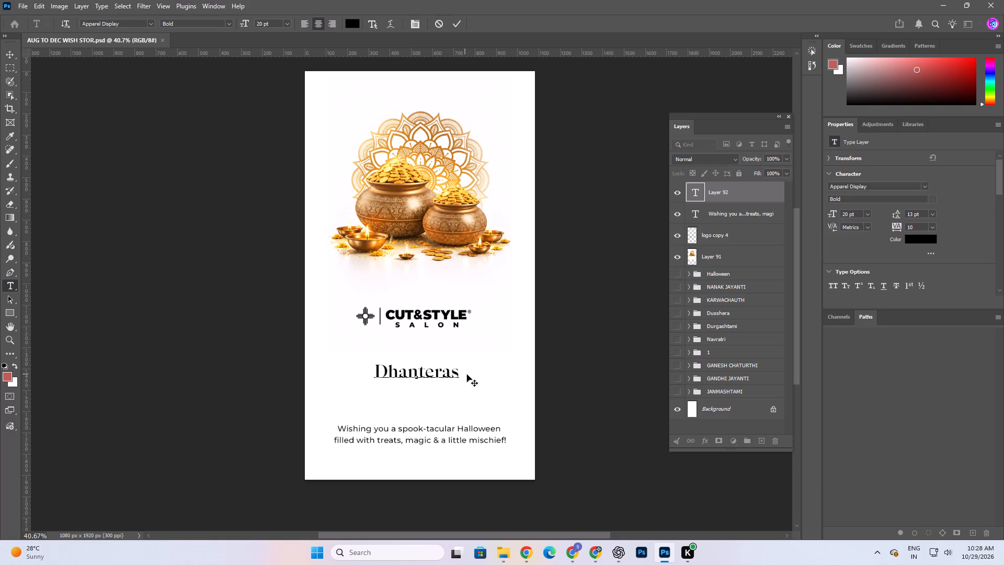
Recolour the "Dhanteras" text a dark golden brown, trying out shades sampled from the pots and mandala artwork.
left_click_drag(457, 377, 337, 370)
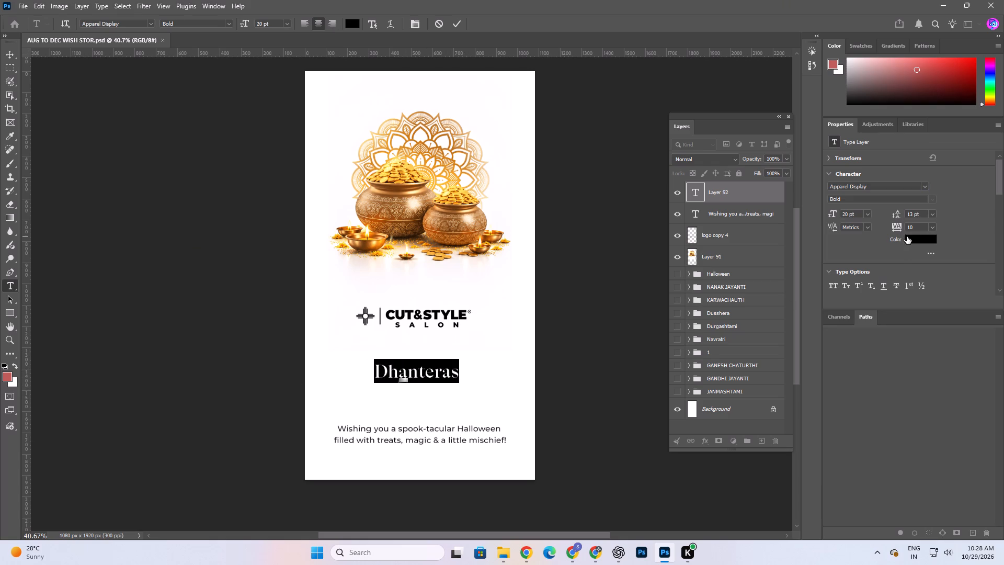
left_click(910, 236)
left_click(461, 199)
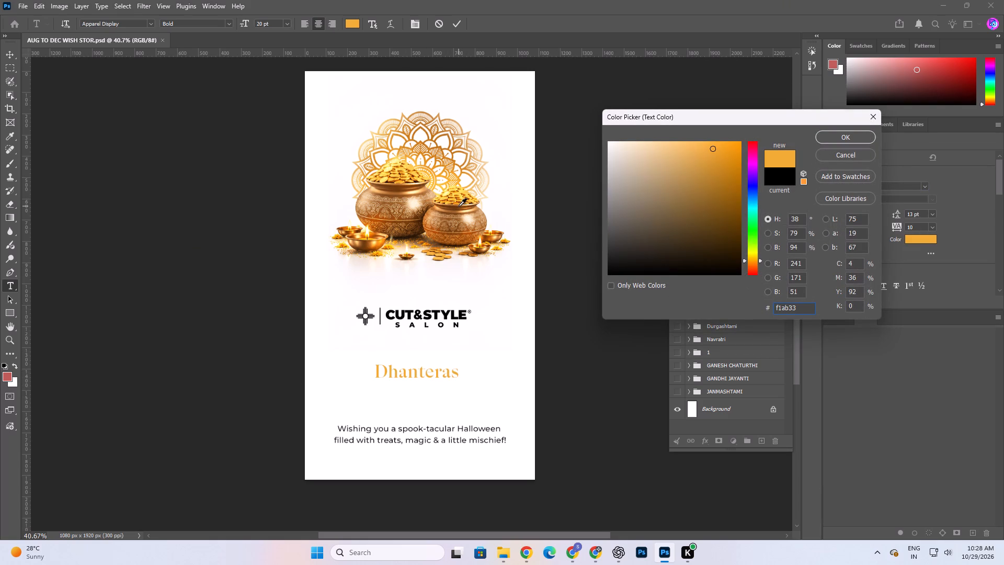
left_click(459, 206)
left_click(449, 210)
left_click(415, 195)
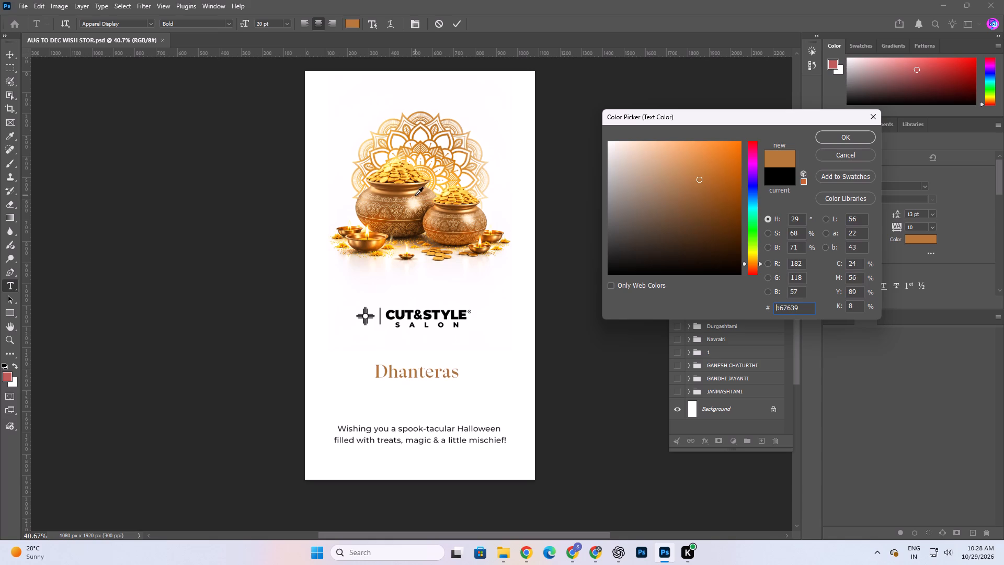
left_click(411, 202)
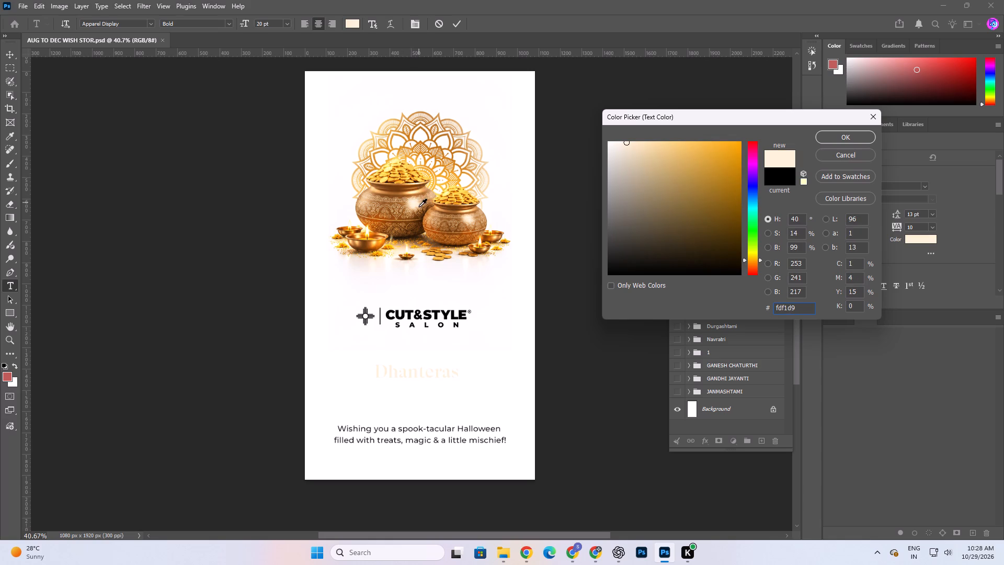
left_click(419, 207)
left_click(653, 182)
left_click_drag(663, 178, 676, 186)
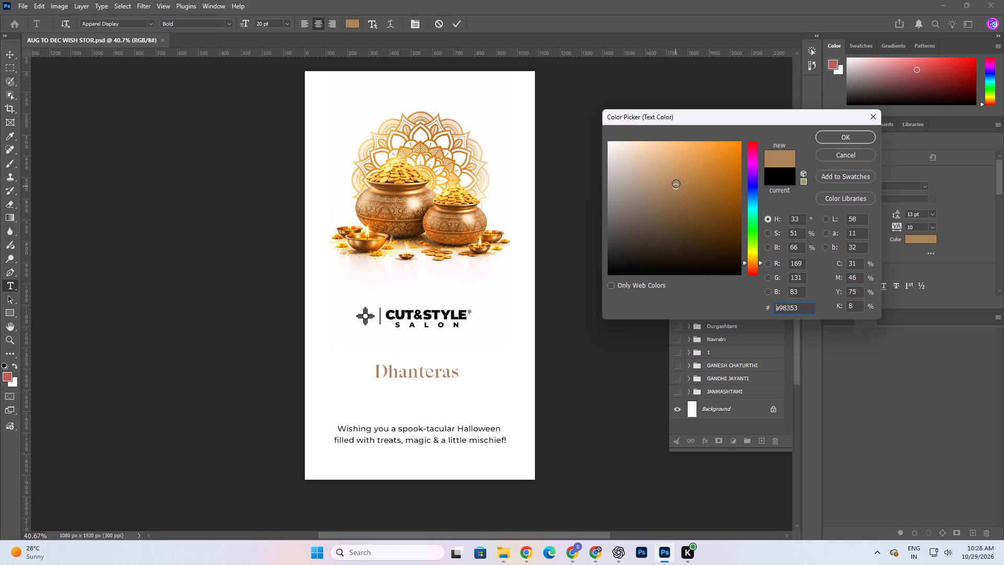
left_click_drag(679, 176, 692, 162)
left_click(687, 163)
left_click_drag(690, 172, 694, 177)
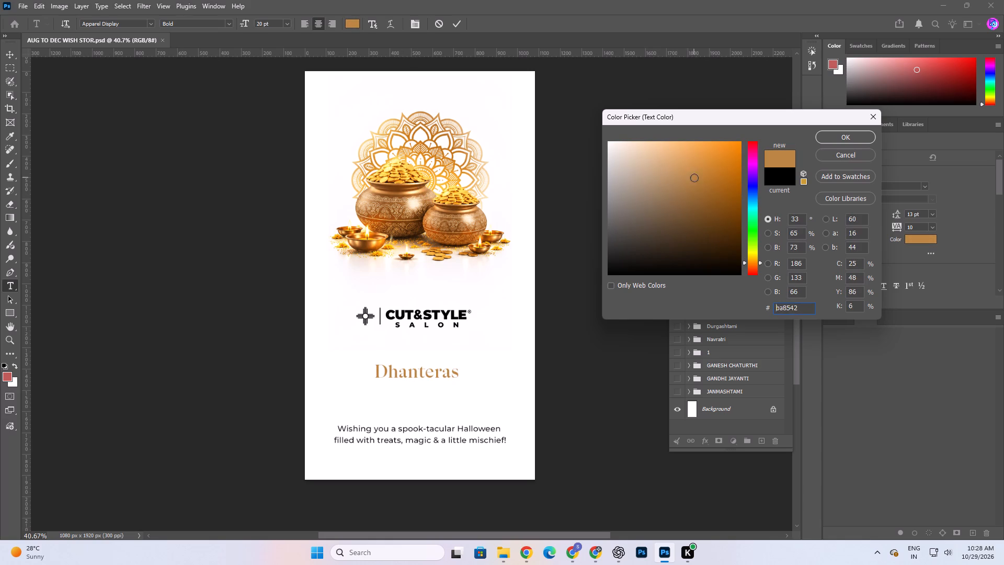
left_click(679, 171)
left_click_drag(675, 168, 690, 169)
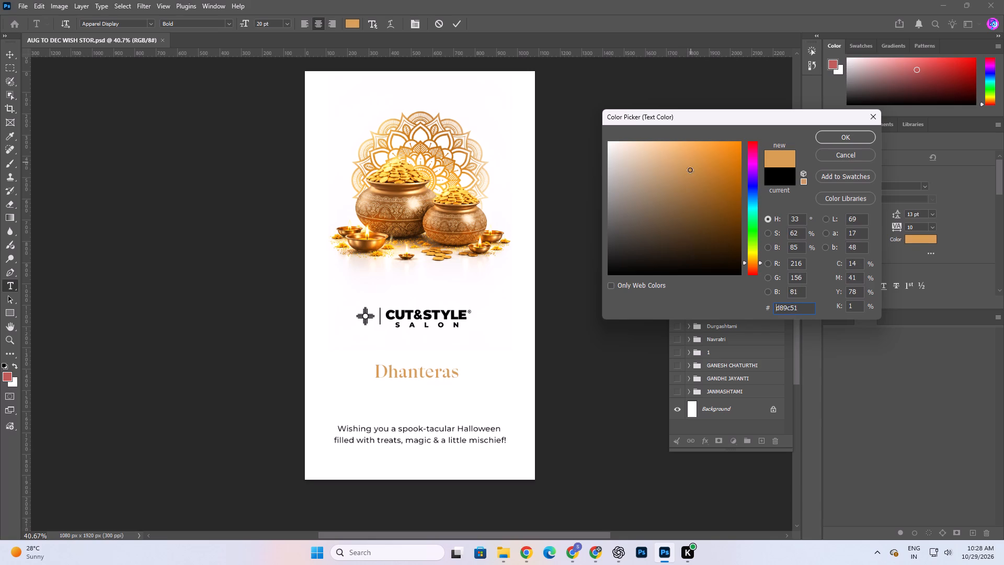
left_click_drag(690, 169, 689, 176)
left_click(375, 233)
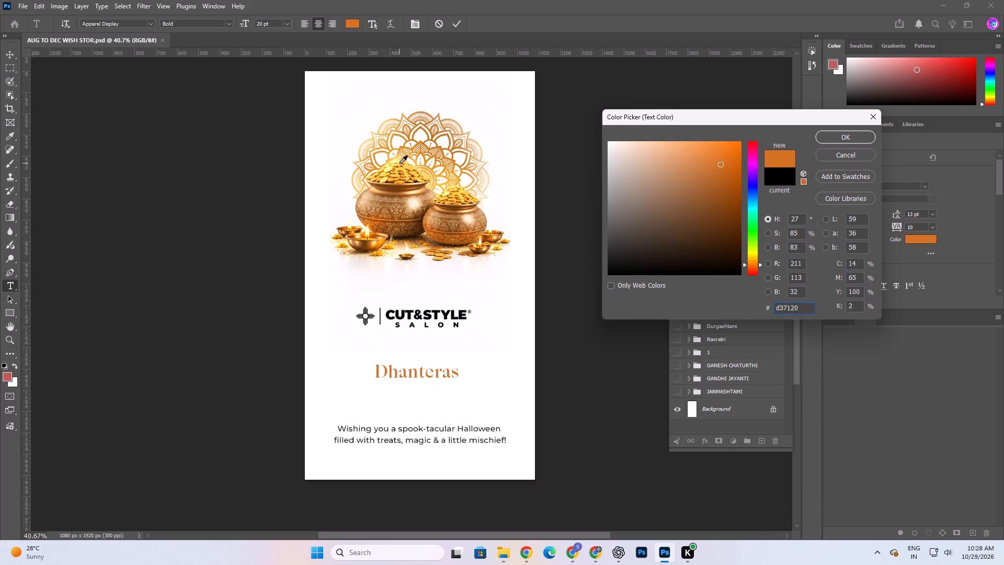
left_click(403, 143)
left_click(398, 134)
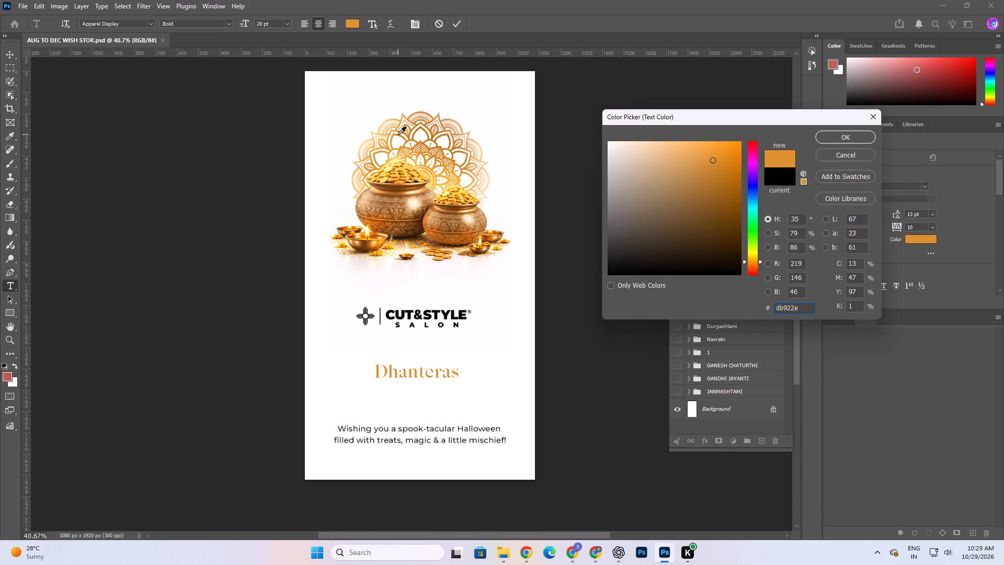
left_click(398, 134)
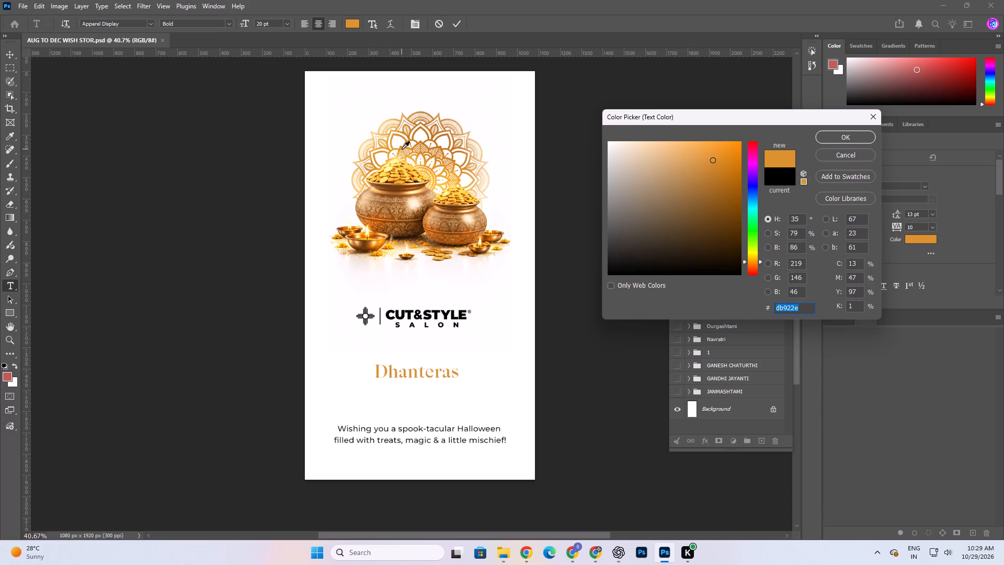
left_click(401, 148)
left_click(401, 148)
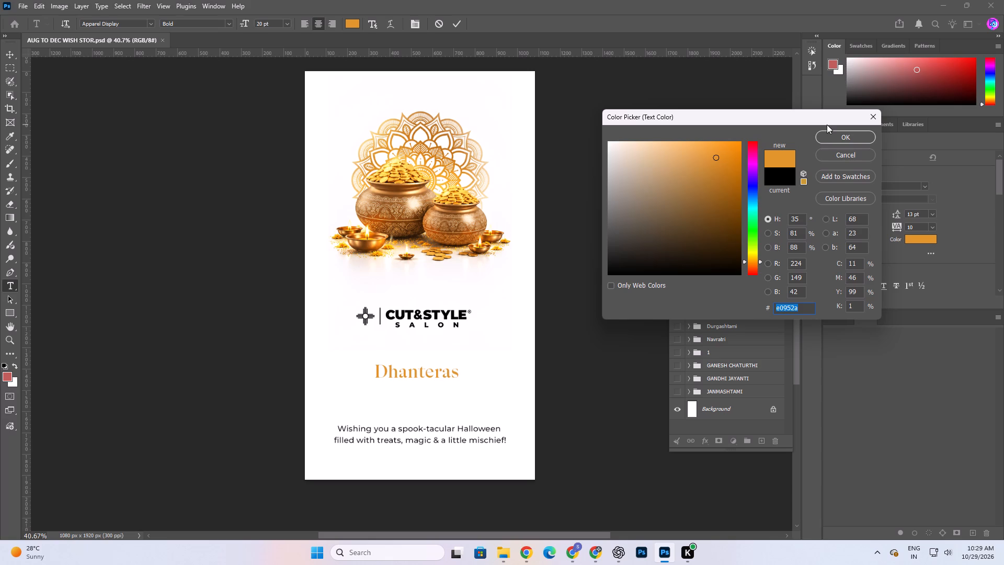
left_click_drag(720, 168, 731, 187)
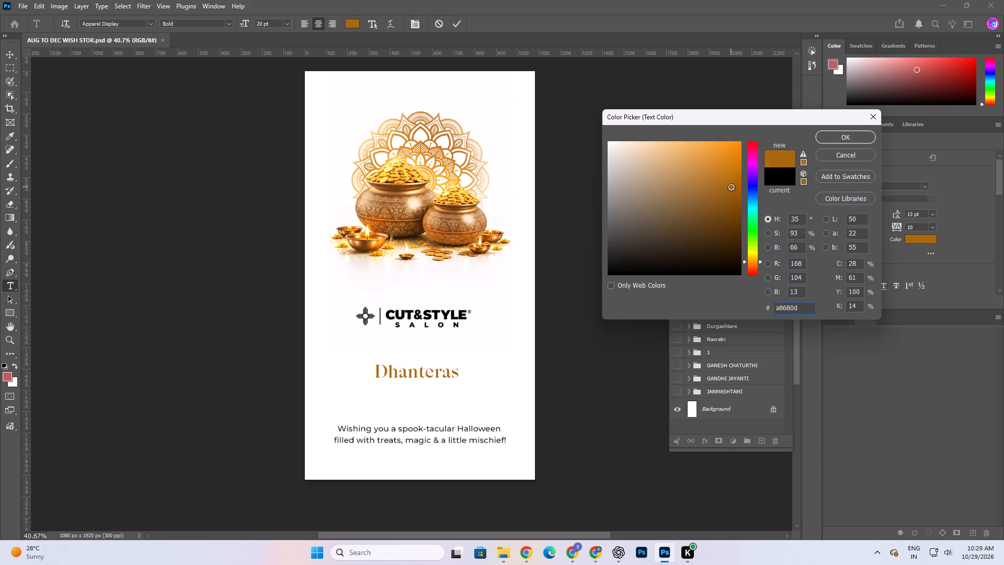
left_click_drag(731, 187, 725, 186)
left_click(860, 134)
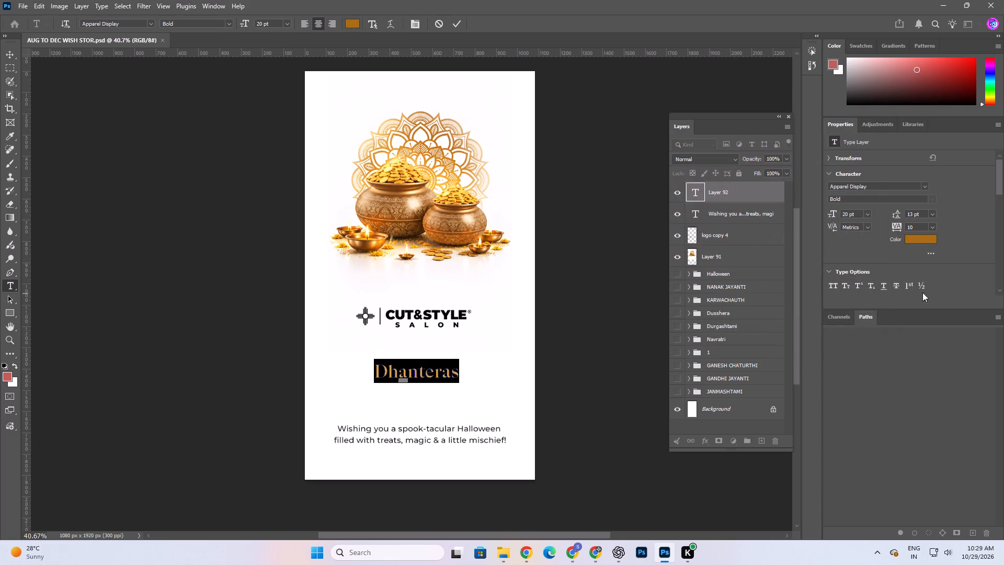
Preview alternative fonts on the "Dhanteras" heading and change it to DM Serif Display Regular.
left_click(922, 182)
left_click(926, 183)
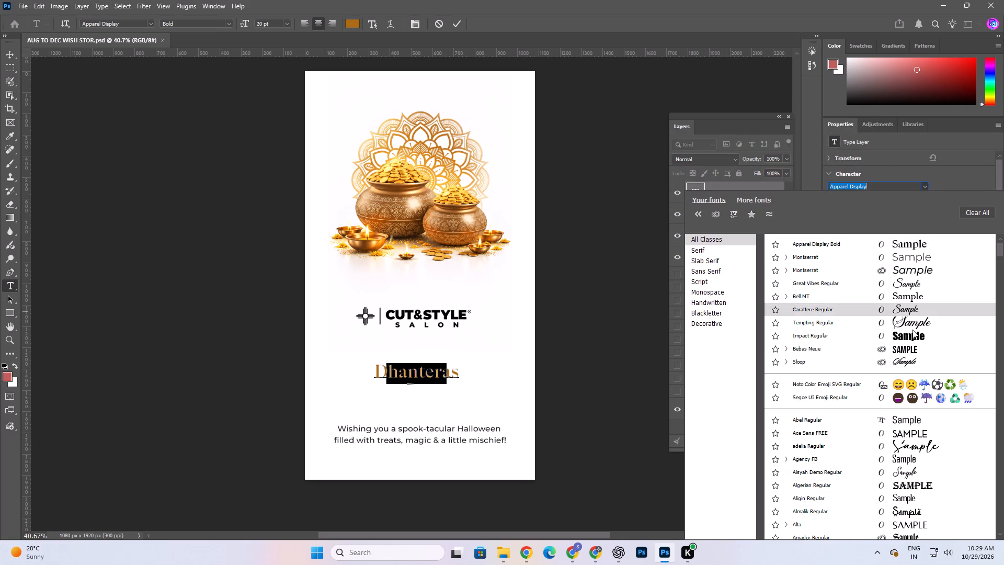
scroll(912, 382, "down", 19)
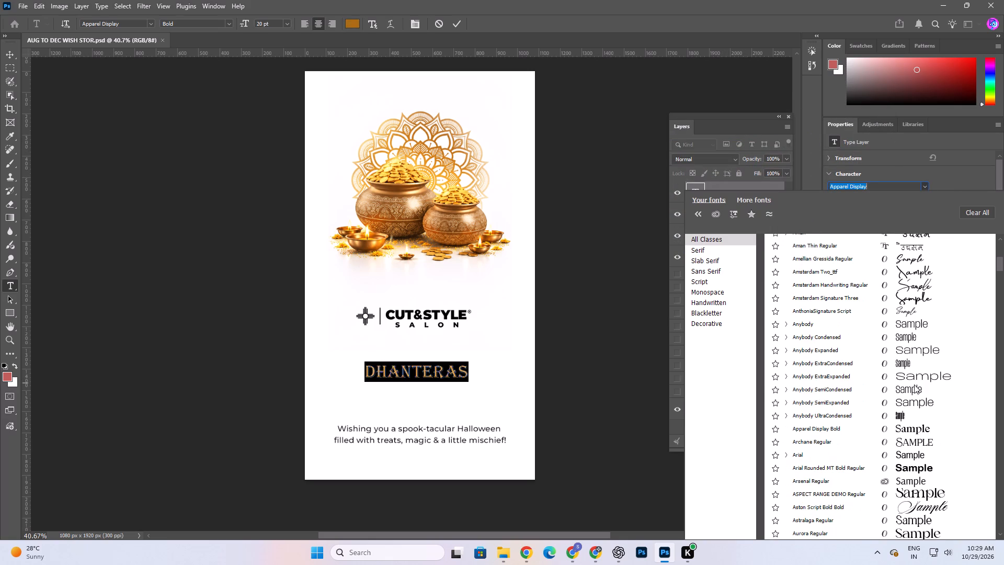
scroll(914, 385, "down", 7)
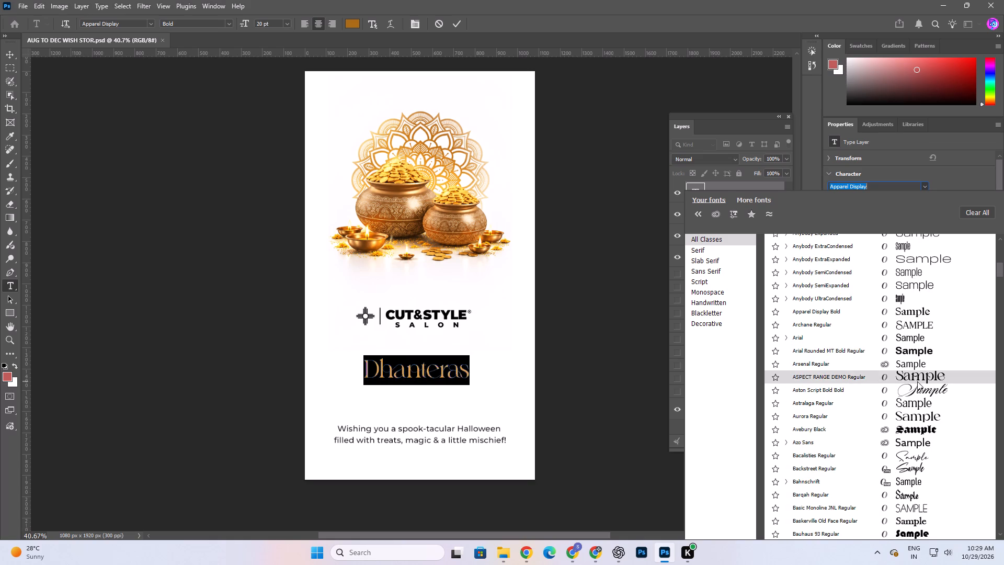
scroll(917, 381, "down", 4)
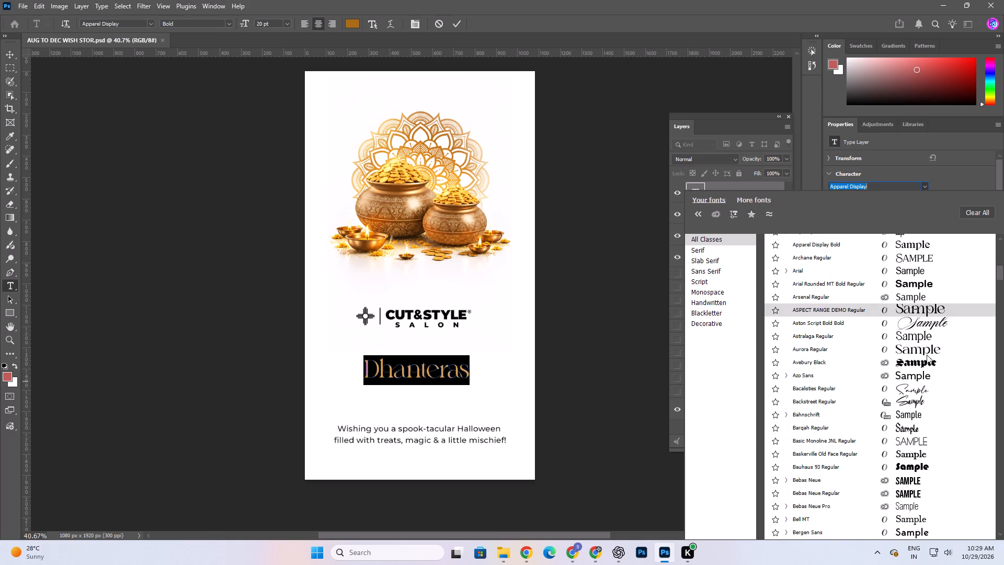
scroll(930, 403, "down", 5)
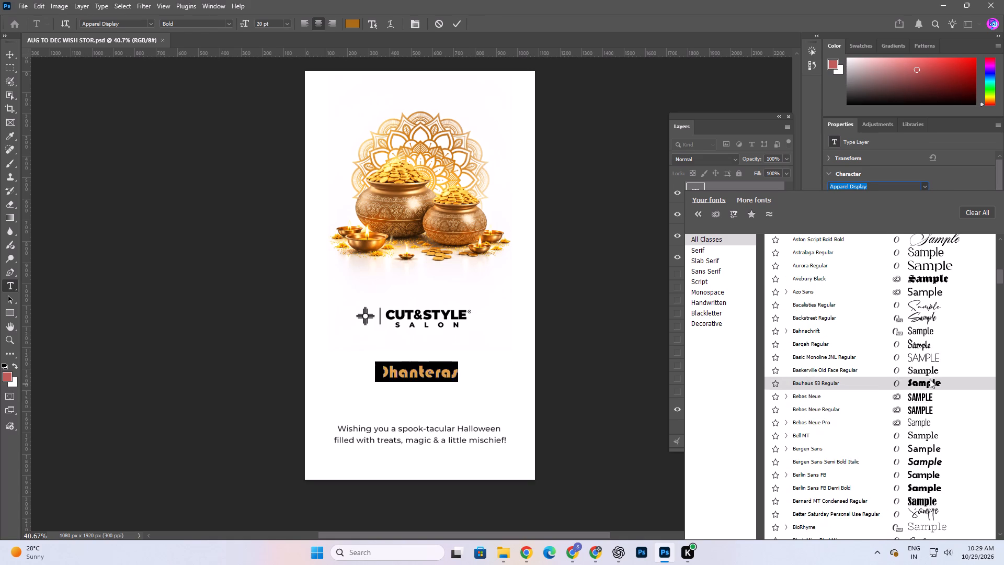
scroll(930, 370, "down", 17)
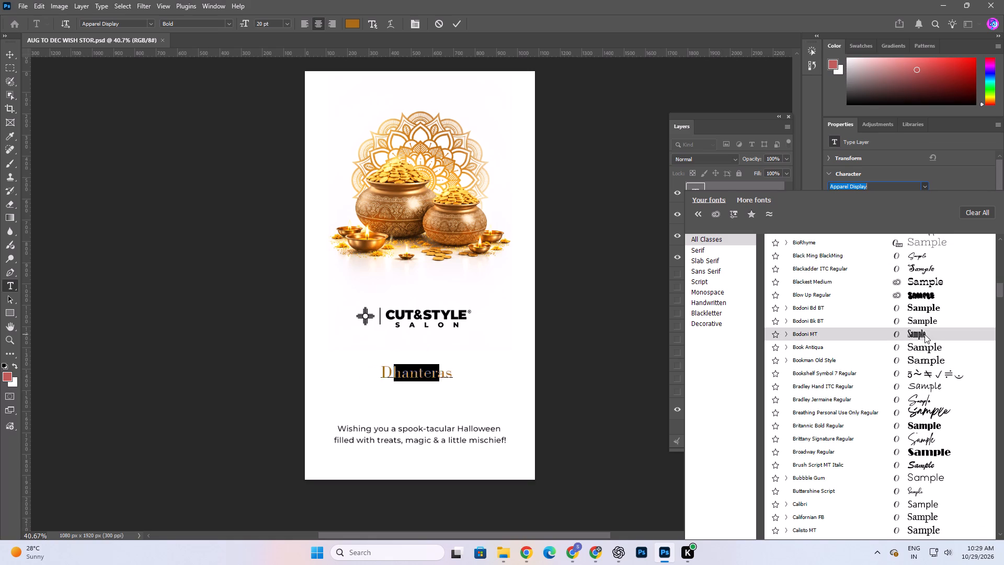
scroll(932, 373, "down", 4)
scroll(930, 424, "down", 6)
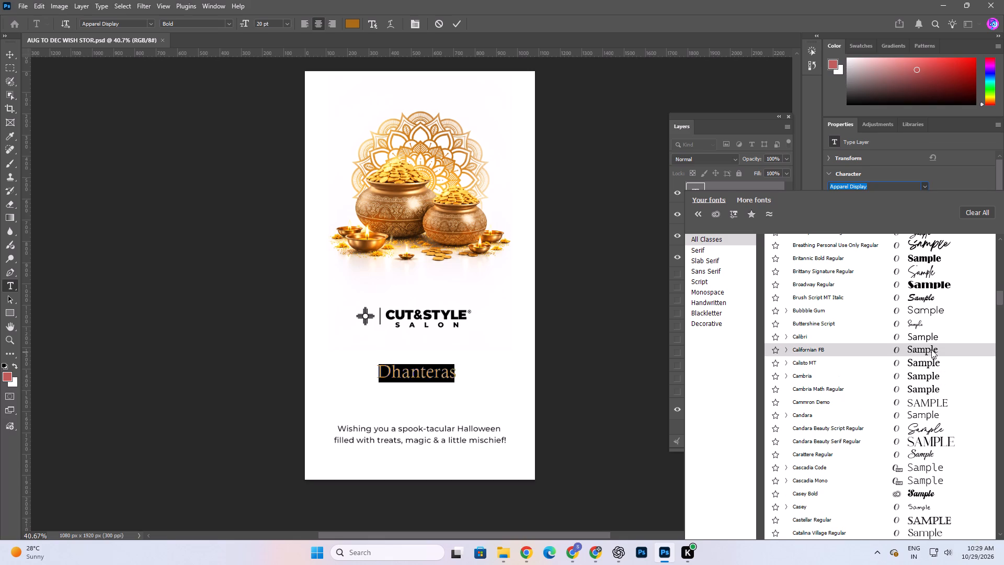
scroll(932, 351, "down", 5)
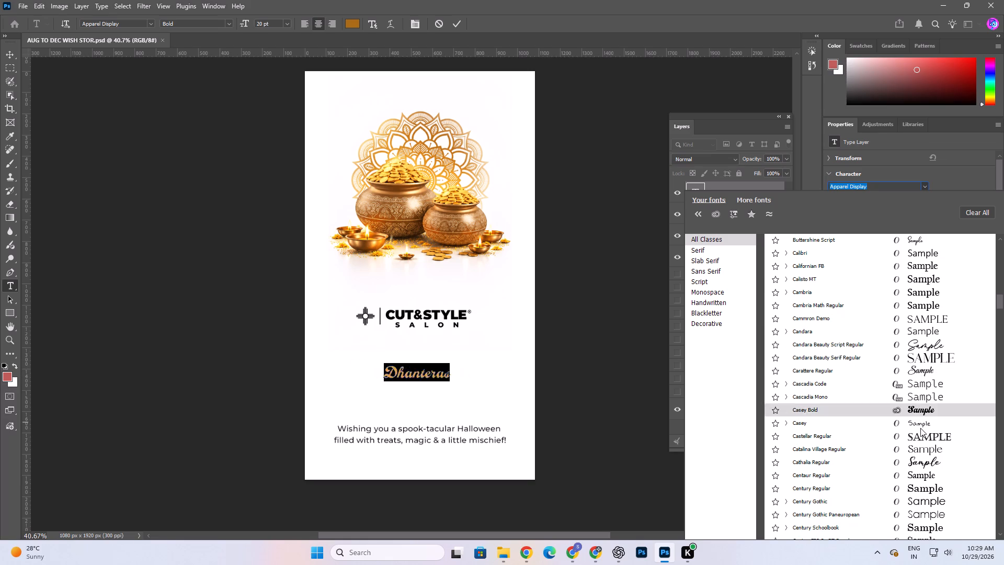
scroll(923, 413, "down", 5)
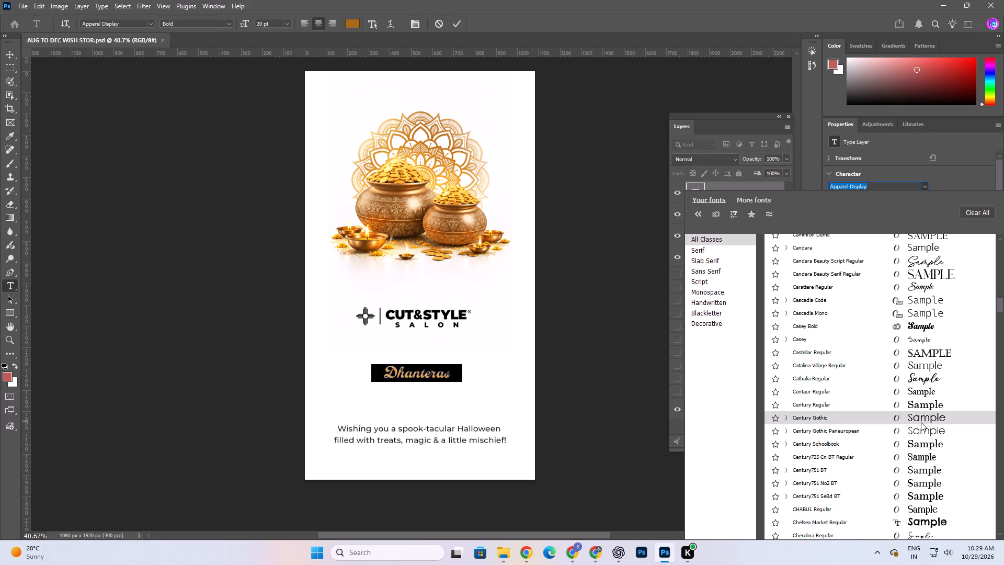
scroll(928, 382, "down", 5)
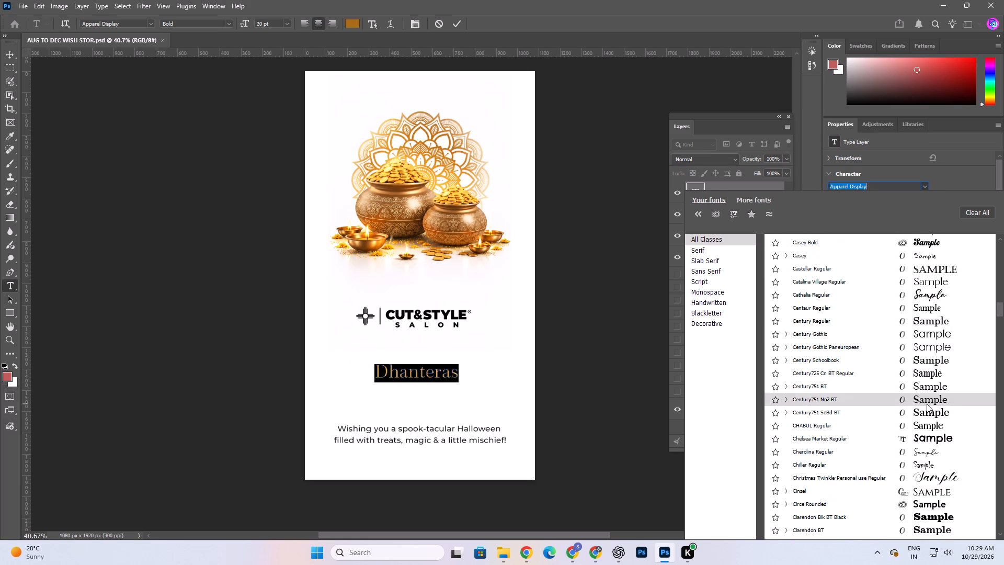
scroll(927, 424, "down", 9)
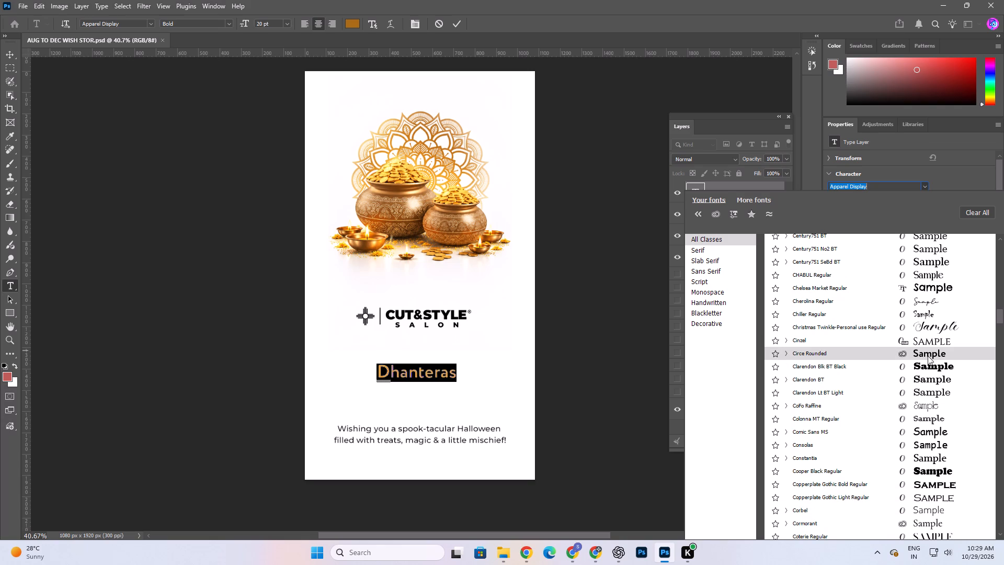
scroll(927, 461, "down", 3)
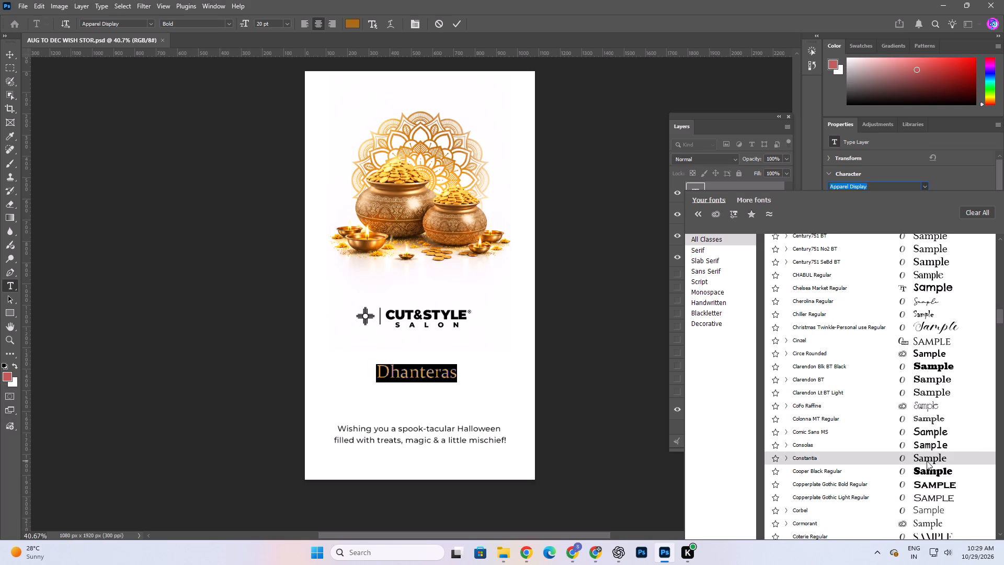
scroll(927, 461, "down", 4)
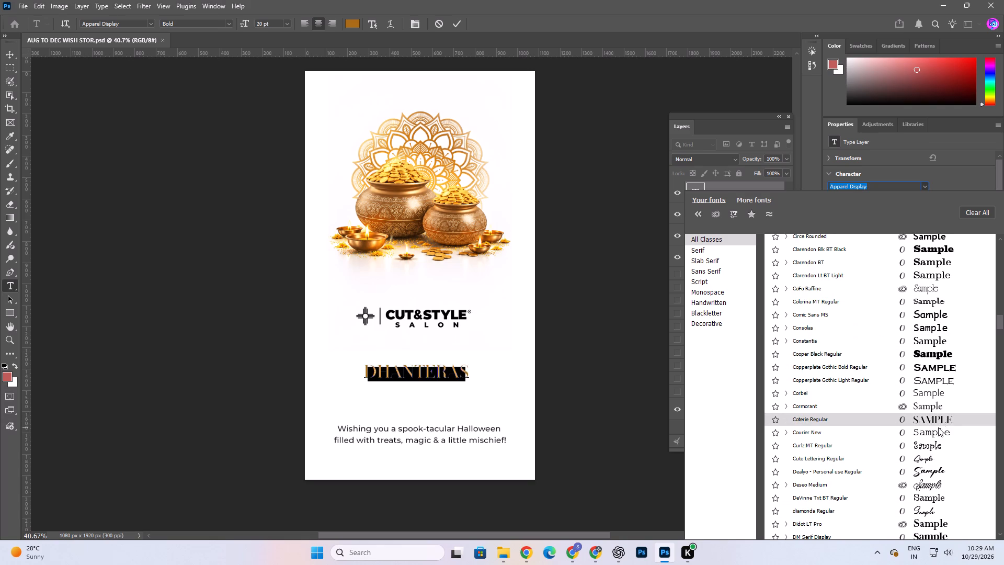
scroll(926, 469, "down", 5)
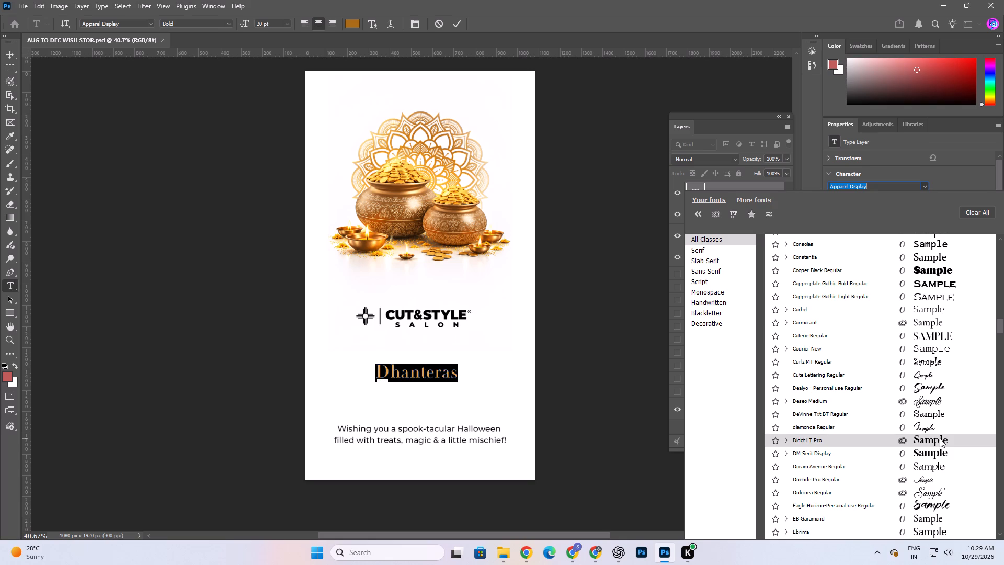
left_click(805, 451)
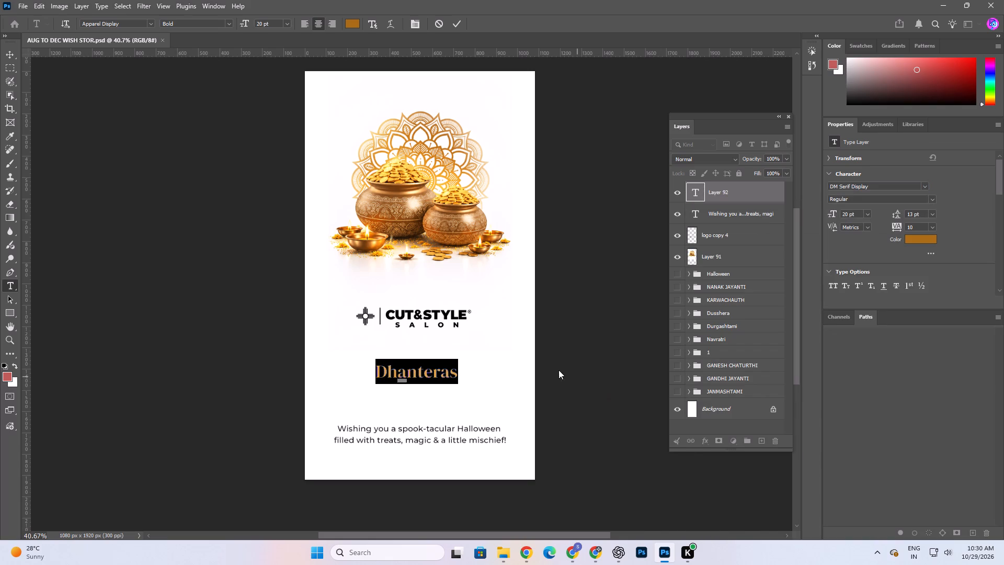
Set the whole "Dhanteras" heading in all caps.
left_click(469, 367)
left_click(444, 371)
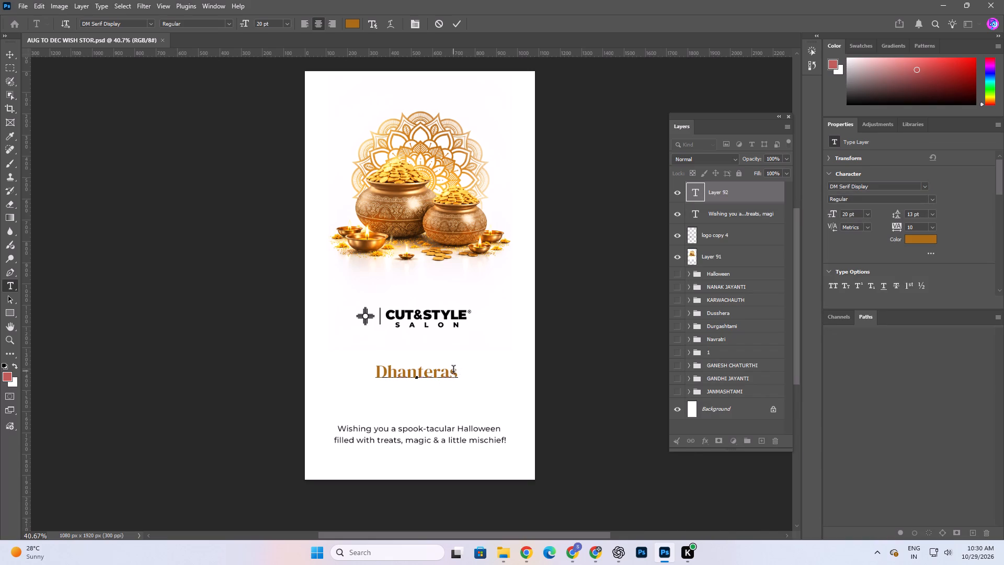
left_click_drag(457, 373, 278, 375)
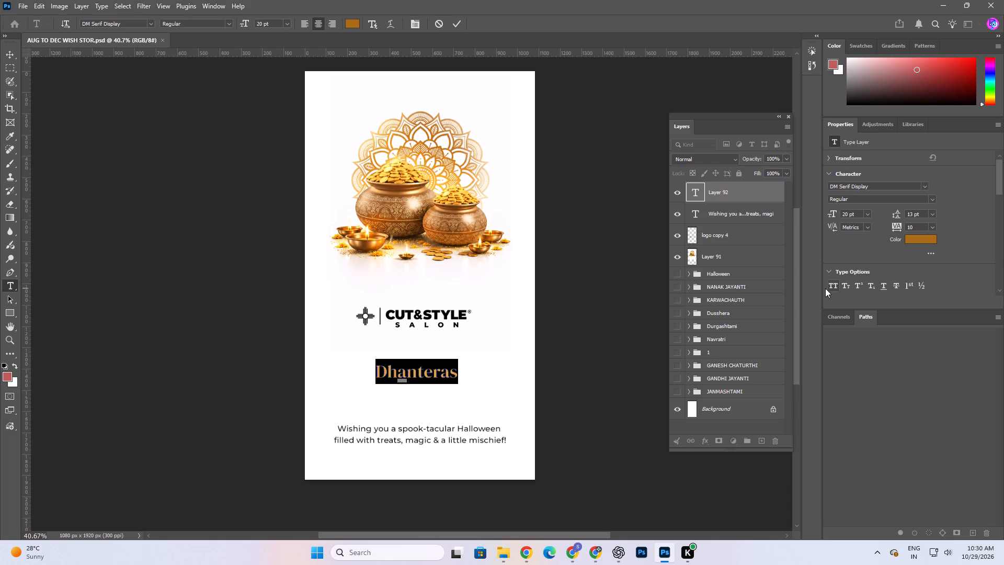
left_click(825, 288)
left_click(830, 285)
left_click(404, 369)
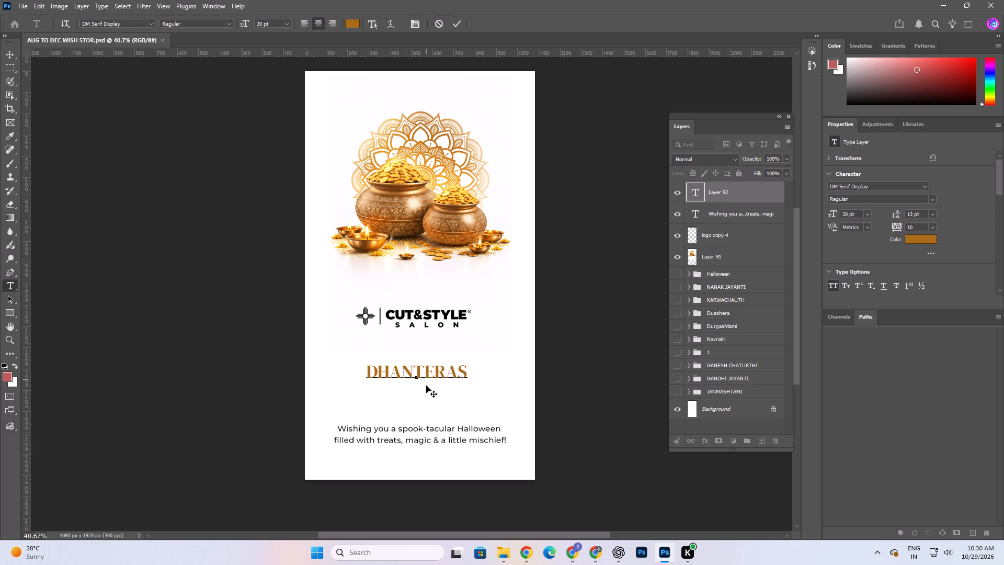
Set the DHANTERAS heading's tracking to 50 and shift the text slightly down towards the tagline.
left_click(426, 388)
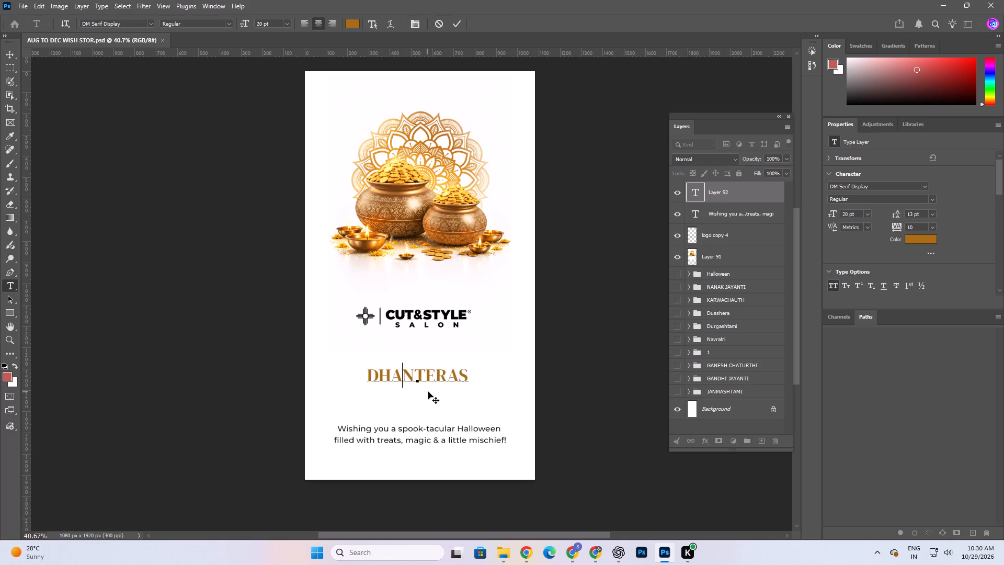
left_click(438, 377)
key("ctrl+a")
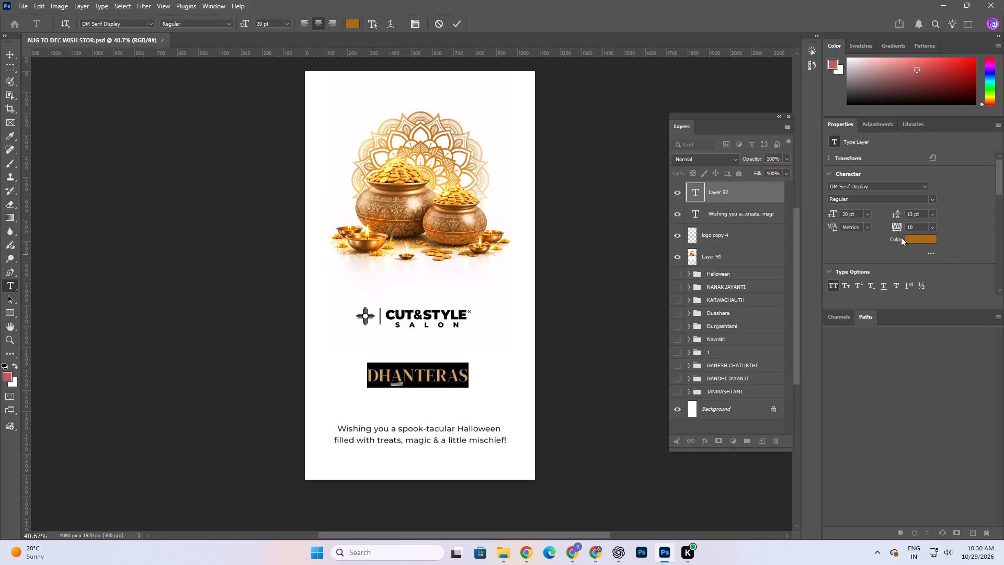
left_click(930, 228)
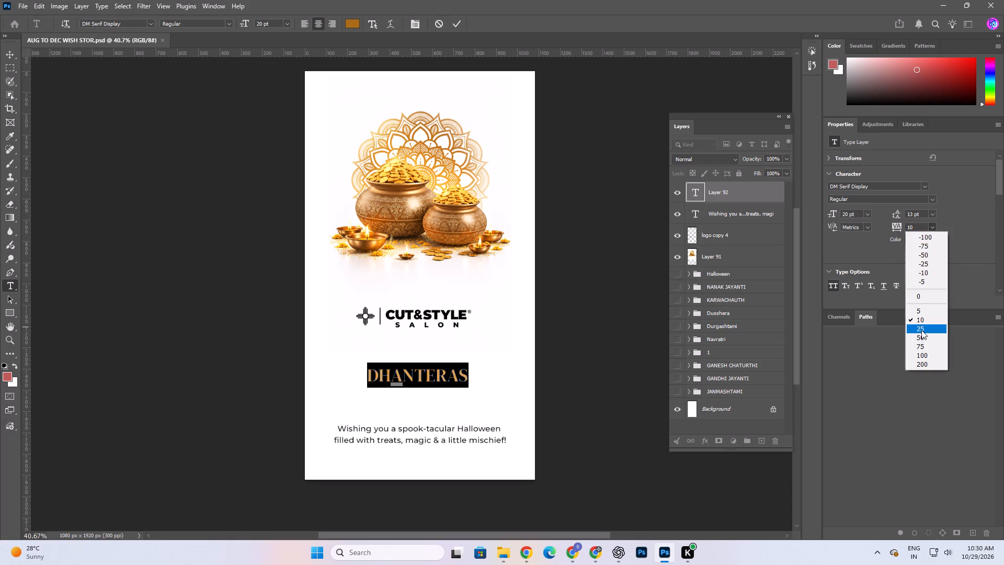
left_click(921, 337)
left_click(440, 382)
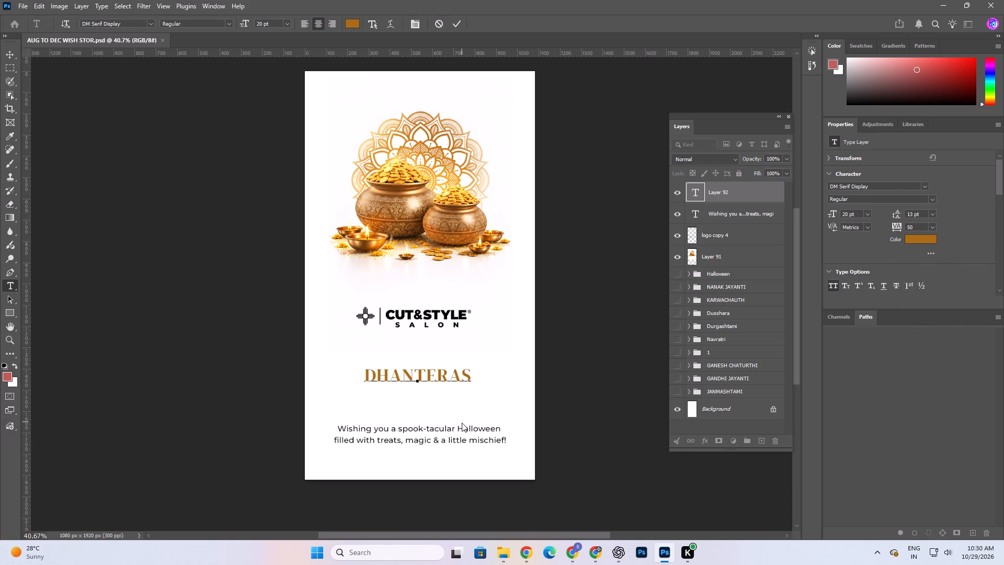
left_click_drag(456, 395, 455, 403)
Enlarge the whole DHANTERAS heading to 24 pt and commit the text edit.
key("ctrl+a")
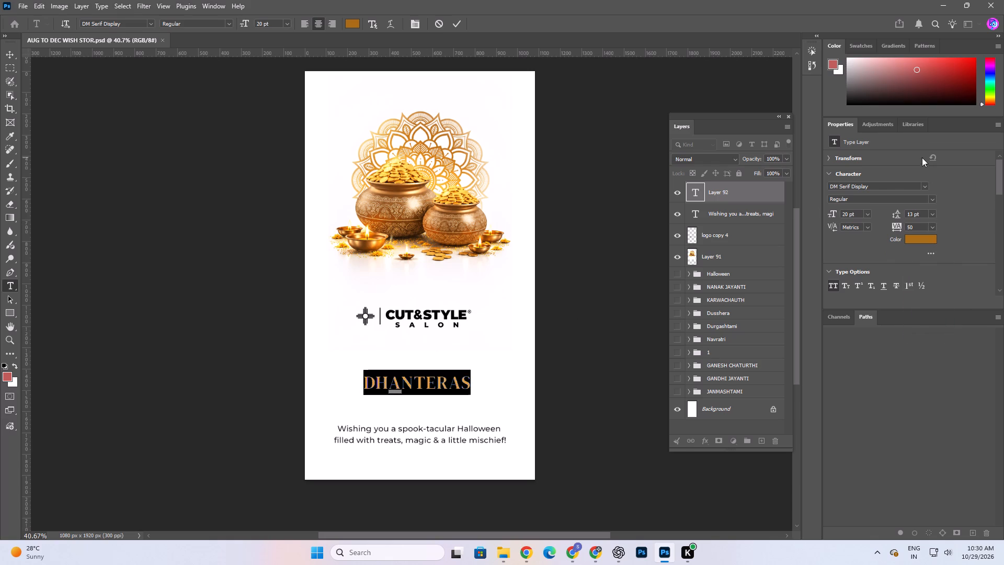
left_click(833, 218)
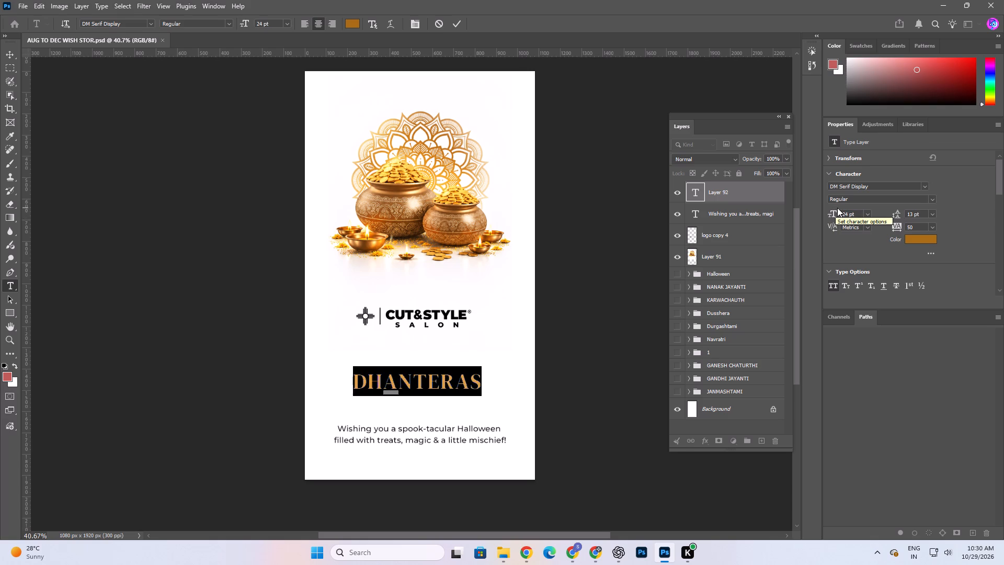
left_click(457, 20)
left_click(185, 182)
left_click(439, 21)
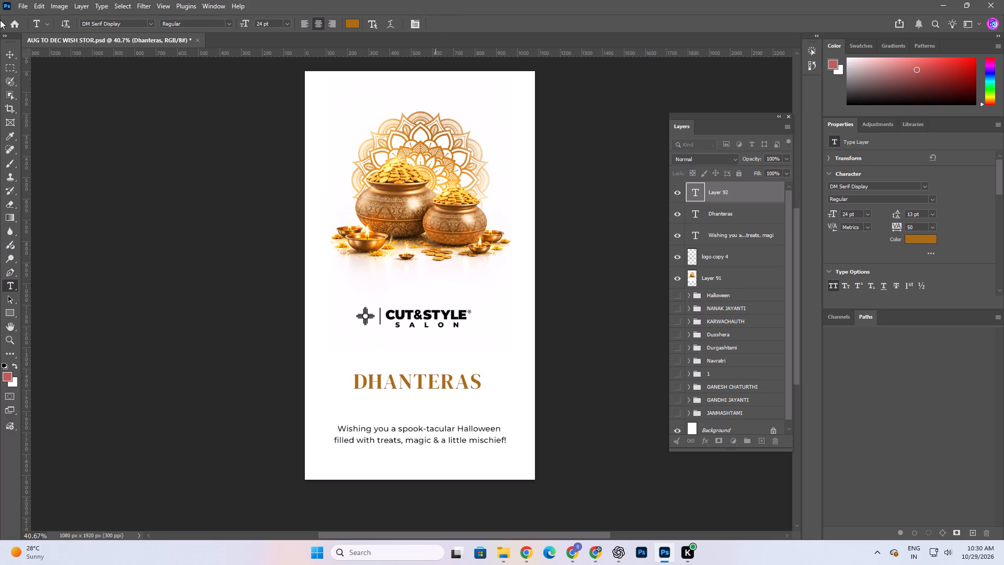
Move the DHANTERAS heading so it is centred horizontally on the page between the salon logo and the tagline.
left_click(11, 55)
left_click(126, 176)
scroll(415, 370, "down", 5)
key("space")
key("space")
key("space")
key("space")
left_click_drag(416, 282, 432, 257)
scroll(473, 329, "up", 5, "alt")
left_click_drag(460, 312, 458, 313)
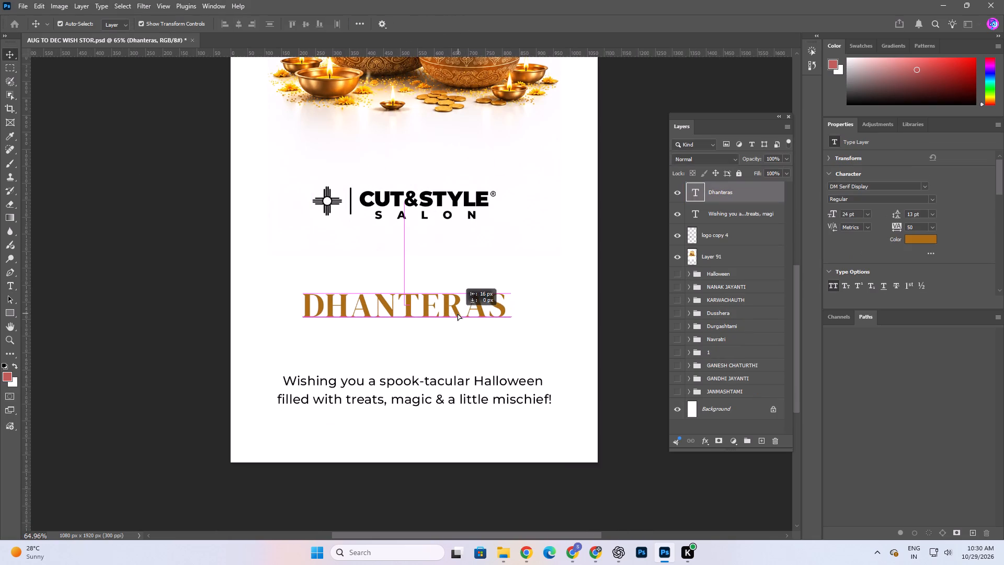
left_click_drag(458, 313, 462, 318)
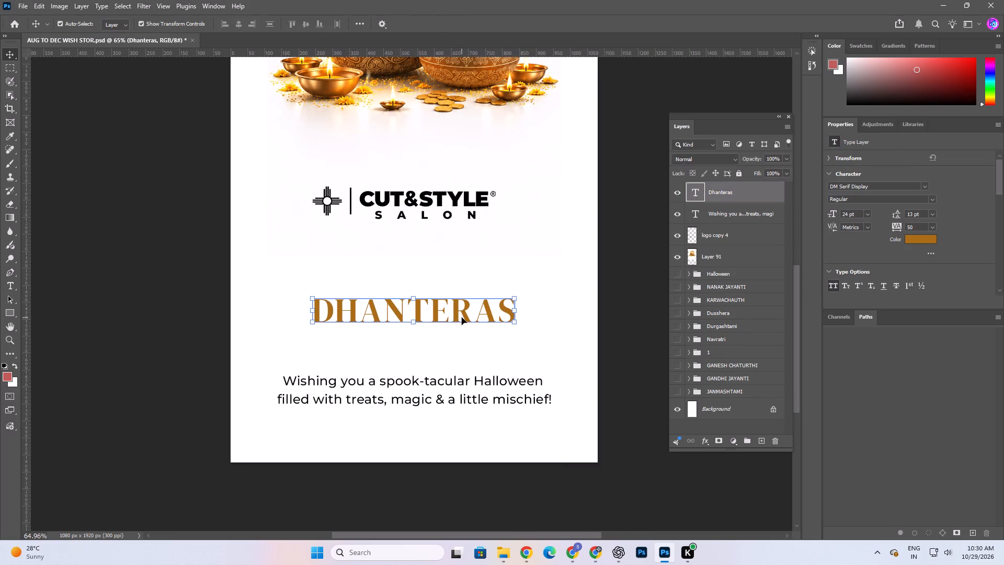
Duplicate the DHANTERAS heading just above itself and replace the copy's text with "happy".
left_click_drag(458, 311, 468, 264, "alt")
double_click(468, 264)
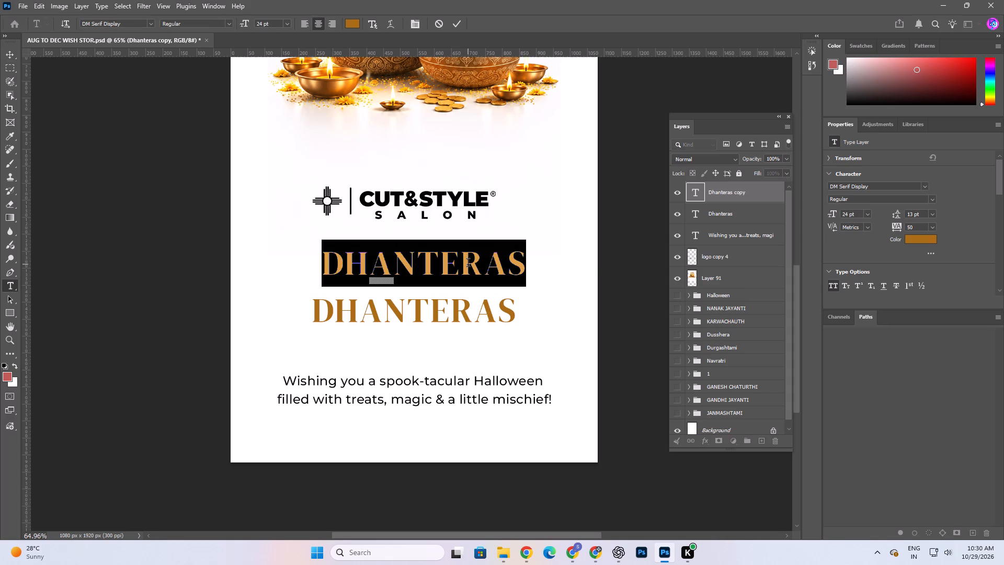
type("happy")
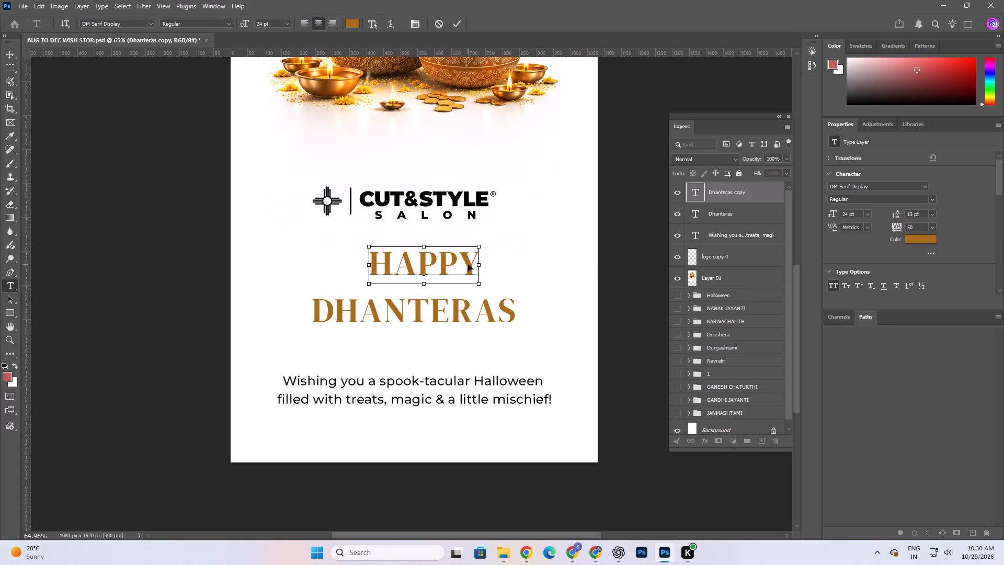
Set the HAPPY text to 13 pt with tracking of 180 and commit the edit.
key("ctrl+a")
left_click_drag(831, 212, 826, 212)
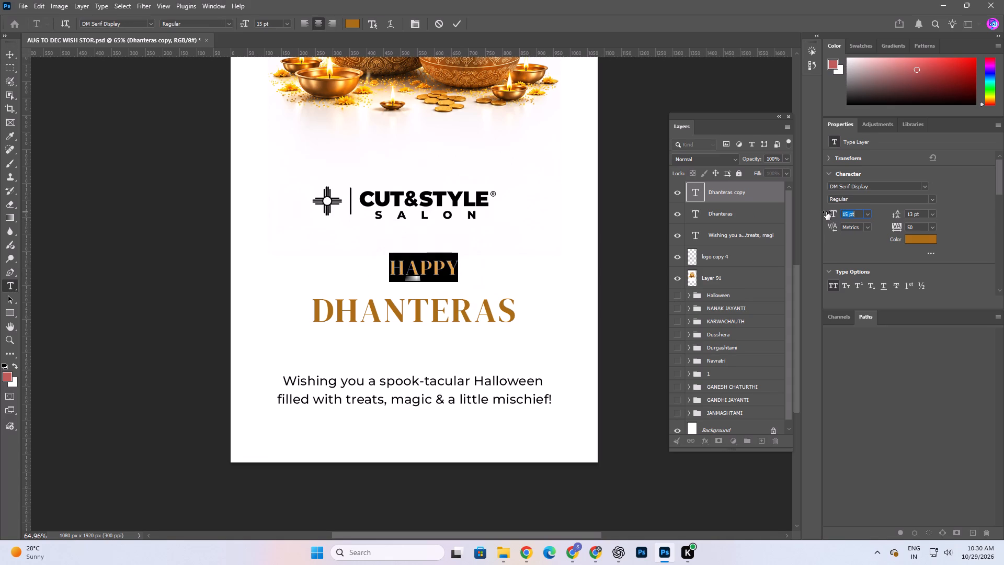
left_click_drag(826, 212, 825, 212)
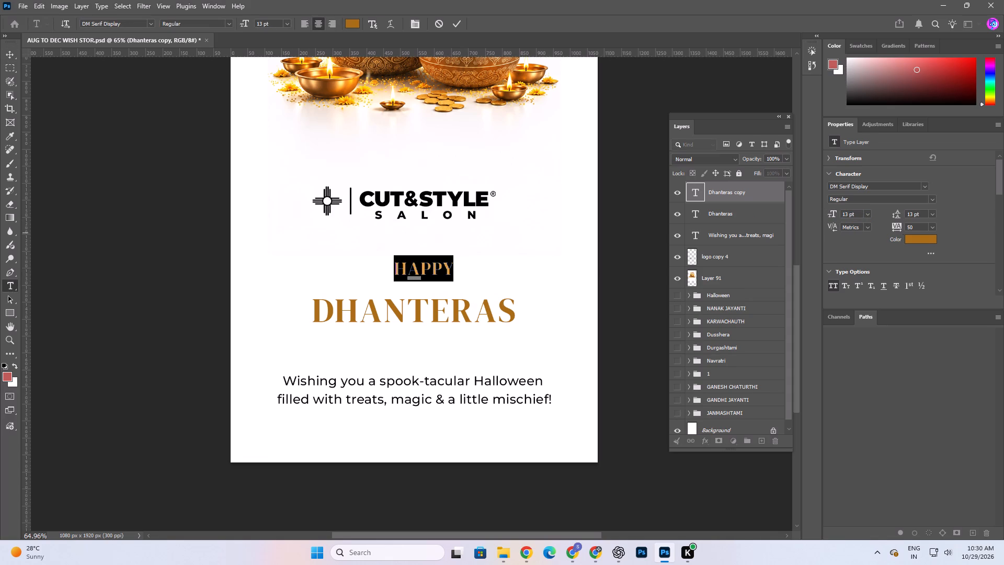
left_click(898, 228)
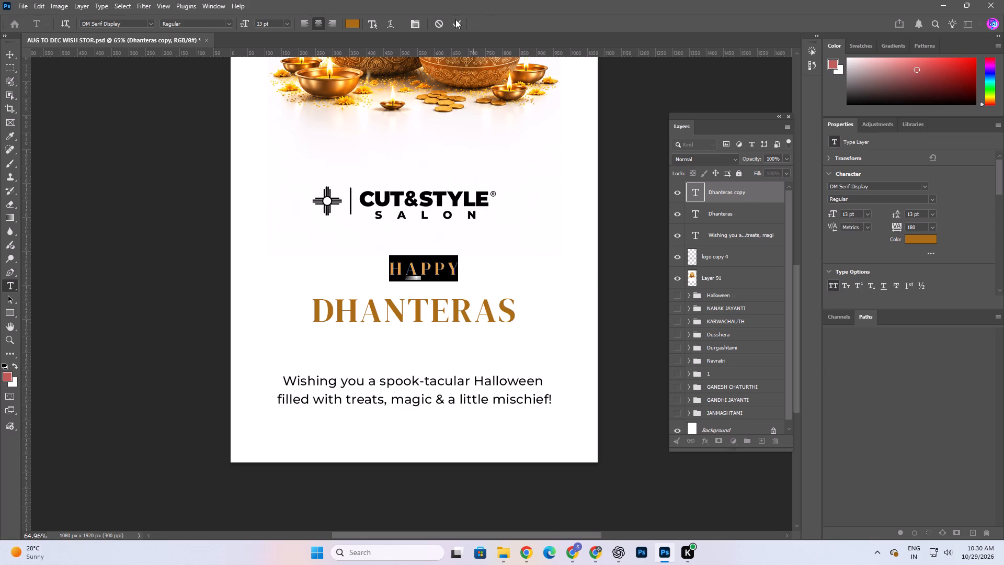
left_click(455, 19)
left_click(139, 222)
Move the HAPPY text closer to DHANTERAS, centred directly above it.
left_click_drag(414, 267, 404, 272)
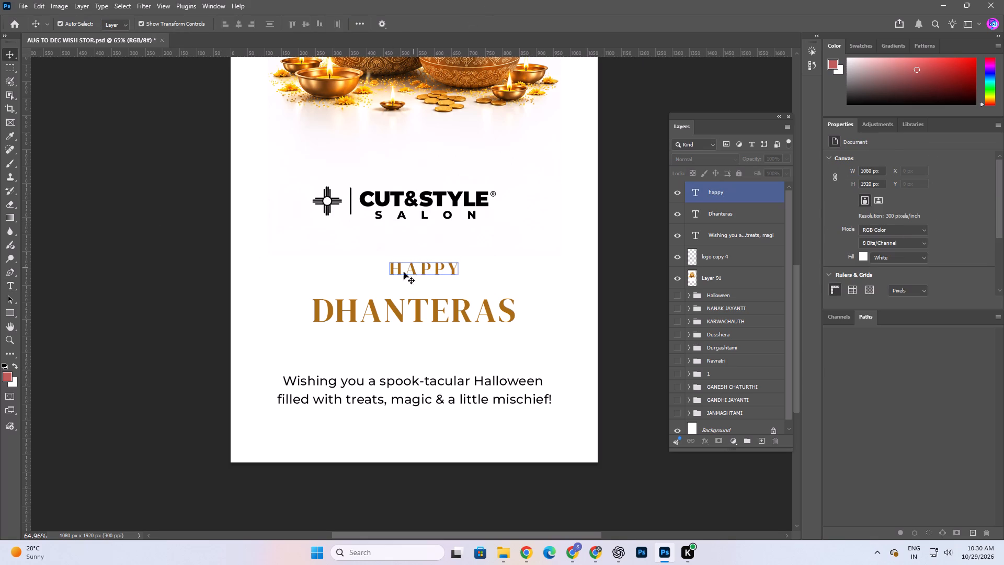
left_click_drag(404, 272, 401, 277)
Select the HAPPY and DHANTERAS text layers together and review the whole story page's layout.
left_click(434, 311, "shift")
scroll(413, 390, "down", 3, "alt")
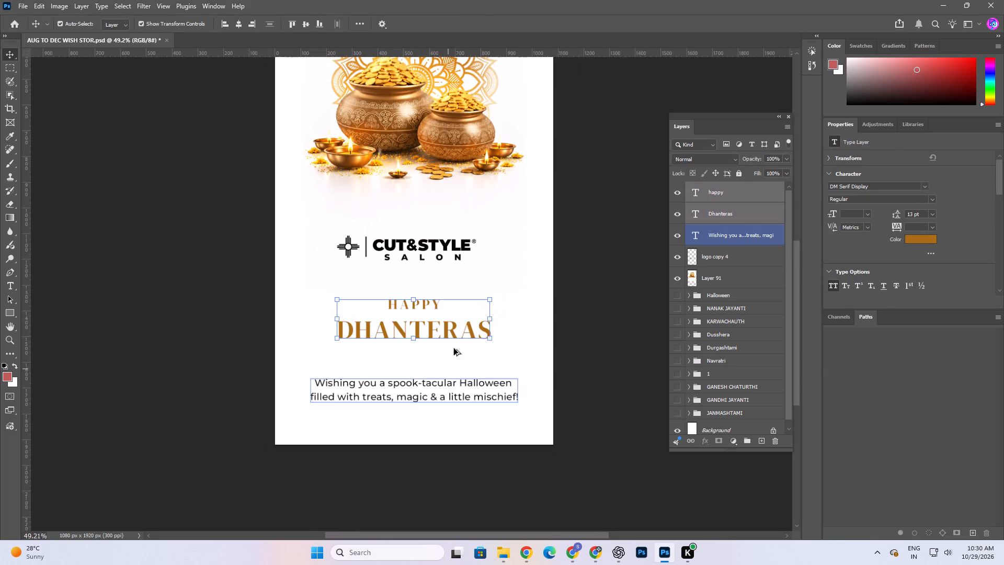
scroll(460, 359, "down", 3, "alt")
scroll(467, 364, "up", 9)
key("space")
key("space")
key("space")
key("space")
key("space")
key("space")
key("space")
key("space")
key("space")
key("space")
key("space")
key("space")
key("space")
key("space")
key("space")
key("space")
key("space")
key("space")
key("space")
key("space")
left_click_drag(515, 281, 514, 225)
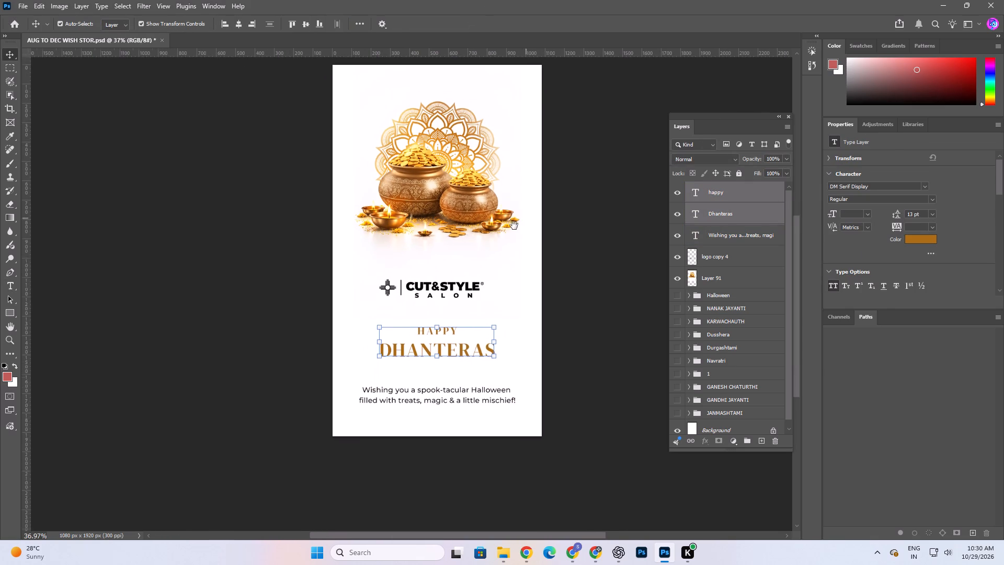
left_click_drag(514, 225, 505, 237)
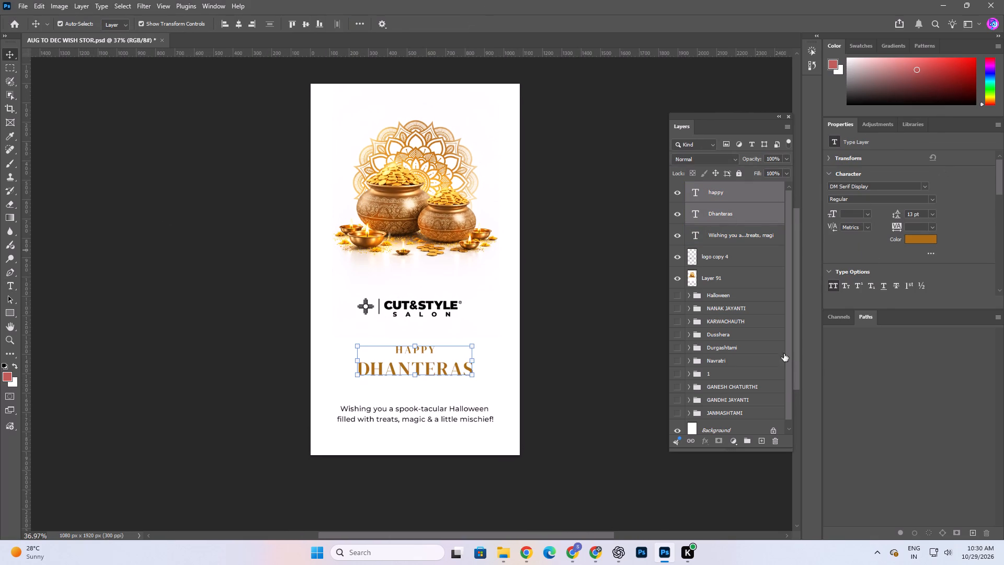
Switch to Chrome and examine Pinterest Dhanteras references related to the Shubh Dhanteras pin, opening the two Happy Dhanteras gold-coin pot designs.
left_click(578, 551)
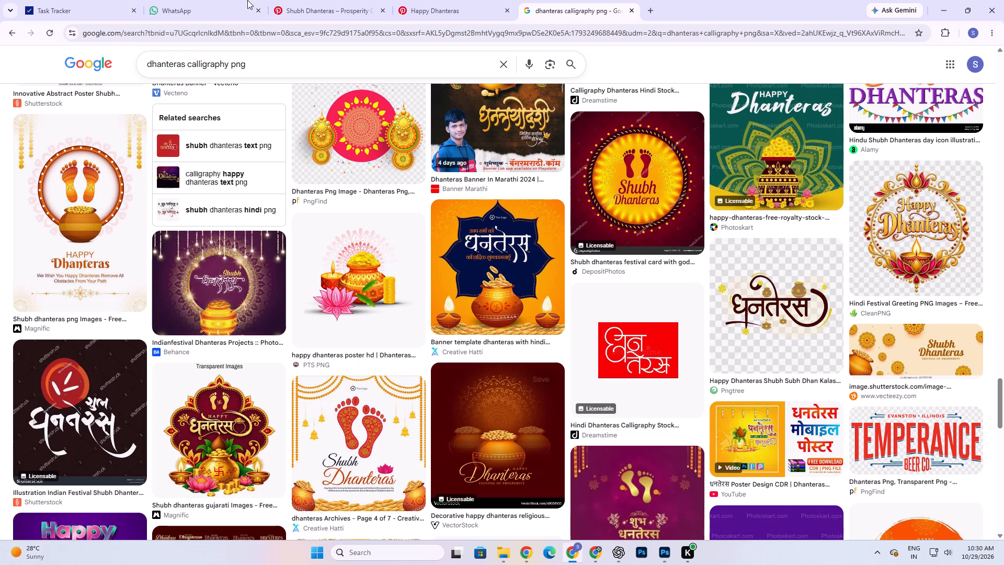
left_click(282, 0)
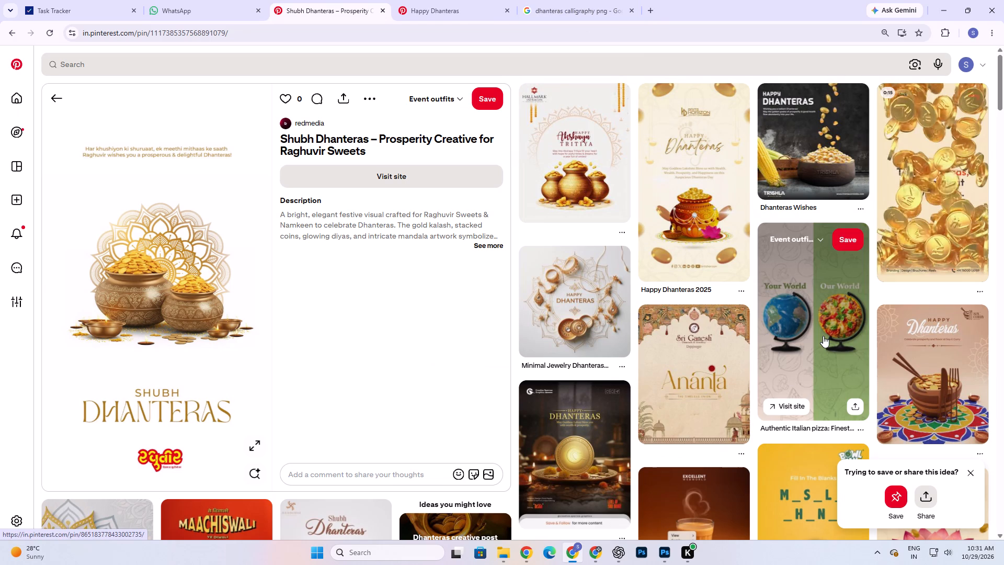
scroll(695, 418, "down", 3)
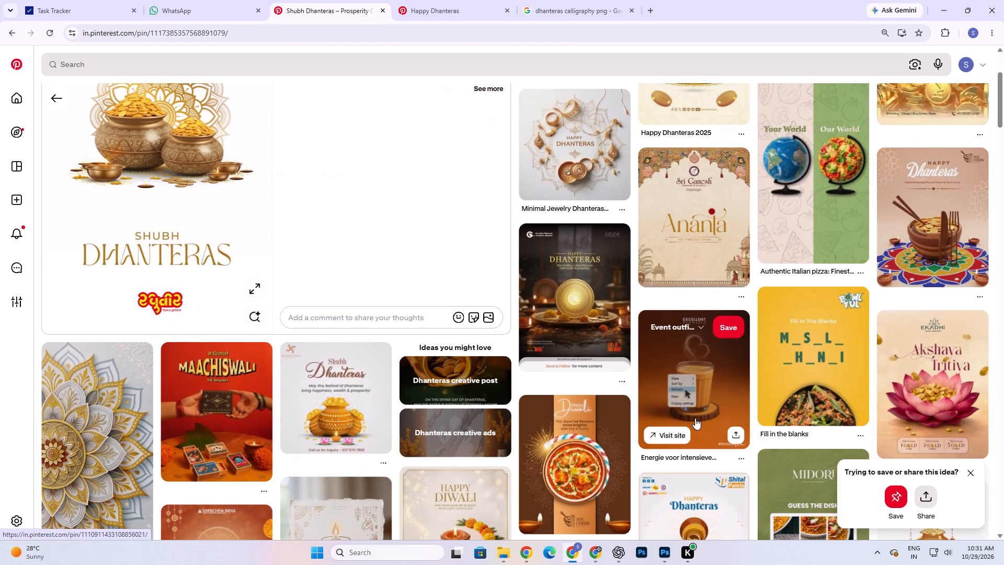
scroll(695, 418, "down", 4)
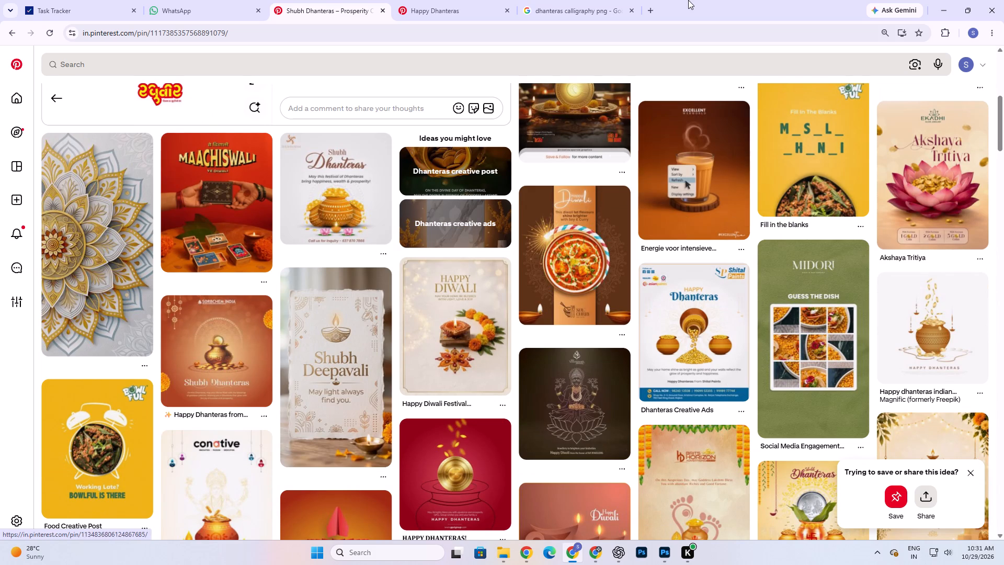
left_click(926, 341)
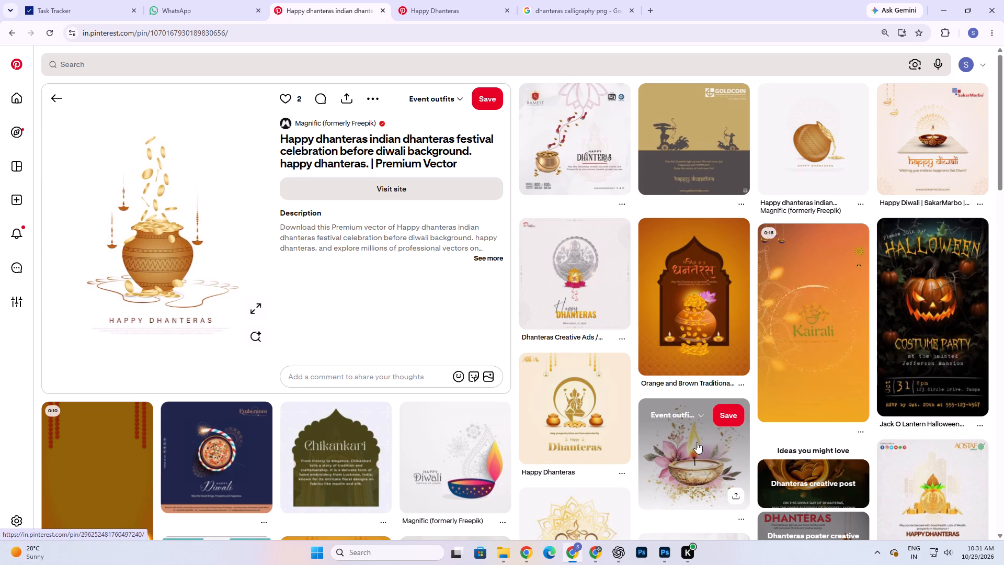
left_click(828, 152)
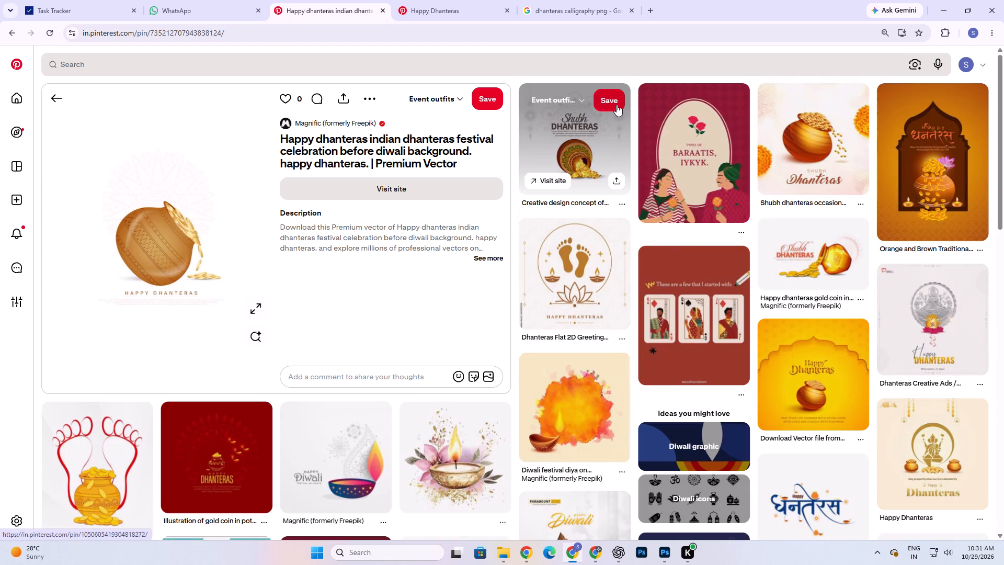
scroll(607, 309, "down", 6)
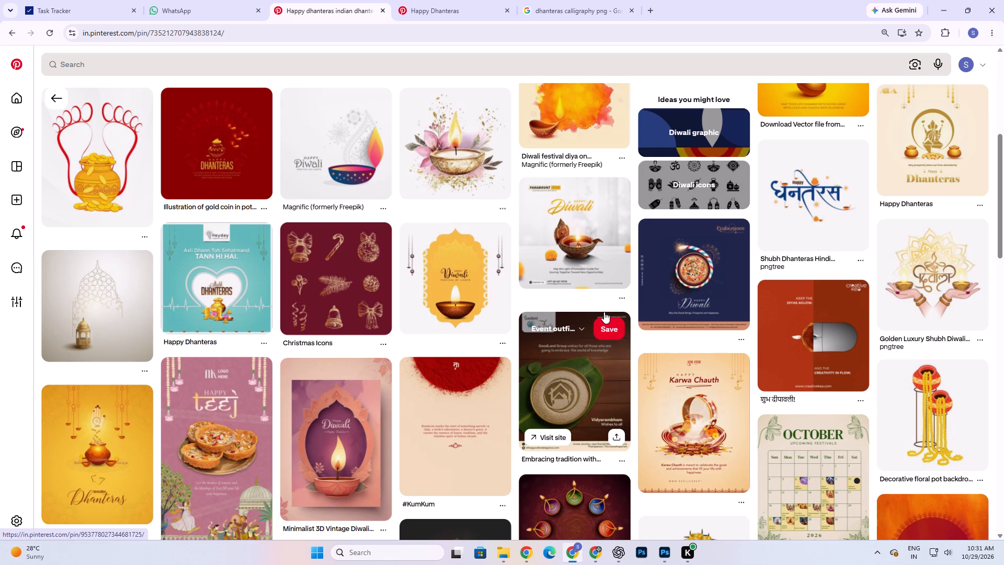
scroll(604, 312, "down", 4)
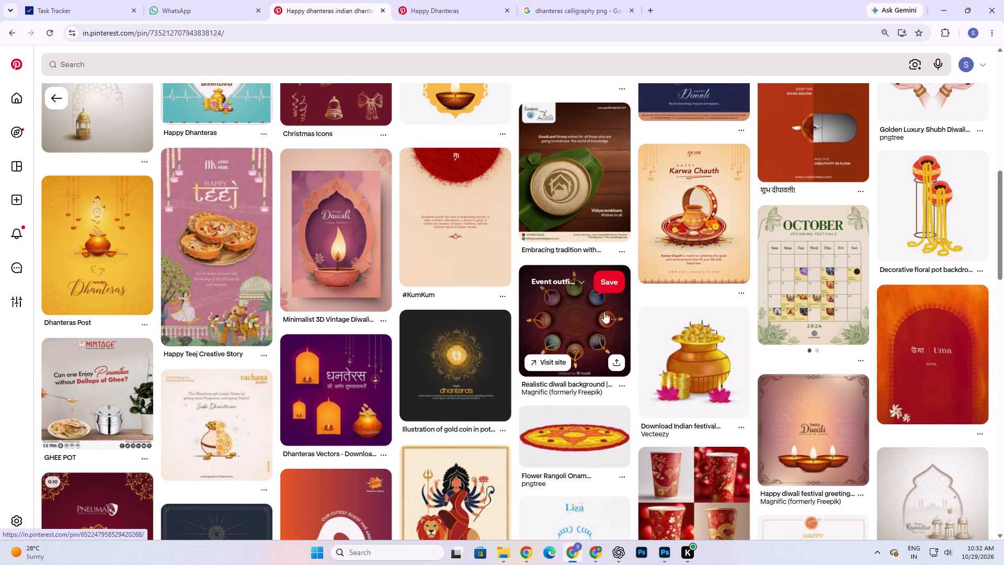
scroll(604, 312, "up", 11)
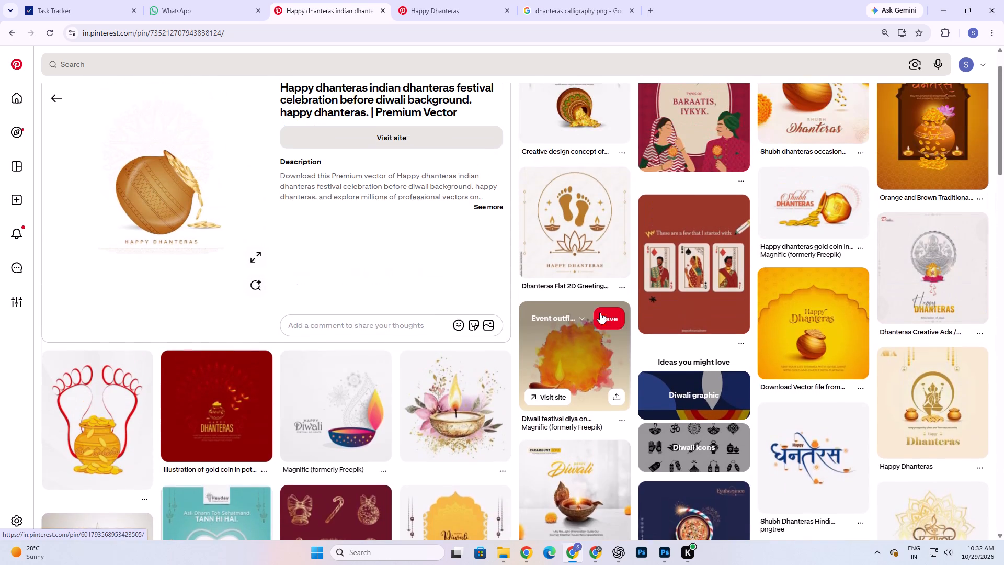
scroll(556, 345, "up", 2)
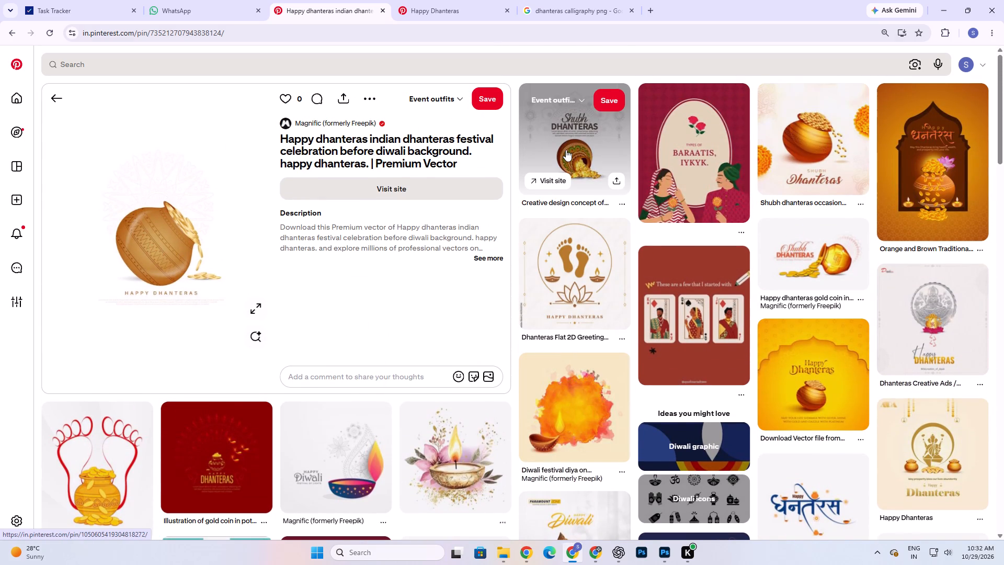
Open the Shubh Dhanteras greeting card pin with the tipped coin pot and examine its related designs for heading and wish ideas.
left_click(566, 150)
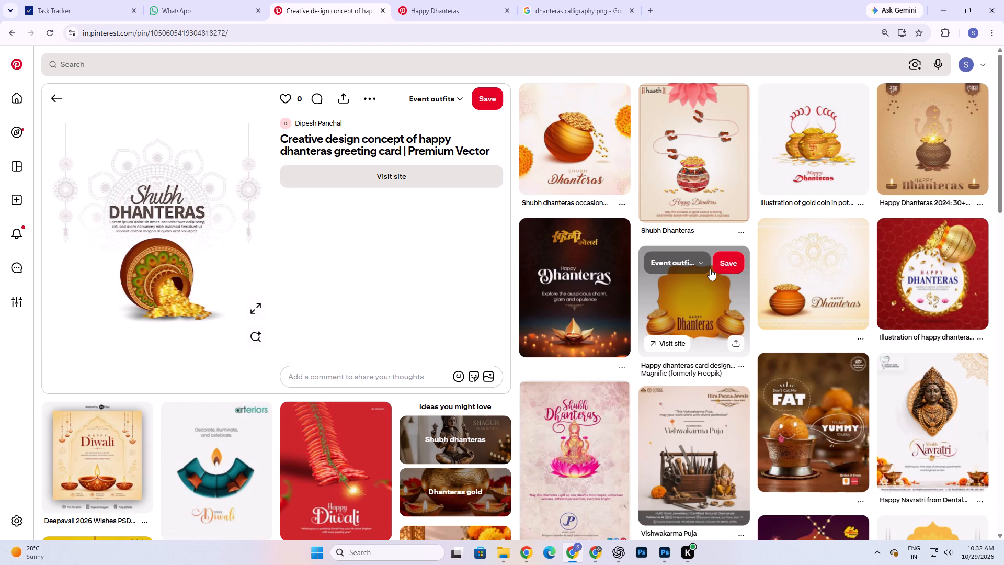
scroll(710, 269, "down", 2)
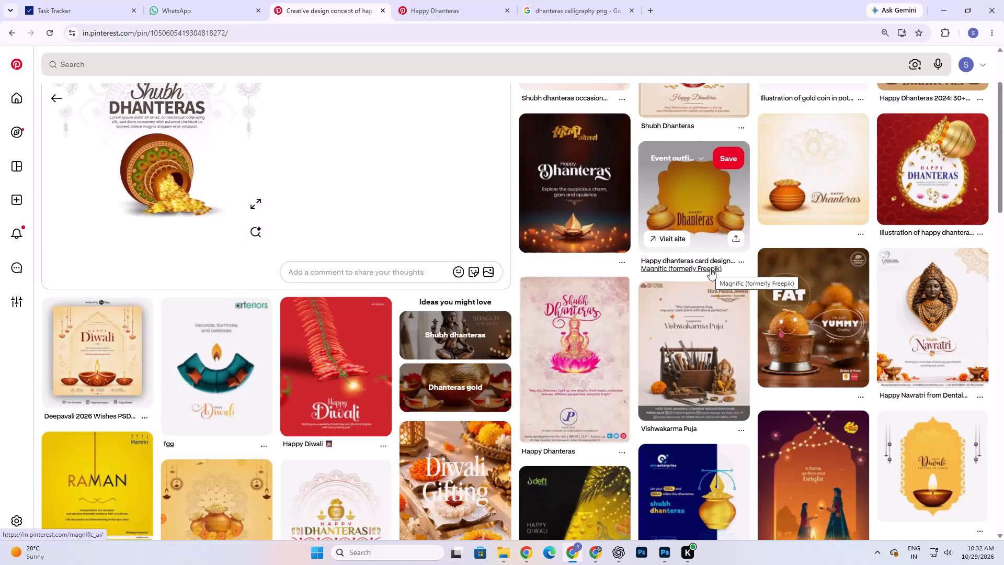
scroll(710, 269, "down", 2)
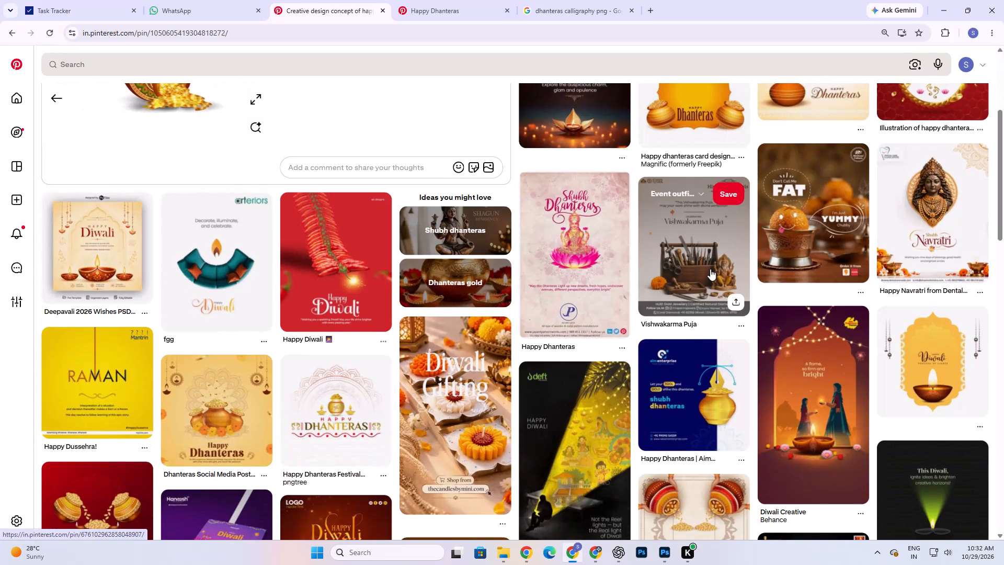
scroll(710, 269, "down", 3)
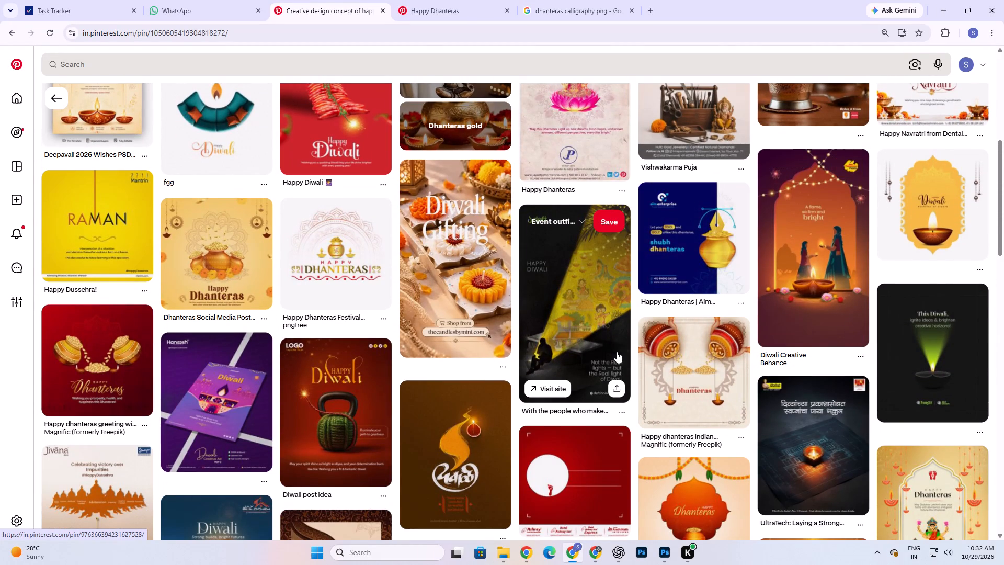
scroll(617, 352, "up", 5)
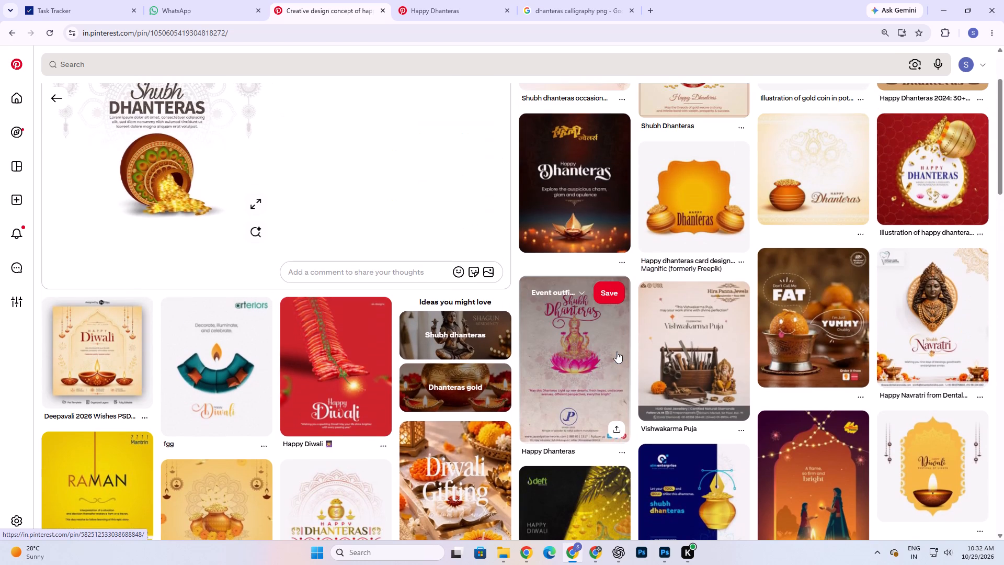
scroll(617, 352, "up", 3)
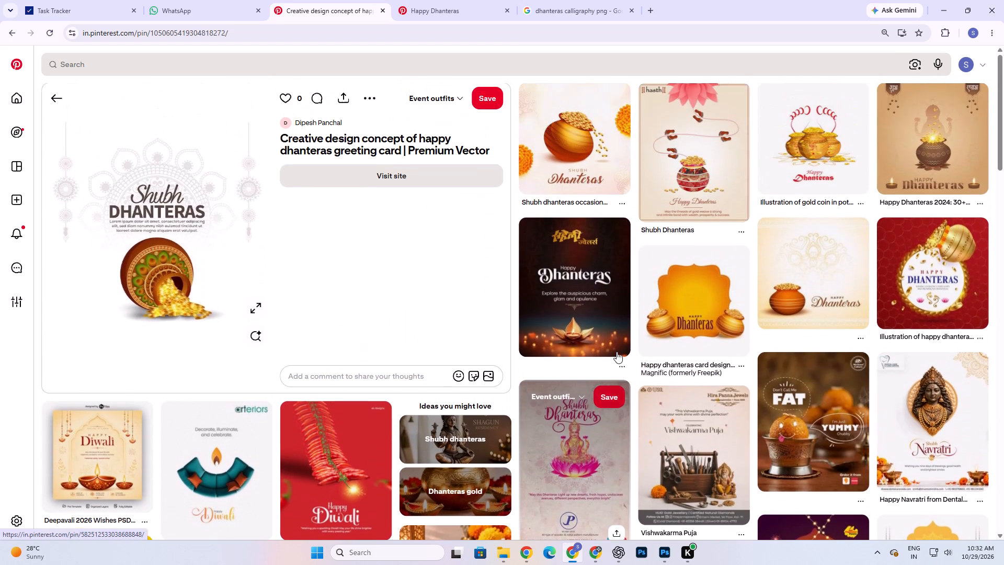
scroll(617, 352, "up", 1)
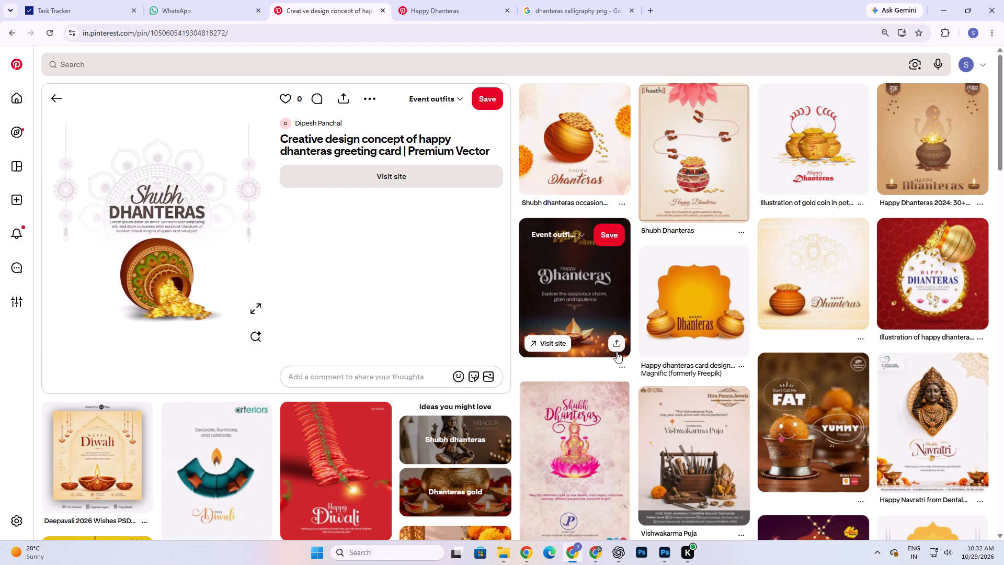
scroll(617, 352, "up", 5)
scroll(617, 352, "down", 4)
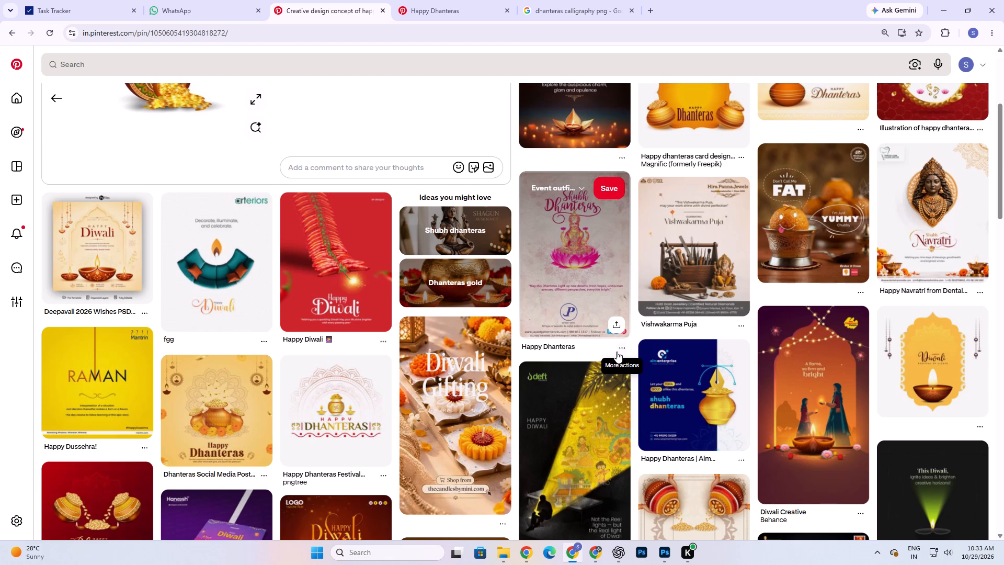
scroll(617, 352, "down", 2)
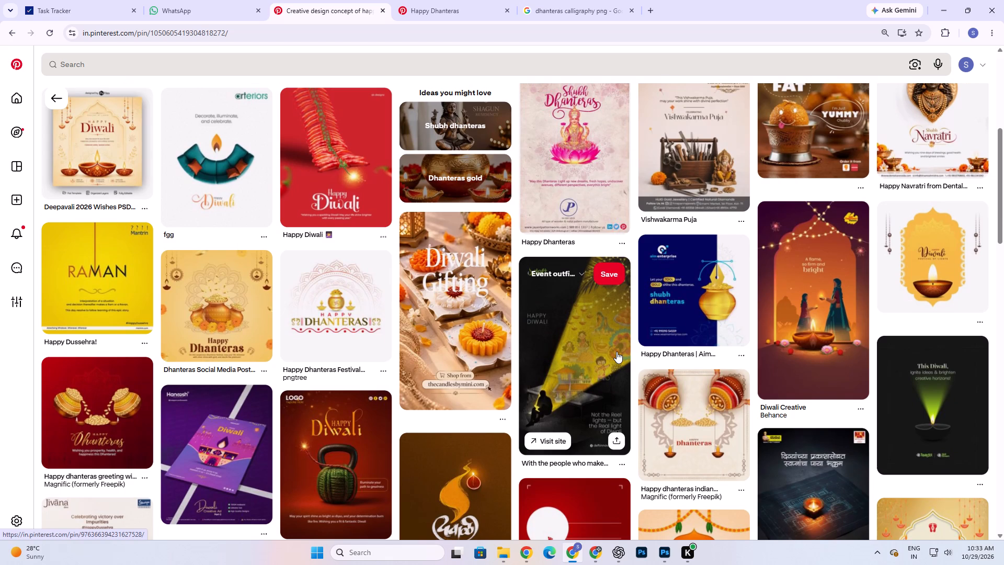
scroll(617, 352, "down", 2)
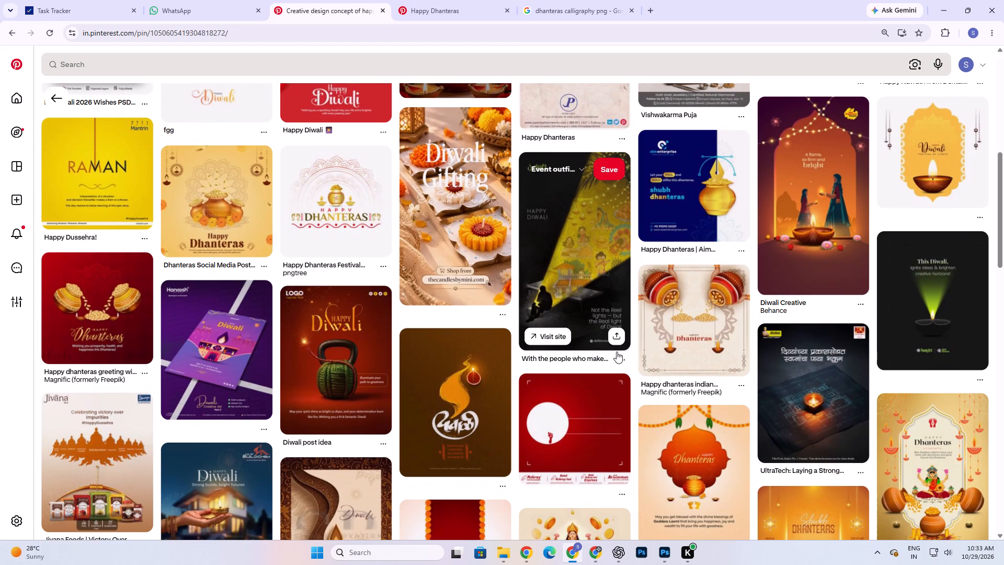
scroll(617, 352, "down", 7)
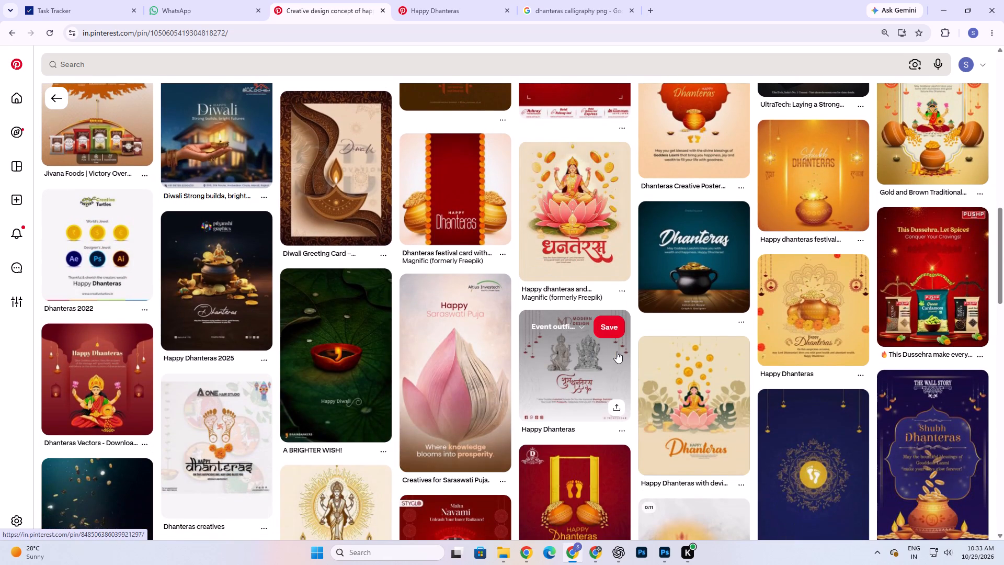
scroll(617, 352, "down", 4)
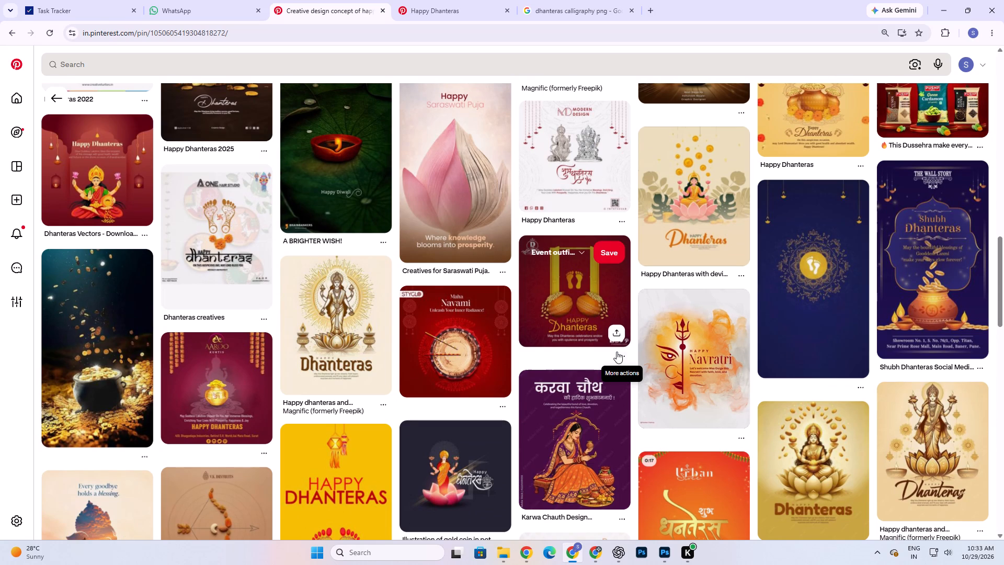
scroll(636, 383, "up", 6)
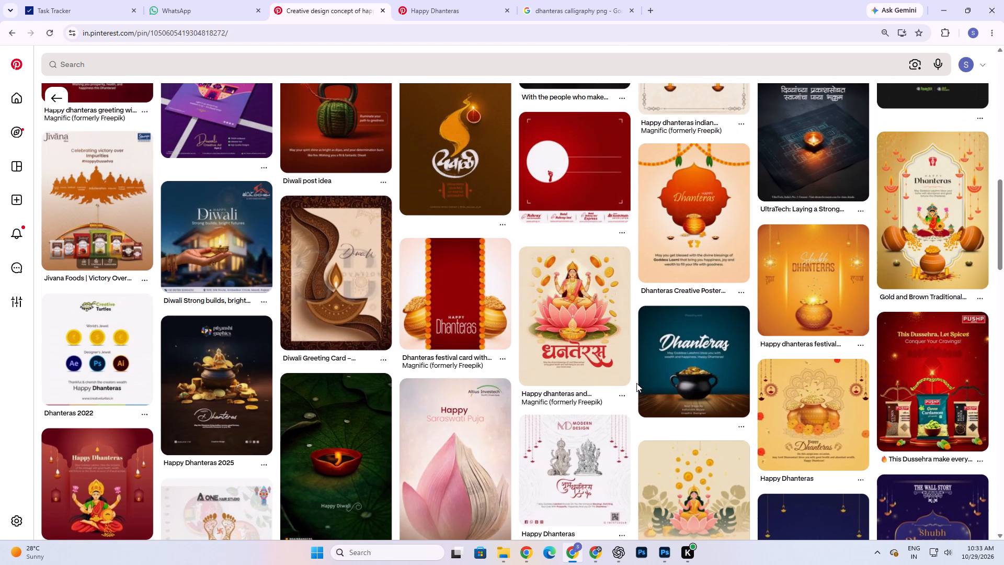
scroll(636, 383, "up", 9)
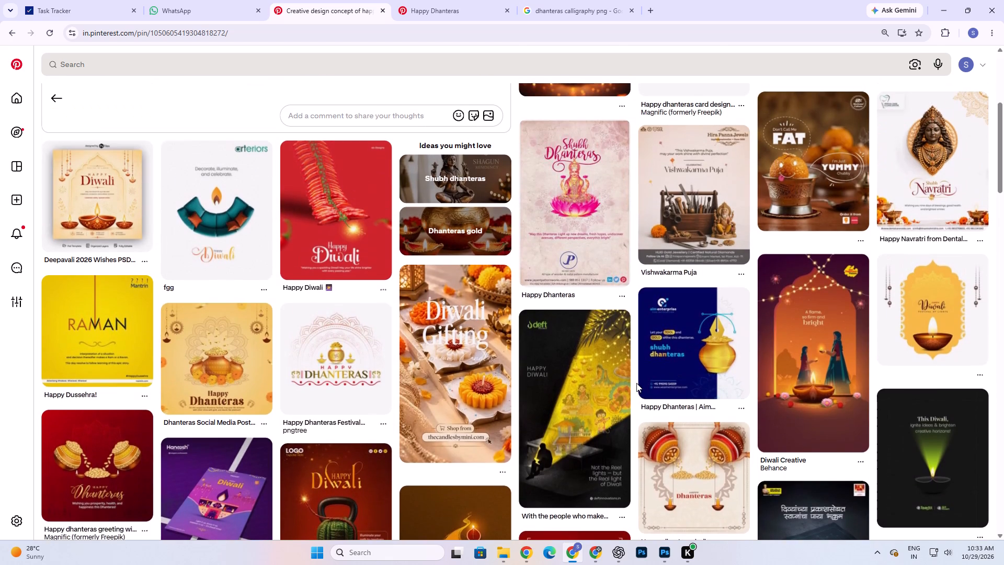
scroll(636, 383, "up", 8)
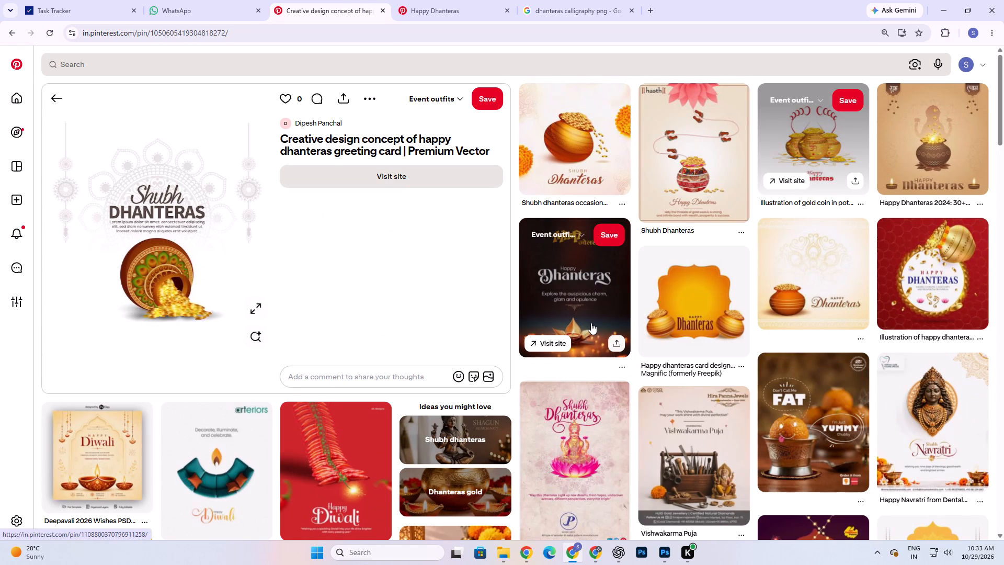
scroll(591, 323, "down", 1)
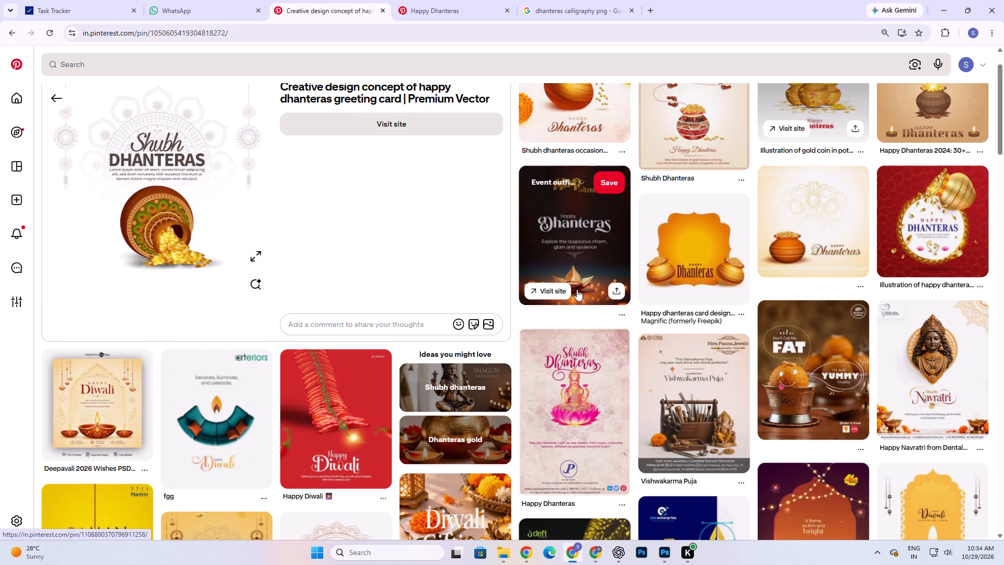
scroll(595, 338, "down", 4)
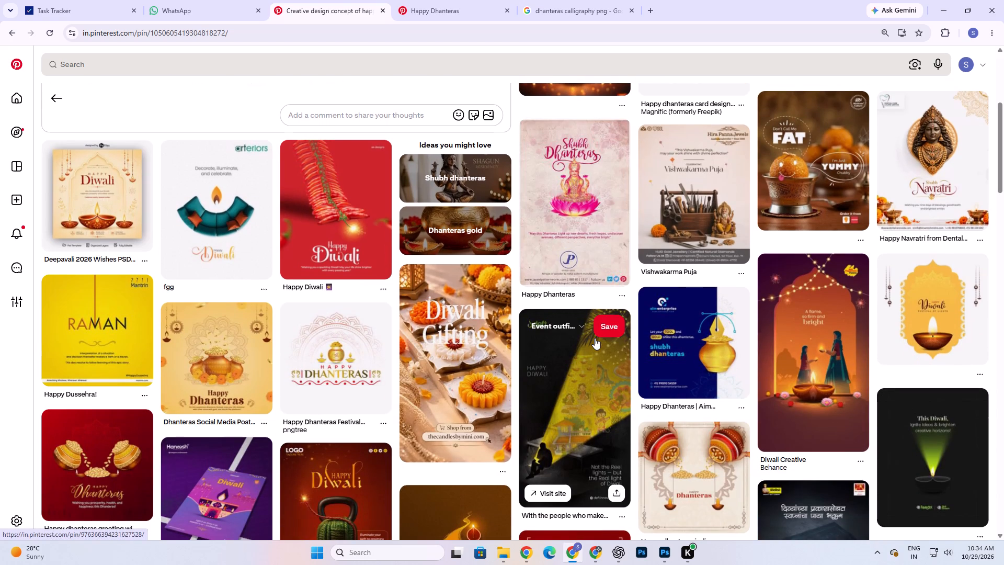
scroll(595, 338, "down", 4)
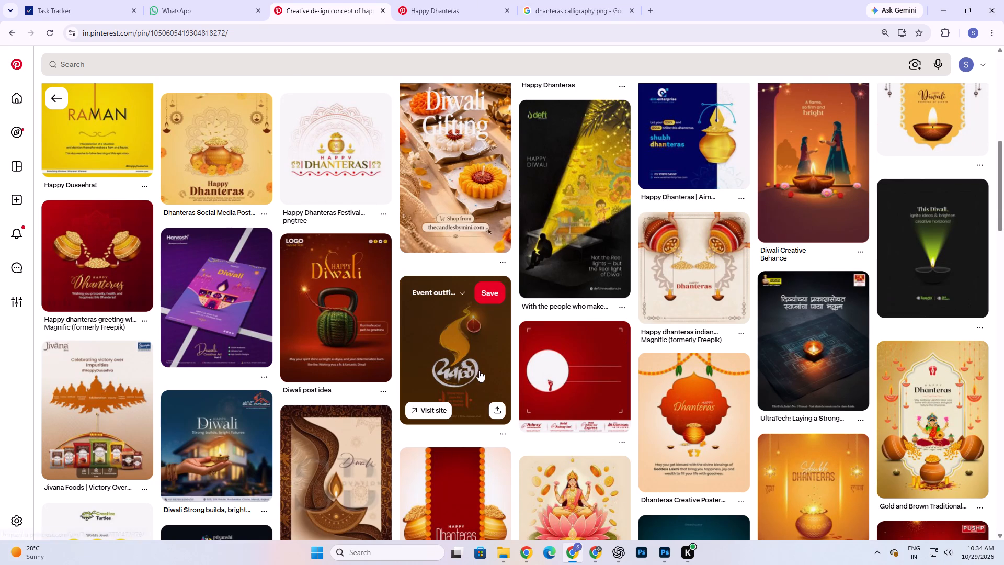
scroll(492, 427, "down", 5)
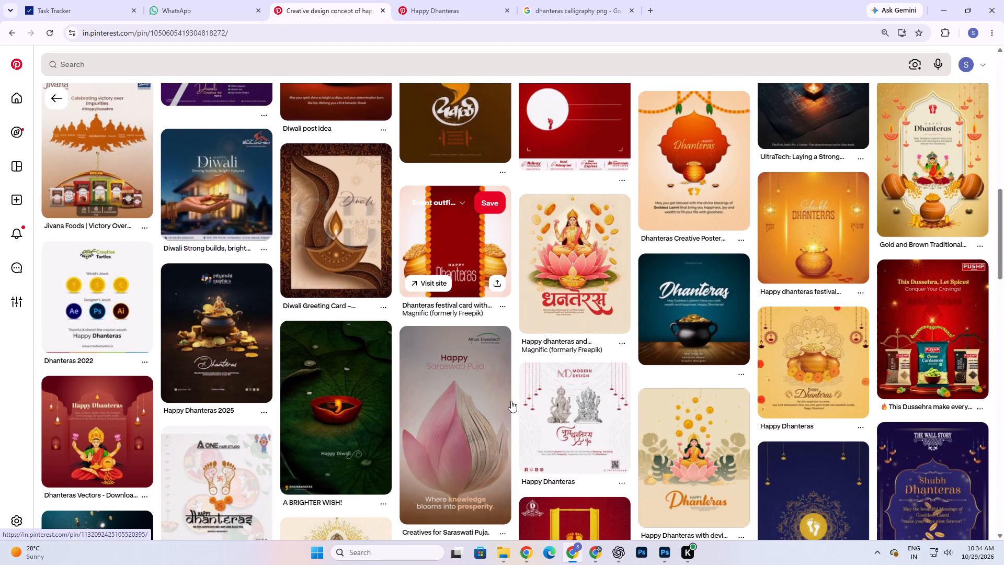
scroll(553, 425, "down", 3)
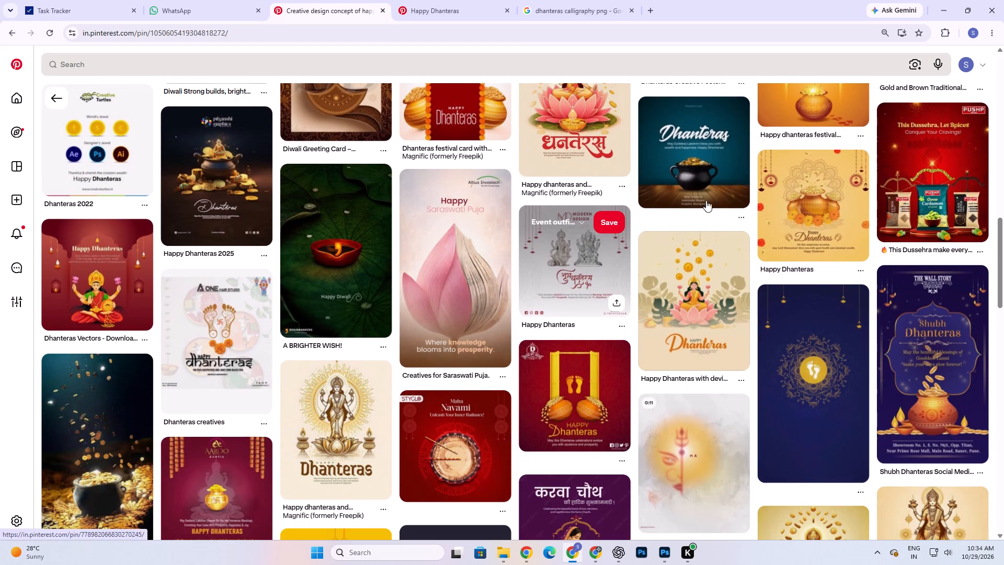
scroll(456, 379, "down", 4)
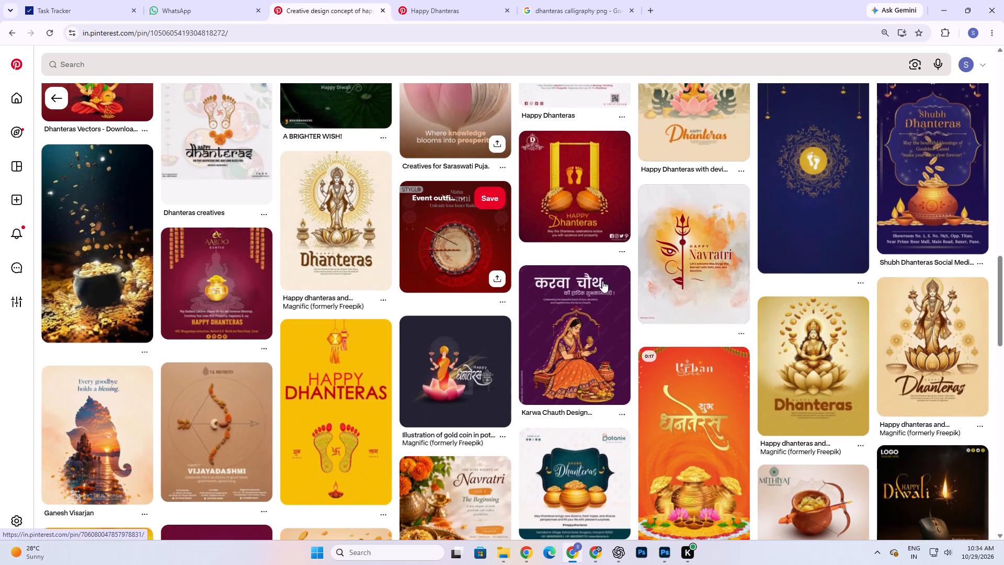
Examine the rest of the designs related to the Shubh Dhanteras greeting card pin for layout and heading ideas.
scroll(663, 381, "down", 3)
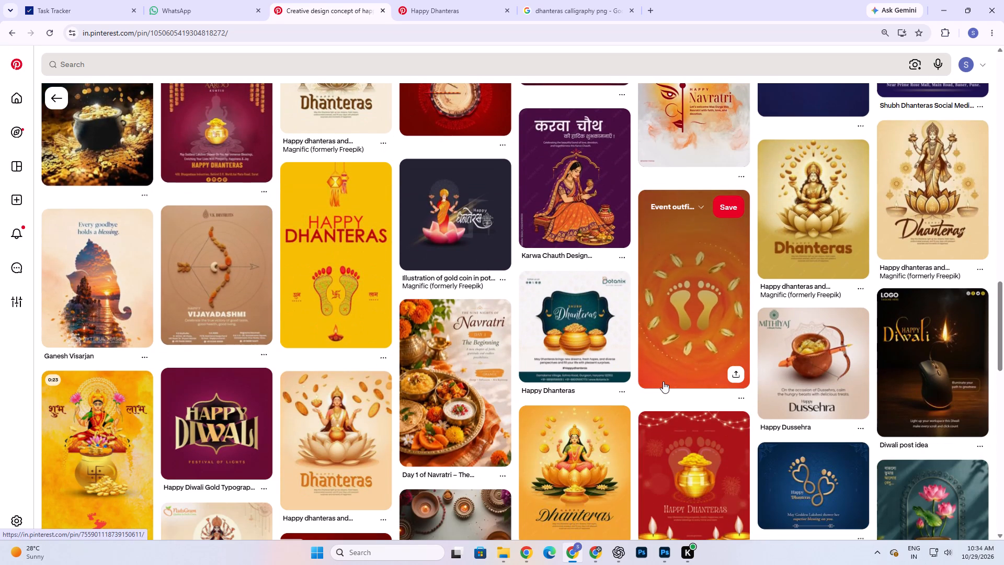
scroll(649, 393, "down", 5)
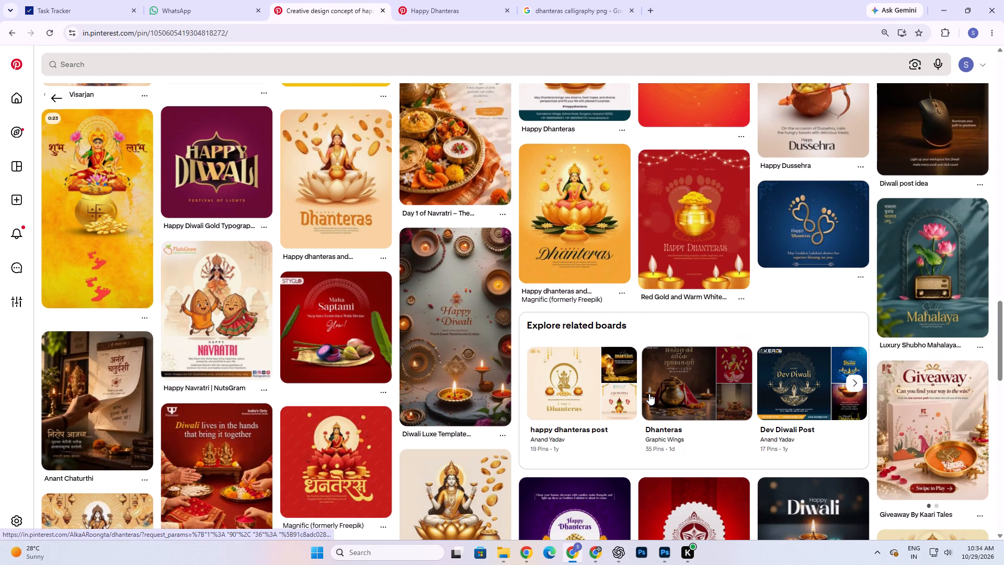
scroll(649, 393, "down", 5)
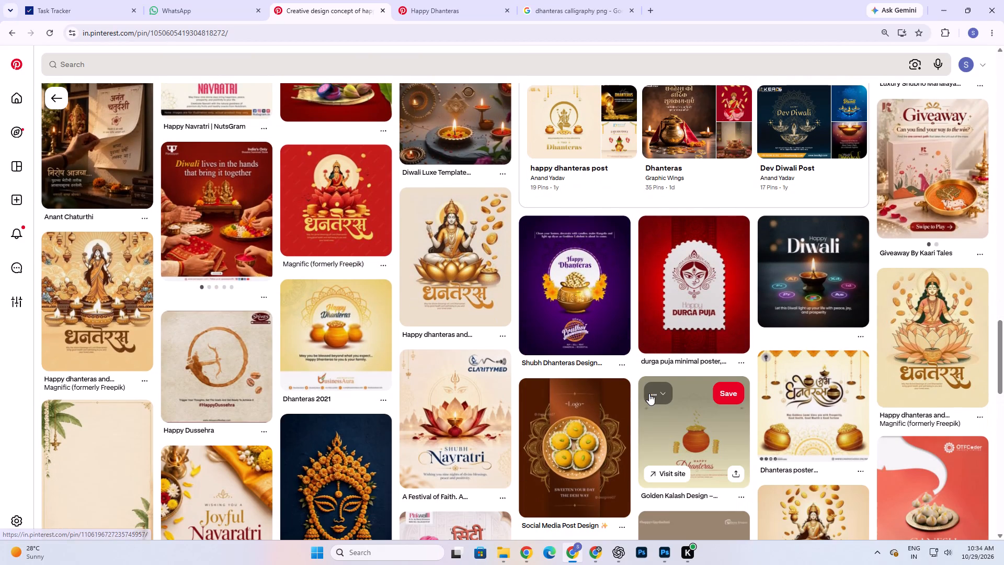
scroll(649, 393, "down", 4)
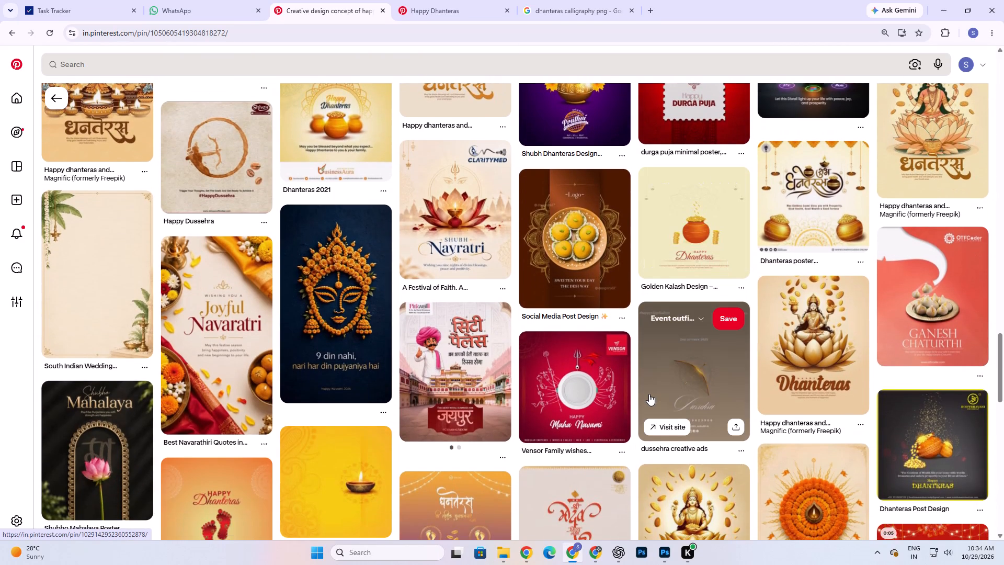
scroll(649, 394, "down", 4)
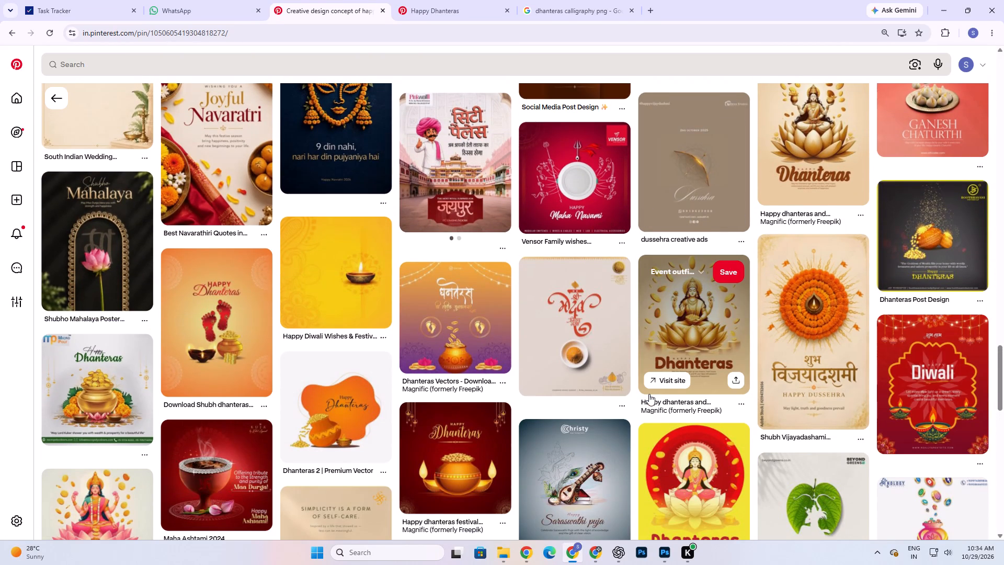
scroll(649, 394, "down", 6)
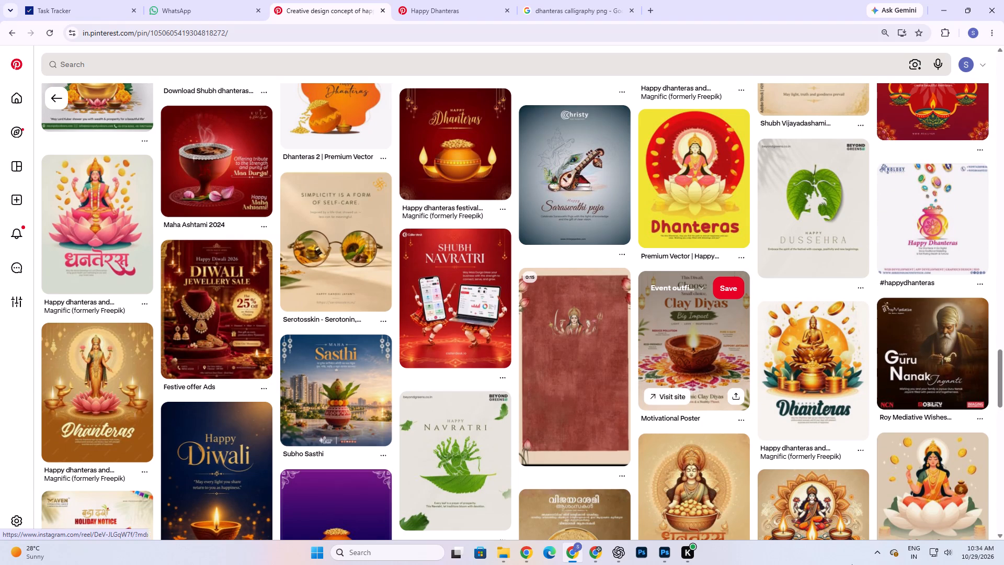
scroll(258, 231, "up", 7)
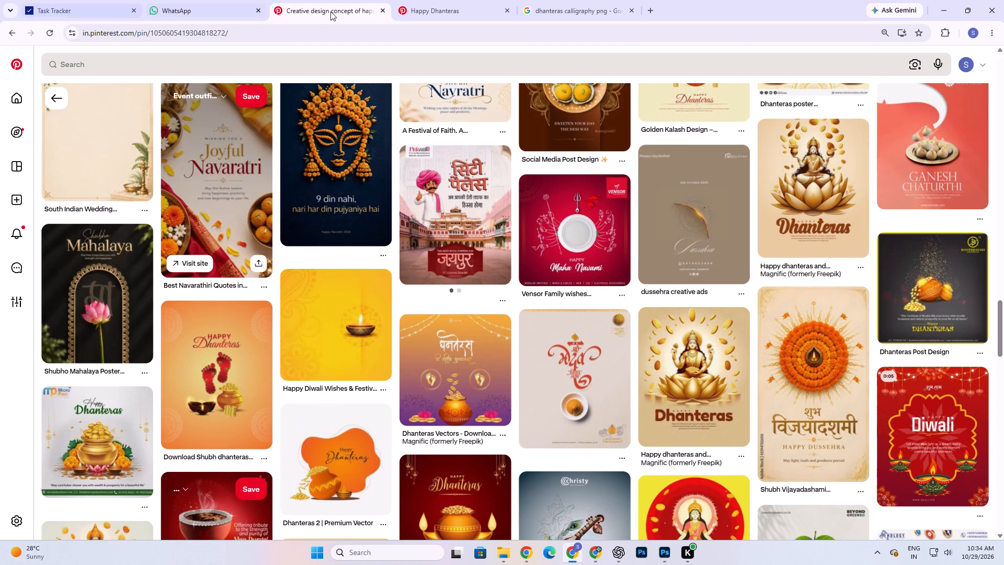
scroll(362, 329, "up", 10)
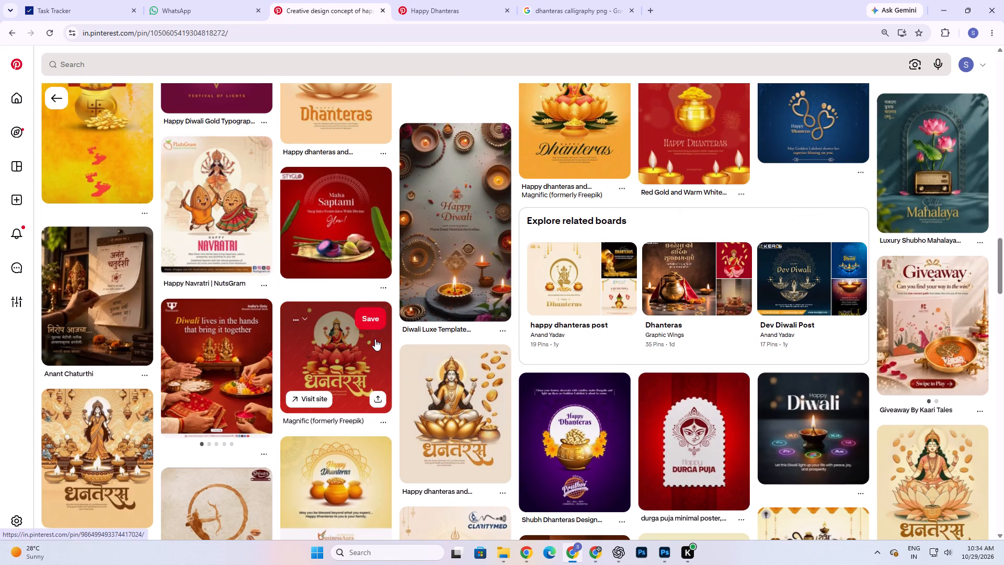
scroll(371, 423, "up", 5)
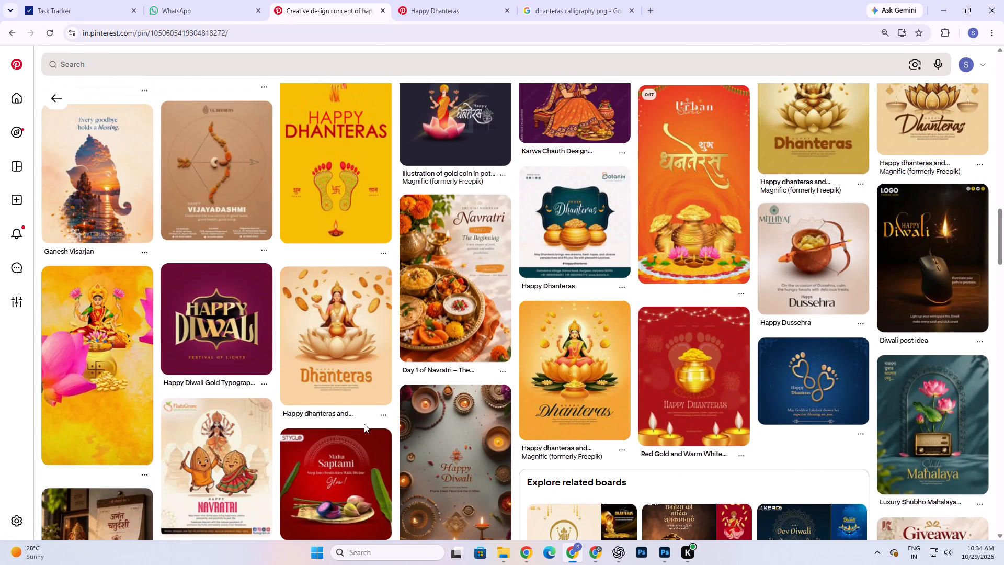
scroll(364, 424, "up", 12)
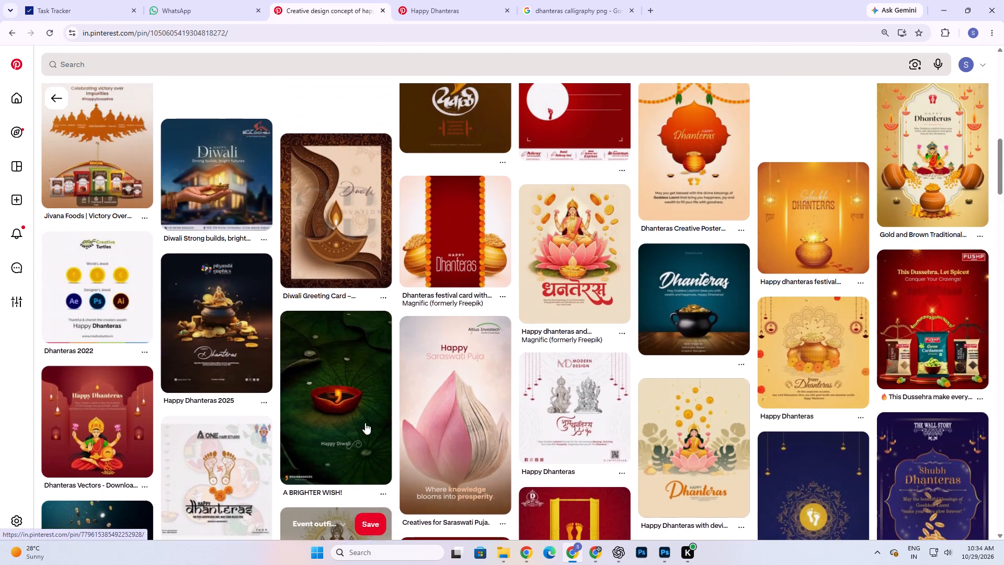
scroll(345, 426, "up", 6)
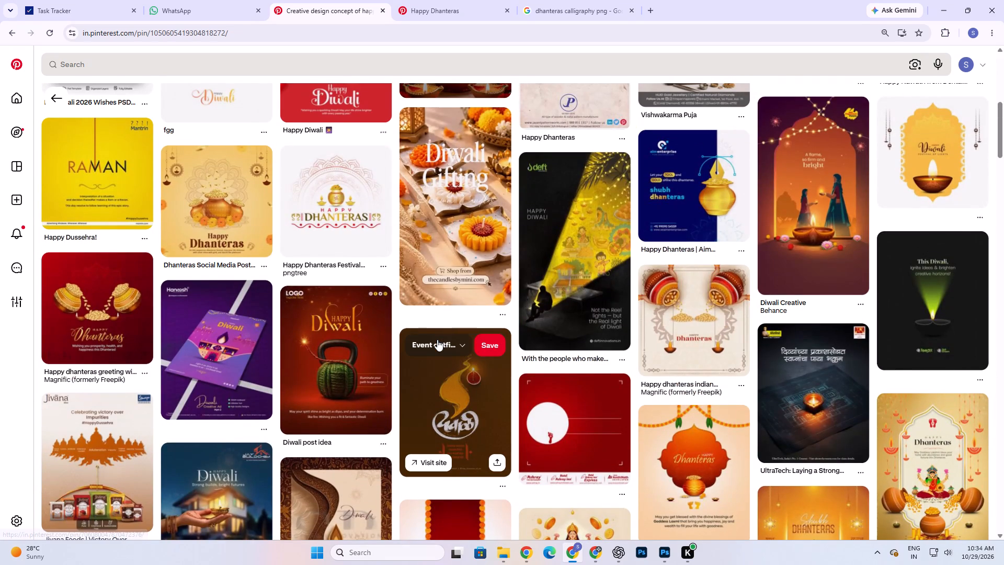
scroll(437, 340, "up", 10)
scroll(588, 395, "up", 3)
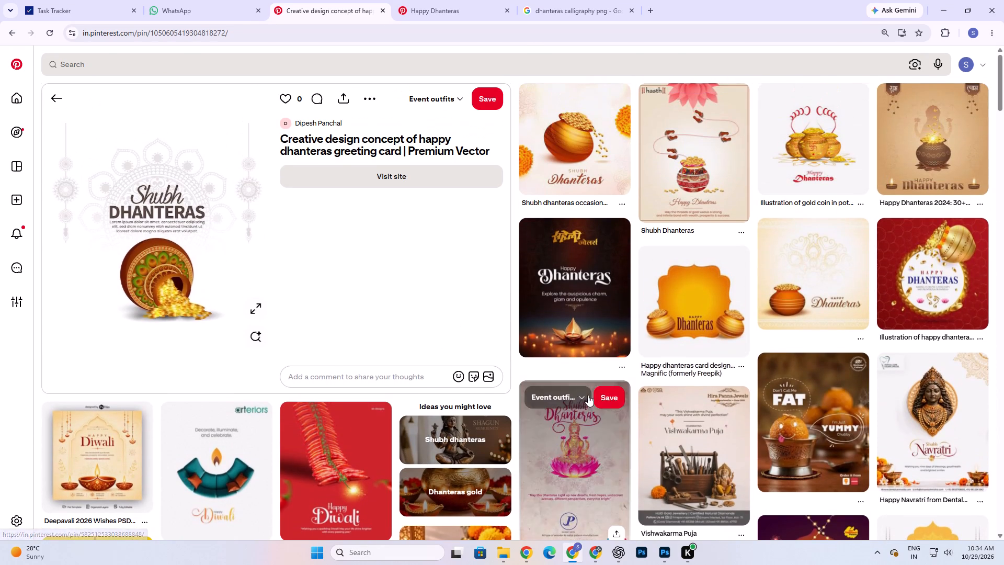
scroll(588, 395, "up", 2)
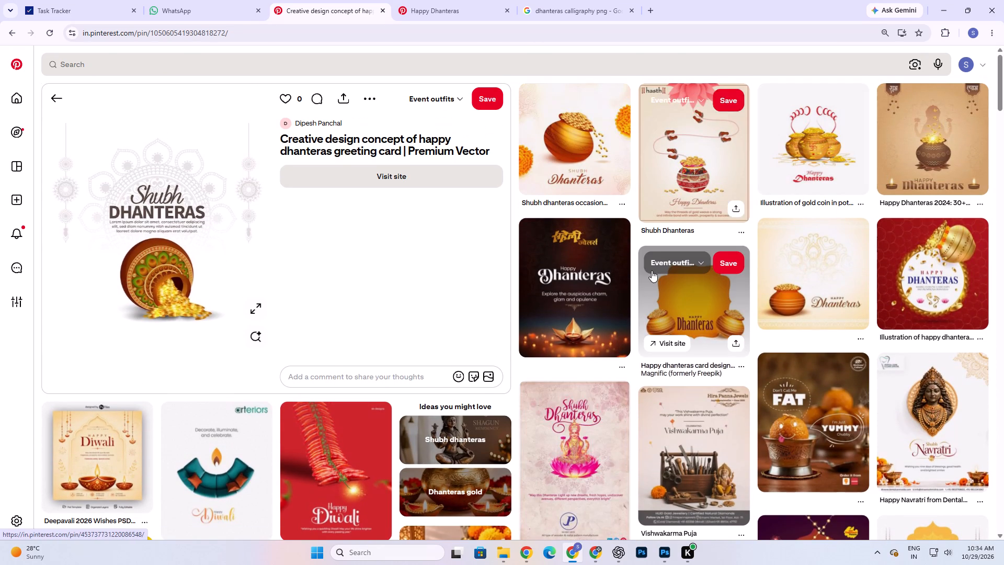
Open the three-pot Happy Dhanteras pin and its related mandala kalash design, and examine the related Dhanteras posts for each.
left_click(800, 141)
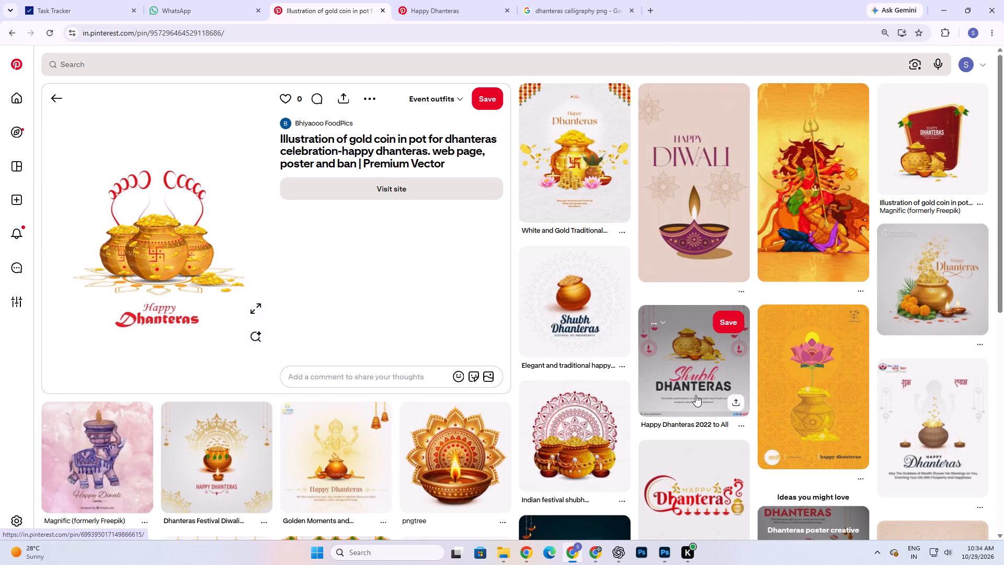
scroll(695, 395, "down", 2)
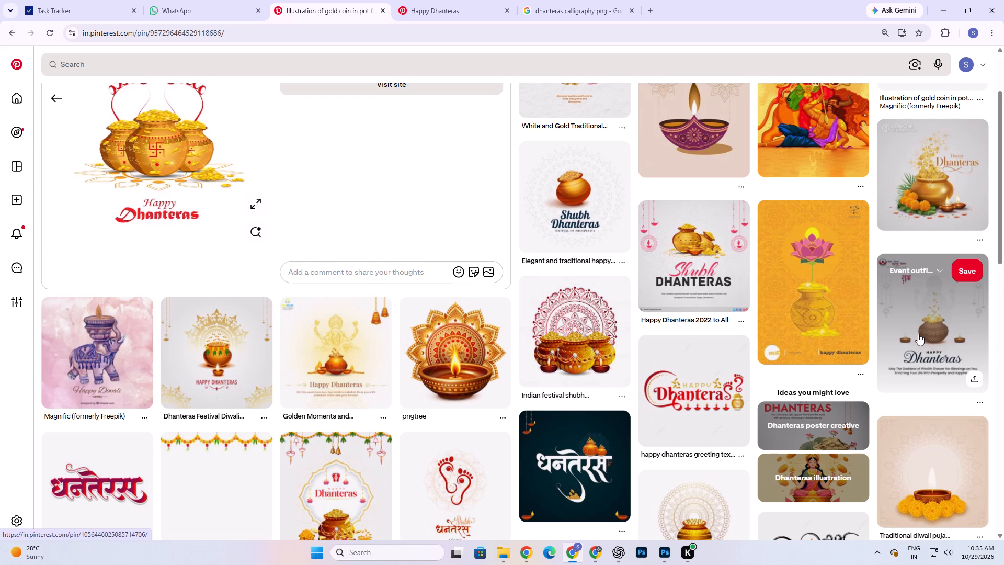
scroll(918, 334, "down", 3)
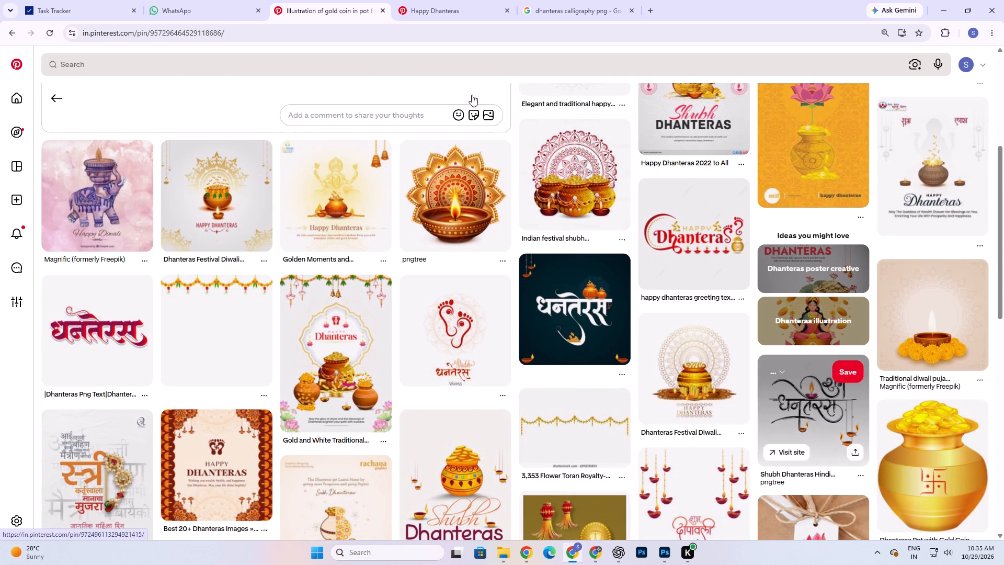
scroll(445, 380, "down", 3)
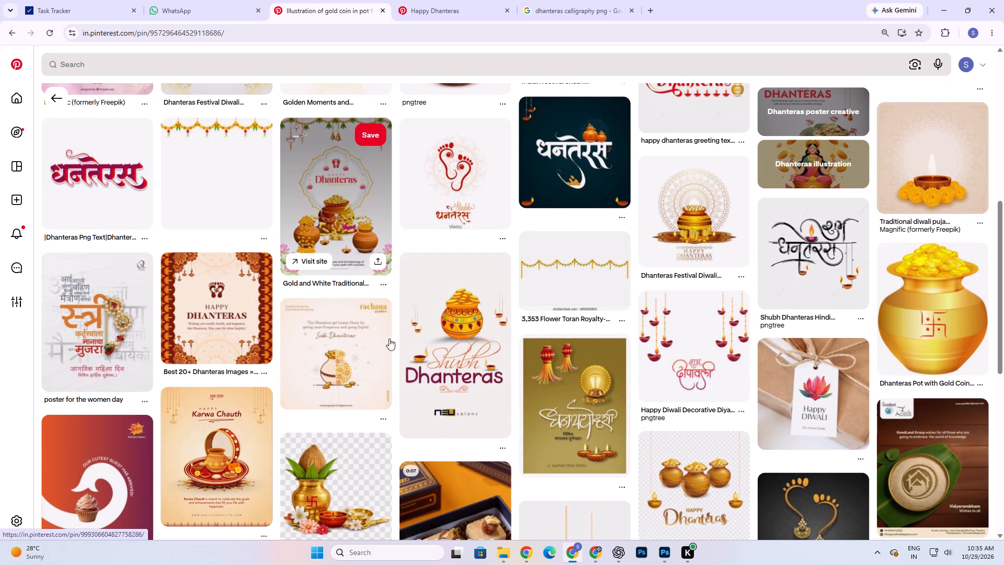
left_click(707, 221)
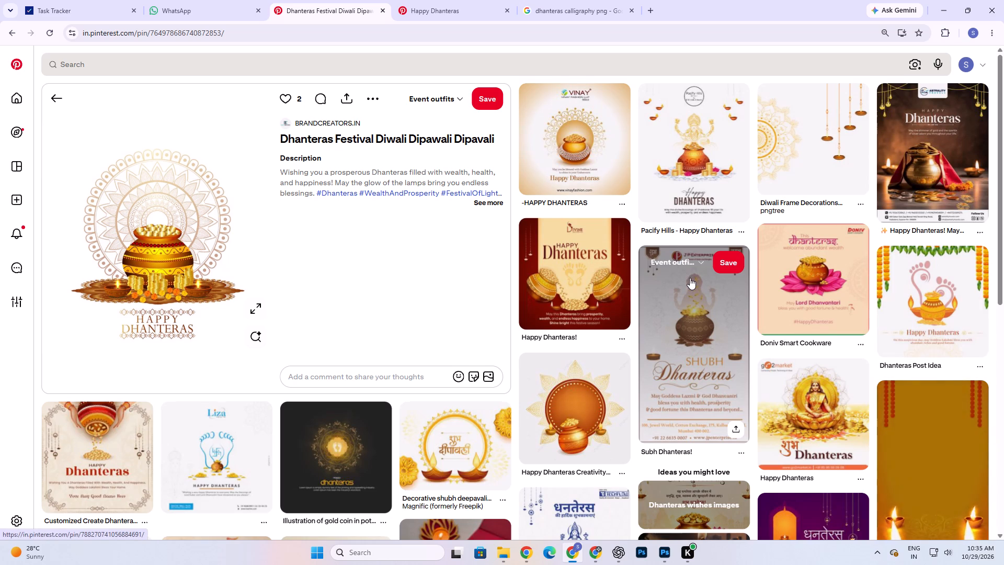
scroll(690, 278, "down", 6)
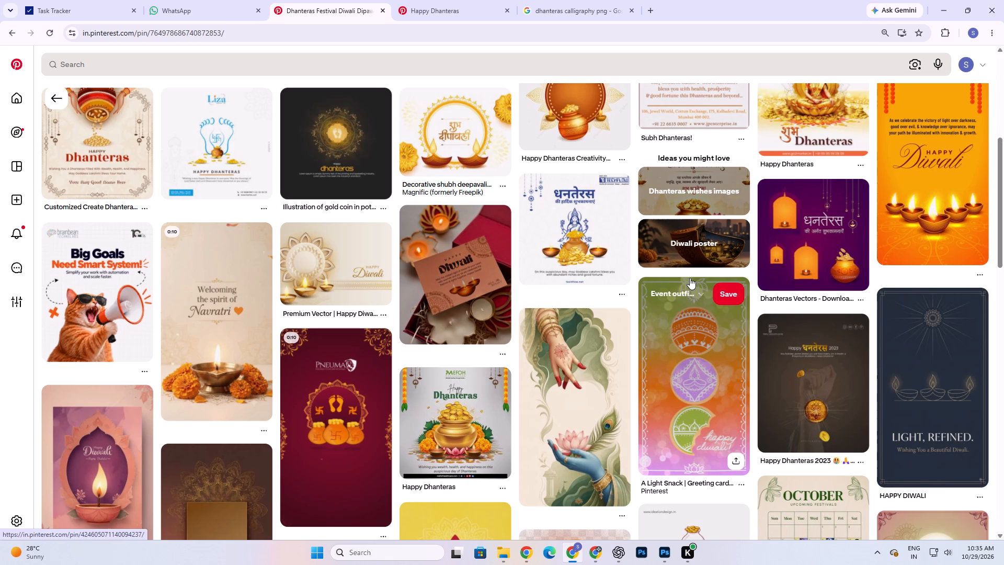
scroll(405, 369, "down", 2)
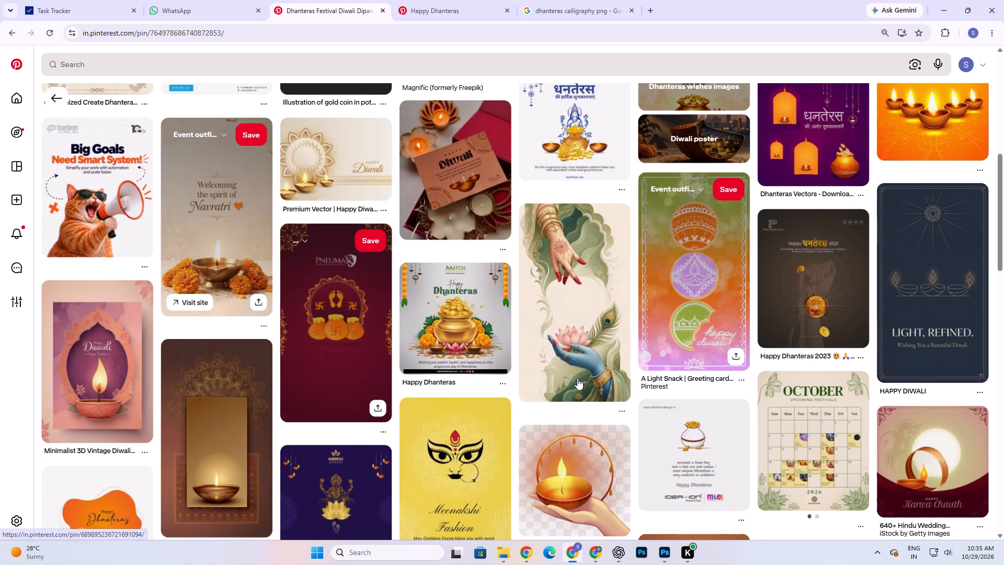
scroll(575, 378, "down", 3)
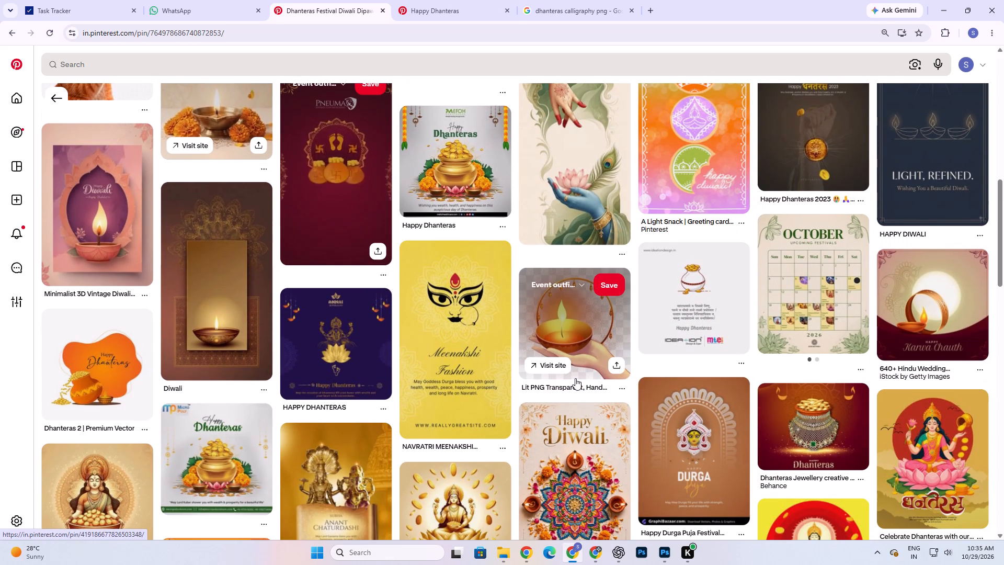
scroll(575, 378, "down", 5)
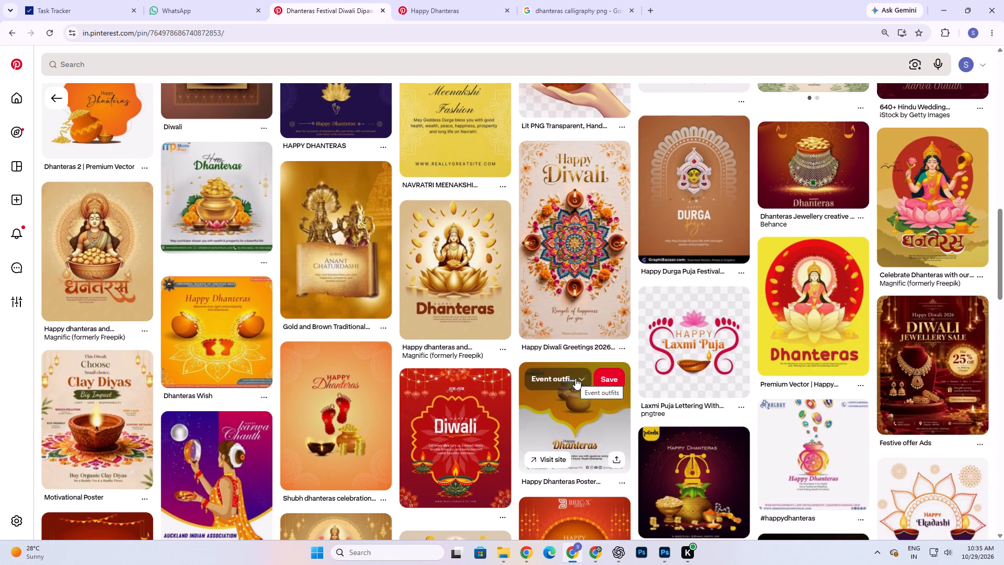
Open the Magnific Dhanteras pin with the golden goddess on a lotus and examine its wish text and related designs.
left_click(476, 274)
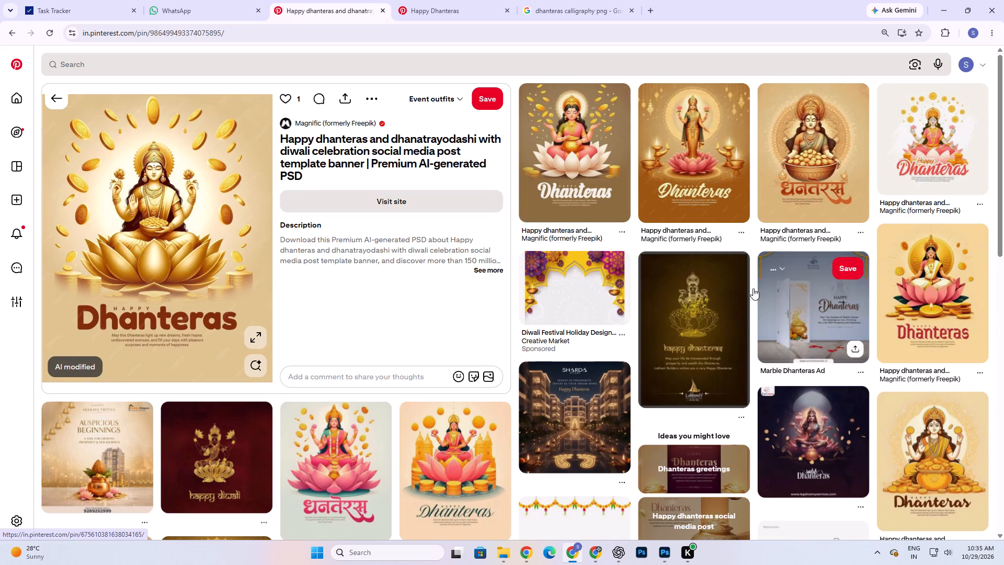
scroll(739, 317, "down", 1)
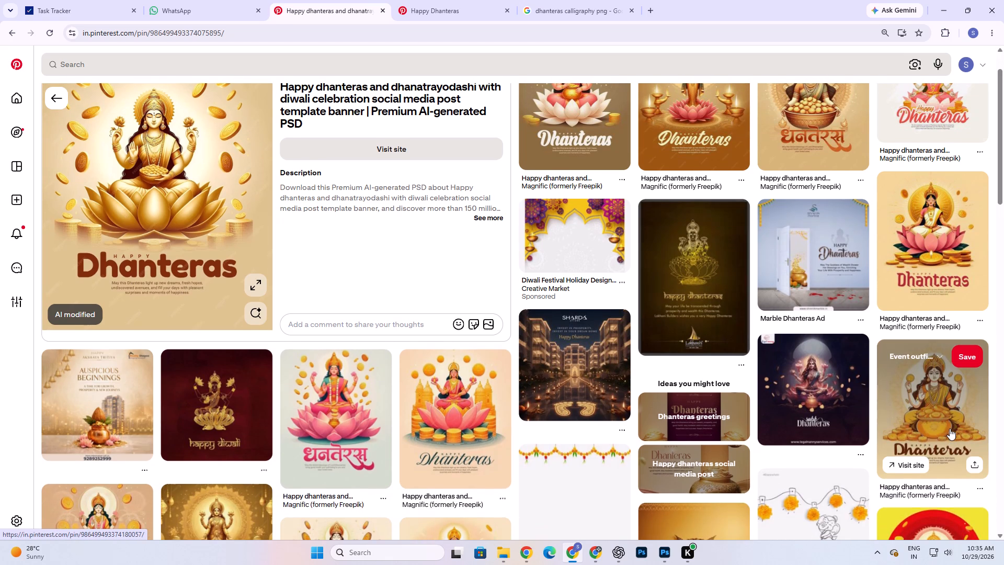
scroll(950, 428, "down", 5)
scroll(950, 428, "up", 2)
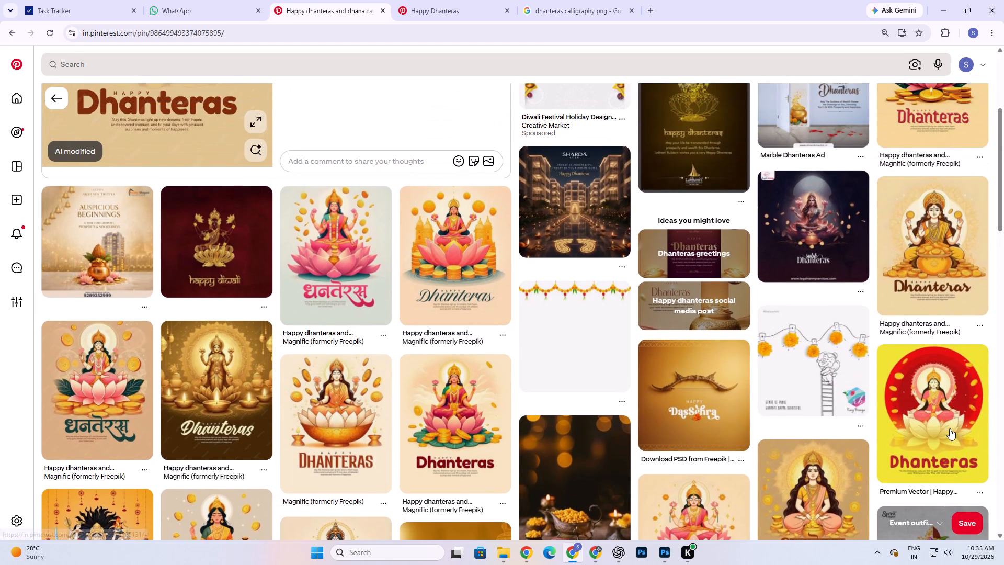
scroll(950, 428, "up", 7)
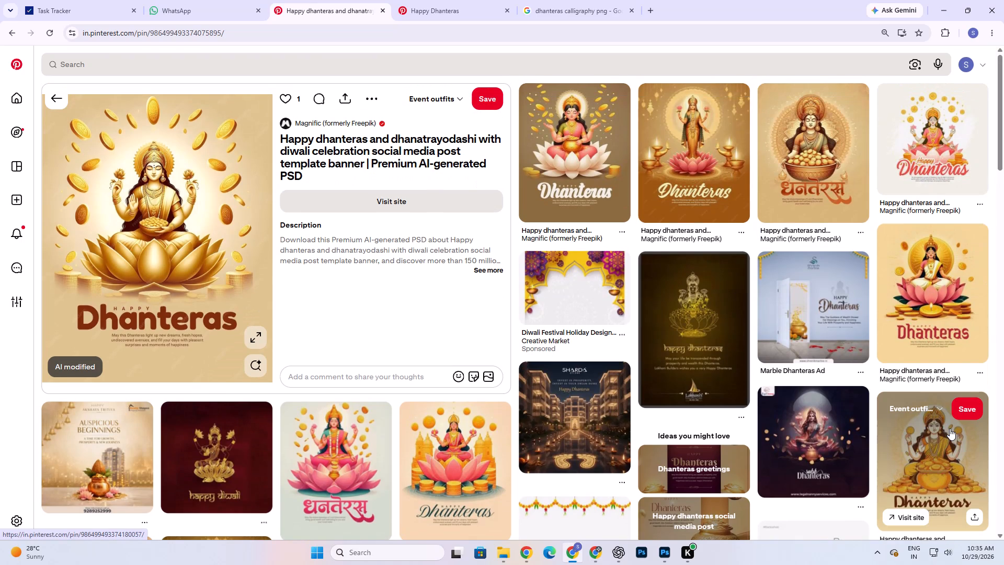
scroll(950, 428, "down", 3)
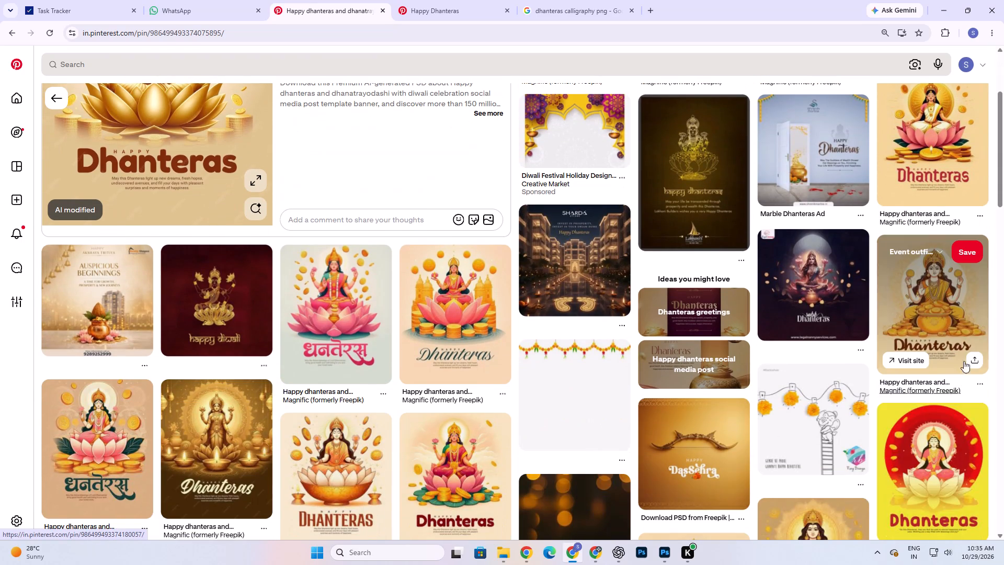
Open the related Happy Dhanteras pin with the goddess seated behind a coin-filled pot and examine its similar designs.
left_click(963, 327)
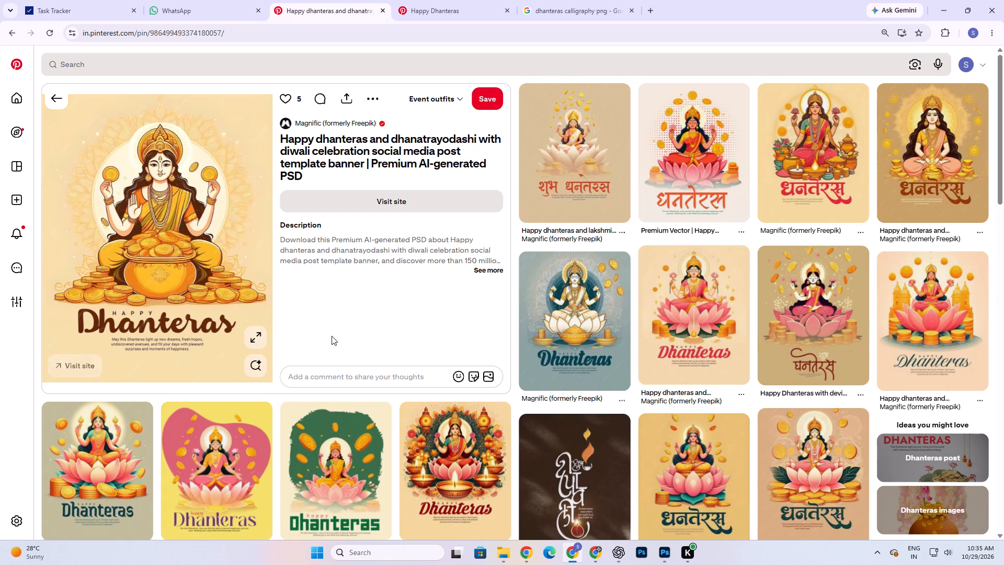
scroll(393, 349, "down", 4)
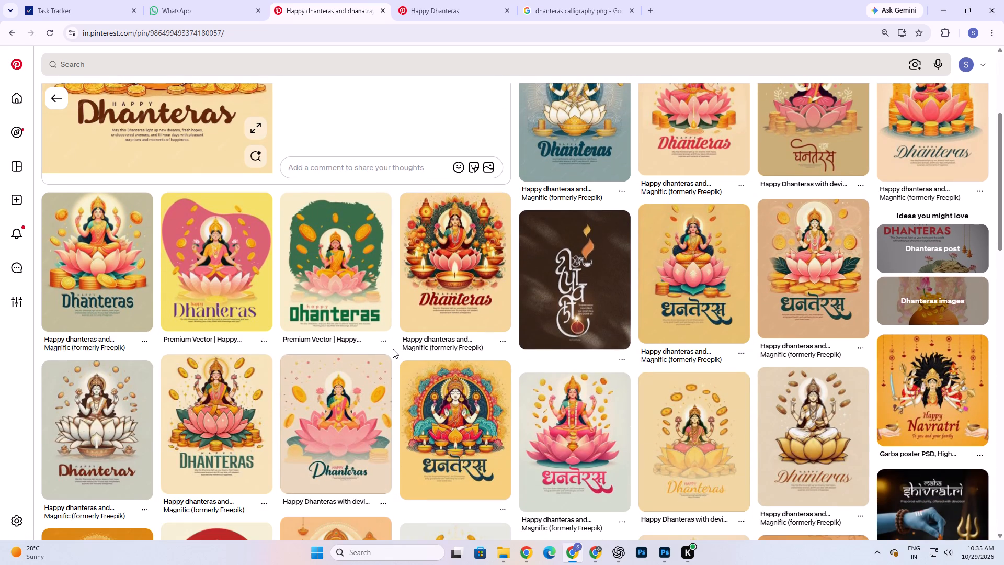
scroll(393, 349, "down", 7)
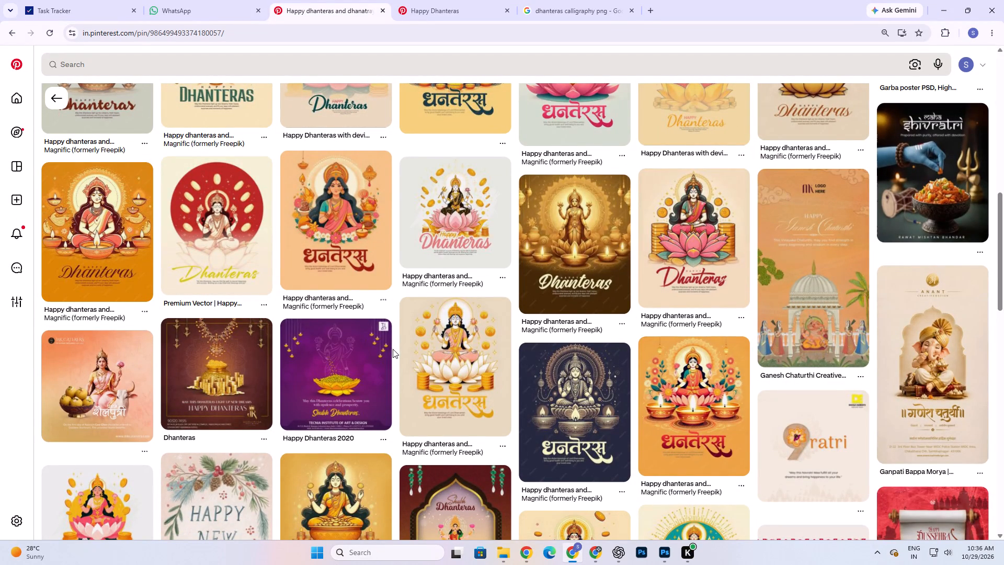
scroll(393, 349, "down", 2)
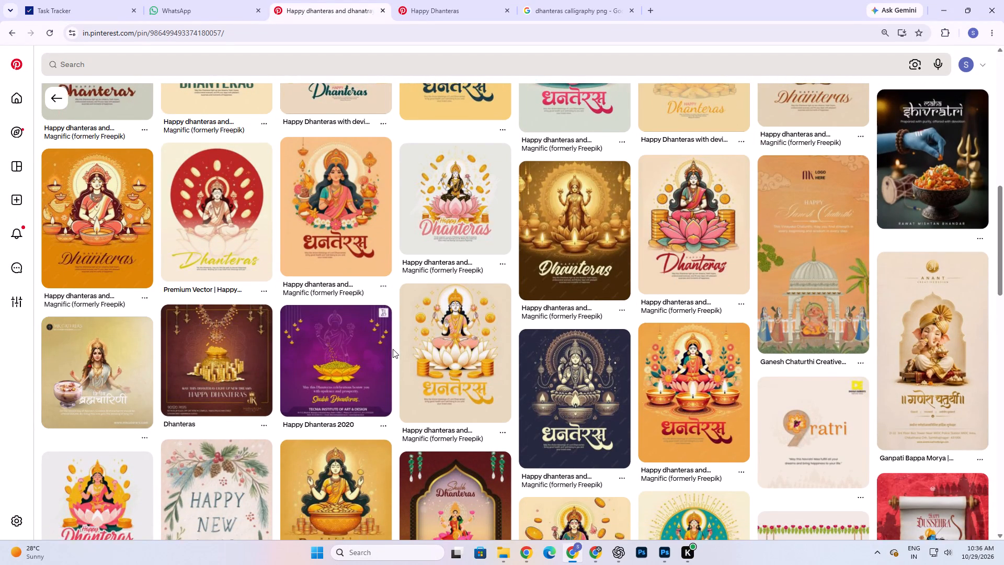
scroll(393, 349, "down", 2)
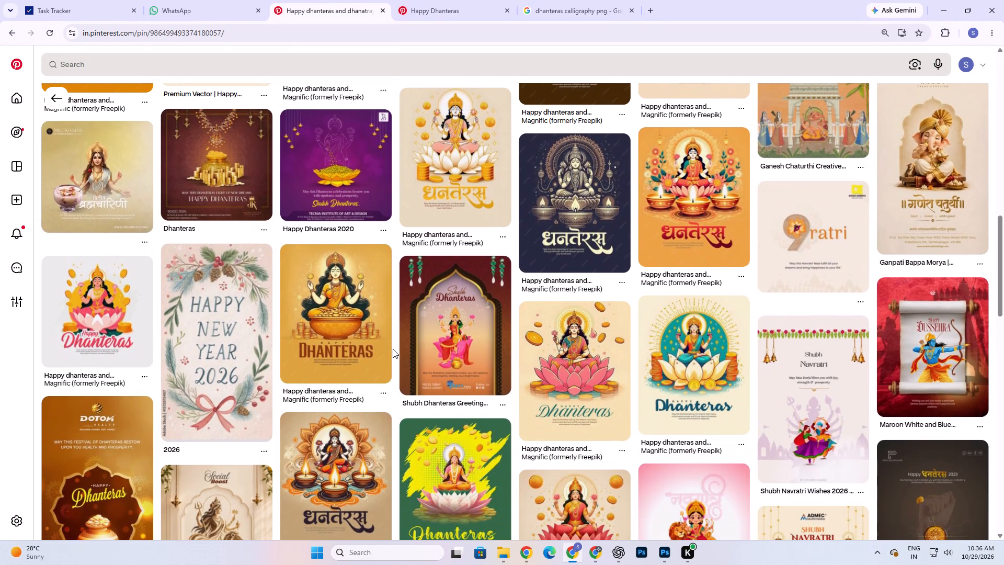
scroll(393, 349, "up", 2)
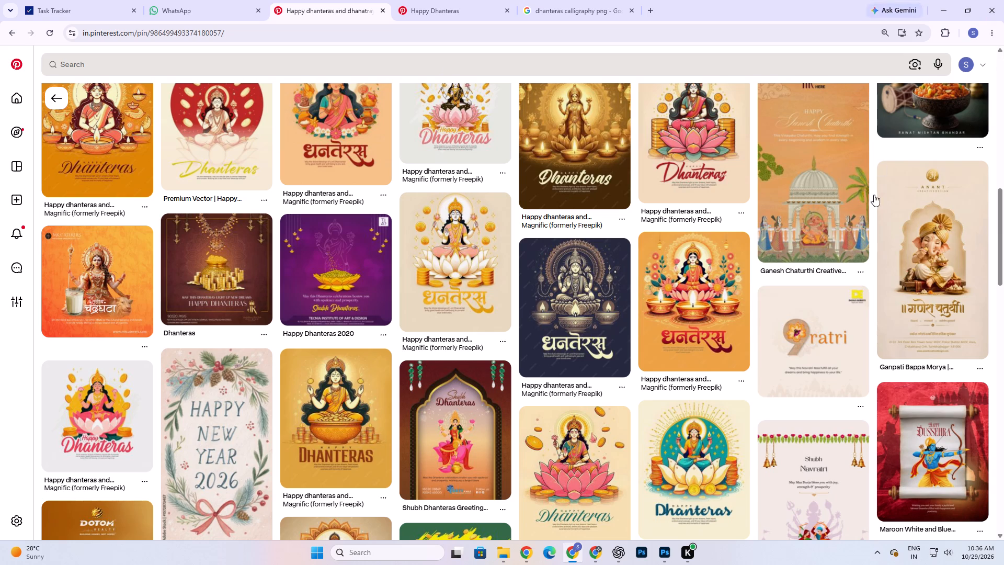
Open the Ganpati Bappa Morya creative pin in a new browser tab.
right_click(922, 259)
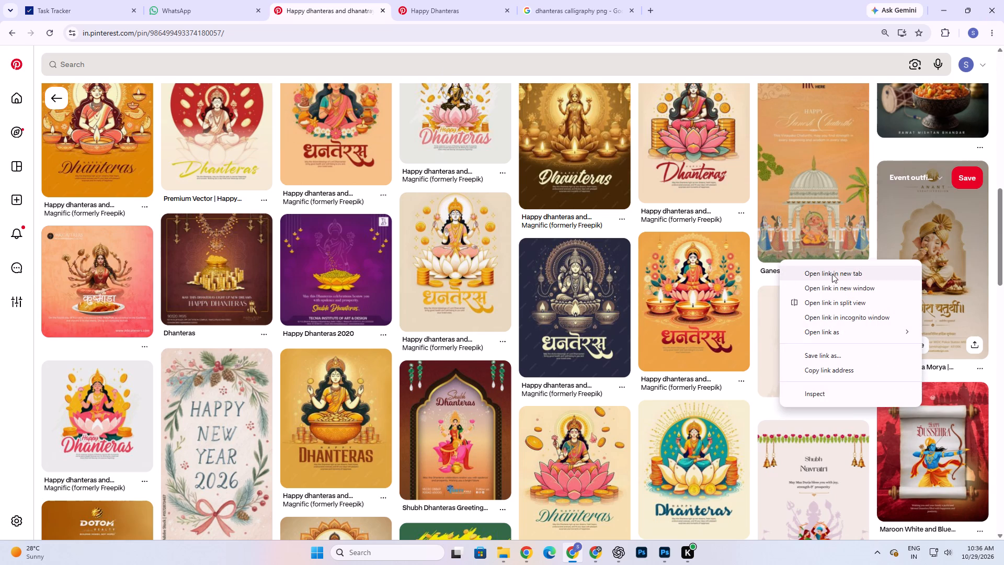
left_click(832, 274)
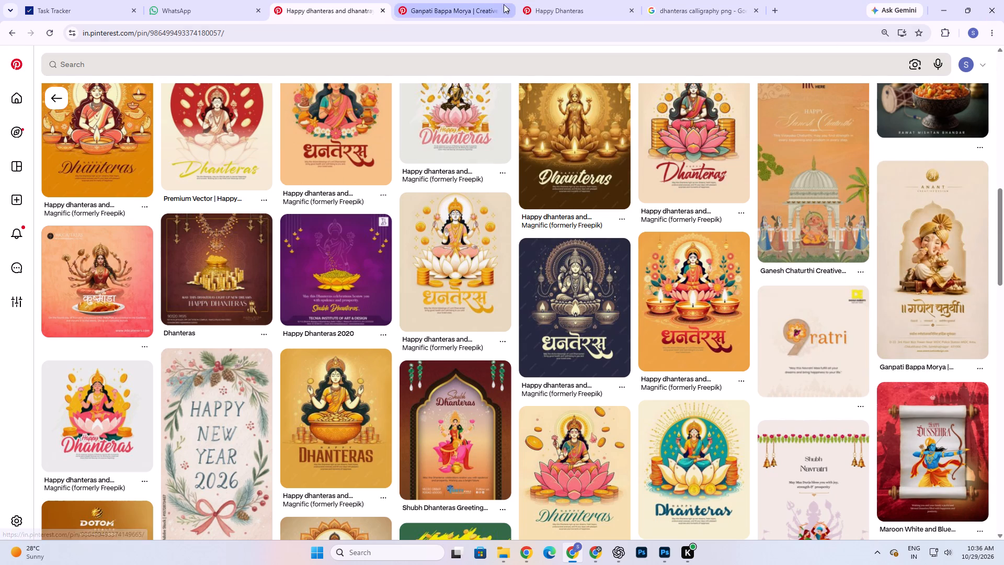
left_click(458, 7)
scroll(177, 332, "up", 5)
right_click(138, 230)
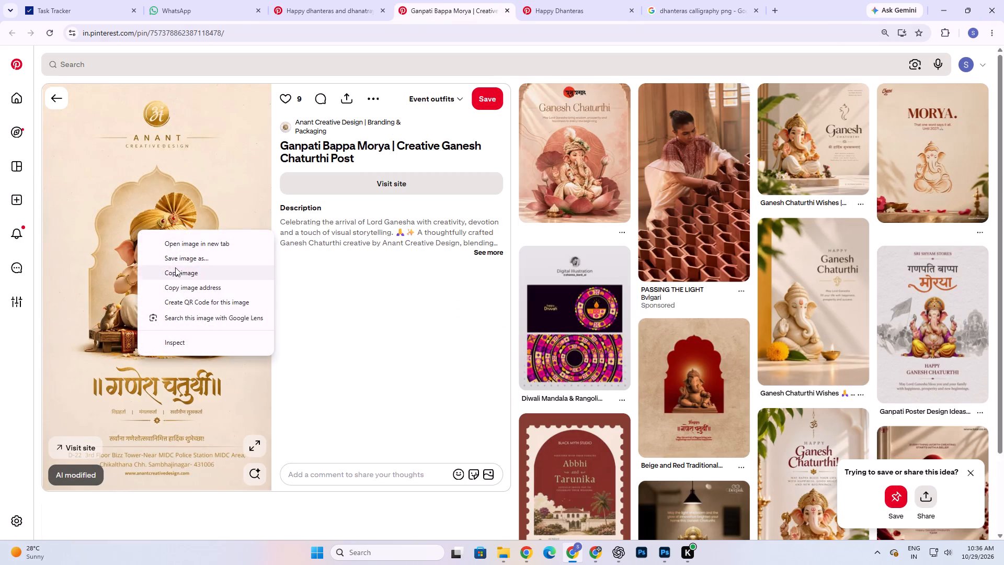
left_click(179, 273)
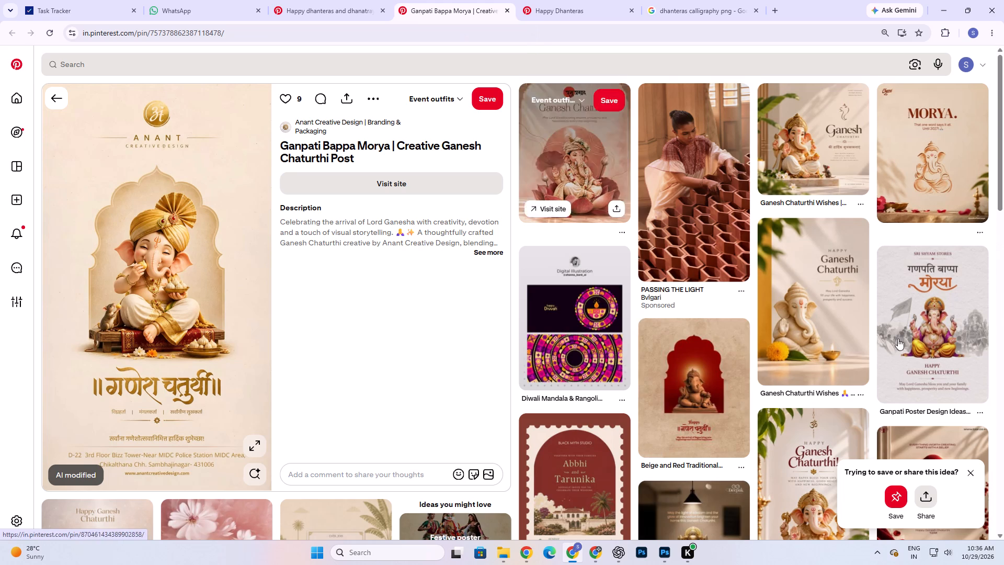
right_click(196, 270)
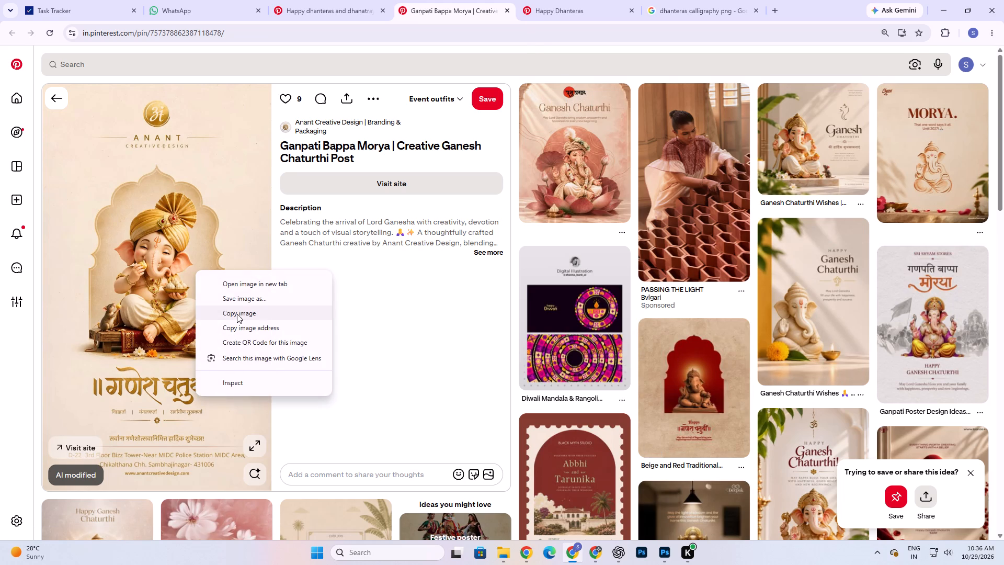
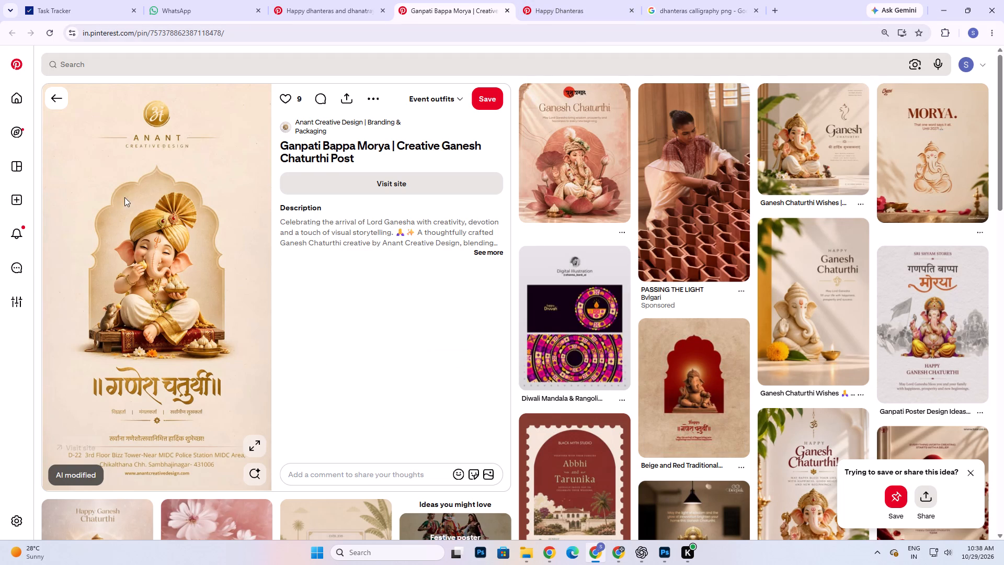
left_click(53, 91)
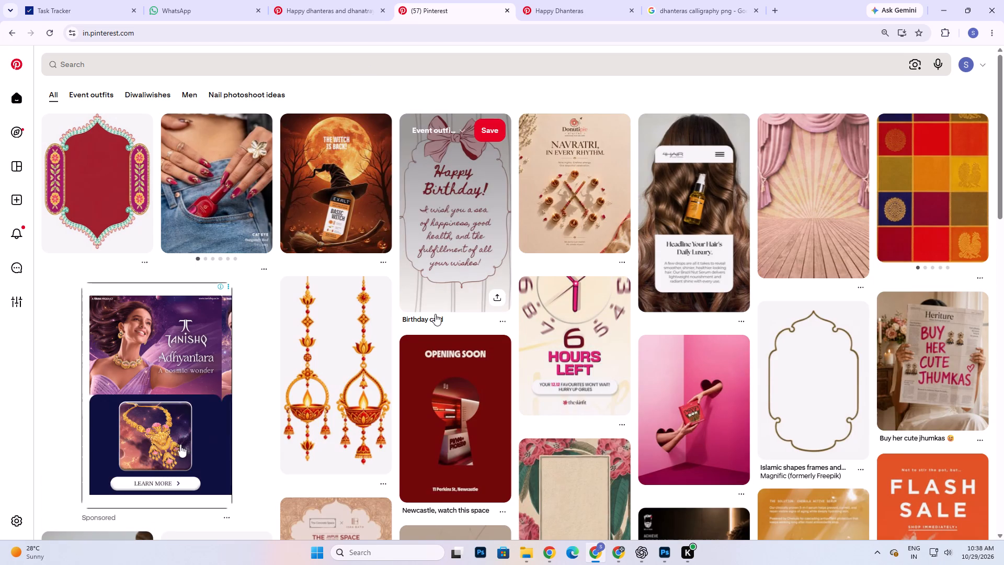
scroll(436, 314, "down", 4)
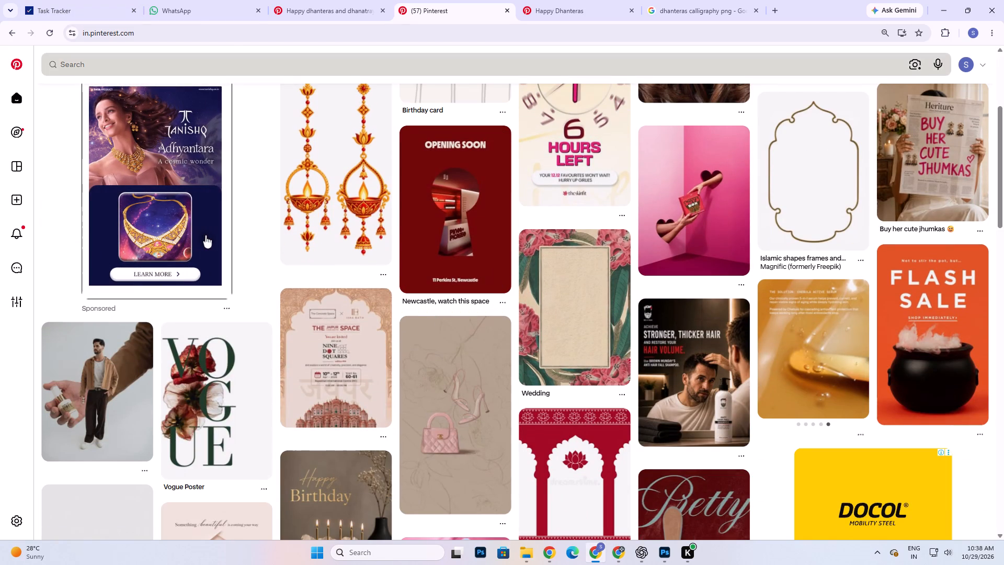
left_click(222, 55)
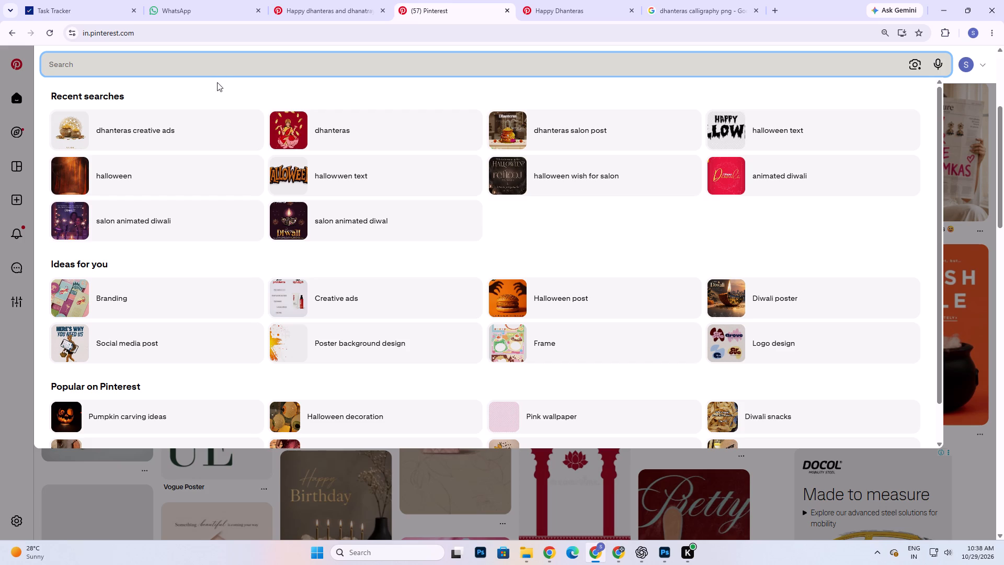
left_click(603, 142)
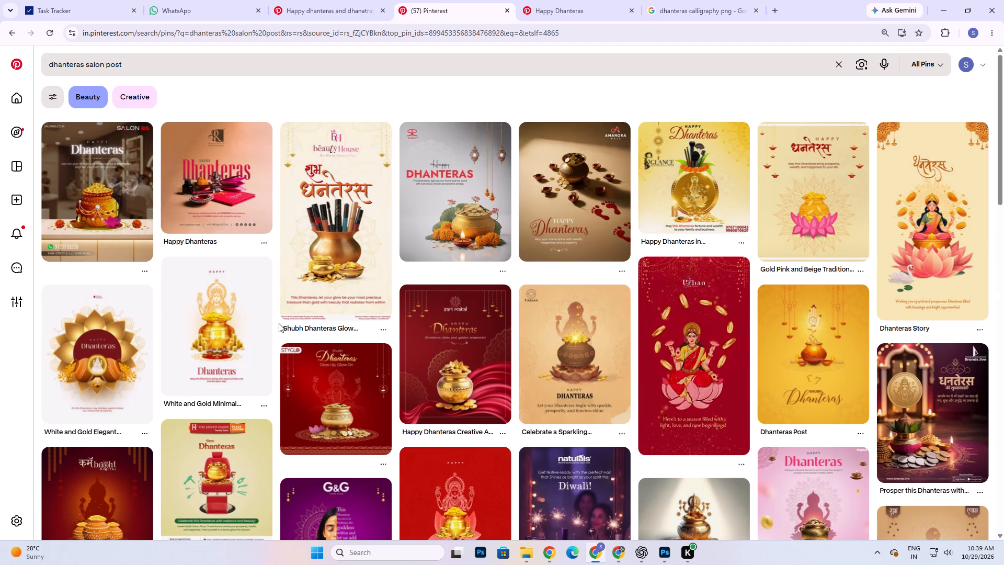
scroll(279, 323, "down", 3)
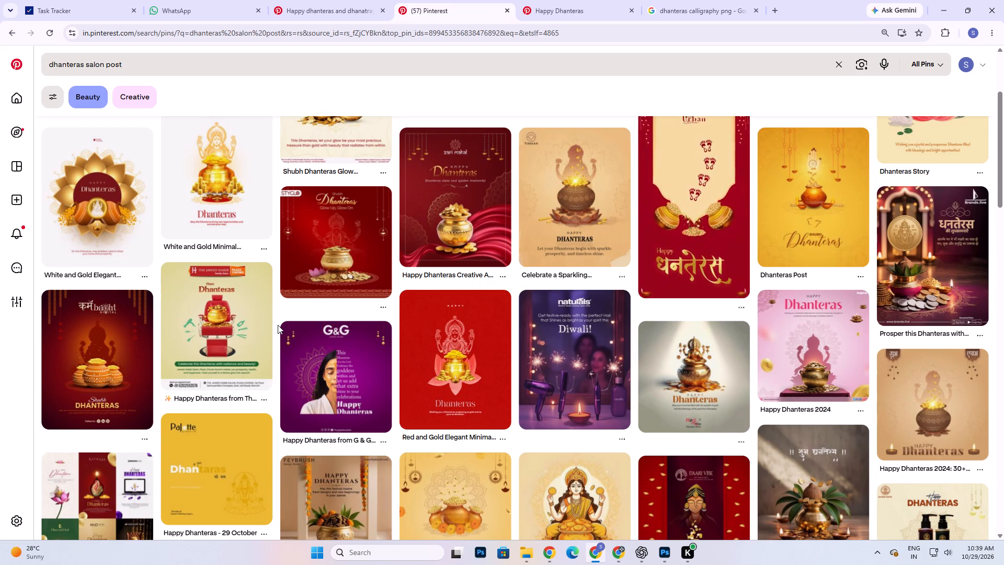
scroll(278, 325, "down", 3)
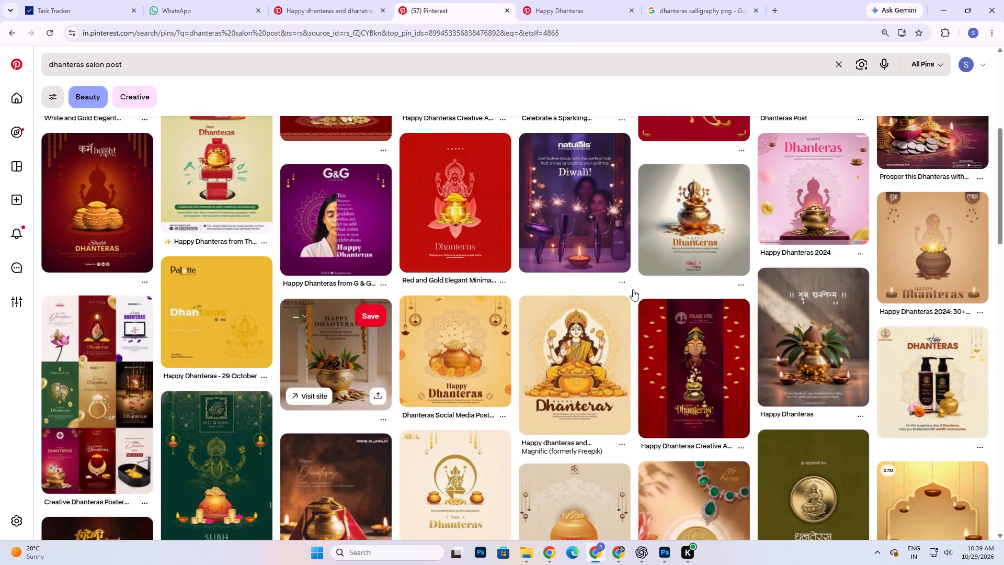
Open the Hariom Chasma Ghar Dhanteras pin with the goddess seated above a coin pot and examine its similar designs.
left_click(699, 239)
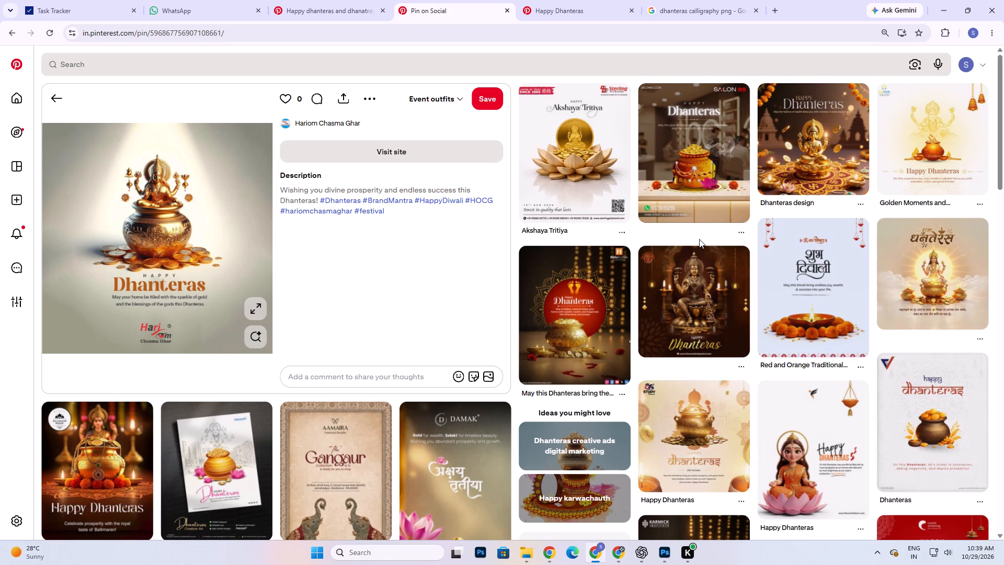
right_click(700, 239)
scroll(488, 249, "down", 4)
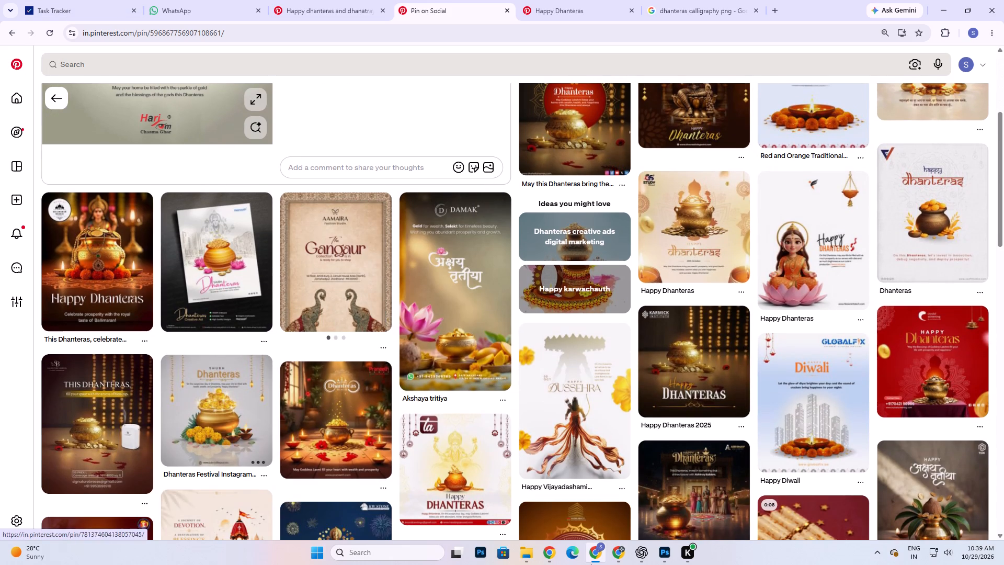
scroll(528, 413, "down", 4)
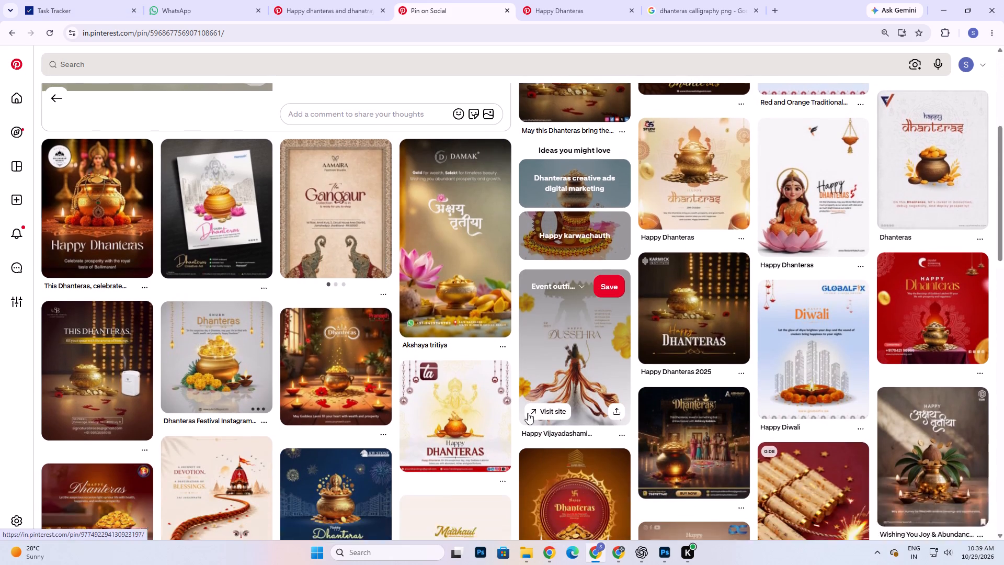
scroll(593, 363, "down", 3)
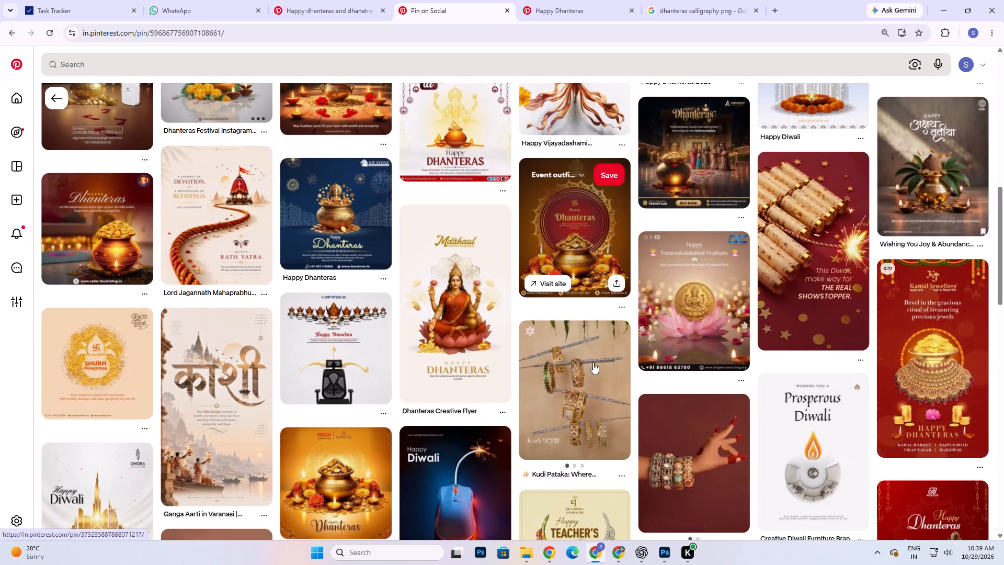
scroll(593, 363, "down", 3)
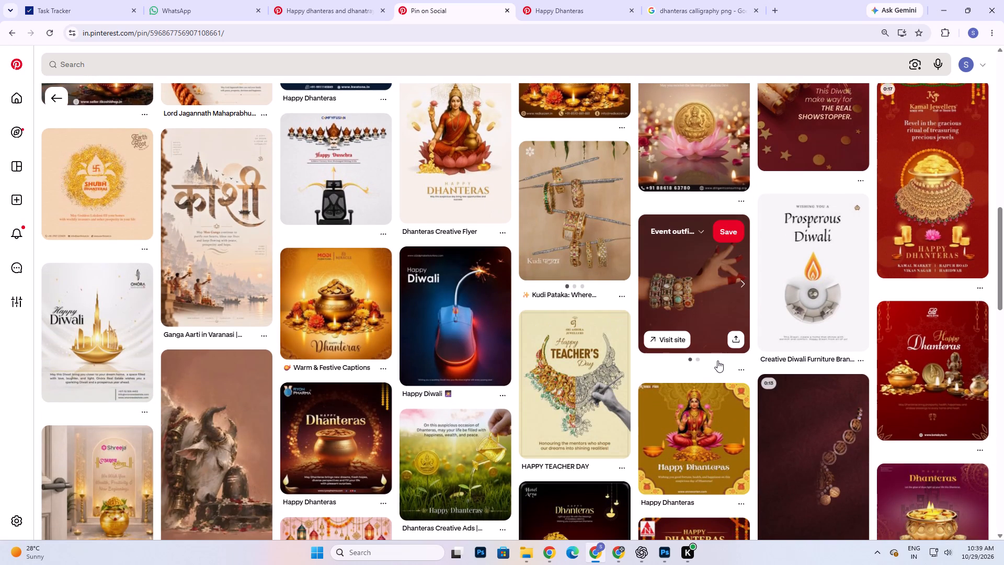
scroll(717, 360, "up", 9)
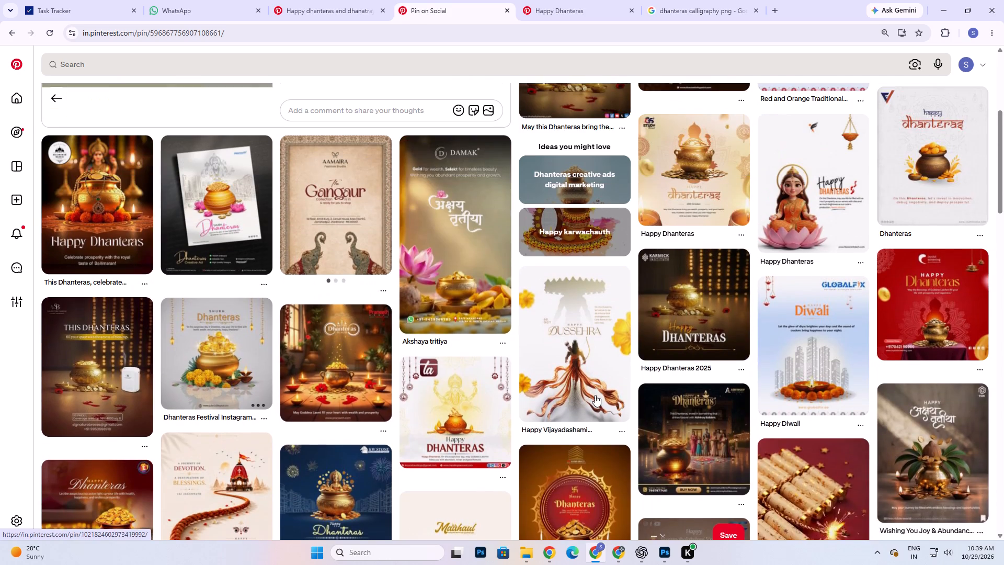
scroll(828, 367, "up", 6)
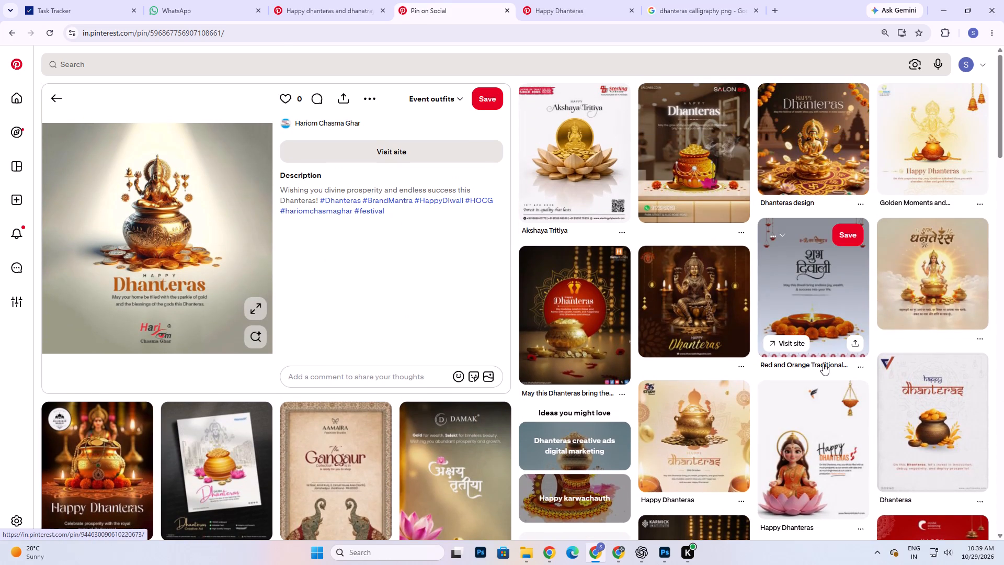
scroll(823, 364, "up", 4)
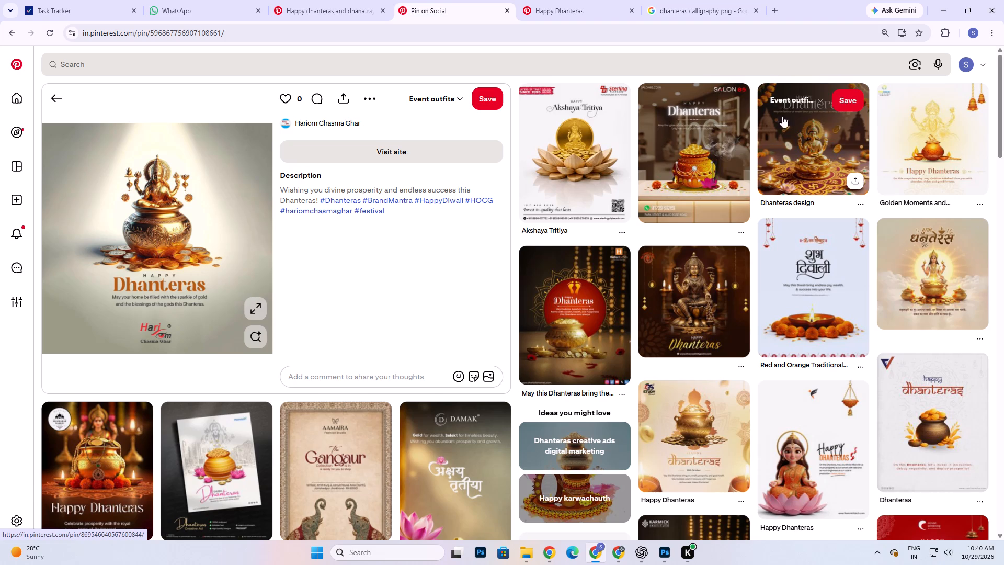
Examine the Scrollership Happy Dhanteras pin and its similar designs in the other open Pinterest tab.
left_click(595, 0)
scroll(497, 343, "up", 5)
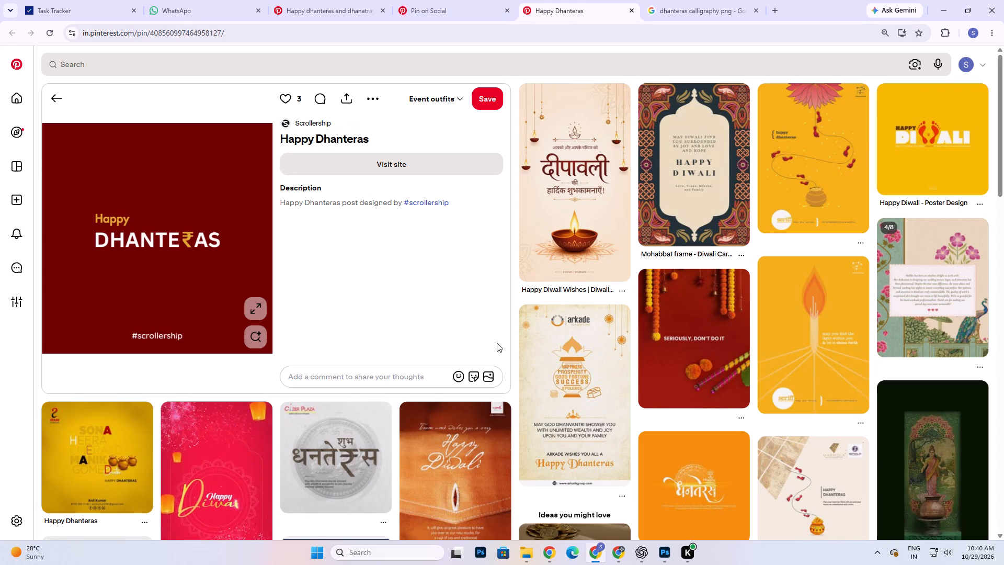
scroll(497, 343, "down", 5)
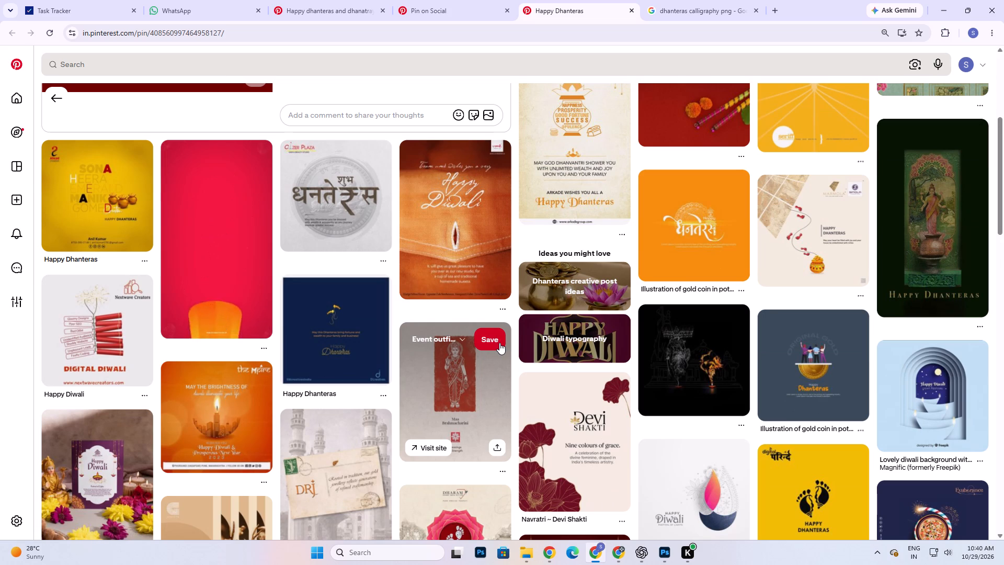
scroll(495, 342, "up", 7)
Return to the Hariom Chasma Ghar pin and copy its image of the goddess above the coin pot.
left_click(393, 0)
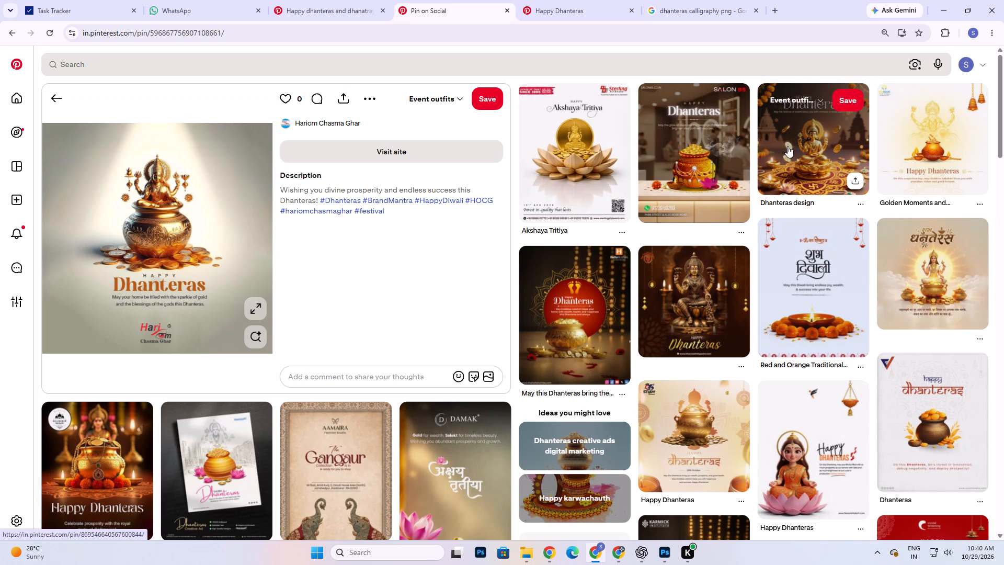
right_click(152, 221)
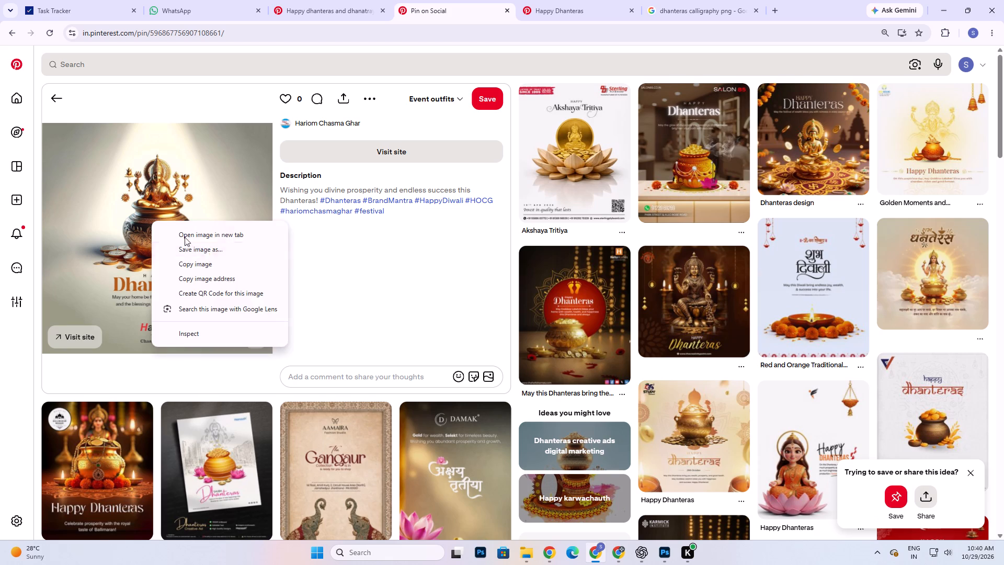
left_click(224, 262)
Open the related Dhanteras design pin with the golden goddess and floating coins, and examine its similar designs.
left_click(799, 153)
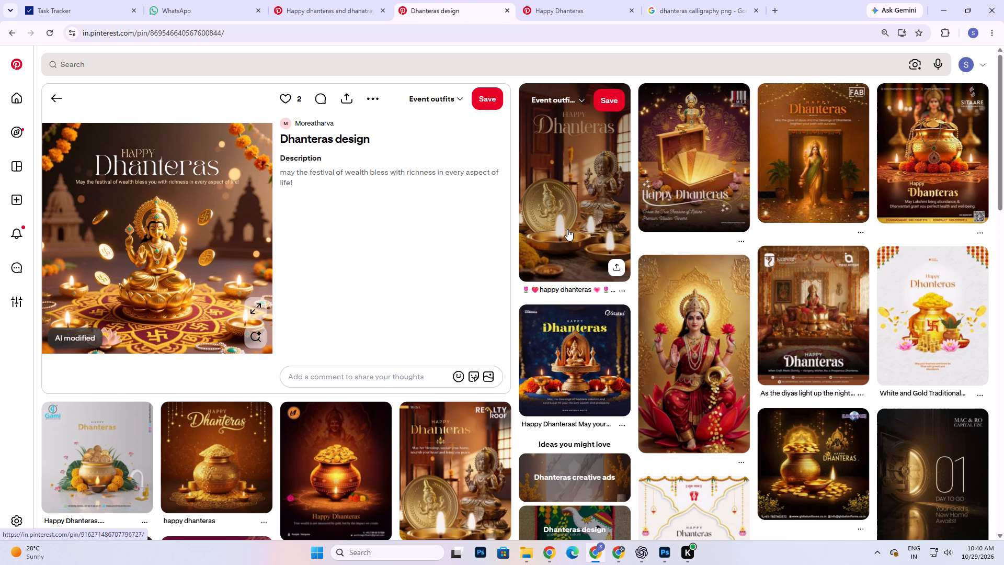
scroll(567, 229, "down", 5)
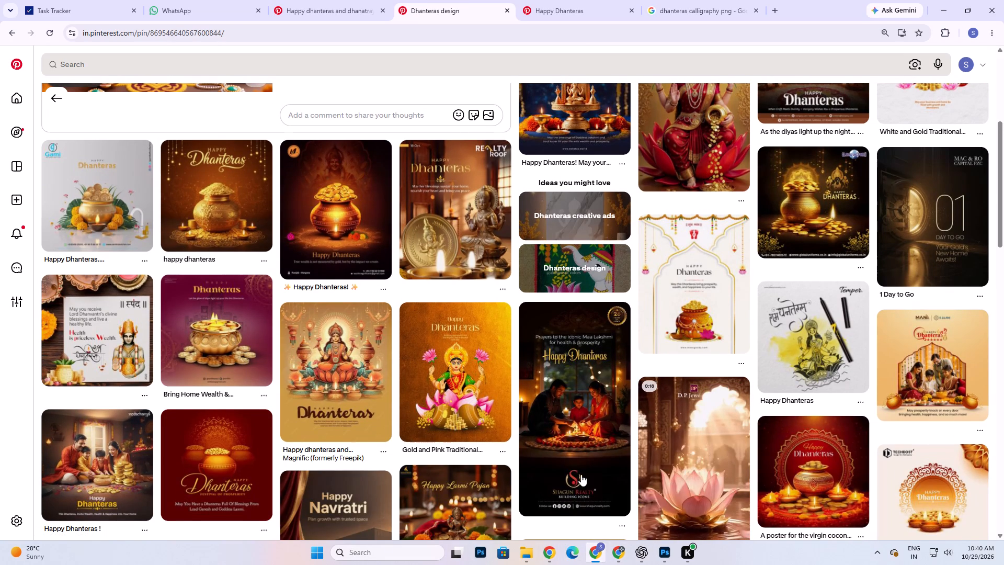
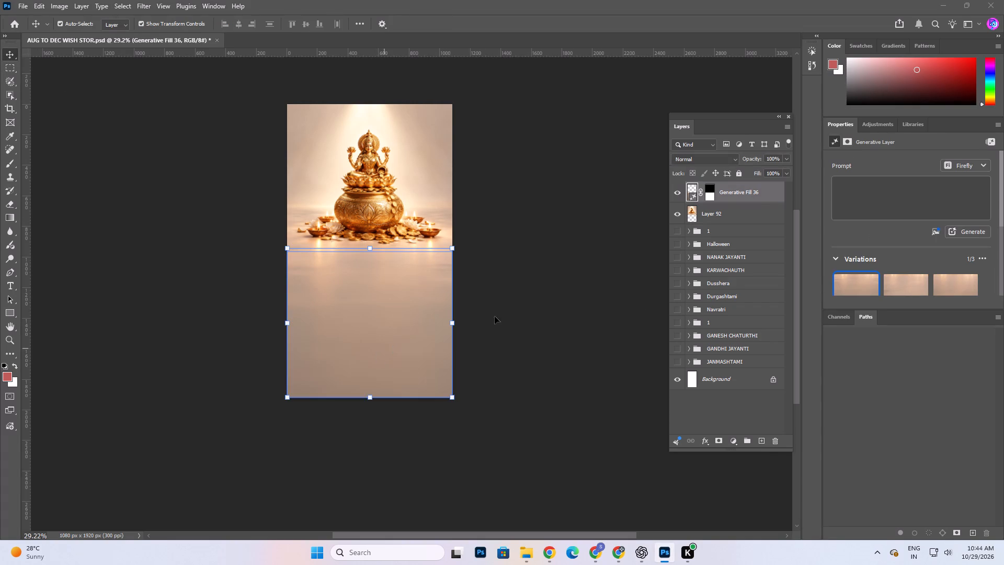
left_click(906, 289)
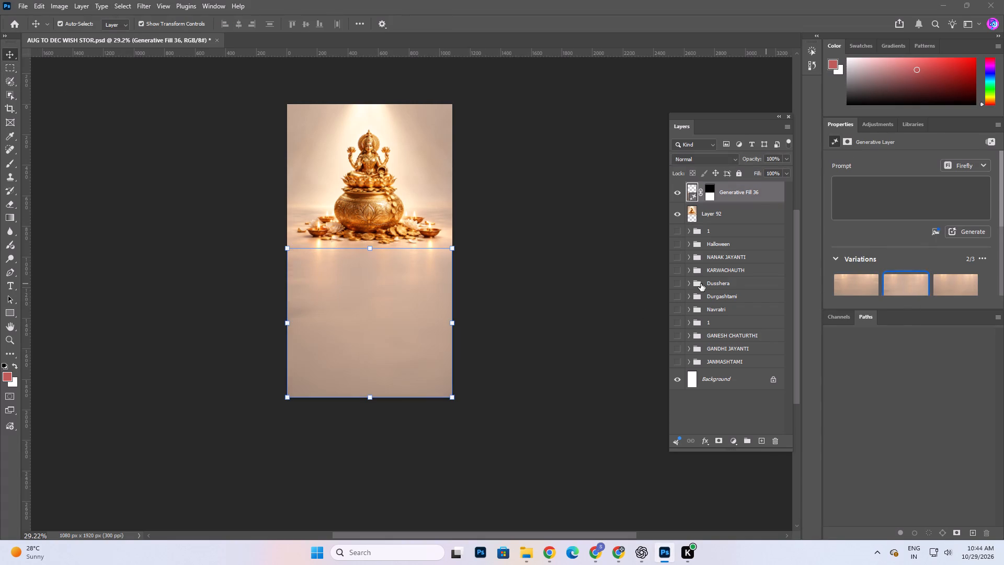
left_click(638, 289)
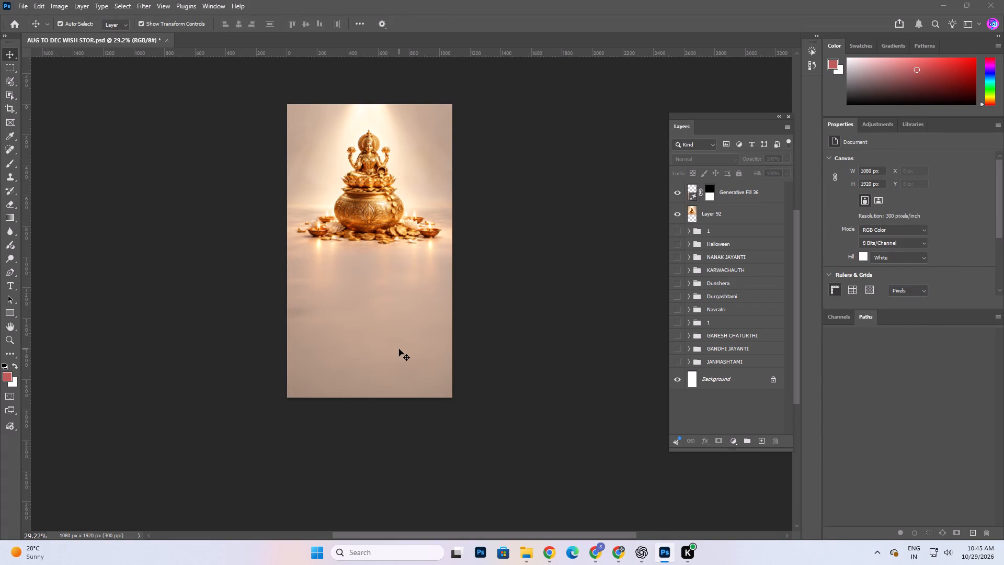
left_click(399, 349)
left_click(950, 279)
left_click(522, 302)
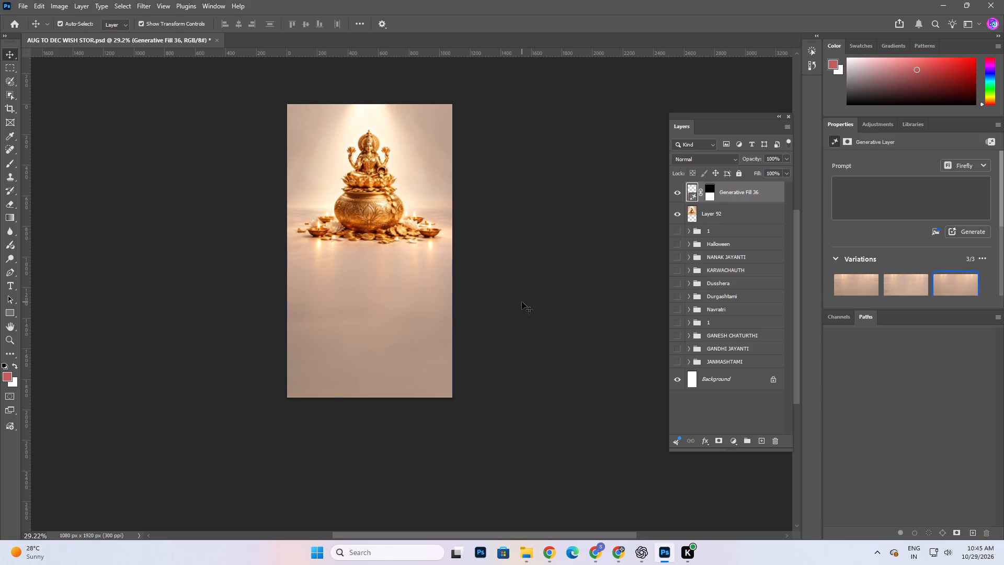
key("space")
key("space")
key("space")
key("space")
key("space")
key("space")
key("space")
key("space")
key("space")
key("space")
key("space")
key("space")
key("space")
key("space")
key("space")
key("space")
key("space")
key("space")
left_click_drag(461, 317, 487, 315)
left_click(446, 322)
left_click(906, 294)
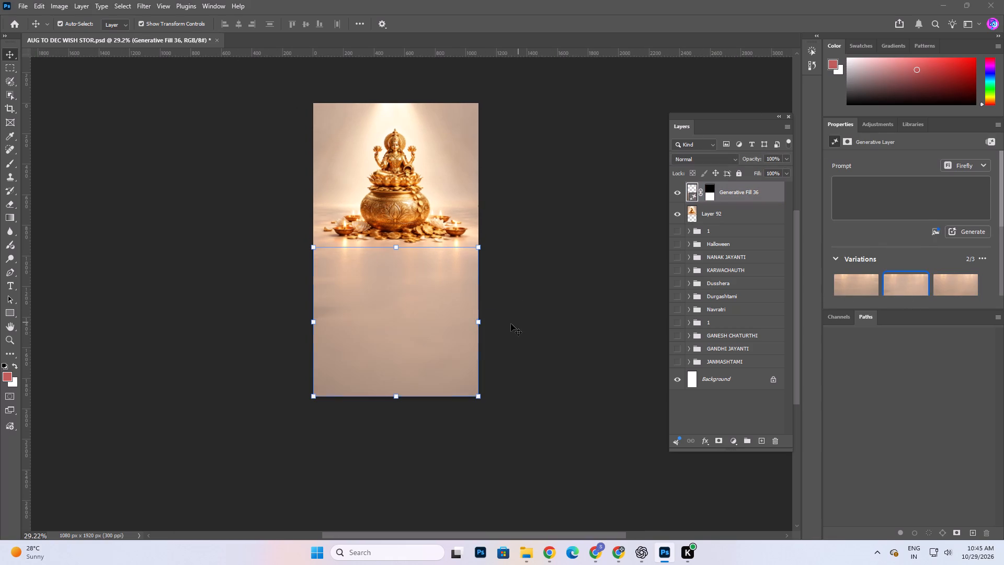
left_click(511, 324)
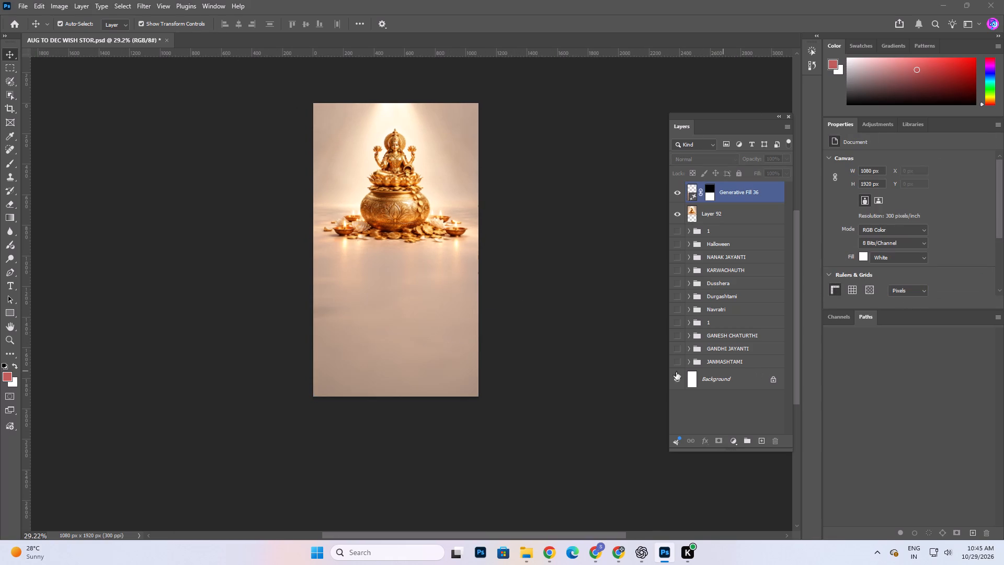
Merge the Generative Fill 36 layer with the idol image on Layer 92 into one layer.
scroll(447, 224, "up", 5, "alt")
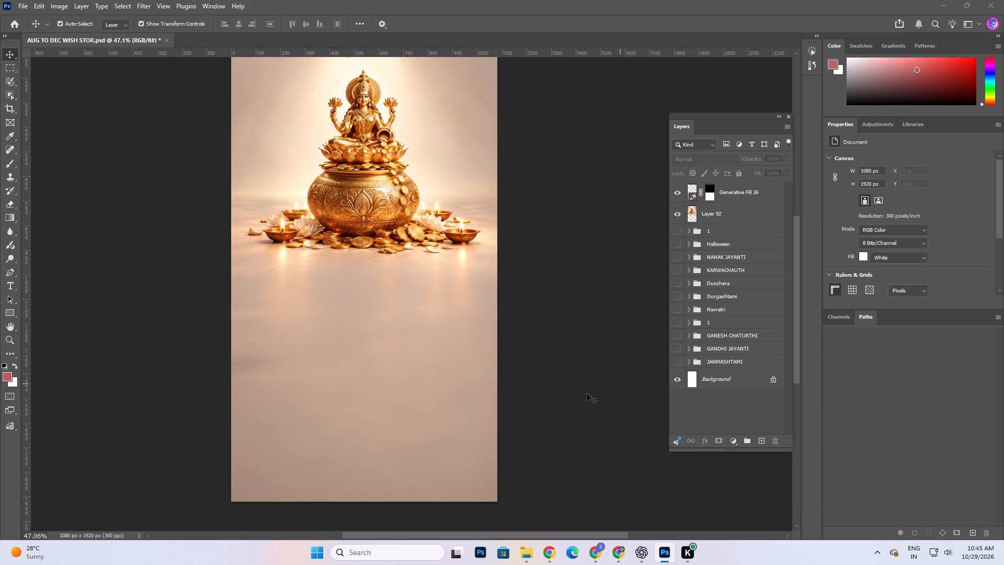
scroll(445, 334, "down", 5, "alt")
left_click(424, 363)
left_click(746, 215, "ctrl")
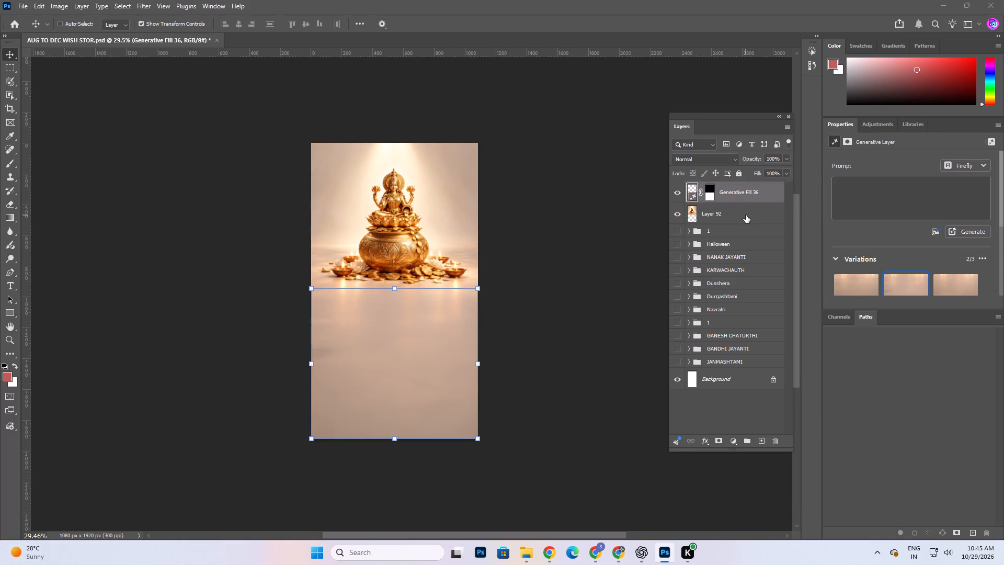
key("ctrl+e")
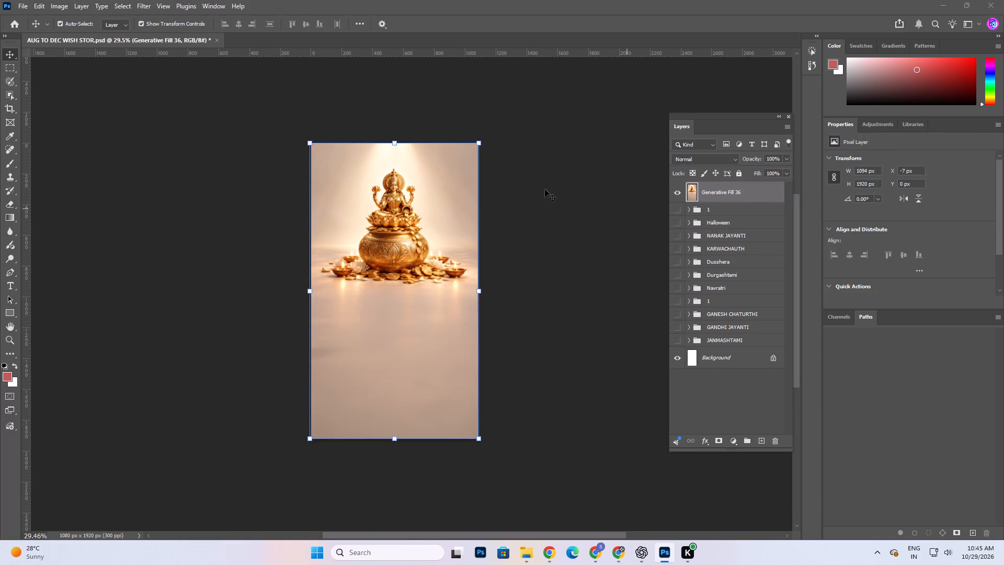
Apply Brightness/Contrast to the merged idol layer with brightness 4 and contrast about -8.
left_click(208, 186)
key("space")
key("space")
left_click_drag(458, 262, 443, 247)
scroll(362, 175, "up", 4, "alt")
scroll(423, 259, "down", 2)
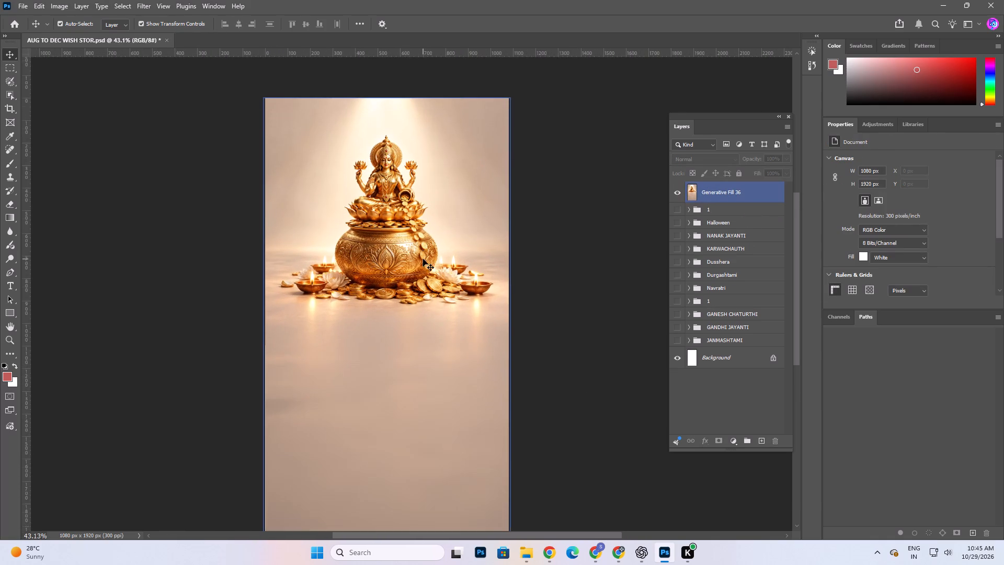
scroll(423, 259, "down", 2)
left_click(423, 259)
scroll(423, 259, "up", 2)
left_click(63, 5)
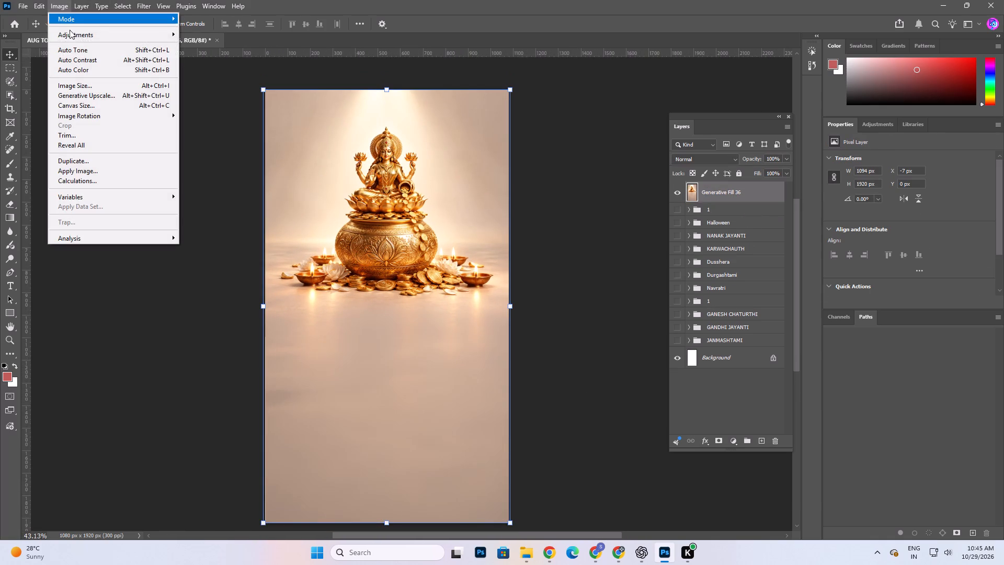
left_click(74, 36)
left_click(220, 35)
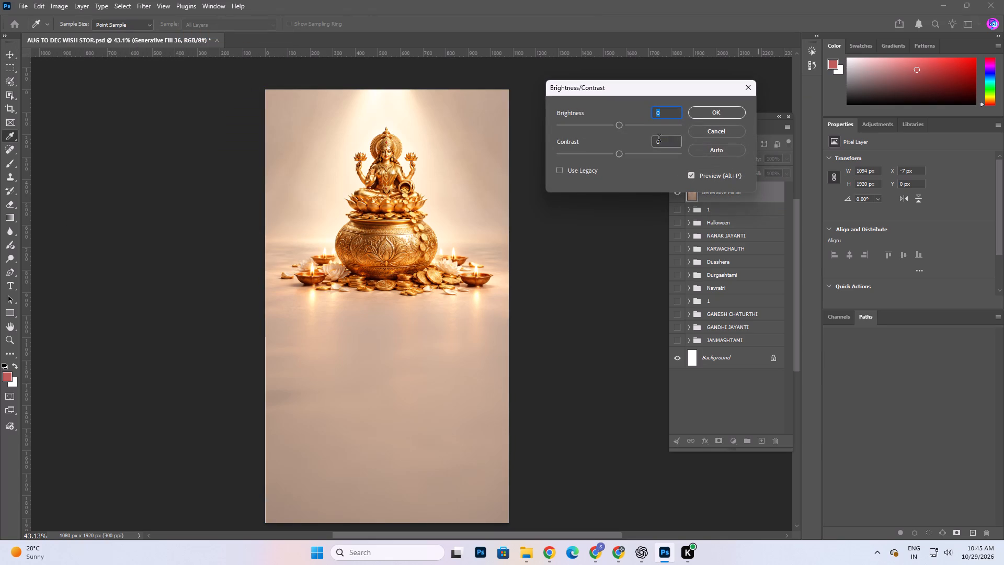
left_click(621, 124)
left_click_drag(618, 152, 629, 153)
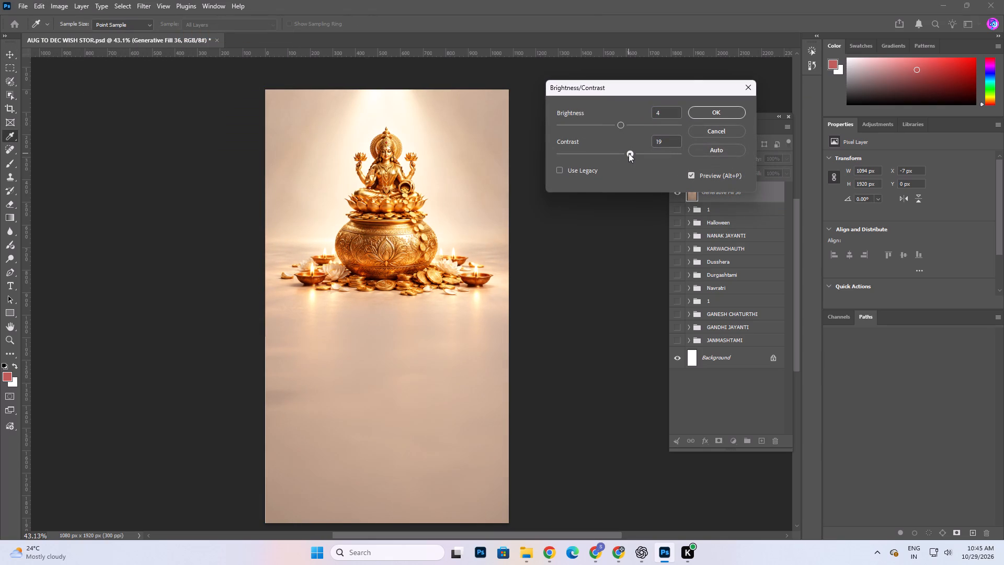
left_click_drag(629, 153, 611, 155)
left_click_drag(611, 155, 608, 155)
left_click_drag(608, 155, 607, 155)
left_click(716, 107)
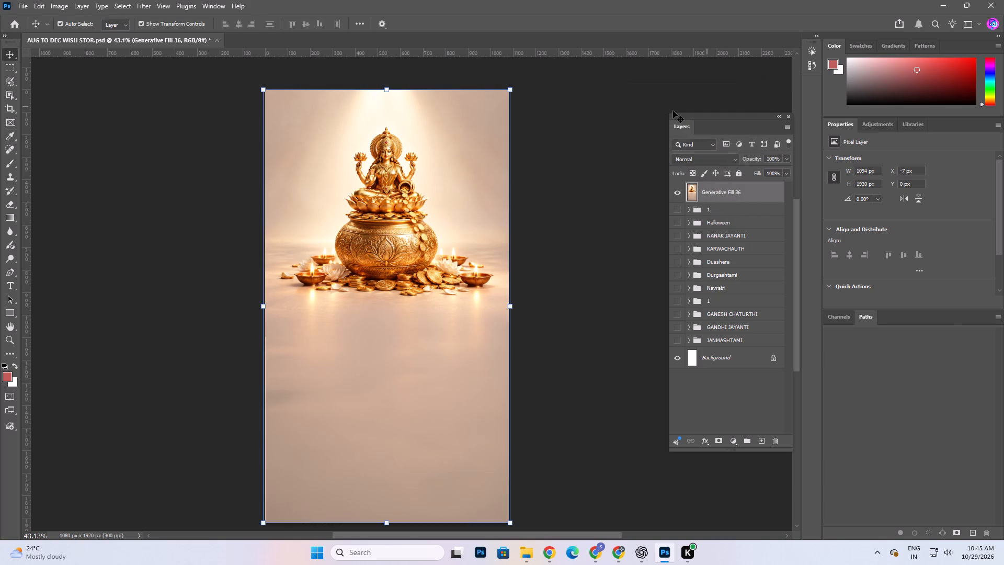
Clone Stamp with a 150 px brush down the backdrop's left edge, from below the diyas to the bottom corner.
left_click(188, 362)
key("space")
key("space")
left_click_drag(430, 387, 461, 334)
scroll(306, 331, "up", 3, "alt")
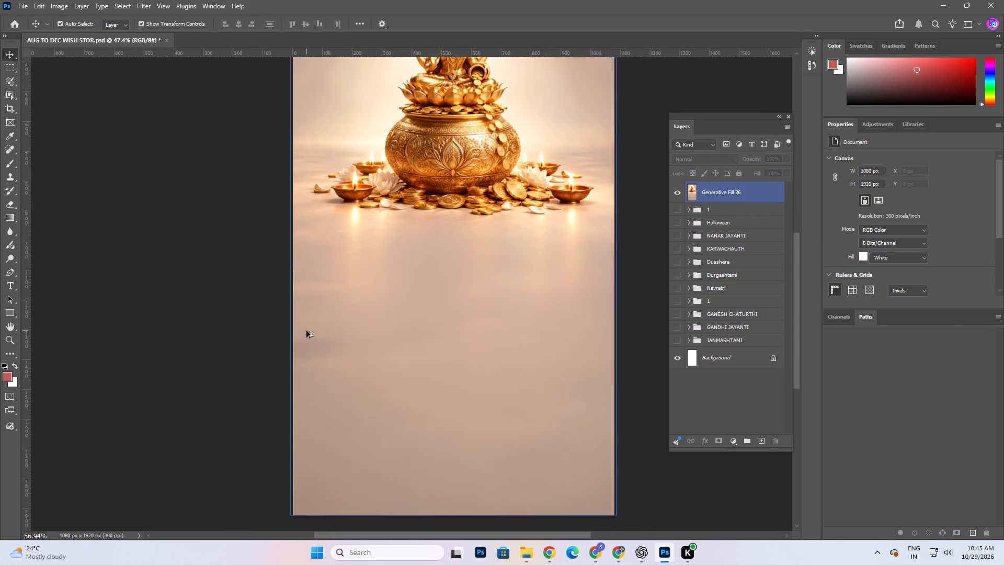
scroll(306, 331, "up", 5, "alt")
left_click(463, 290)
scroll(153, 264, "down", 4, "alt")
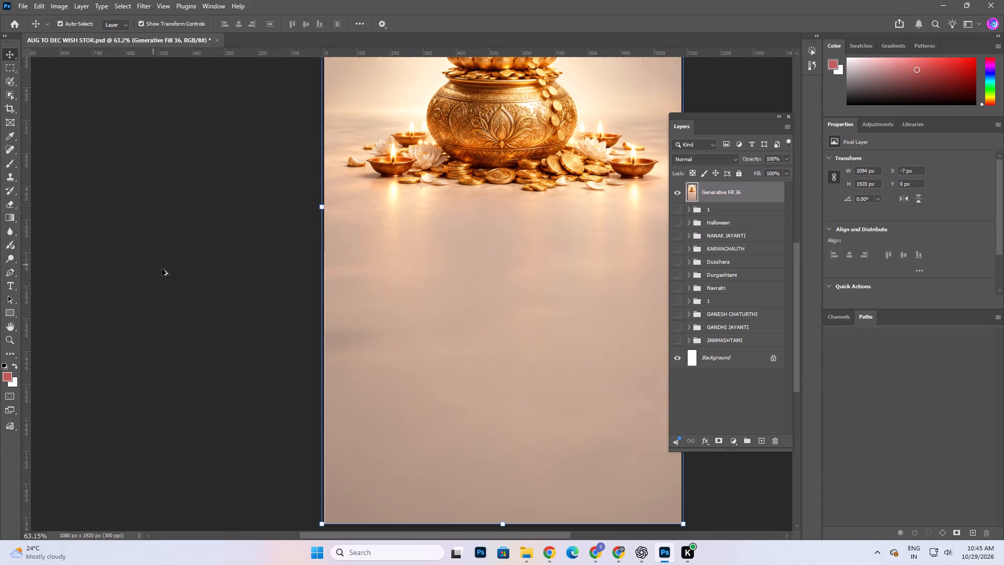
key("space")
key("space")
key("space")
key("space")
key("space")
key("space")
key("space")
key("space")
key("space")
key("space")
key("space")
key("space")
key("space")
key("space")
left_click_drag(533, 349, 458, 326)
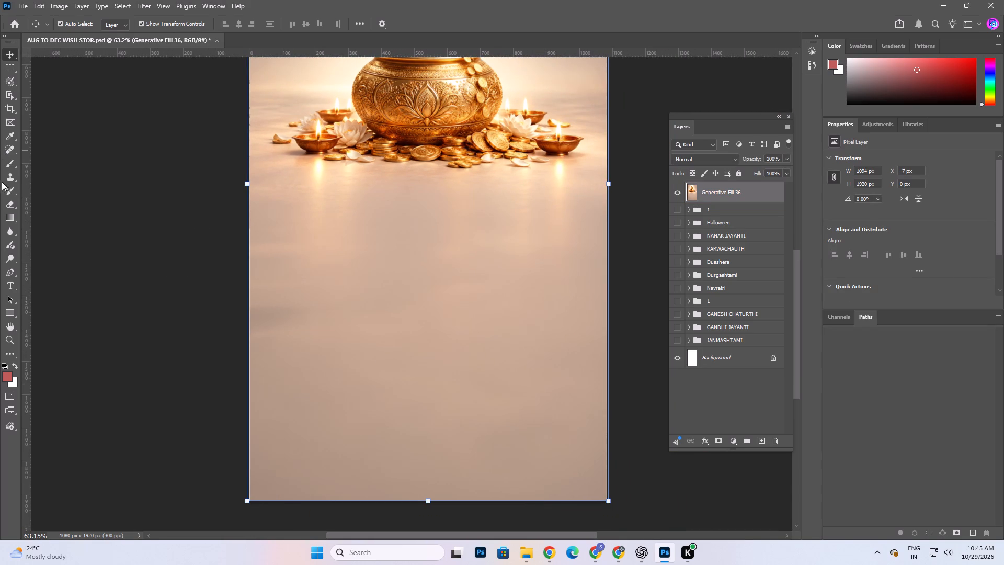
left_click(12, 177)
key("bracketleft")
key("bracketleft")
key("bracketleft")
key("bracketleft")
key("bracketleft")
key("bracketleft")
key("bracketleft")
key("bracketleft")
key("bracketleft")
key("bracketleft")
key("bracketleft")
key("bracketleft")
key("bracketleft")
key("bracketleft")
key("bracketleft")
key("bracketleft")
key("bracketleft")
key("bracketleft")
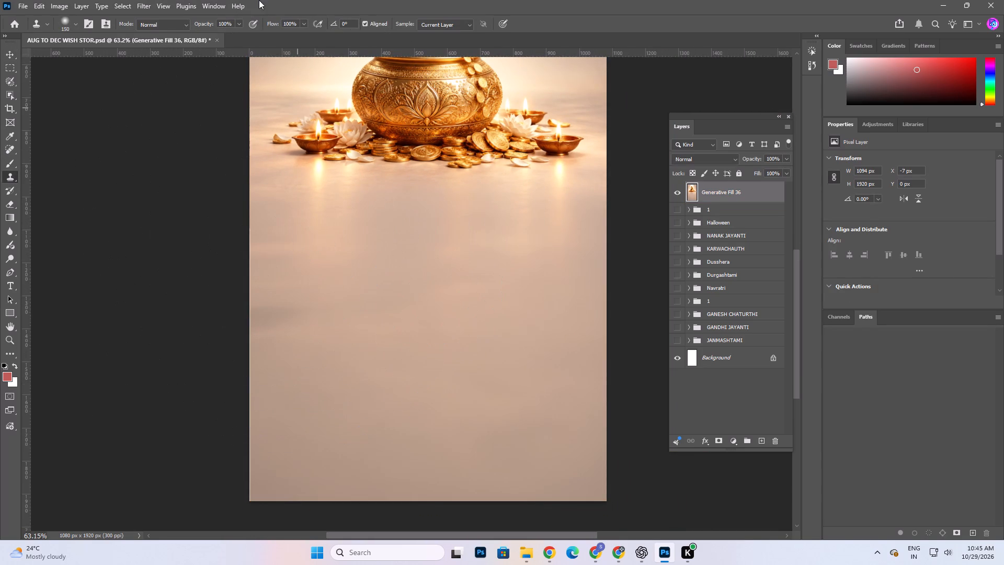
left_click(303, 240, "alt")
left_click_drag(249, 232, 245, 274)
left_click_drag(245, 274, 246, 507)
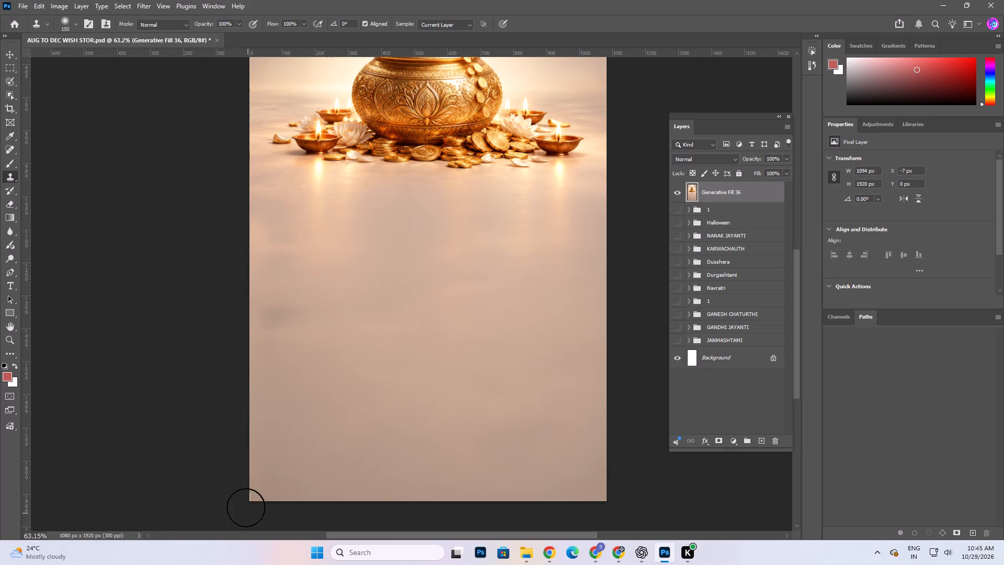
left_click_drag(246, 507, 222, 490)
Resample nearby clean floor and clone it over the backdrop's bottom-left corner and lower left edge.
left_click(292, 478, "alt")
left_click_drag(246, 489, 246, 500)
left_click_drag(246, 500, 228, 389)
left_click(298, 448, "alt")
left_click_drag(253, 443, 252, 441)
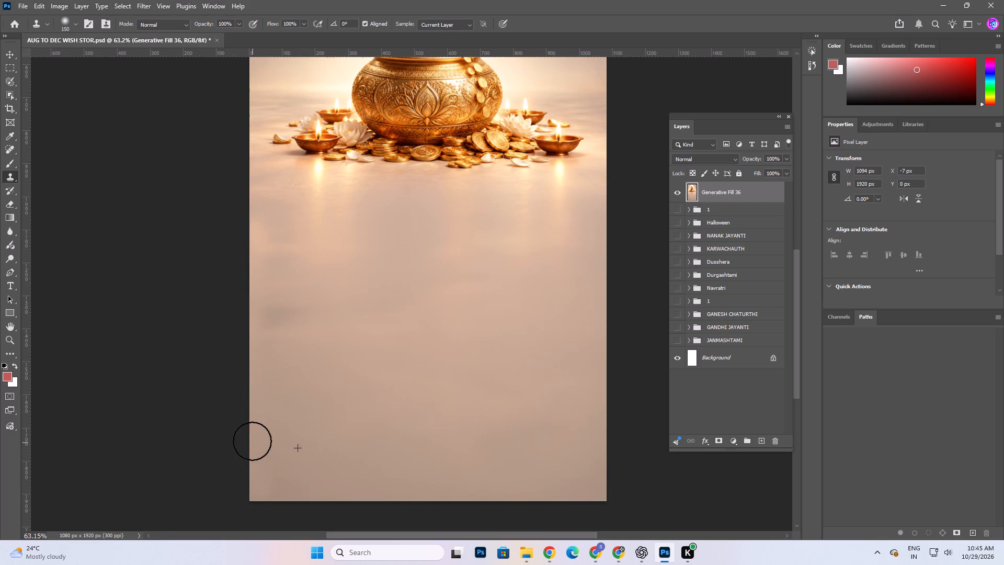
left_click_drag(252, 441, 226, 489)
left_click_drag(226, 489, 224, 497)
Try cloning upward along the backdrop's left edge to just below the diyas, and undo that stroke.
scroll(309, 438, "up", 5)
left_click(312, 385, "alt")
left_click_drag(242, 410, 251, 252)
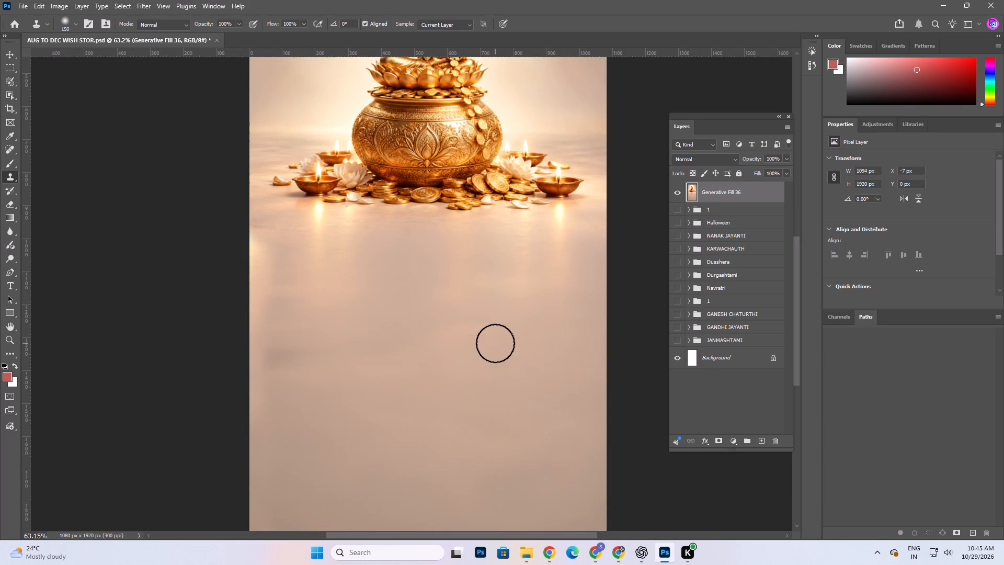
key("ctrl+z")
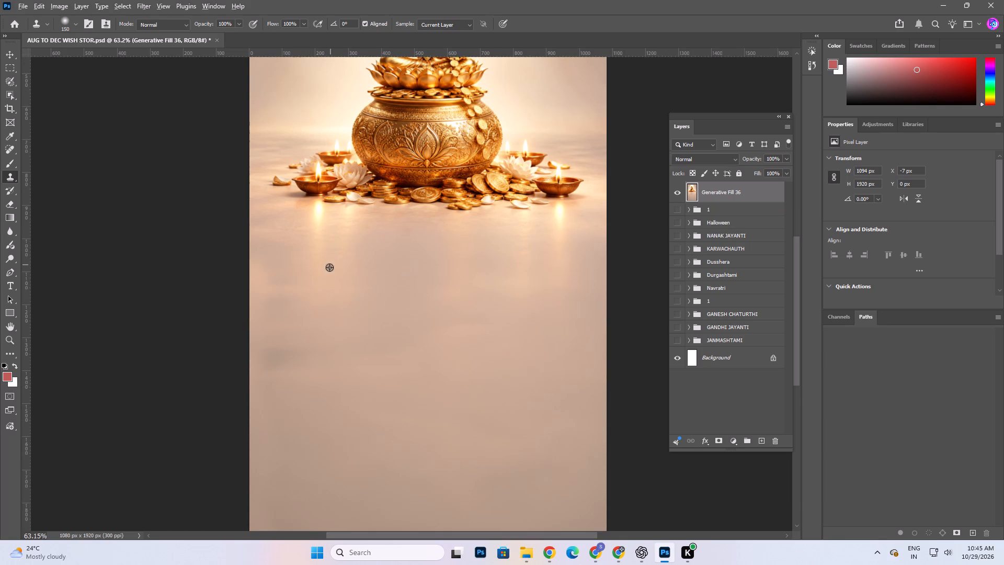
Resample clean floor below the diyas and clone it down the backdrop's left edge with the Clone Stamp.
left_click(323, 324, "alt")
left_click_drag(247, 318, 232, 410)
left_click_drag(232, 410, 239, 449)
Examine the retouched backdrop up close and as a whole, with the layer deselected.
scroll(366, 371, "down", 3, "alt")
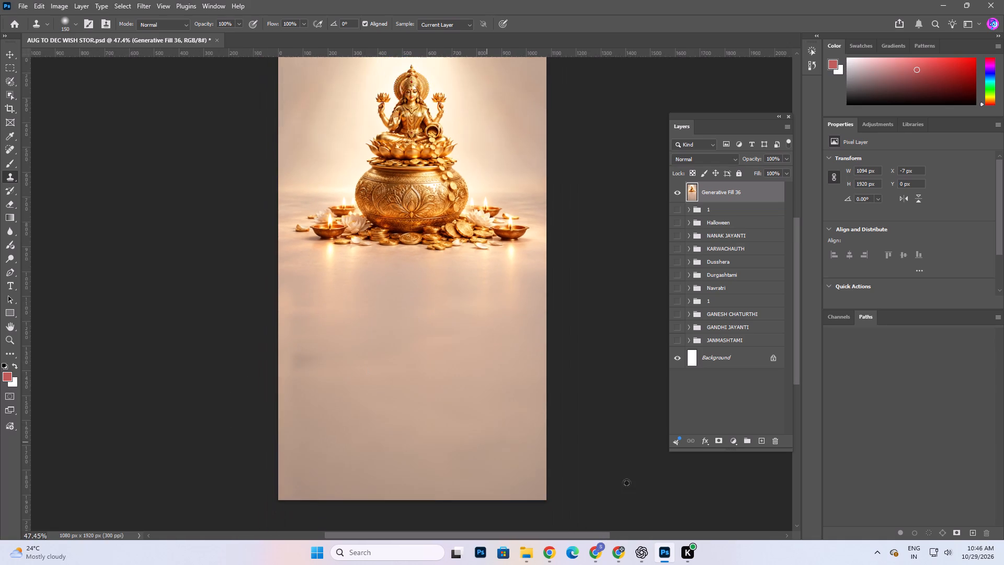
scroll(627, 483, "up", 4, "alt")
key("space")
key("space")
key("space")
key("space")
key("space")
key("space")
key("space")
key("space")
key("space")
key("space")
key("space")
key("space")
key("space")
key("space")
key("space")
key("space")
key("space")
key("space")
key("space")
key("space")
left_click_drag(551, 404, 507, 320)
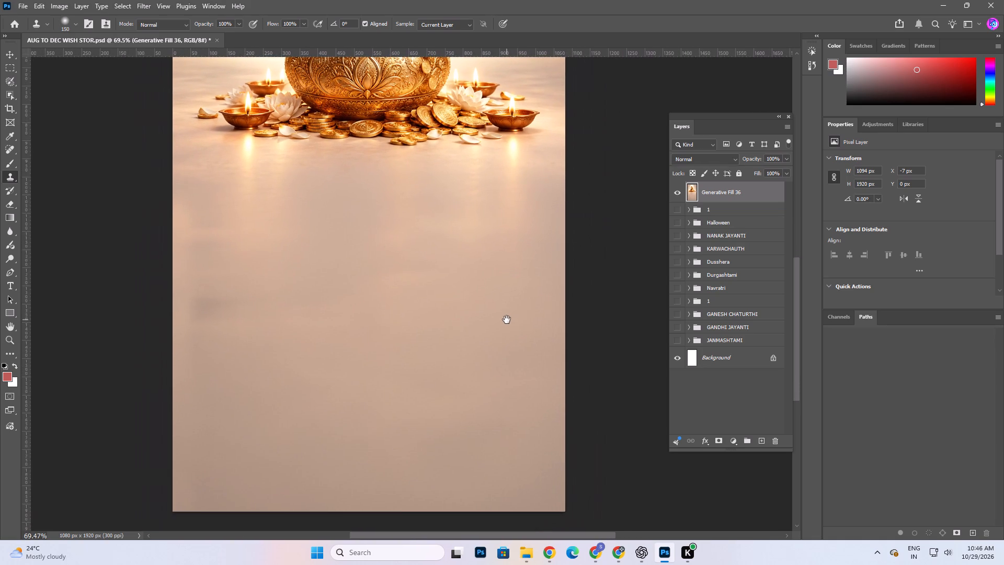
left_click_drag(507, 320, 522, 377)
scroll(328, 412, "down", 5, "alt")
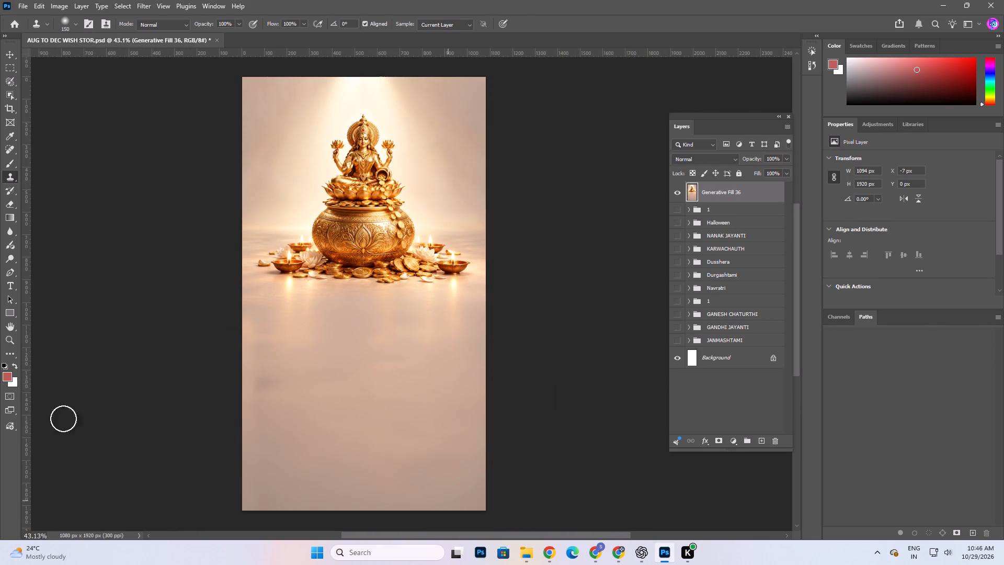
left_click(12, 51)
left_click(156, 244)
key("space")
key("space")
key("space")
key("space")
key("space")
key("space")
key("space")
key("space")
key("space")
key("space")
key("space")
key("space")
key("space")
key("space")
key("space")
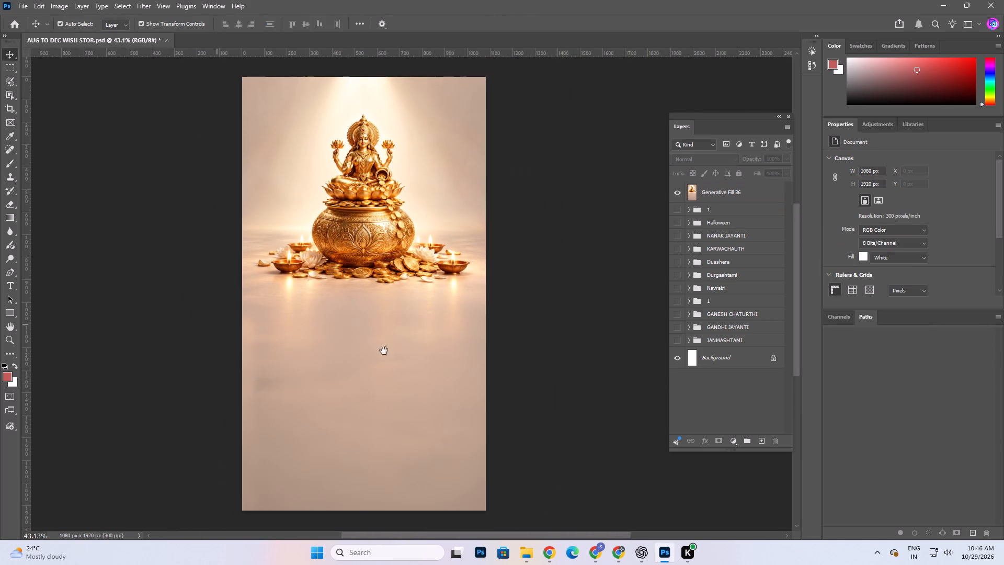
left_click_drag(451, 352, 464, 331)
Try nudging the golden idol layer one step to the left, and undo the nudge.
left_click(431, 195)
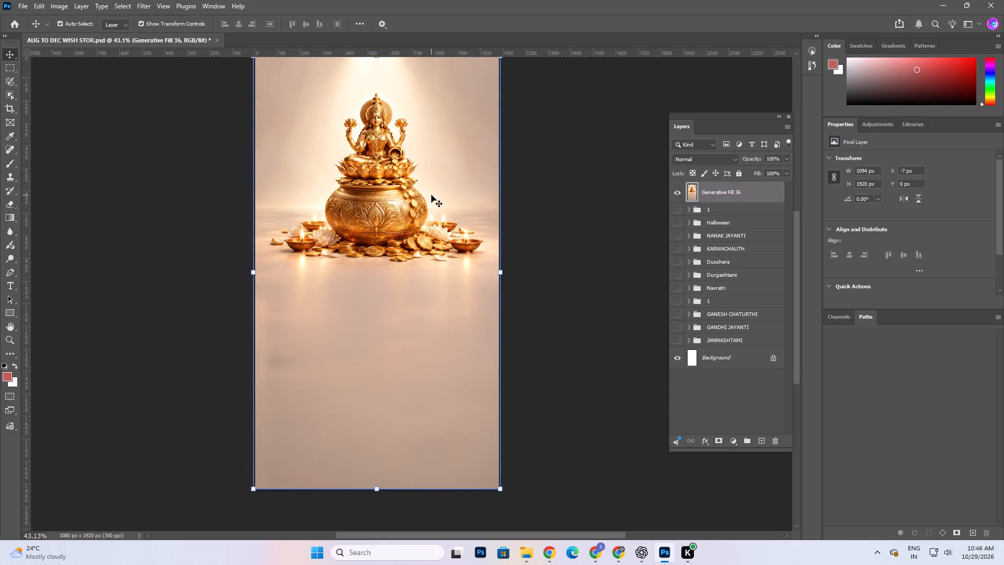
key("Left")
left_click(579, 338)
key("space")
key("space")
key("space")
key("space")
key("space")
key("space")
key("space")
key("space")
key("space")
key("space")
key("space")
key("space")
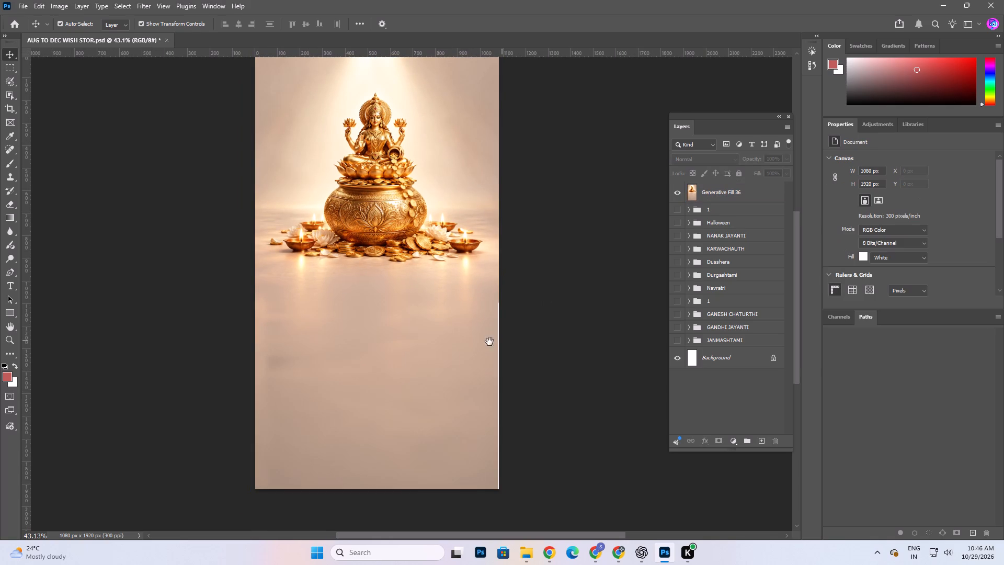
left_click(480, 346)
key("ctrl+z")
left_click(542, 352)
Apply Levels to the golden idol layer with input black 1, input white 246 and slightly adjusted midtones.
key("space")
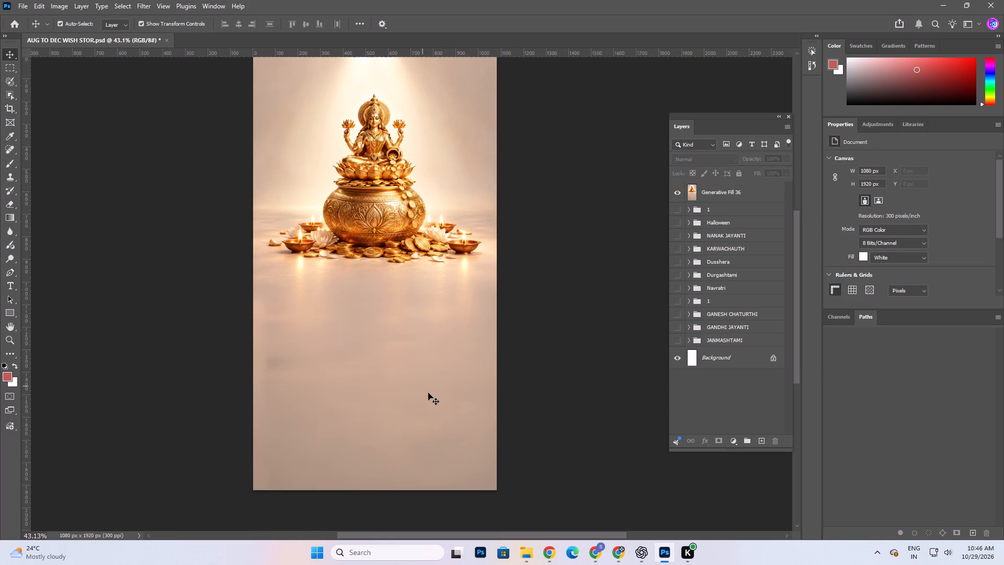
scroll(394, 400, "down", 3, "alt")
scroll(397, 400, "up", 2)
key("space")
key("space")
key("space")
key("space")
key("space")
key("space")
key("space")
key("space")
key("space")
key("space")
key("space")
key("space")
key("space")
left_click_drag(443, 297, 443, 284)
left_click(443, 284)
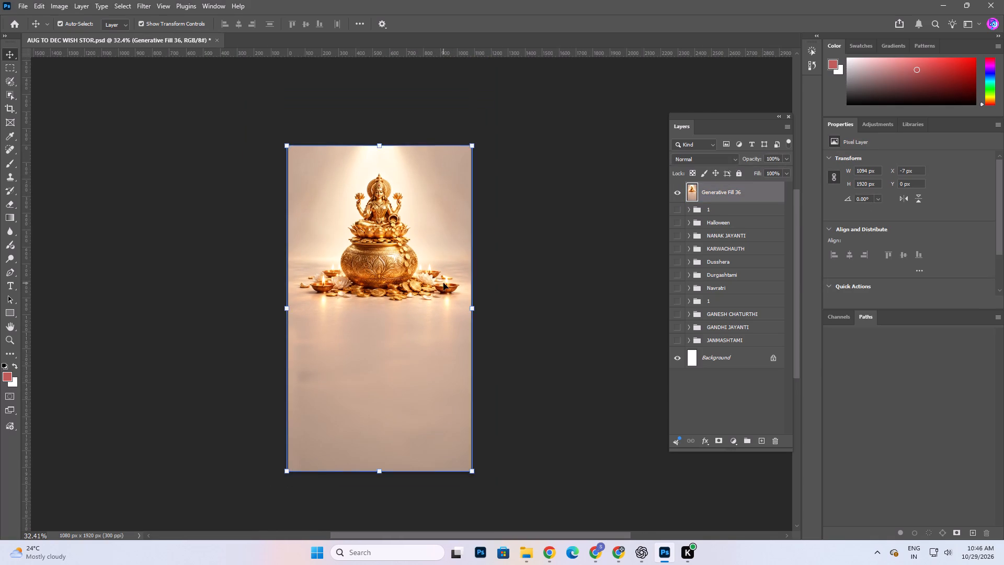
scroll(443, 283, "up", 4, "alt")
scroll(346, 184, "up", 2, "alt")
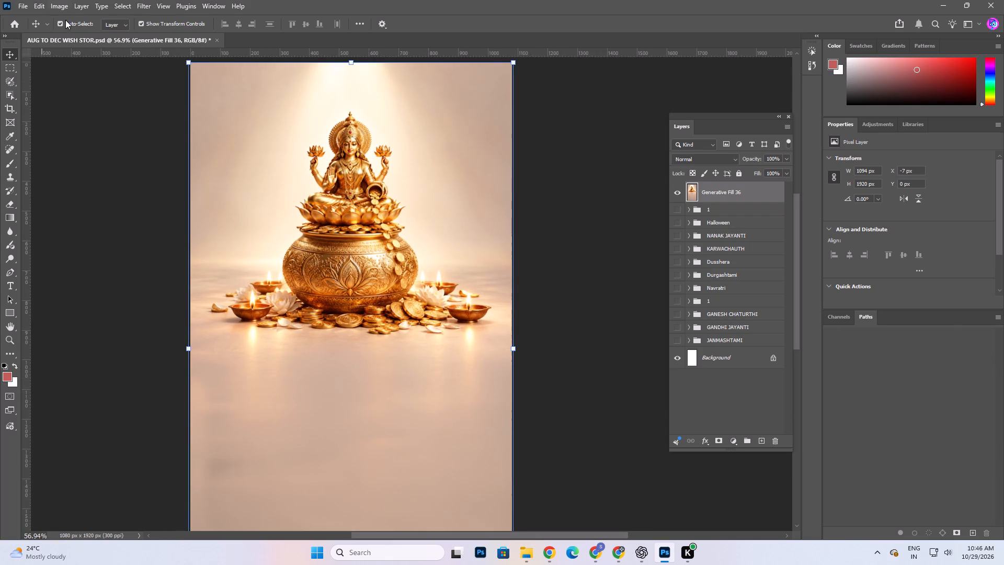
left_click(59, 7)
left_click(69, 29)
left_click(70, 32)
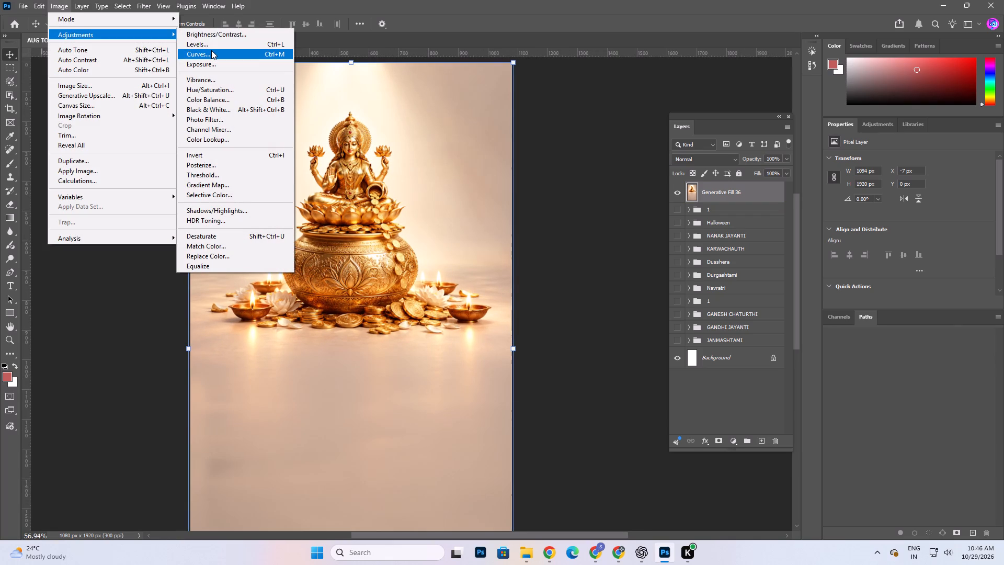
left_click(213, 47)
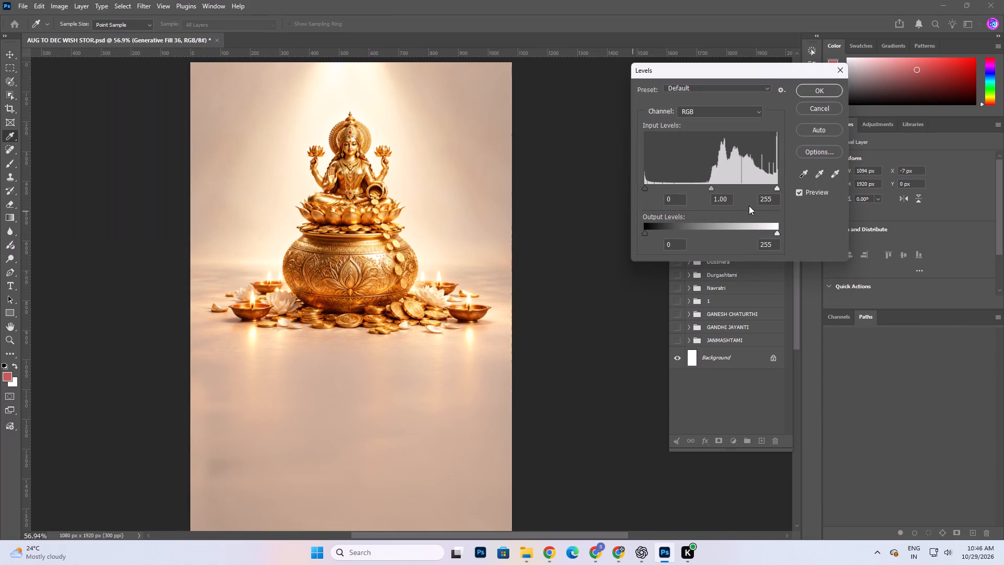
left_click_drag(710, 186, 715, 186)
left_click(646, 187)
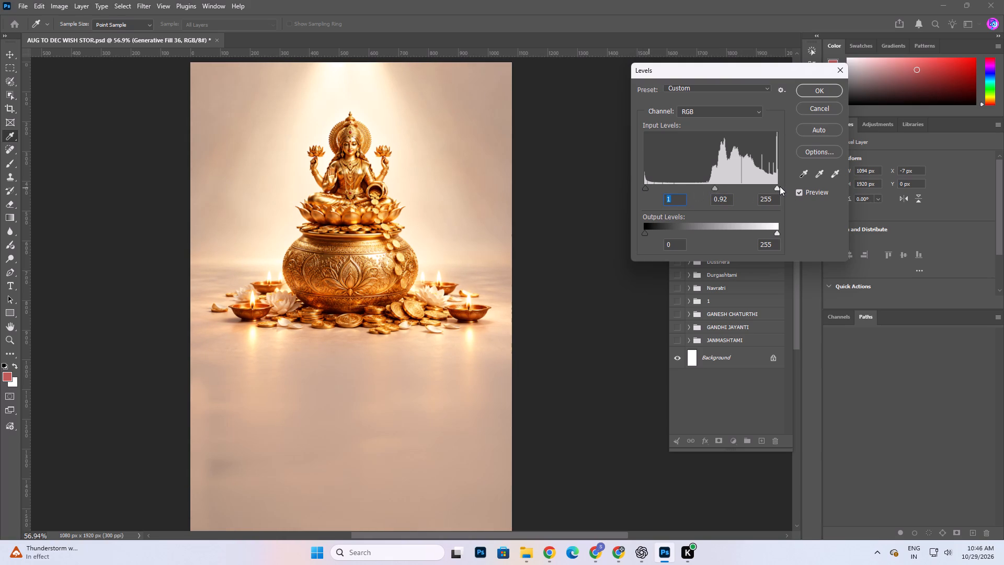
left_click_drag(780, 186, 773, 187)
left_click_drag(773, 187, 772, 187)
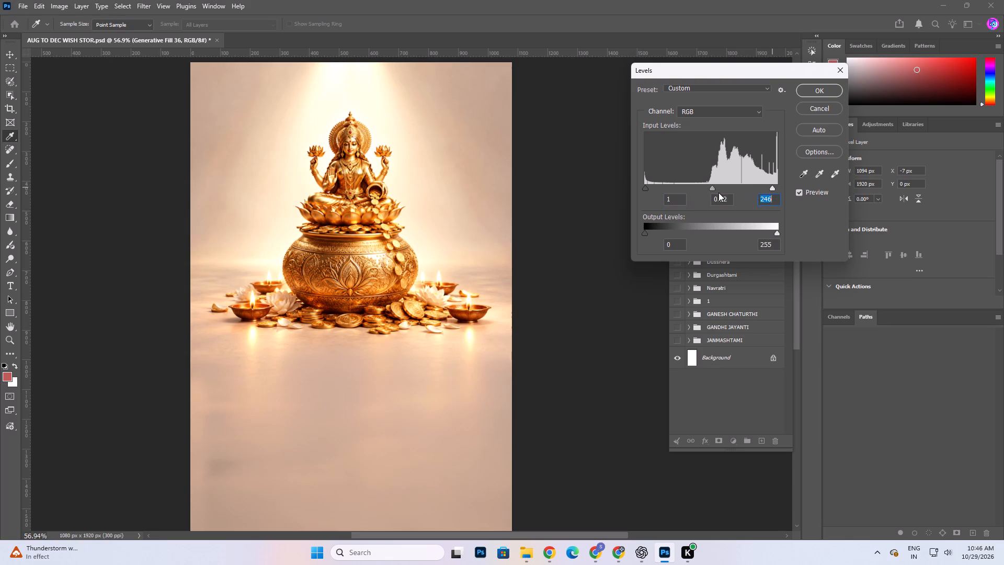
left_click_drag(714, 188, 708, 188)
left_click_drag(708, 188, 710, 188)
left_click(811, 96)
scroll(276, 227, "down", 4, "alt")
left_click(472, 337)
key("space")
key("space")
key("space")
key("space")
key("space")
key("space")
key("space")
key("space")
key("space")
key("space")
key("space")
key("space")
key("space")
key("space")
key("space")
key("space")
key("space")
key("space")
left_click_drag(410, 403, 461, 382)
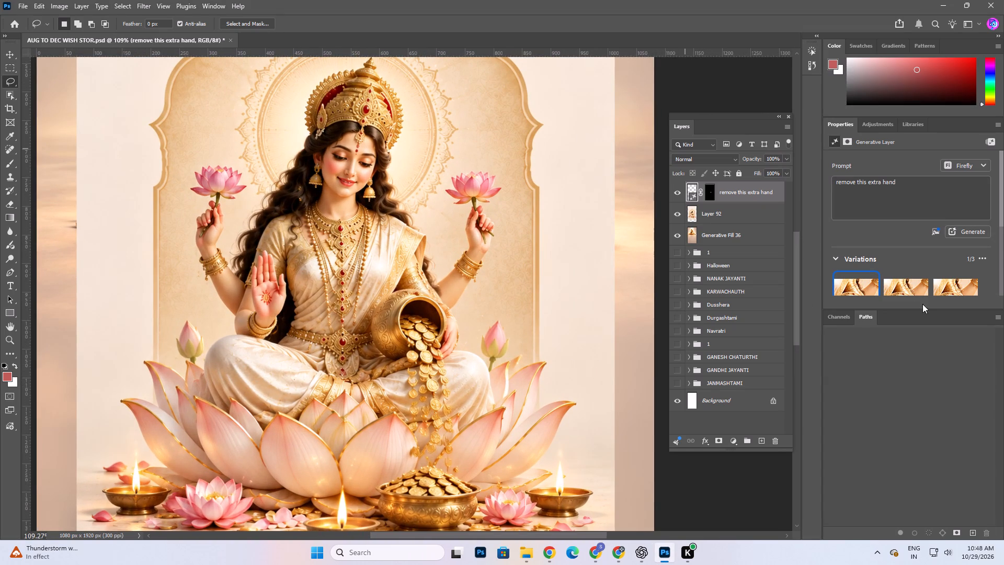
left_click(903, 289)
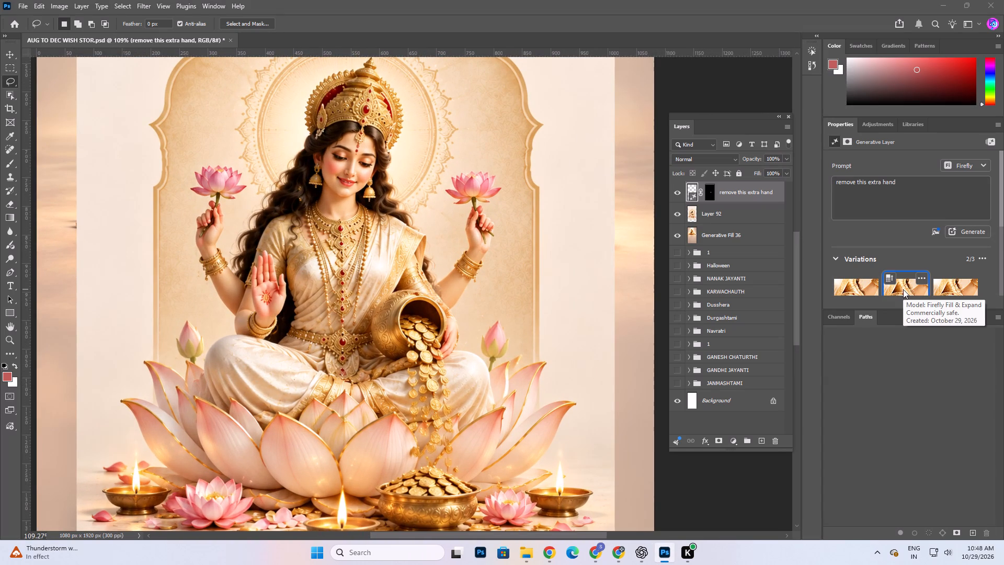
left_click(954, 288)
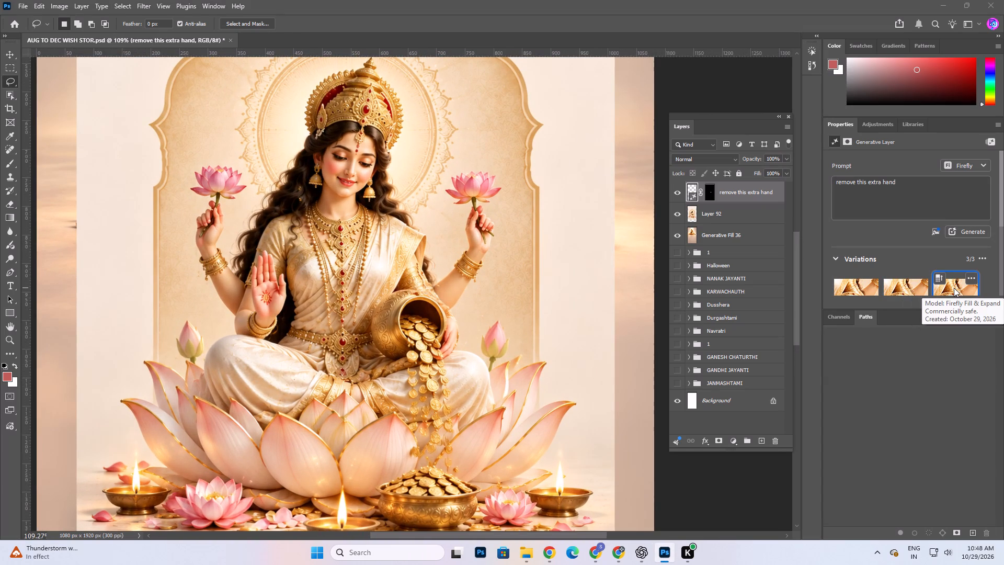
left_click(904, 290)
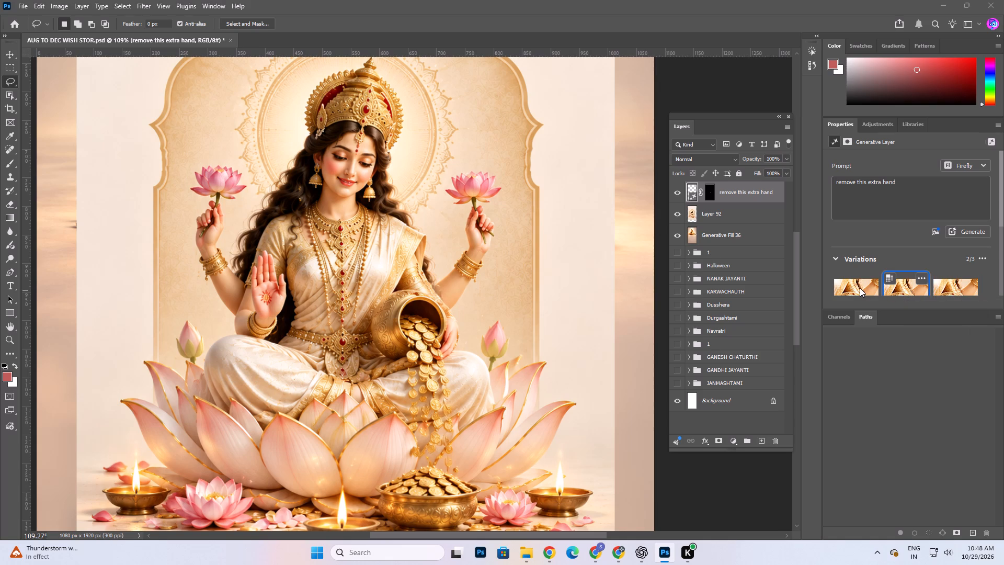
left_click(860, 288)
scroll(431, 265, "up", 5, "alt")
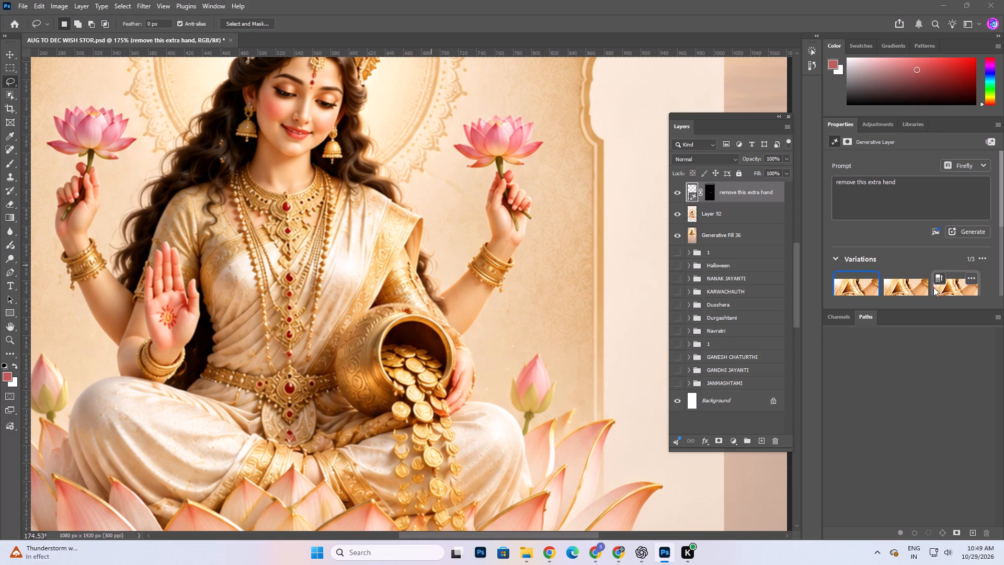
left_click(915, 292)
left_click(960, 288)
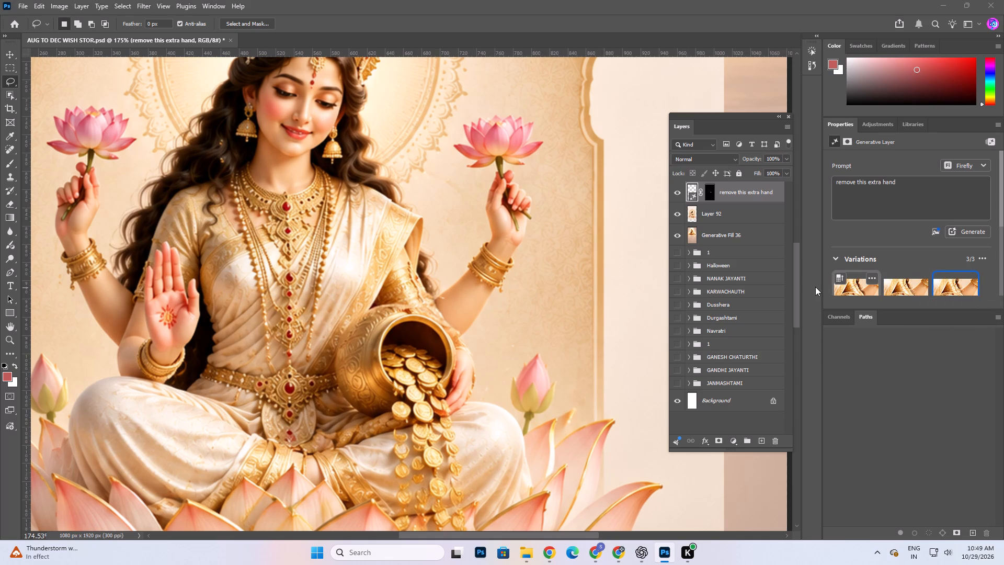
left_click(858, 293)
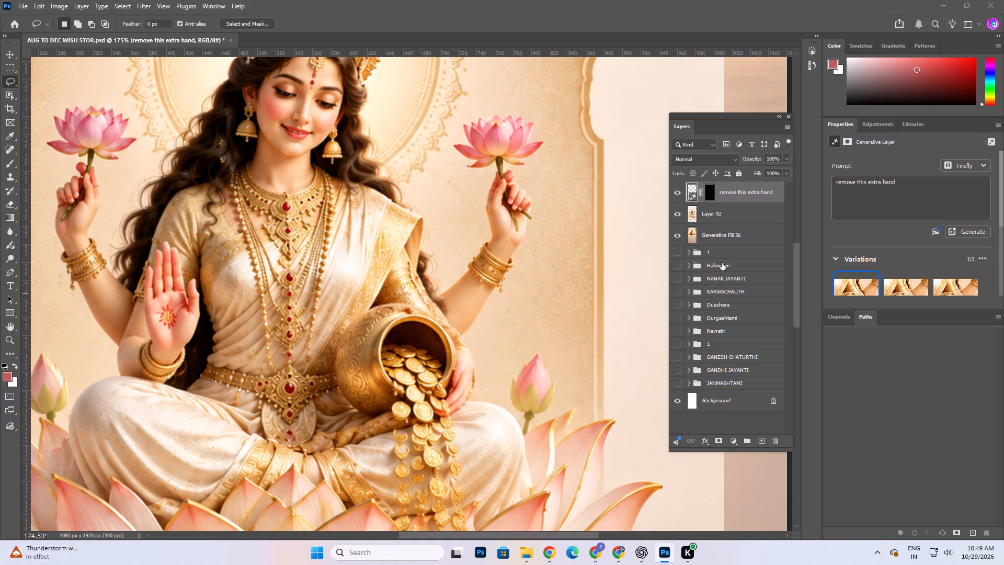
Merge the "remove this extra hand" generative layer with Layer 92.
left_click(720, 218, "ctrl")
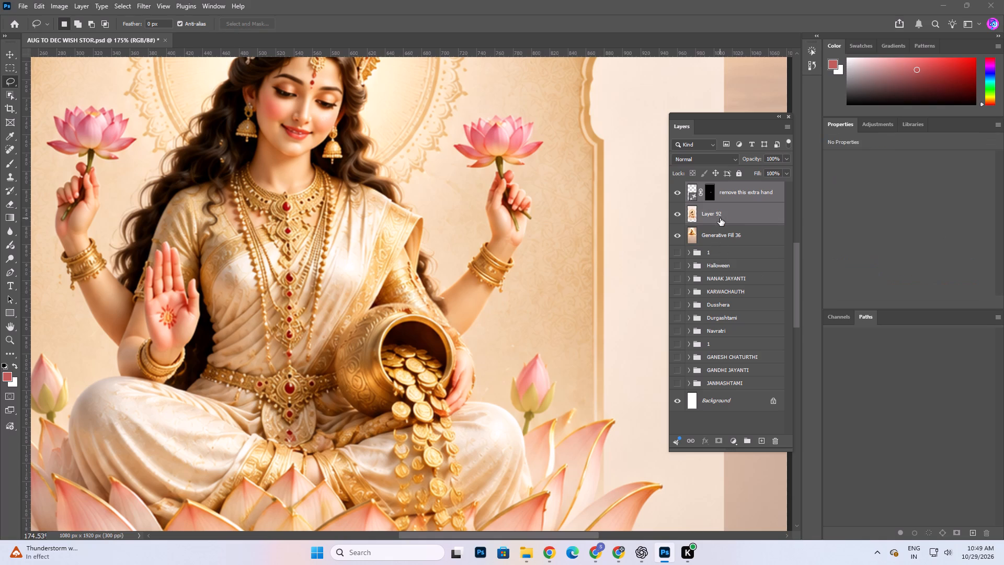
key("ctrl+e")
Scale the merged Lakshmi image down to about 744 × 1321 px and move it up to about X 168, Y -25 px.
scroll(368, 256, "down", 12, "alt")
scroll(451, 280, "down", 3, "alt")
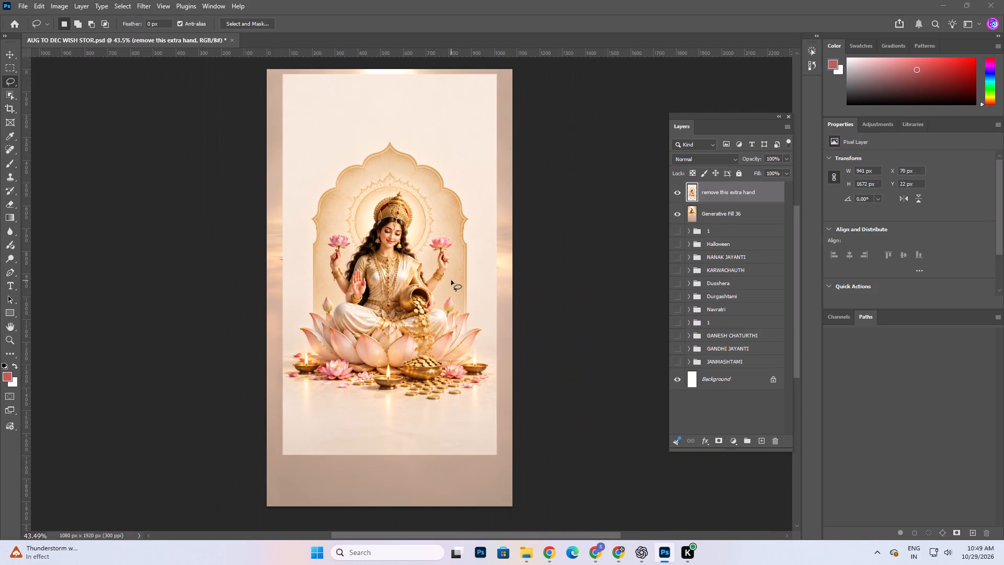
left_click(13, 54)
left_click(157, 240)
left_click(386, 311)
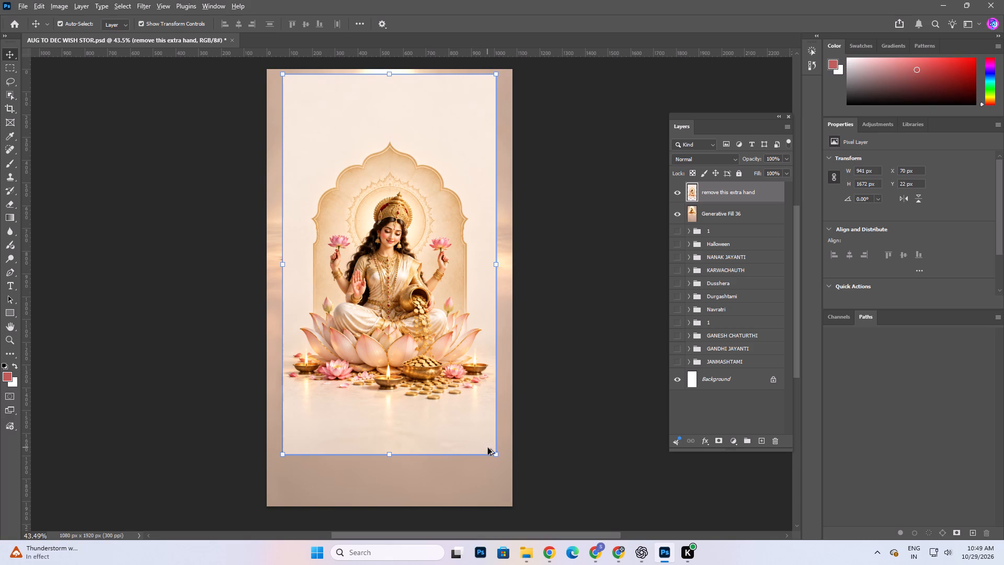
left_click_drag(493, 454, 464, 418, "alt")
left_click_drag(420, 281, 420, 231)
left_click(516, 24)
left_click(666, 189)
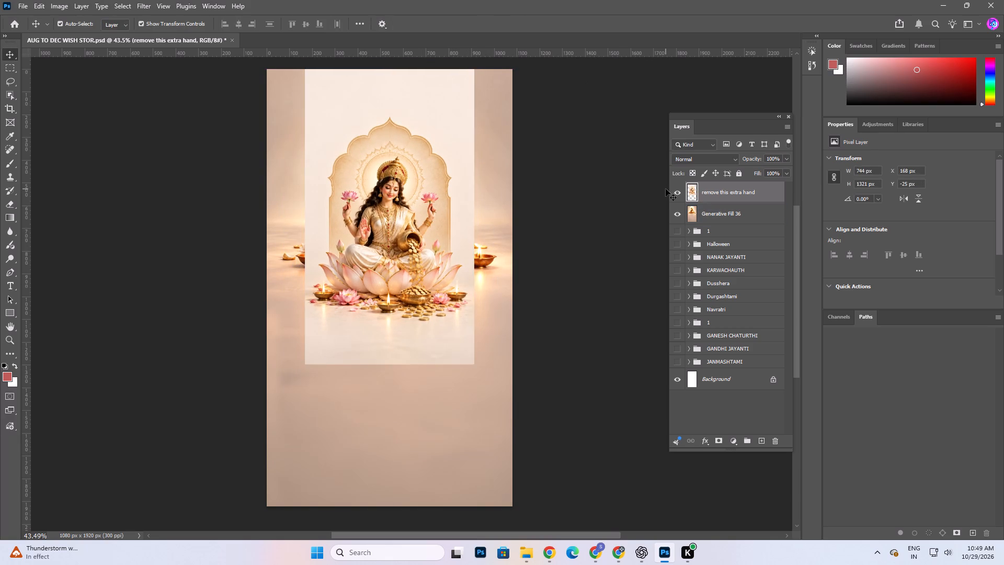
Hide the merged Lakshmi image and the Generative Fill 36 layer, then expand and show group 1 above the Halloween group.
left_click(679, 193)
left_click(576, 289)
key("space")
key("space")
key("space")
key("space")
key("space")
left_click_drag(477, 277, 471, 276)
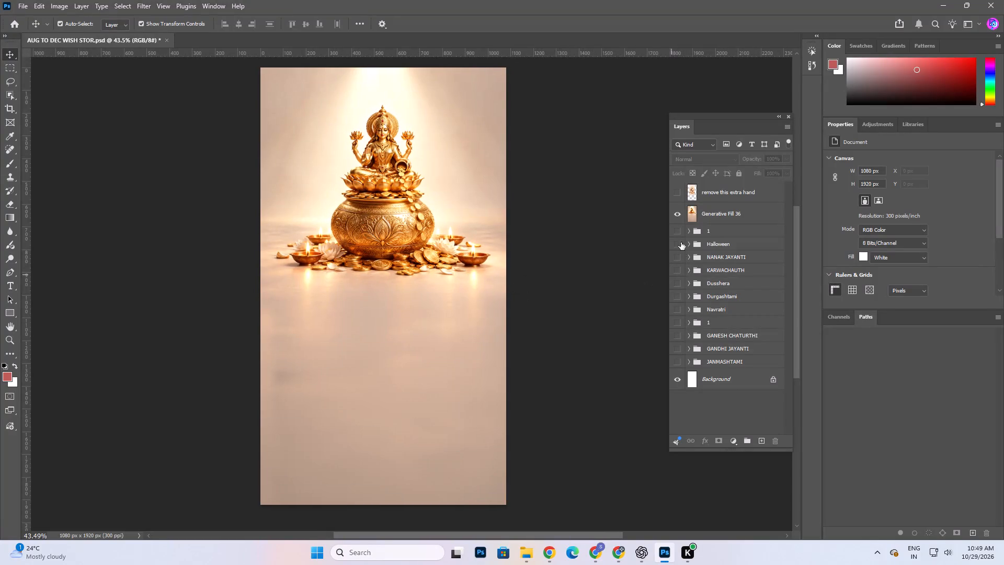
left_click(689, 232)
left_click(681, 213)
left_click(679, 235)
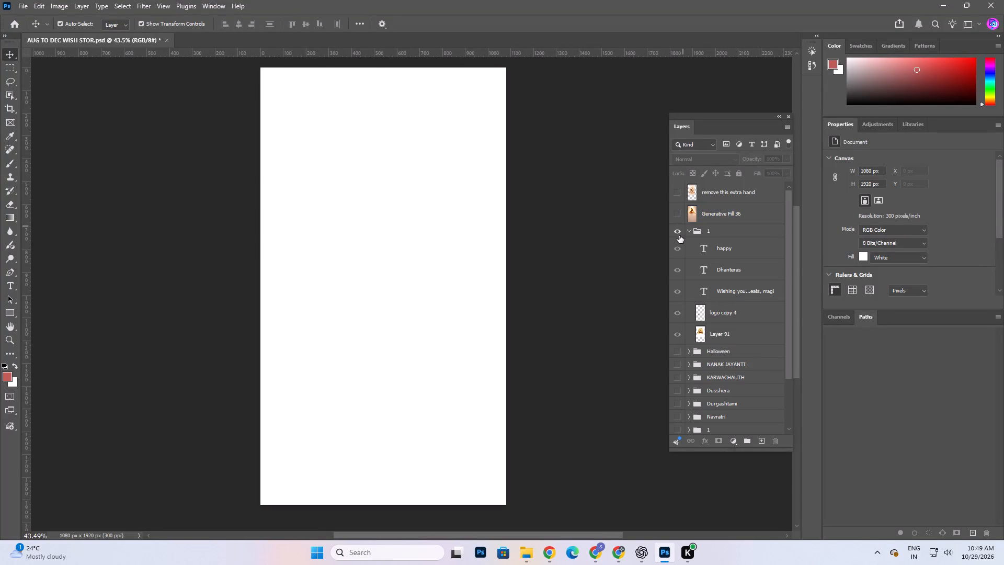
left_click(562, 498)
Replace the Halloween message under DHANTERAS with the copied wish, breaking the line after "prosperity,".
double_click(424, 467)
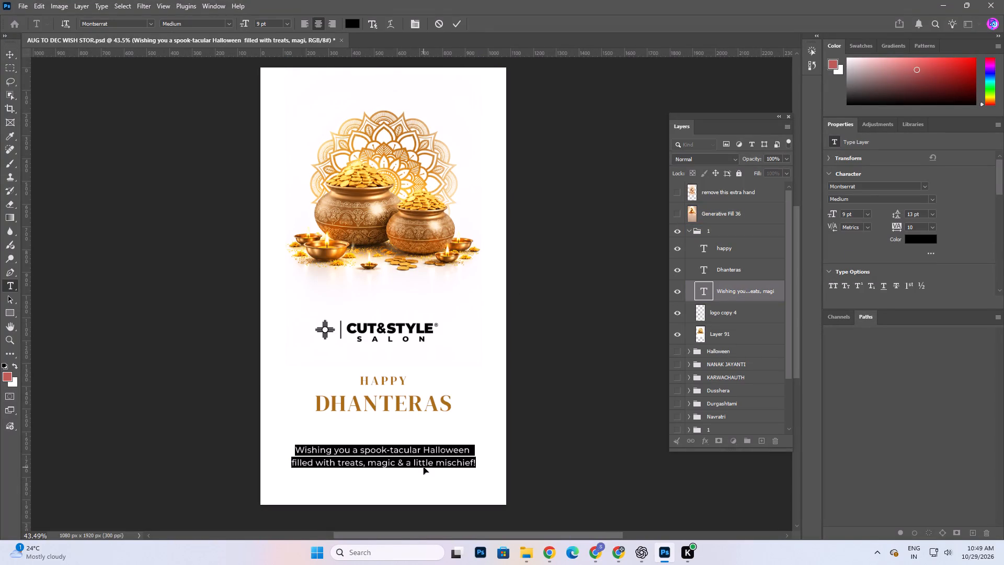
key("ctrl+v")
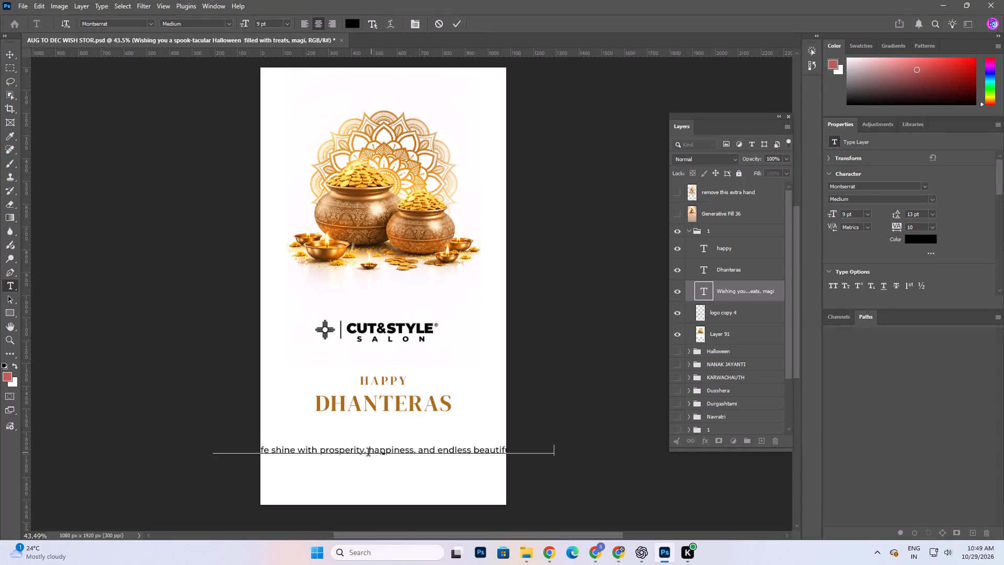
left_click(370, 454)
key("Return")
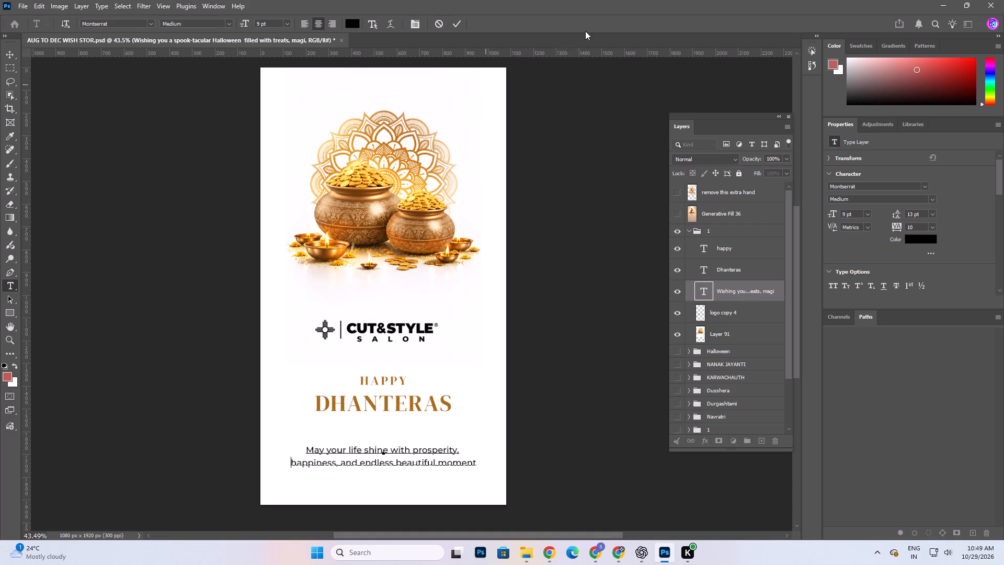
left_click(455, 22)
left_click(581, 341)
Save the AUG TO DEC WISH STOR document.
key("space")
key("space")
key("space")
key("space")
key("space")
key("space")
key("space")
key("space")
key("space")
key("space")
key("space")
key("space")
key("space")
key("space")
key("space")
key("space")
key("space")
key("space")
key("space")
key("space")
left_click_drag(473, 379, 494, 363)
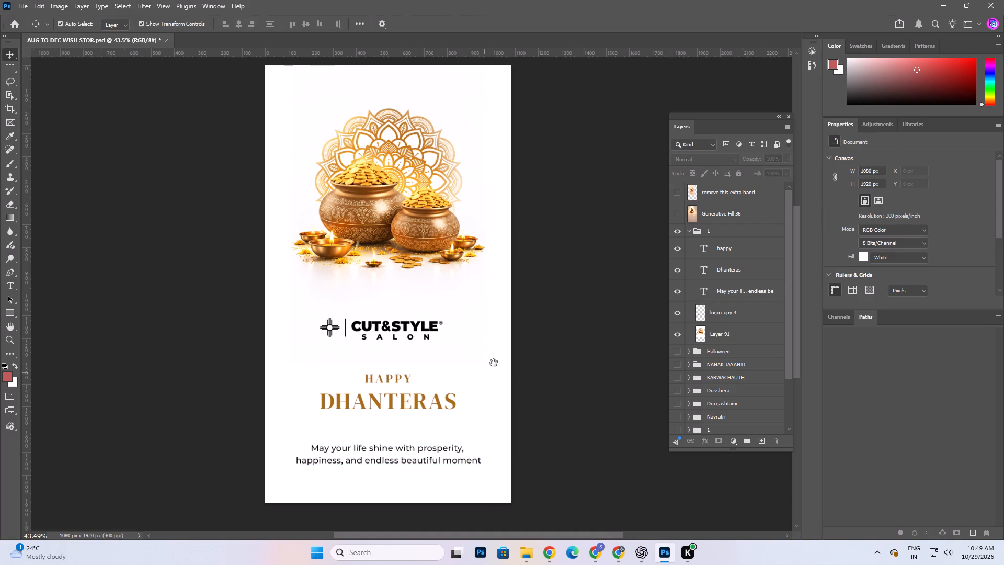
left_click_drag(494, 363, 482, 387)
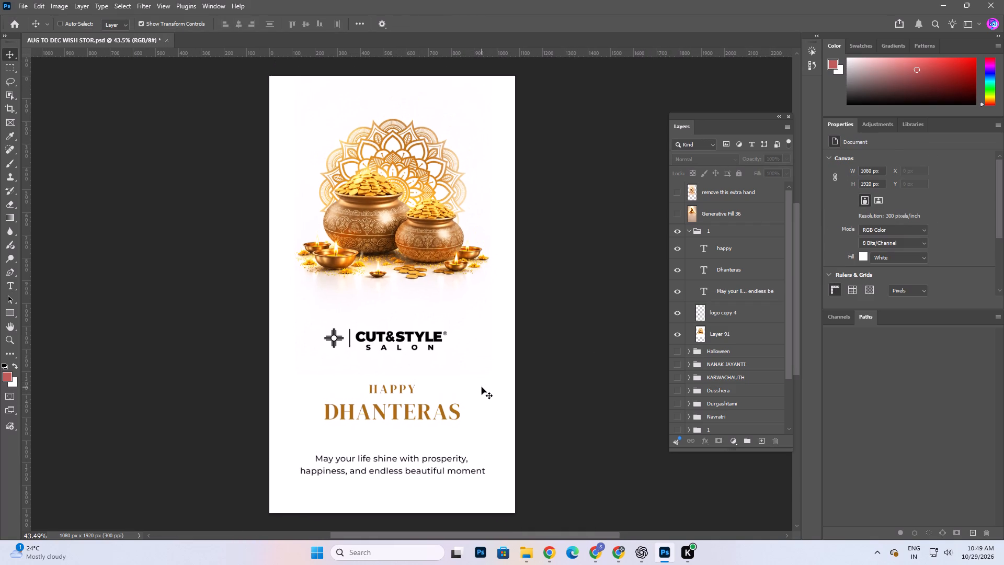
key("ctrl+s")
Collapse and hide group 1, then show the Generative Fill 36 layer with the Lakshmi image.
left_click(687, 230)
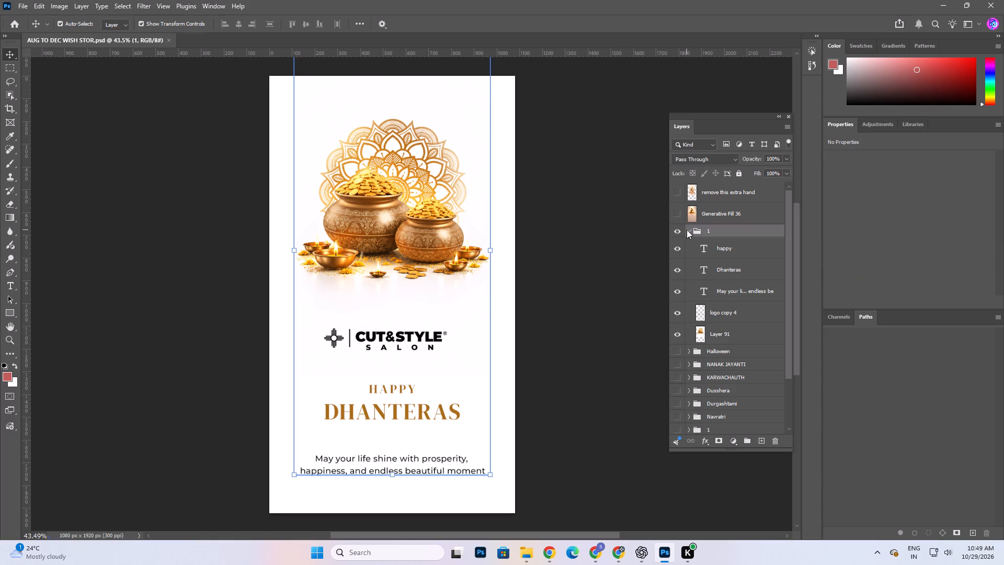
left_click(689, 231)
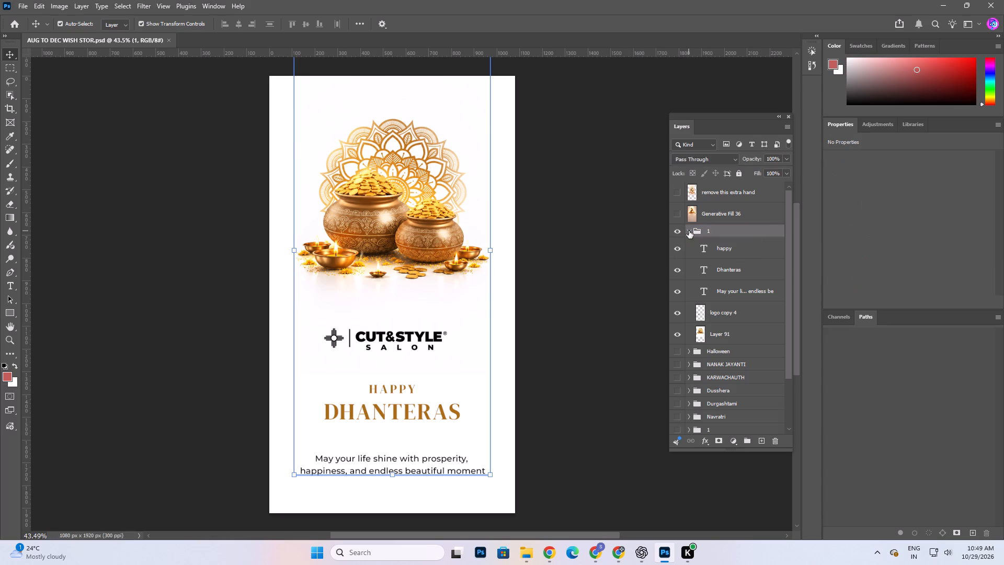
left_click(680, 232)
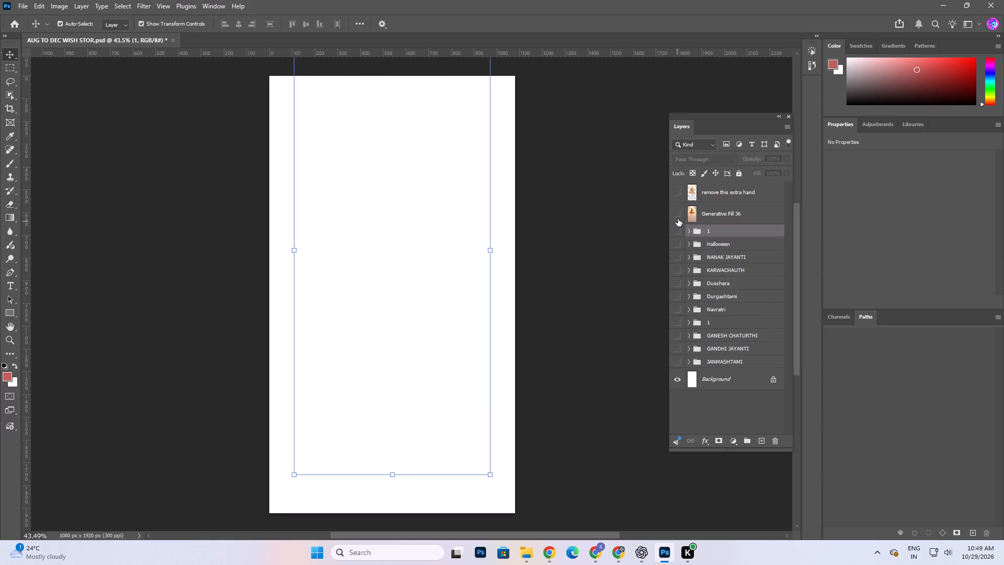
left_click(678, 219)
Clone clean floor texture over the dark smudge and uneven area on the Generative Fill 36 layer, below the coins and diyas.
left_click(612, 269)
key("space")
key("space")
key("space")
key("space")
key("space")
key("space")
key("space")
key("space")
key("space")
key("space")
key("space")
key("space")
key("space")
key("space")
key("space")
key("space")
key("space")
key("space")
key("space")
key("space")
left_click(531, 265)
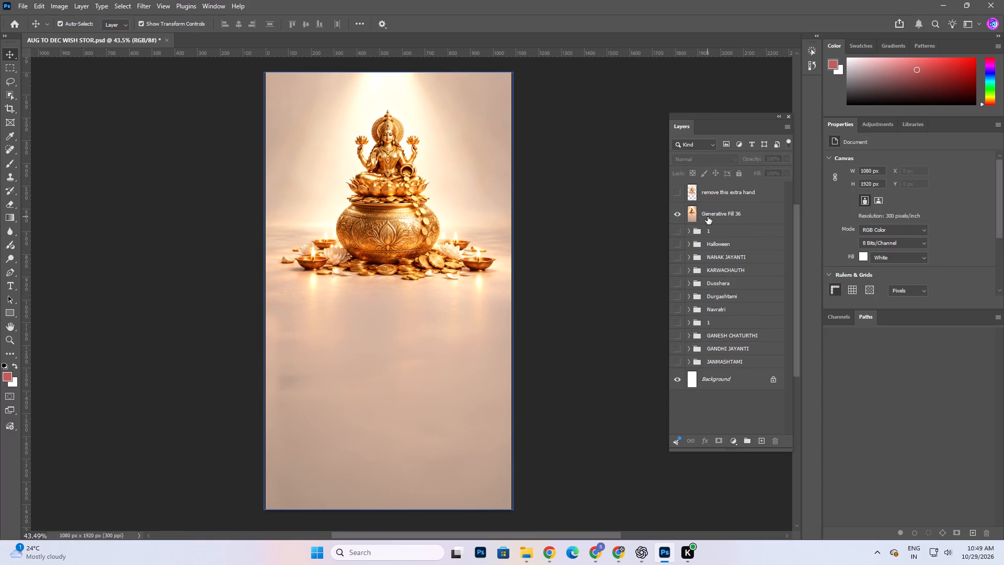
scroll(371, 447, "down", 4)
scroll(259, 342, "up", 5, "alt")
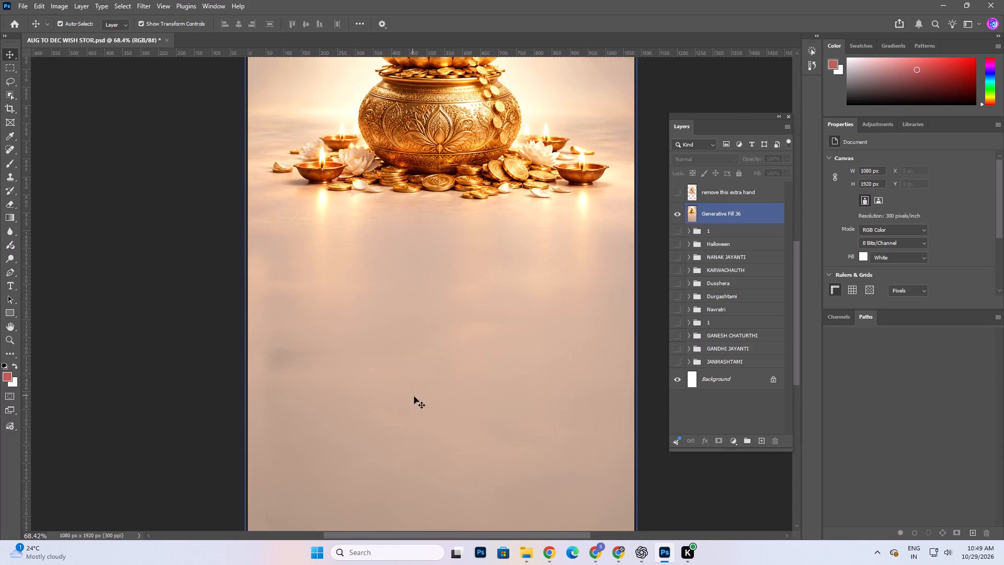
scroll(264, 330, "down", 4, "alt")
left_click(416, 394)
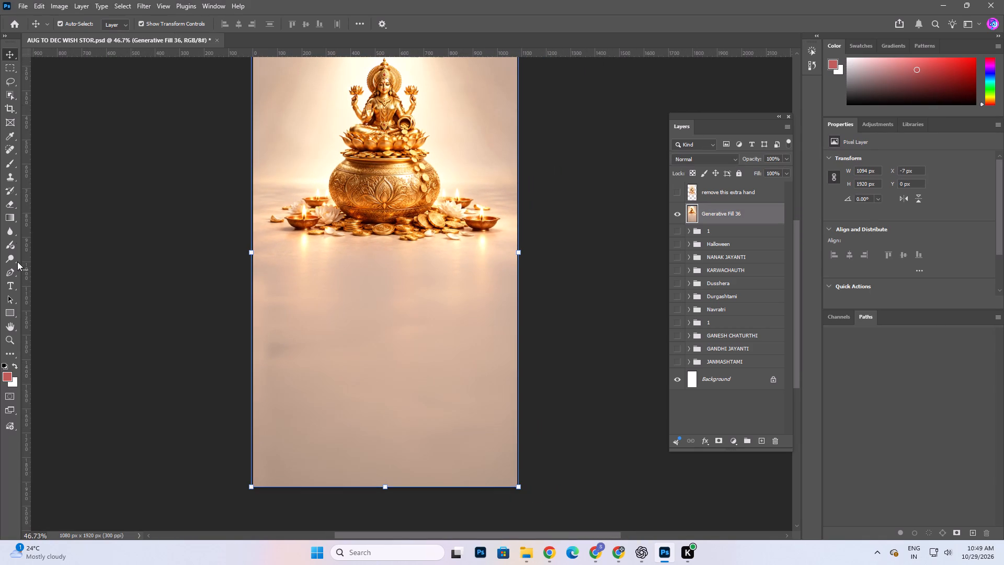
left_click(9, 177)
left_click(358, 379, "alt")
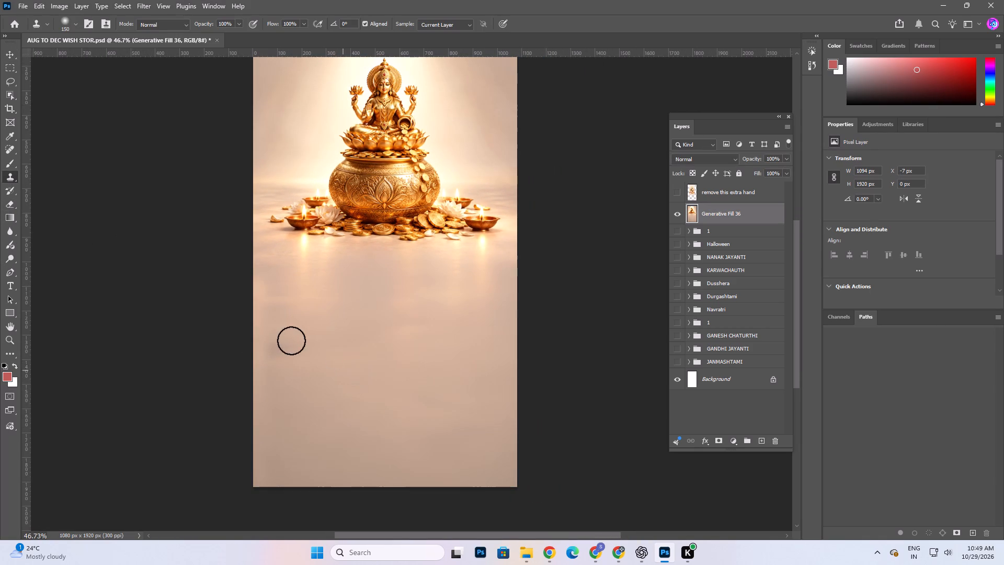
left_click_drag(286, 339, 319, 352)
left_click(359, 403, "alt")
left_click_drag(339, 351, 380, 345)
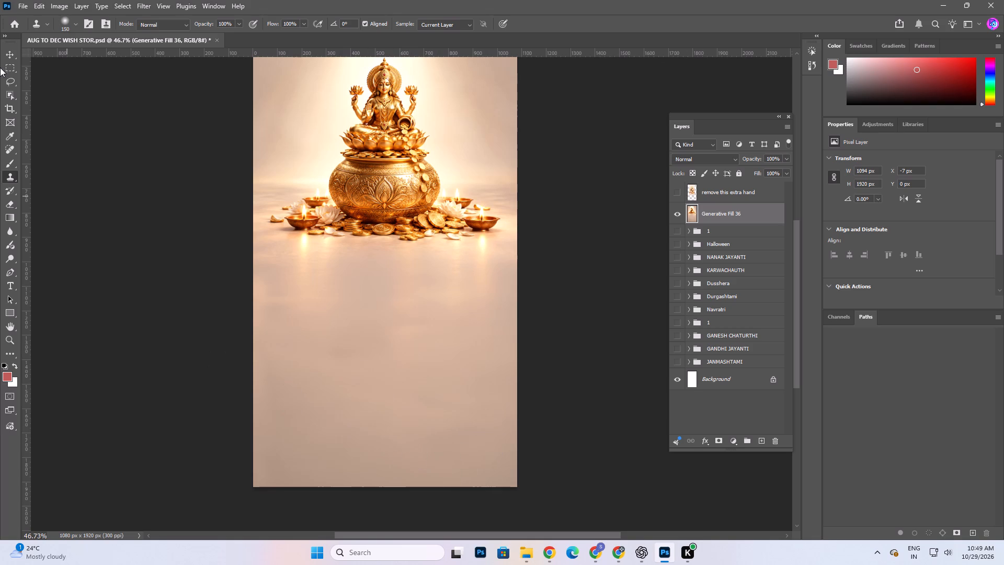
left_click(8, 58)
left_click(61, 172)
Duplicate group 1's HAPPY, DHANTERAS, wish and logo layers and place the copies above the Generative Fill 36 layer, outside the group.
key("space")
key("space")
key("space")
key("space")
key("space")
key("space")
key("space")
key("space")
key("space")
key("space")
left_click_drag(344, 201, 345, 256)
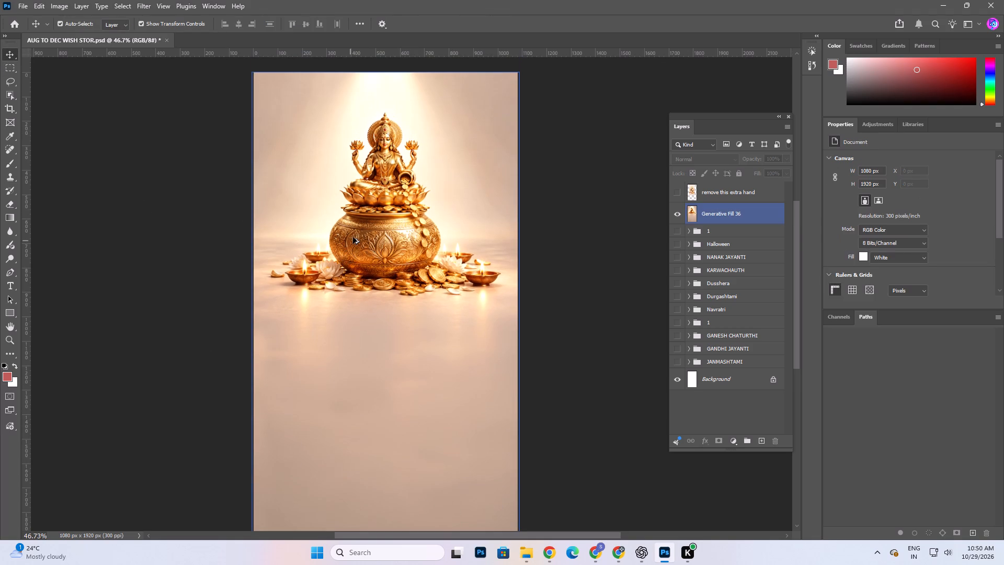
scroll(362, 239, "down", 2, "alt")
key("space")
key("space")
key("space")
key("space")
key("space")
key("space")
key("space")
key("space")
key("space")
key("space")
key("space")
key("space")
key("space")
key("space")
key("space")
key("space")
key("space")
key("space")
key("space")
key("space")
left_click_drag(472, 311, 482, 291)
left_click(689, 234)
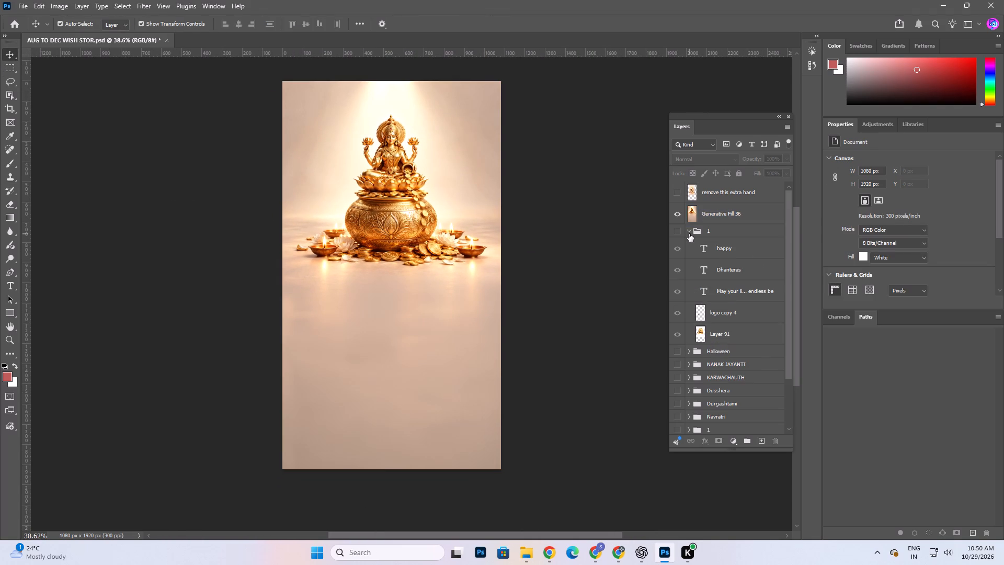
left_click(717, 248)
left_click(753, 291, "shift")
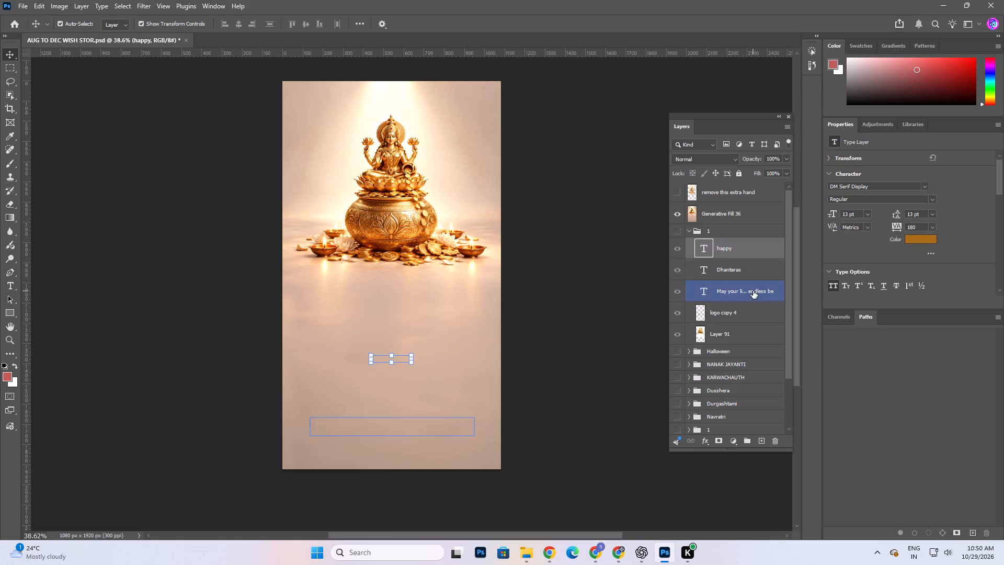
left_click(749, 308, "ctrl")
key("ctrl+j")
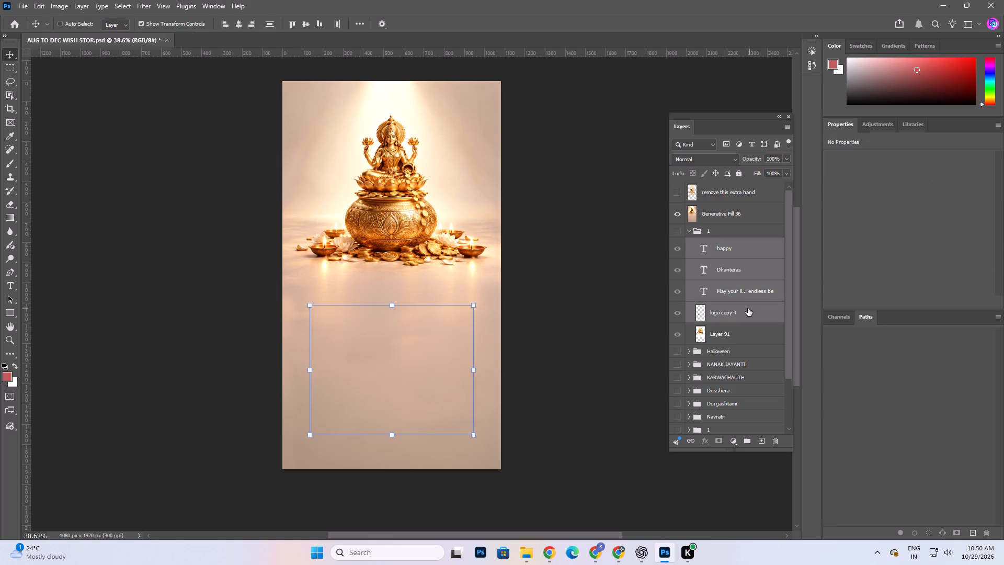
left_click_drag(712, 247, 714, 208)
left_click(689, 316)
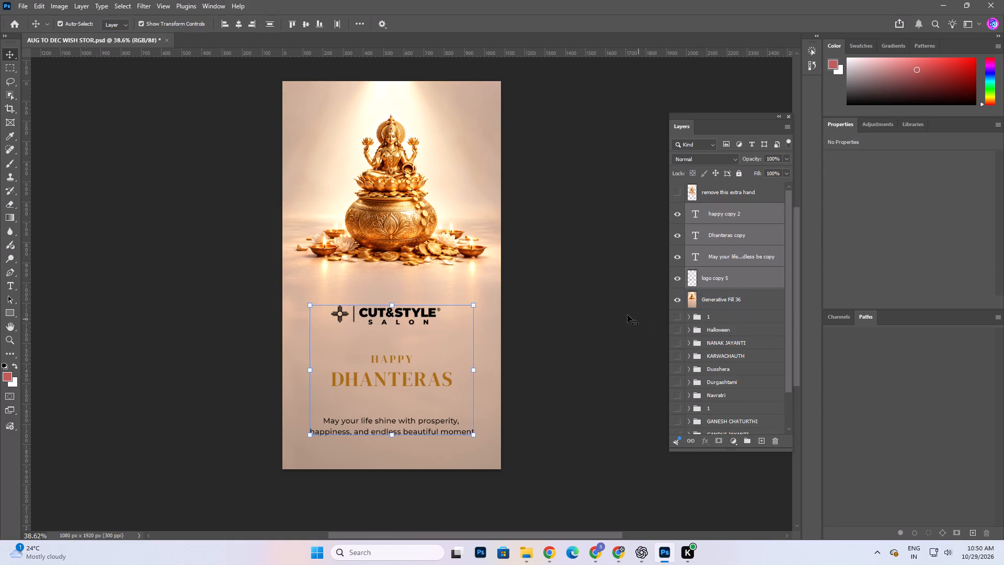
Group the copied text and logo layers with the Generative Fill 36 layer and name the group 2.
left_click(627, 315)
left_click(725, 299)
left_click(720, 208, "shift")
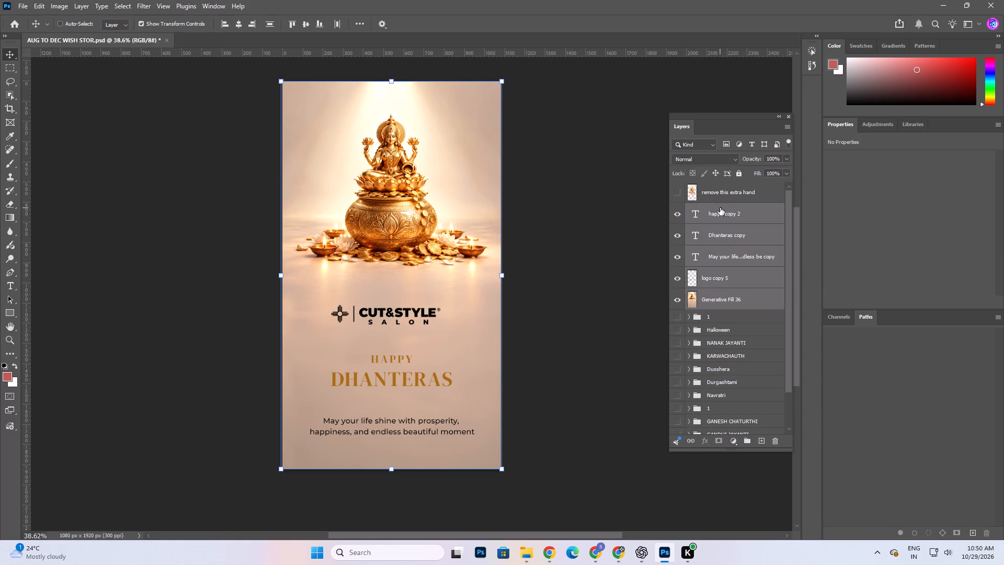
key("ctrl+g")
double_click(716, 210)
key("2")
key("Return")
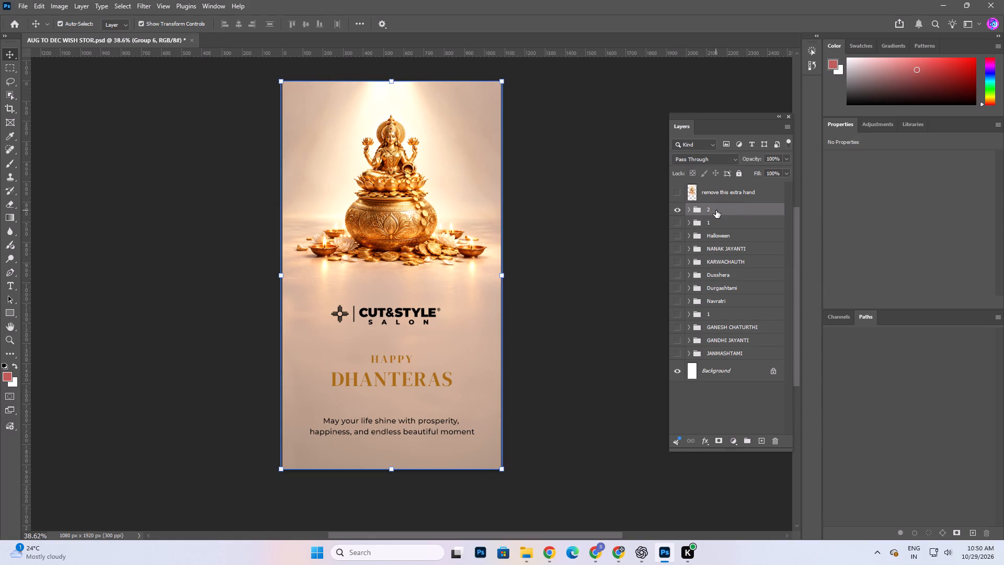
Save the AUG TO DEC WISH STOR document.
key("ctrl+s")
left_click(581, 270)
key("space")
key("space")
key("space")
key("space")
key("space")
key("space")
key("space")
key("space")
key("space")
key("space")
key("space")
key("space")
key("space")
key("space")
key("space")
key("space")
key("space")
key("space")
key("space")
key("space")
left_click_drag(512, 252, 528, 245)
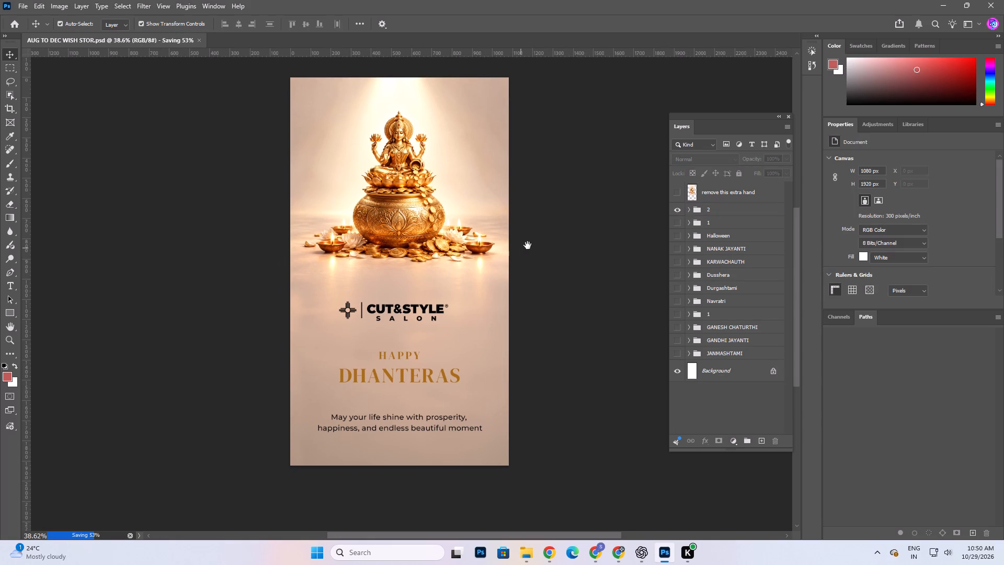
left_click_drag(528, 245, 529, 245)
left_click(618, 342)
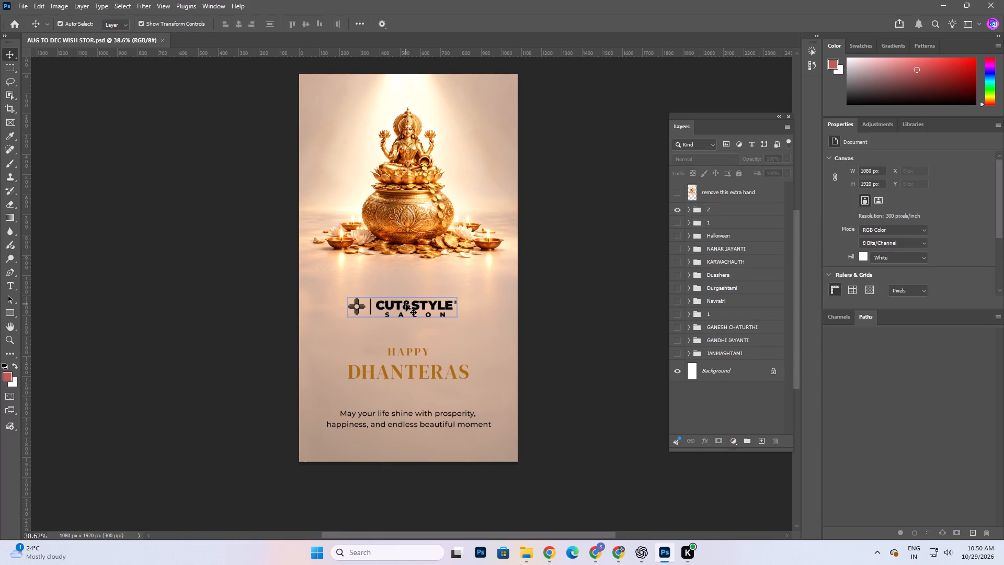
Set the colour of group 2's HAPPY, DHANTERAS and wish text to white, ffffff.
left_click(406, 304)
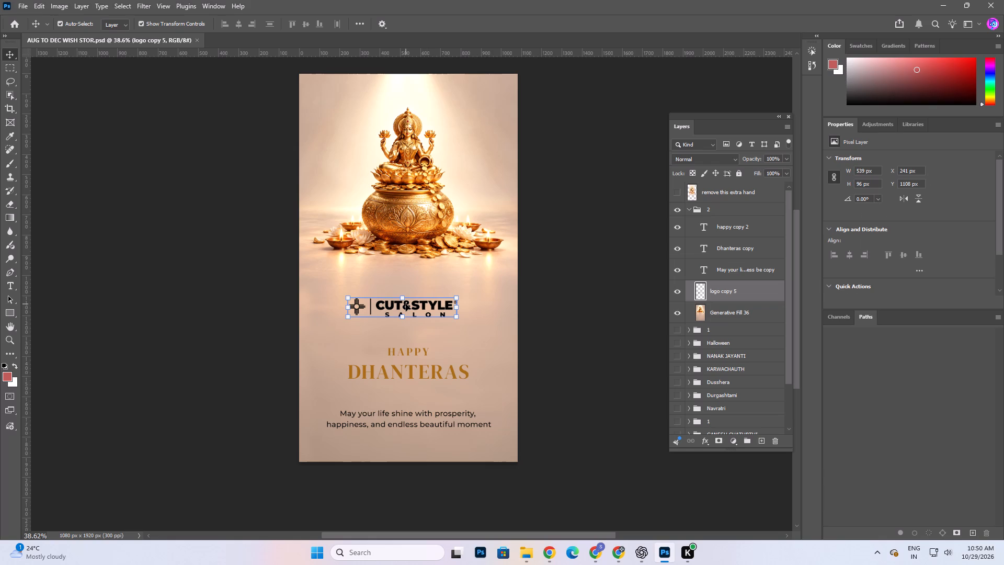
left_click(415, 353)
left_click(435, 371, "shift")
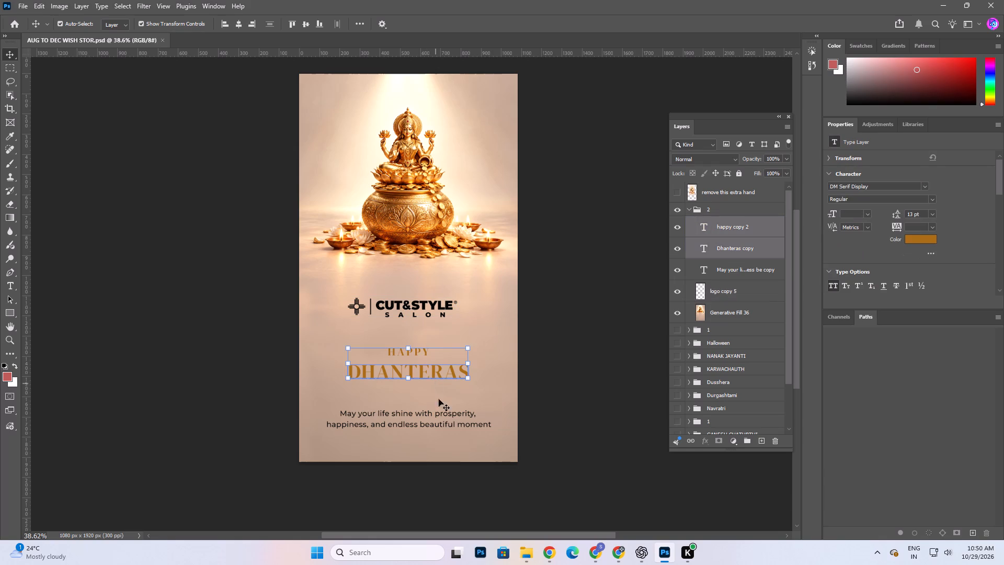
left_click(444, 417, "shift")
left_click(916, 238)
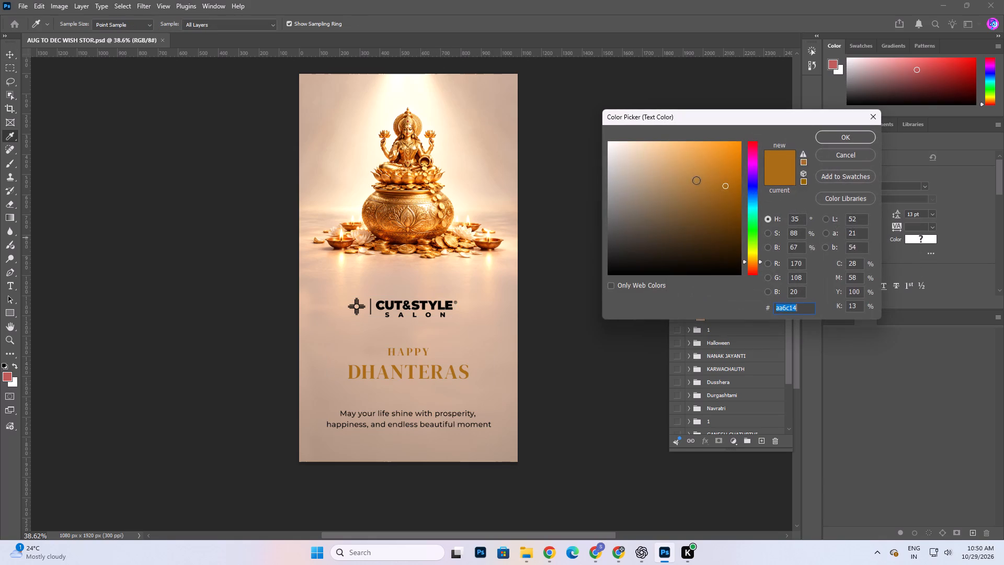
left_click_drag(696, 180, 539, 118)
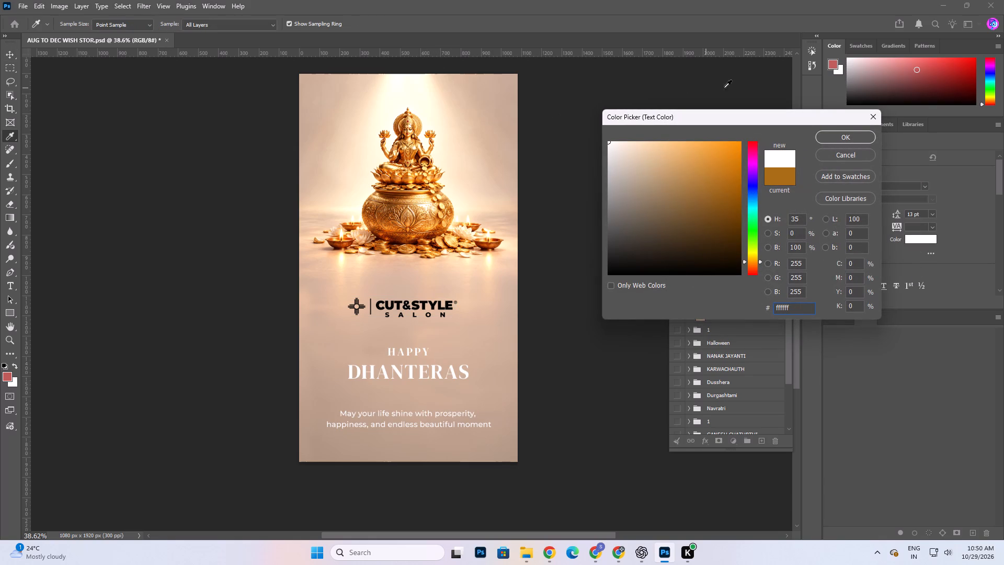
left_click(835, 135)
left_click(635, 254)
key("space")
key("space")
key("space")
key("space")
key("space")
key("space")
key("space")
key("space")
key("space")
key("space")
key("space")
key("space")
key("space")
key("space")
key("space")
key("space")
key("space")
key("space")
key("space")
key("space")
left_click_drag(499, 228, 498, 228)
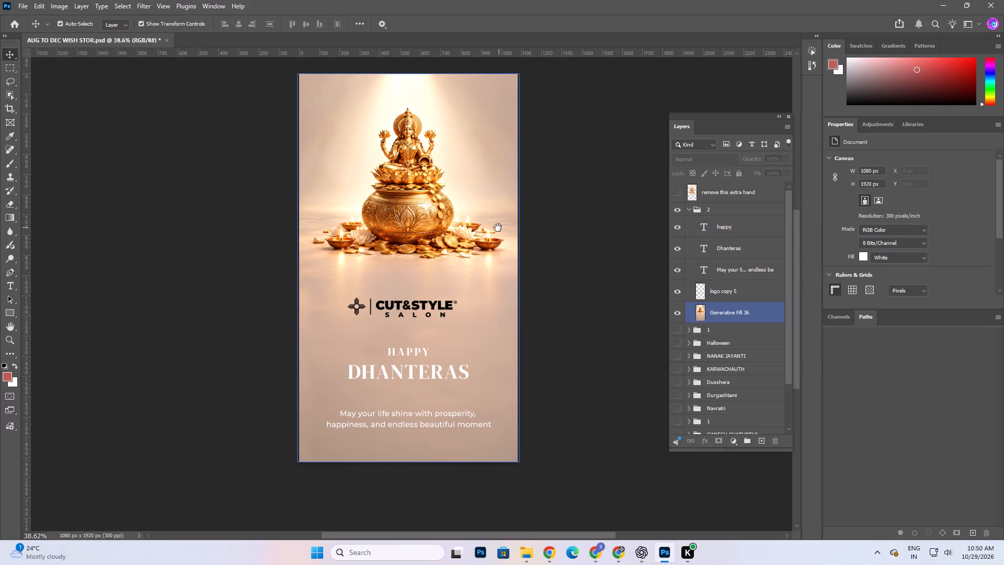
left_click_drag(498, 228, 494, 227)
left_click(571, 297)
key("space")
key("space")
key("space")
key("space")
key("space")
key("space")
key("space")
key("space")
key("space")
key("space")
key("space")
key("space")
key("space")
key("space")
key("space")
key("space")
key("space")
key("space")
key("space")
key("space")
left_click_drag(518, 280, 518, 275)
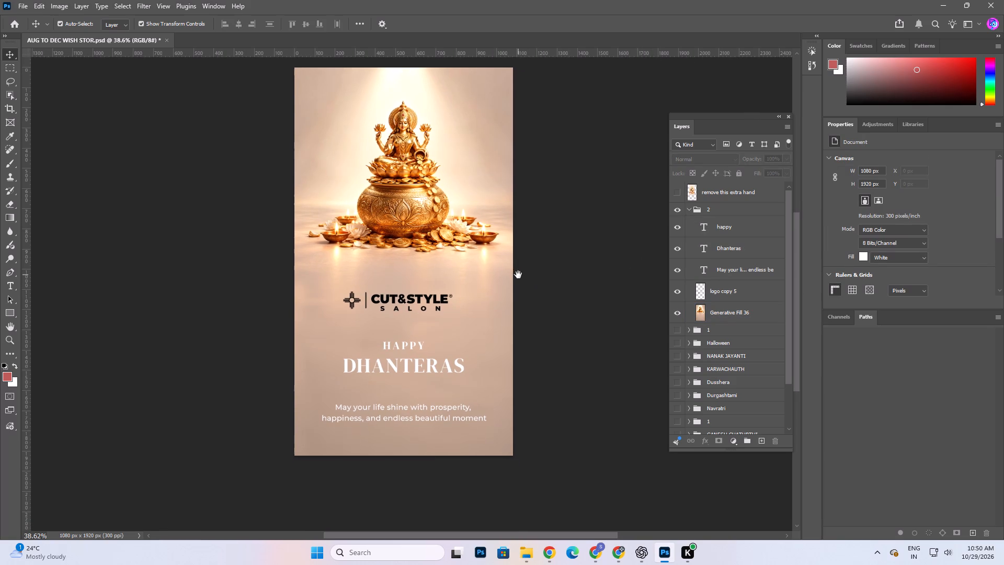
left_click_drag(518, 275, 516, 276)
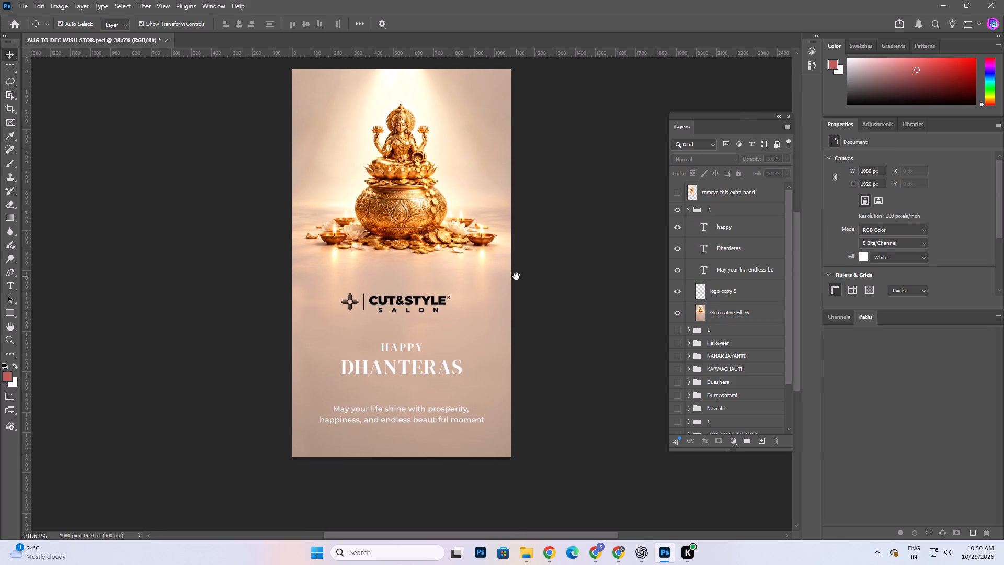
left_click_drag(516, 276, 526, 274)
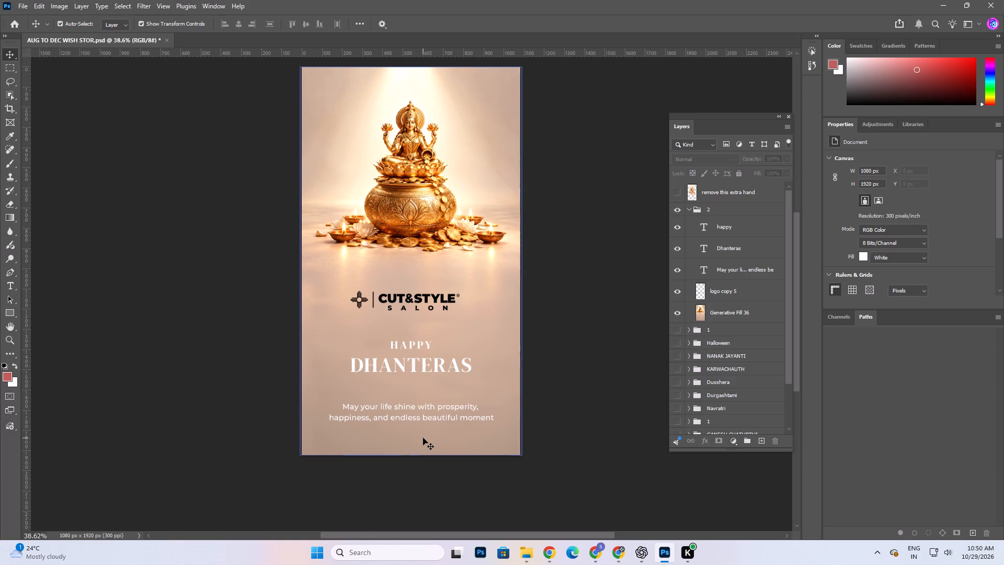
Turn group 2's black CUT&STYLE logo white with Hue/Saturation, using Lightness 100 and Colorize on.
left_click(417, 301)
key("ctrl+u")
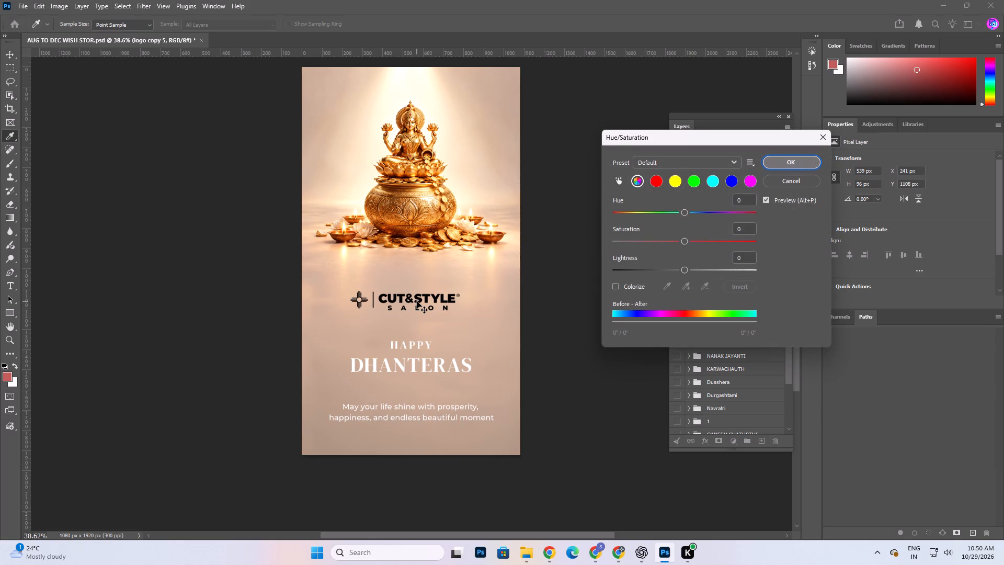
left_click_drag(683, 266, 947, 301)
left_click_drag(683, 270, 780, 270)
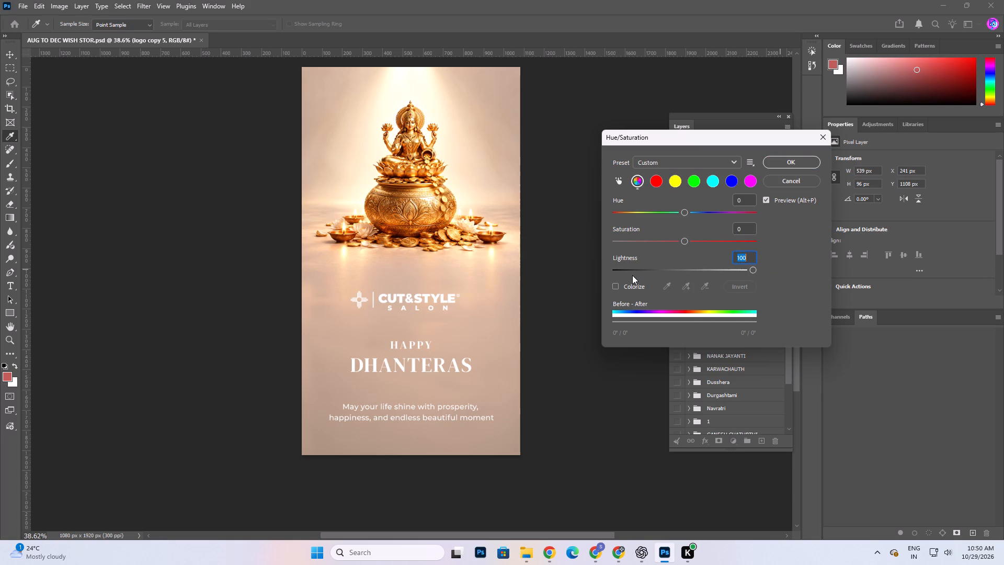
left_click(618, 283)
left_click(754, 270)
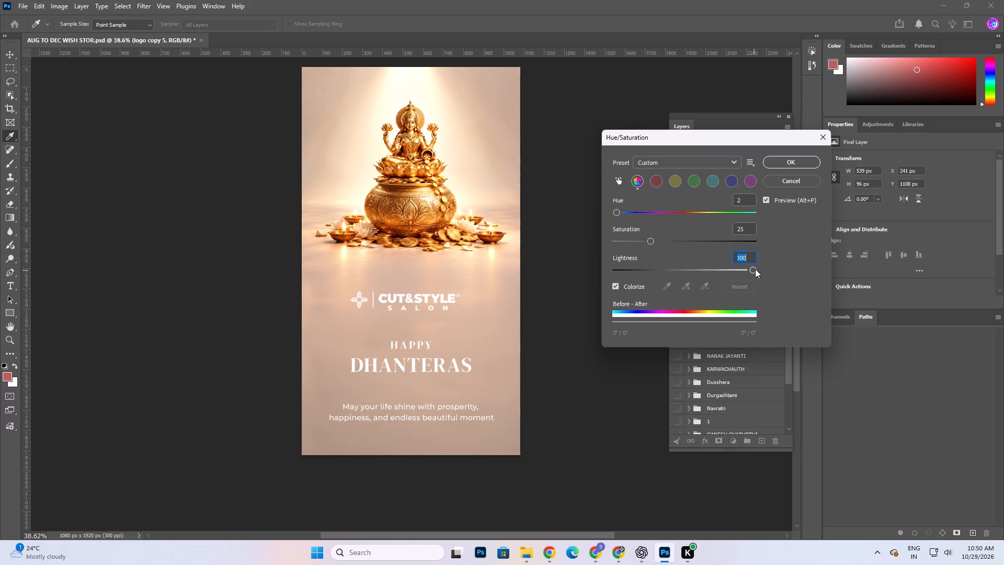
left_click(778, 165)
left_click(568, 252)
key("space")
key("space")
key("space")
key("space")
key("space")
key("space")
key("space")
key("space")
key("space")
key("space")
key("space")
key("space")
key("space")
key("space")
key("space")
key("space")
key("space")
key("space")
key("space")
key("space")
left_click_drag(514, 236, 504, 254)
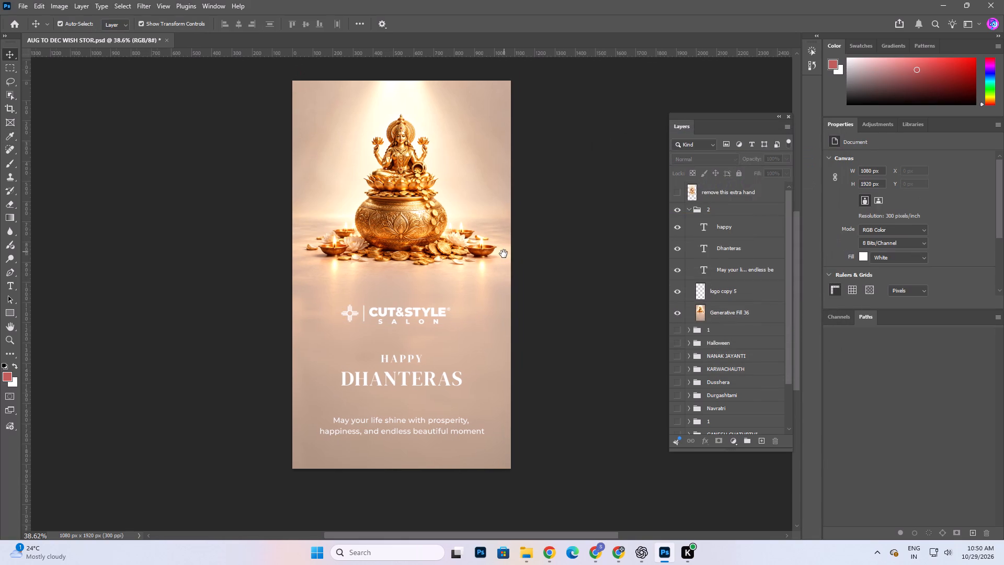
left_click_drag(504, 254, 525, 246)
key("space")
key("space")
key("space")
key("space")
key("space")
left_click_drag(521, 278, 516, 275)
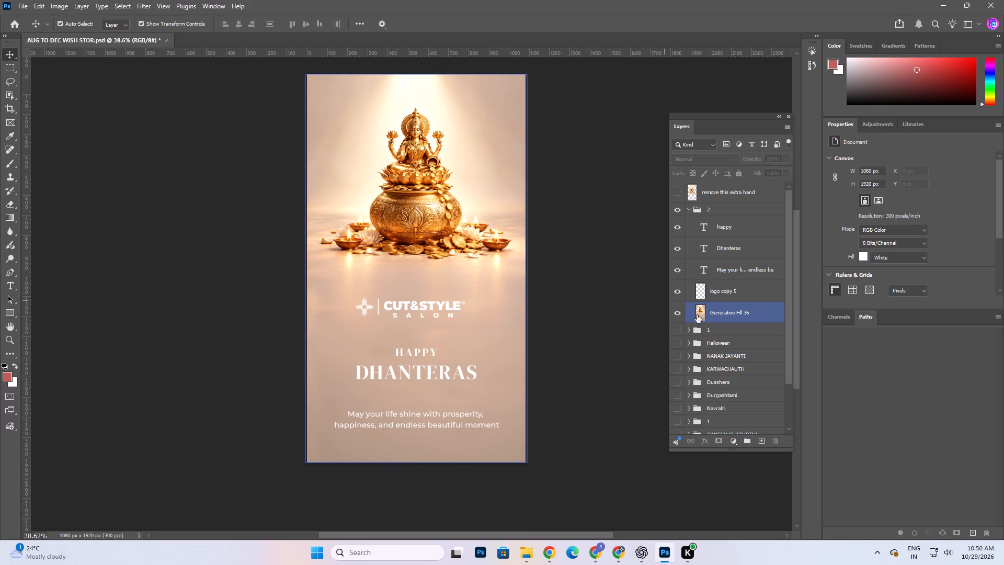
Draw a rectangle about 1160 by 1084 px over the artwork's lower half, above Generative Fill 36, with brown fill aa6c14 and no stroke.
left_click(715, 314)
left_click(15, 316)
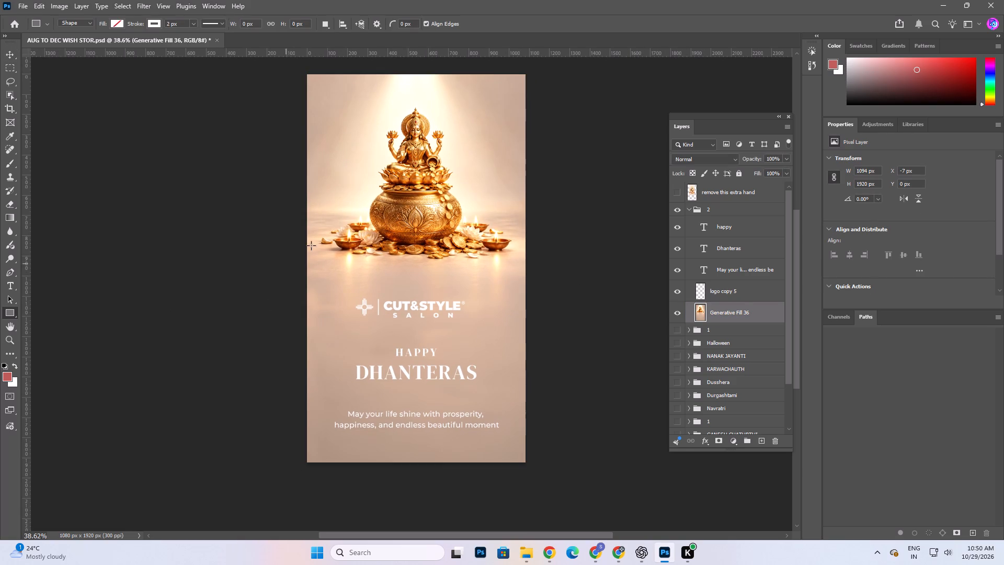
left_click_drag(301, 263, 535, 481)
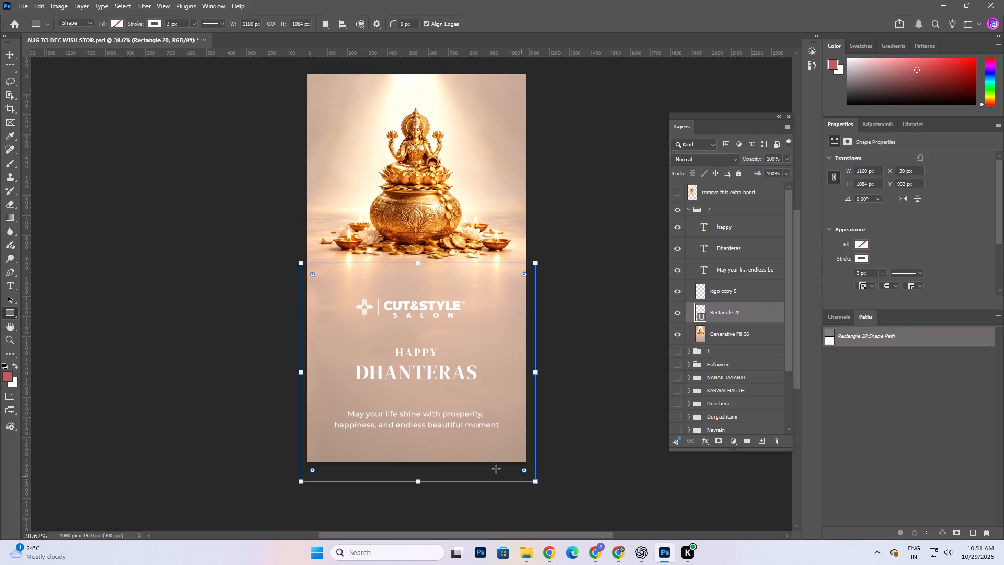
left_click(157, 21)
left_click(94, 41)
left_click(115, 21)
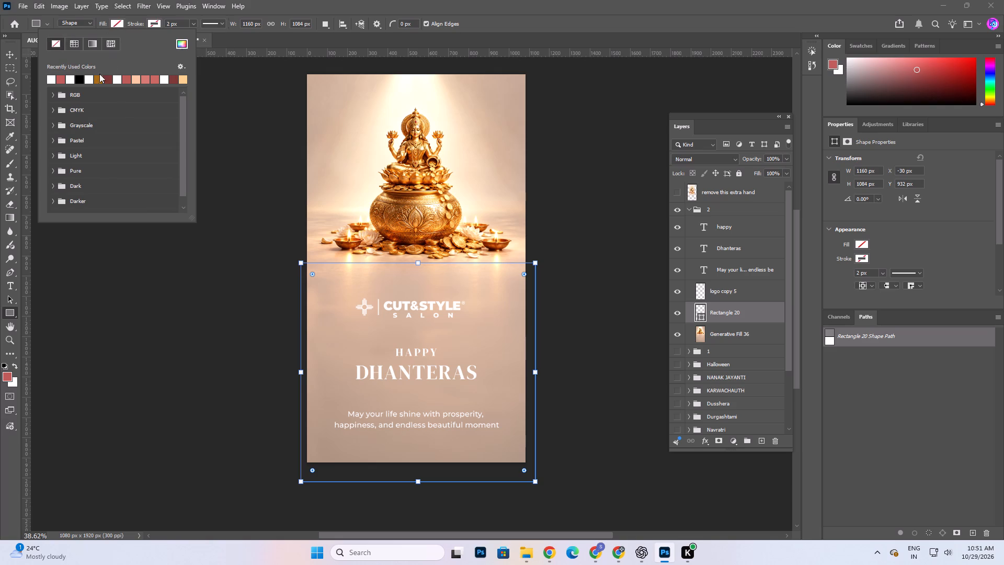
left_click(97, 81)
left_click(7, 53)
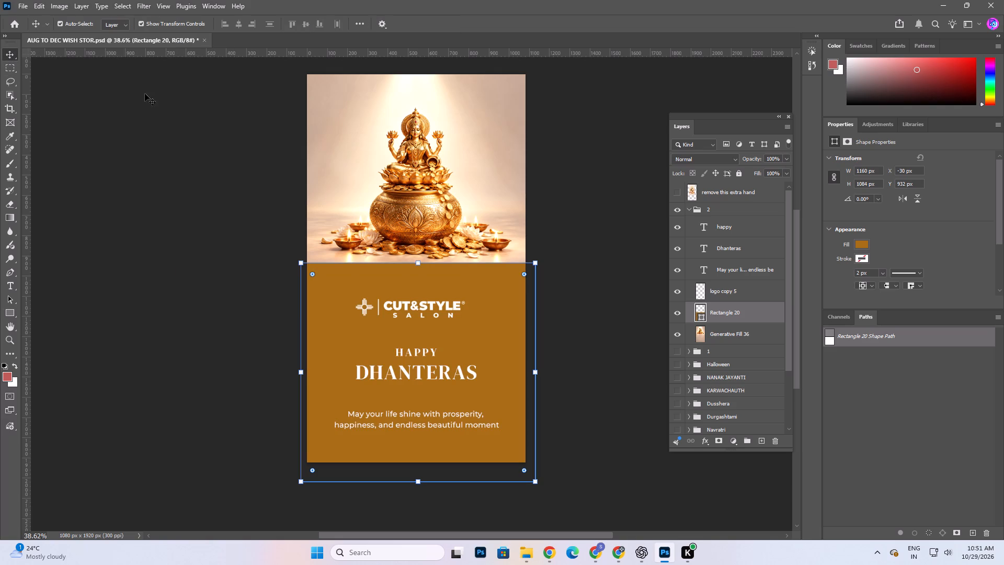
Extend the rectangle's top edge upward so its height is about 1182 px.
left_click(237, 210)
left_click(501, 313)
left_click_drag(417, 261, 416, 241)
left_click(514, 25)
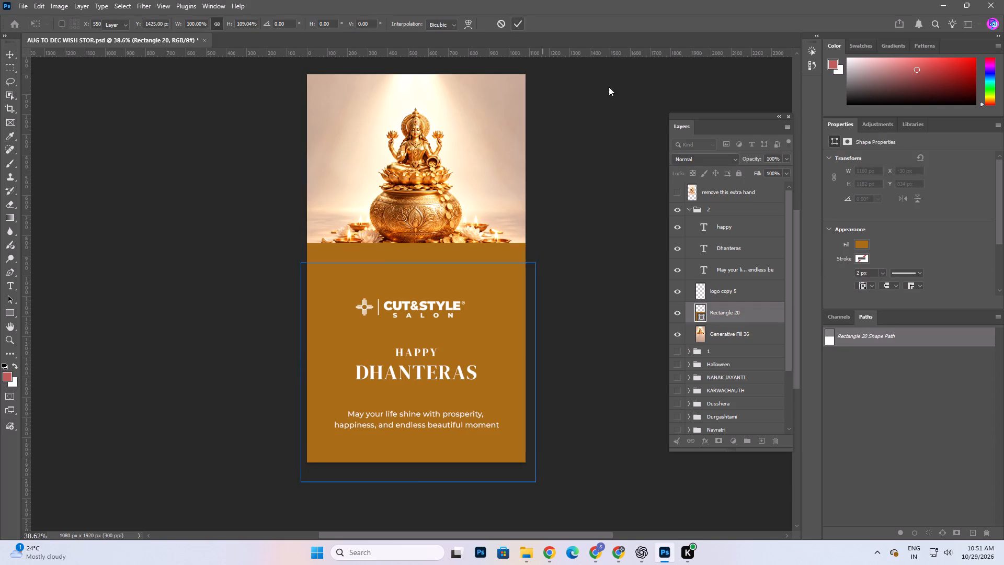
Sample tones from the Lakshmi image and set the rectangle's fill to the muted brown a98361.
double_click(703, 316)
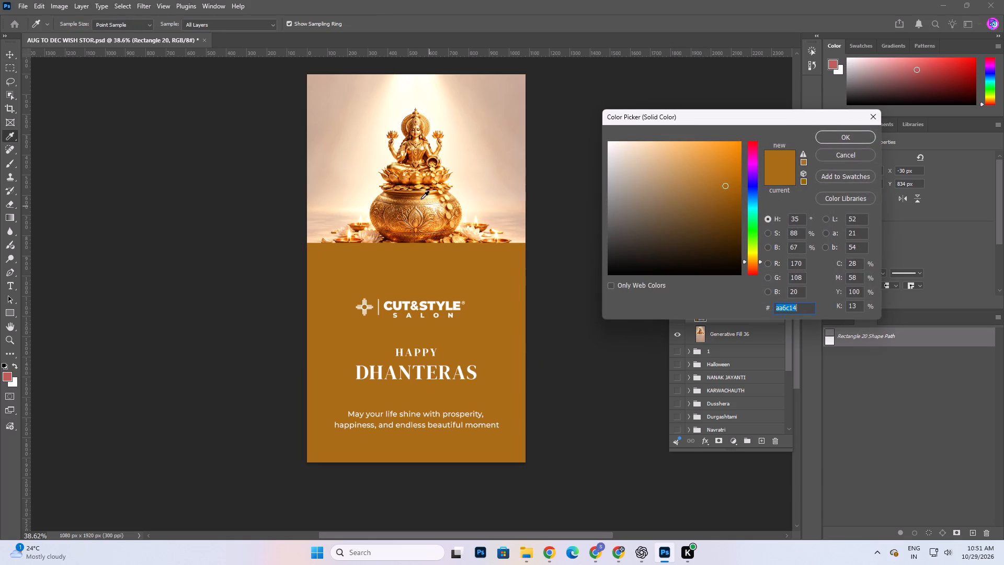
left_click(413, 179)
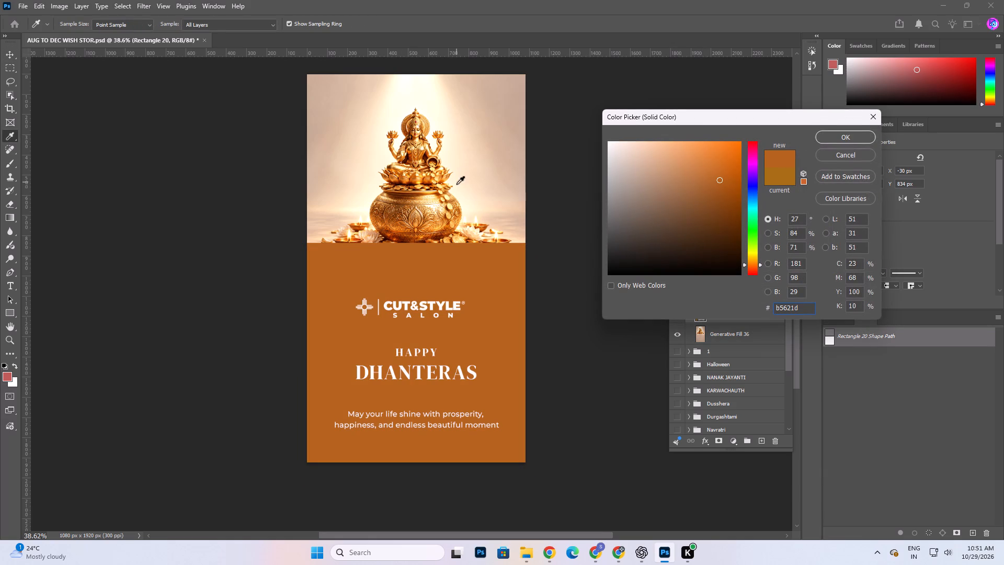
left_click(445, 207)
left_click(439, 216)
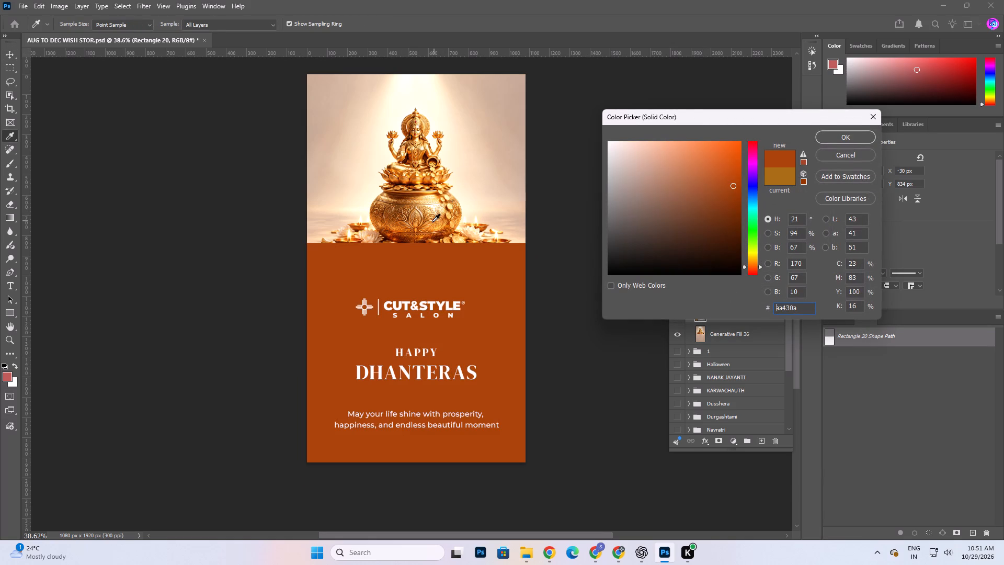
left_click(423, 228)
left_click(495, 219)
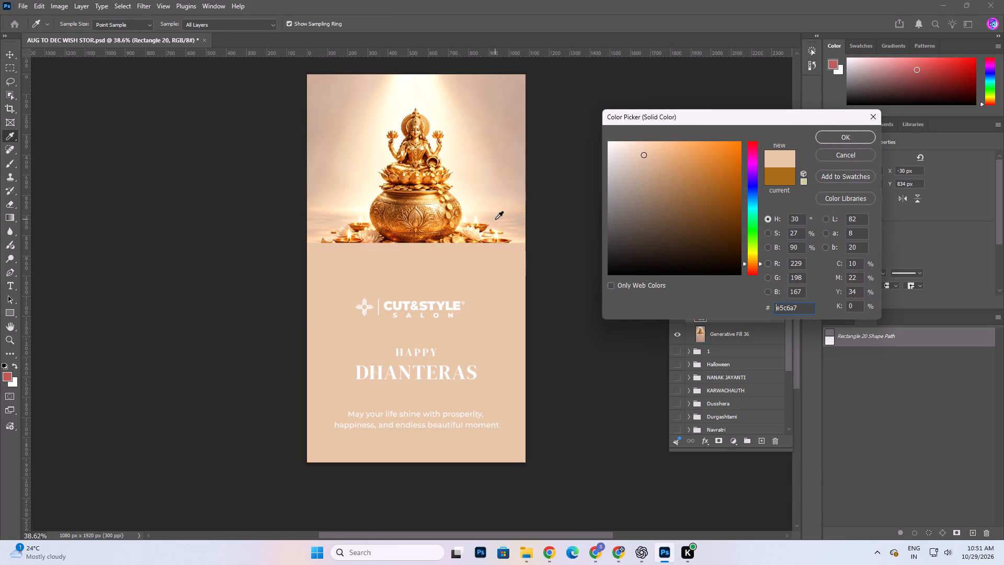
left_click(509, 116)
triple_click(509, 116)
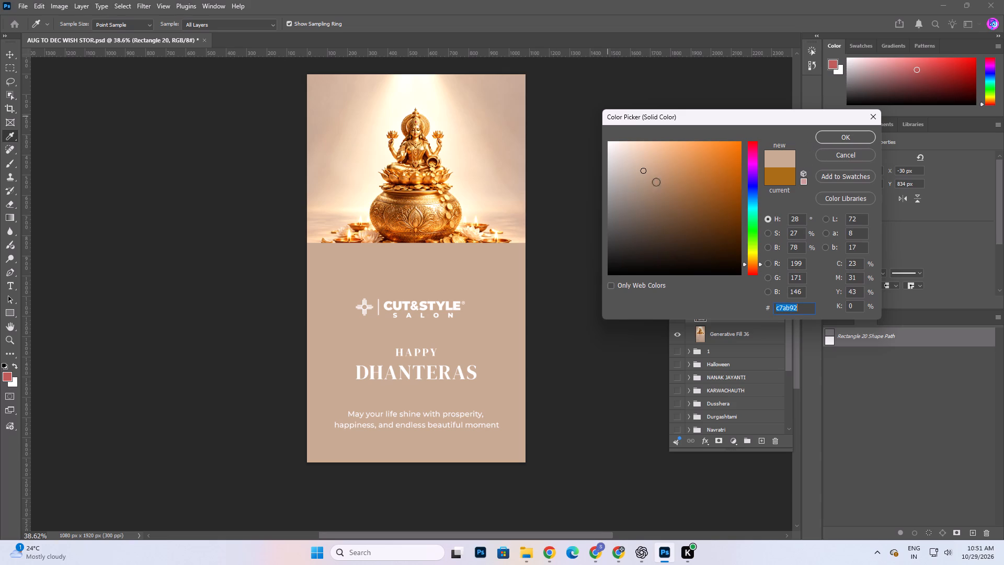
left_click_drag(649, 174, 665, 186)
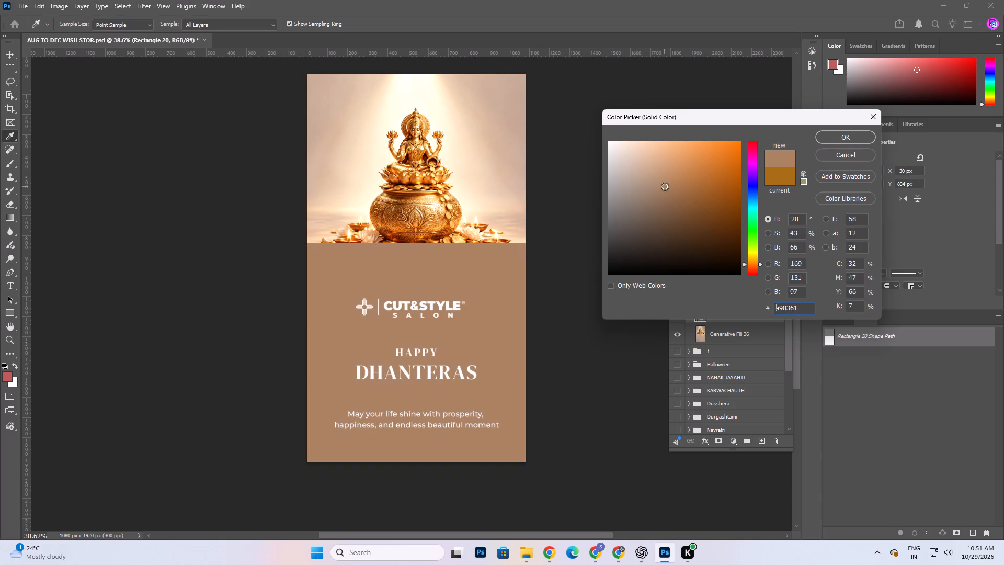
left_click(837, 137)
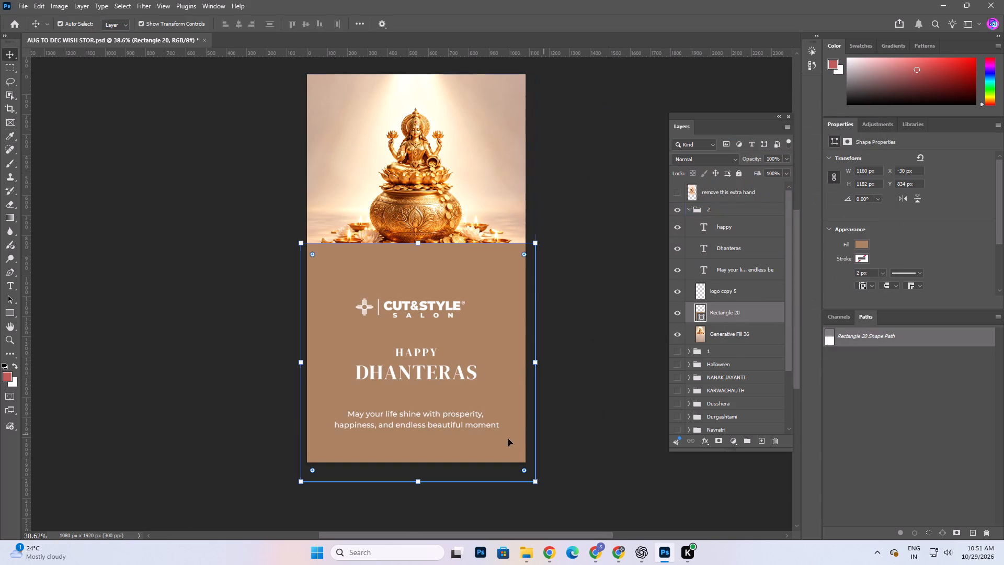
Move the rectangle up to about X -38 px, Y 766 px, over the pot's base.
left_click_drag(419, 270, 420, 259)
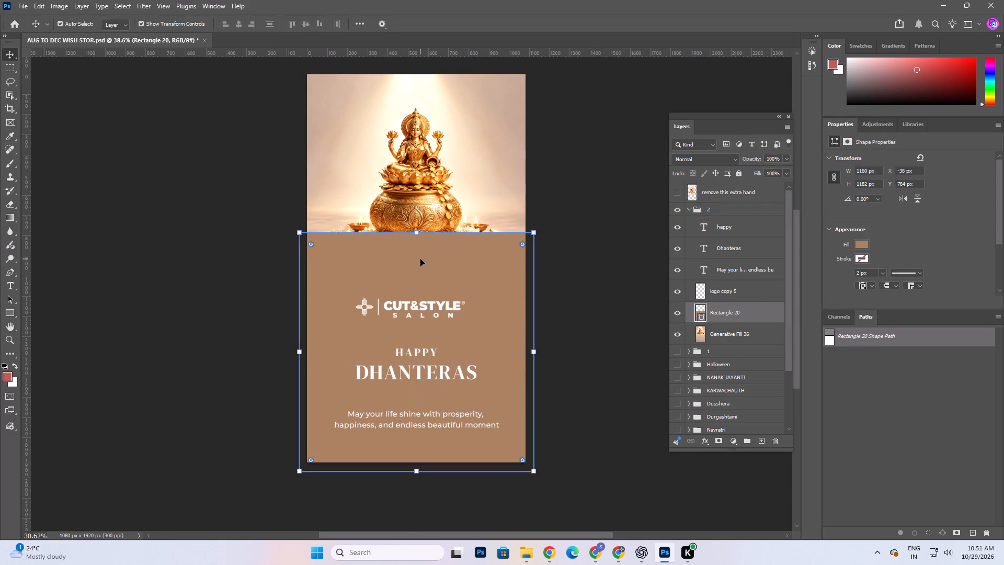
left_click_drag(421, 259, 423, 252)
left_click(423, 252)
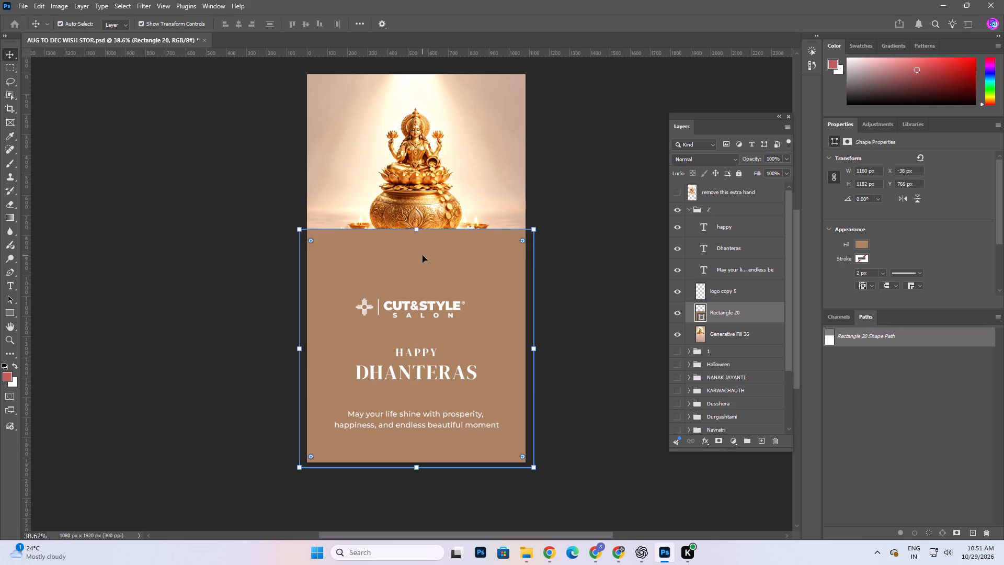
Add a layer mask to the rectangle and activate the Gradient tool for it.
left_click(722, 439)
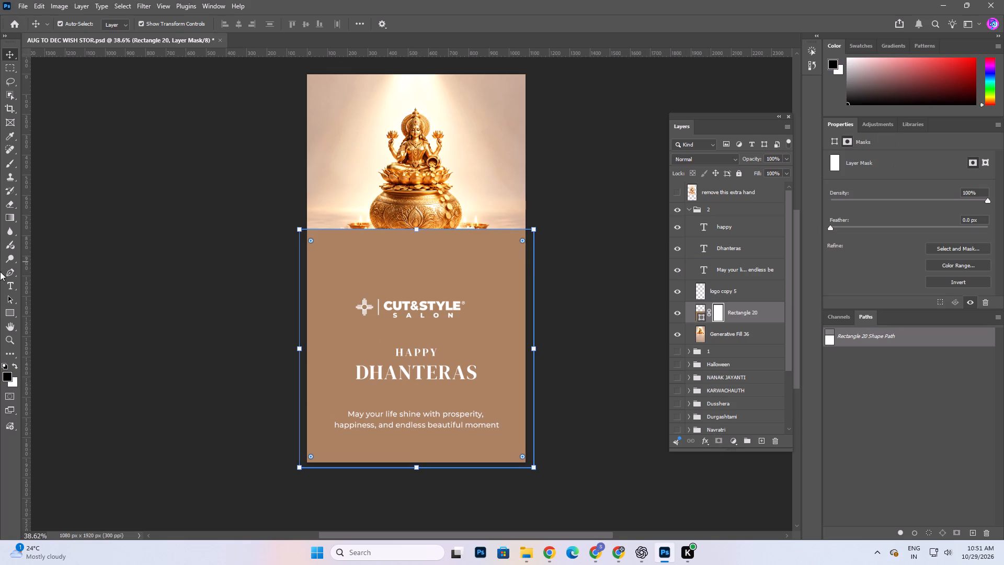
left_click(10, 220)
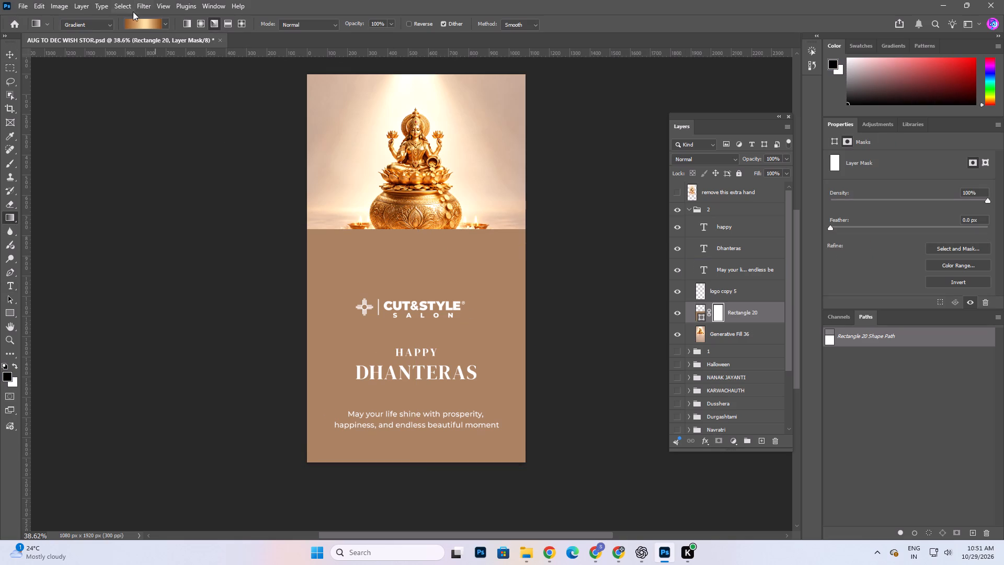
left_click(165, 25)
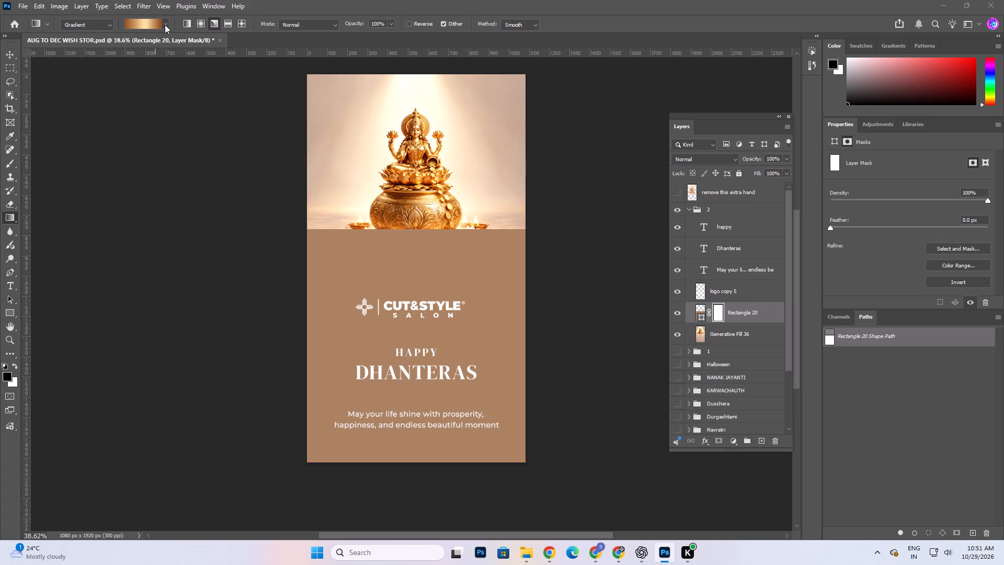
left_click(165, 25)
Hide the masked rectangle layer in group 2.
left_click(677, 315)
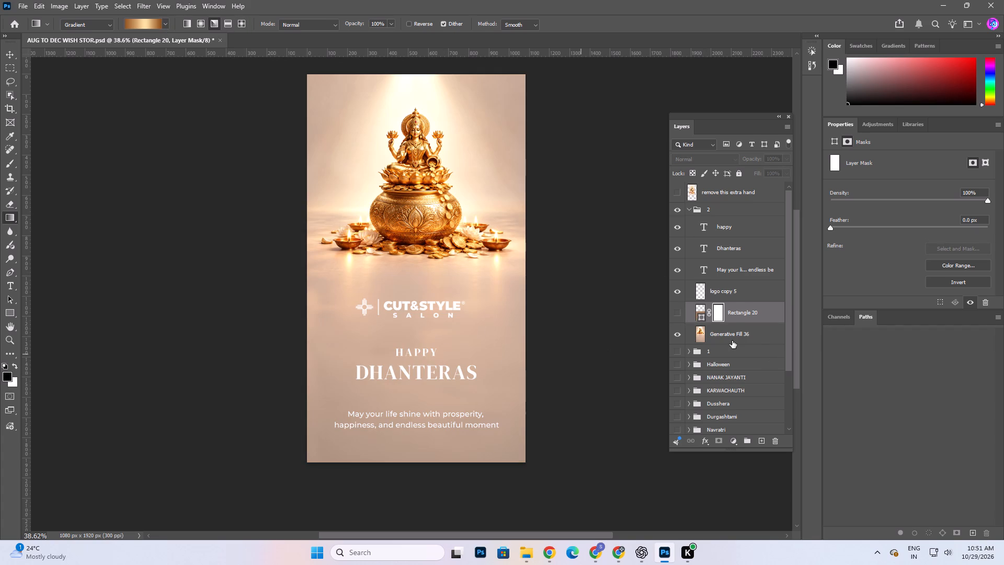
Collapse and hide group 2, and show the Dhanteras group 1 instead.
left_click(687, 207)
left_click(680, 211)
left_click(680, 223)
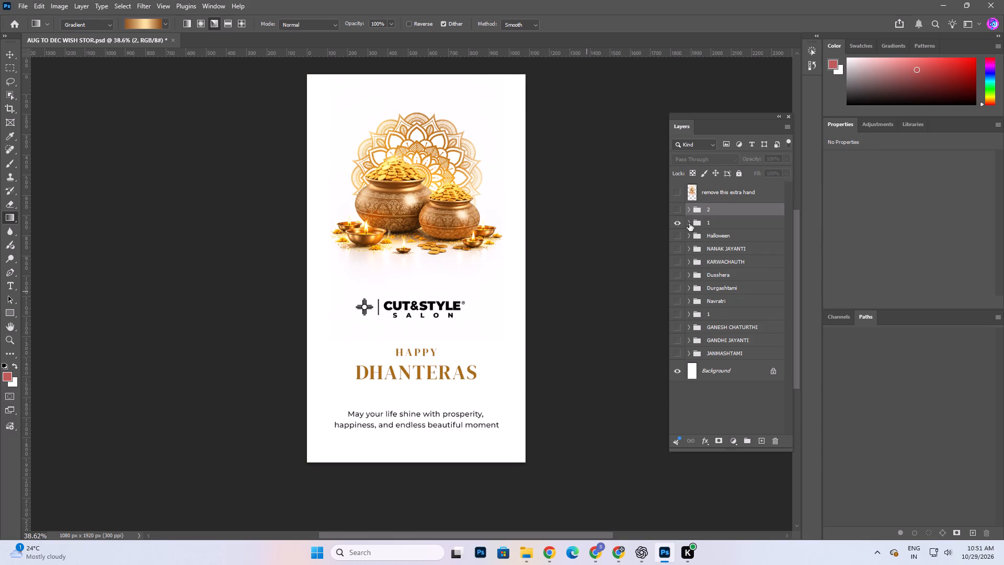
Duplicate the Dhanteras text layer in group 1 and hide the original.
left_click(689, 223)
left_click(741, 250)
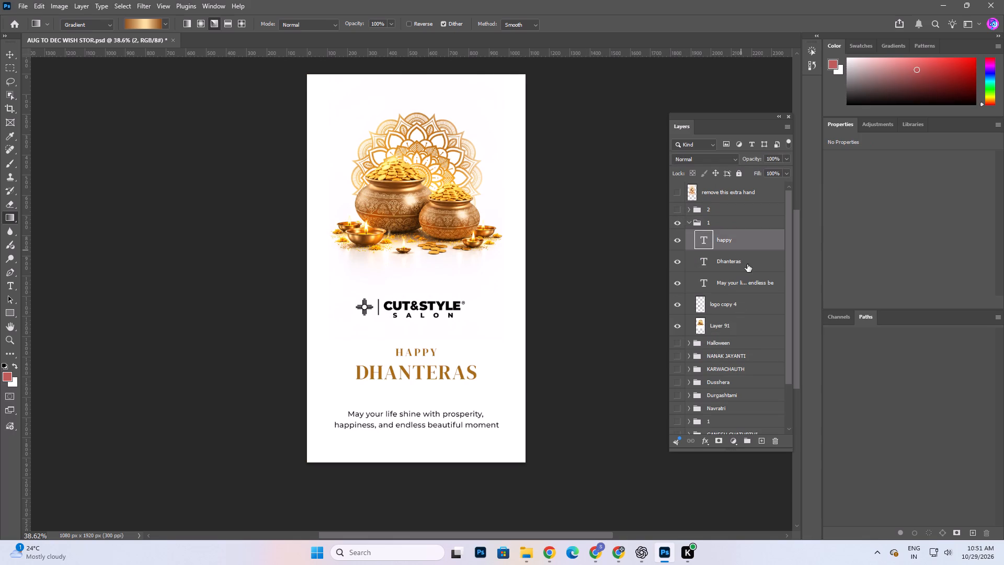
left_click(747, 264)
key("ctrl+j")
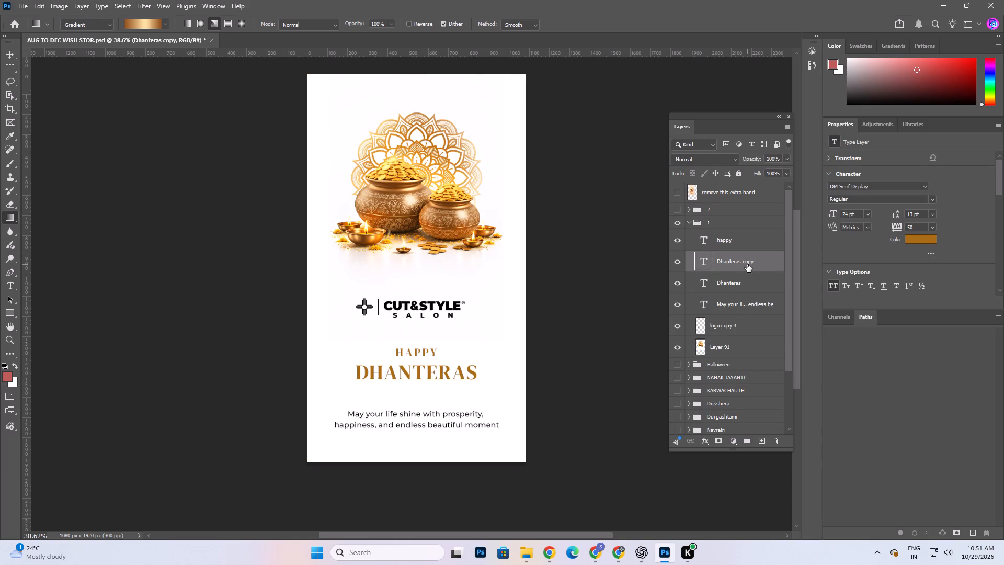
left_click(678, 282)
Add a layer clipped to the Dhanteras copy and apply a gold linear gradient nearly horizontally across the word.
key("ctrl+shift+n")
key("Return")
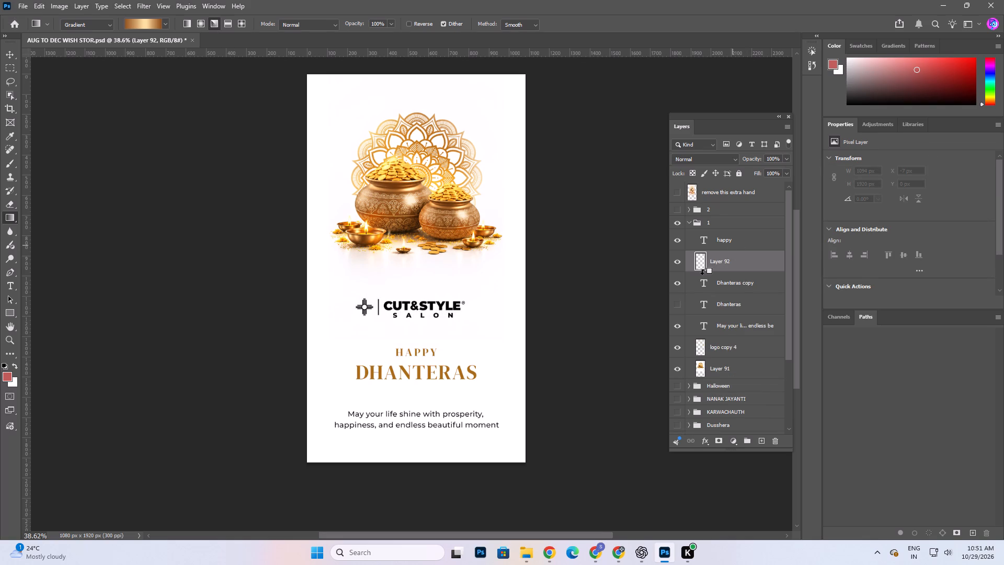
left_click(702, 274, "alt")
left_click_drag(428, 346, 429, 398)
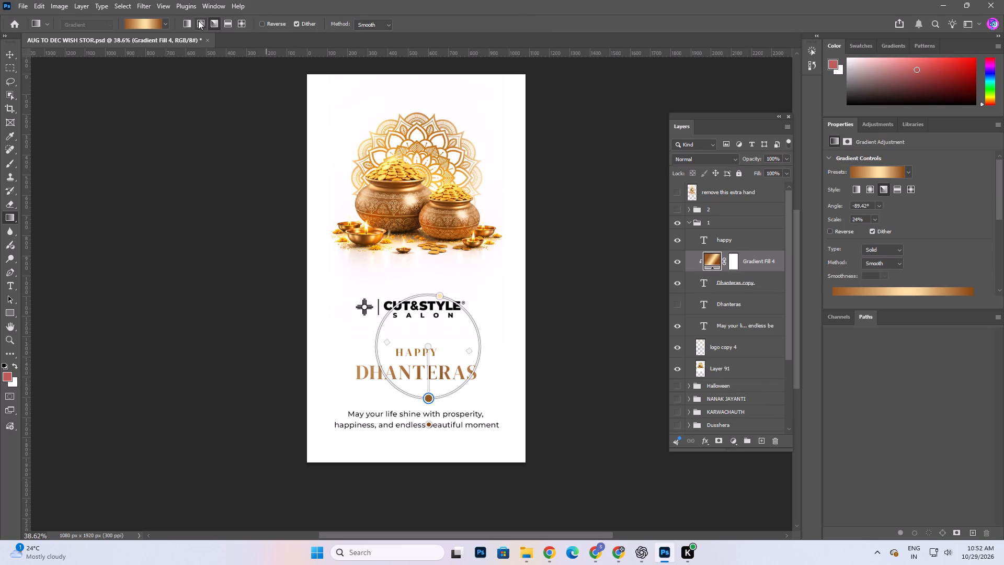
left_click(184, 22)
left_click_drag(389, 361, 457, 384)
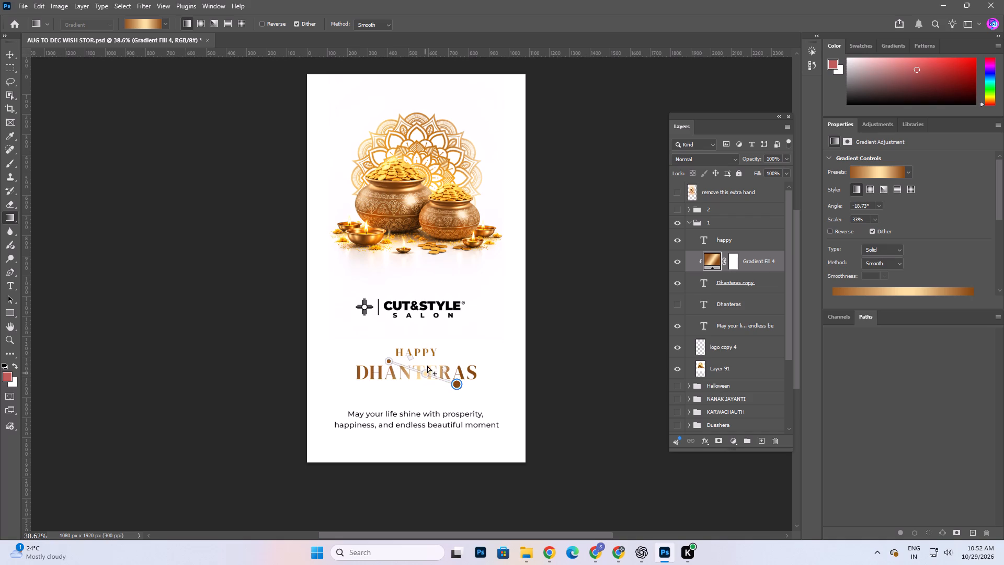
left_click_drag(365, 374, 465, 377)
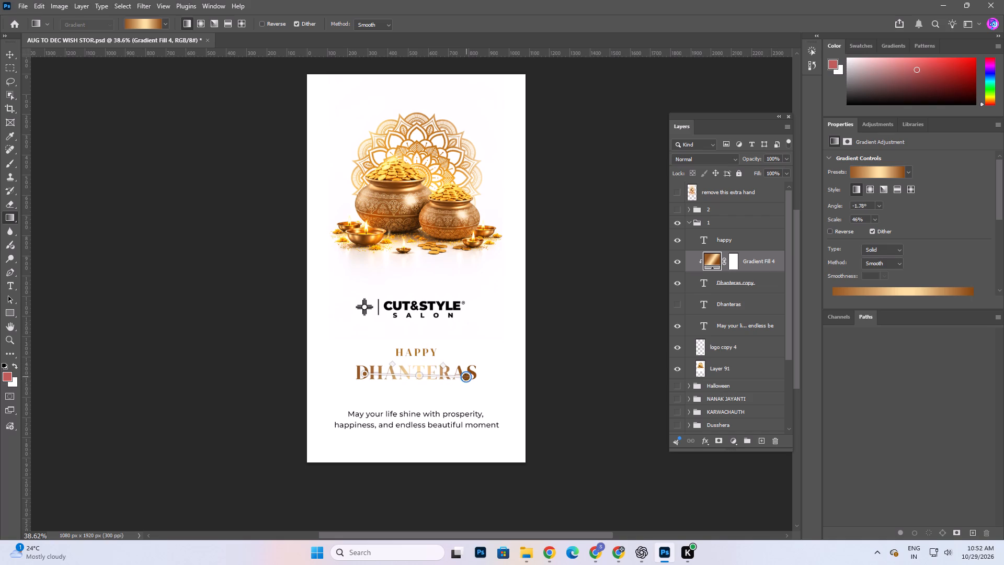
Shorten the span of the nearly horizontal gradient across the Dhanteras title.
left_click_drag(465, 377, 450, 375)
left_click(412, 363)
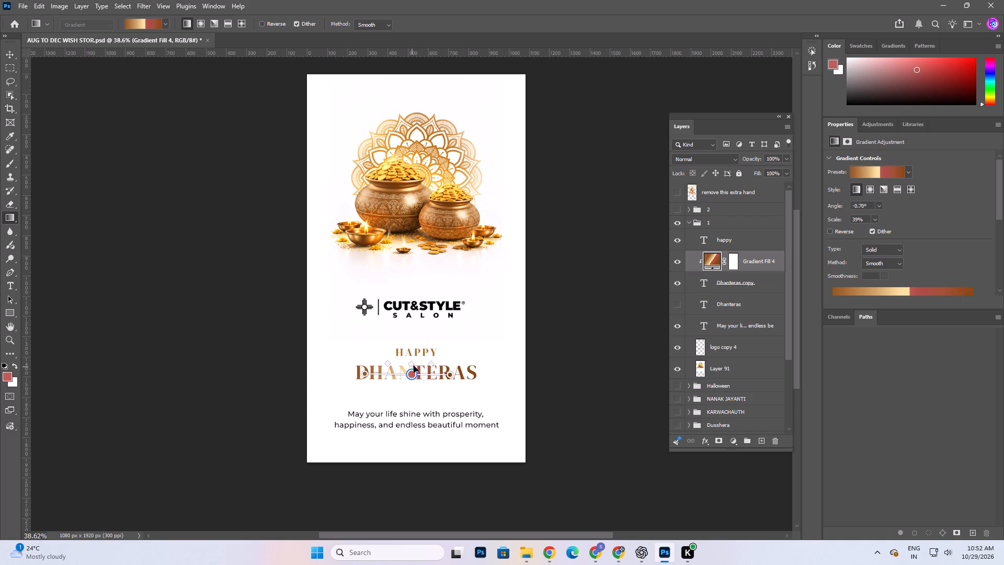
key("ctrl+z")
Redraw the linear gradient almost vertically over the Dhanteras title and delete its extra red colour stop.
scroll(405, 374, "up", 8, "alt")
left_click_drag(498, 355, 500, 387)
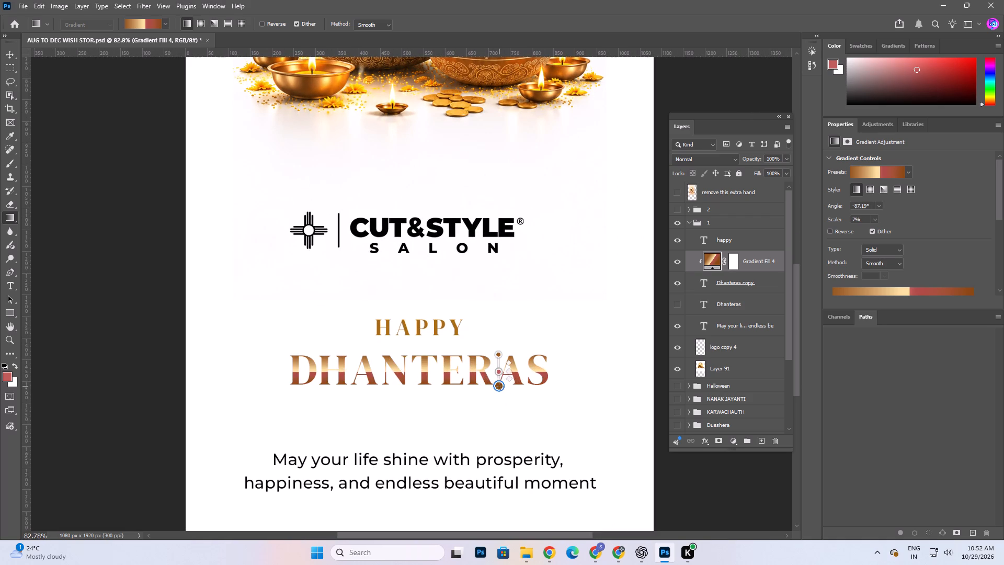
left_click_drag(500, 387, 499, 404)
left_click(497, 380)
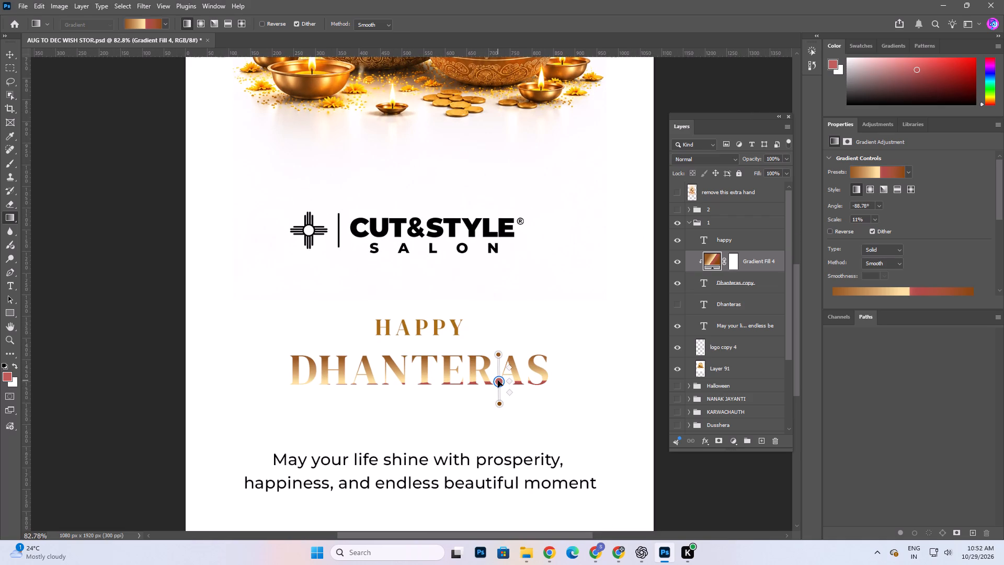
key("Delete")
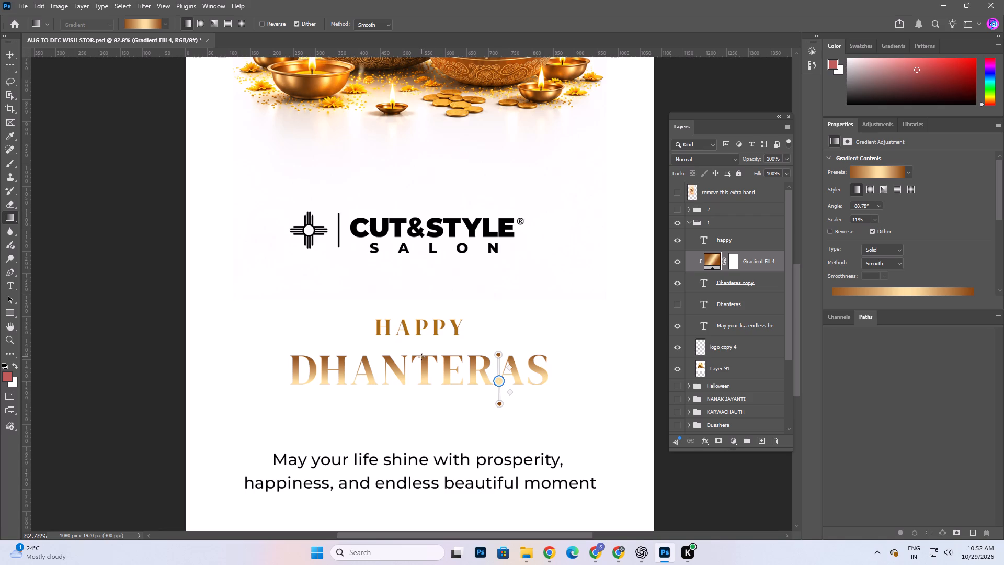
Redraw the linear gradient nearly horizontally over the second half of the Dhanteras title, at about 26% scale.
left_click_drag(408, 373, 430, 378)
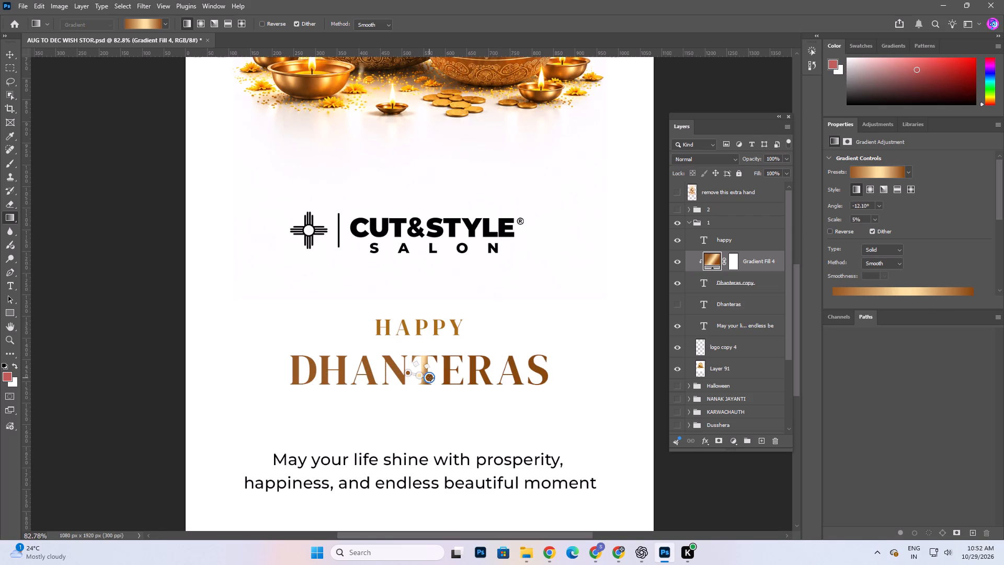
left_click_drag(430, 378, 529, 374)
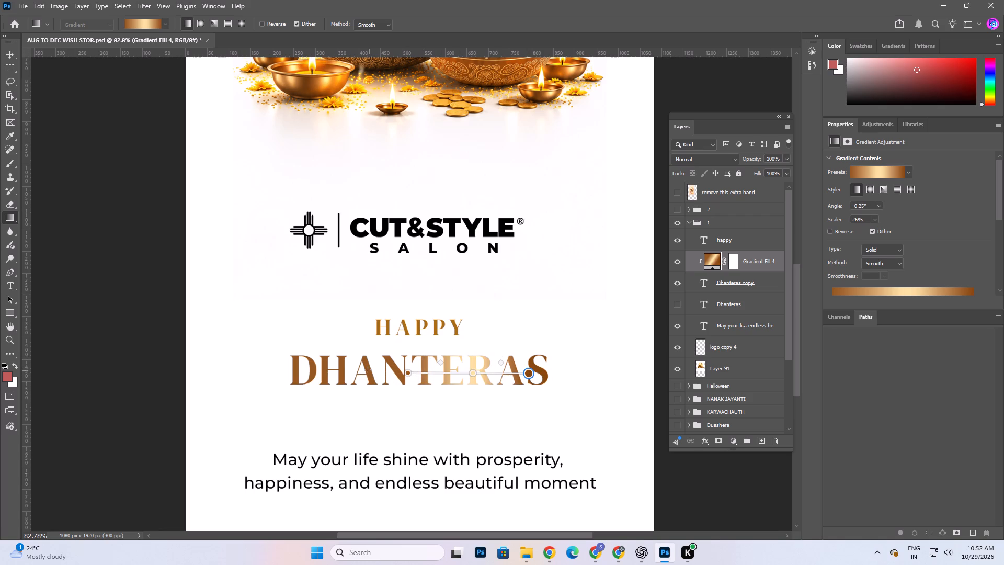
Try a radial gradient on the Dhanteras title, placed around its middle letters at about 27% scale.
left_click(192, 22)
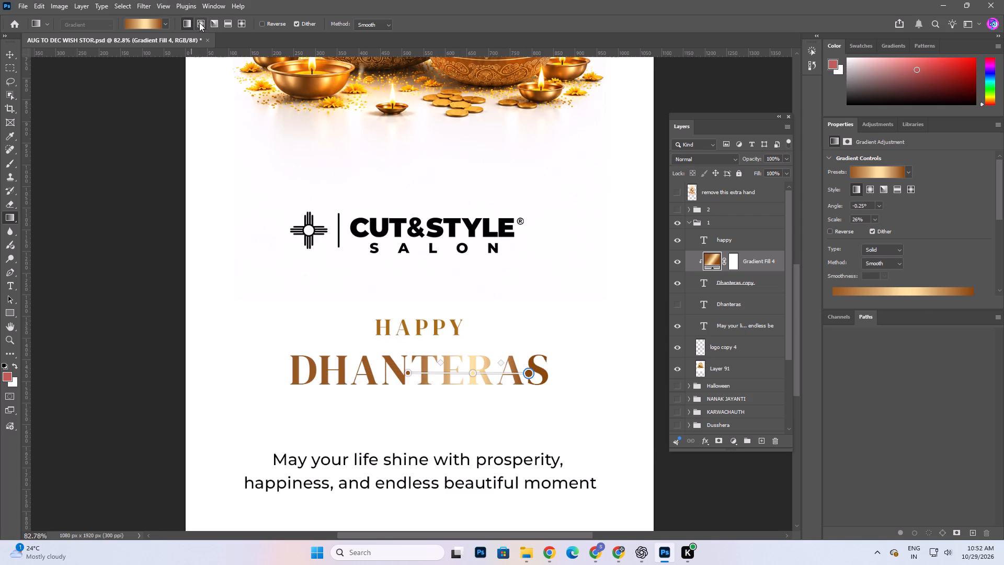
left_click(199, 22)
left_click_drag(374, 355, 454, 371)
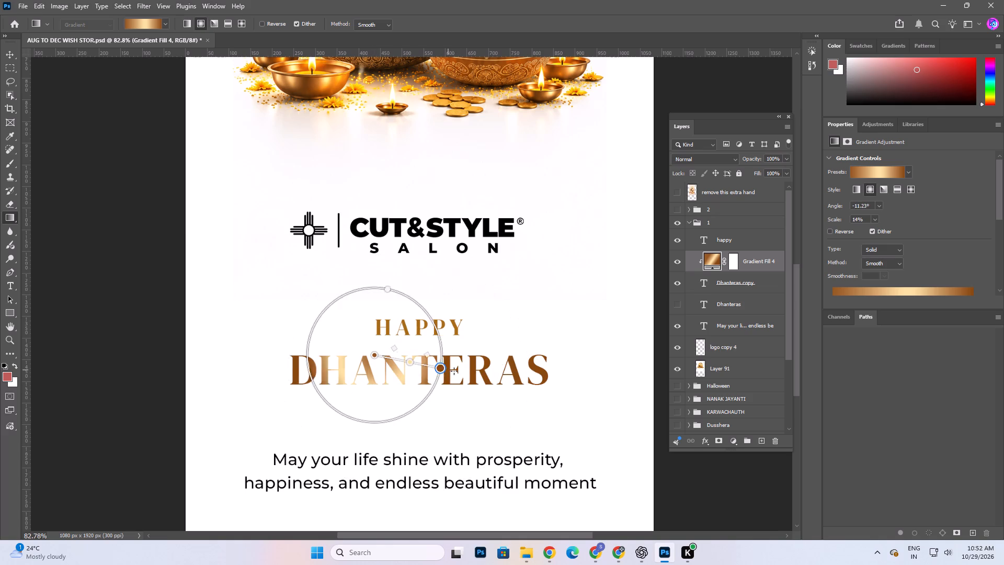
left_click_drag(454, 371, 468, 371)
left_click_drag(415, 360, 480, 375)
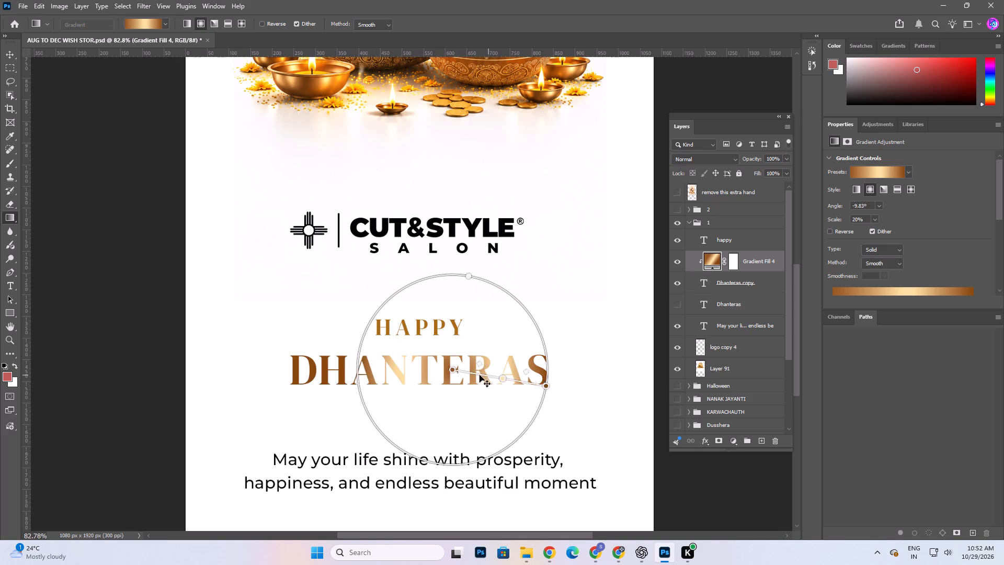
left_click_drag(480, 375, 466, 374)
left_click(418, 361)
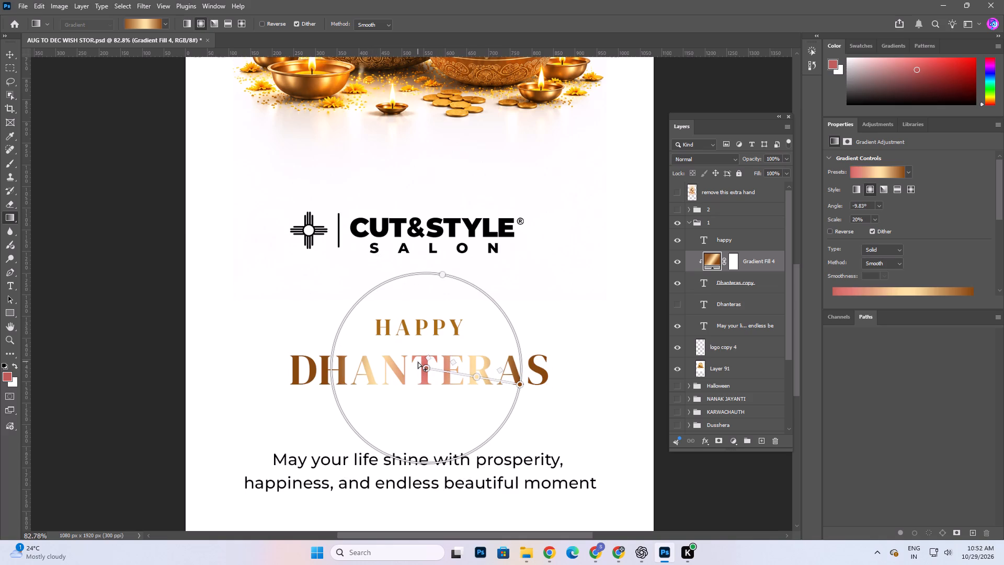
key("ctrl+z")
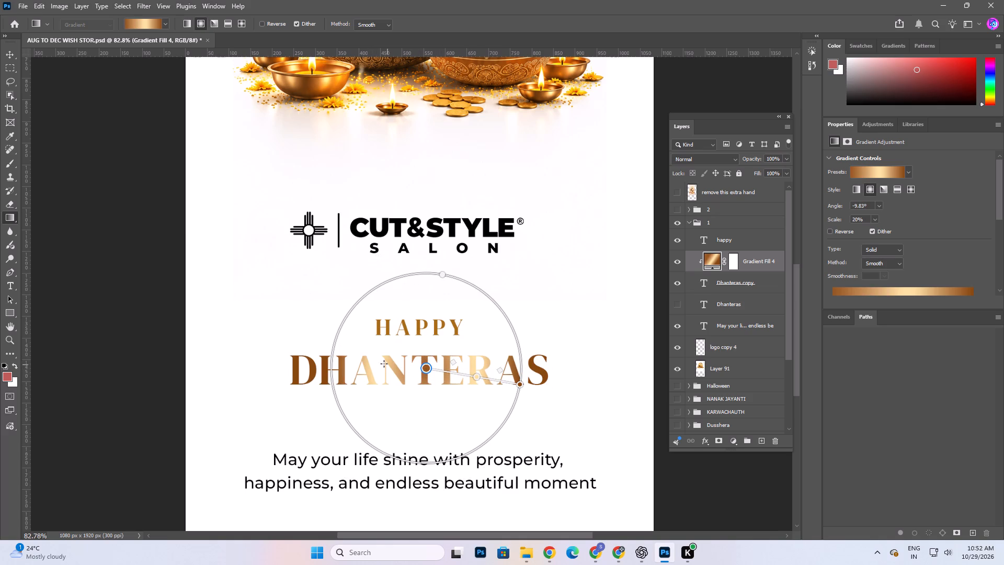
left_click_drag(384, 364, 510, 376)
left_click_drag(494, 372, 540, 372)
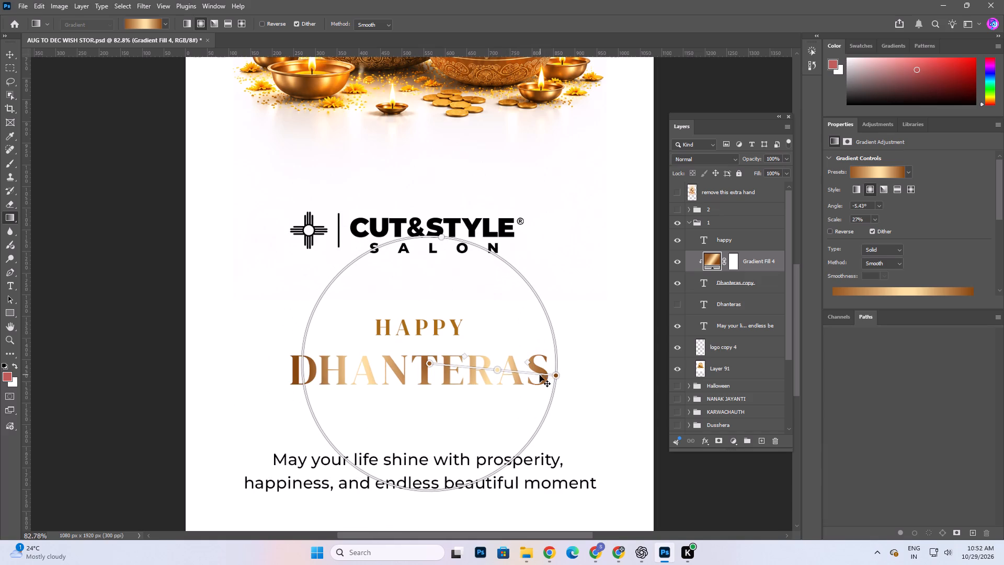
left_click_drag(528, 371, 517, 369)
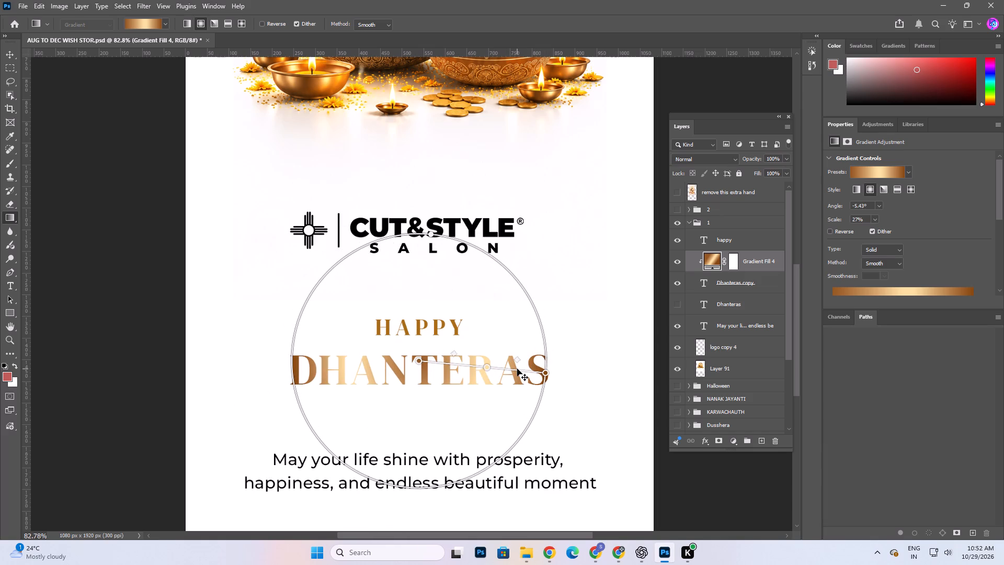
Switch the Dhanteras gradient to the reflected style and run it vertically within the letters at -90° and 2% scale.
left_click(227, 19)
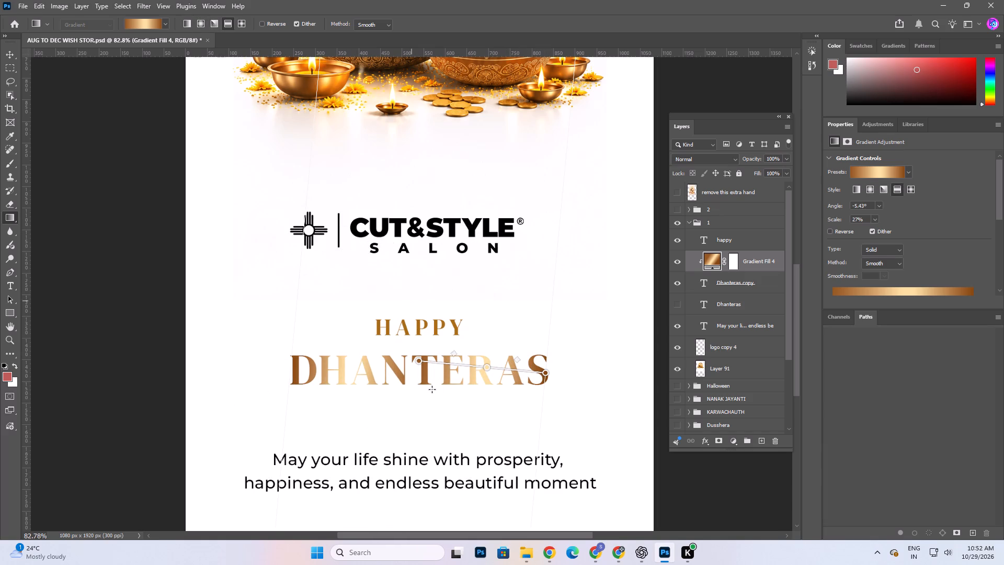
left_click_drag(390, 375, 476, 386)
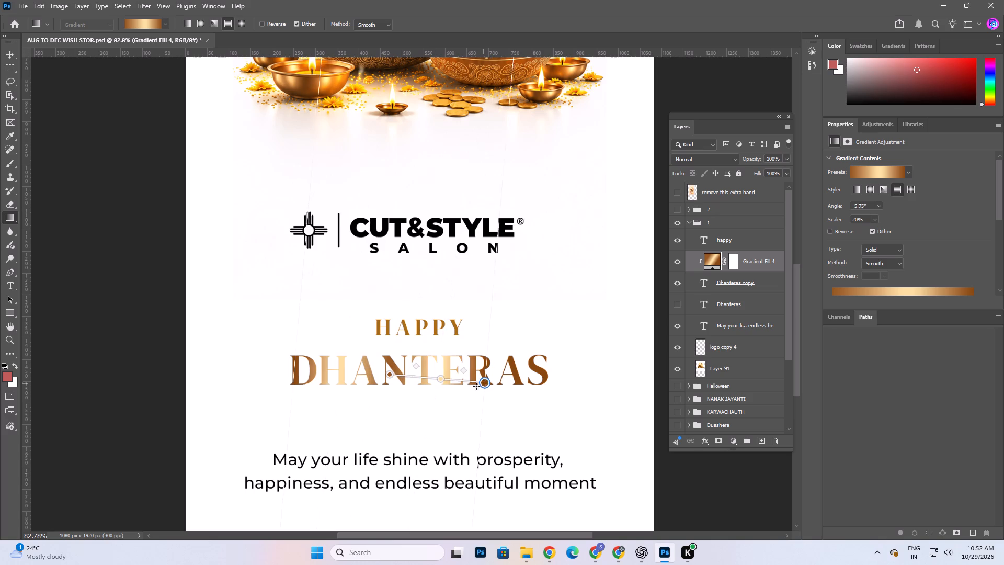
left_click_drag(476, 386, 389, 392)
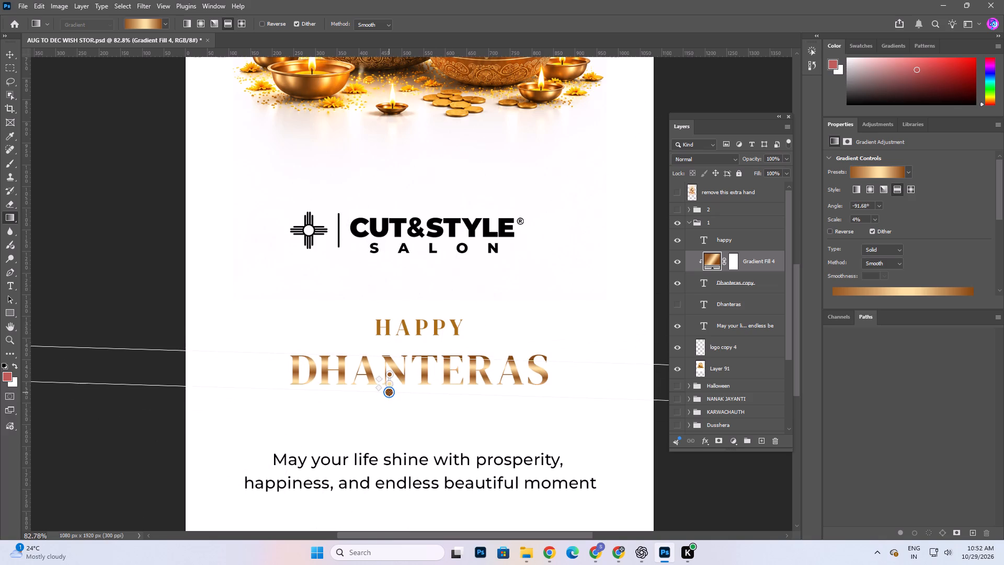
left_click_drag(389, 392, 390, 387)
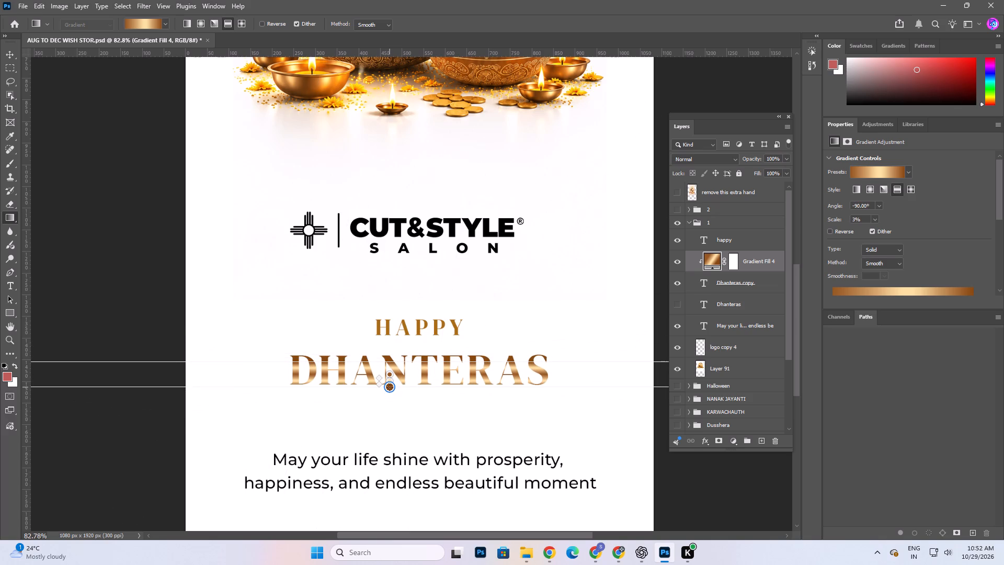
left_click_drag(390, 387, 390, 386)
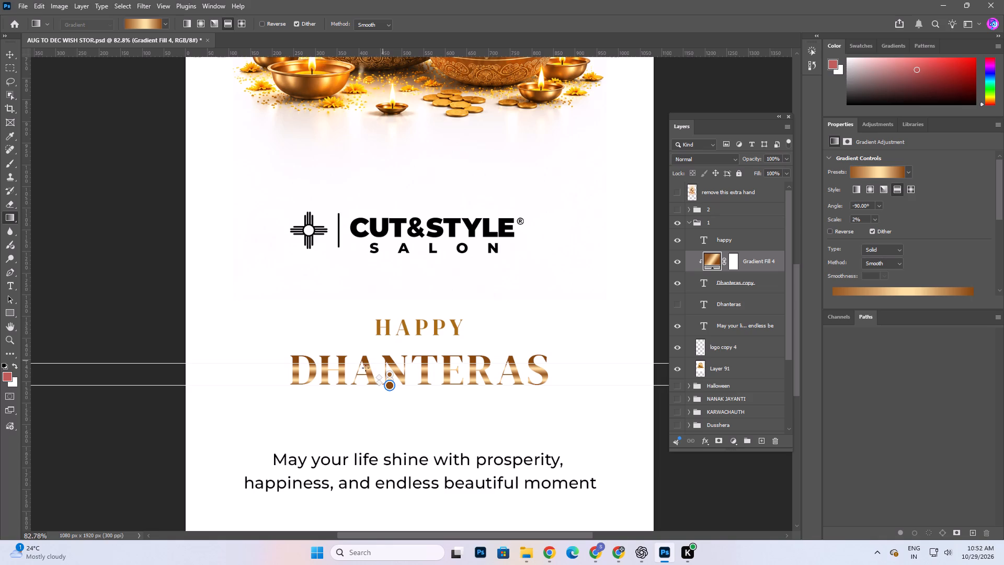
left_click(9, 50)
left_click(70, 126)
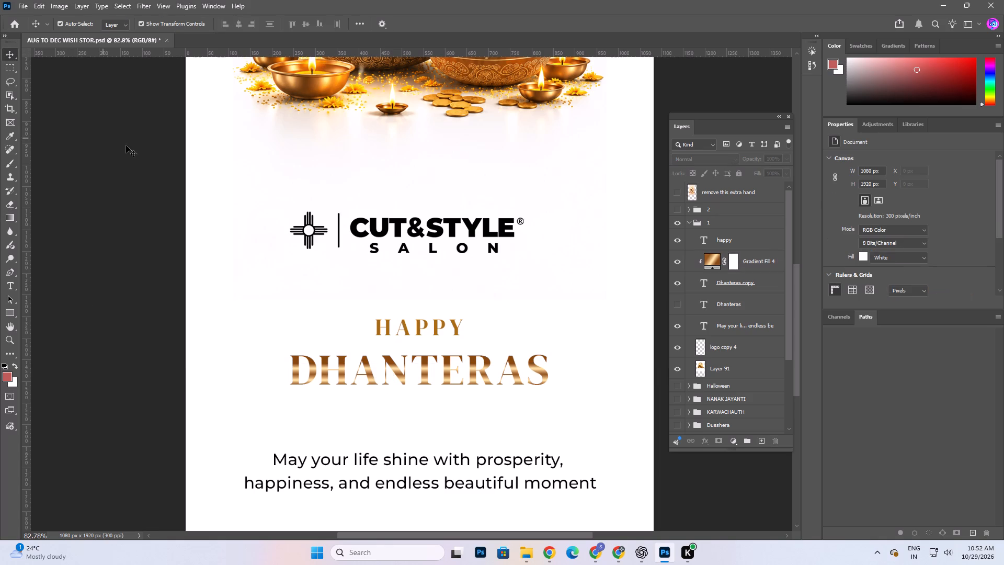
Examine how the Dhanteras title's reflected gradient looks within the whole story layout.
scroll(410, 375, "down", 5, "alt")
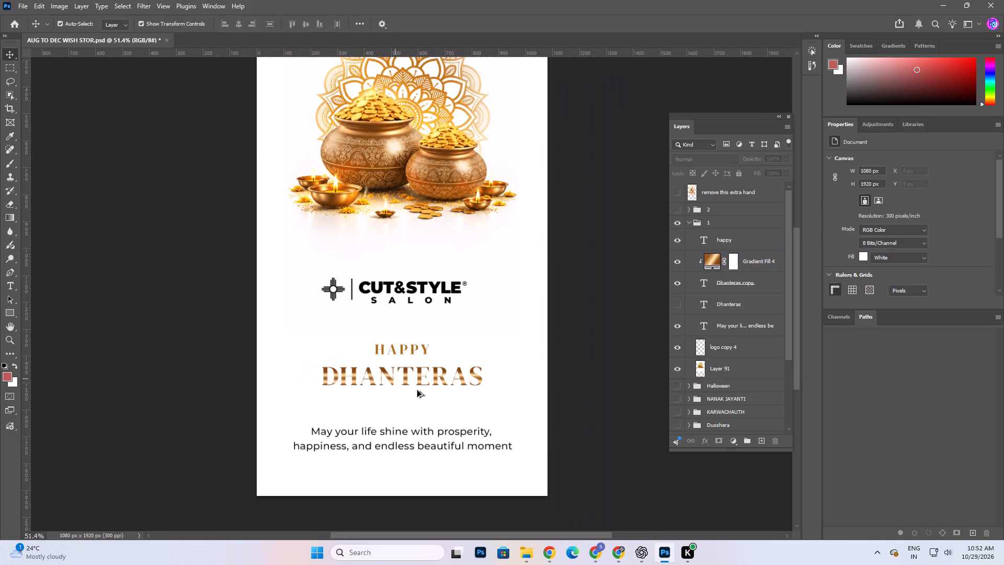
scroll(483, 383, "down", 2, "alt")
scroll(498, 397, "up", 2)
key("space")
key("space")
key("space")
key("space")
key("space")
key("space")
key("space")
key("space")
key("space")
key("space")
key("space")
key("space")
key("space")
key("space")
key("space")
key("space")
key("space")
key("space")
key("space")
key("space")
left_click_drag(503, 386, 519, 379)
left_click(546, 417)
left_click(497, 390)
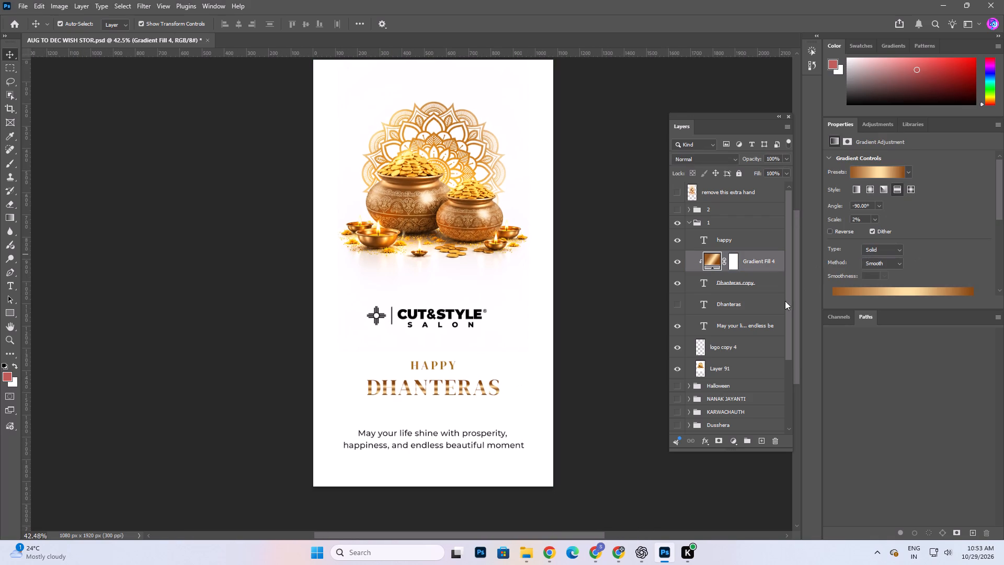
Preview the installed fonts with names beginning with A and B on the gradient-filled Dhanteras title.
left_click(753, 286)
left_click(922, 183)
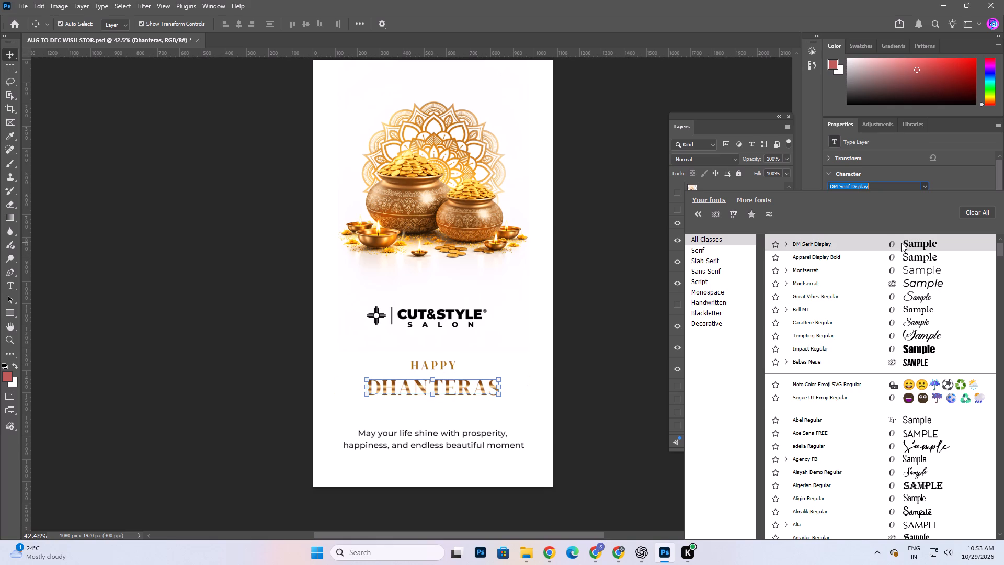
scroll(878, 404, "down", 5)
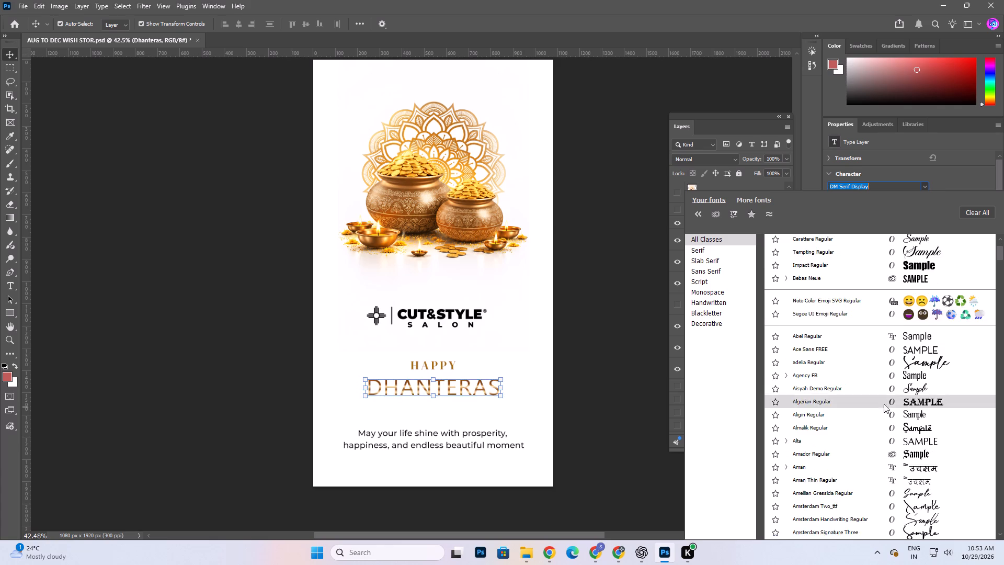
scroll(893, 393, "down", 17)
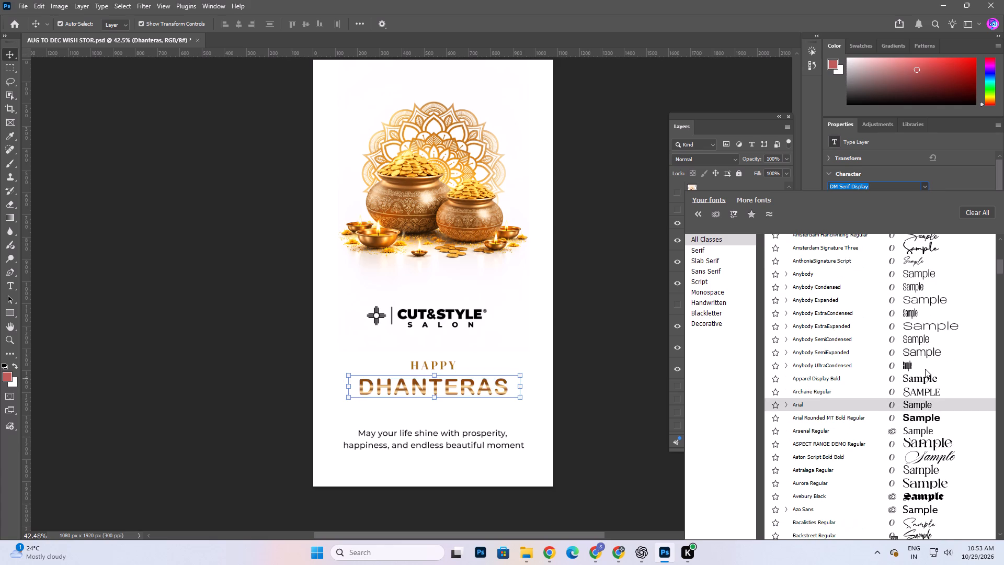
scroll(931, 476, "down", 4)
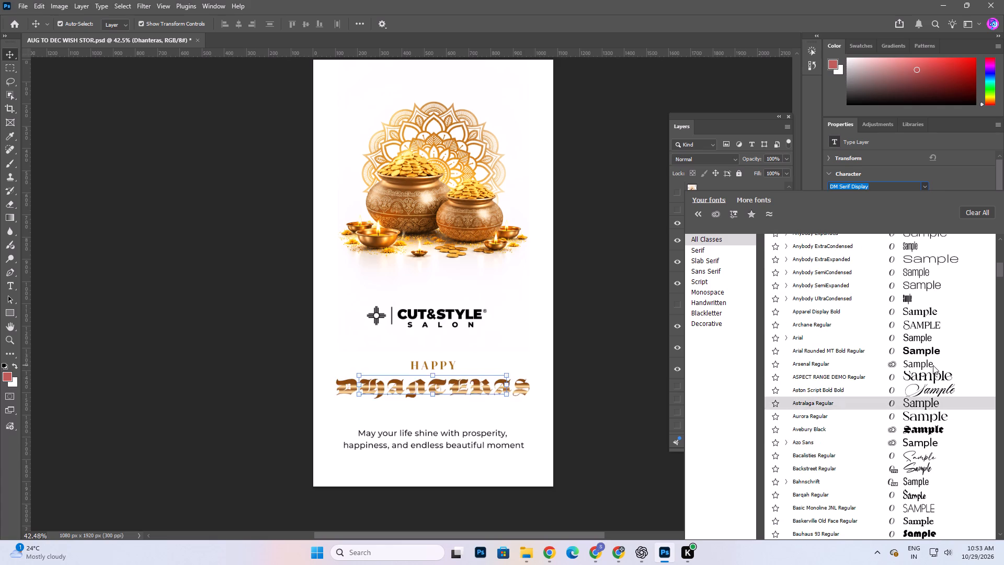
scroll(931, 396, "down", 8)
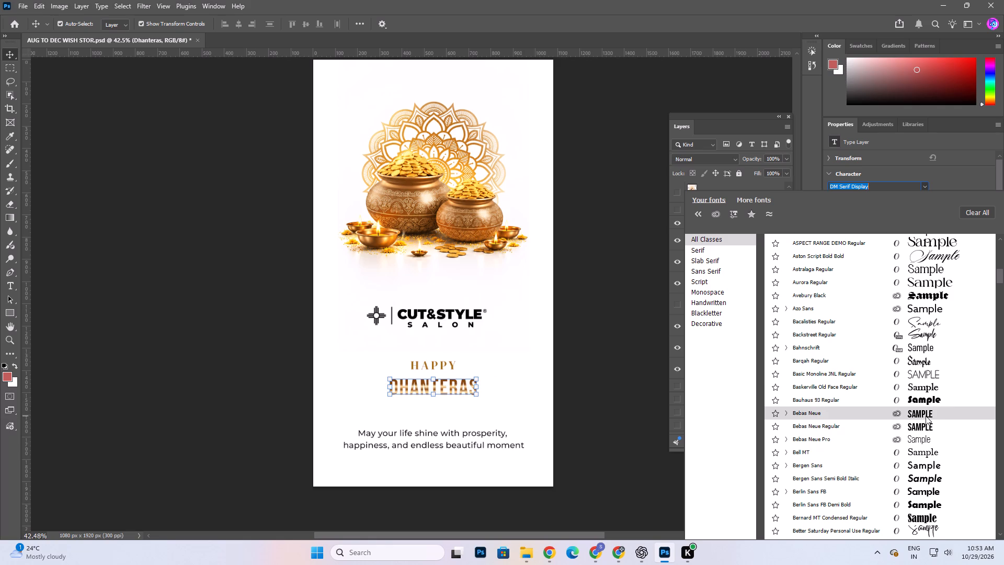
scroll(926, 416, "down", 5)
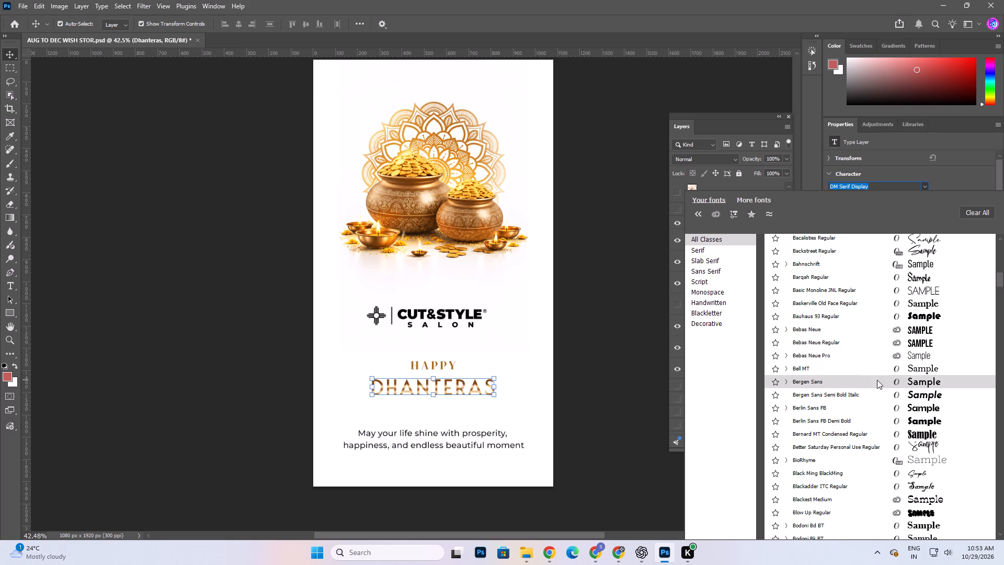
left_click(783, 381)
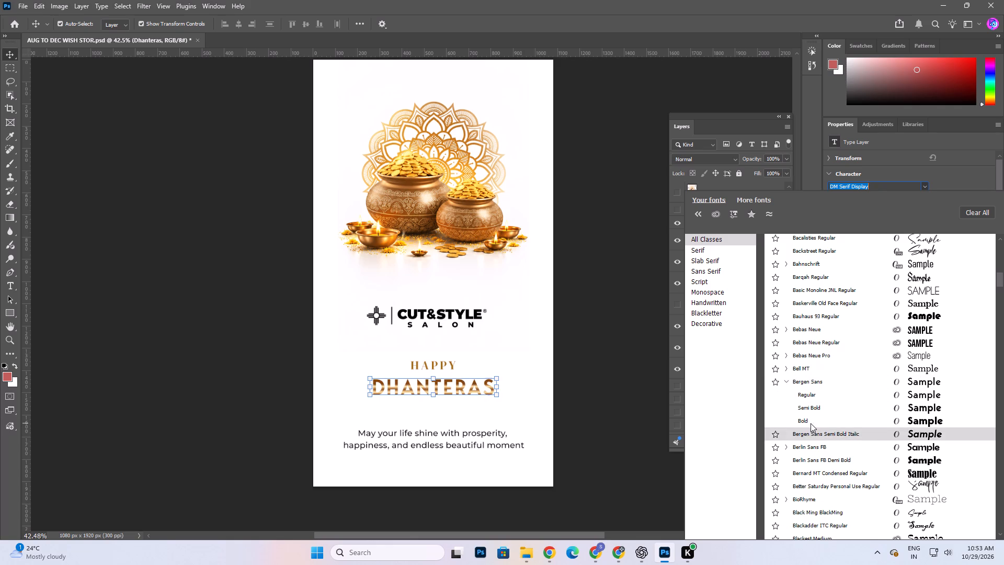
scroll(811, 423, "down", 5)
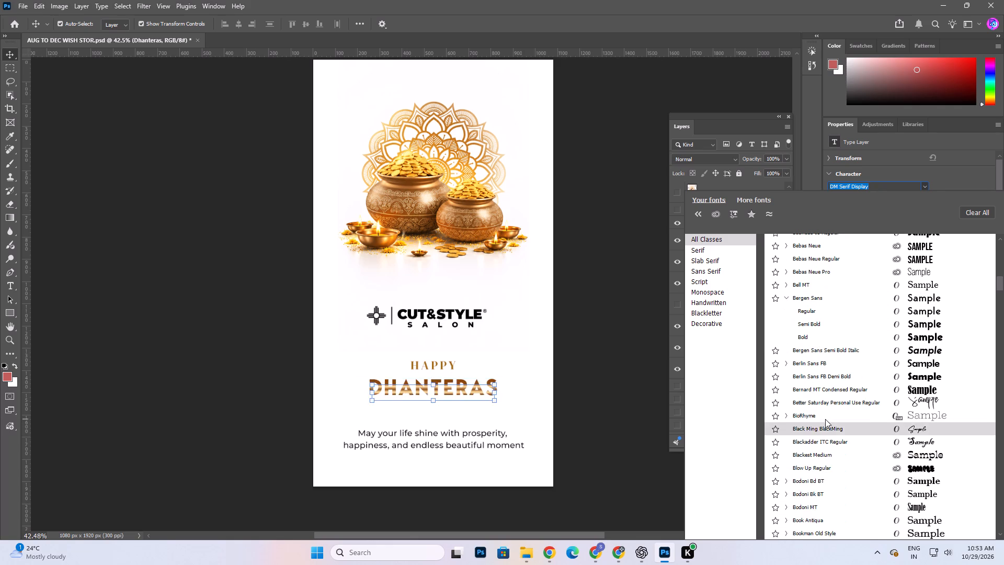
scroll(825, 419, "down", 4)
scroll(910, 411, "down", 3)
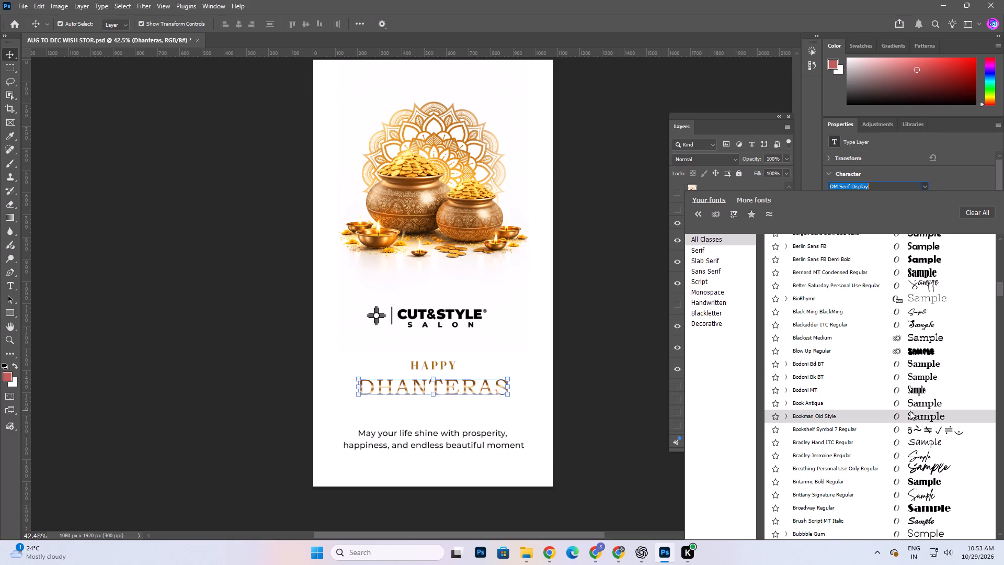
scroll(910, 410, "down", 3)
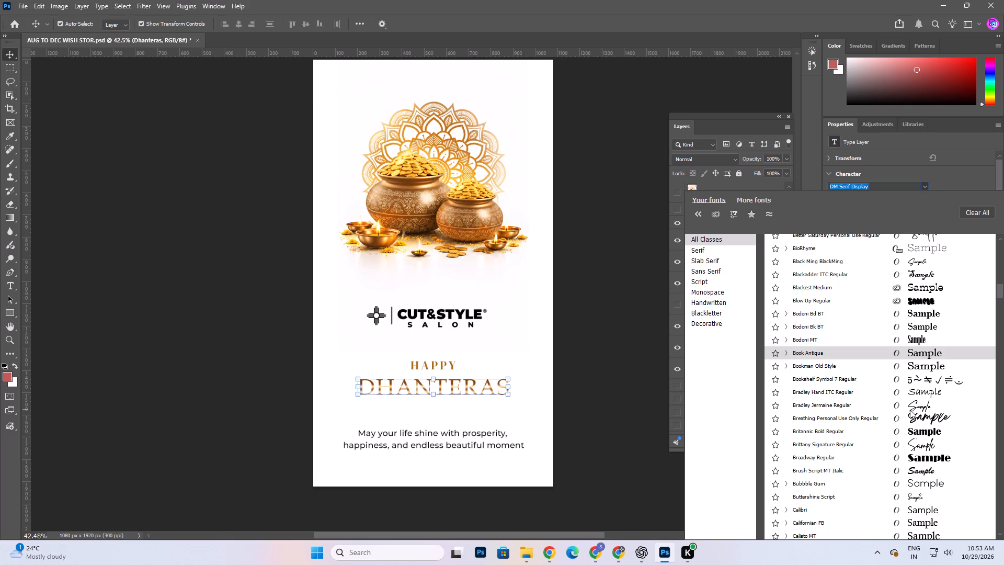
scroll(910, 410, "down", 4)
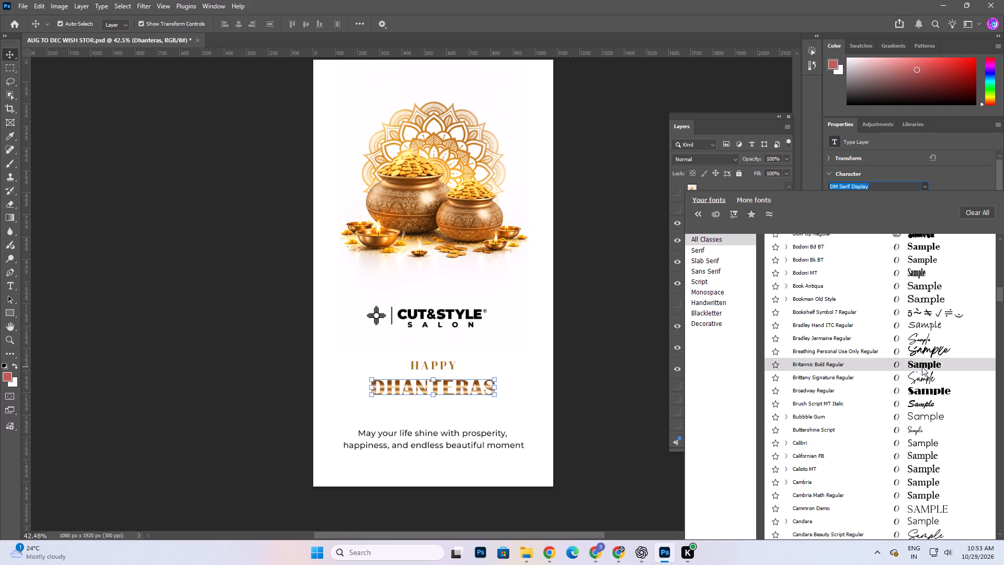
Continue previewing fonts on the Dhanteras title from Broadway through the Franklin Gothic families, and leave the font list without choosing one.
scroll(918, 394, "down", 5)
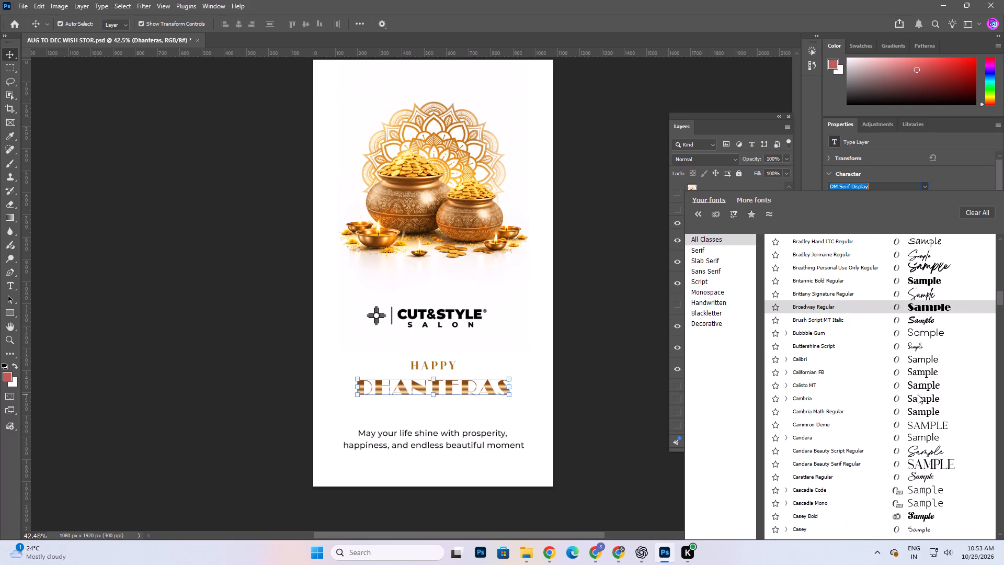
scroll(918, 394, "down", 10)
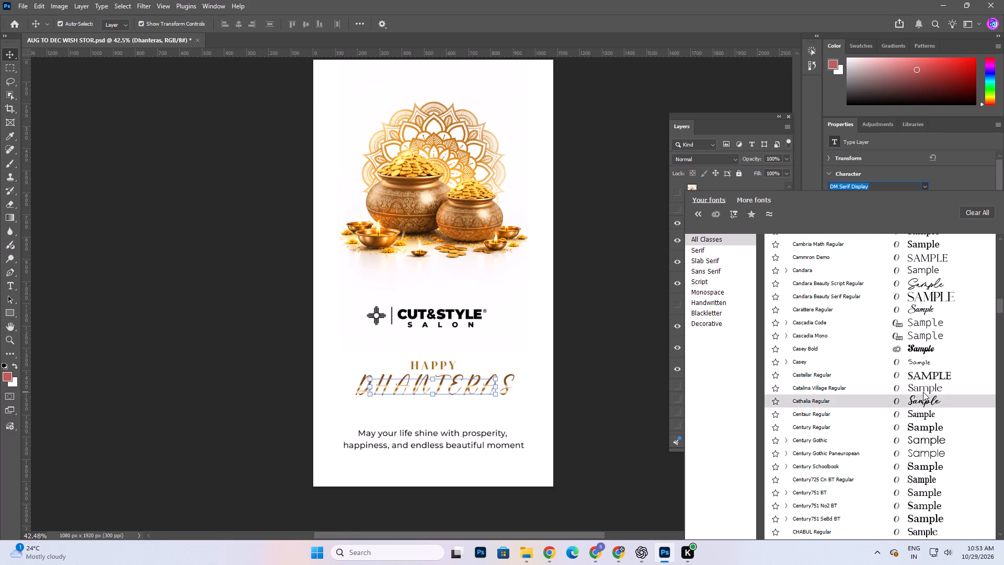
scroll(925, 451, "down", 5)
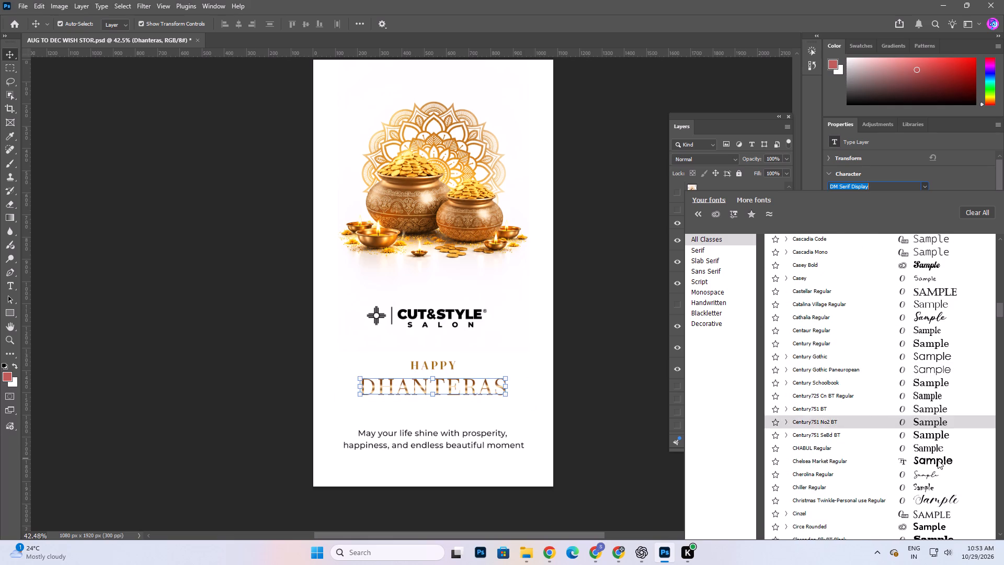
scroll(938, 460, "down", 6)
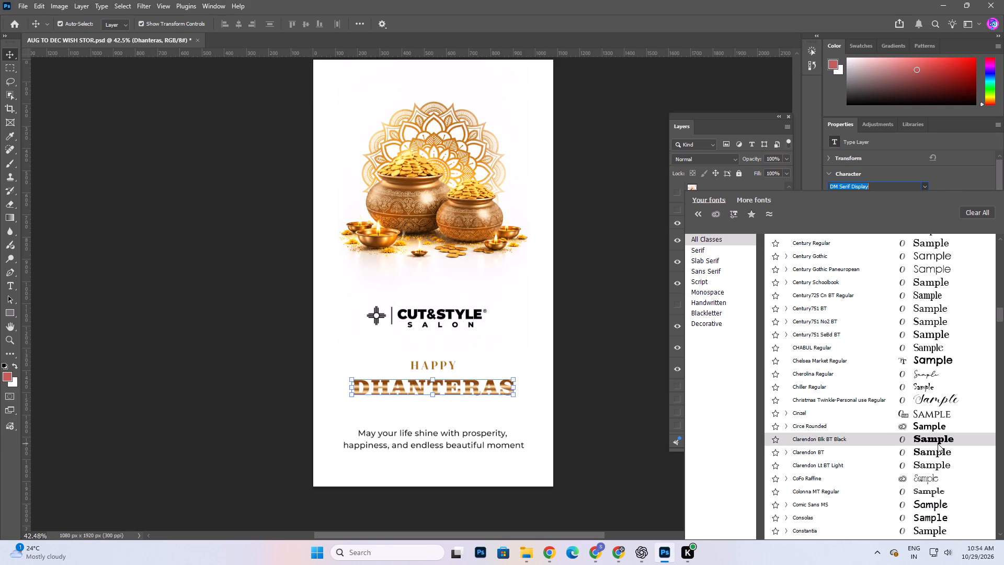
scroll(931, 460, "down", 7)
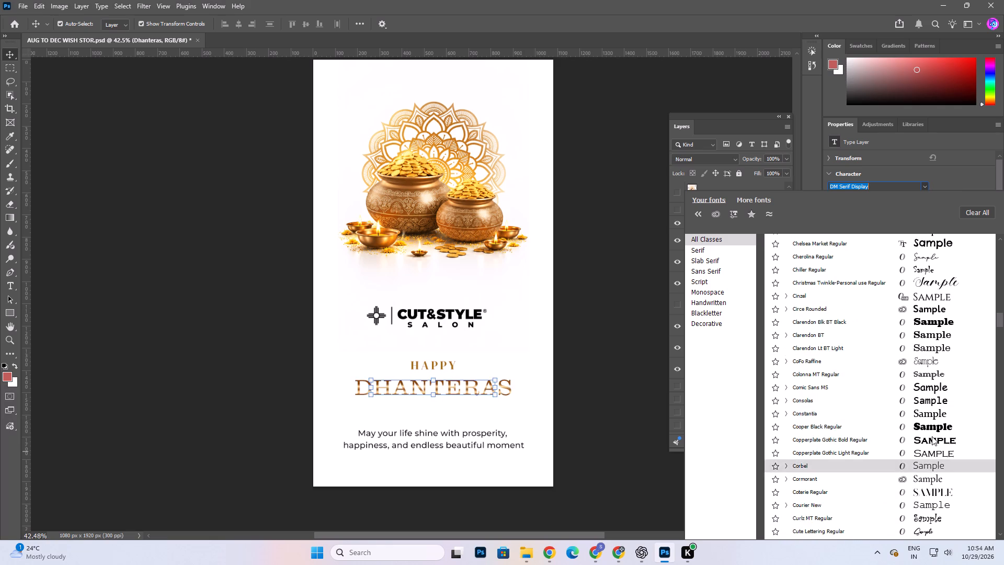
scroll(932, 436, "down", 10)
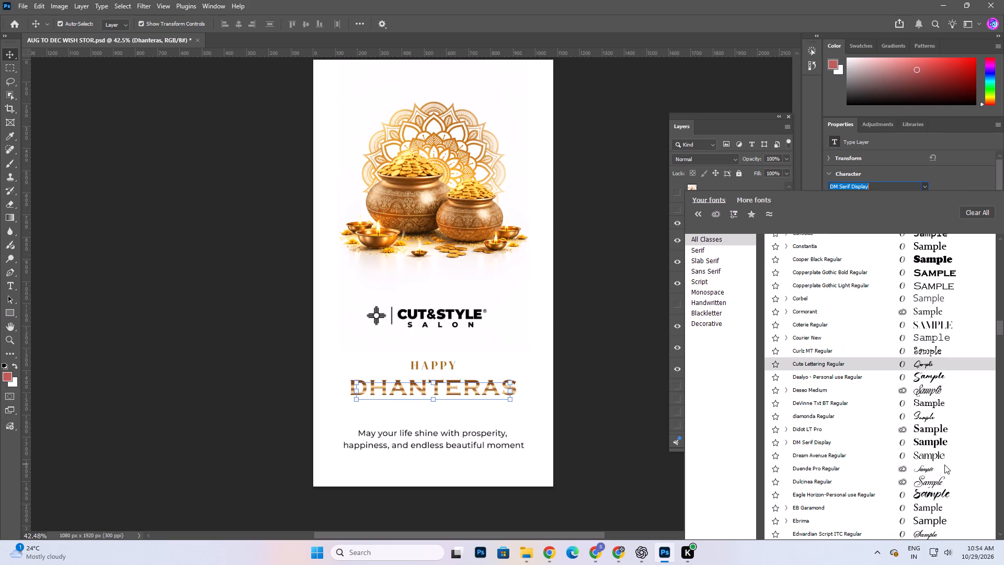
scroll(941, 448, "down", 3)
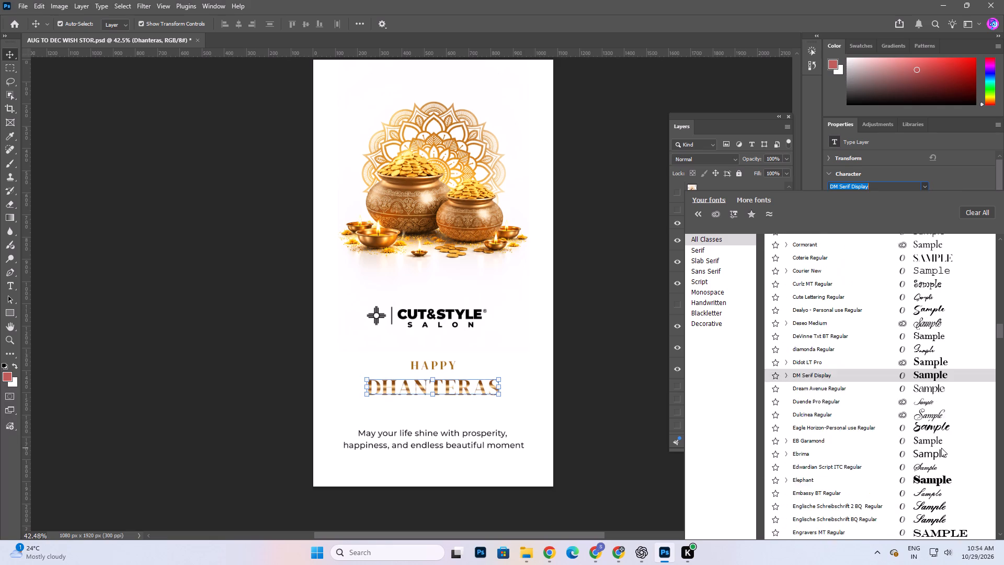
scroll(941, 448, "down", 2)
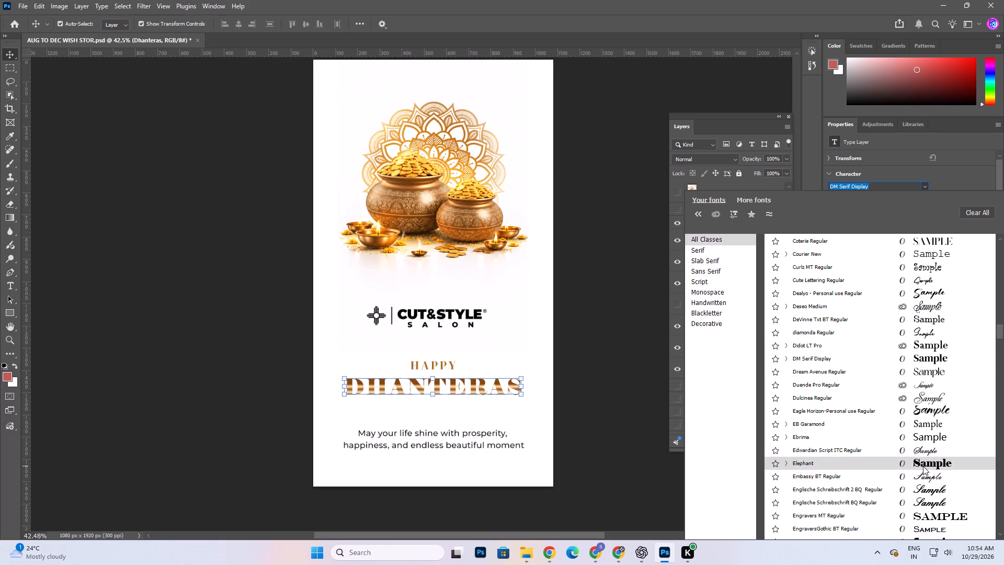
scroll(923, 466, "down", 8)
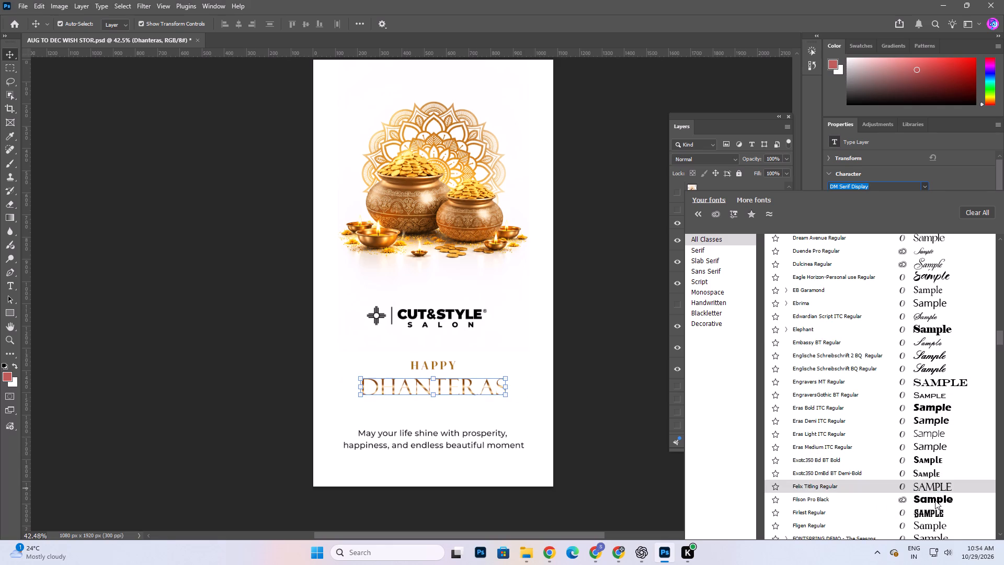
scroll(935, 500, "down", 7)
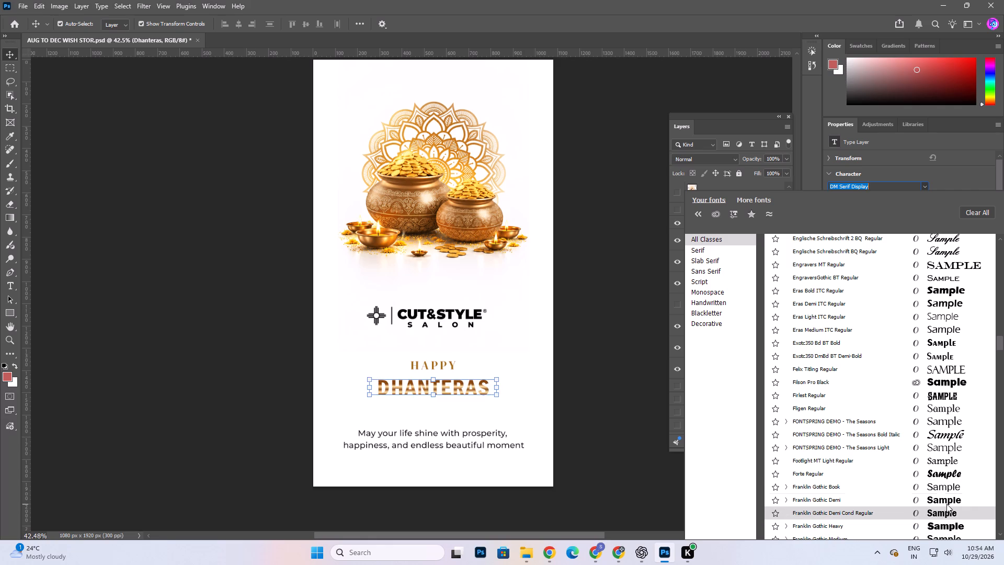
scroll(948, 503, "down", 7)
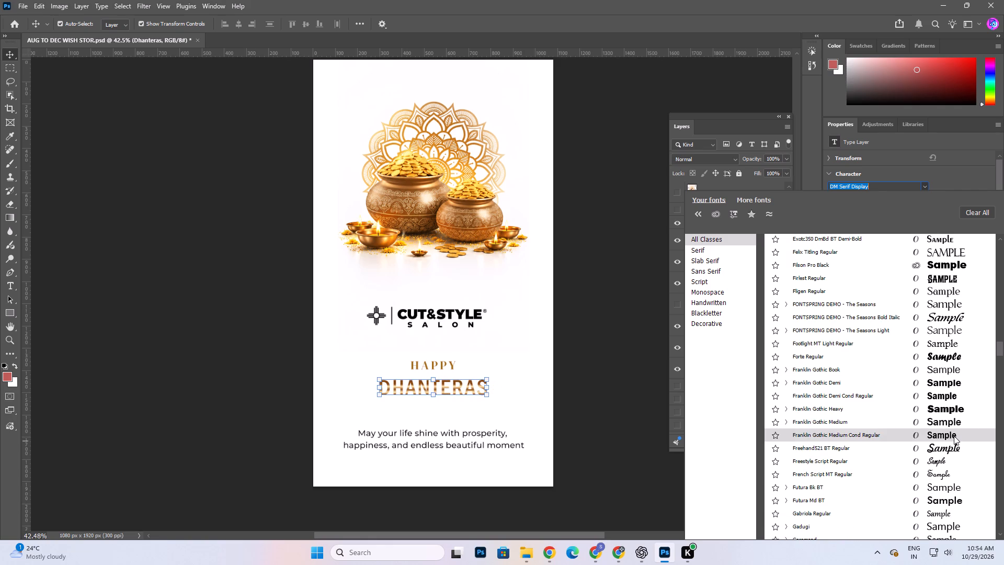
left_click(607, 296)
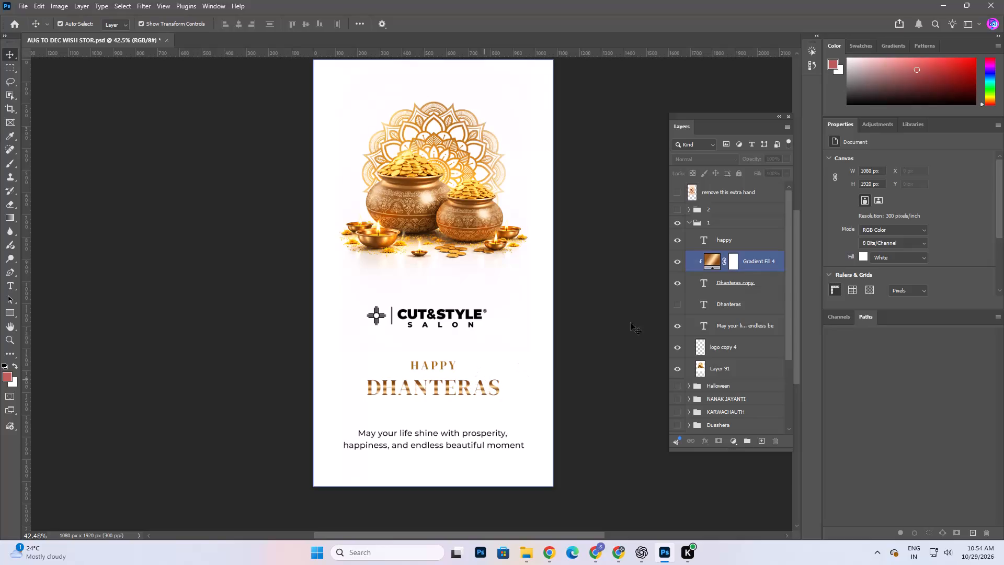
Examine the DM Serif Display styles and preview the recent fonts and Montserrat weights on the Dhanteras title.
left_click(743, 282)
left_click(881, 188)
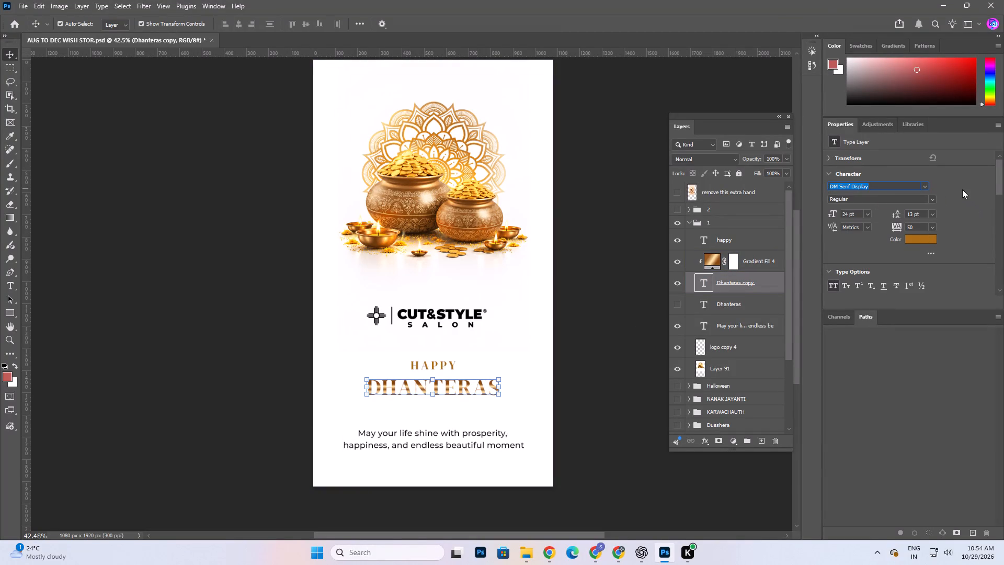
left_click(931, 196)
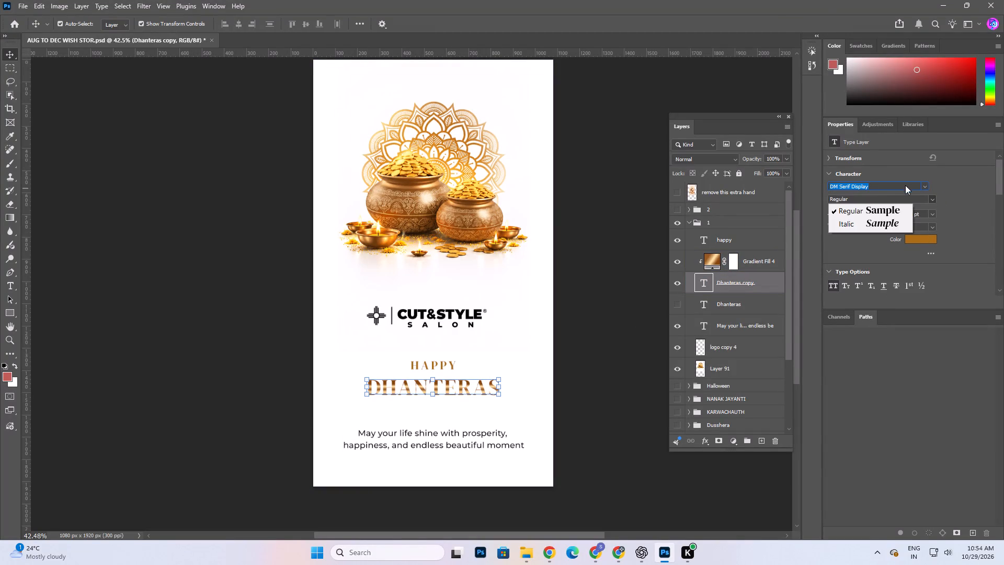
left_click(924, 186)
left_click(924, 186)
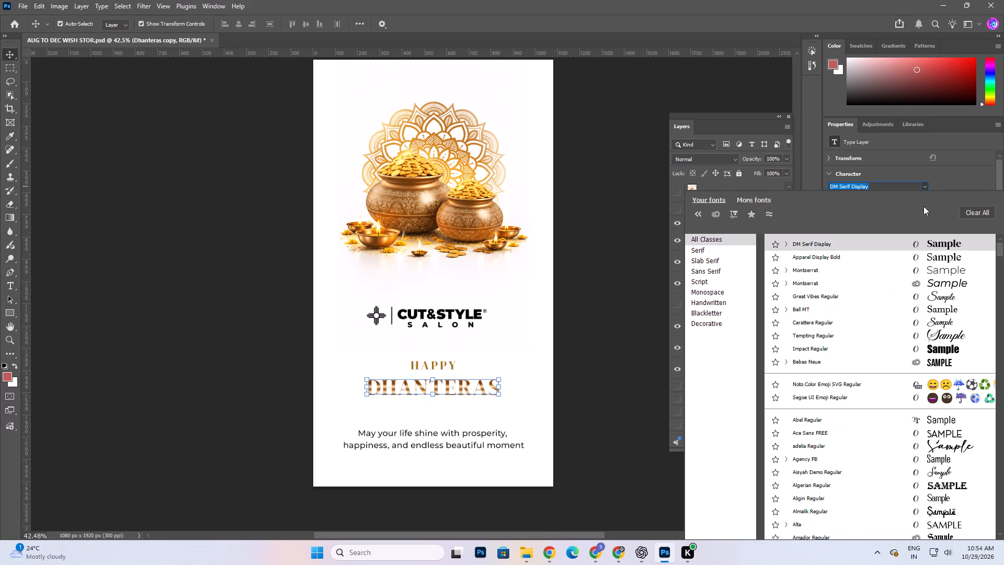
left_click(784, 282)
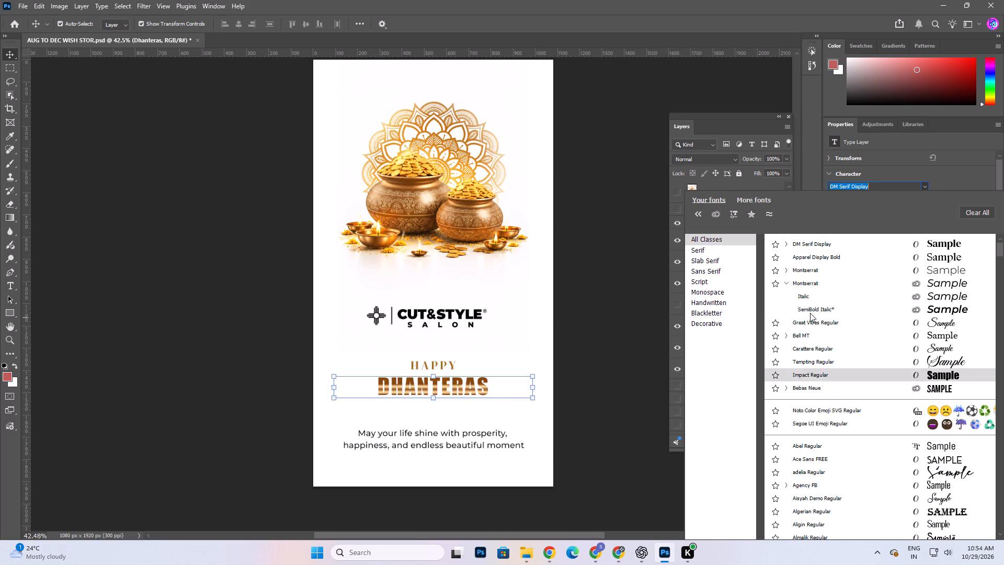
left_click(783, 269)
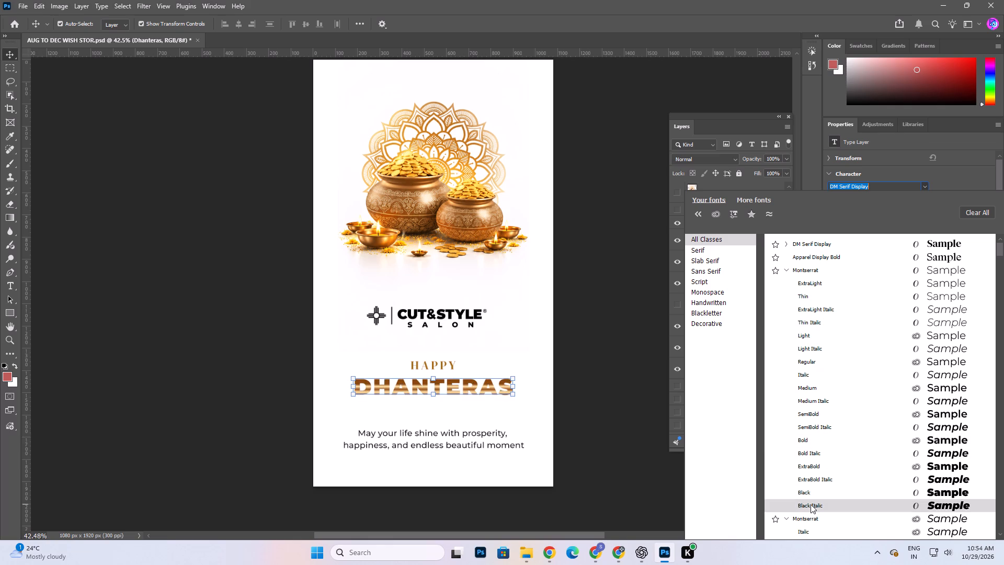
scroll(842, 386, "up", 6)
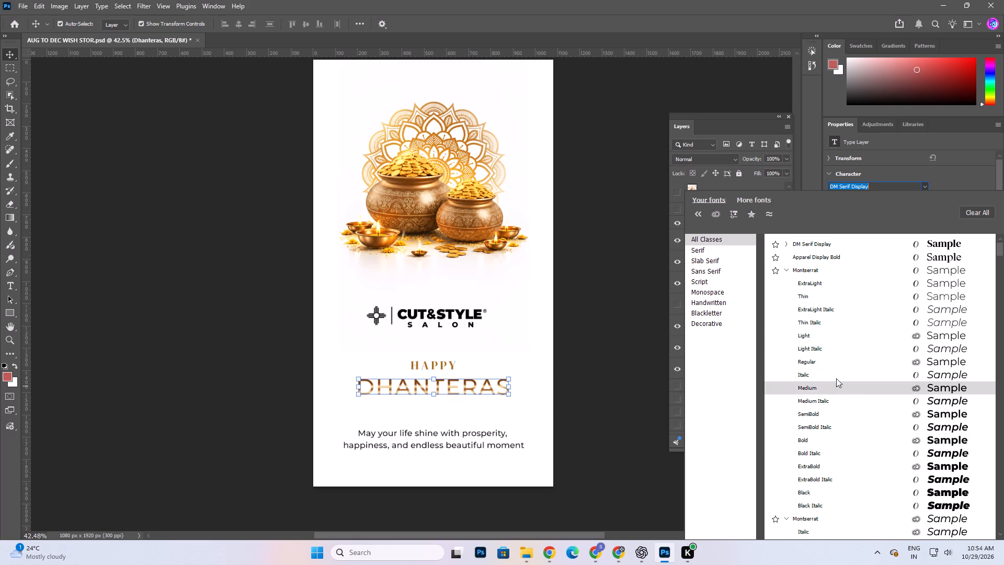
scroll(799, 293, "up", 6)
left_click(786, 270)
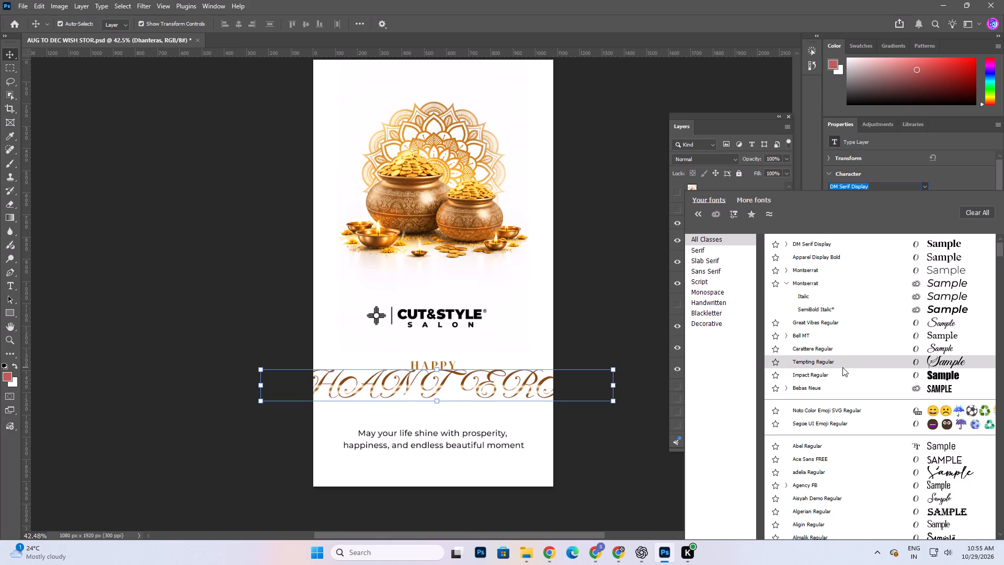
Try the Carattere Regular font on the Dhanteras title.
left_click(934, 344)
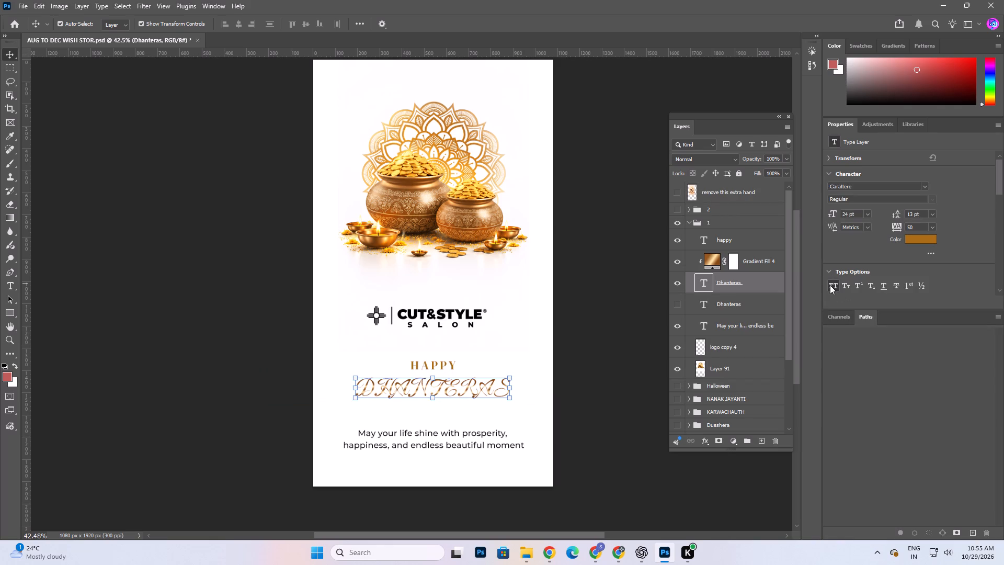
Turn off All Caps for the Dhanteras title.
left_click(830, 285)
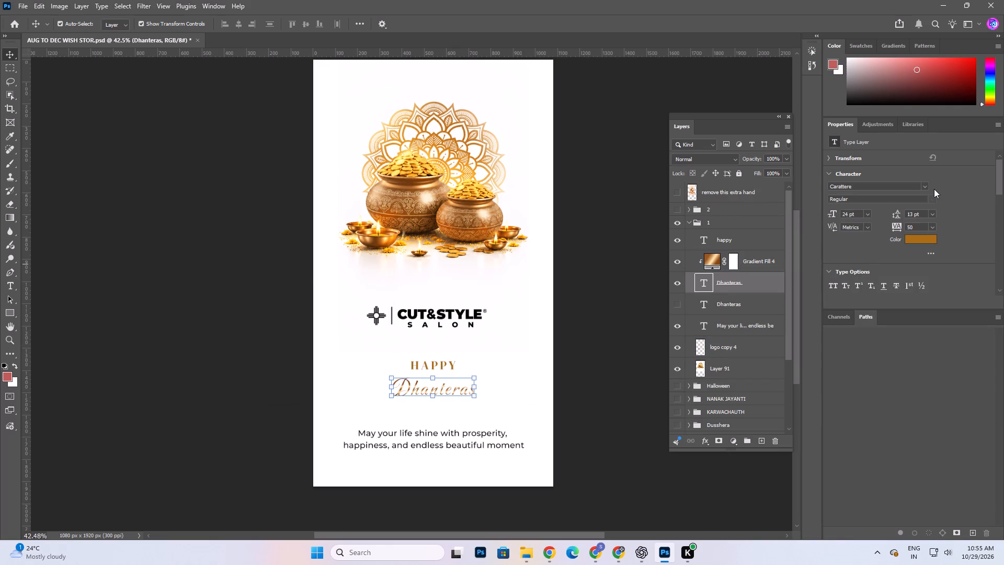
Set the Dhanteras title in DM Serif Display Regular at 29 pt.
left_click(922, 185)
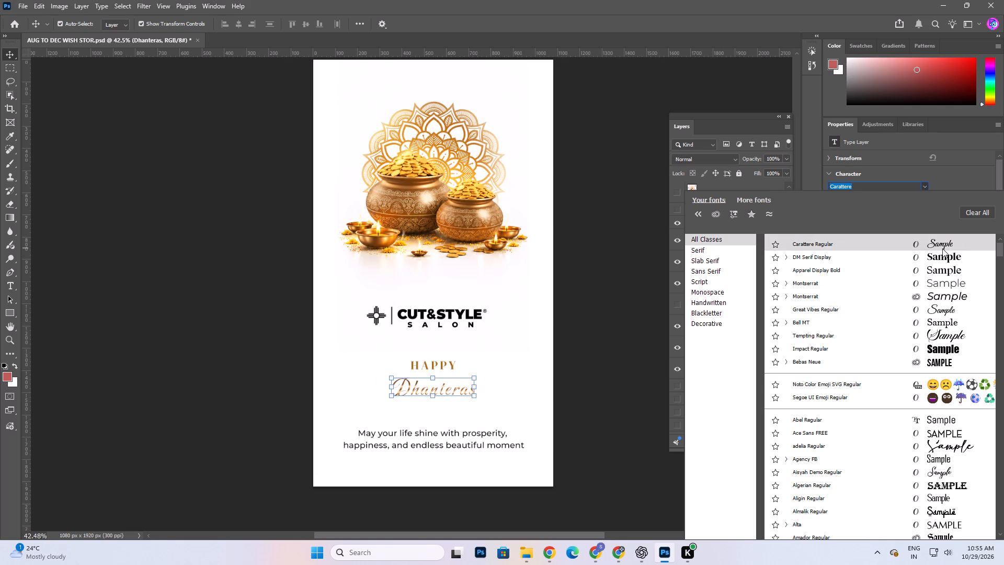
left_click(945, 262)
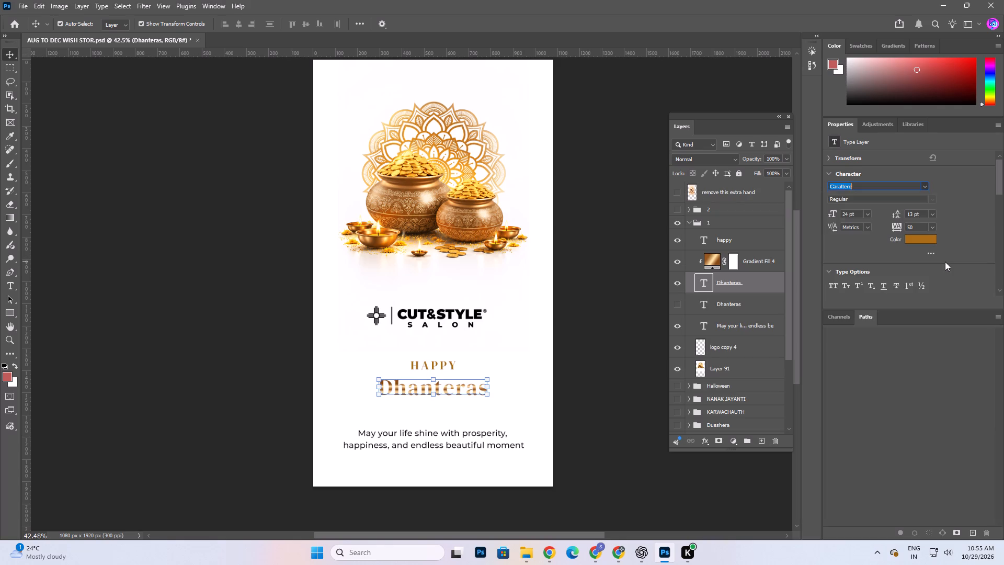
left_click(831, 214)
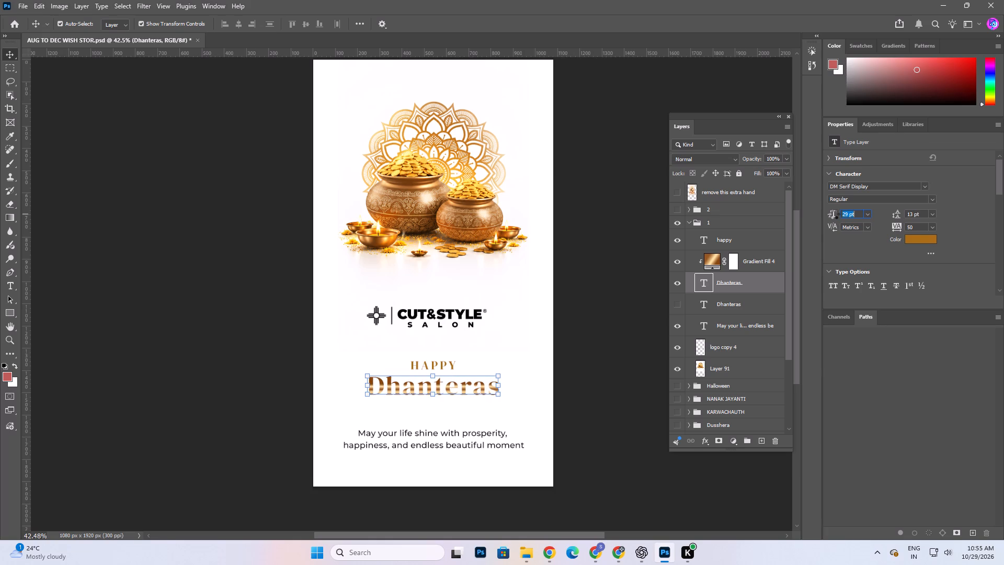
Set the gold Dhanteras title's tracking to 10.
left_click(931, 227)
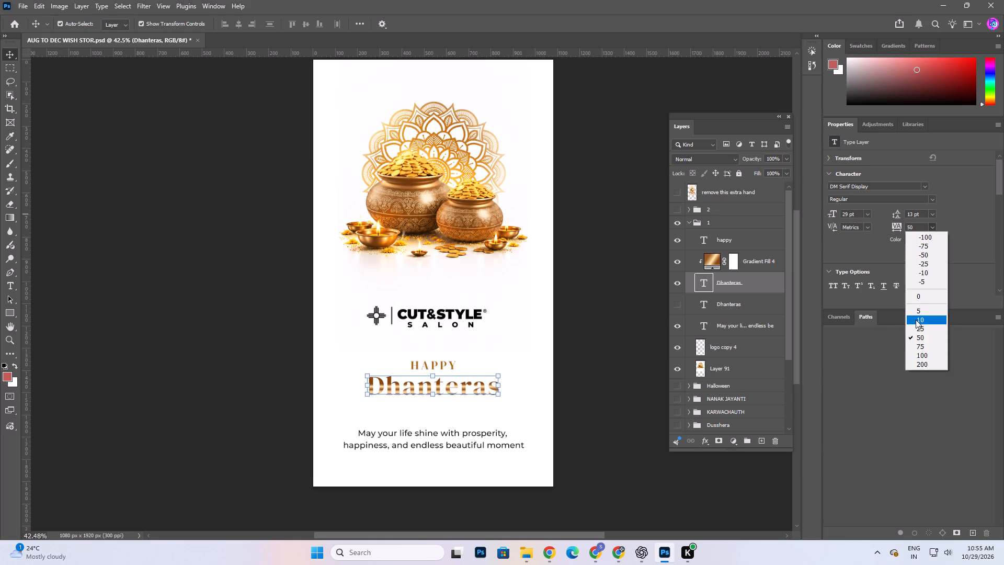
left_click(917, 320)
left_click(458, 387)
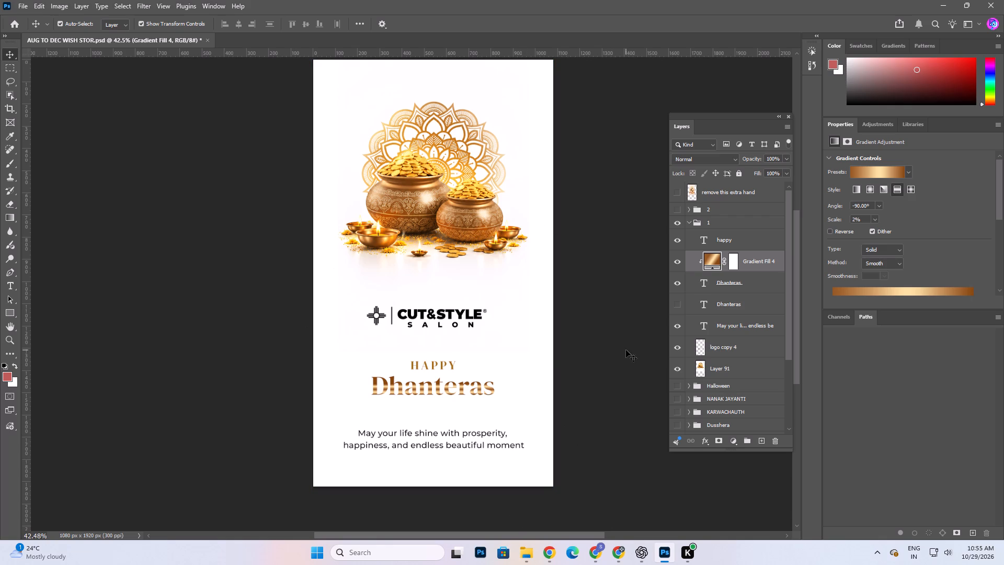
Hide group 1 and show group 2's Lakshmi story design.
scroll(546, 345, "up", 1)
left_click(691, 220)
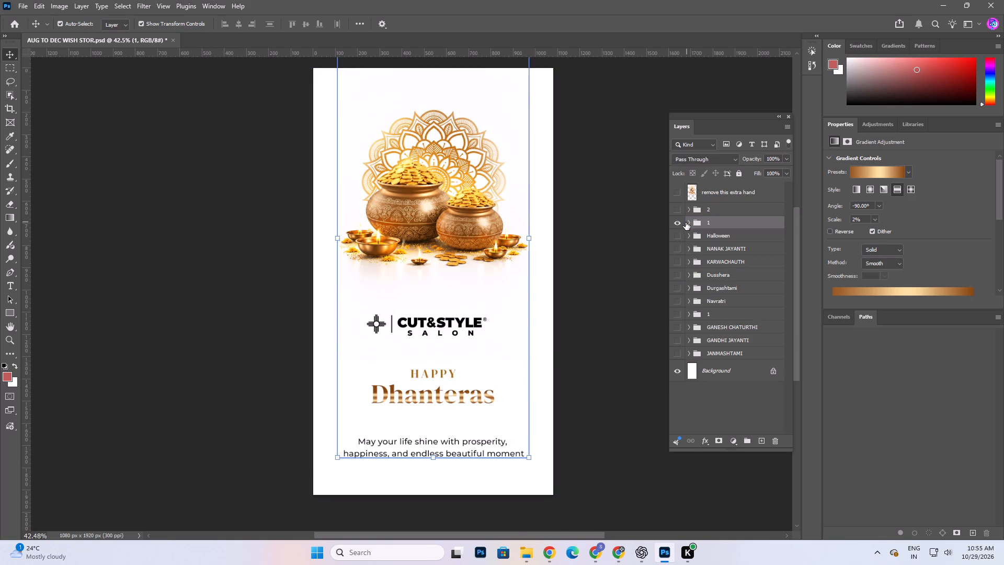
left_click(681, 222)
left_click(681, 209)
left_click(555, 343)
key("space")
key("space")
key("space")
key("space")
key("space")
key("space")
key("space")
left_click(555, 334)
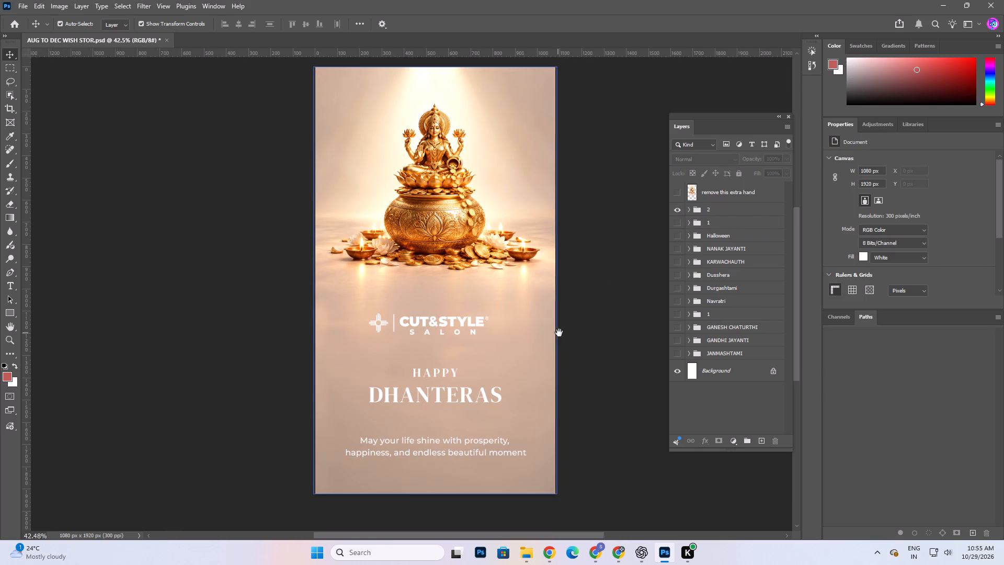
Show the hidden brown Rectangle 20 layer in group 2.
left_click(542, 360)
left_click(748, 314)
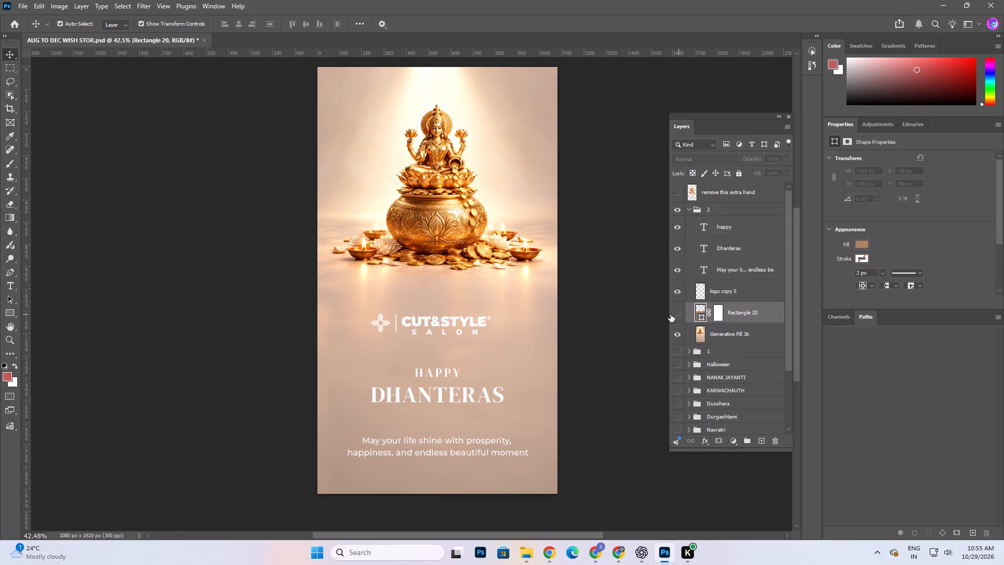
left_click(671, 314)
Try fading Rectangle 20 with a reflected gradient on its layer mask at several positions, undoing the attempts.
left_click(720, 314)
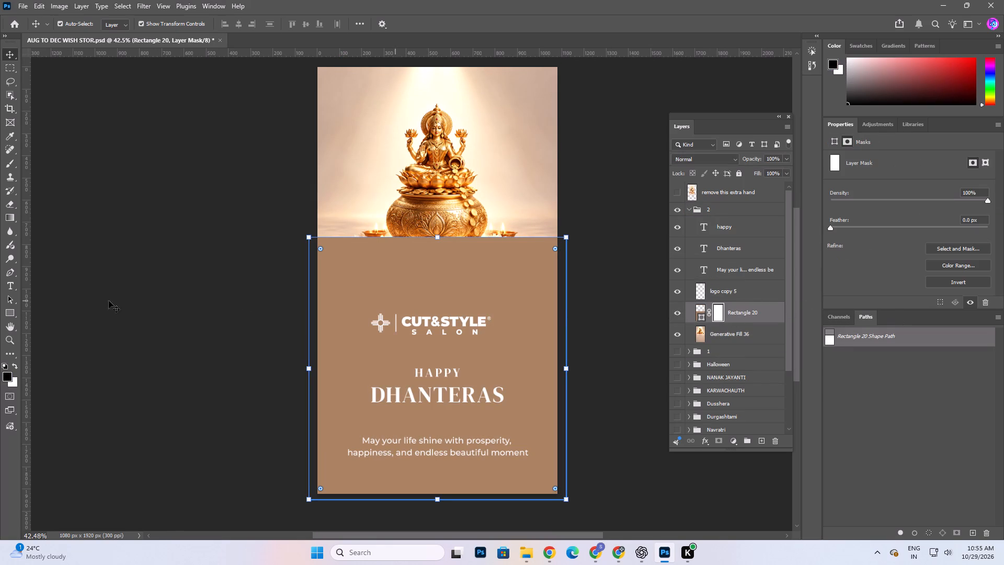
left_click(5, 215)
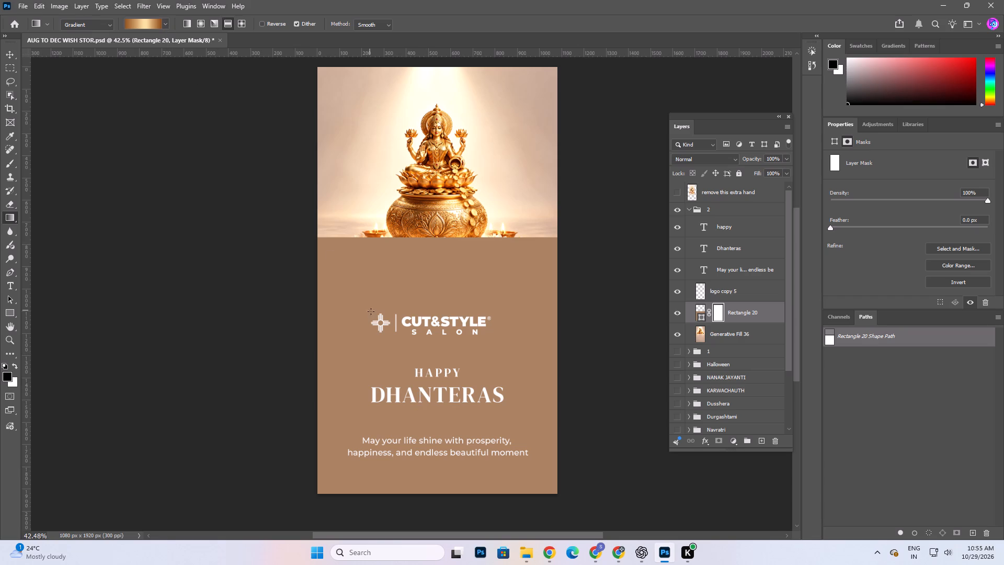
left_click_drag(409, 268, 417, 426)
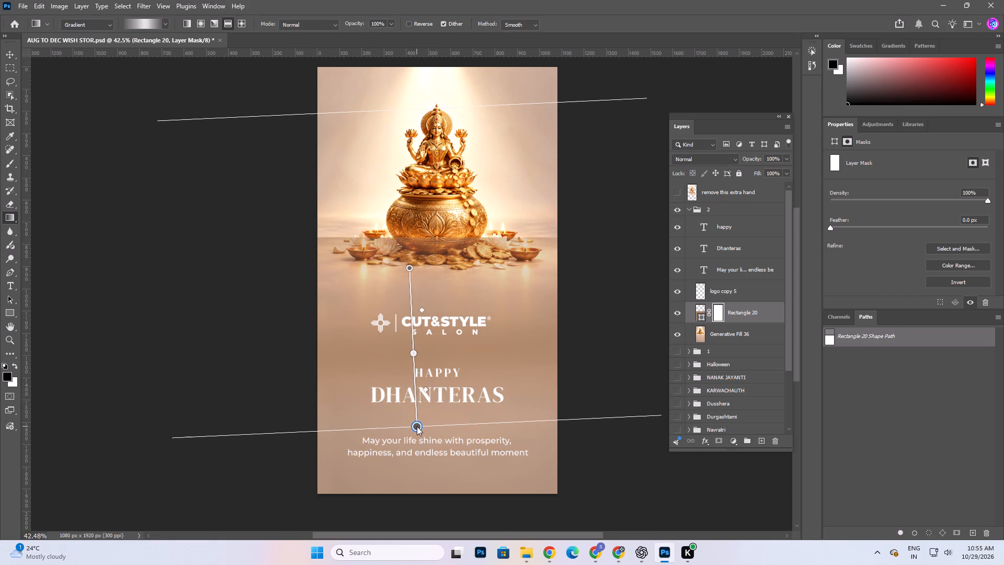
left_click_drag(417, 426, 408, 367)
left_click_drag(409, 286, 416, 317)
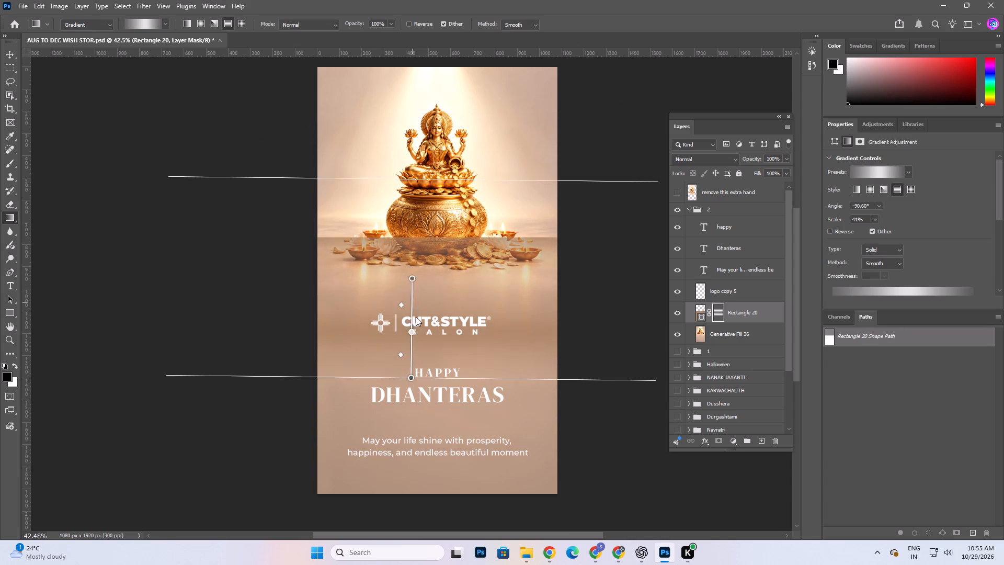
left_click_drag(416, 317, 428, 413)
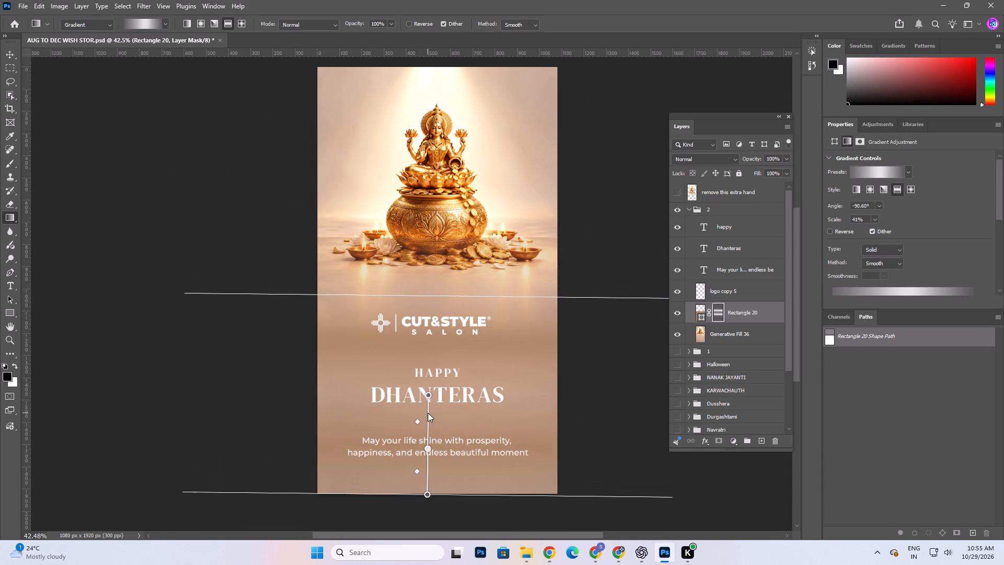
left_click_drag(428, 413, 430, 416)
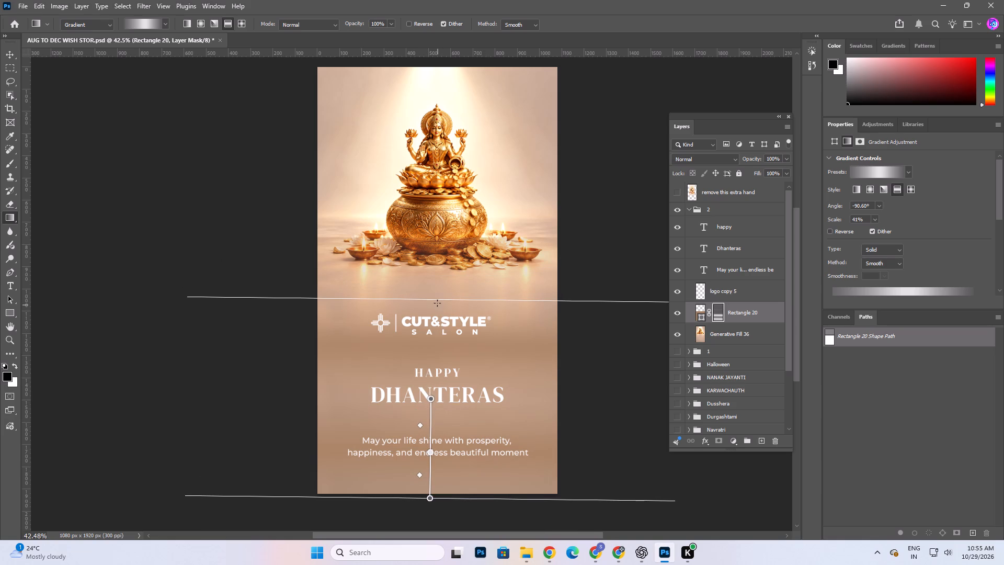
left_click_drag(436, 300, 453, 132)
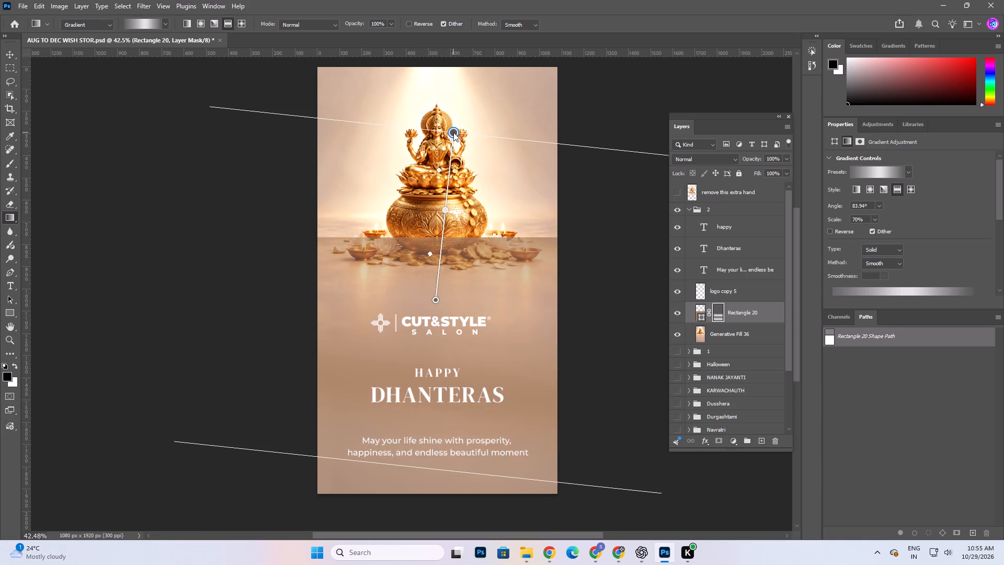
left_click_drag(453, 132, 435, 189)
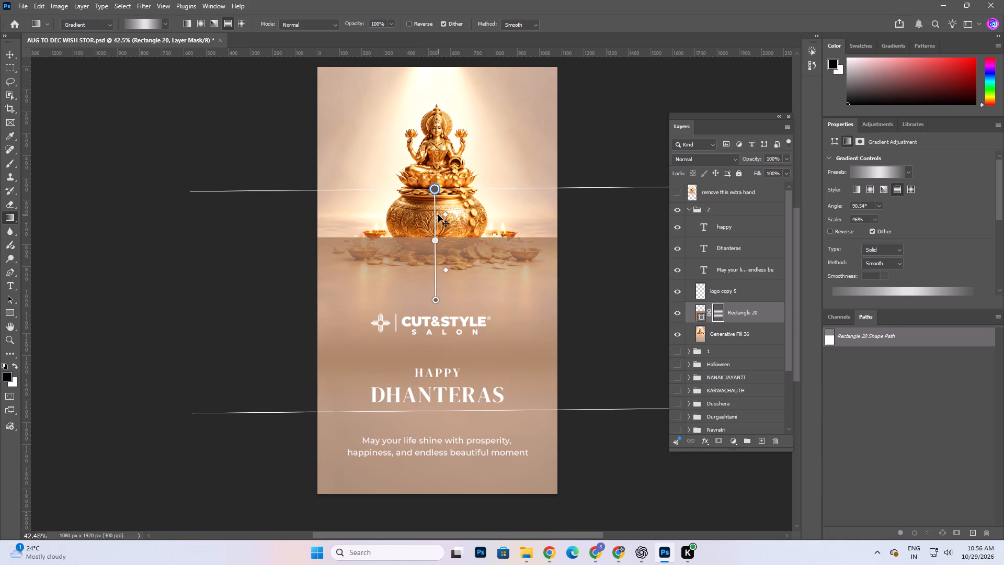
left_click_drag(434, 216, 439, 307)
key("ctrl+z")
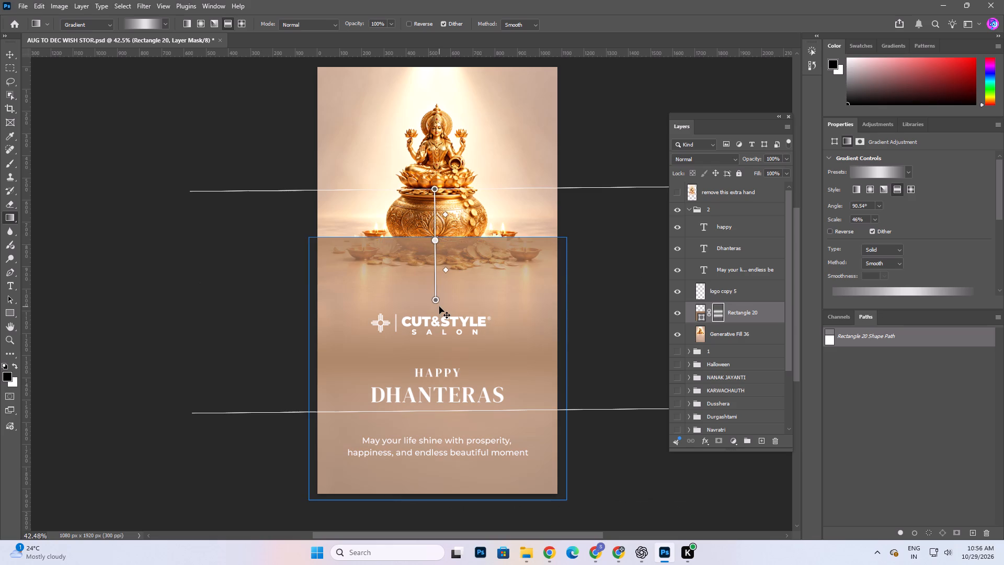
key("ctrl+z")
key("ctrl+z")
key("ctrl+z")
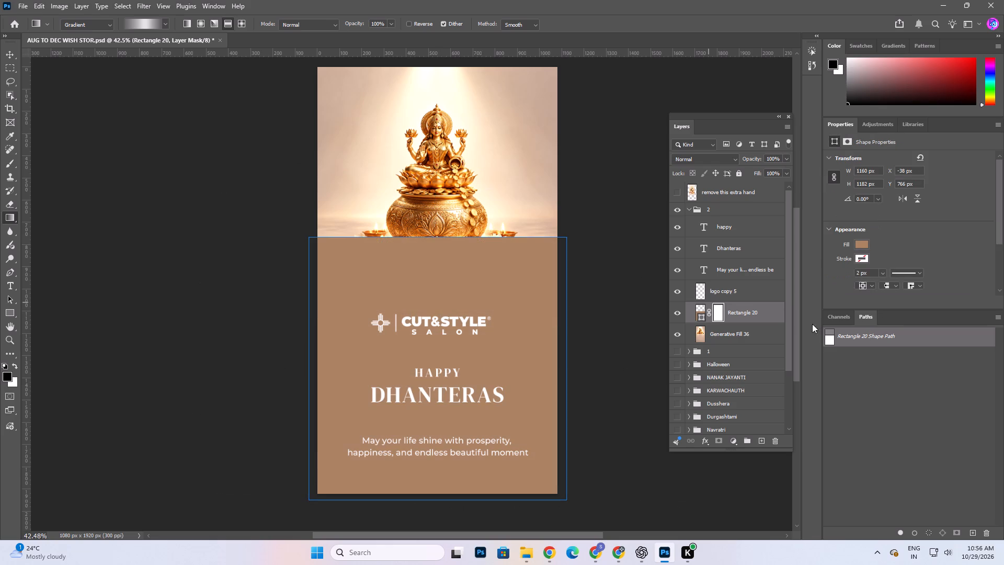
Draw a linear black-to-transparent gradient on Rectangle 20's mask, from just above the logo down to the greeting text.
left_click(170, 20)
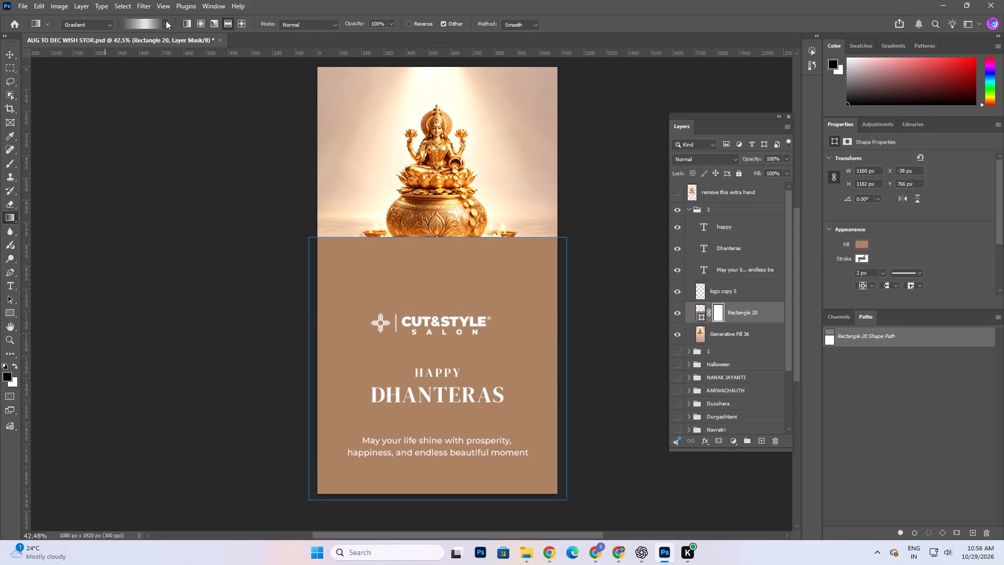
left_click(164, 22)
left_click(88, 42)
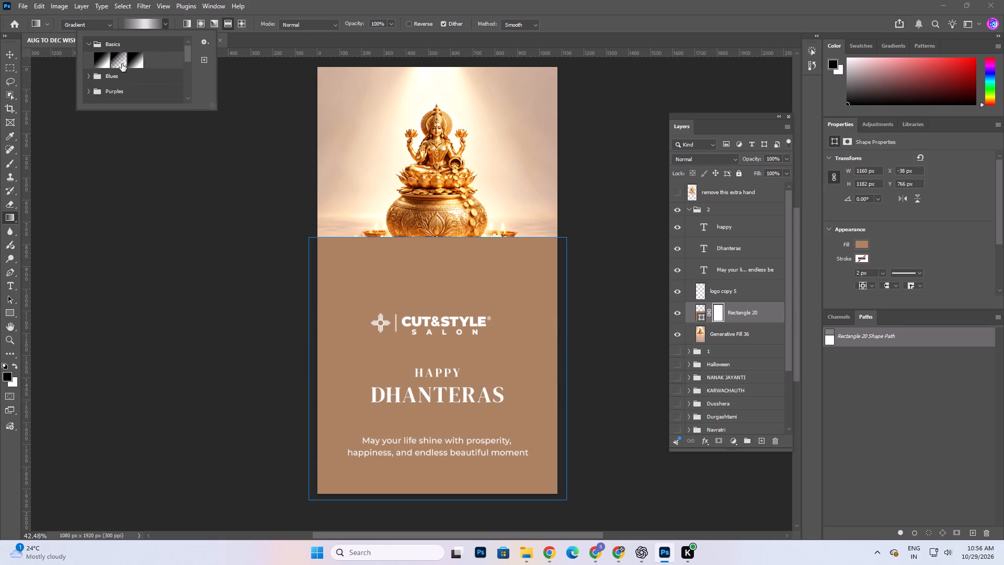
left_click(122, 64)
left_click(495, 0)
left_click_drag(439, 282, 438, 395)
key("ctrl+z")
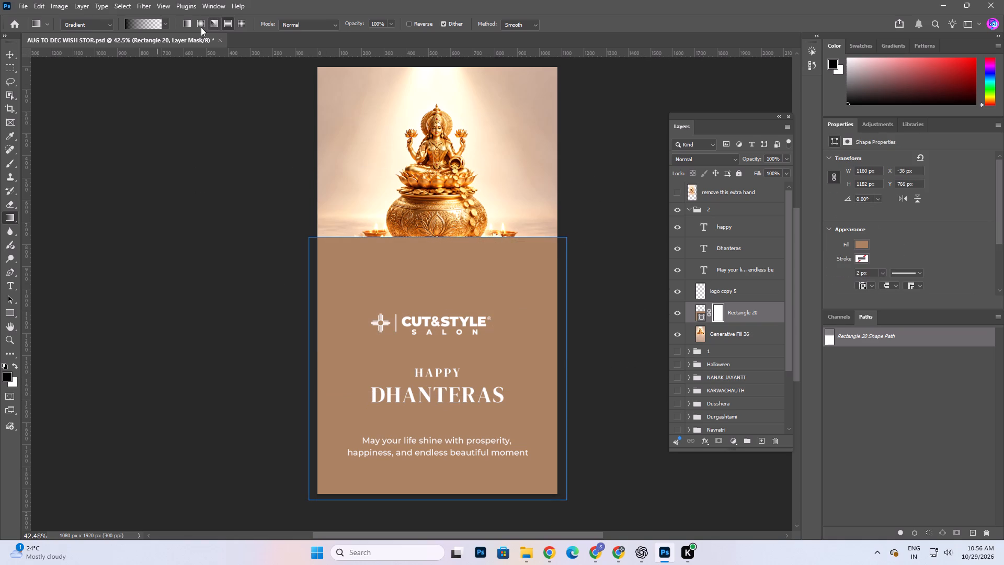
left_click(184, 24)
left_click_drag(436, 290, 443, 442)
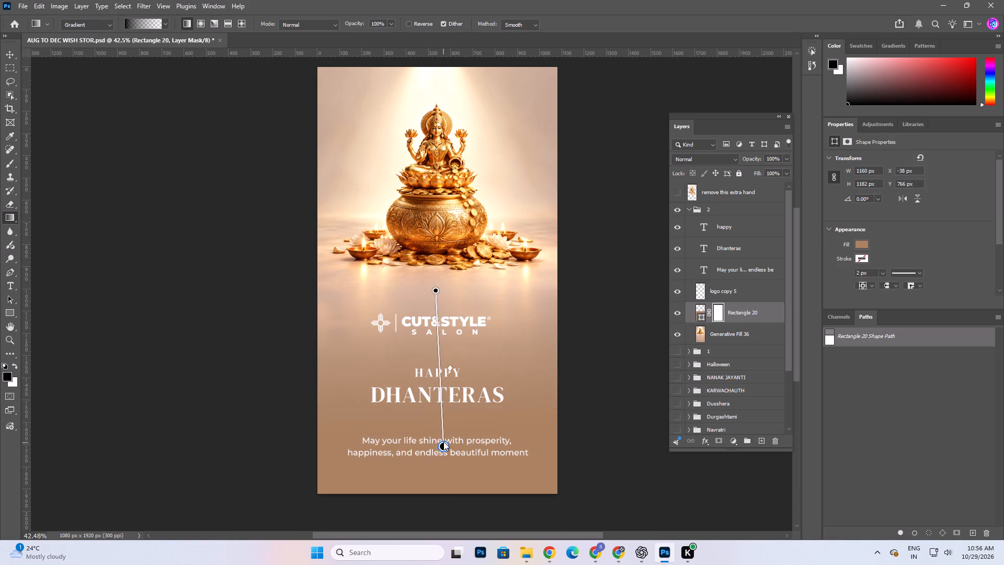
Lengthen the mask gradient to about 131% scale, starting on the golden pot and ending well below the canvas.
left_click_drag(443, 442, 436, 515)
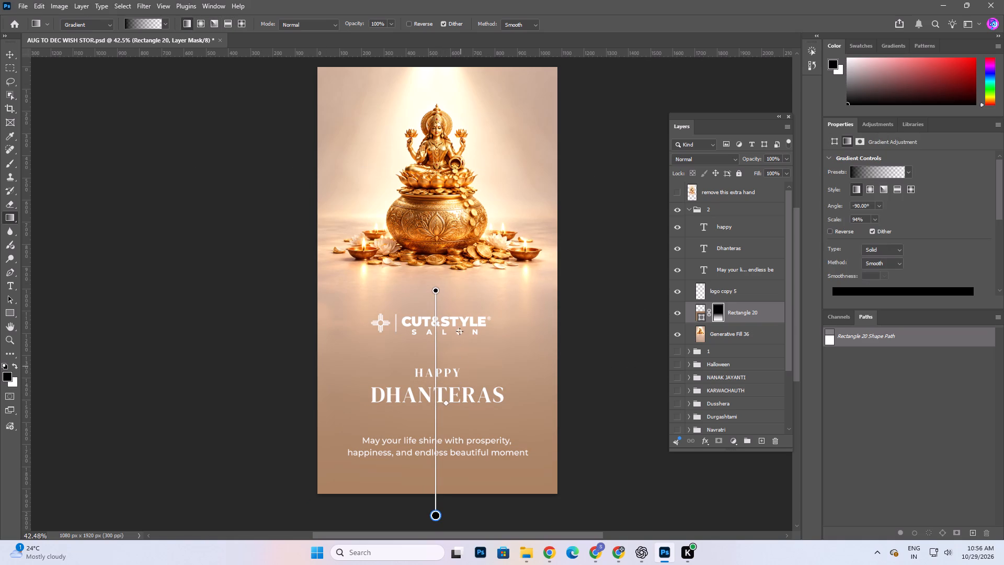
left_click_drag(434, 289, 435, 260)
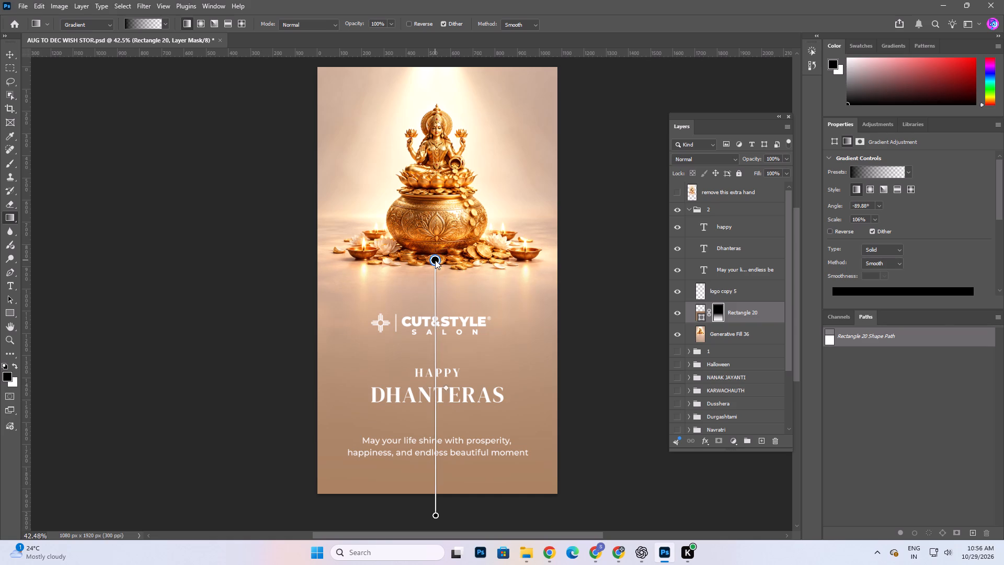
left_click_drag(435, 260, 434, 269)
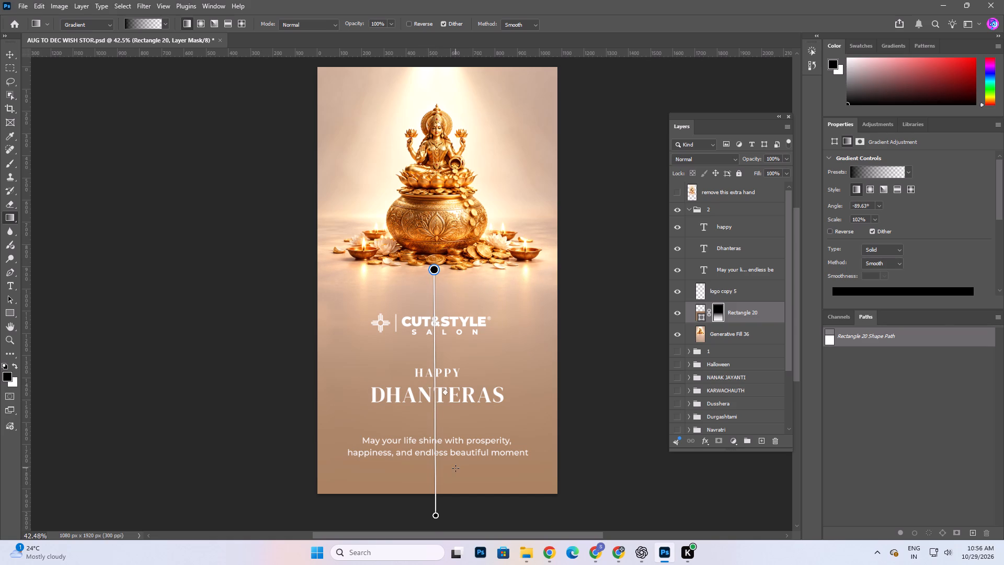
left_click_drag(435, 516, 436, 488)
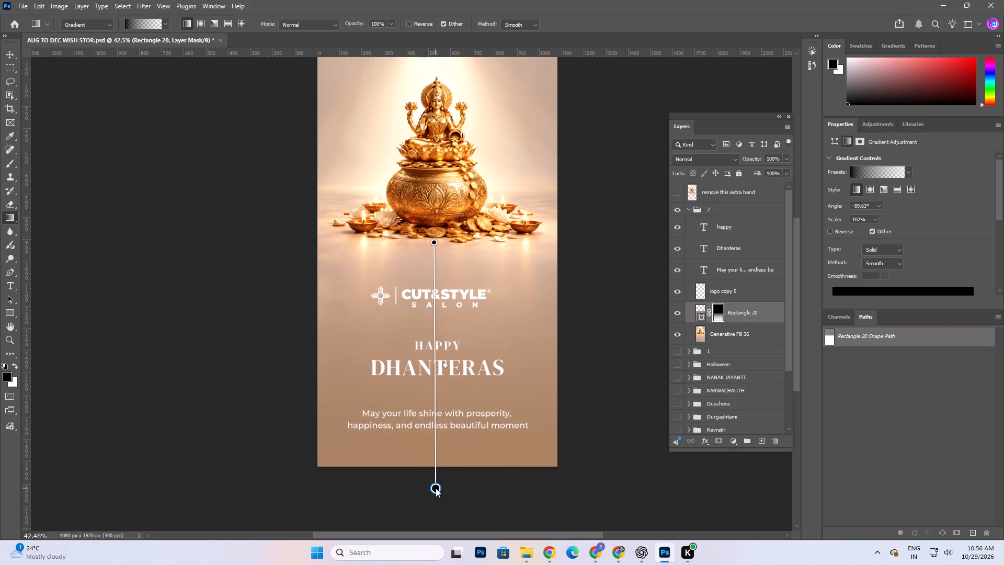
left_click_drag(436, 488, 435, 500)
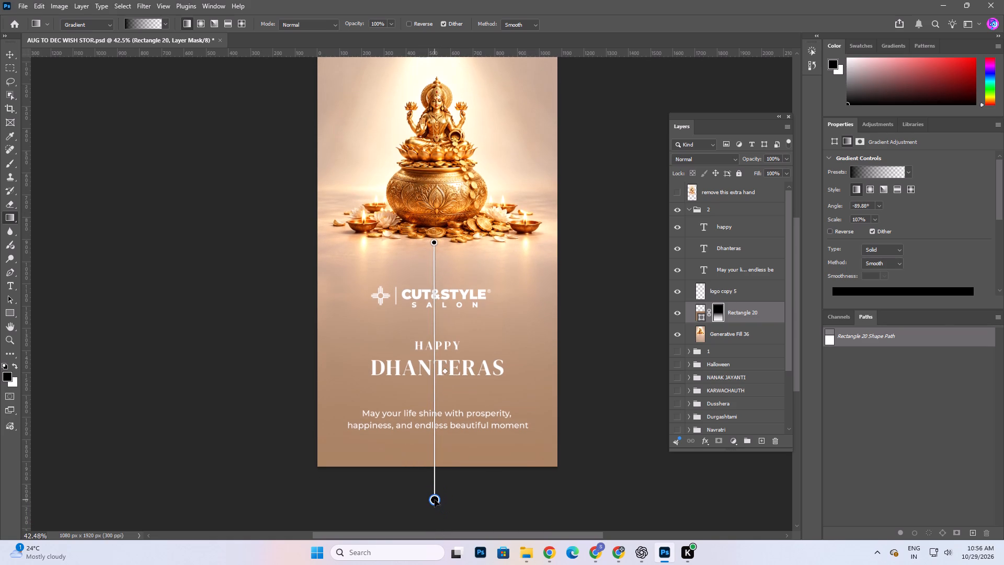
left_click_drag(435, 243, 434, 227)
left_click_drag(433, 501, 436, 474)
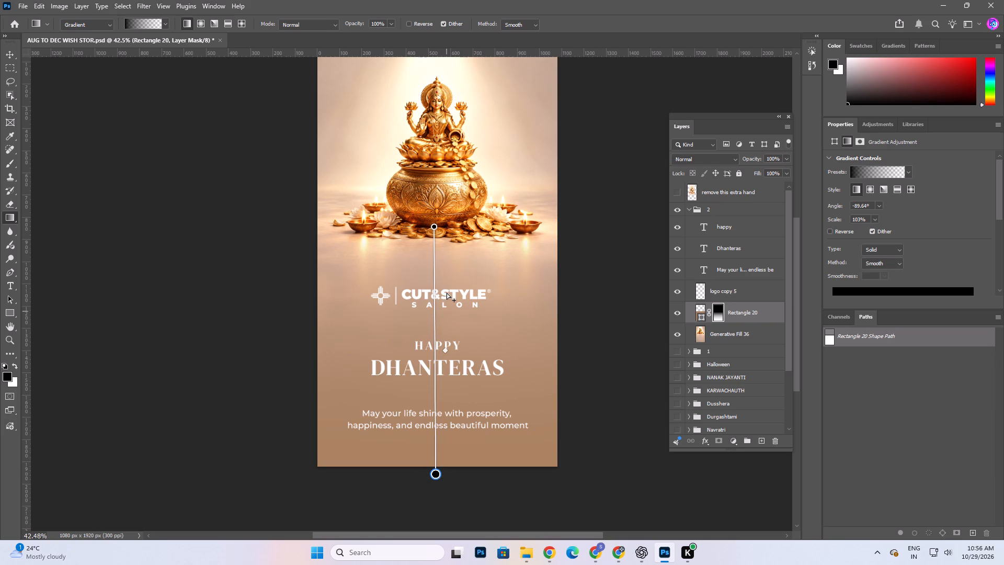
left_click(435, 229)
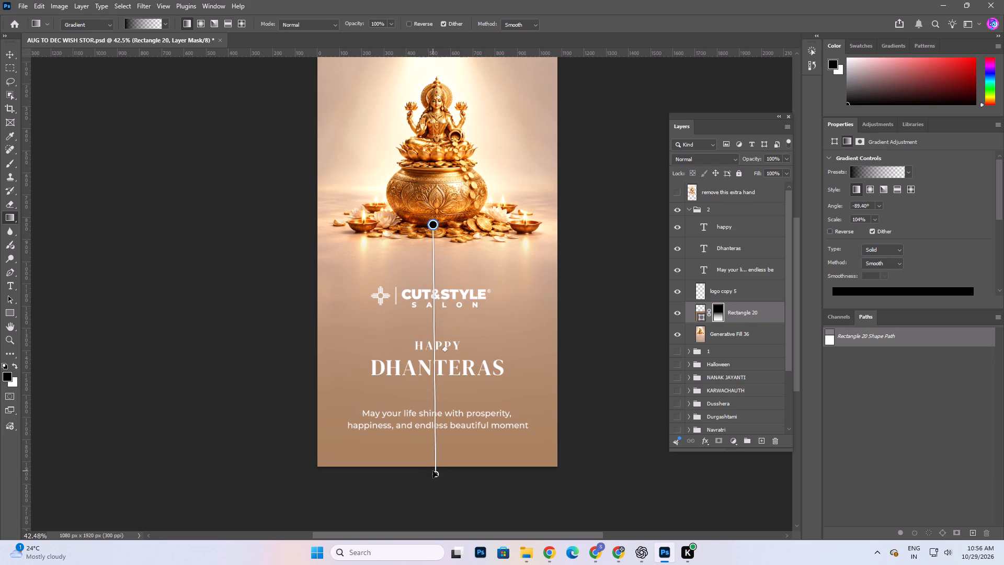
left_click_drag(434, 473, 435, 409)
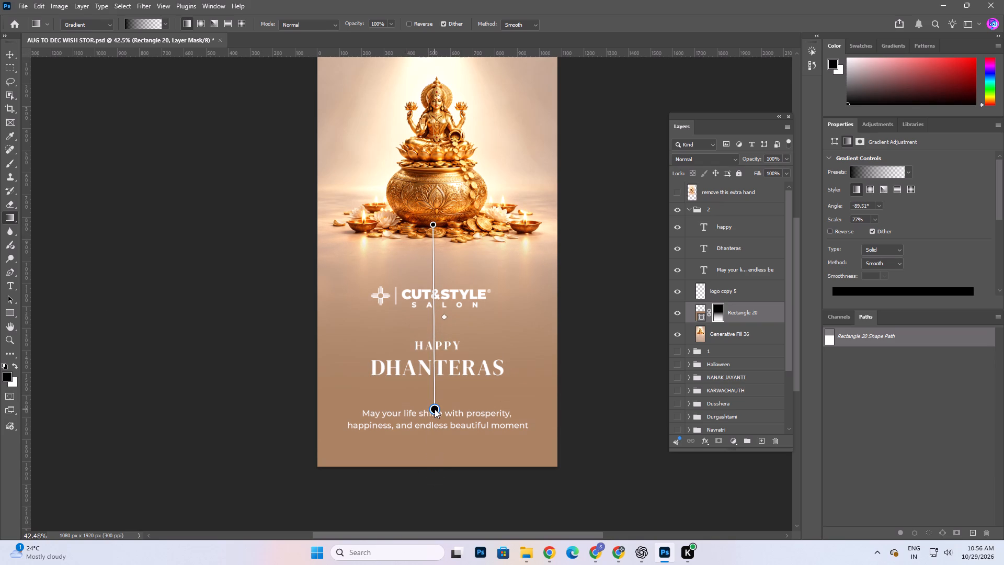
left_click_drag(435, 409, 435, 422)
left_click_drag(435, 422, 437, 489)
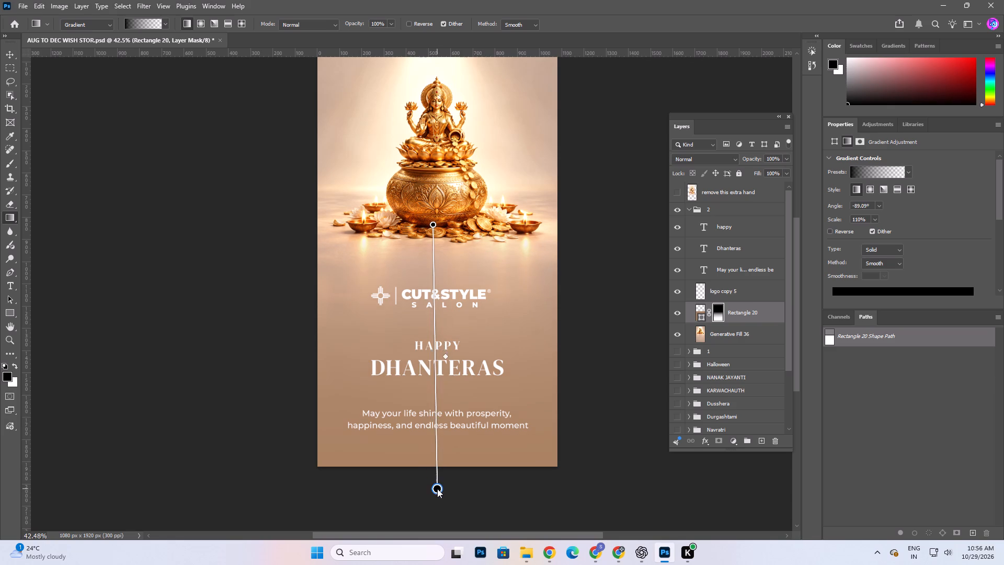
left_click_drag(437, 489, 435, 524)
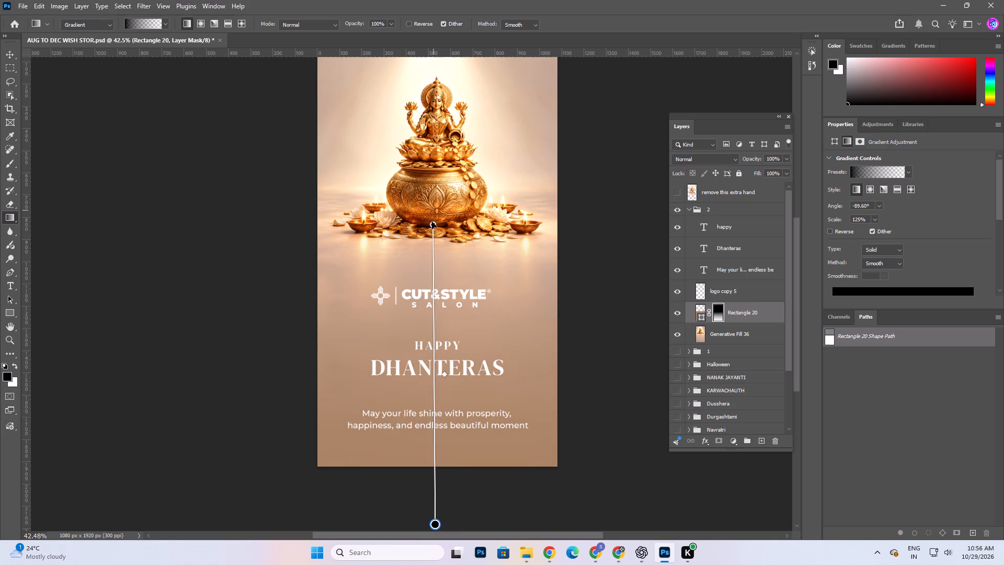
left_click_drag(432, 225, 433, 211)
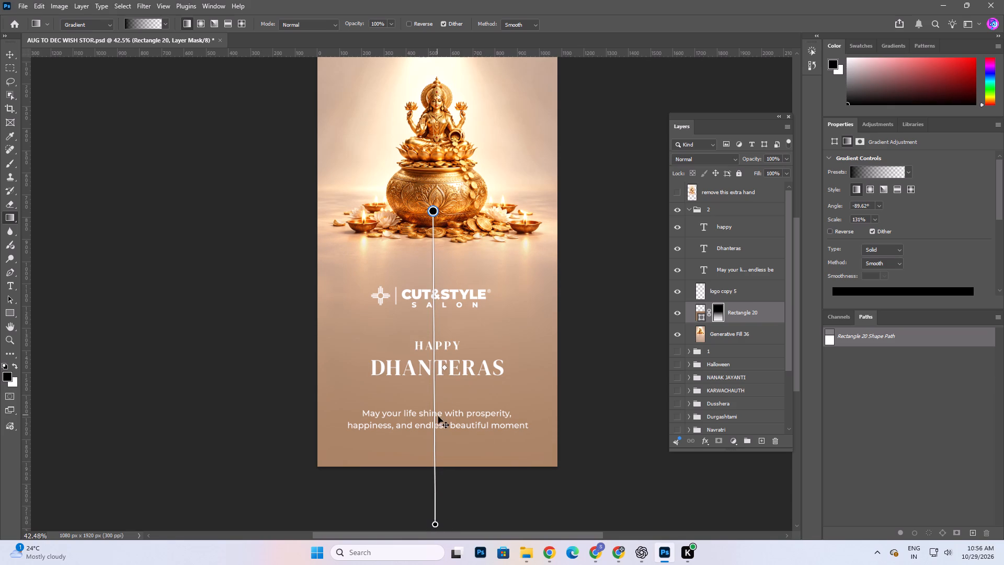
Move the mask gradient's midpoint up to just above the logo and shorten its lower end to about 113% scale.
left_click_drag(444, 367, 444, 282)
left_click_drag(444, 282, 440, 270)
left_click_drag(436, 526, 431, 481)
Stretch Rectangle 20 upward from its top edge to about 106% of its height.
left_click(7, 58)
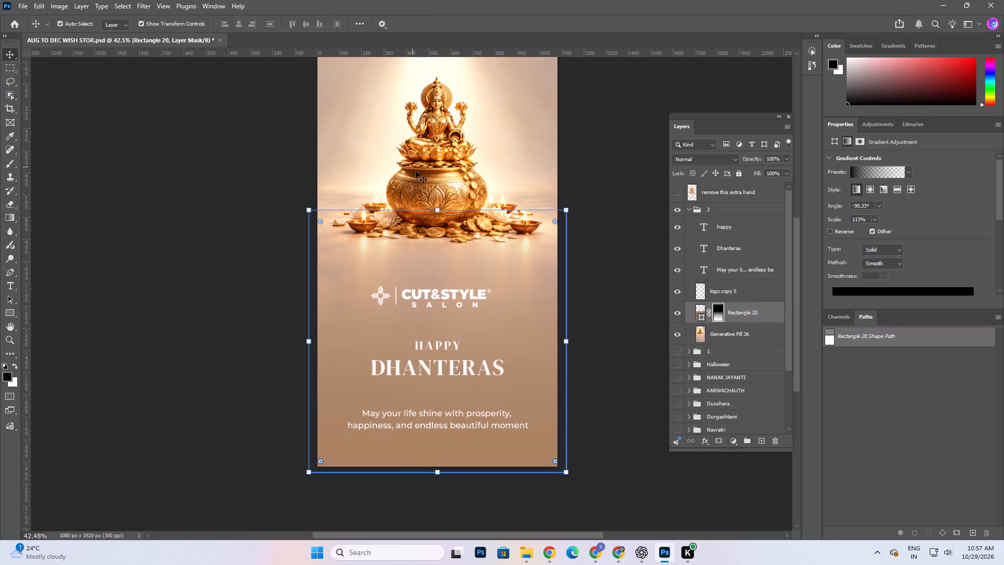
left_click_drag(441, 211, 439, 195, "shift")
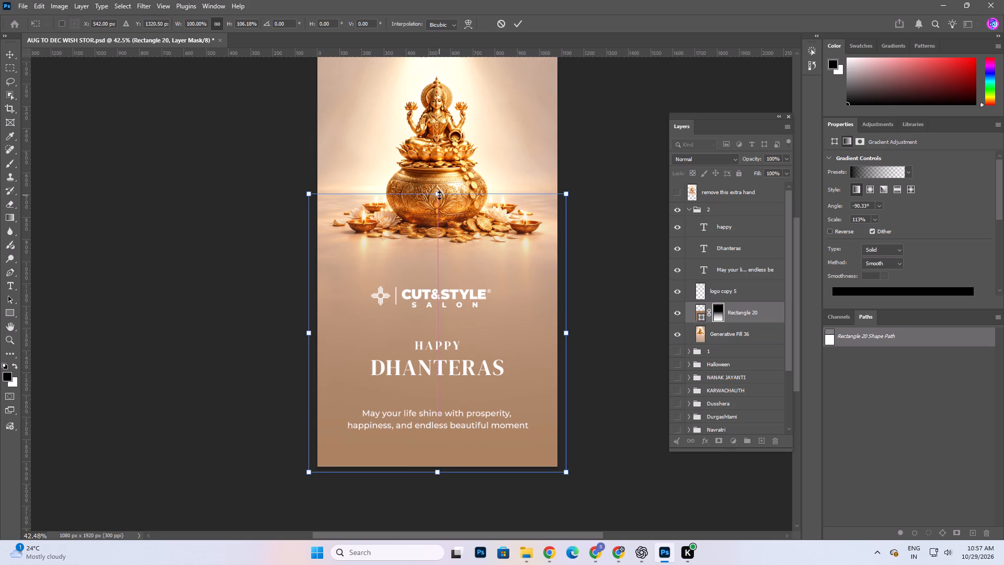
left_click_drag(514, 27, 518, 25)
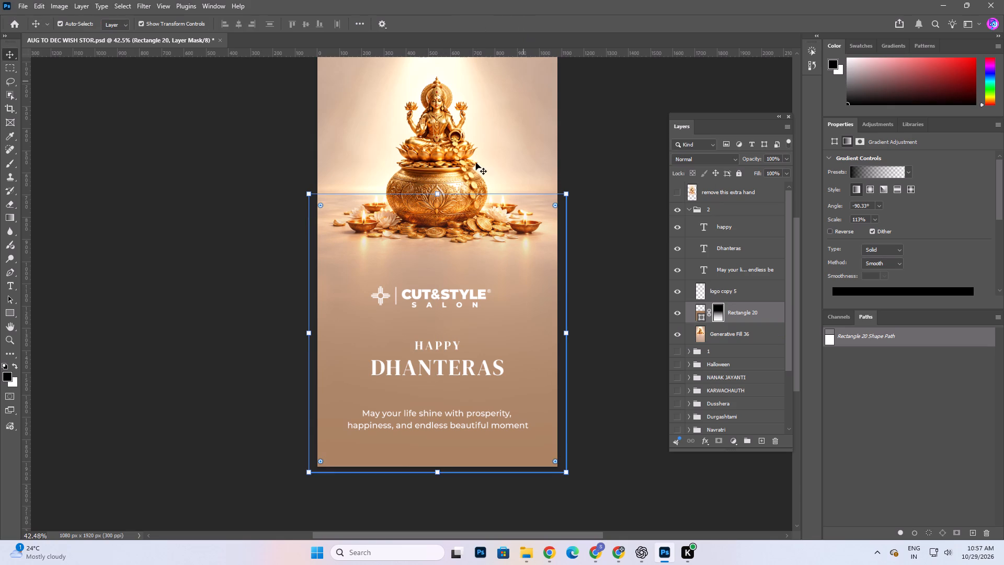
Bring the whole story into view and open Rectangle 20's solid fill colour for editing.
left_click(117, 119)
key("space")
key("space")
key("space")
key("space")
key("space")
key("space")
key("space")
key("space")
key("space")
key("space")
key("space")
key("space")
key("space")
key("space")
key("space")
key("space")
key("space")
key("space")
key("space")
key("space")
left_click_drag(521, 166, 514, 209)
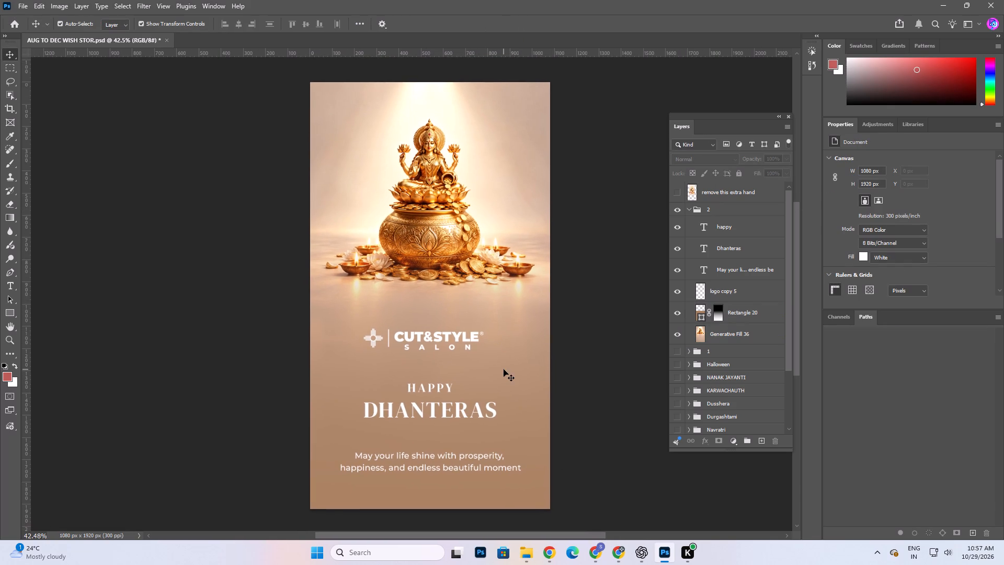
left_click(504, 369)
double_click(700, 319)
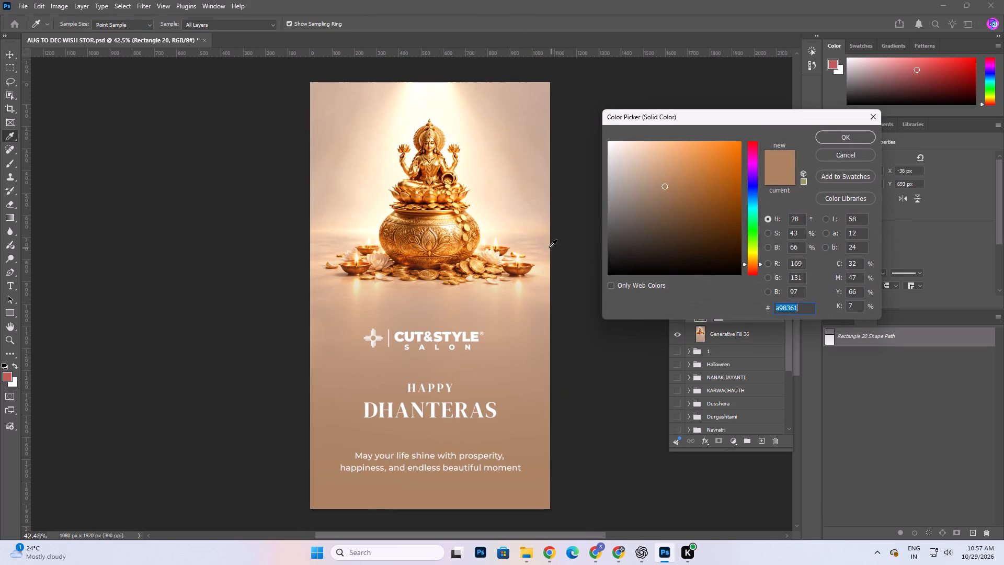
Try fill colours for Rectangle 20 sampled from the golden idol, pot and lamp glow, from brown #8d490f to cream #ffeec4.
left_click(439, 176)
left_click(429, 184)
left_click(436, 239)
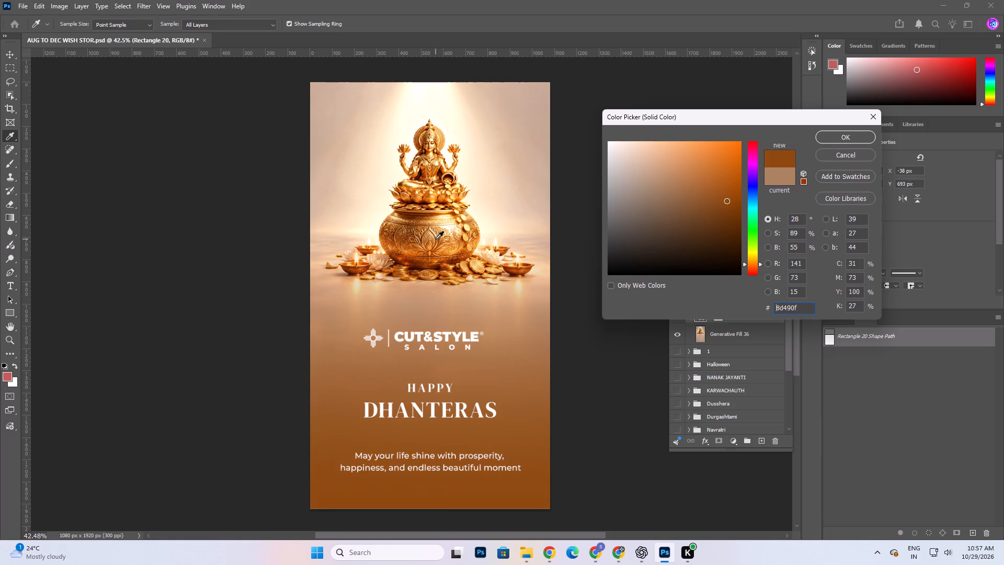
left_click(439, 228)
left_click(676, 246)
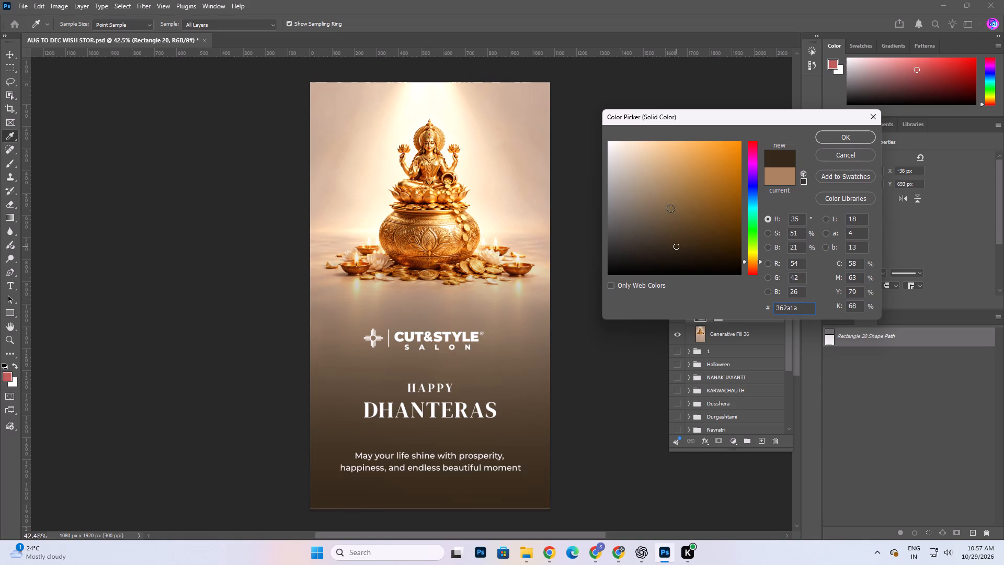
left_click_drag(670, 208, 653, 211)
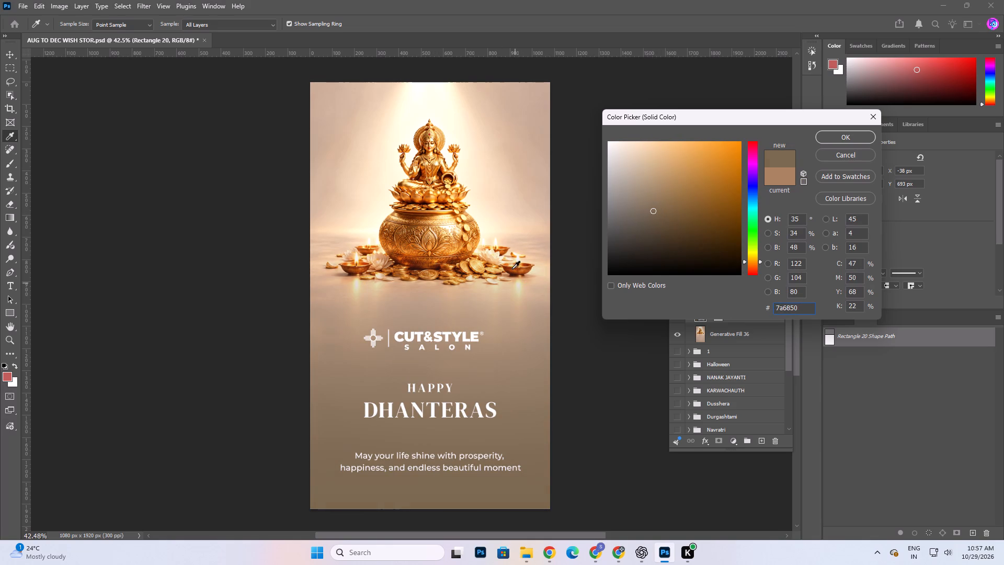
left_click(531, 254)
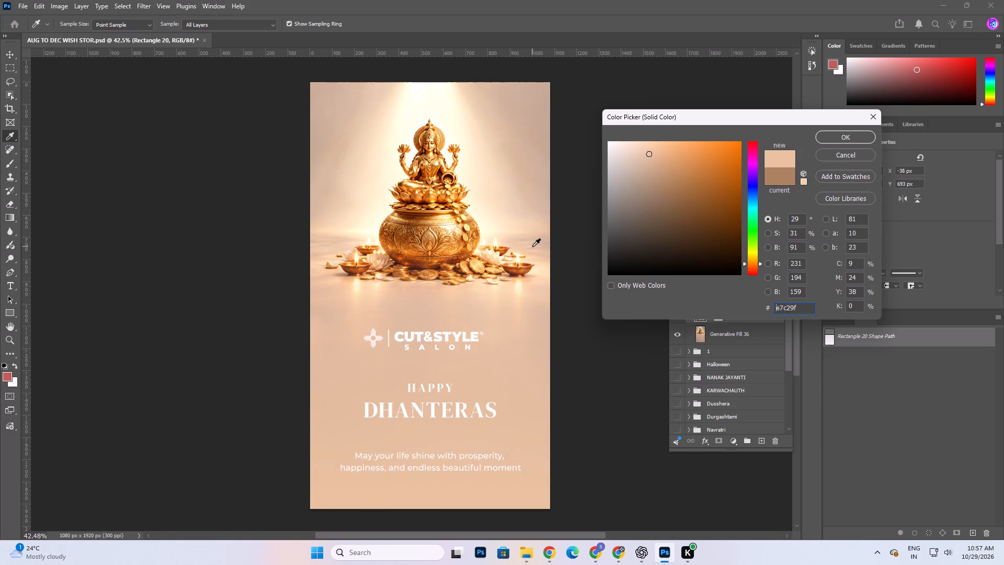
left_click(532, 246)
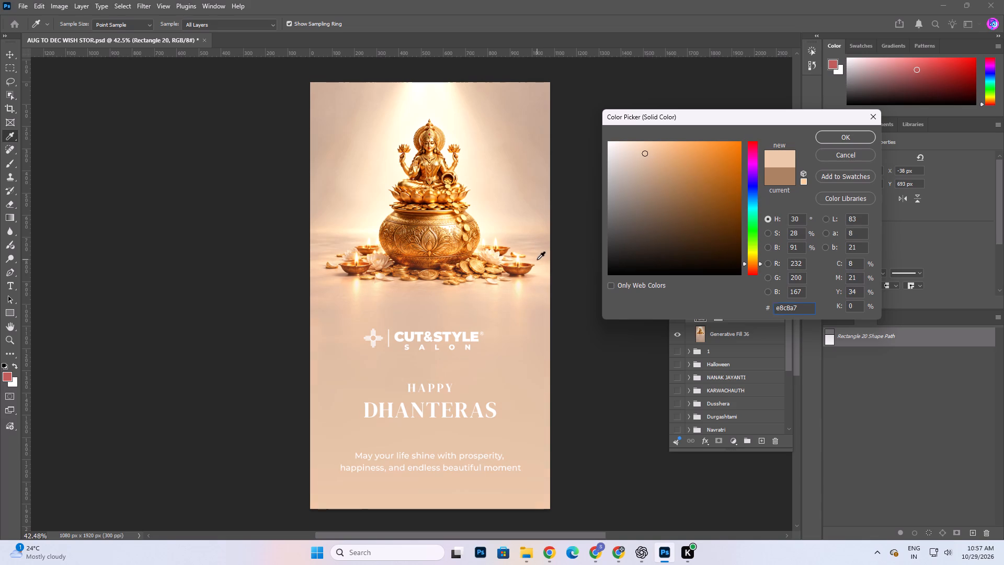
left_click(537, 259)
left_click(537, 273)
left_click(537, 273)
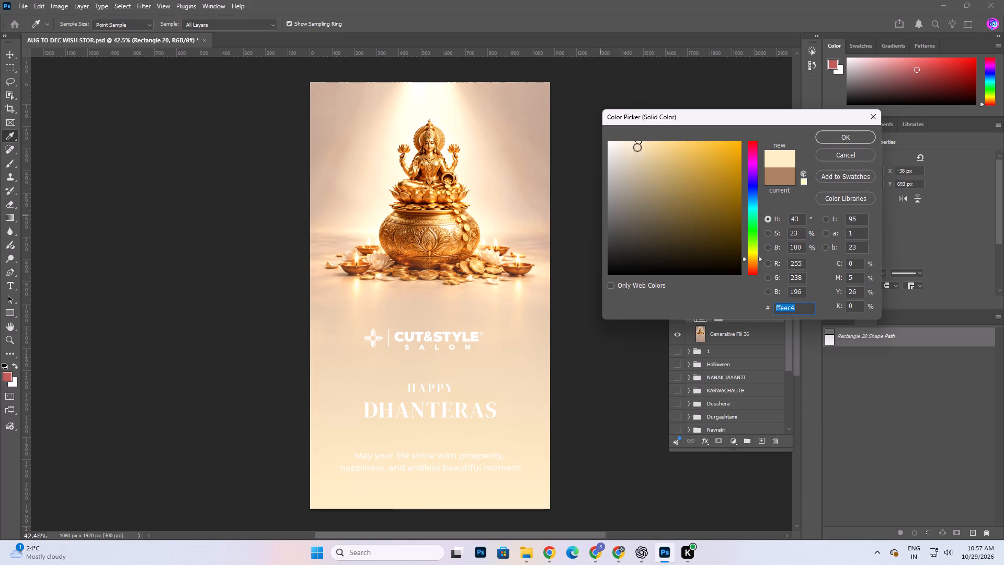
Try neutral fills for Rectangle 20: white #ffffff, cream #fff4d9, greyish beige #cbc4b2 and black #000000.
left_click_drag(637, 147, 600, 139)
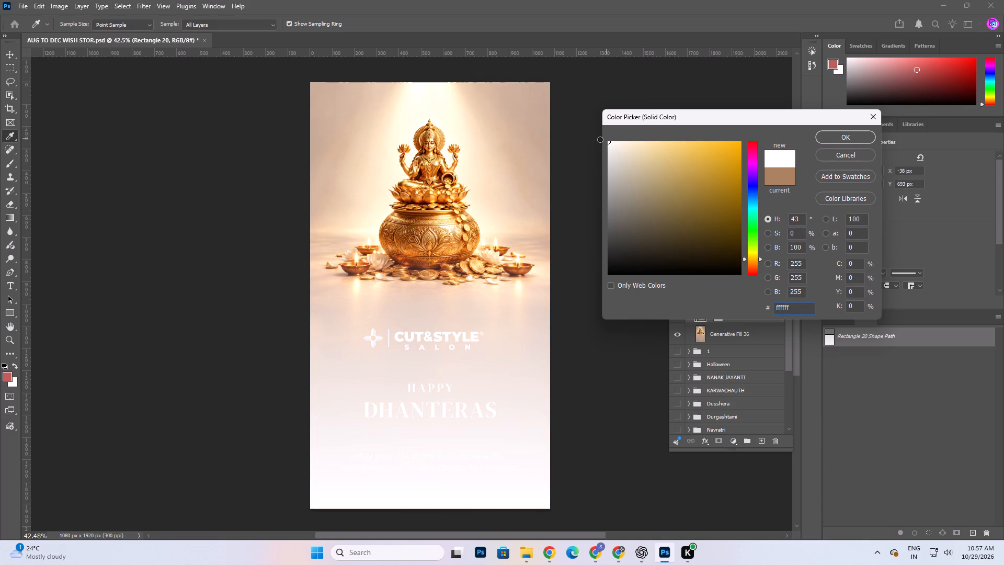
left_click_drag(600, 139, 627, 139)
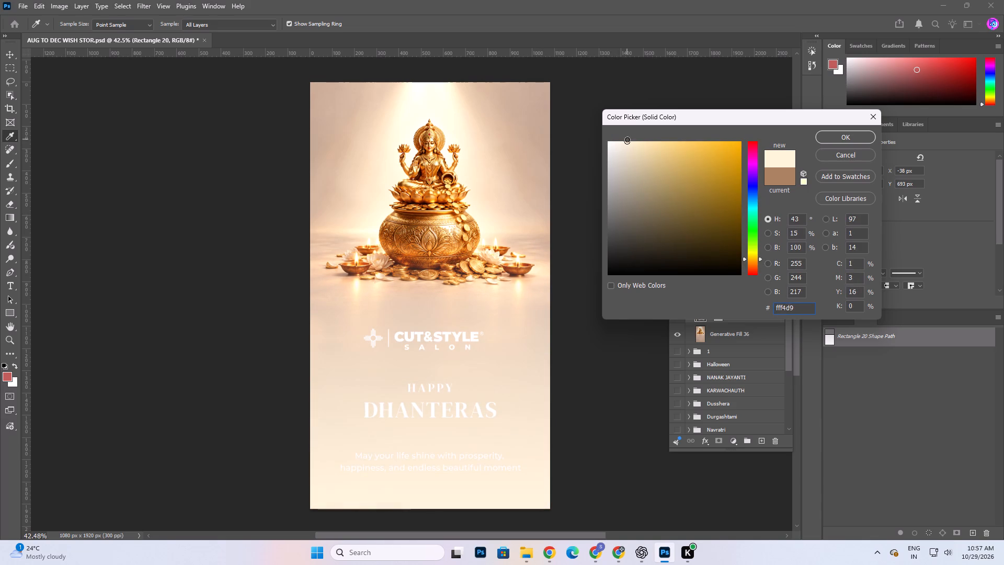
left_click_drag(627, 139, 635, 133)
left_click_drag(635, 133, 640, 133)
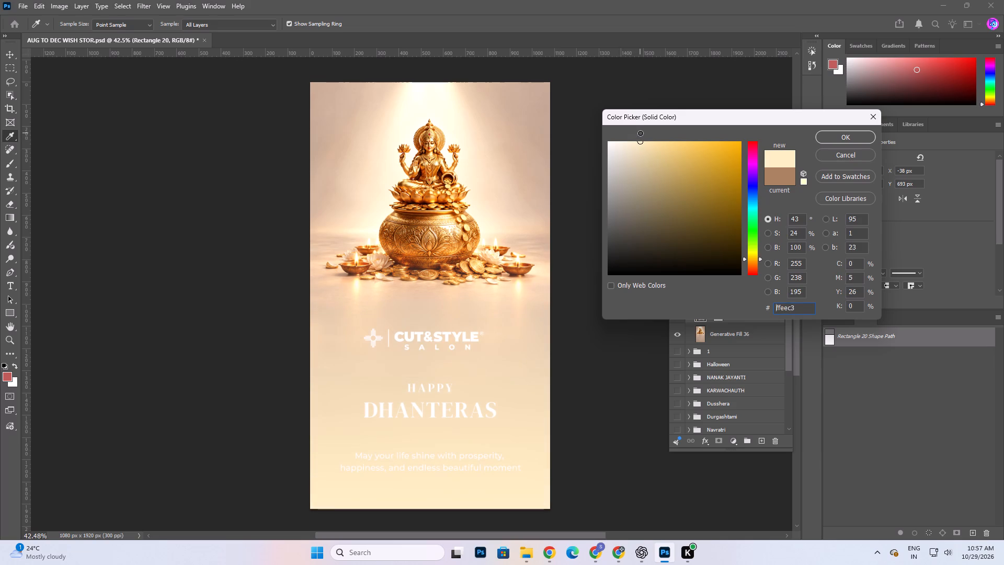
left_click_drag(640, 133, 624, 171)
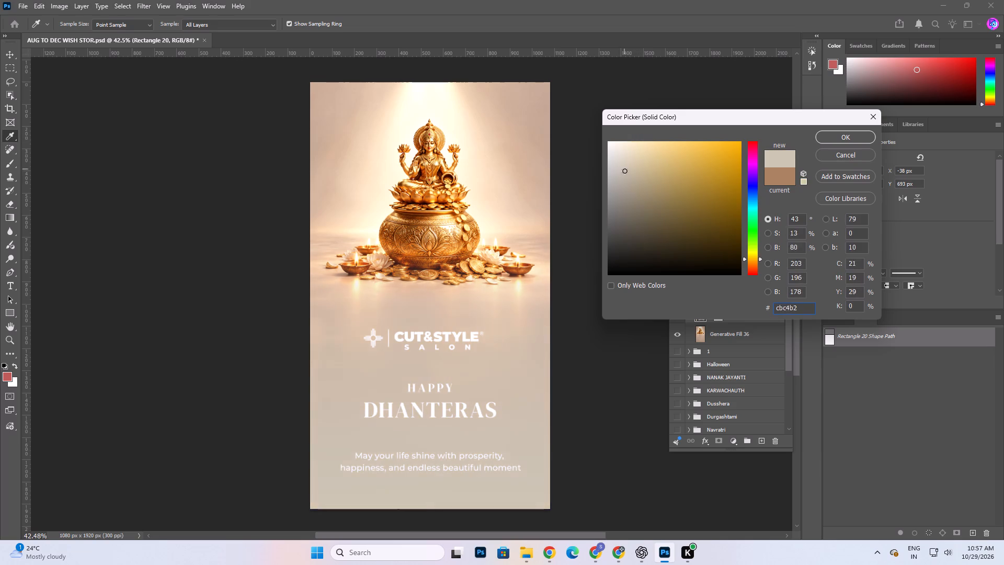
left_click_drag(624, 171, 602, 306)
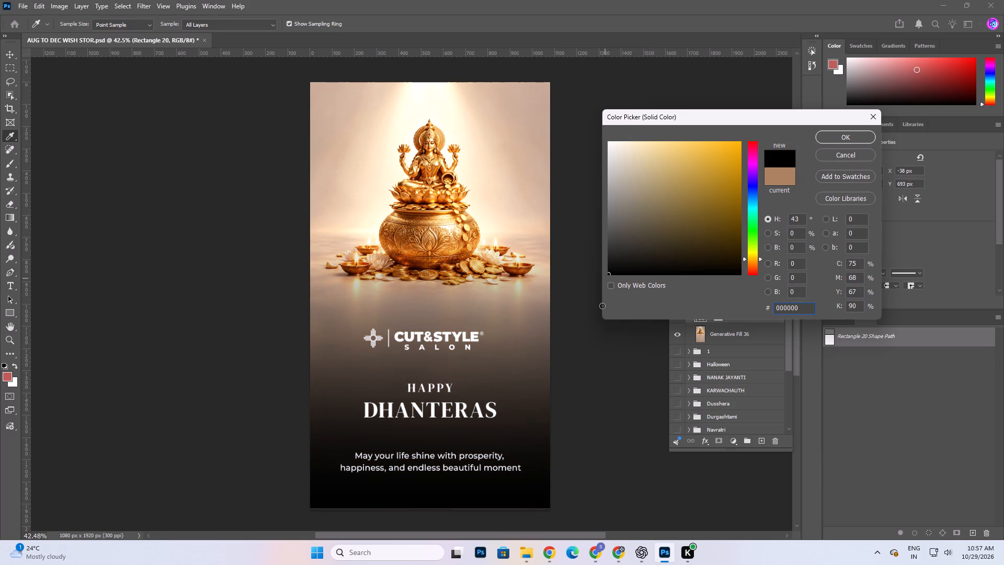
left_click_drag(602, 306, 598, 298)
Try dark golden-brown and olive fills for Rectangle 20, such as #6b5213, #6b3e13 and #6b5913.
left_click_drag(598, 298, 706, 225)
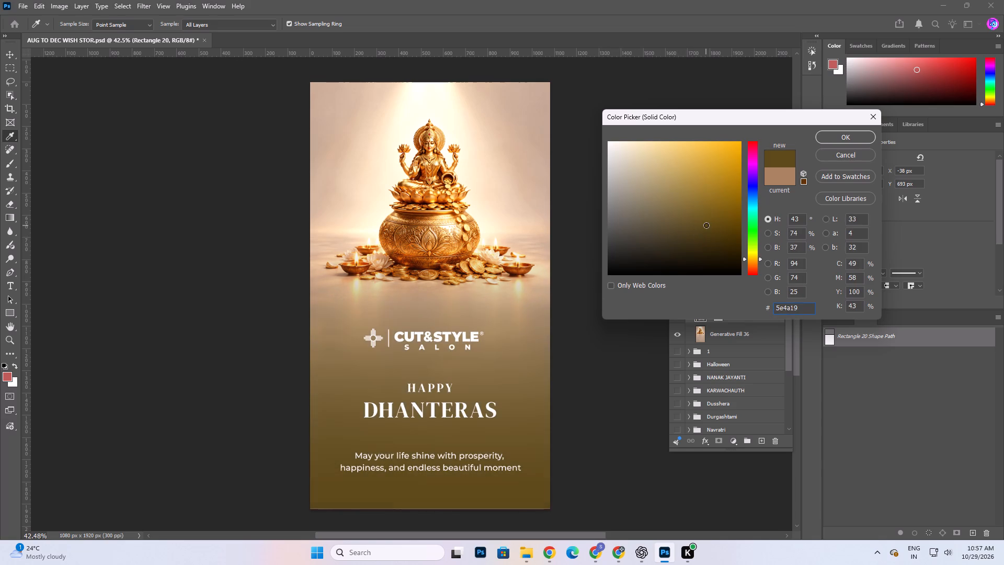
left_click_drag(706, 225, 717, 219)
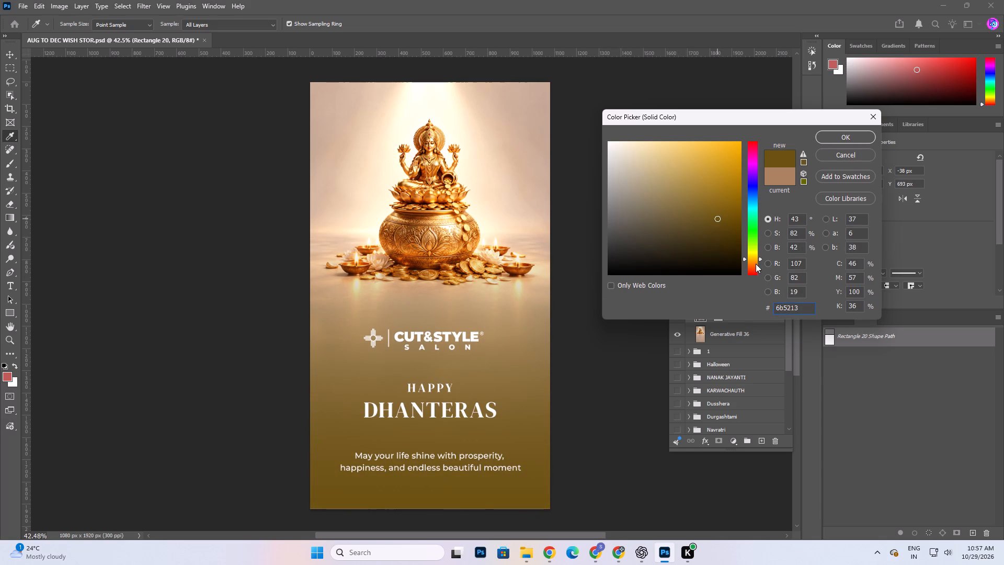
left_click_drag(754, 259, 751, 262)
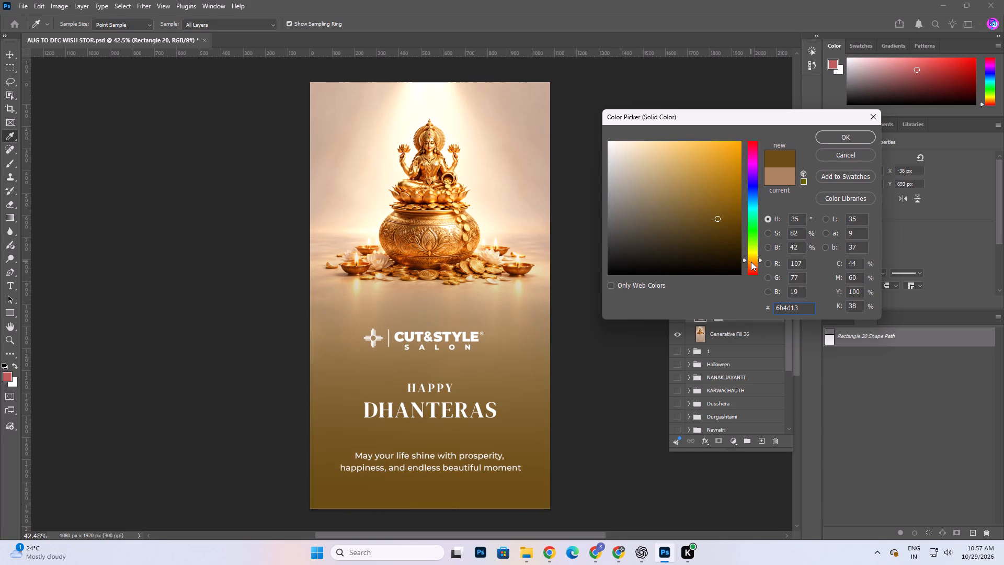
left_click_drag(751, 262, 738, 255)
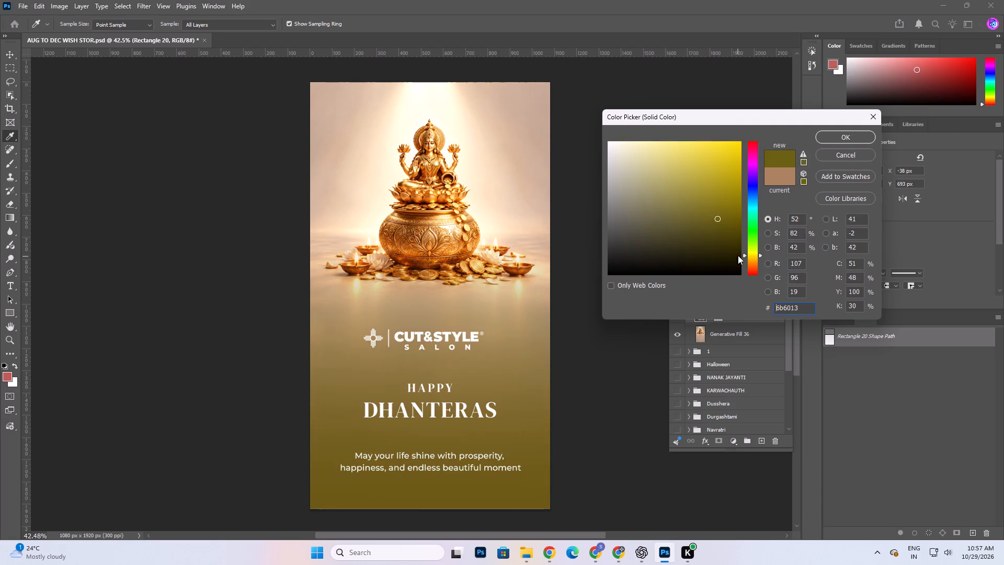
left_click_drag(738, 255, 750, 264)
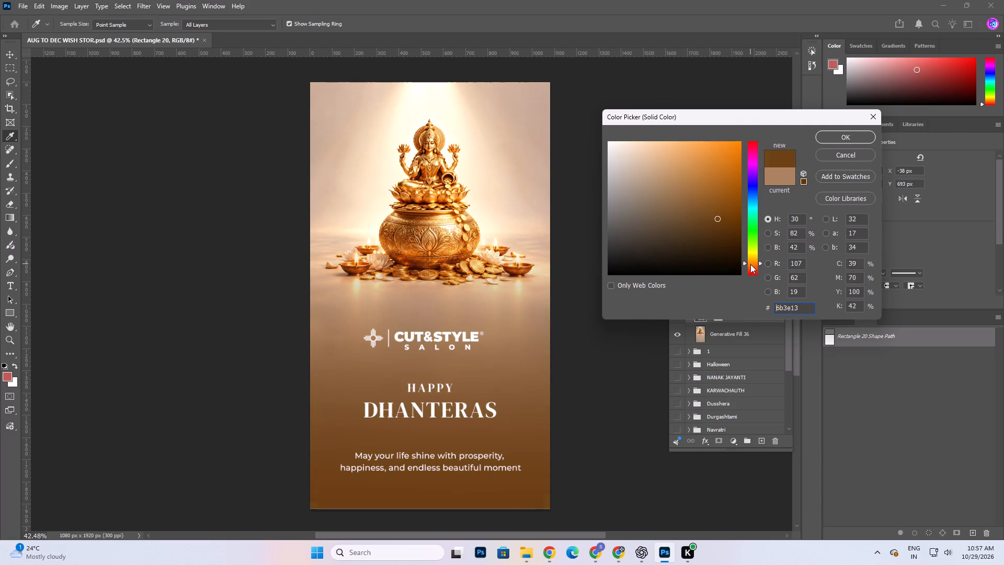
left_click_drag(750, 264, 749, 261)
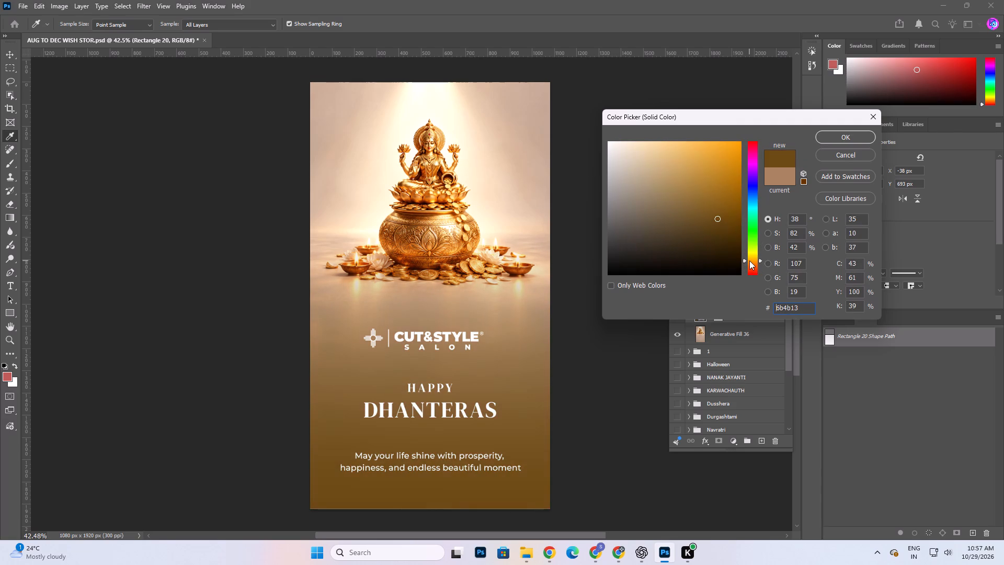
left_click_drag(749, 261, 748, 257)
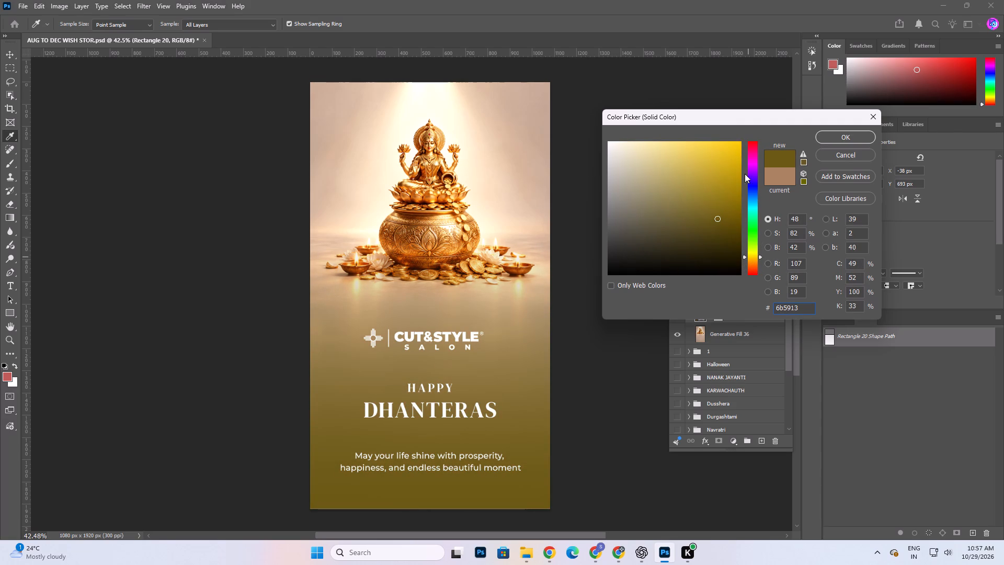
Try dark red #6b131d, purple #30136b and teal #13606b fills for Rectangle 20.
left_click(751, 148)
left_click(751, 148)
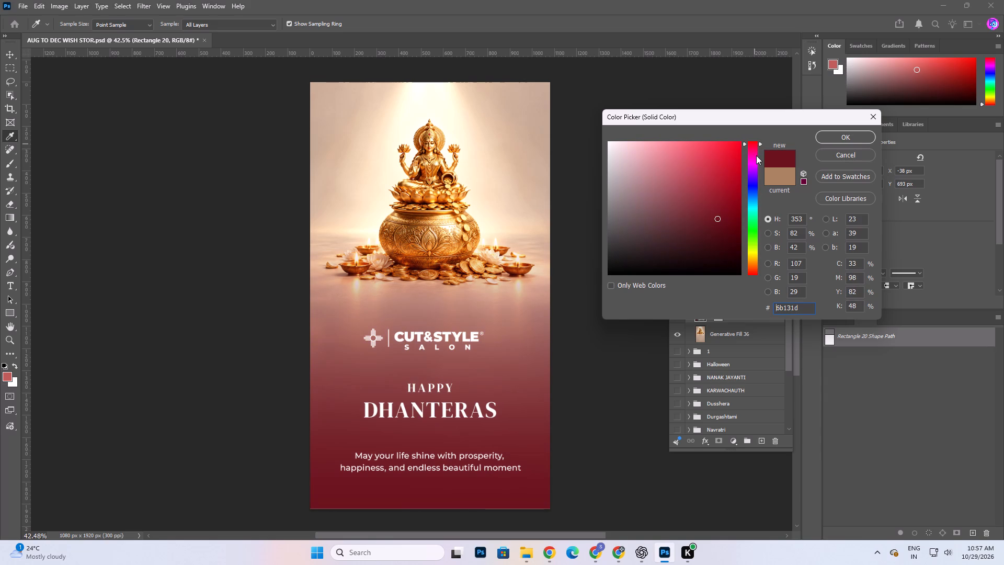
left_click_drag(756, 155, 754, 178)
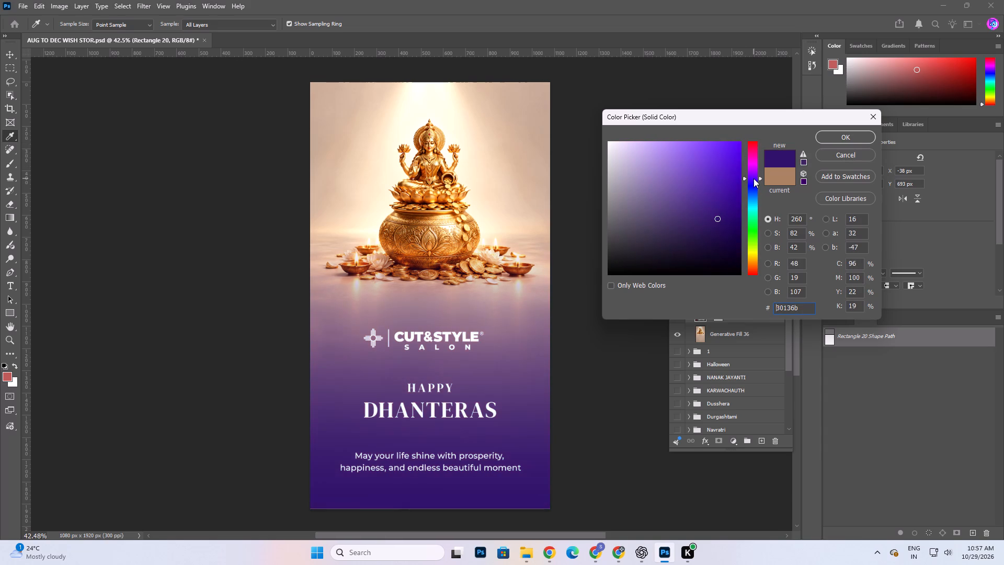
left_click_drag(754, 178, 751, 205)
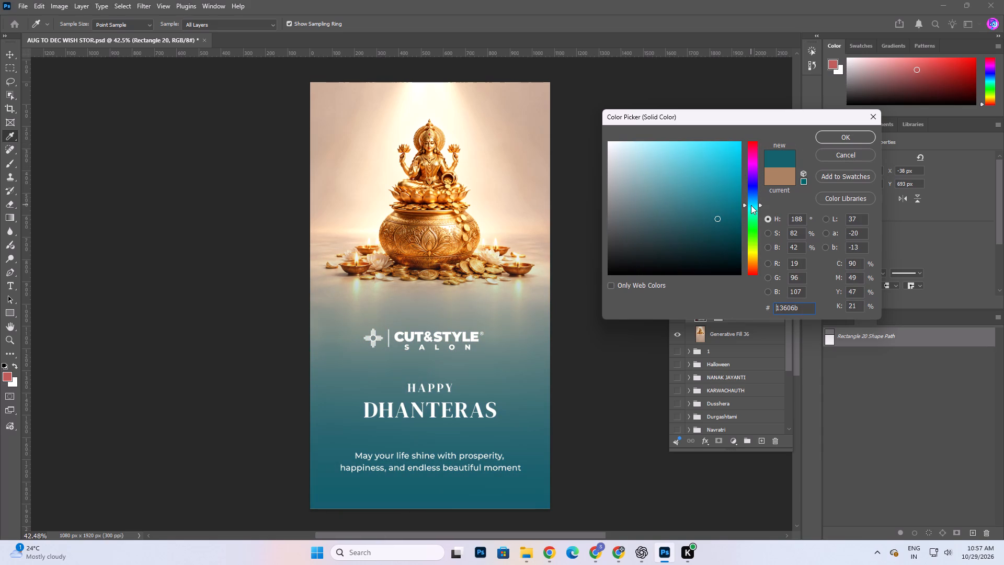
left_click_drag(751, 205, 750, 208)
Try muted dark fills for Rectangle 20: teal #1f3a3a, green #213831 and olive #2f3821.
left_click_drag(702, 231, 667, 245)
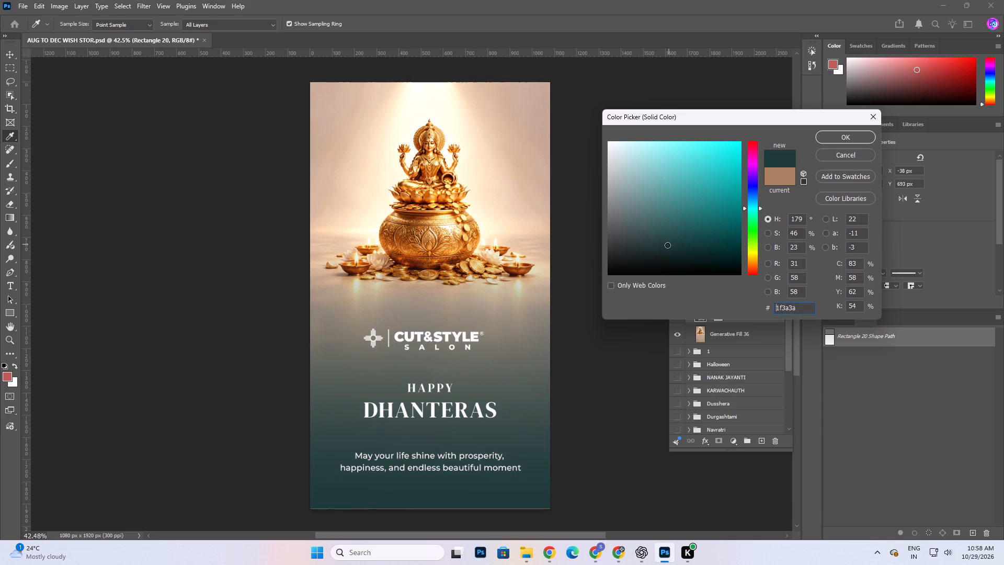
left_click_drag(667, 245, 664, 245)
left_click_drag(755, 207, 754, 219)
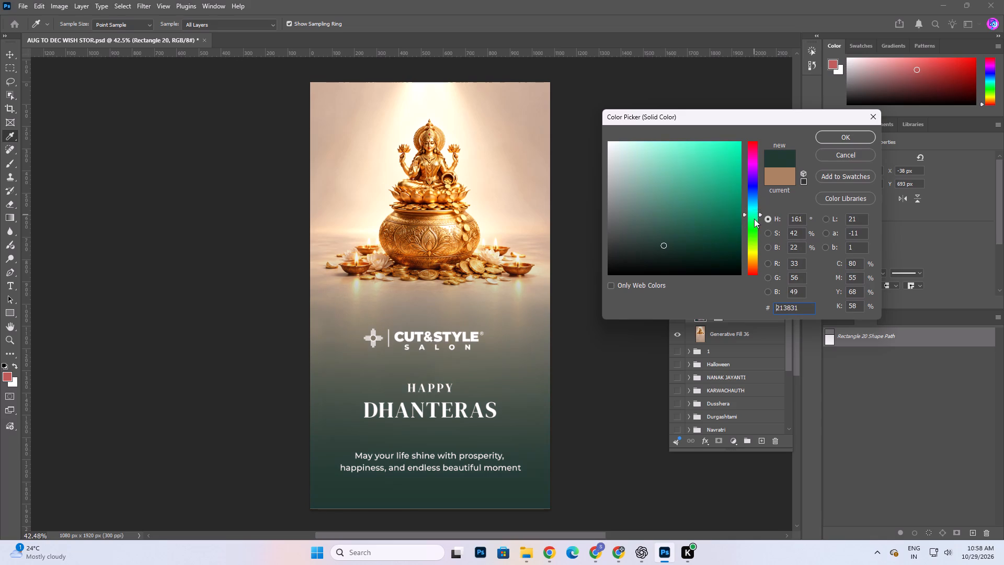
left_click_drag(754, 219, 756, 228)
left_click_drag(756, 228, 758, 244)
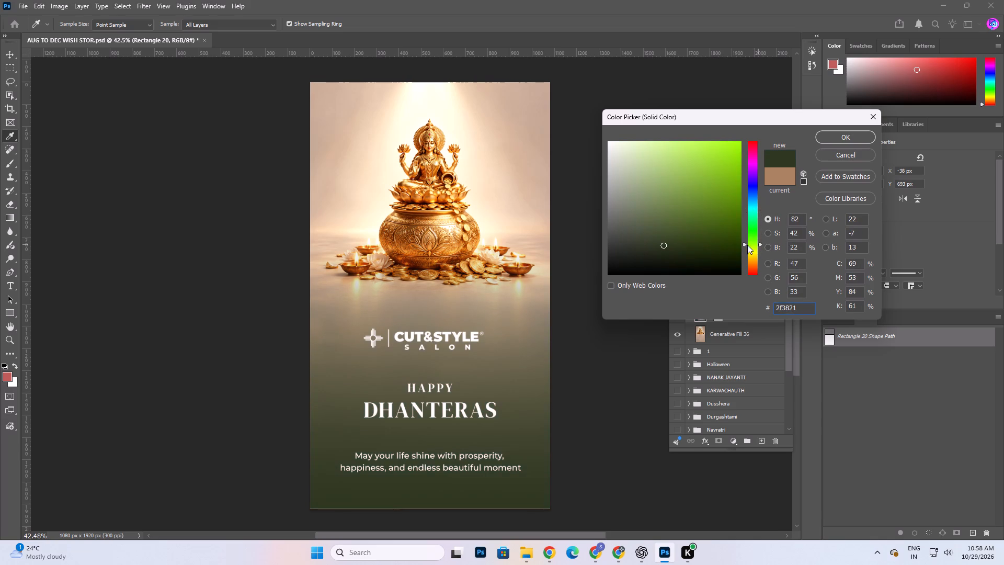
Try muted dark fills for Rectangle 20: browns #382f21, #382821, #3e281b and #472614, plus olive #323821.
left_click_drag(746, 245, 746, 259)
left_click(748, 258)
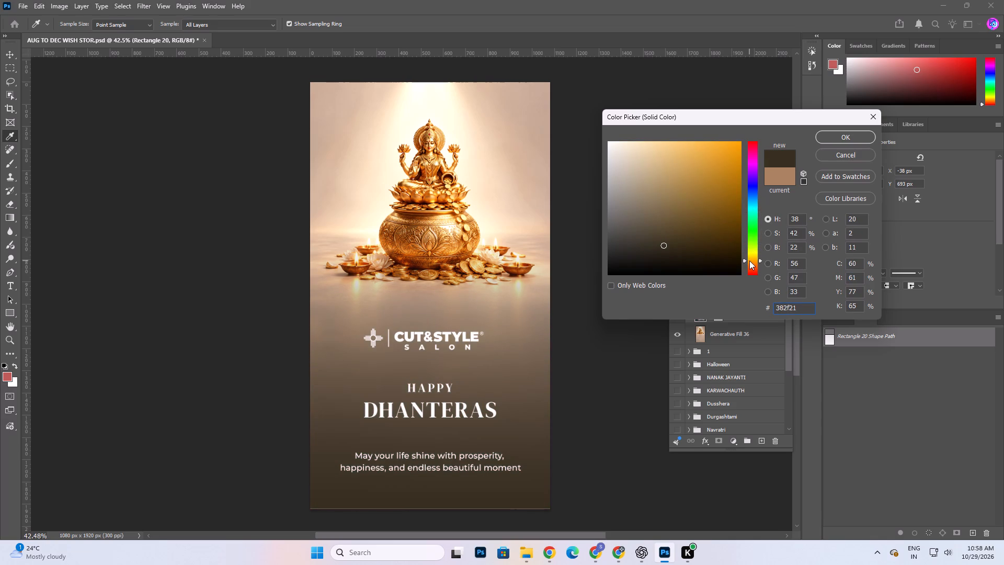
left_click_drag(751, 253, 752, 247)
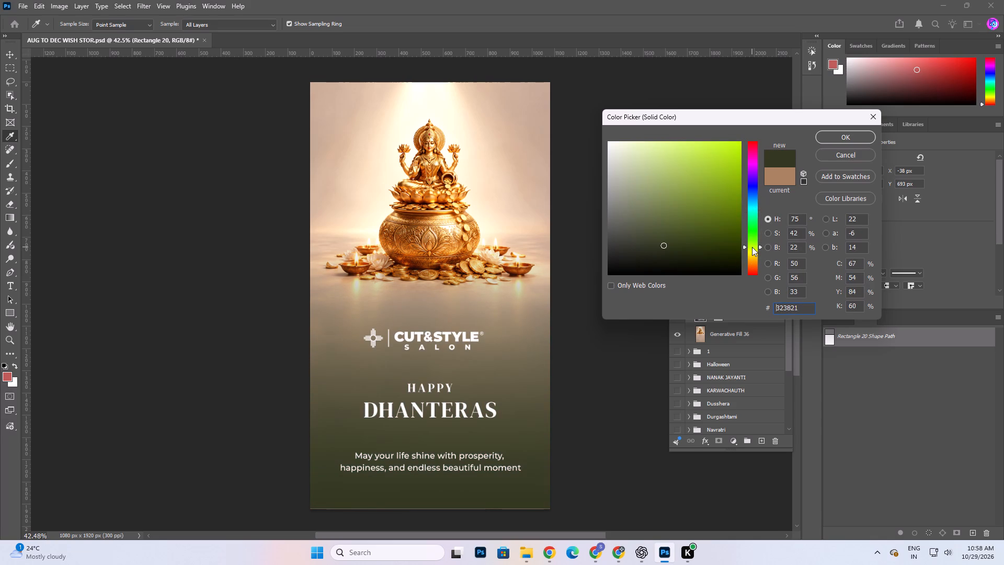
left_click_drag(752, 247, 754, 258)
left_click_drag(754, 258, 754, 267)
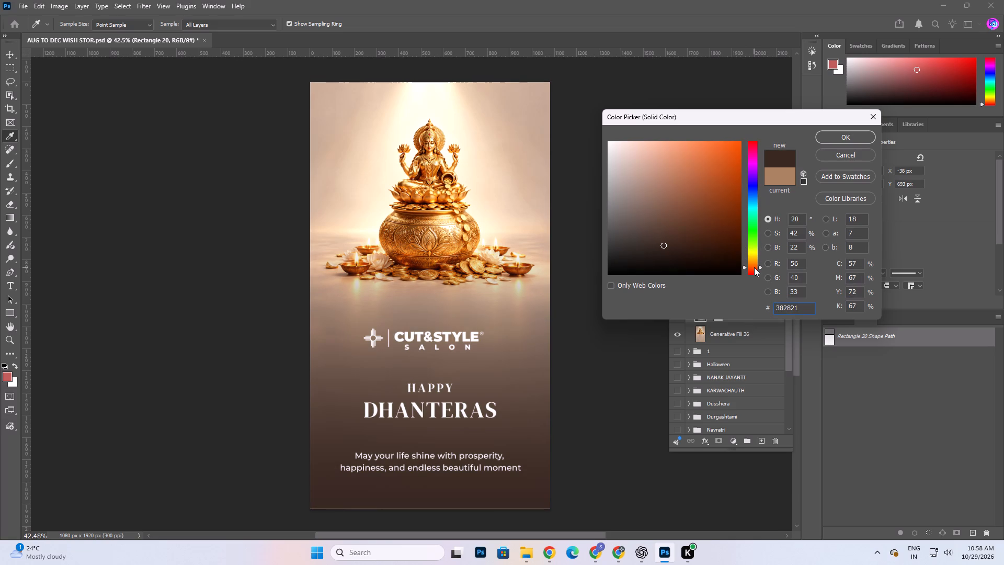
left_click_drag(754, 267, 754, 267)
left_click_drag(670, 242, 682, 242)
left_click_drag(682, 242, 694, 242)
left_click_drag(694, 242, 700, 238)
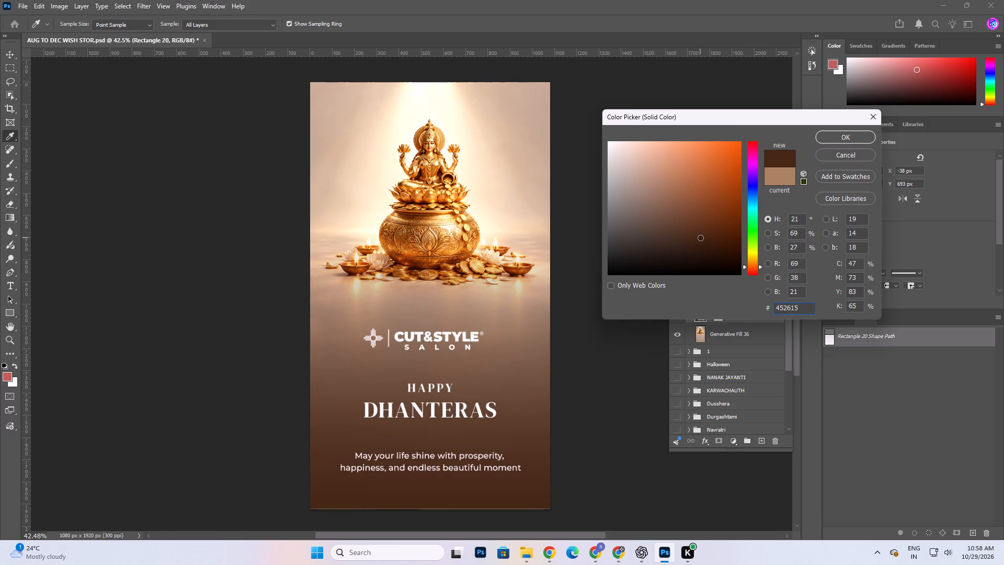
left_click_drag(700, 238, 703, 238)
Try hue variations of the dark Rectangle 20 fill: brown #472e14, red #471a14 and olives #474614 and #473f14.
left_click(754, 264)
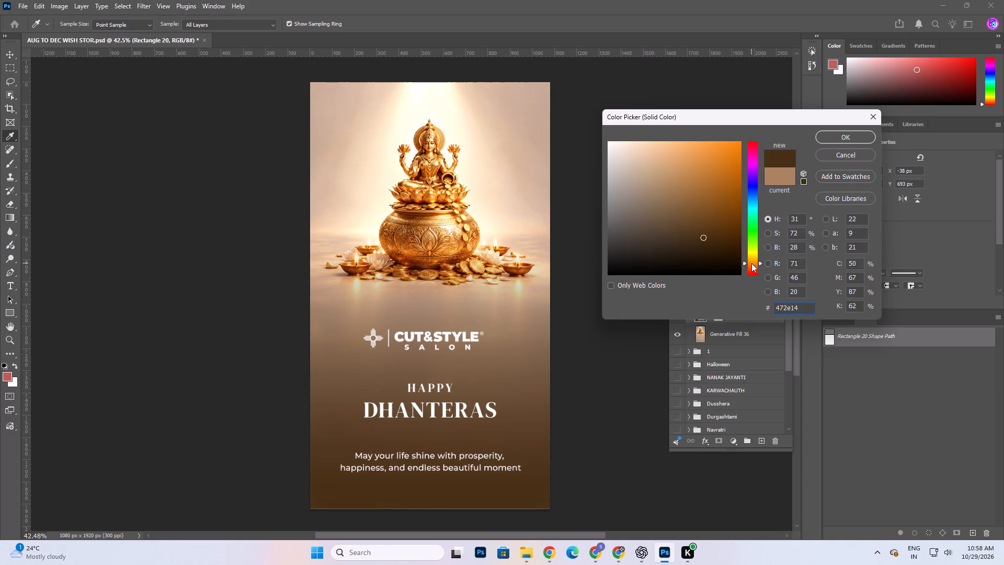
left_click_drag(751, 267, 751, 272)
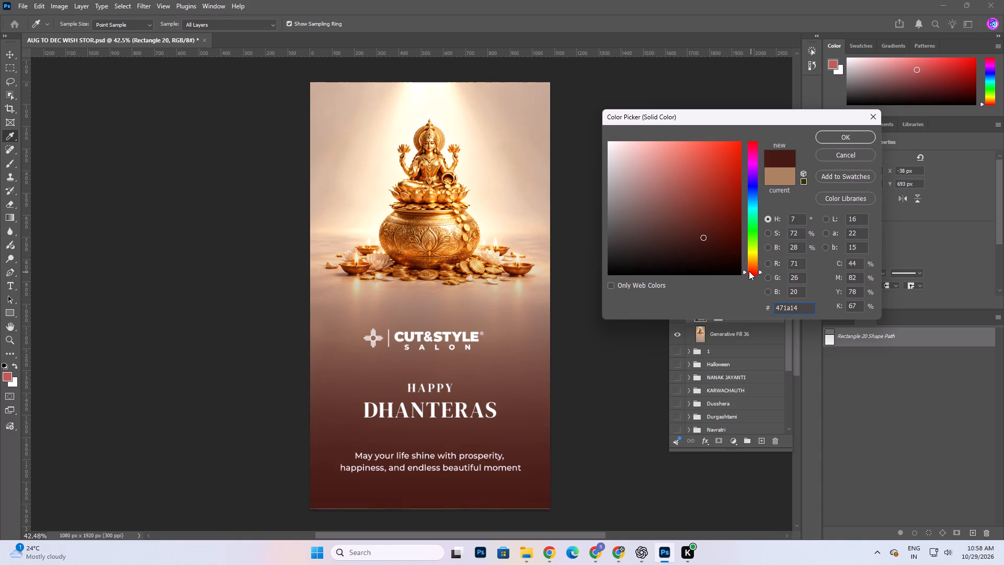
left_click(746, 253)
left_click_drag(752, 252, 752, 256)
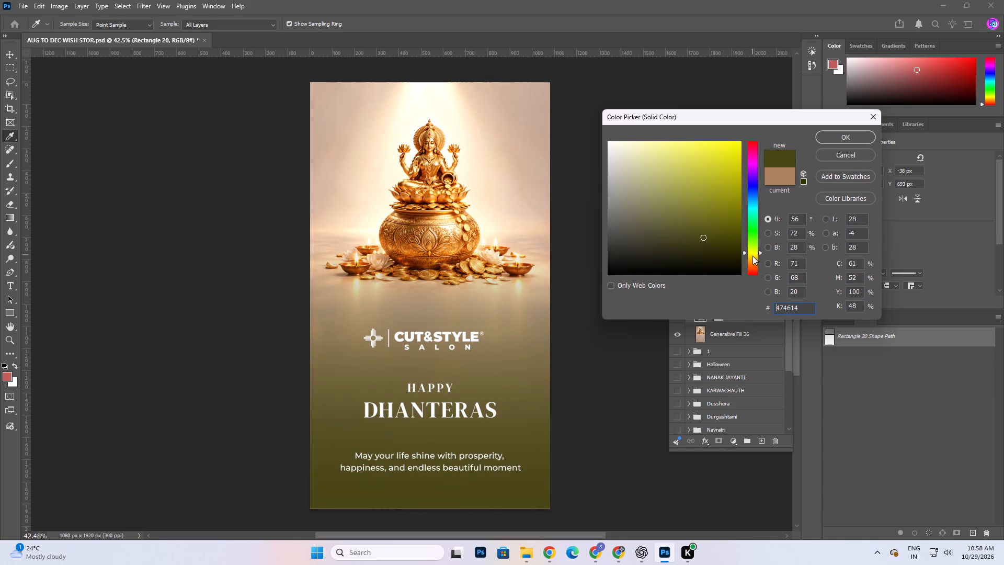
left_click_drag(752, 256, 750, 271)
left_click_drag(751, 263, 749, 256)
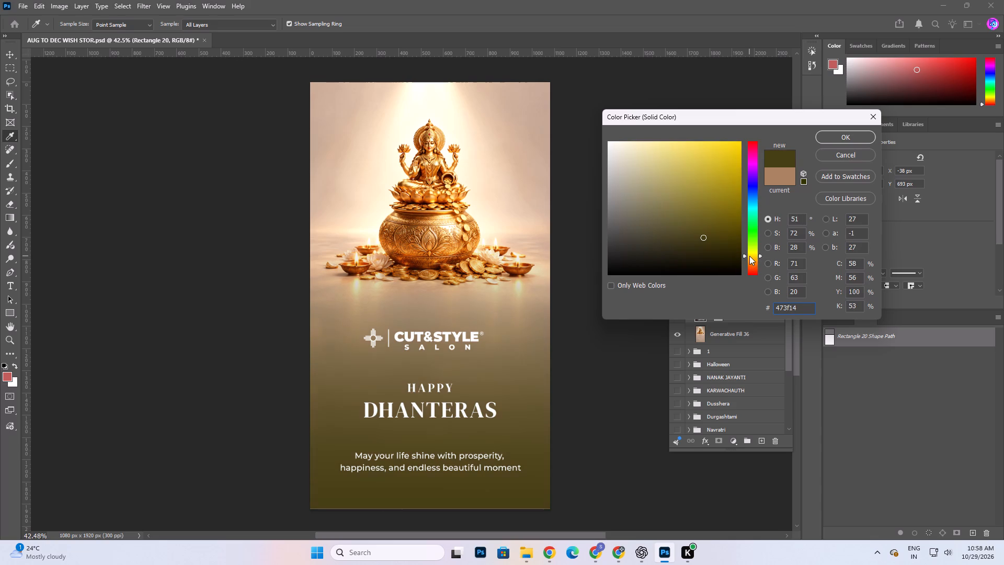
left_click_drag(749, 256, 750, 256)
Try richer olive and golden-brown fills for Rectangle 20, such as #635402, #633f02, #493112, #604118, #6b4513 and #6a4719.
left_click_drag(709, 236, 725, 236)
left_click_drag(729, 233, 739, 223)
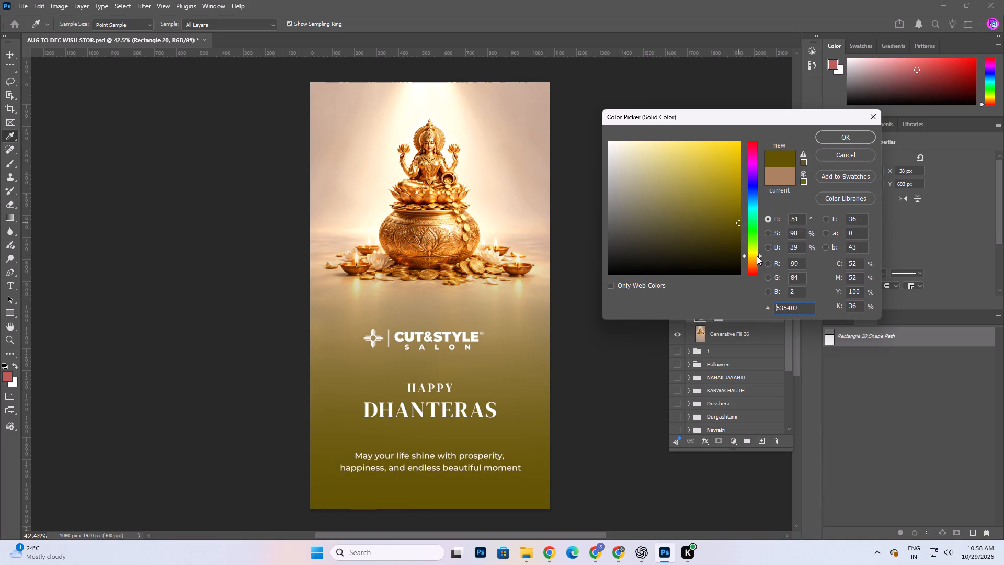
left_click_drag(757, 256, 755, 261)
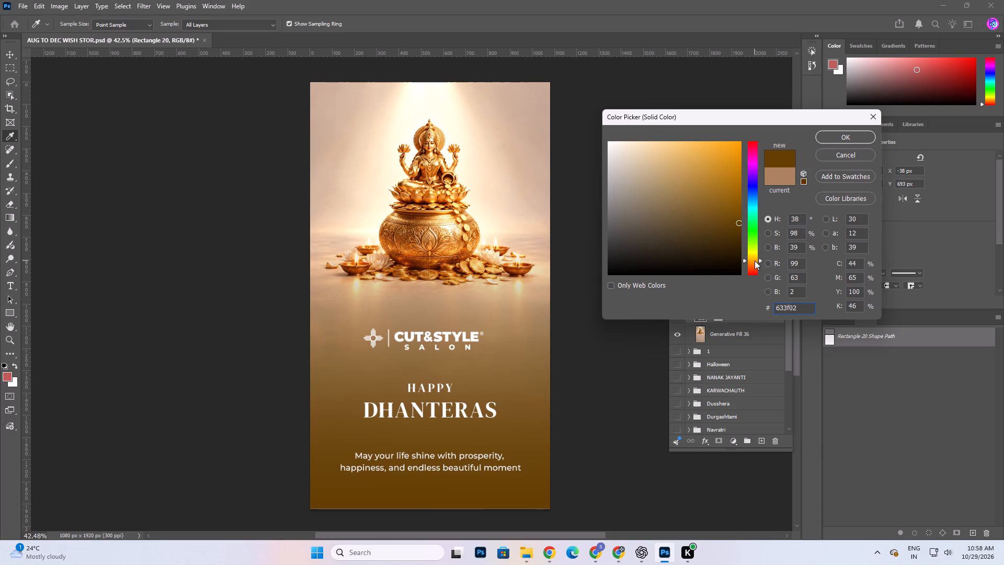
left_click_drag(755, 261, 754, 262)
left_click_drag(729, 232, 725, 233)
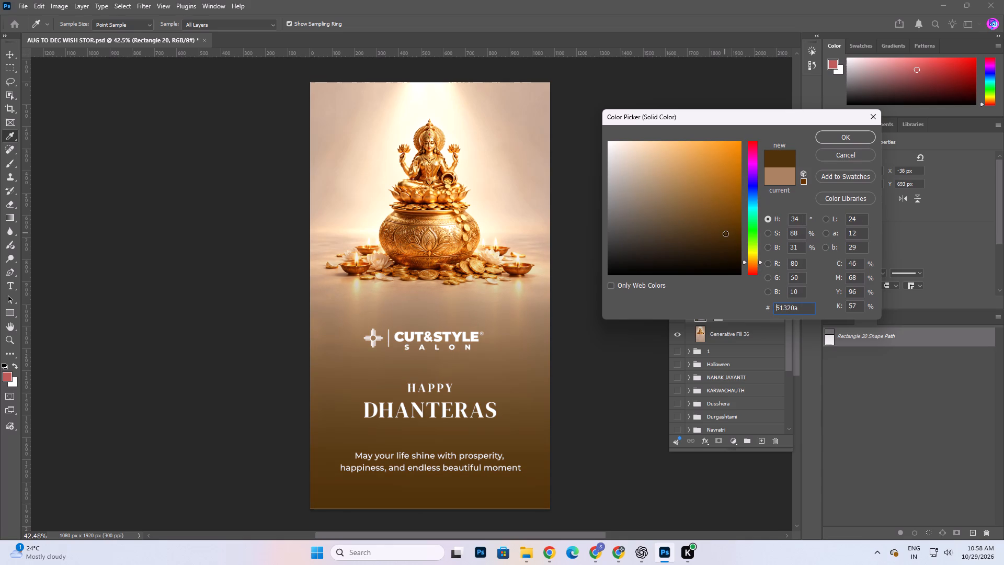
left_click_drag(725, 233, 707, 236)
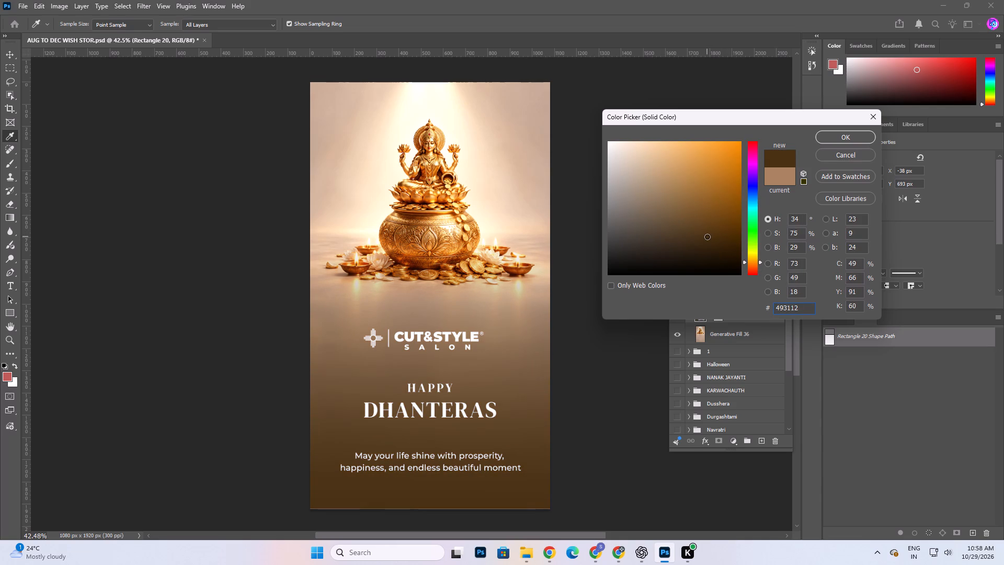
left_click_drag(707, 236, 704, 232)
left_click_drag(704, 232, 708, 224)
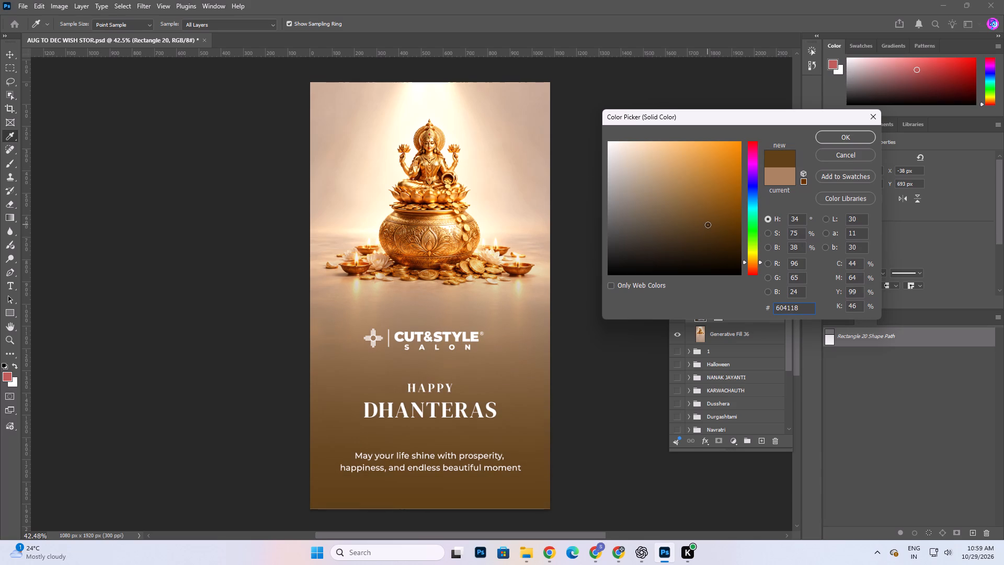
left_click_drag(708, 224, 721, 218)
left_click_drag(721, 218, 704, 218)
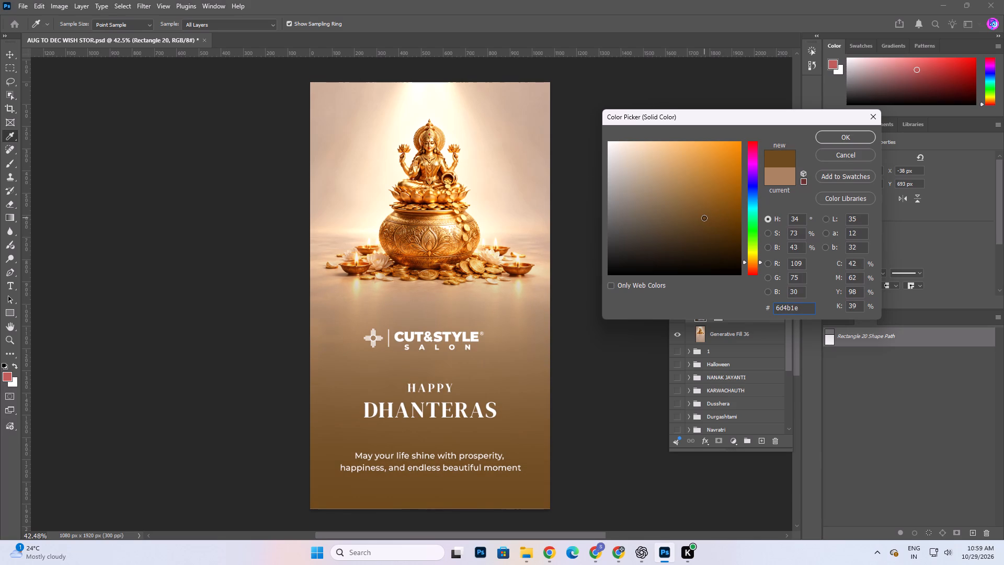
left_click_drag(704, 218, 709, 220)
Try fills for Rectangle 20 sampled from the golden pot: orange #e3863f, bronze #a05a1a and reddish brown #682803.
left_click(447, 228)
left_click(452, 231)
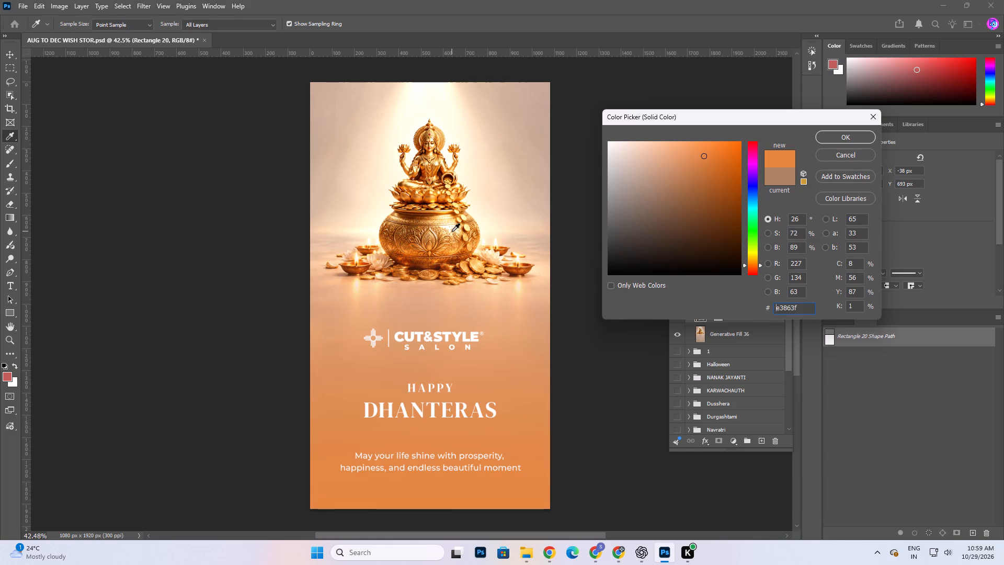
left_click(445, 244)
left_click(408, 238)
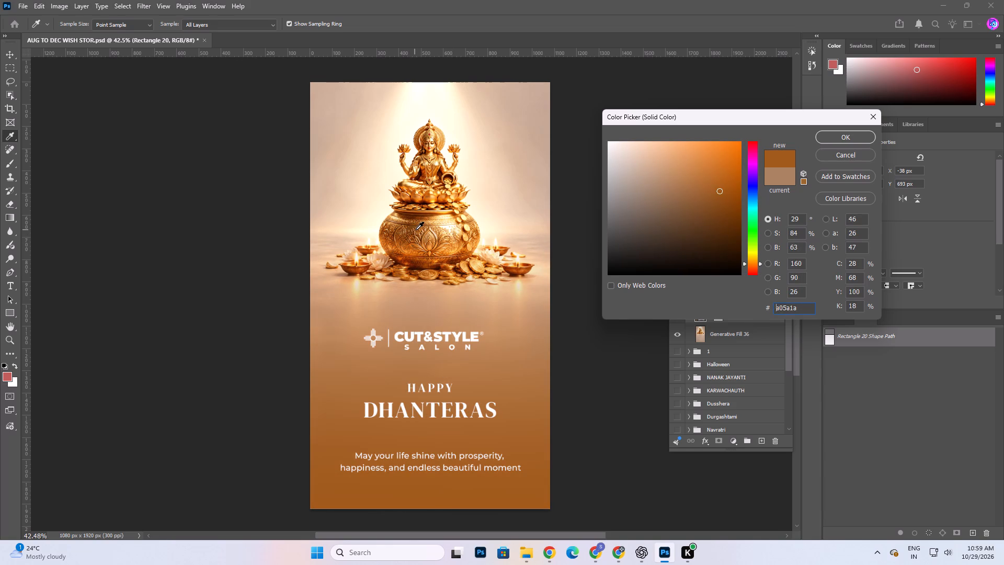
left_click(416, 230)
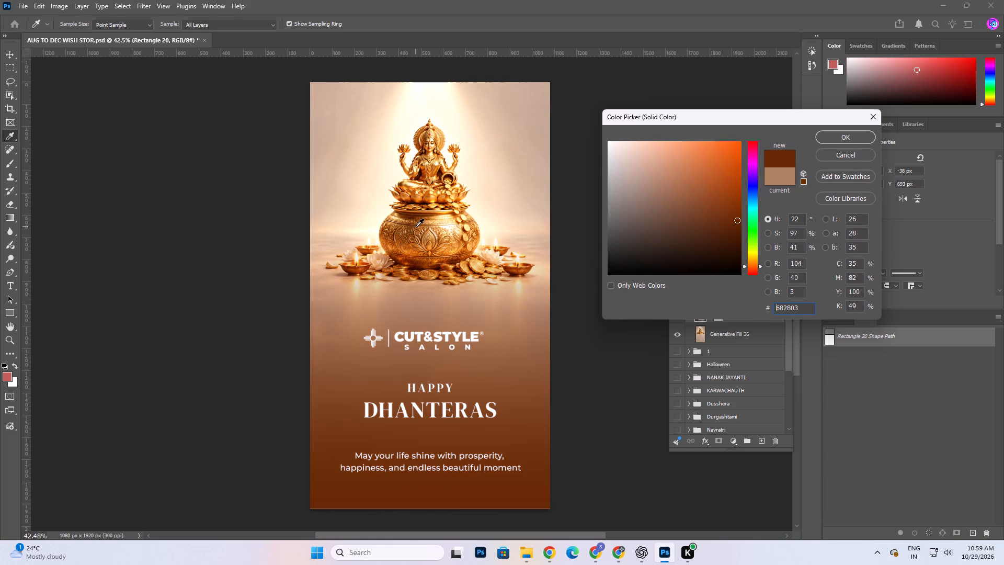
Set Rectangle 20's fill to a deep, saturated warm brown with a hue of 27°, slightly darker than #653106.
left_click(733, 225)
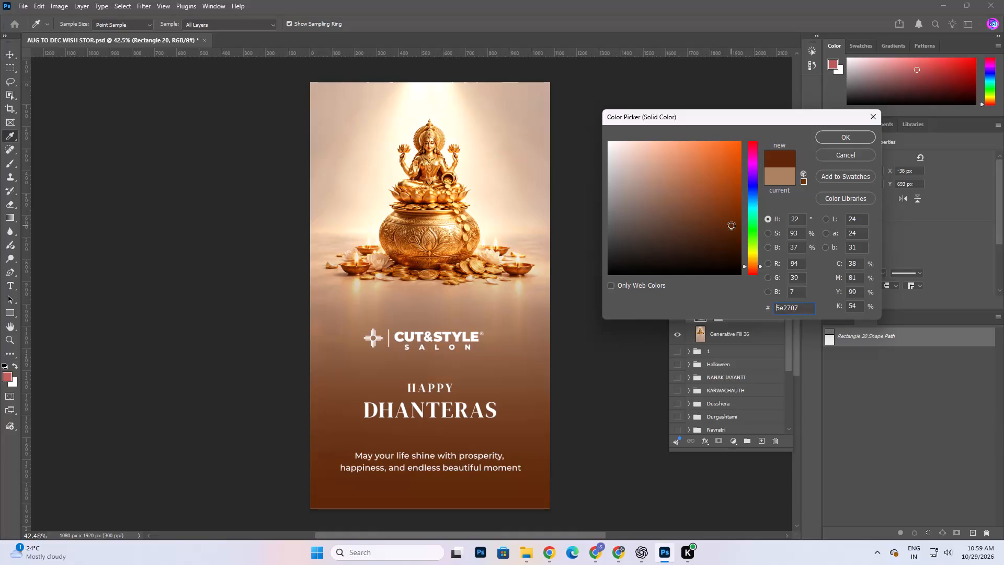
left_click(751, 264)
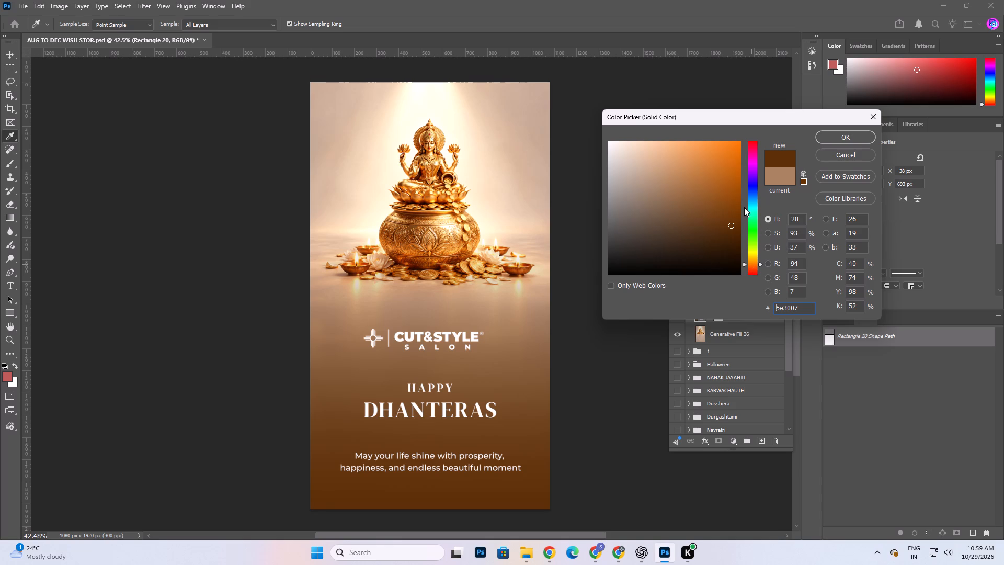
left_click(751, 263)
left_click(752, 263)
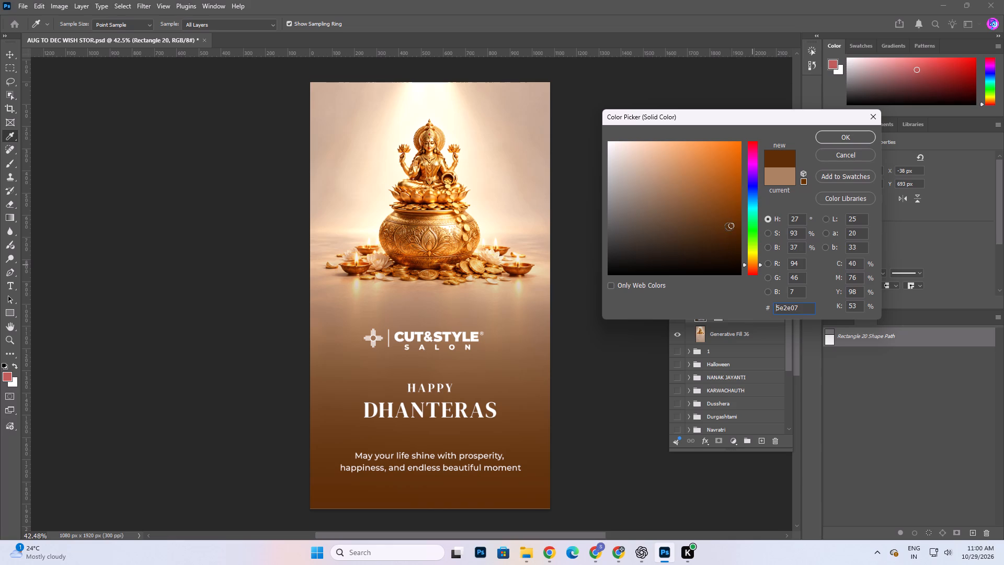
left_click_drag(729, 226, 736, 224)
left_click_drag(736, 224, 734, 217)
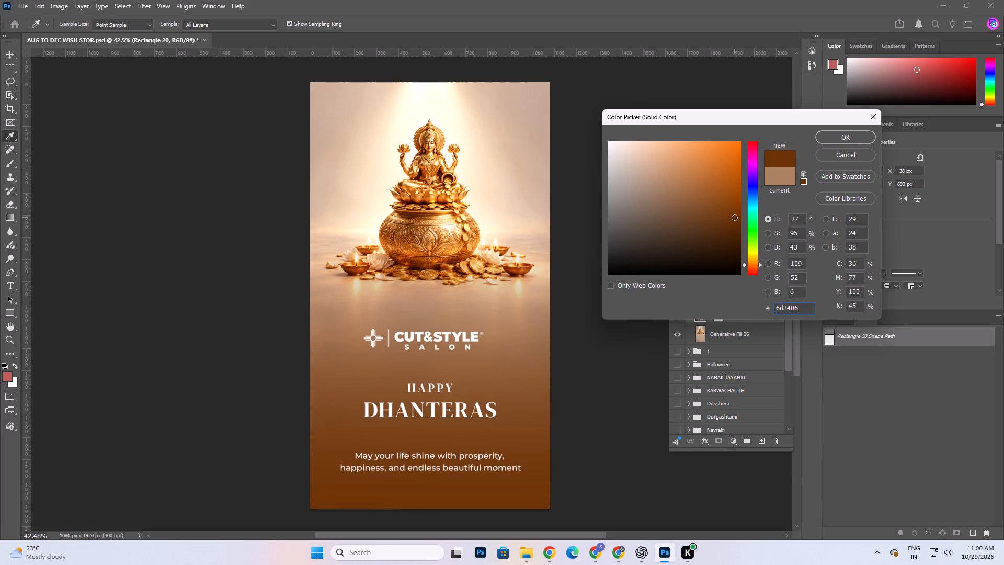
left_click_drag(734, 217, 734, 213)
left_click_drag(734, 213, 733, 223)
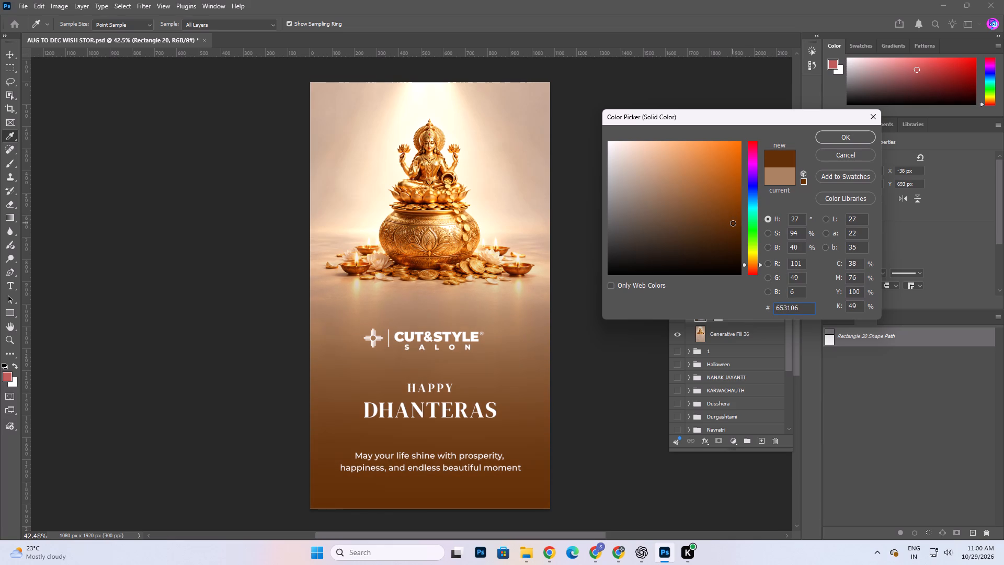
left_click_drag(733, 223, 741, 227)
left_click(841, 136)
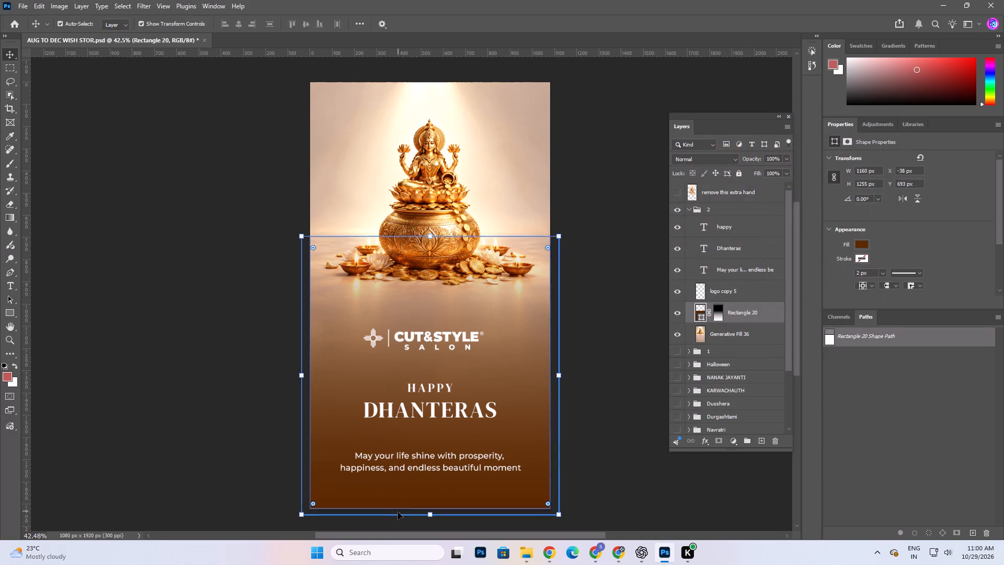
Stretch Rectangle 20's bottom edge further below the canvas, making the shape 1279 px high.
left_click_drag(432, 518, 430, 522, "shift")
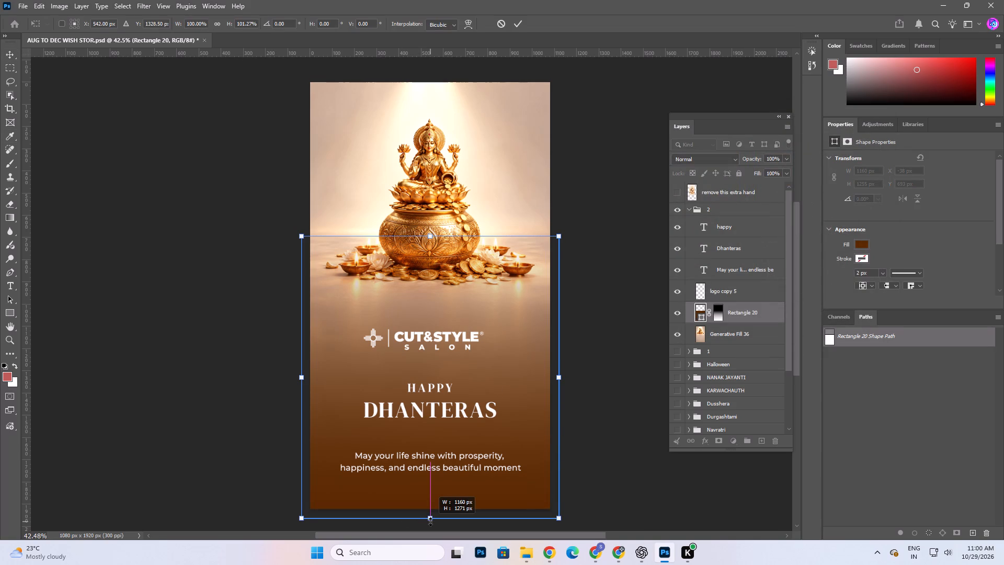
left_click_drag(430, 522, 428, 523, "shift")
left_click(517, 13)
left_click(517, 20)
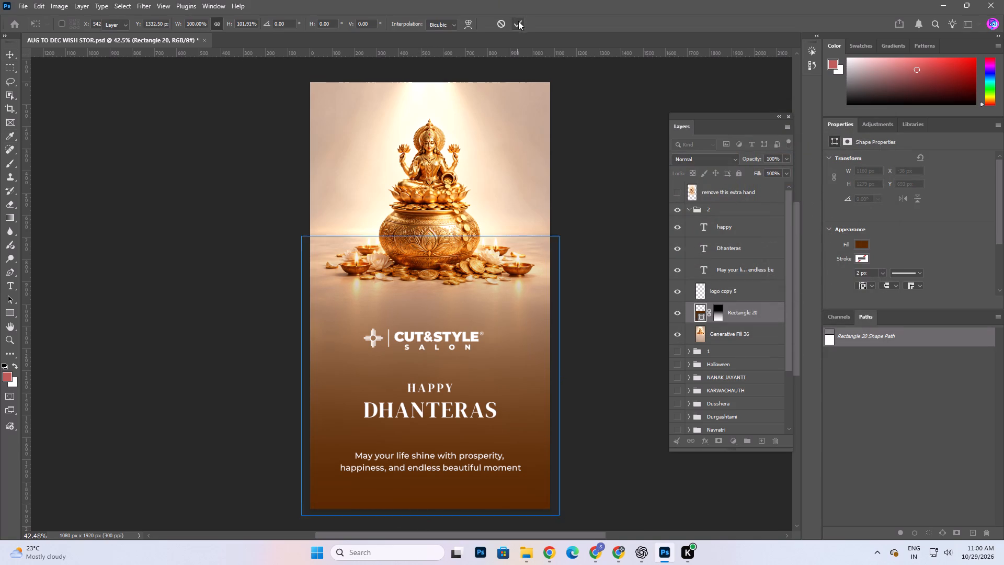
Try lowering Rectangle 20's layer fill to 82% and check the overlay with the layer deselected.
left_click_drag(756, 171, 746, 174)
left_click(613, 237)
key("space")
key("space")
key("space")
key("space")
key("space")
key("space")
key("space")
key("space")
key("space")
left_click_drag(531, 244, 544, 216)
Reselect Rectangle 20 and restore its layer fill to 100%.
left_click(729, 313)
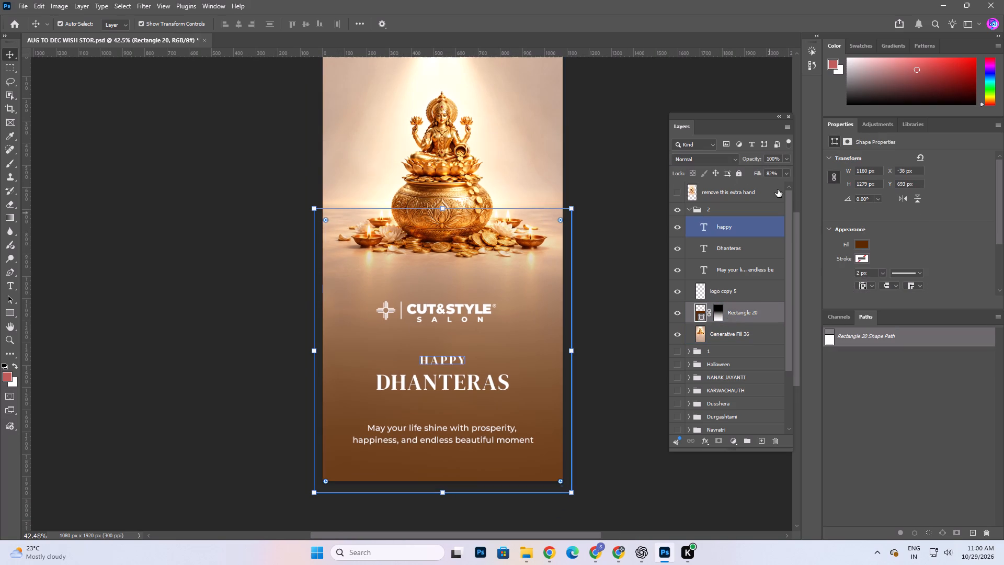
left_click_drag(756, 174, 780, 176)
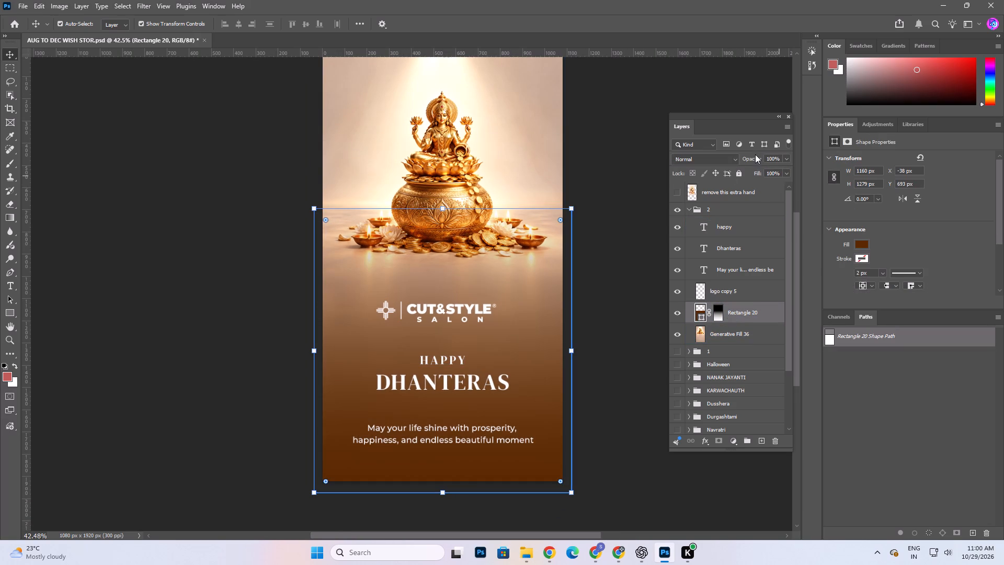
Lower Rectangle 20's layer opacity to 88%, check the gradient with the layer deselected, and save the document.
left_click_drag(756, 159, 750, 159)
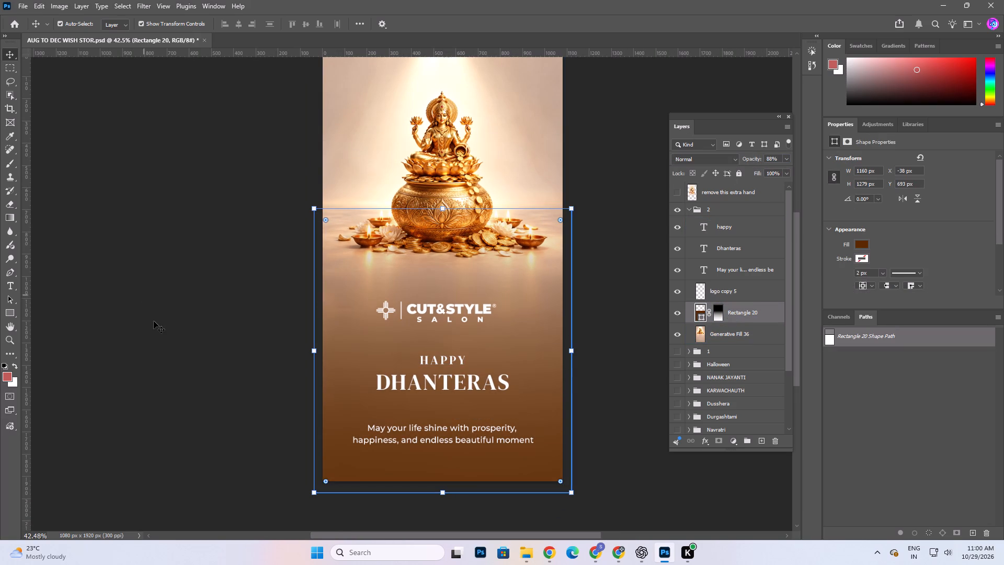
left_click(154, 321)
key("space")
key("space")
key("space")
key("space")
key("space")
key("space")
left_click(492, 316)
key("ctrl+s")
Centre the CUT&STYLE Salon logo (logo copy 5) horizontally on the canvas and clear the selection.
scroll(496, 326, "up", 4)
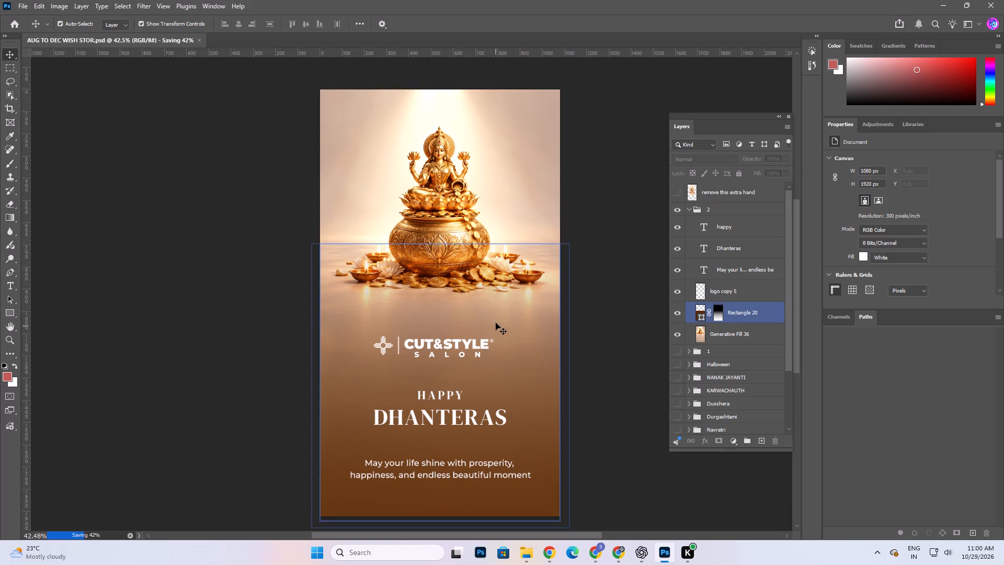
scroll(486, 290, "up", 2, "alt")
scroll(480, 279, "up", 5)
scroll(459, 188, "down", 5, "alt")
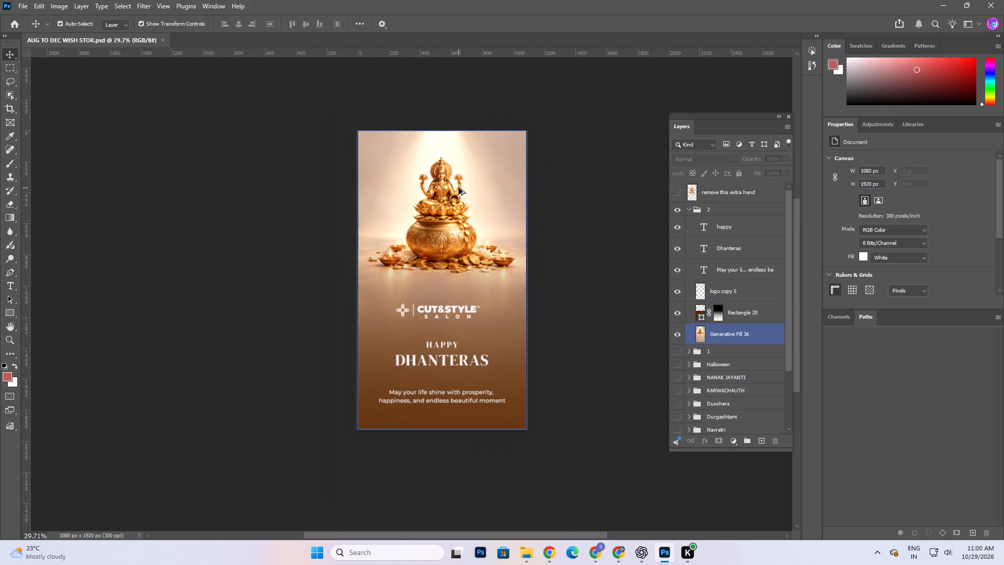
scroll(543, 367, "down", 4)
left_click(562, 356)
key("space")
key("space")
key("space")
left_click_drag(472, 320, 488, 321)
scroll(477, 376, "up", 6)
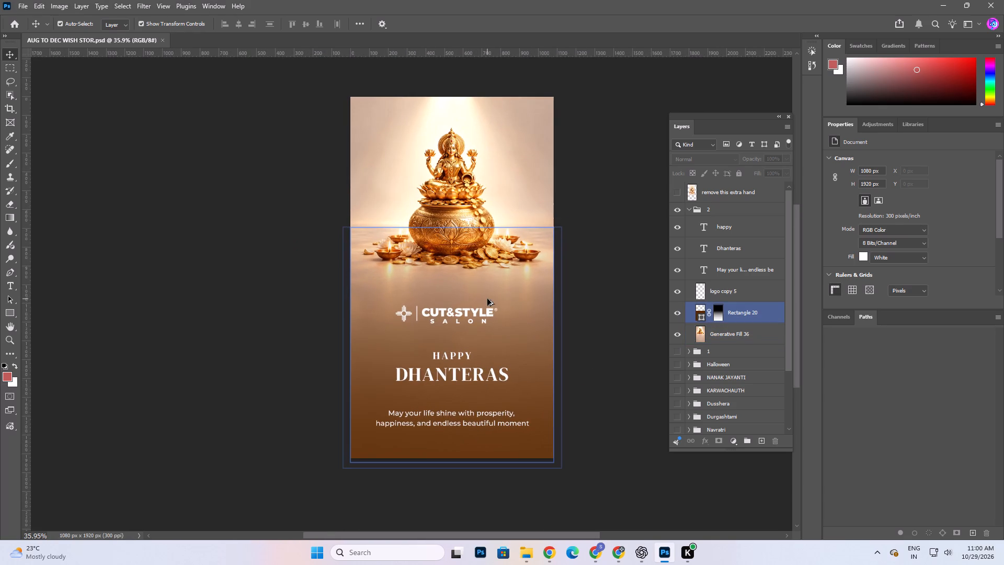
left_click(483, 315)
key("ctrl+a")
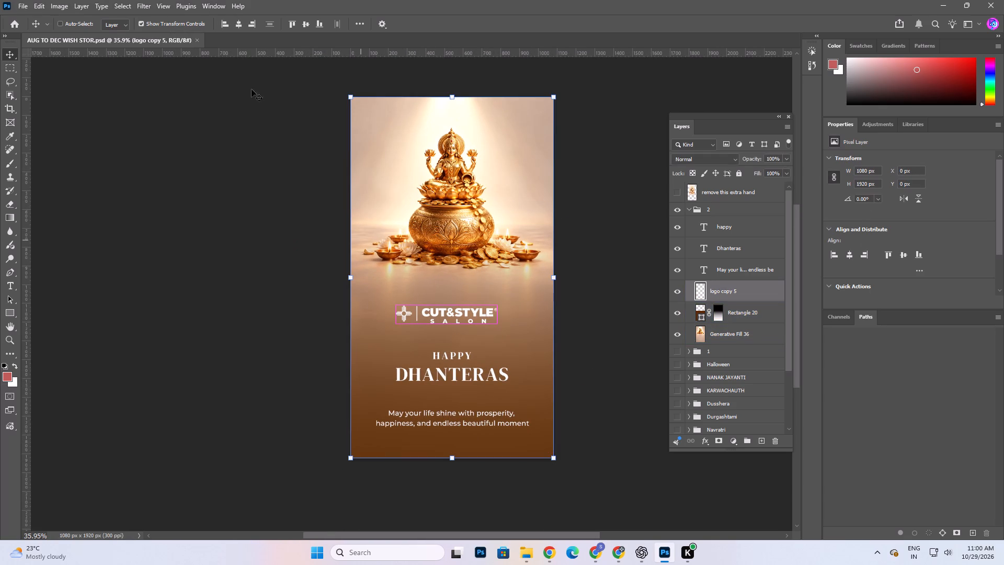
double_click(241, 21)
key("ctrl+d")
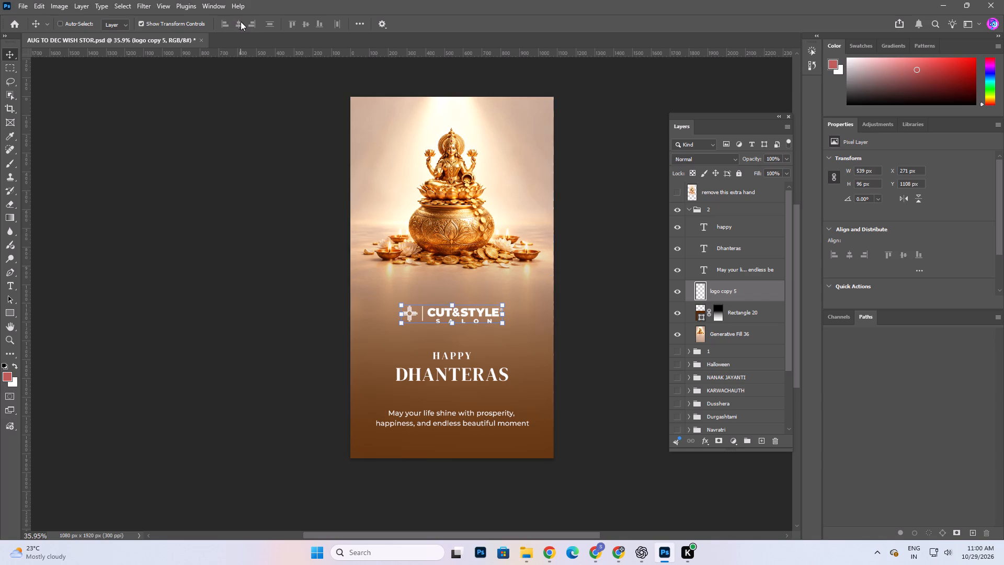
Centre the HAPPY and DHANTERAS text layers together horizontally on the canvas and save the document.
left_click(437, 359)
left_click(446, 359)
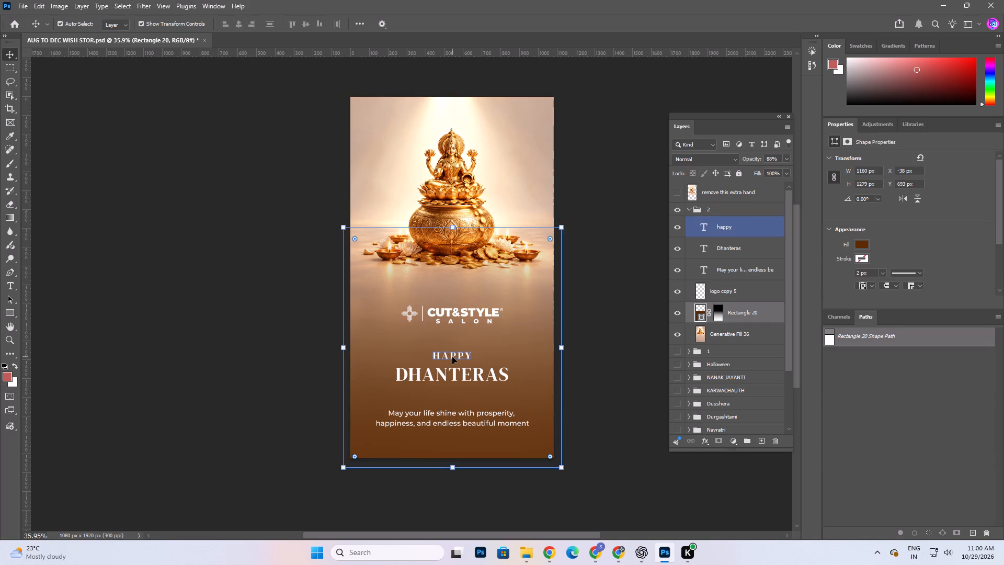
left_click(452, 357)
left_click(482, 381, "shift")
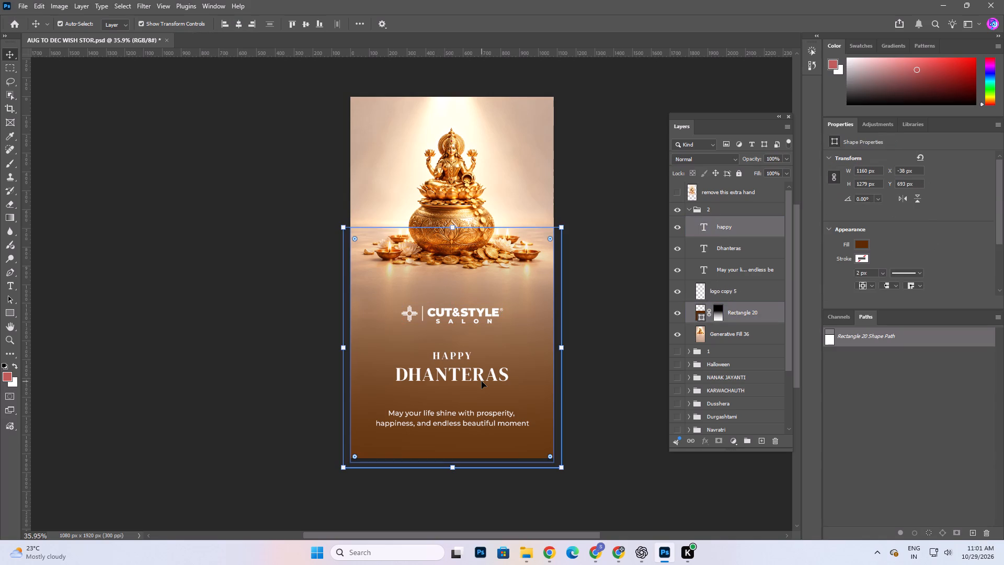
left_click(482, 382, "shift")
left_click(482, 378, "shift")
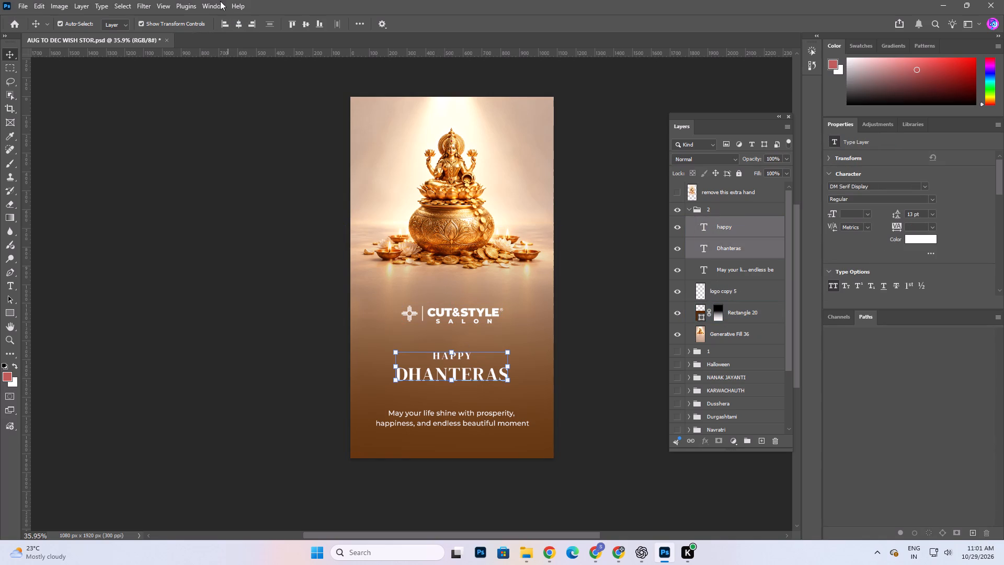
left_click(239, 26)
key("ctrl+a")
double_click(239, 26)
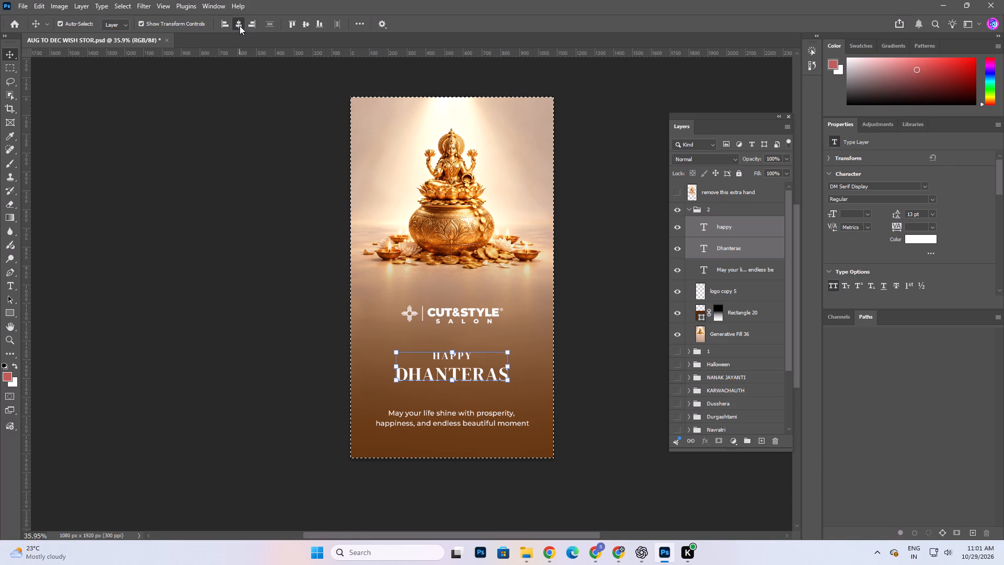
key("ctrl+d")
key("ctrl+s")
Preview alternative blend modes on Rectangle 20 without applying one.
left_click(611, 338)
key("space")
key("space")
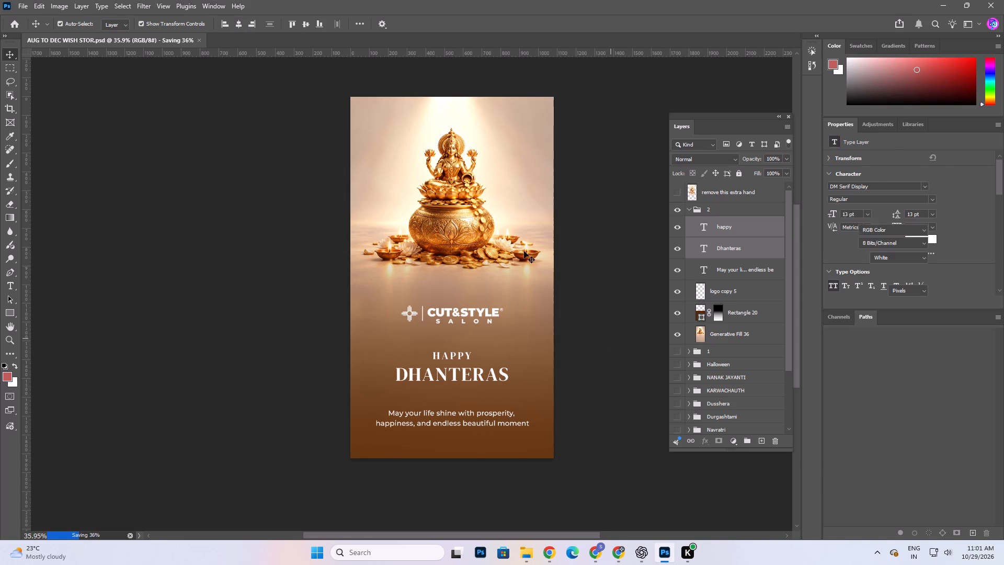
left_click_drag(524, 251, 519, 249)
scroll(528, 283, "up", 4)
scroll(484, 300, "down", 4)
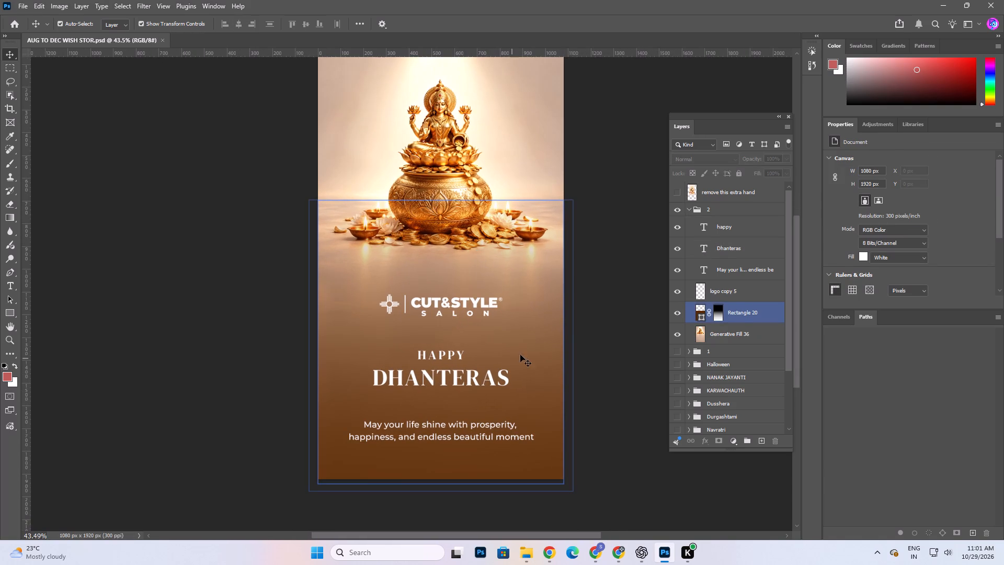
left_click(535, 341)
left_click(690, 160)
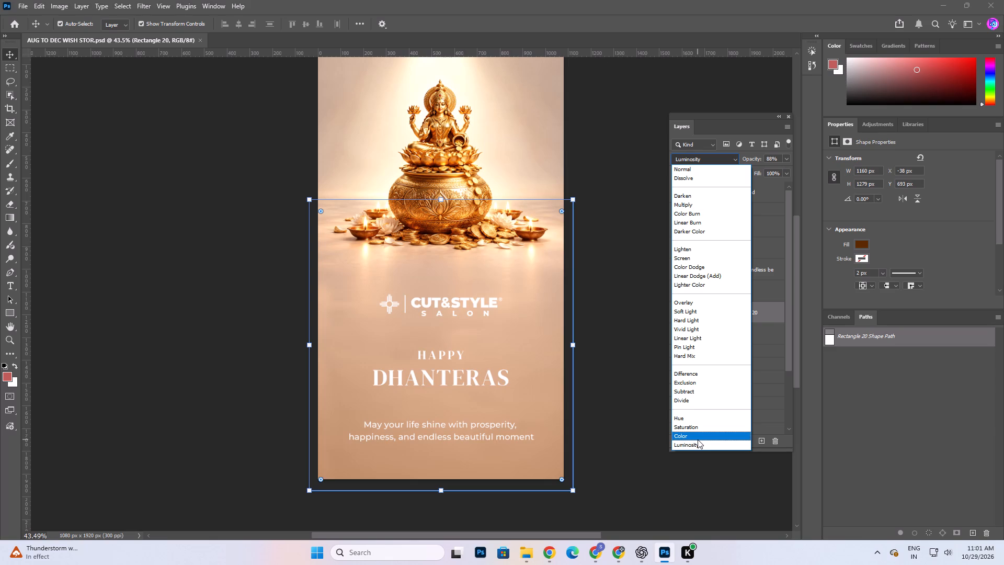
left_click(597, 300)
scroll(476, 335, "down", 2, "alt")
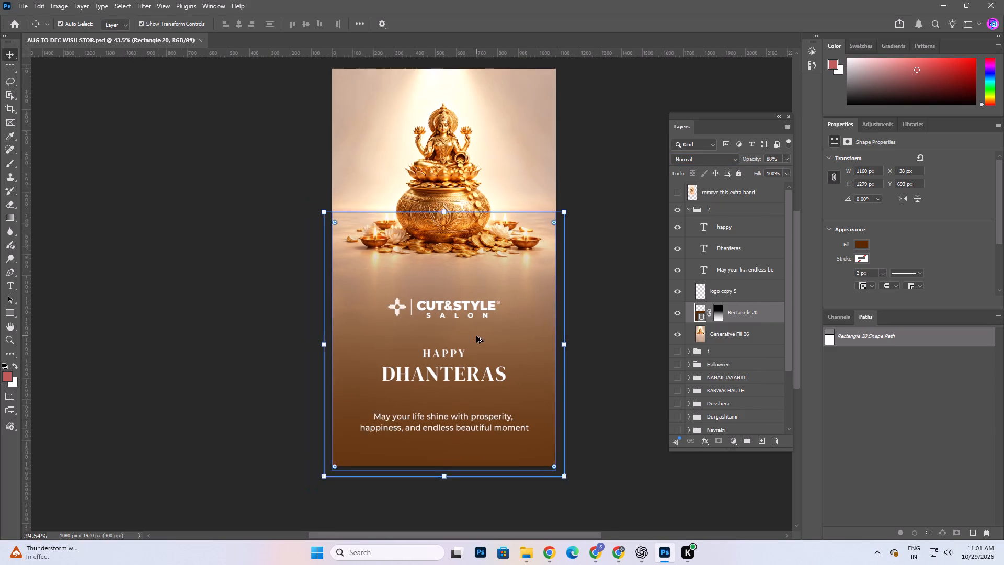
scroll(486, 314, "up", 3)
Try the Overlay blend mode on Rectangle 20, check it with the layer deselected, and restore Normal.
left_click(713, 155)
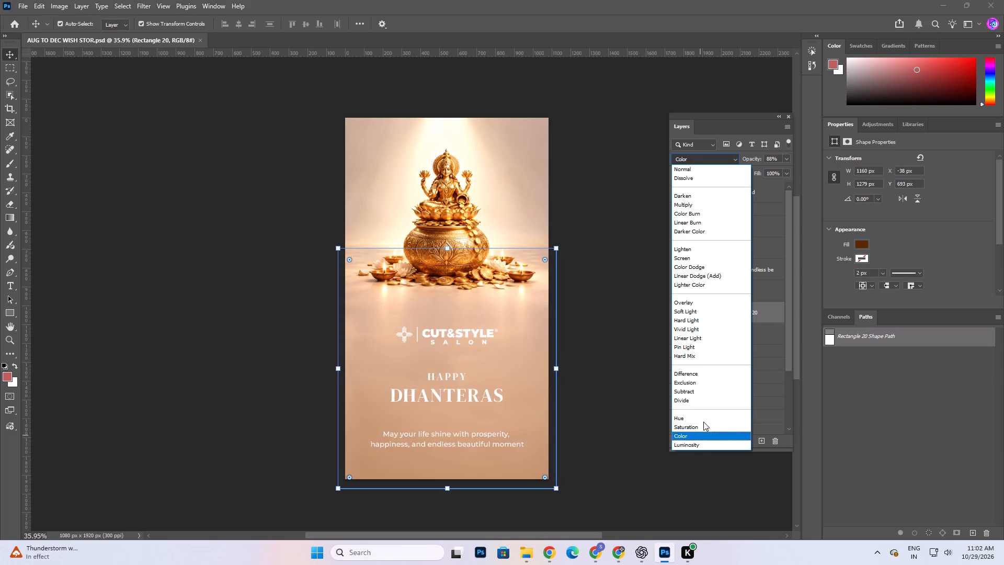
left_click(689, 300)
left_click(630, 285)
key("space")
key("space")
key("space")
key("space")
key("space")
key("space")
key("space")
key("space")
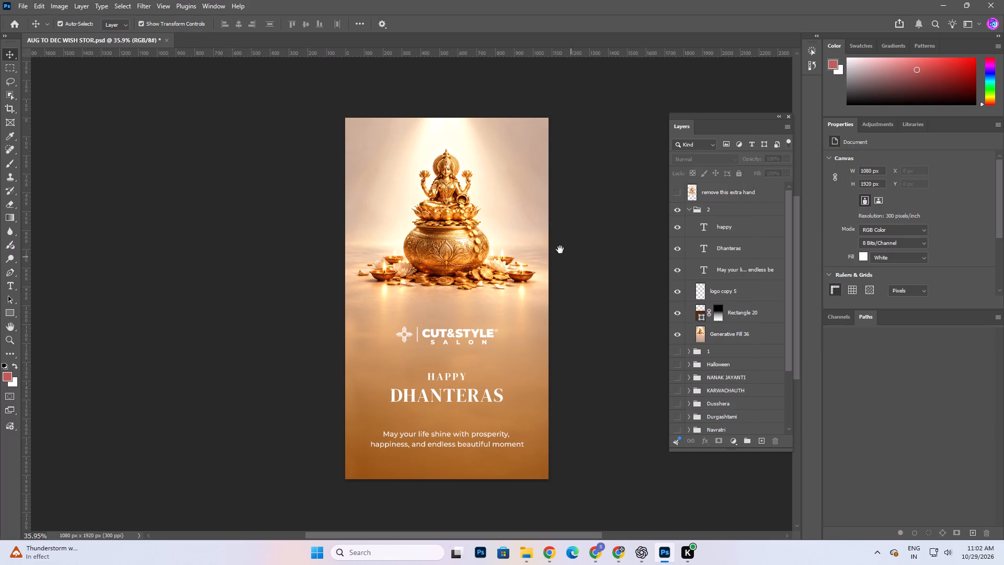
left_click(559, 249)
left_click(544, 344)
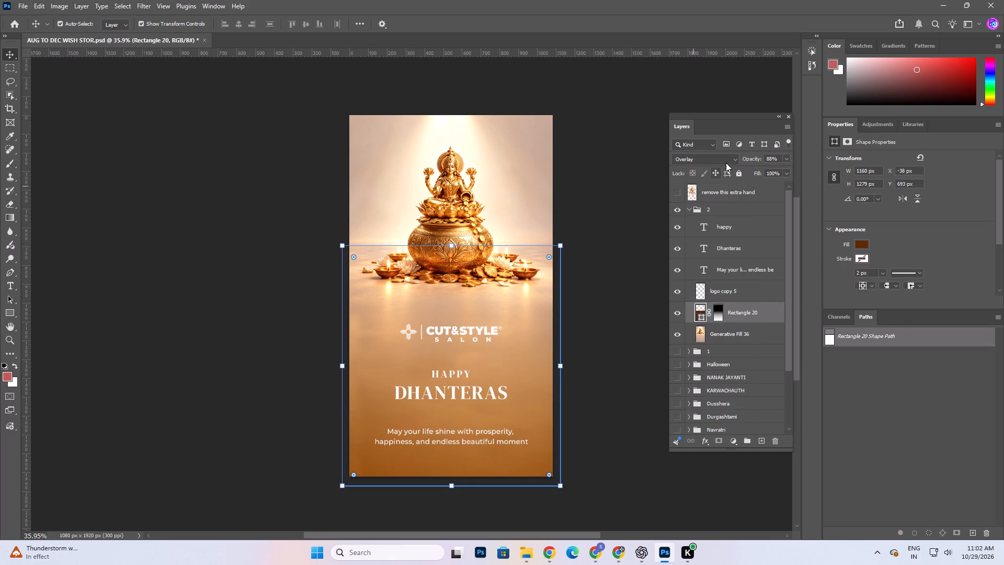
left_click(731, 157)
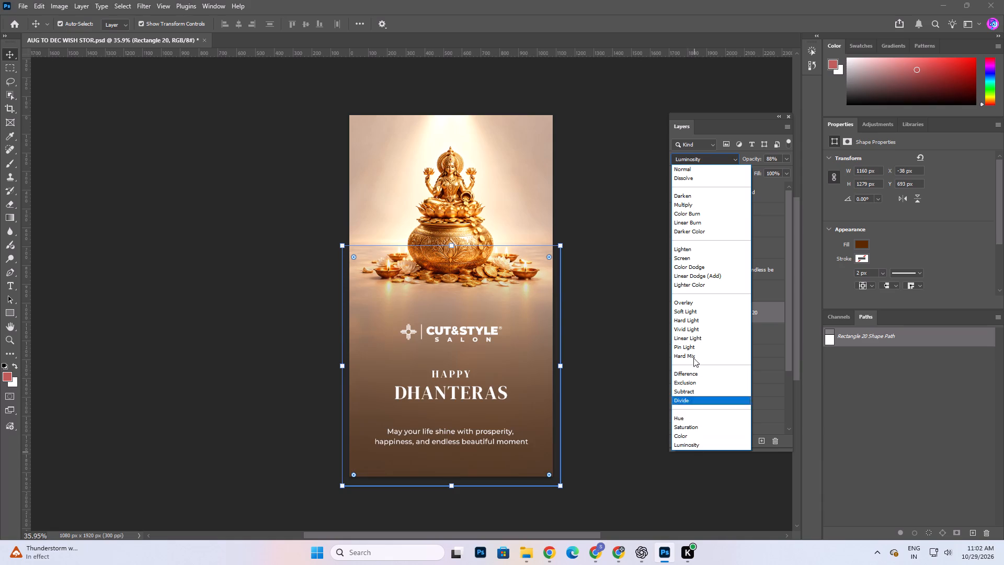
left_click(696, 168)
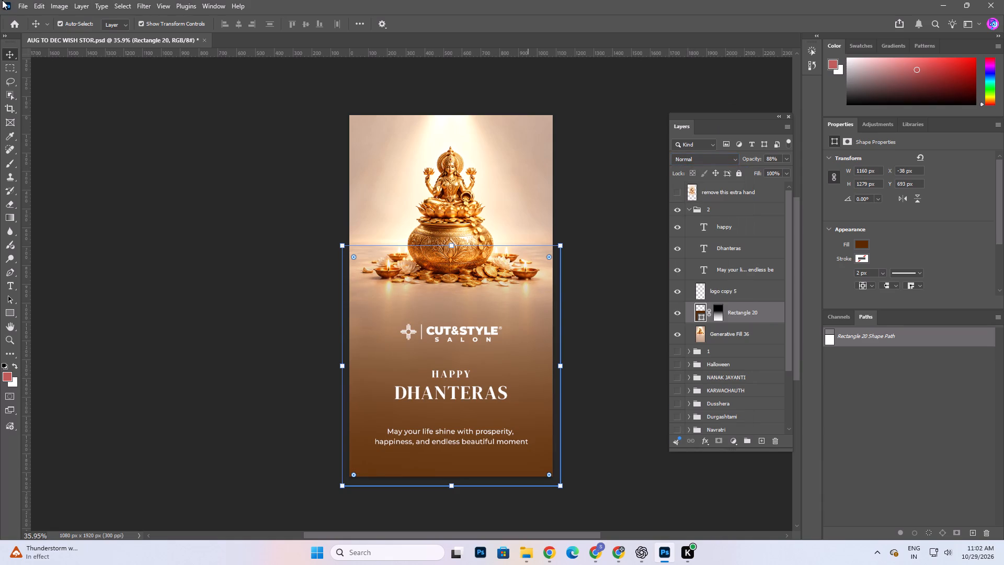
Lower Rectangle 20's layer opacity to 83% and save the document.
left_click(755, 161)
left_click(605, 329)
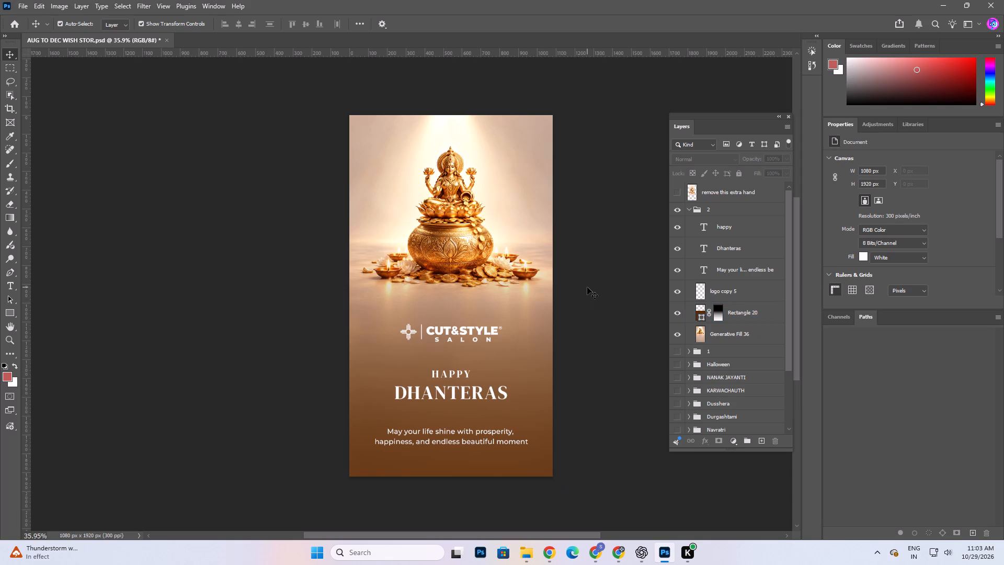
key("ctrl+s")
Examine the whole Dhanteras story, checking the artwork, gradient overlay, logo and text together.
key("space")
key("space")
key("space")
key("space")
key("space")
key("space")
key("space")
key("space")
key("space")
key("space")
key("space")
key("space")
key("space")
key("space")
key("space")
key("space")
key("space")
key("space")
key("space")
key("space")
left_click_drag(514, 185, 514, 177)
scroll(458, 243, "up", 2, "alt")
scroll(492, 257, "up", 2)
key("space")
key("space")
key("space")
key("space")
key("space")
key("space")
key("space")
key("space")
key("space")
key("space")
key("space")
key("space")
key("space")
key("space")
key("space")
key("space")
key("space")
key("space")
key("space")
key("space")
left_click_drag(546, 279, 546, 253)
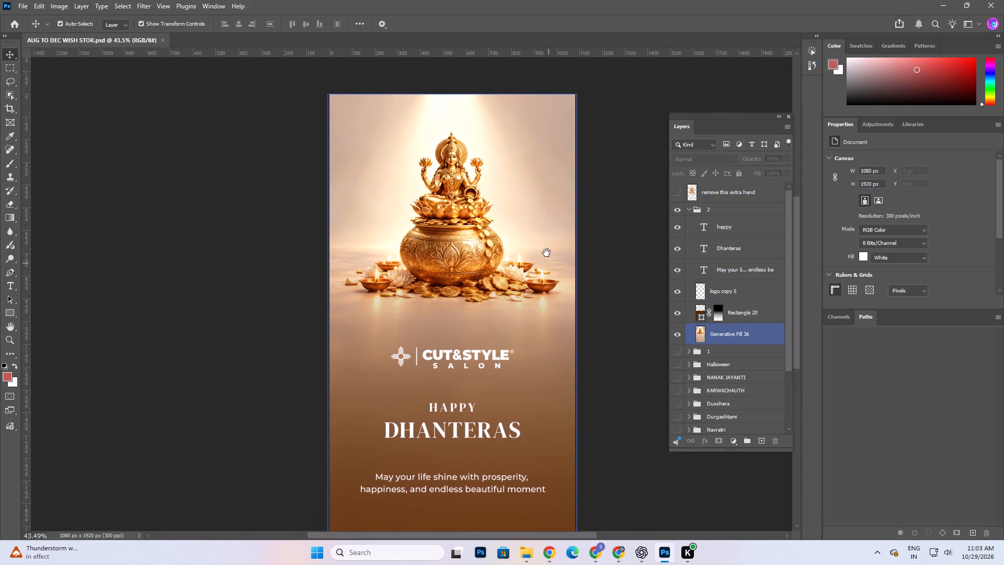
left_click_drag(546, 253, 546, 252)
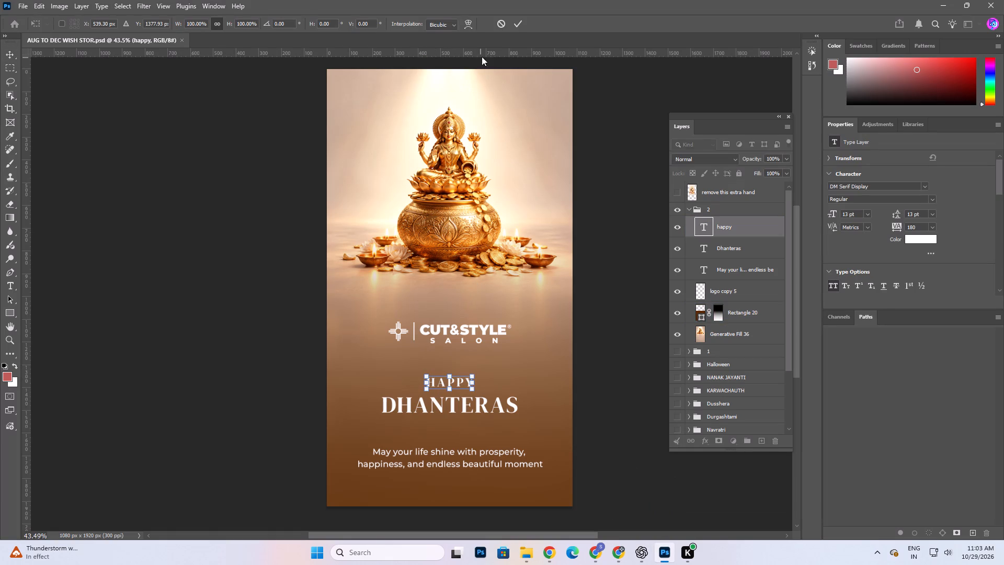
left_click(496, 20)
left_click(265, 154)
double_click(445, 382)
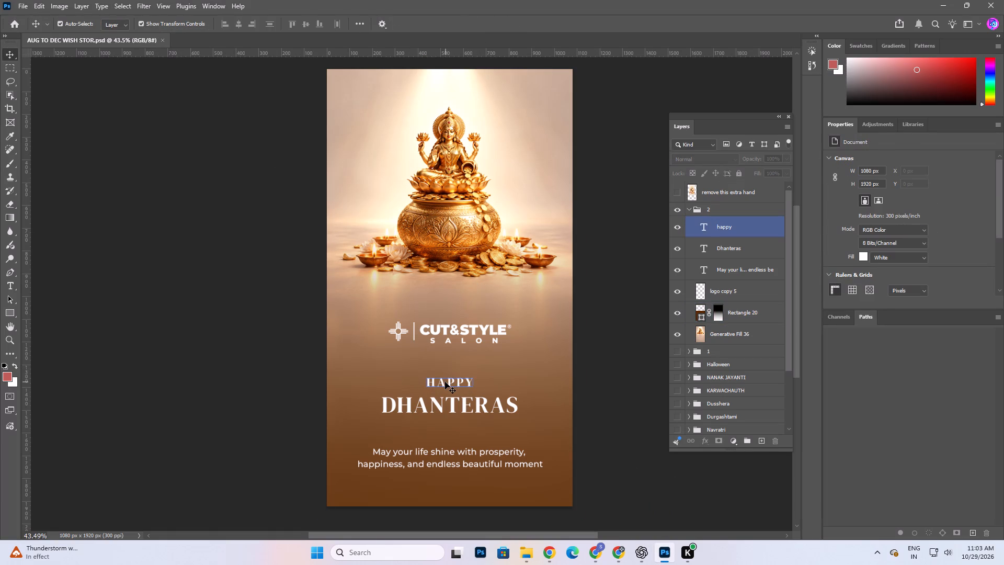
key("ctrl+v")
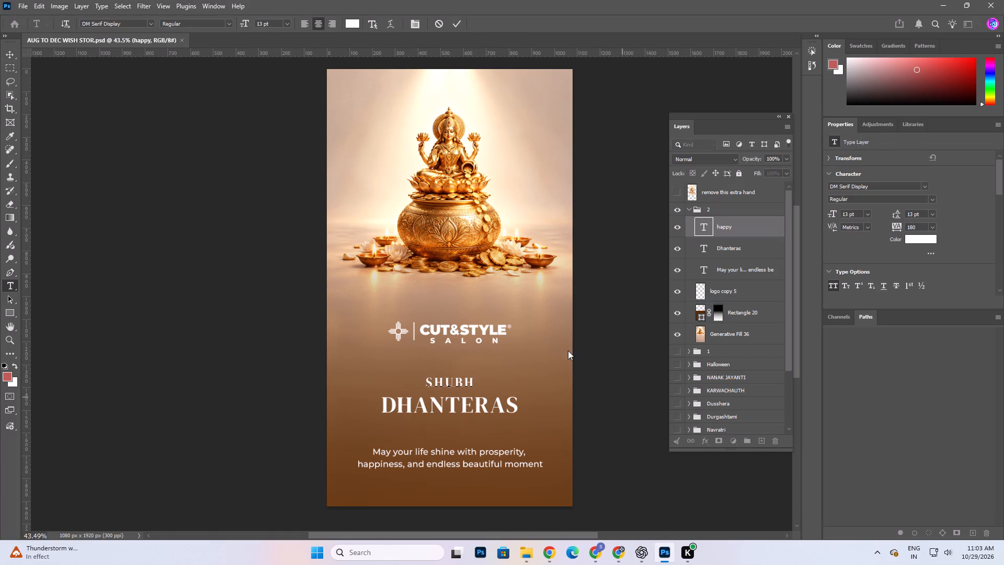
left_click(453, 19)
left_click(238, 380)
Set both heading texts, SHUBH and DHANTERAS, to the Montserrat Bold font.
key("space")
key("space")
key("space")
key("space")
key("space")
key("space")
key("space")
key("space")
key("space")
key("space")
key("space")
key("space")
key("space")
key("space")
key("space")
key("space")
key("space")
key("space")
key("space")
key("space")
left_click_drag(522, 404, 522, 356)
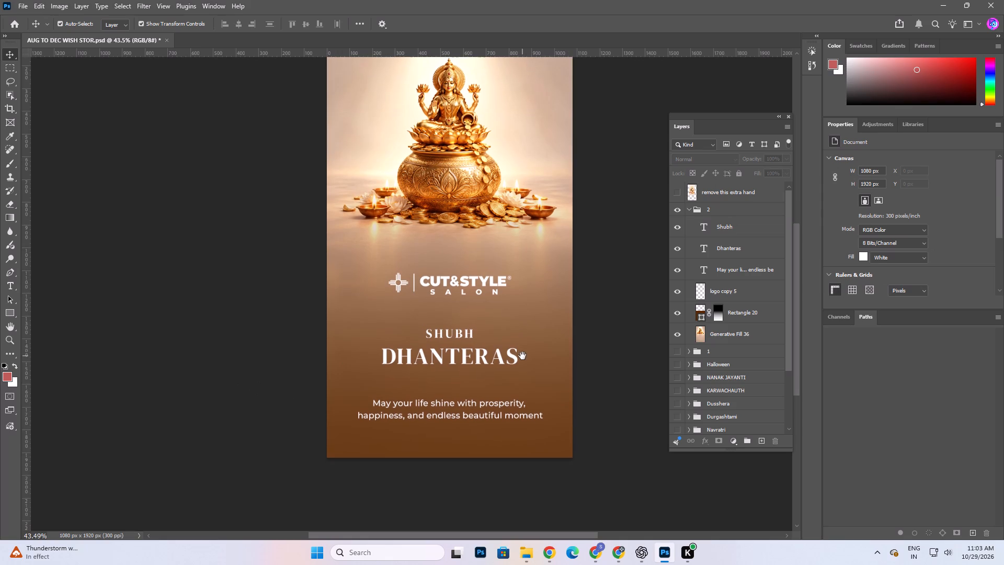
left_click_drag(522, 356, 522, 381)
left_click(470, 364)
left_click(470, 360)
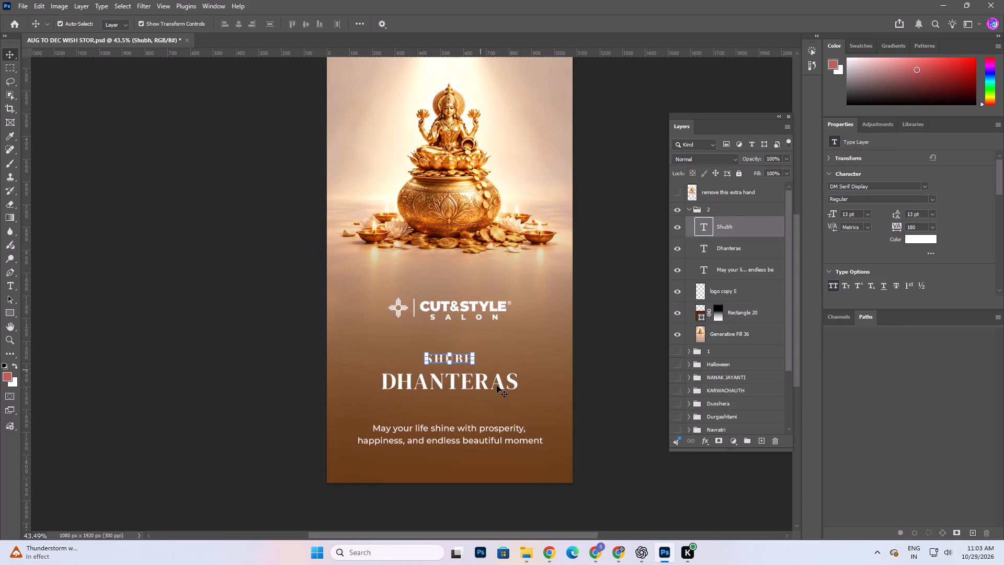
left_click(497, 386, "shift")
left_click(927, 184)
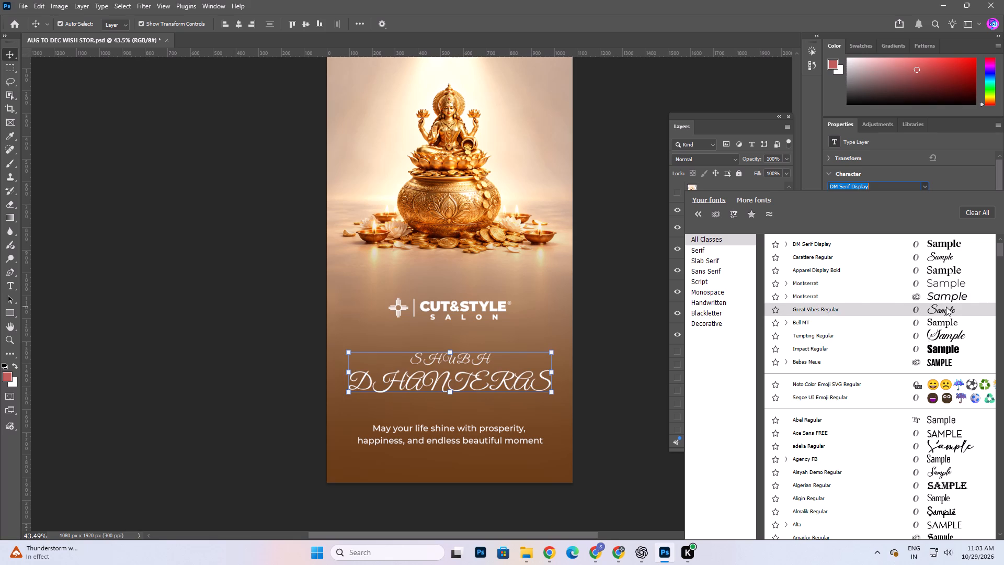
left_click(785, 285)
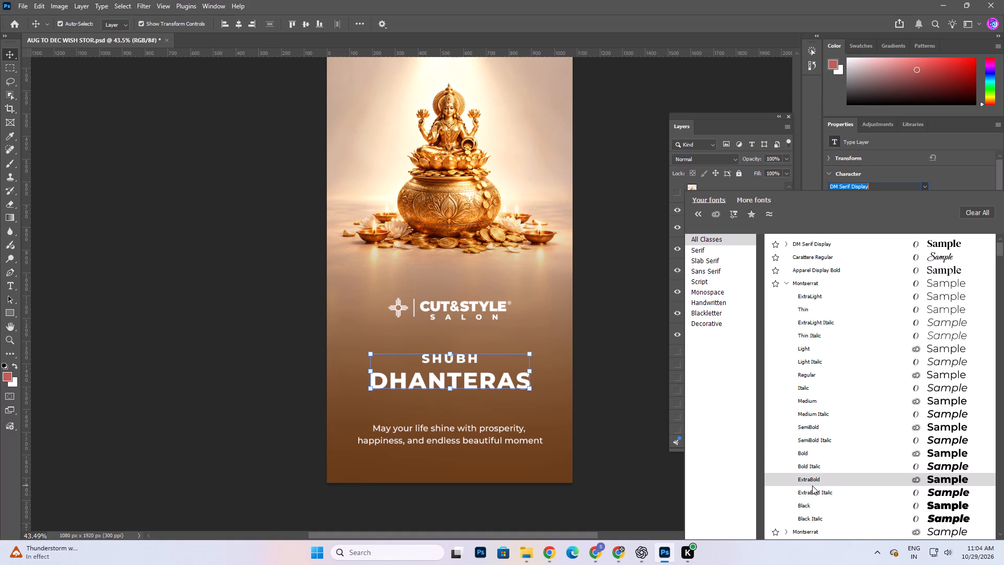
left_click(804, 453)
left_click(229, 342)
Move the two-line wish text straight up so it sits closely beneath the DHANTERAS heading.
key("space")
key("space")
key("space")
key("space")
key("space")
key("space")
key("space")
key("space")
key("space")
key("space")
key("space")
key("space")
key("space")
key("space")
key("space")
key("space")
key("space")
key("space")
key("space")
key("space")
left_click_drag(643, 401, 649, 399)
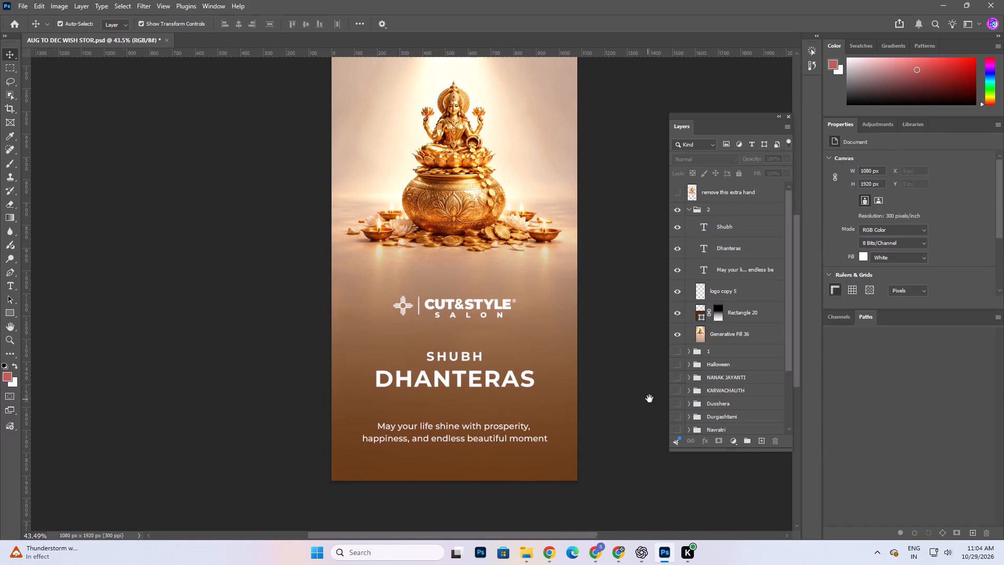
left_click_drag(649, 399, 643, 355)
left_click_drag(481, 387, 483, 371)
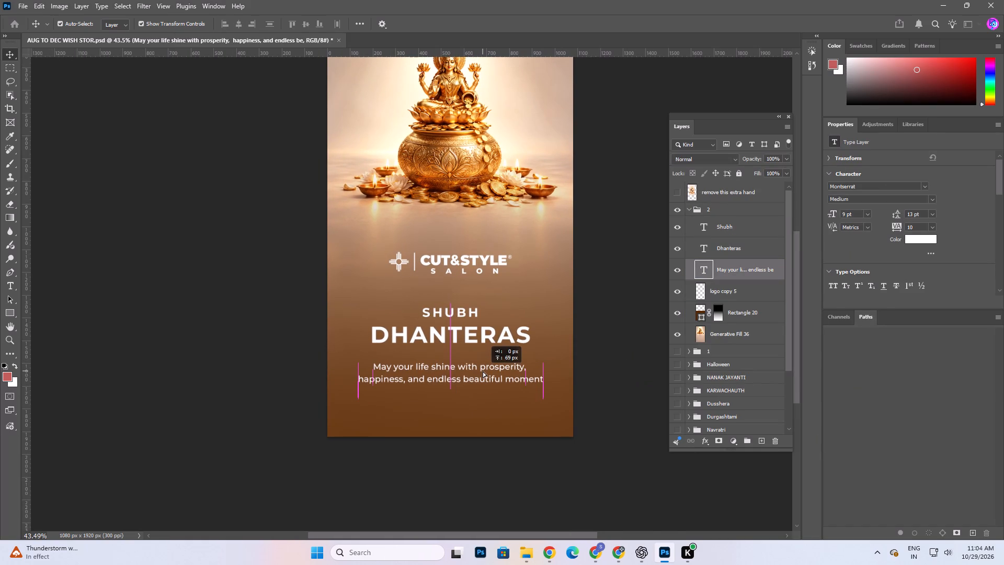
left_click_drag(483, 371, 483, 366)
Set the wish text's font style to Regular and its tracking to 25.
left_click(930, 197)
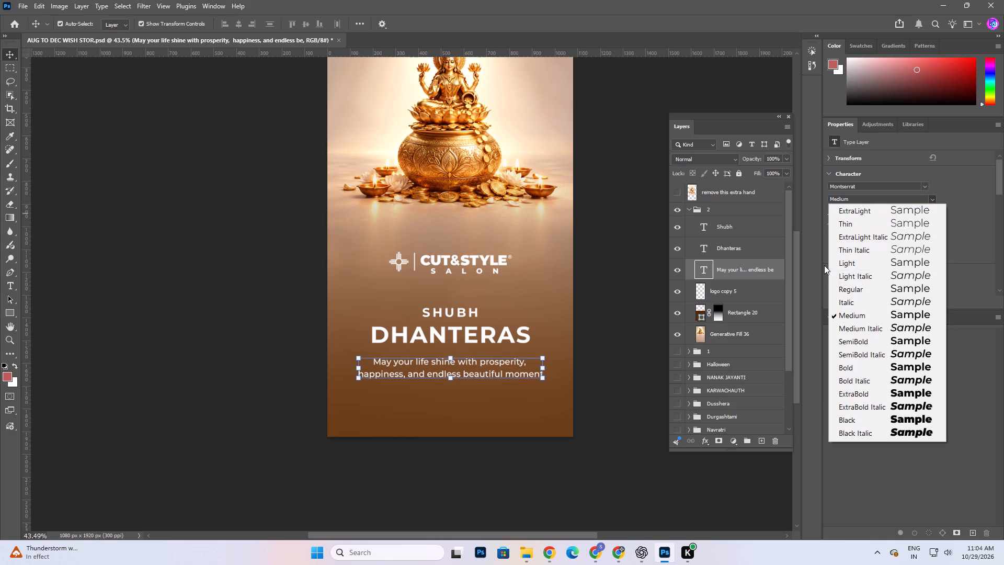
left_click(853, 283)
left_click(551, 445)
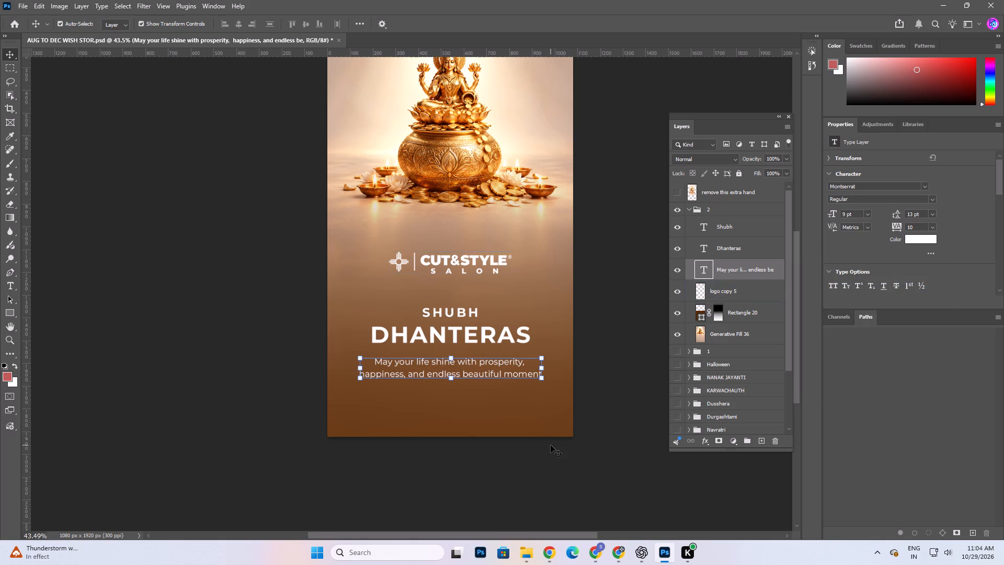
key("space")
key("space")
key("space")
key("space")
key("space")
key("space")
key("space")
key("space")
key("space")
key("space")
key("space")
key("space")
key("space")
key("space")
key("space")
key("space")
key("space")
key("space")
key("space")
key("space")
left_click_drag(473, 363, 508, 370)
left_click(512, 379)
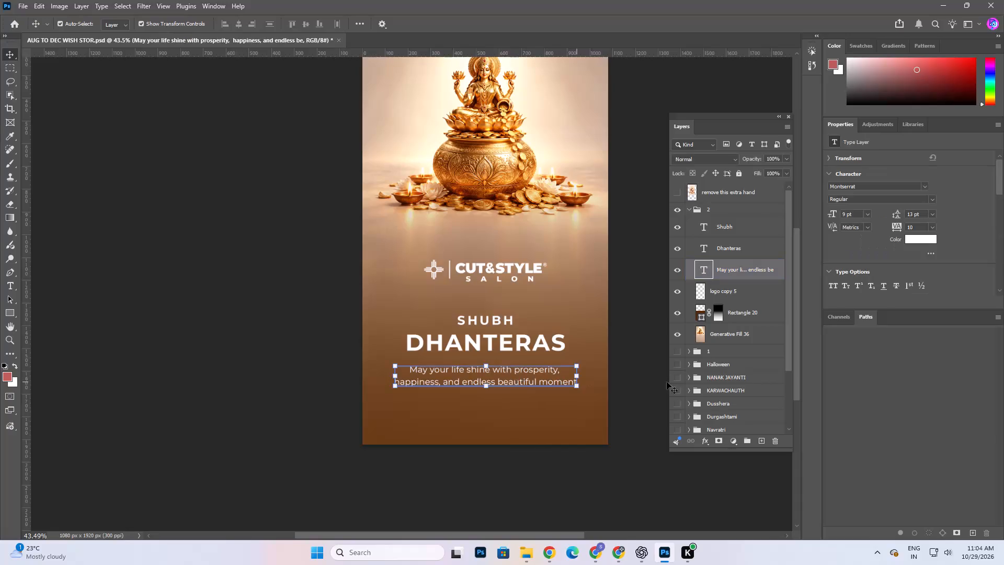
left_click(931, 227)
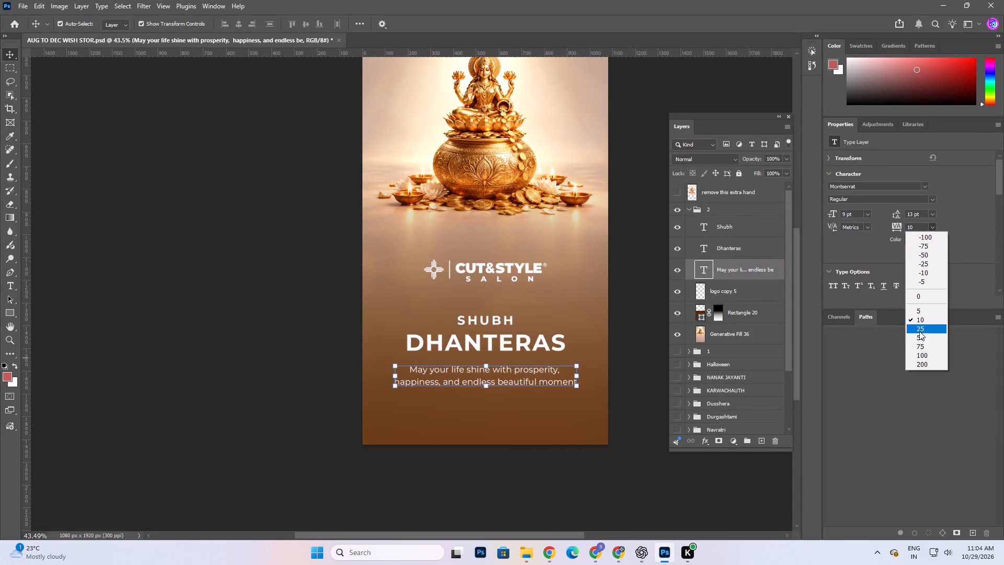
left_click(919, 331)
left_click(601, 472)
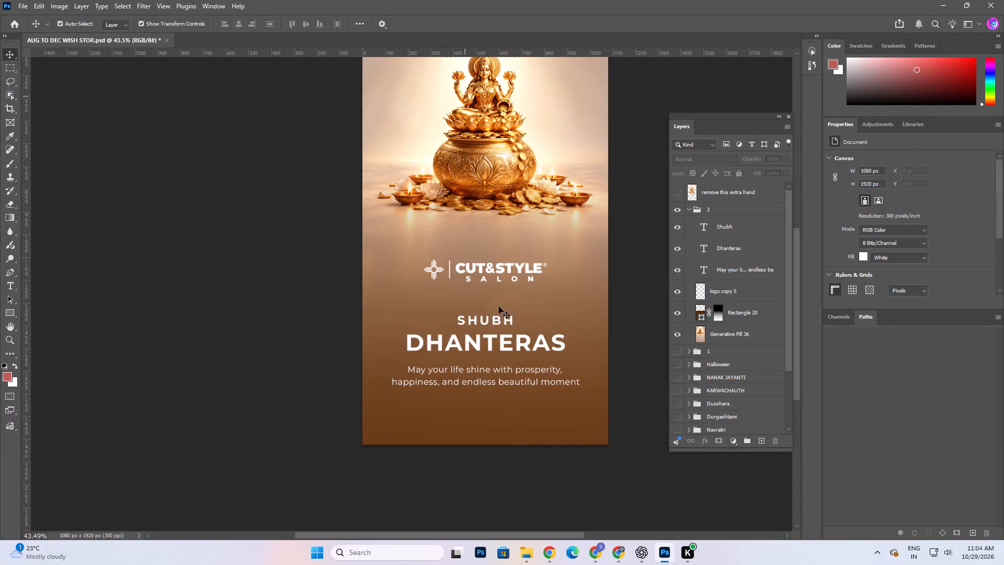
Move SHUBH slightly up to widen its gap above DHANTERAS, and shift the salon logo up a little as well.
scroll(532, 277, "up", 3, "alt")
scroll(489, 328, "up", 2, "alt")
left_click_drag(484, 338, 483, 343)
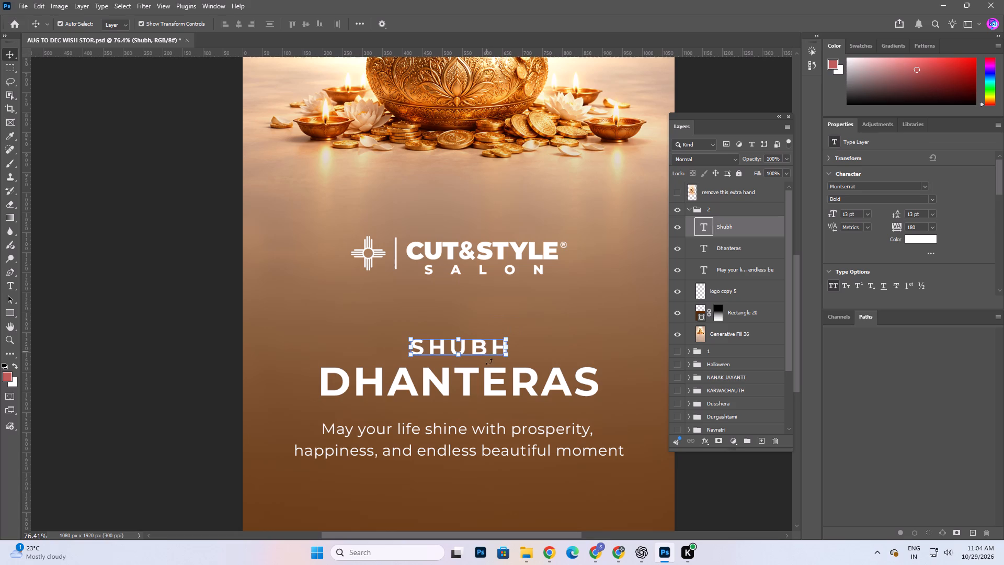
left_click(479, 344)
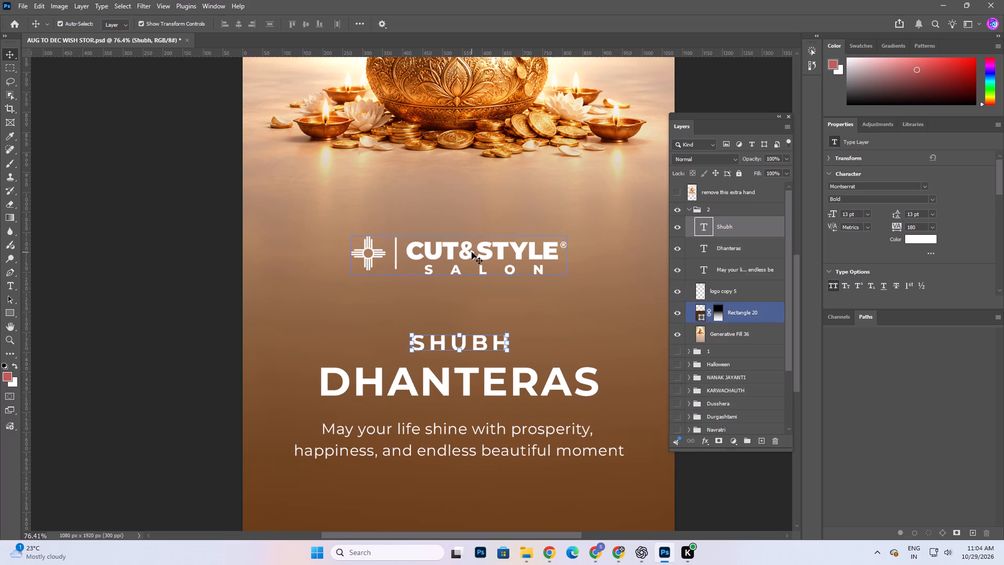
left_click_drag(471, 252, 470, 247)
Centre the DHANTERAS heading horizontally on the whole canvas and clear the selection.
left_click(486, 372)
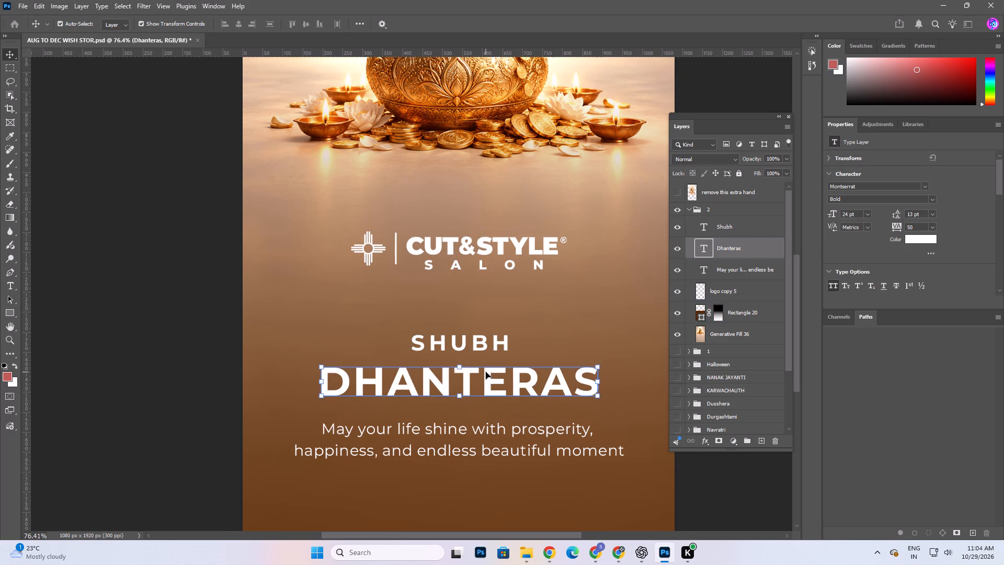
scroll(428, 353, "down", 5, "alt")
key("ctrl+a")
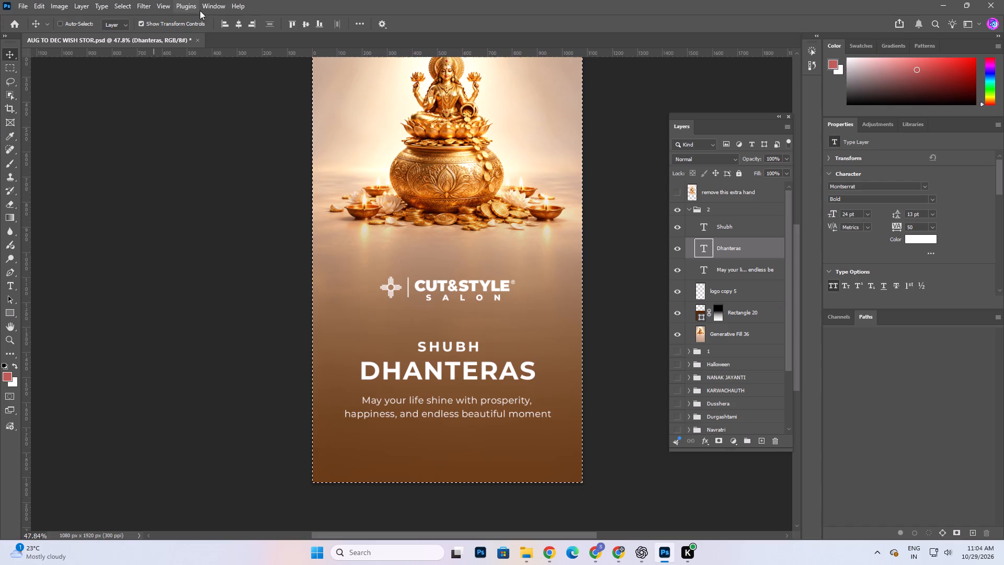
left_click(238, 24)
left_click(238, 24)
key("ctrl+d")
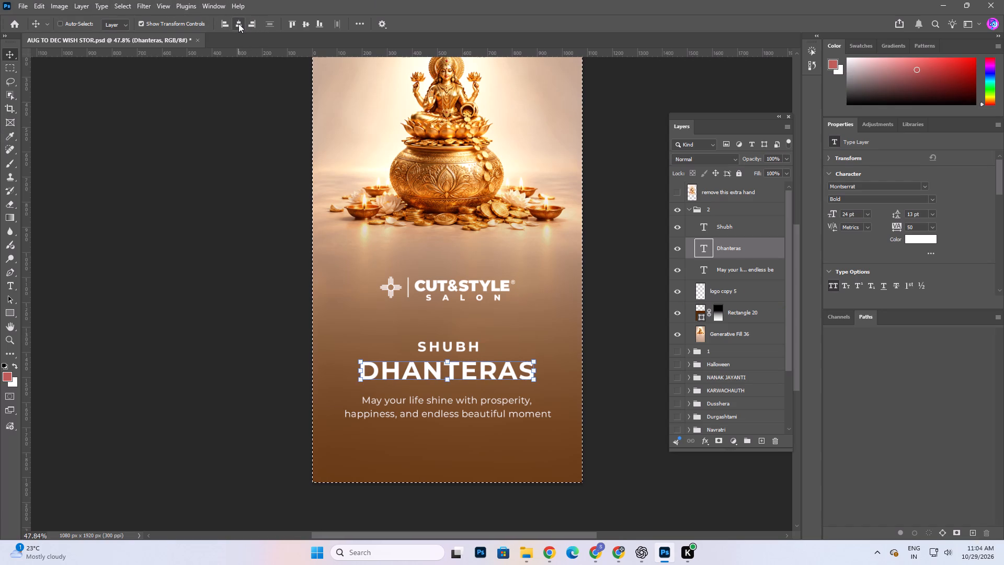
Centre the SHUBH text horizontally on the whole canvas and clear the selection.
left_click(463, 347)
key("ctrl+a")
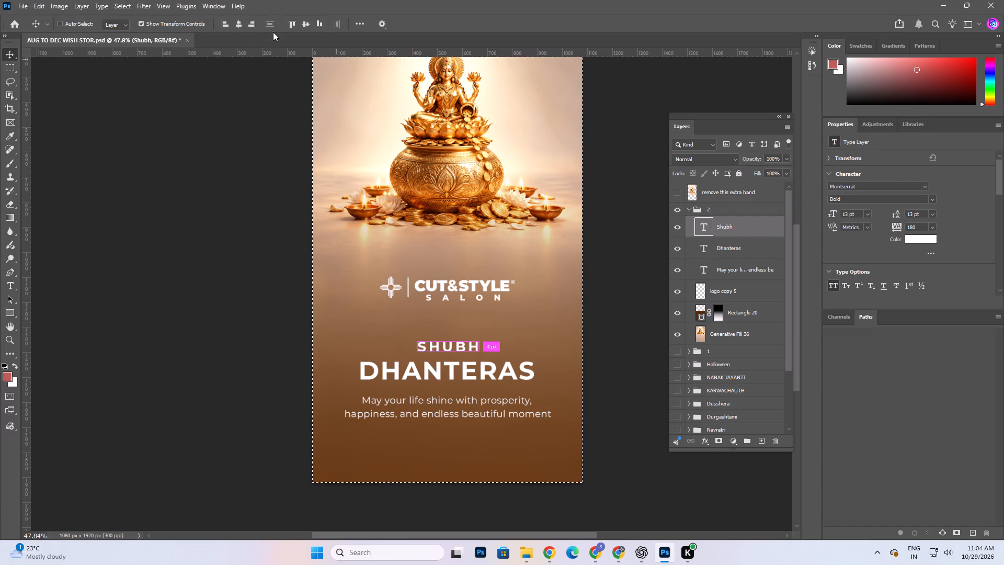
double_click(238, 21)
key("ctrl+d")
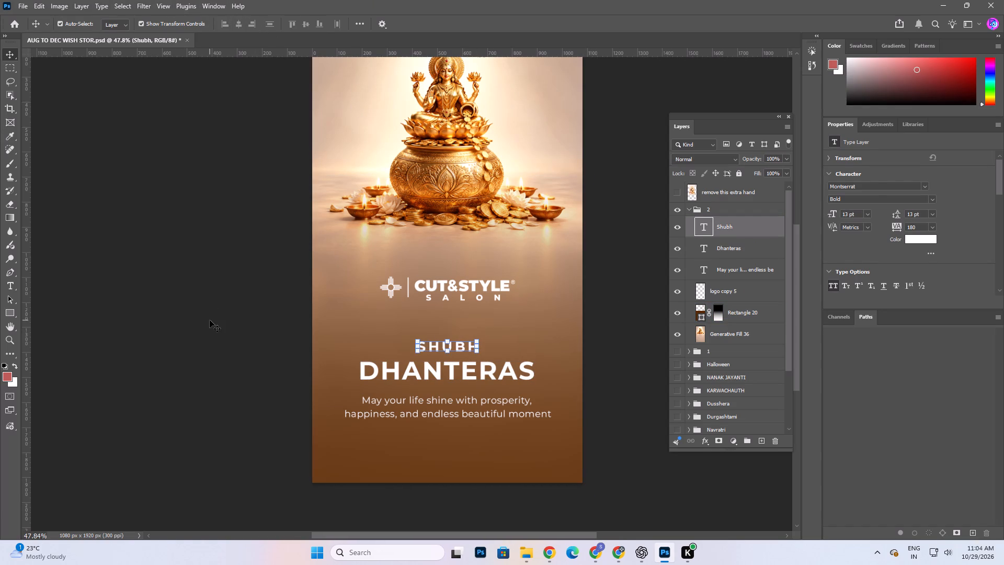
left_click(210, 320)
Move the CUT&STYLE Salon logo up slightly, closer to the coins and diyas artwork.
key("space")
key("space")
key("space")
key("space")
key("space")
key("space")
key("space")
left_click_drag(564, 403, 577, 405)
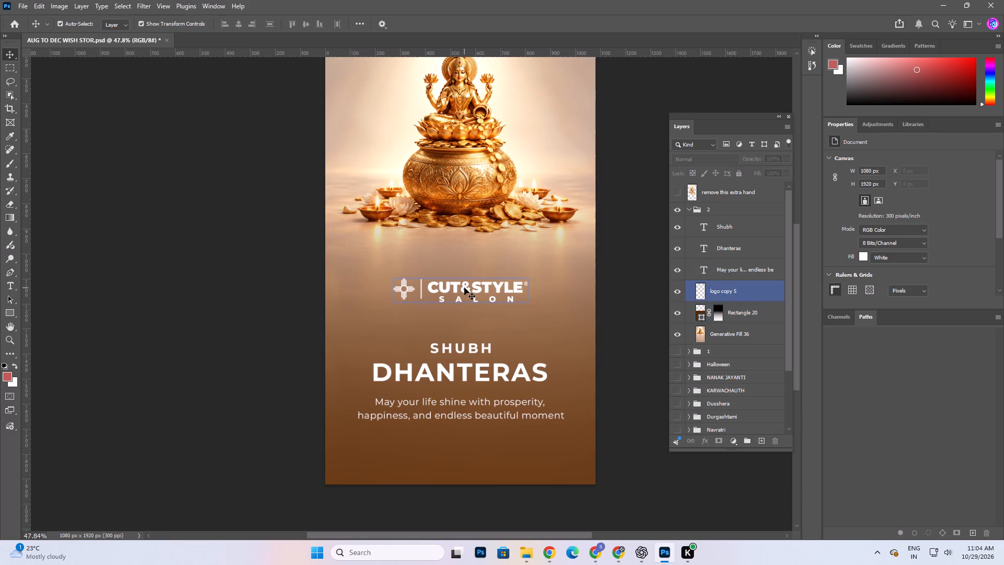
left_click_drag(464, 288, 464, 277)
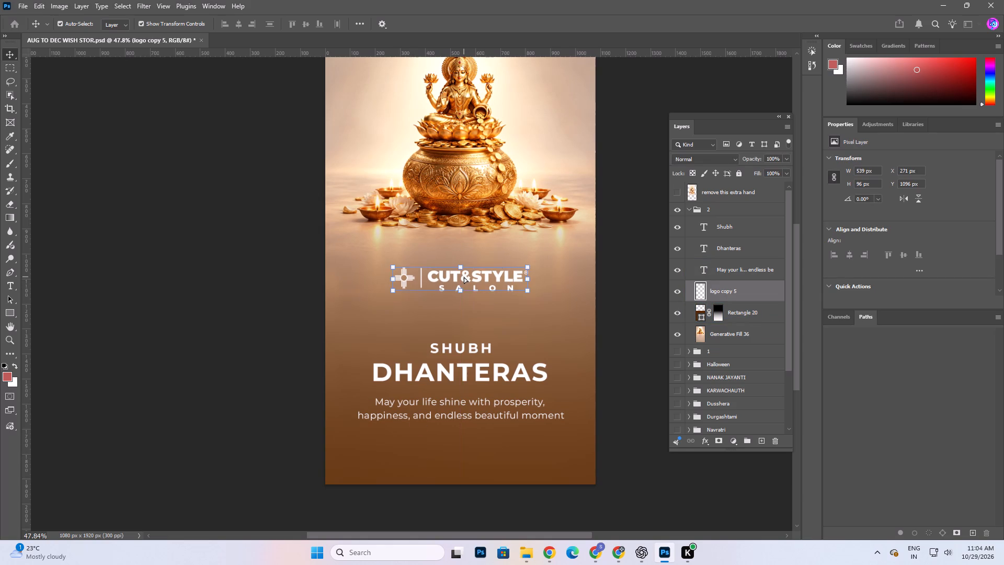
Select SHUBH and DHANTERAS together and move them slightly up as one heading.
left_click(474, 347)
left_click(499, 378, "shift")
left_click_drag(499, 379, 498, 369)
Move the wish text straight down by about 68 px to open a wider gap below DHANTERAS.
left_click_drag(503, 416, 501, 425)
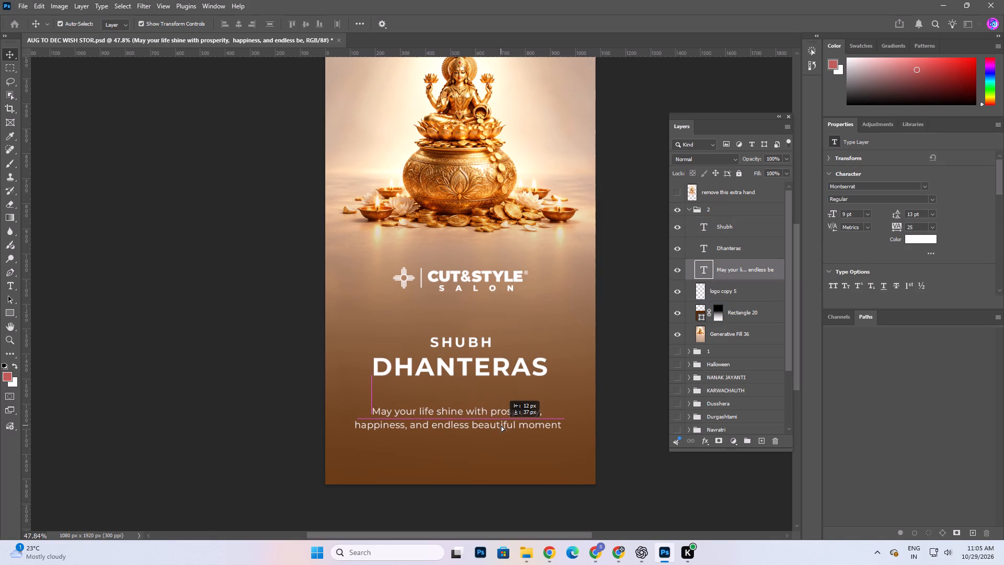
left_click_drag(501, 425, 504, 433)
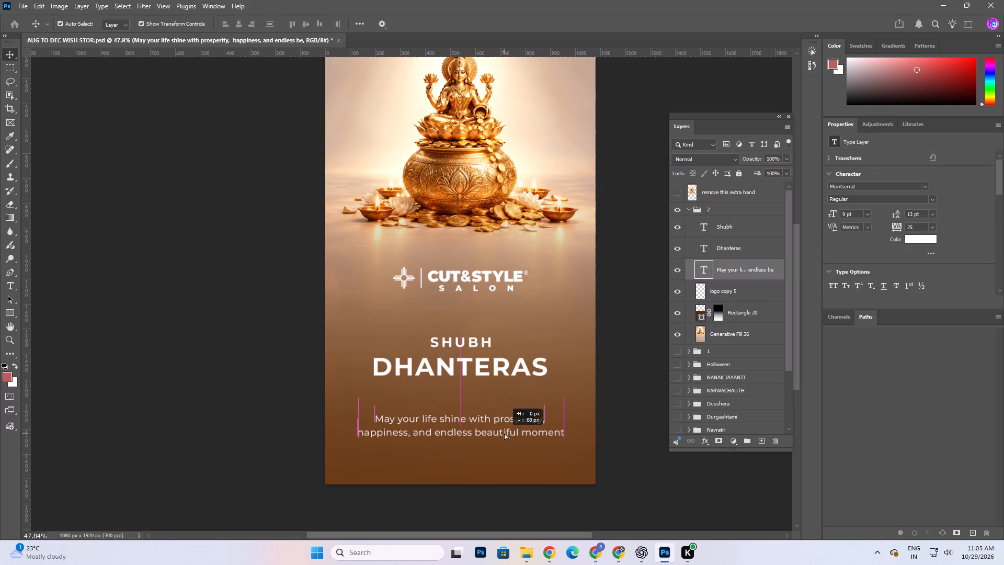
left_click_drag(504, 433, 504, 433)
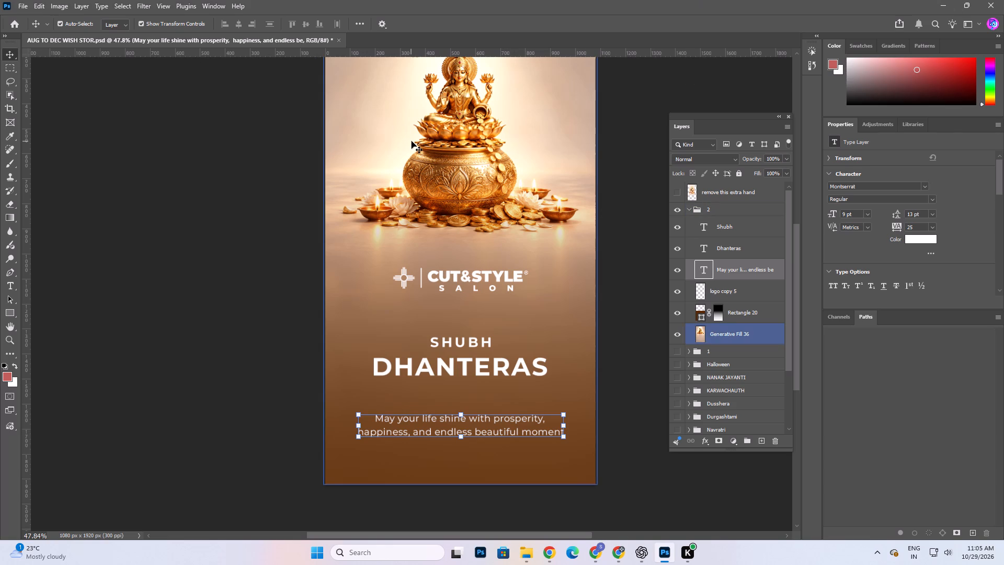
Examine the whole Dhanteras story, checking the spacing between artwork, logo, heading and wish text.
scroll(477, 378, "up", 3)
key("space")
key("space")
key("space")
key("space")
key("space")
key("space")
key("space")
key("space")
key("space")
key("space")
key("space")
left_click_drag(508, 236, 524, 238)
scroll(476, 297, "up", 5)
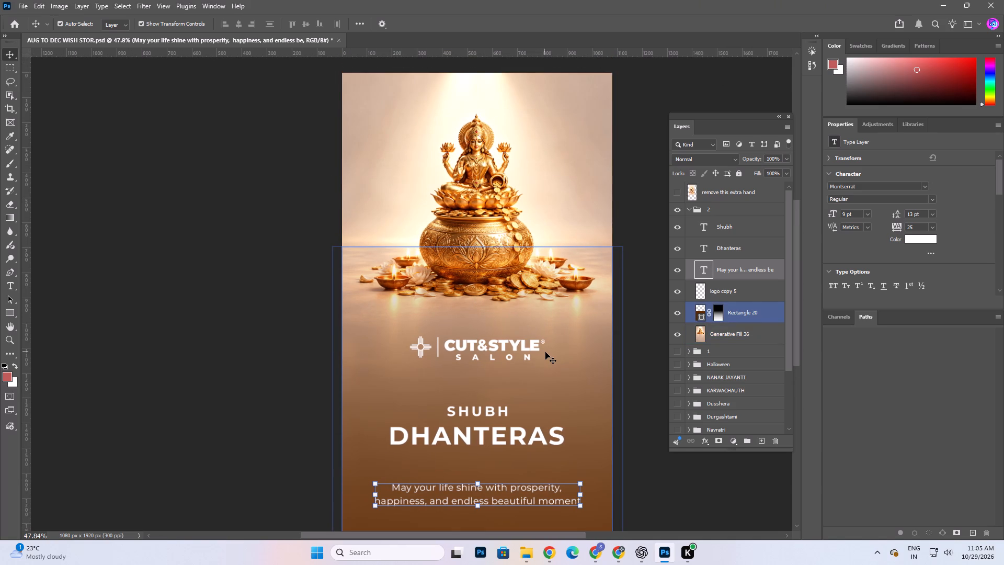
scroll(545, 352, "down", 5)
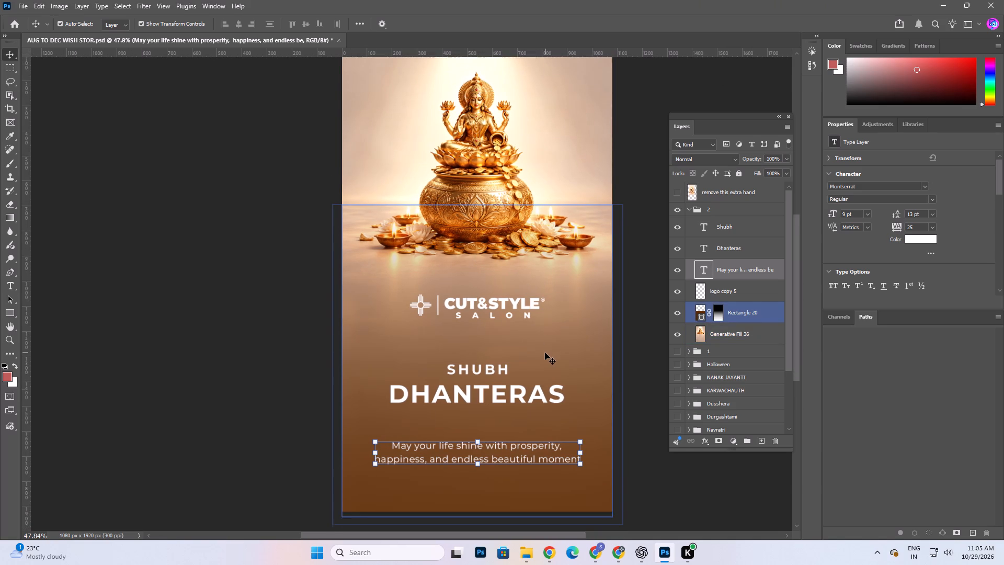
scroll(548, 353, "down", 4)
left_click(254, 303)
key("space")
key("space")
key("space")
key("space")
key("space")
key("space")
key("space")
key("space")
key("space")
key("space")
key("space")
key("space")
key("space")
key("space")
key("space")
key("space")
key("space")
key("space")
key("space")
key("space")
left_click_drag(571, 315, 574, 312)
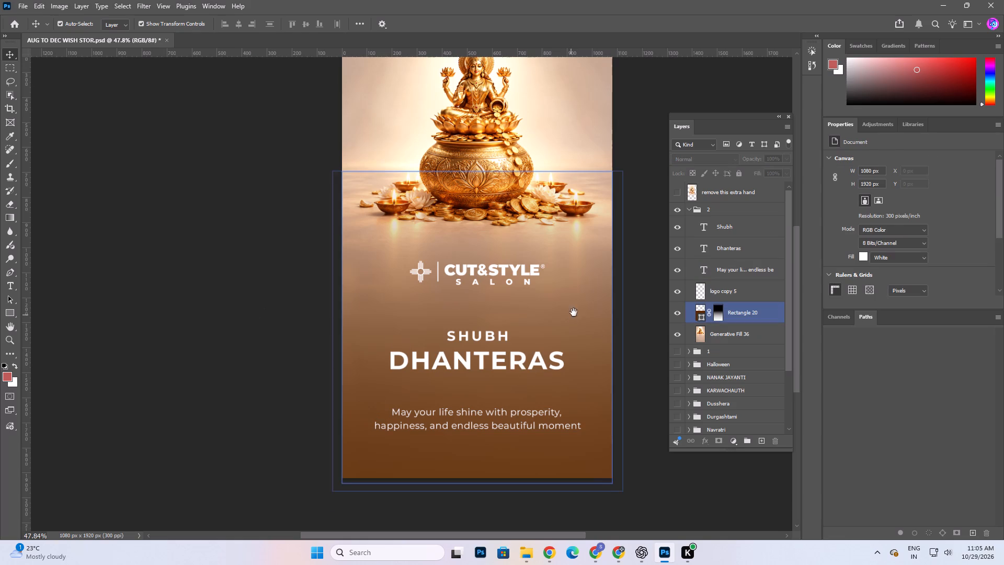
left_click_drag(574, 312, 595, 298)
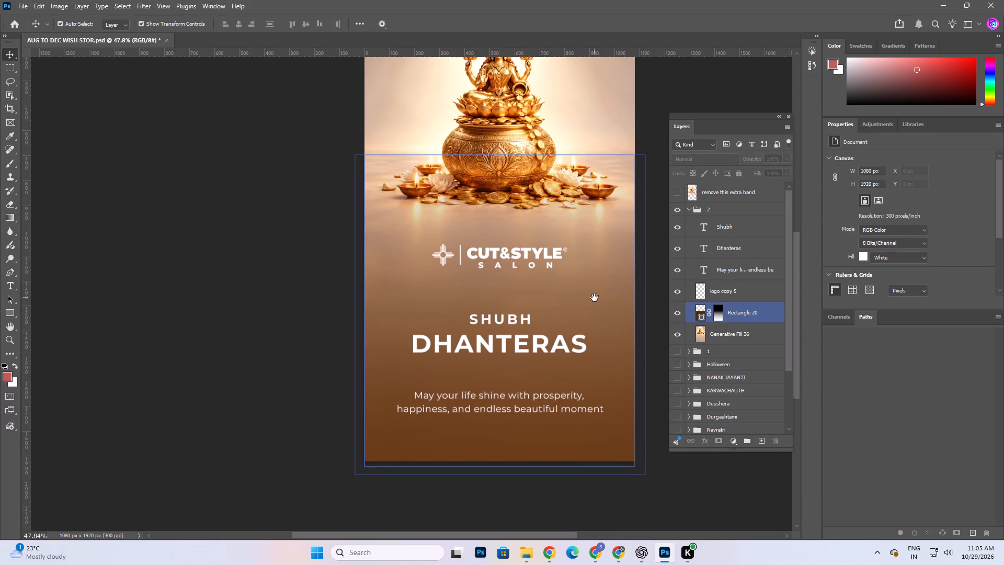
left_click_drag(595, 298, 597, 298)
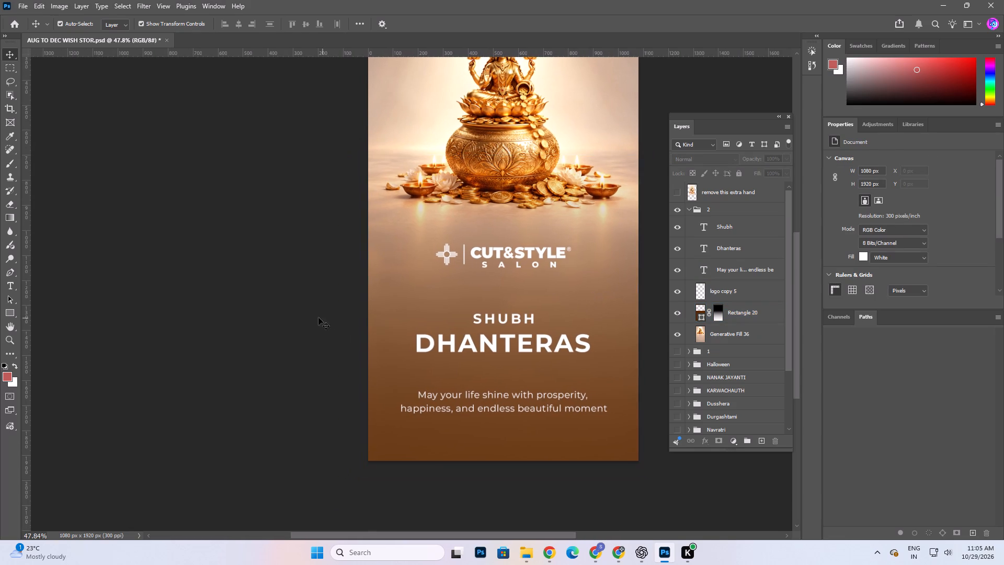
left_click(281, 308)
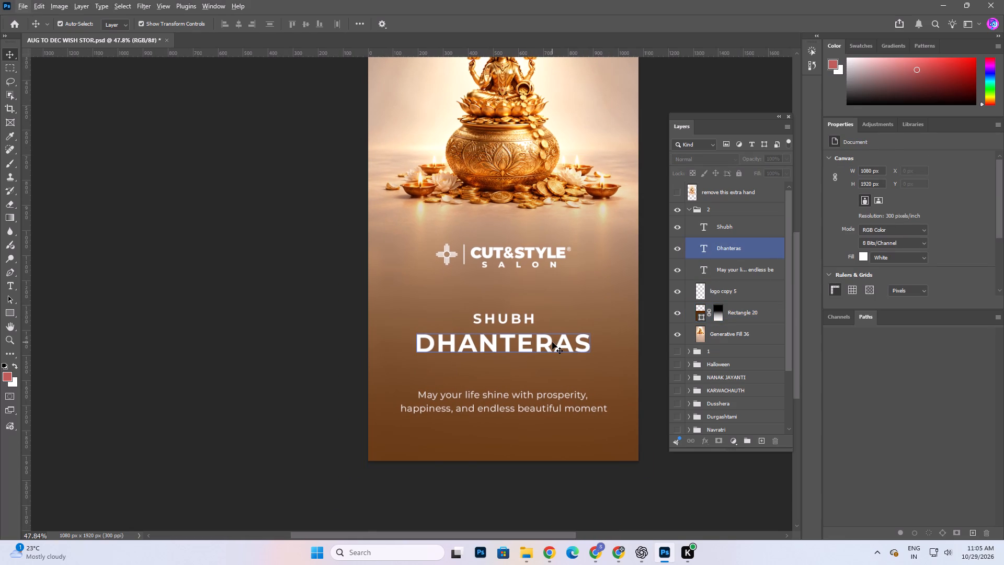
Move the wish text slightly up toward the DHANTERAS heading.
left_click(552, 342)
left_click_drag(522, 402, 522, 401)
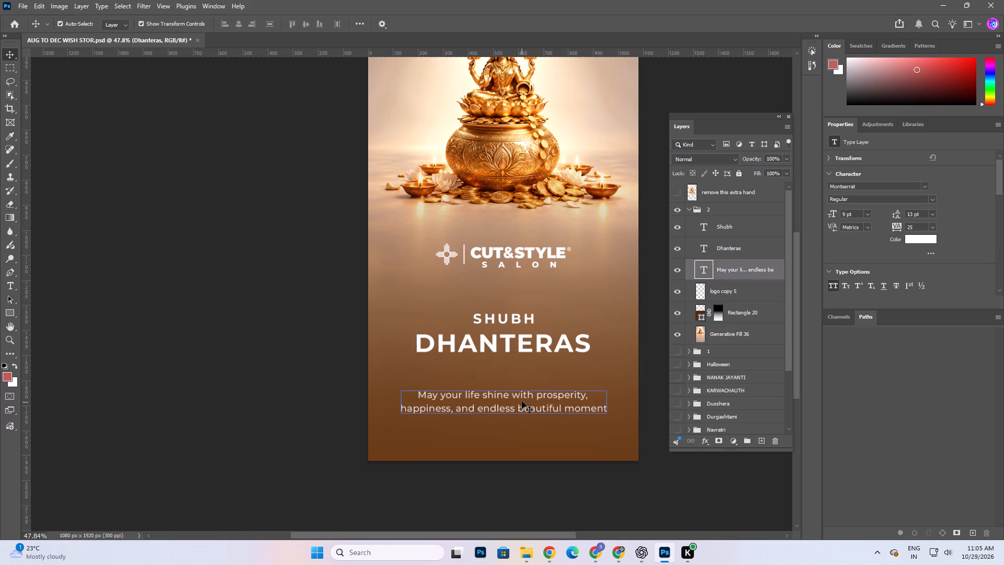
left_click_drag(522, 401, 521, 397)
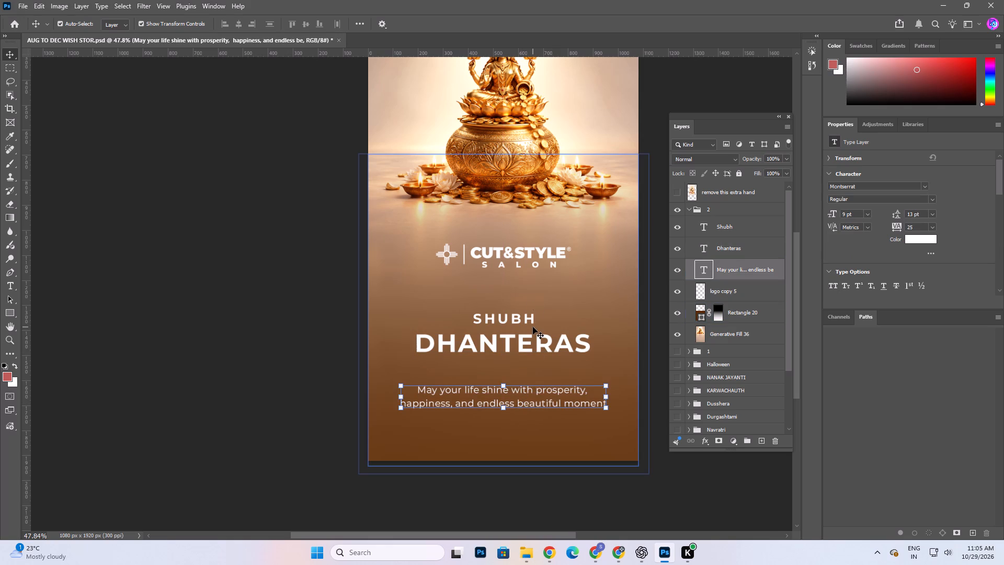
Align the CUT&STYLE Salon logo to the horizontal centre of the full canvas, clear the selection and save the document.
left_click(530, 251)
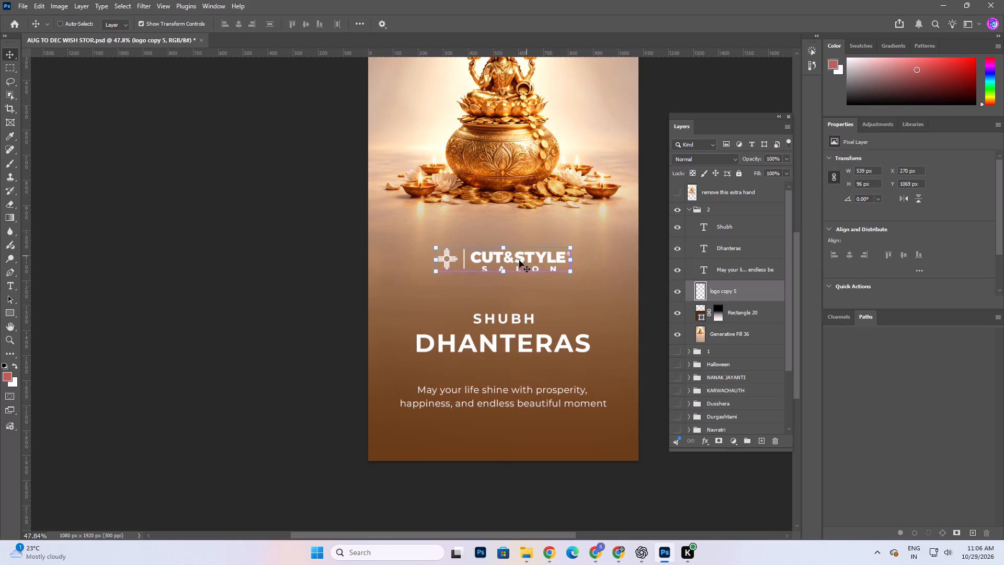
key("ctrl+a")
key("ctrl+a")
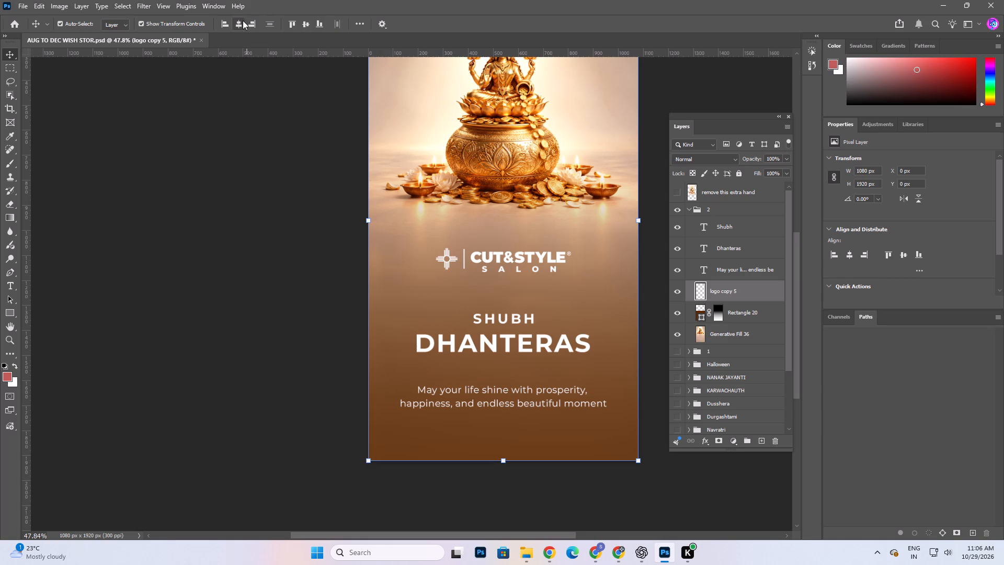
double_click(240, 21)
key("ctrl+d")
key("ctrl+s")
left_click(233, 304)
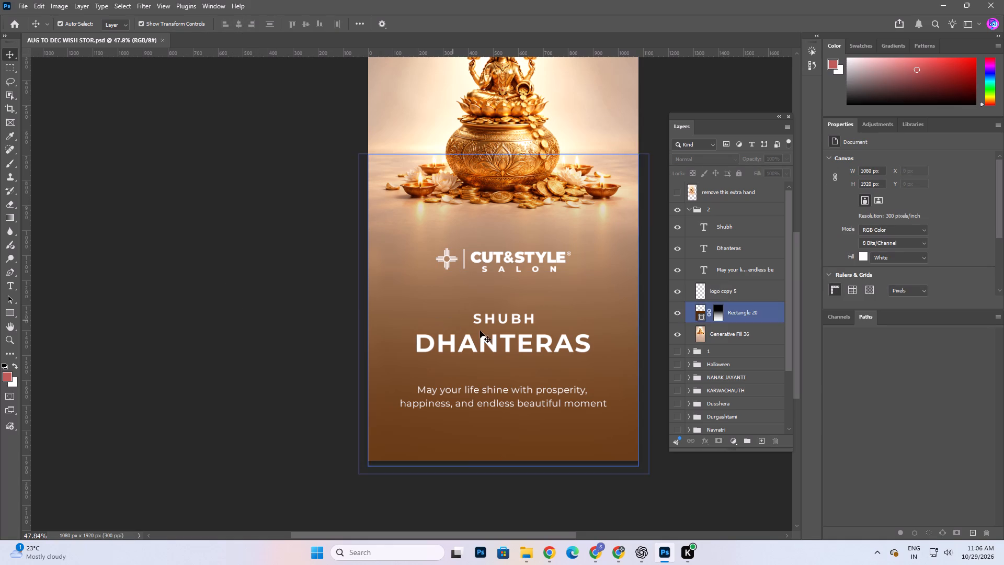
Select the SHUBH text layer above DHANTERAS.
left_click(523, 321)
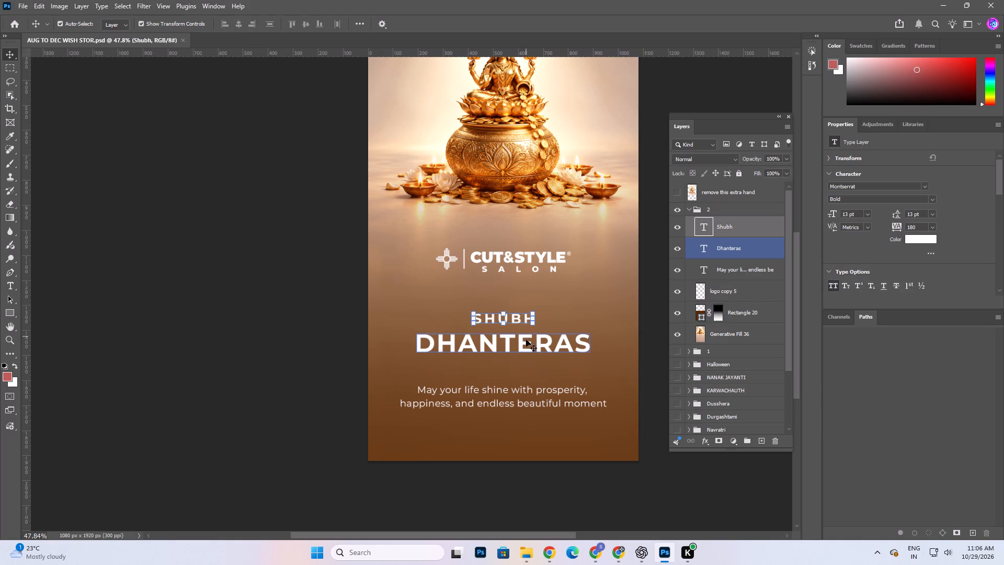
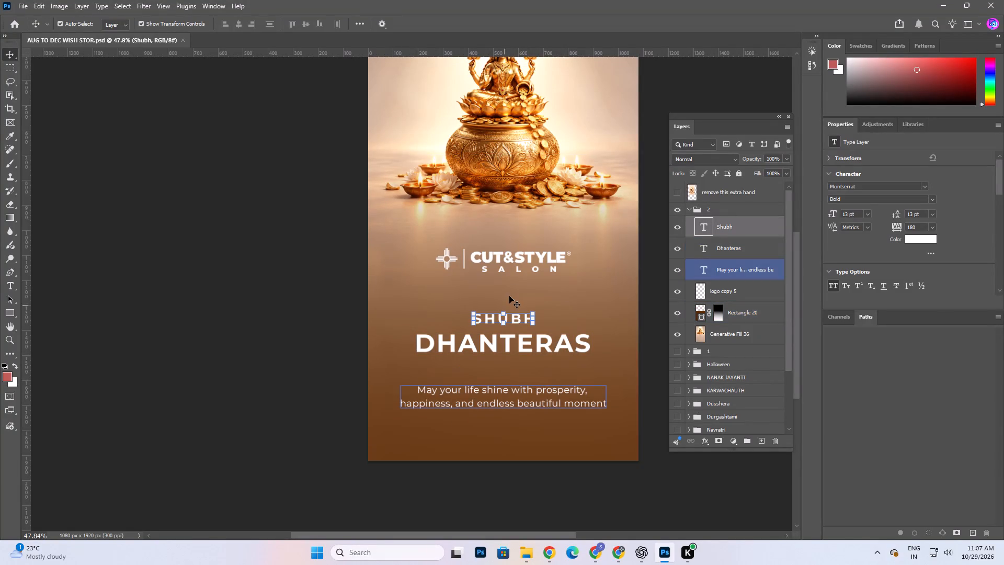
Examine the Dhanteras story's overall layout, from the deity artwork to the logo and greeting text.
left_click(221, 325)
key("space")
key("space")
key("space")
key("space")
key("space")
key("space")
key("space")
key("space")
key("space")
key("space")
key("space")
key("space")
key("space")
key("space")
key("space")
key("space")
key("space")
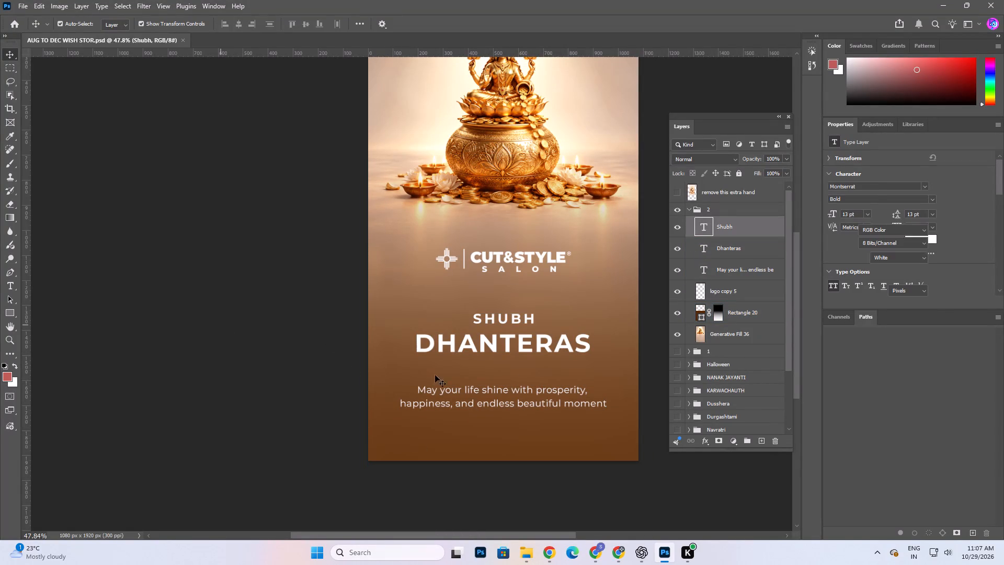
left_click_drag(576, 394, 566, 400)
scroll(559, 459, "down", 4, "alt")
scroll(556, 450, "down", 2)
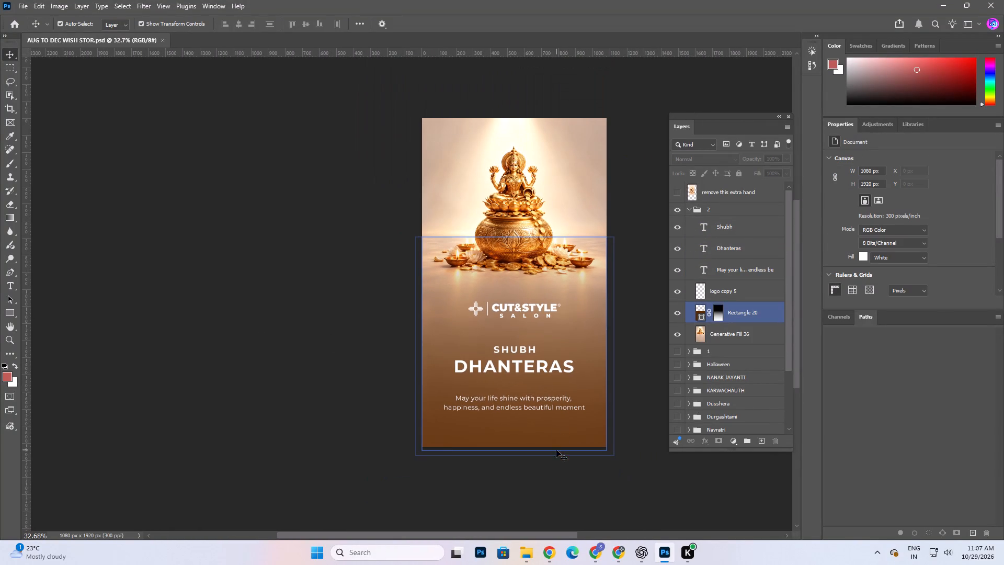
key("space")
key("space")
key("space")
left_click_drag(560, 378, 555, 359)
left_click(575, 491)
key("space")
key("space")
key("space")
key("space")
key("space")
left_click_drag(541, 203, 528, 209)
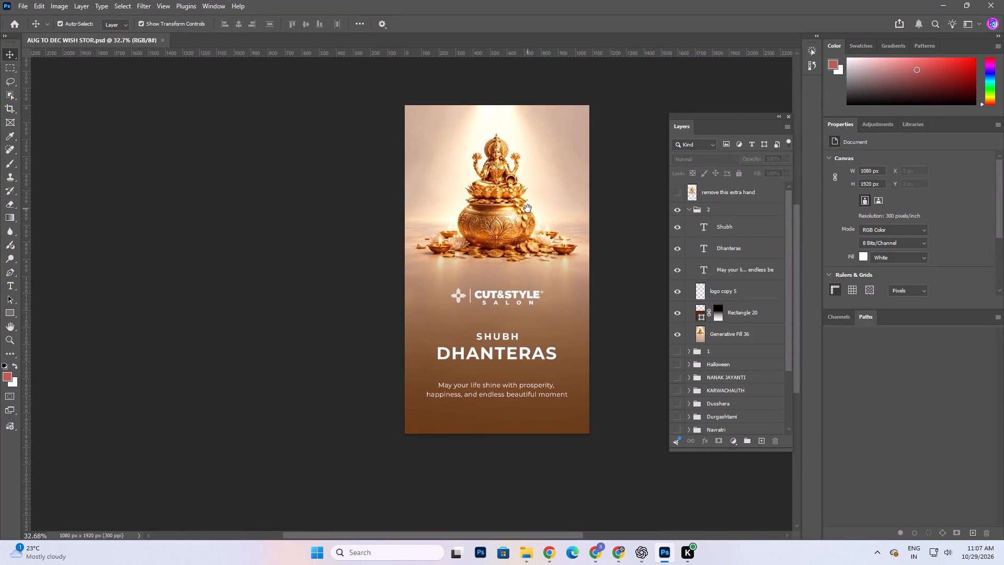
left_click_drag(528, 209, 528, 208)
scroll(529, 309, "up", 1, "alt")
scroll(542, 336, "up", 2)
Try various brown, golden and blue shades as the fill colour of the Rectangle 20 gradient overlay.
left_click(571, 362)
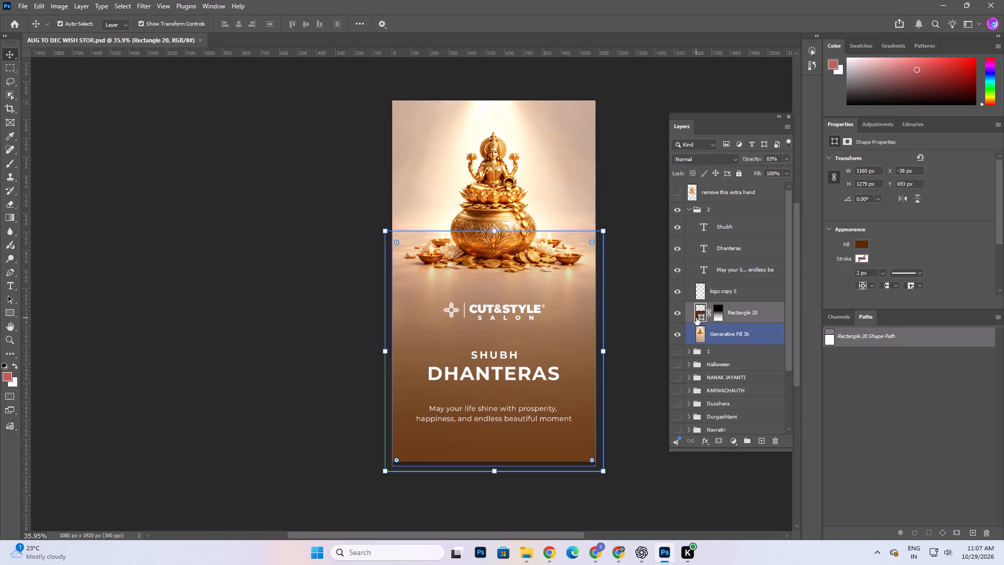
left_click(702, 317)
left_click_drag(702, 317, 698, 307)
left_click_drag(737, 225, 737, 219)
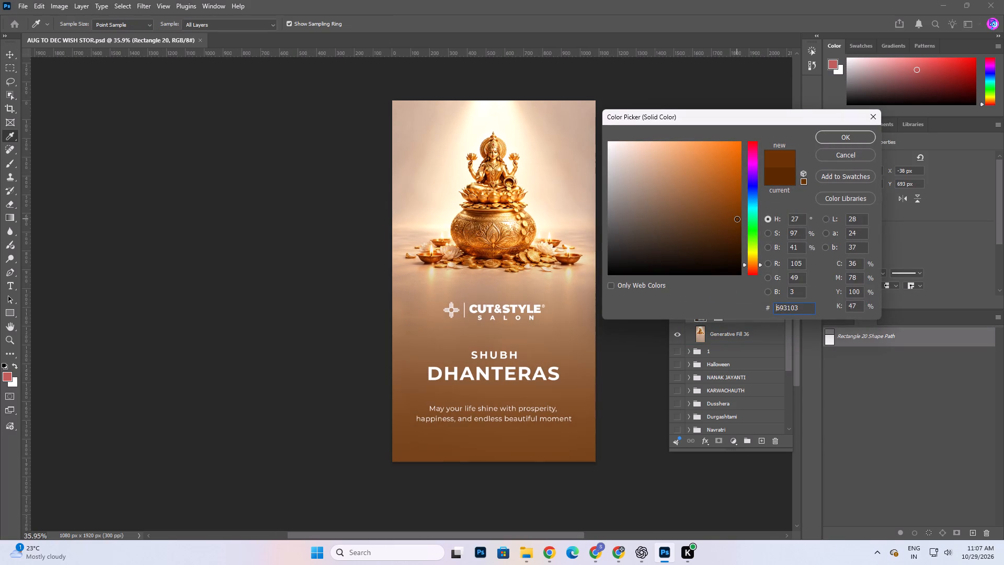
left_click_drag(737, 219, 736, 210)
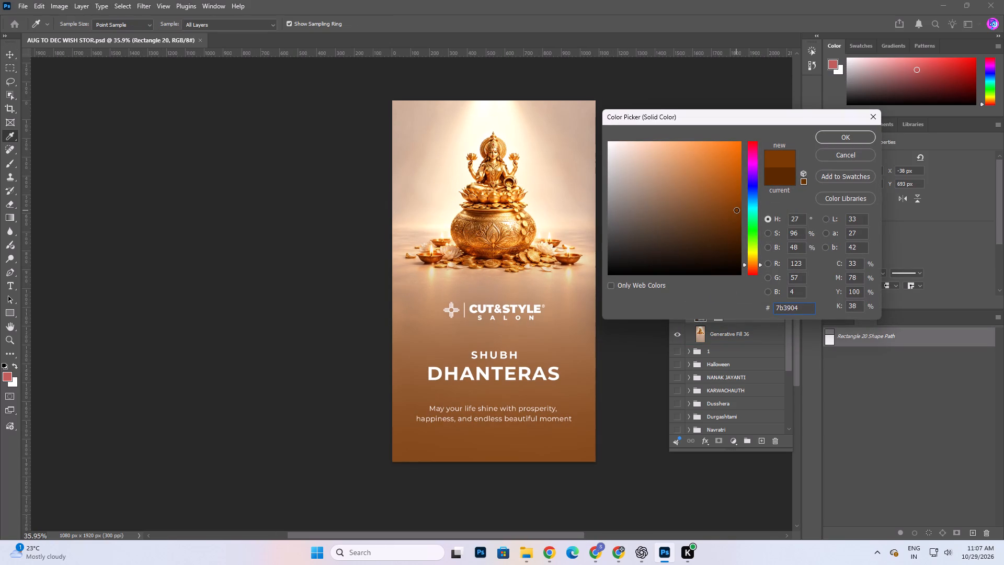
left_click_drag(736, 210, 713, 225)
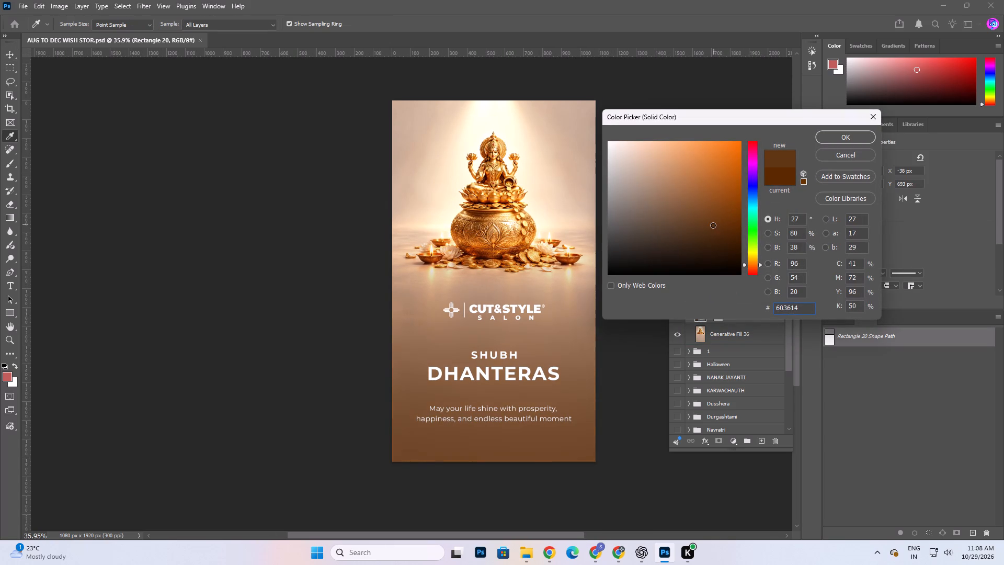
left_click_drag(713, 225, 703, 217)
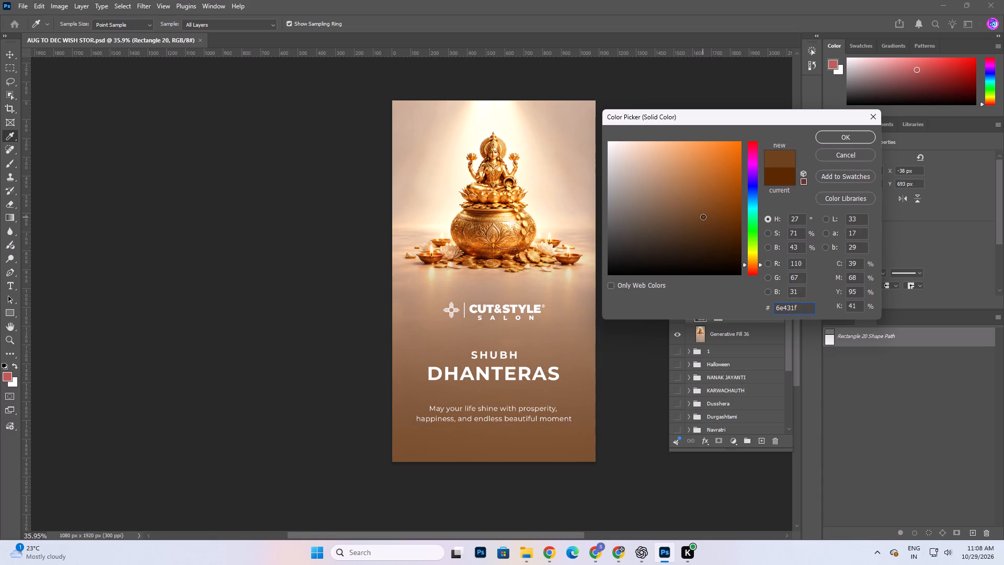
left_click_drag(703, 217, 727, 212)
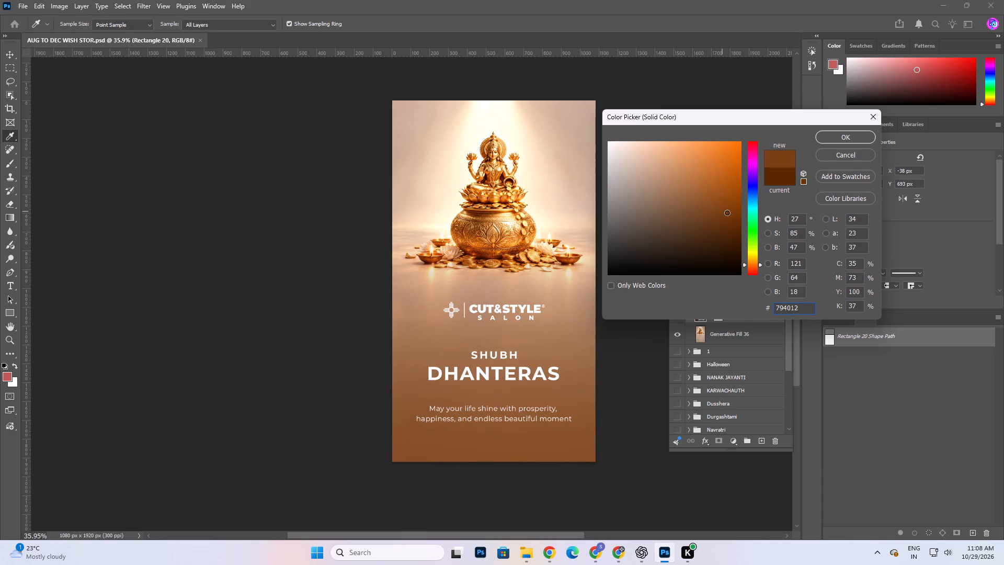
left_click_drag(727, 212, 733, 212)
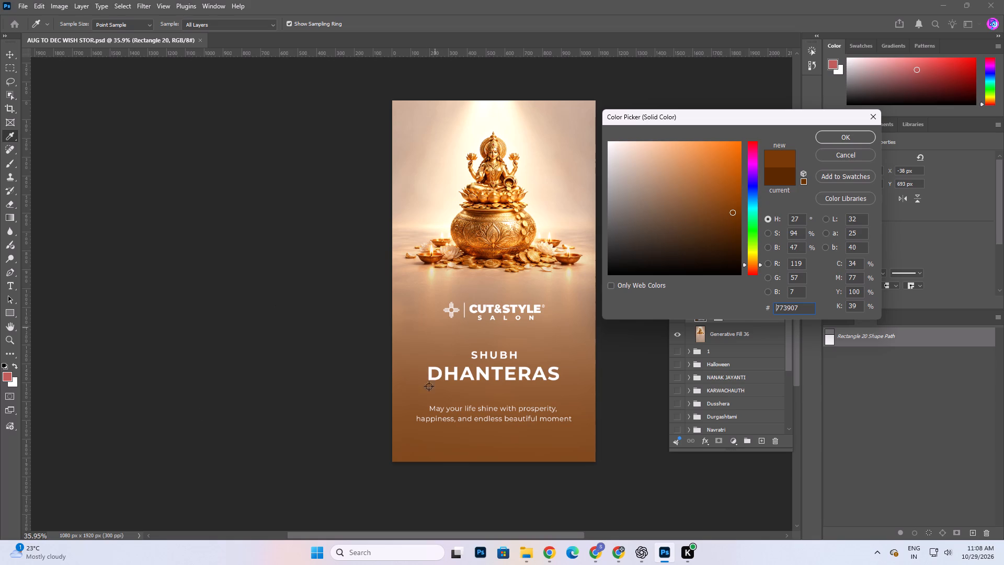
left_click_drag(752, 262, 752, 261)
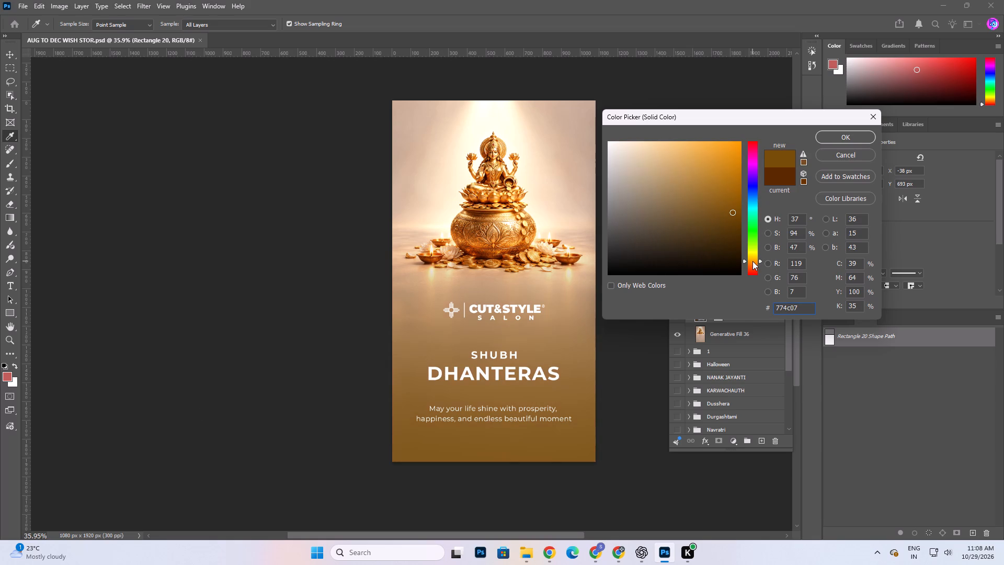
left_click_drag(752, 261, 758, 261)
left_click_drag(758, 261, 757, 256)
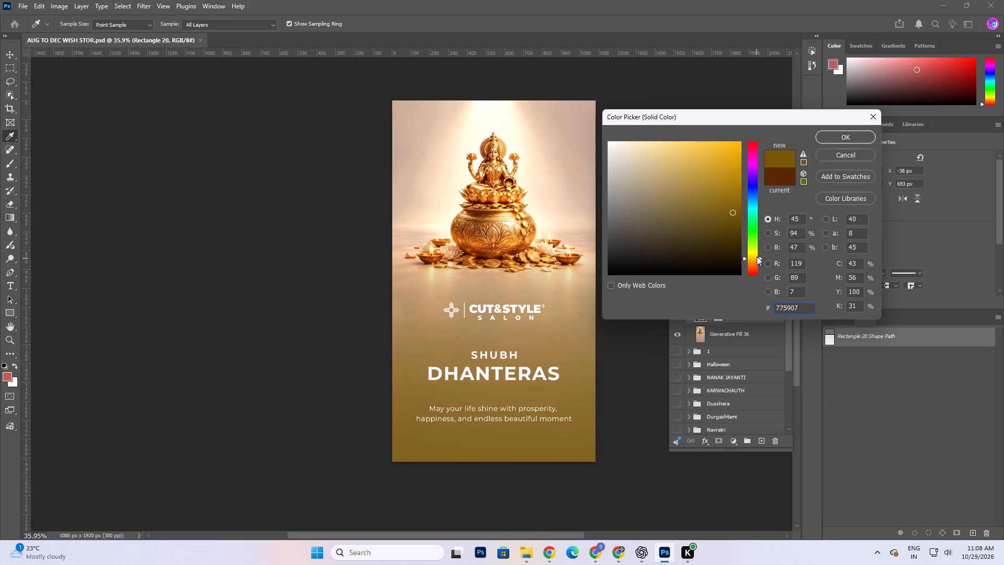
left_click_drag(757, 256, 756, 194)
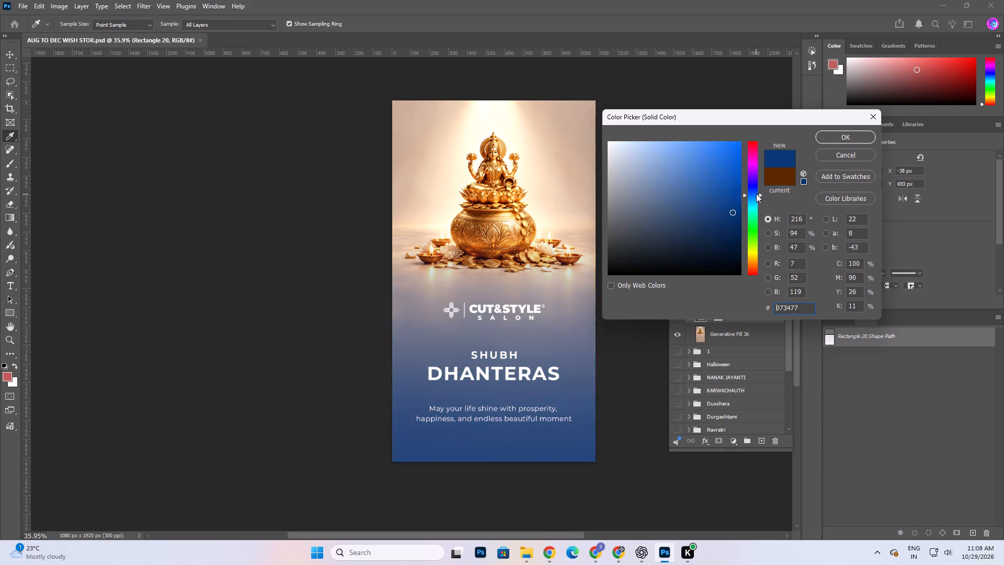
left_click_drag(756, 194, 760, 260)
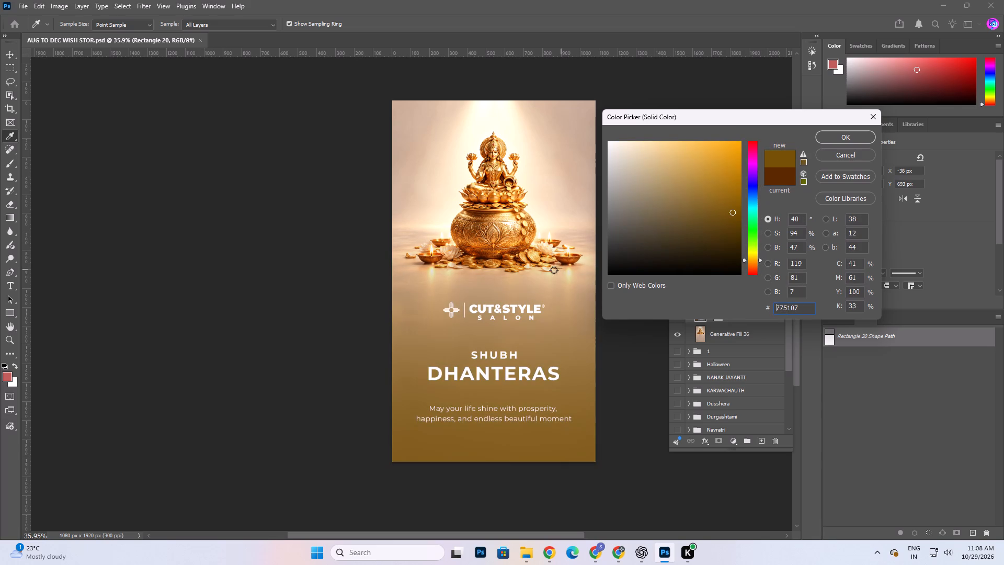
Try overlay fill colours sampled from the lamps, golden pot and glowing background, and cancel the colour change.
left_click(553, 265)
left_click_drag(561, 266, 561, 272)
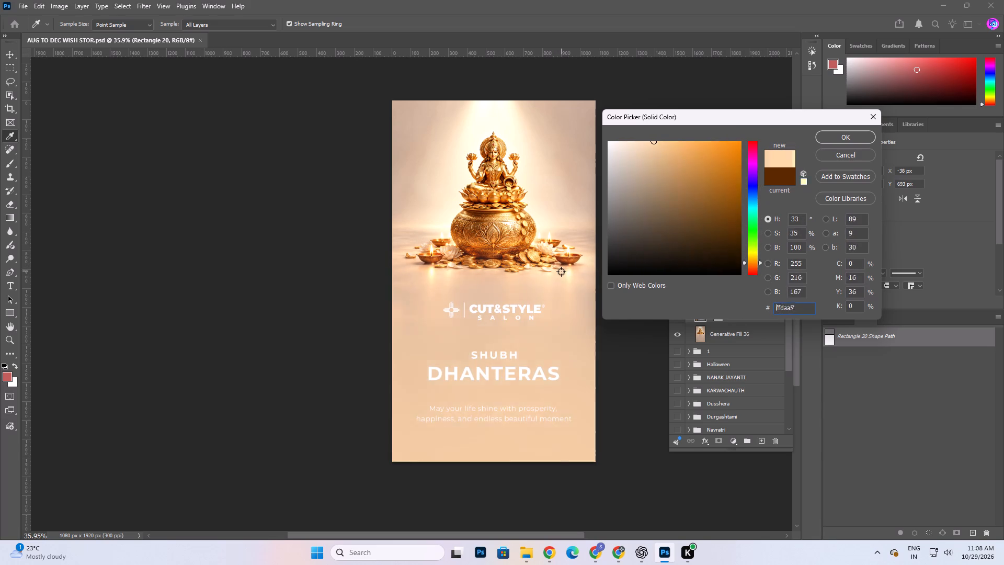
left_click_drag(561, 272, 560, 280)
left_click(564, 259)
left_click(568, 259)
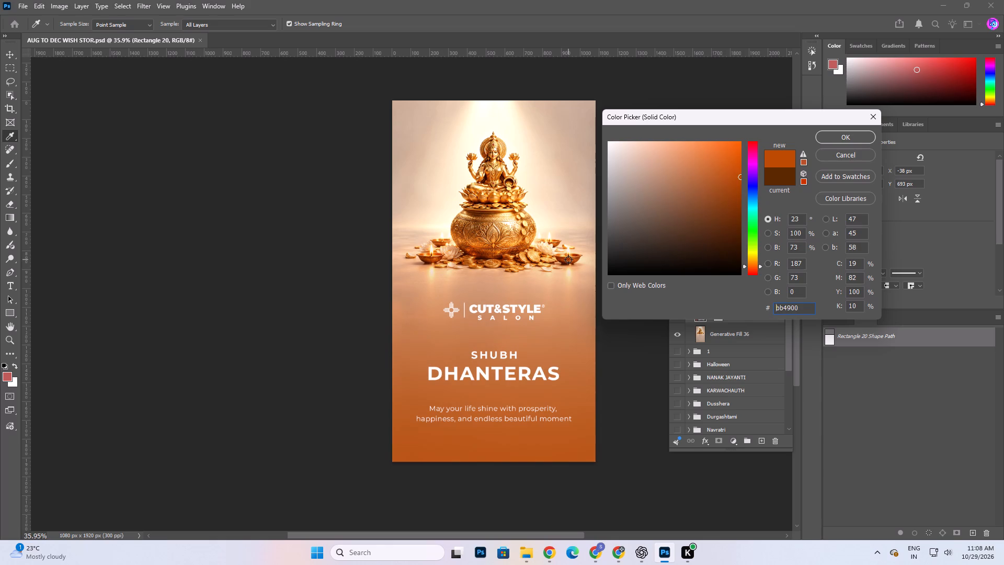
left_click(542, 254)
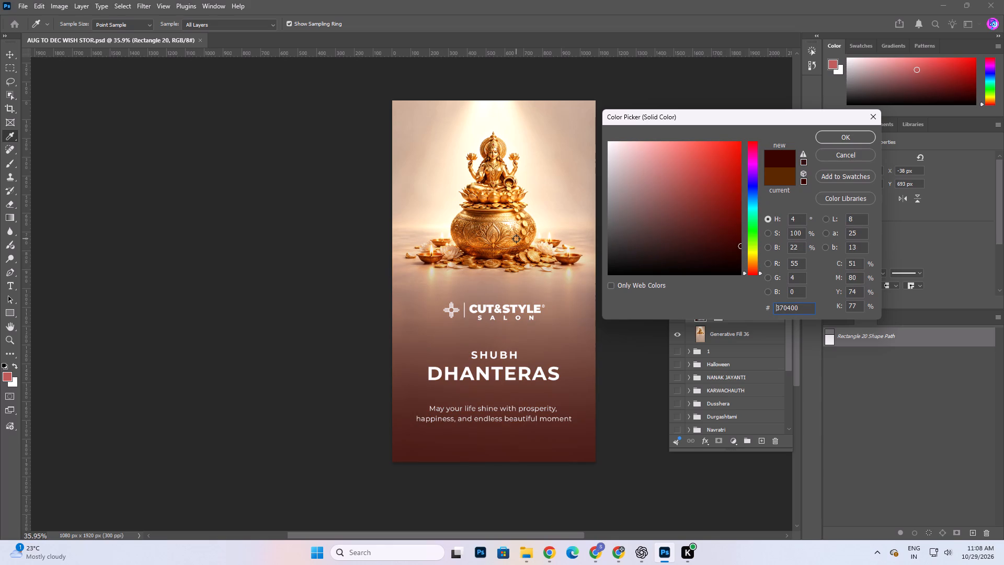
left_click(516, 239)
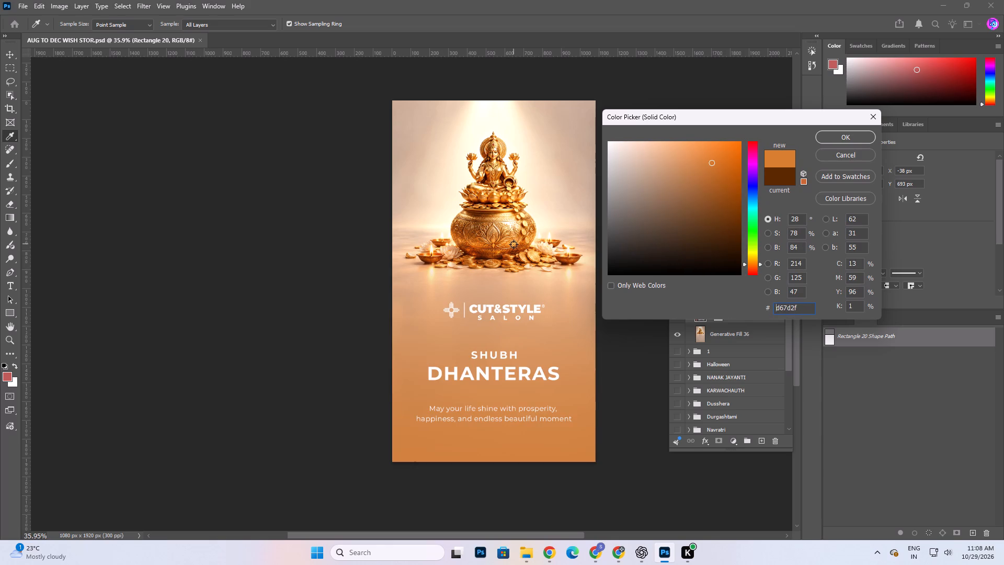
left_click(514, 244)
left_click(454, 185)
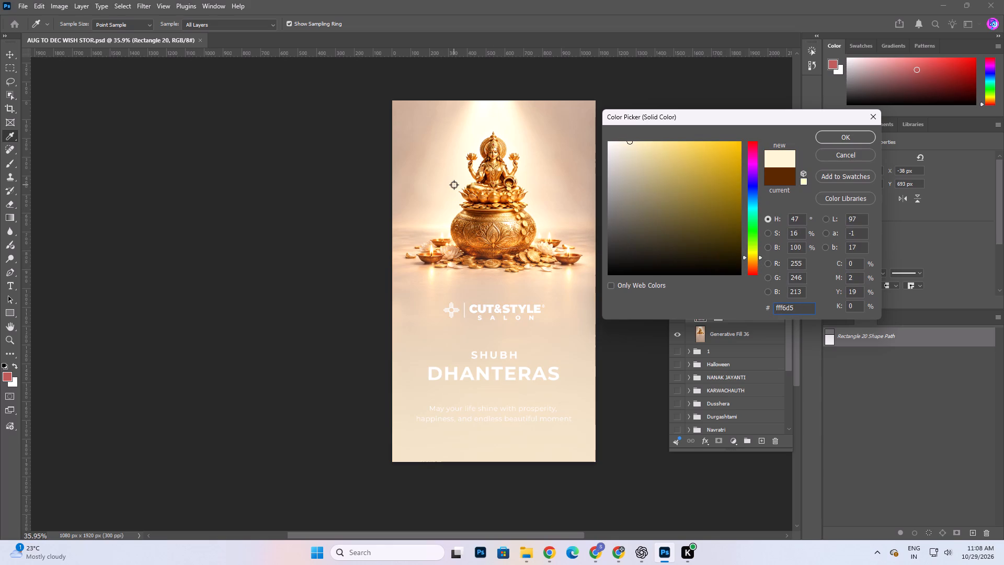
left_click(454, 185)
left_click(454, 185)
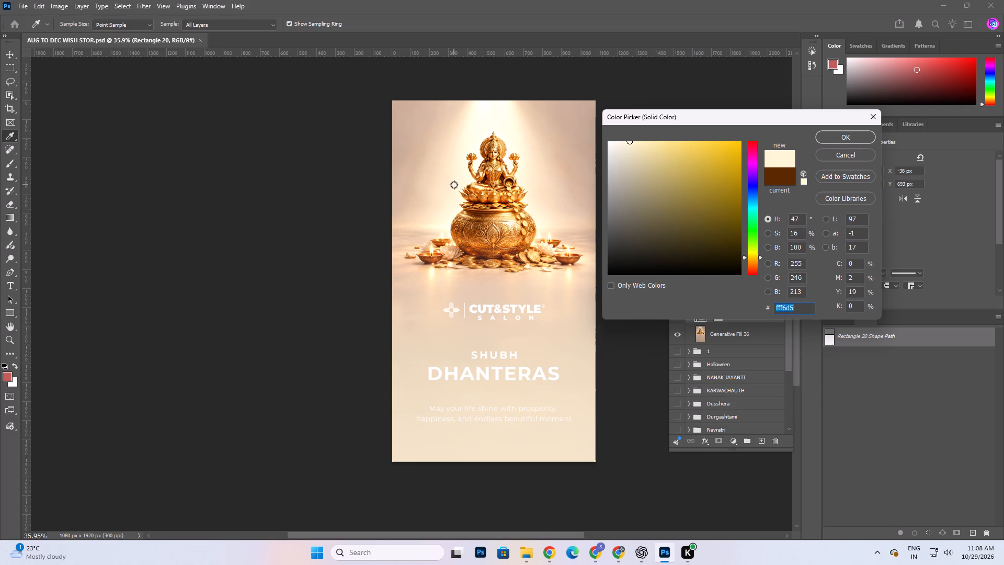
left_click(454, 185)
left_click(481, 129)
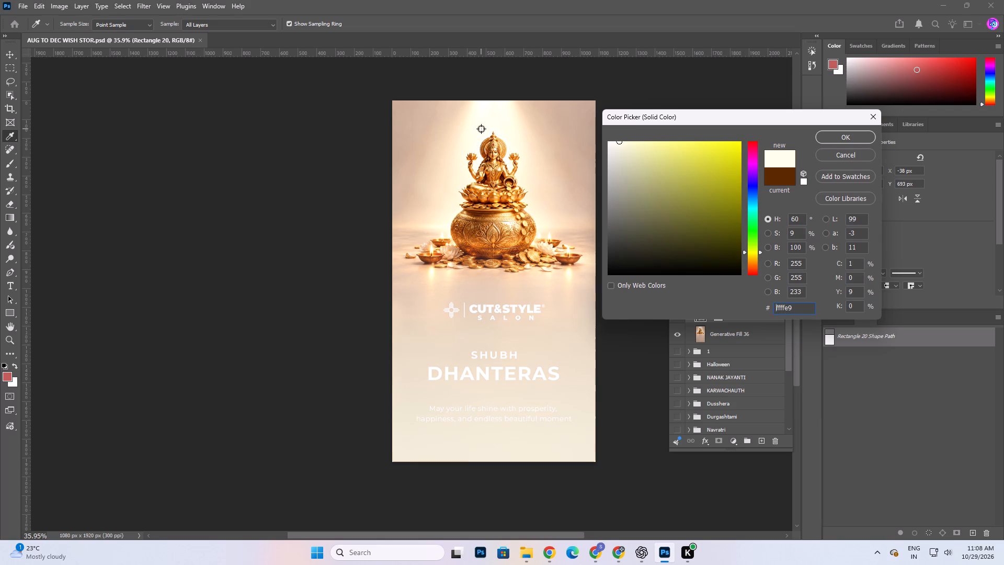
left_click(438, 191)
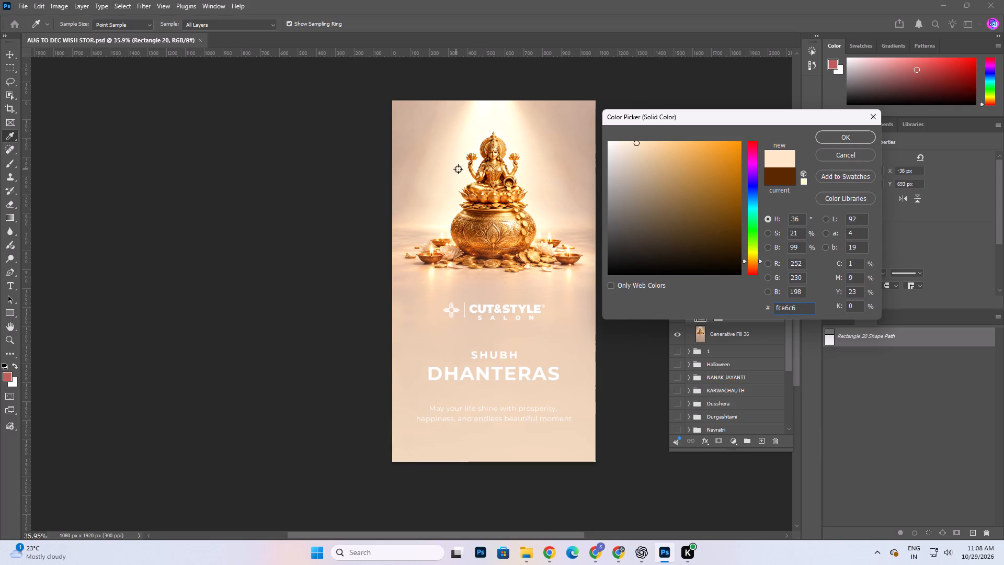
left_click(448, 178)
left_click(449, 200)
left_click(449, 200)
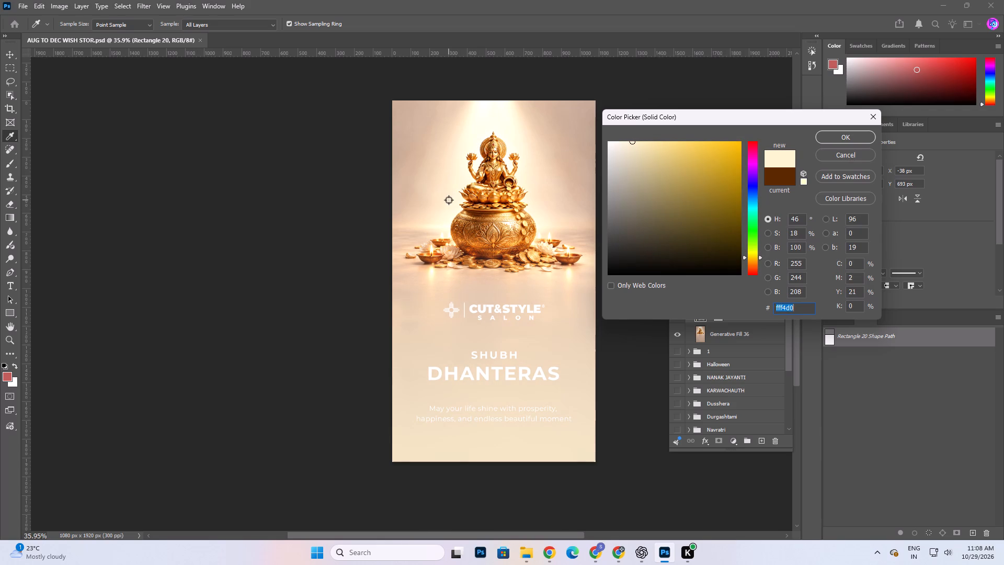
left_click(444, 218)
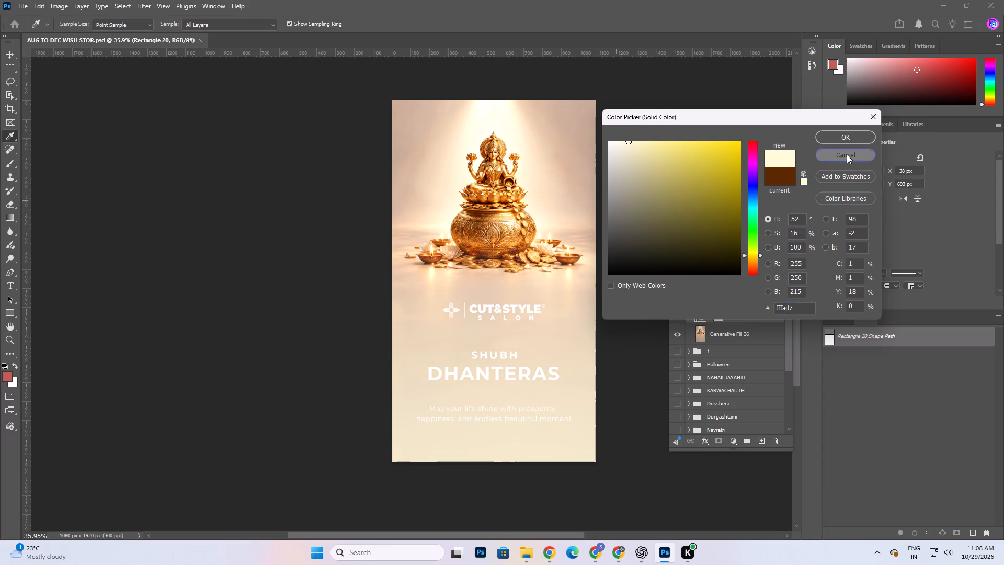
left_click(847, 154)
Deselect the overlay layer and save the document.
left_click(232, 347)
key("space")
key("space")
key("space")
key("space")
key("space")
key("space")
left_click_drag(645, 380, 638, 377)
key("ctrl+s")
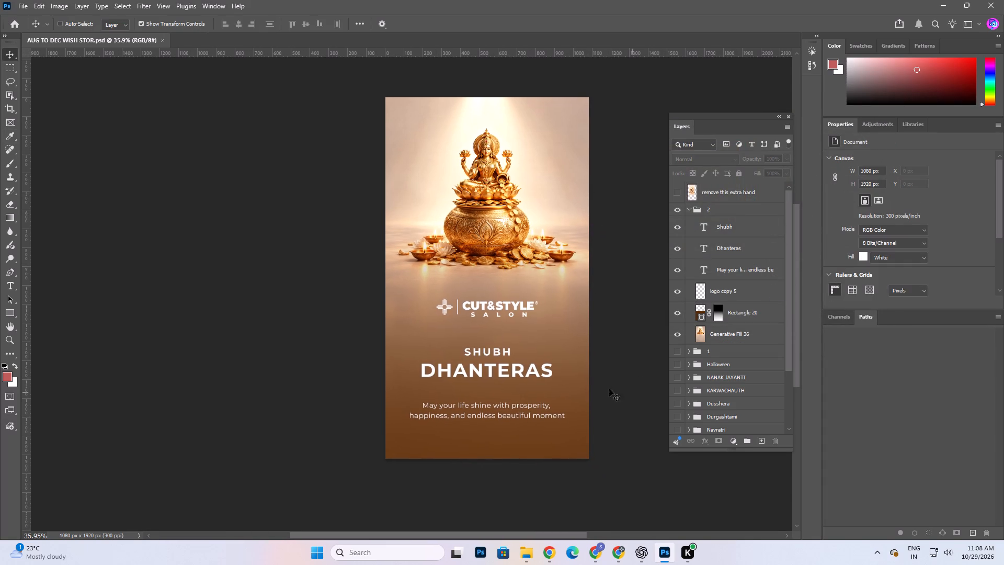
Lighten the Rectangle 20 overlay by setting its fill to 74% and its opacity to 70%.
scroll(461, 371, "up", 2, "alt")
scroll(500, 394, "up", 3)
left_click(584, 379)
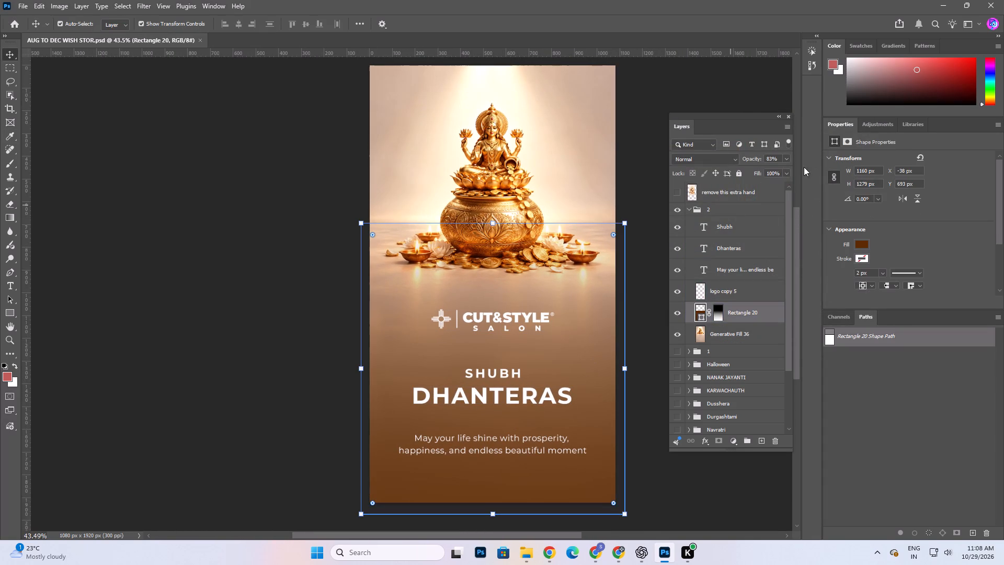
left_click_drag(754, 171, 747, 171)
left_click_drag(760, 172, 754, 173)
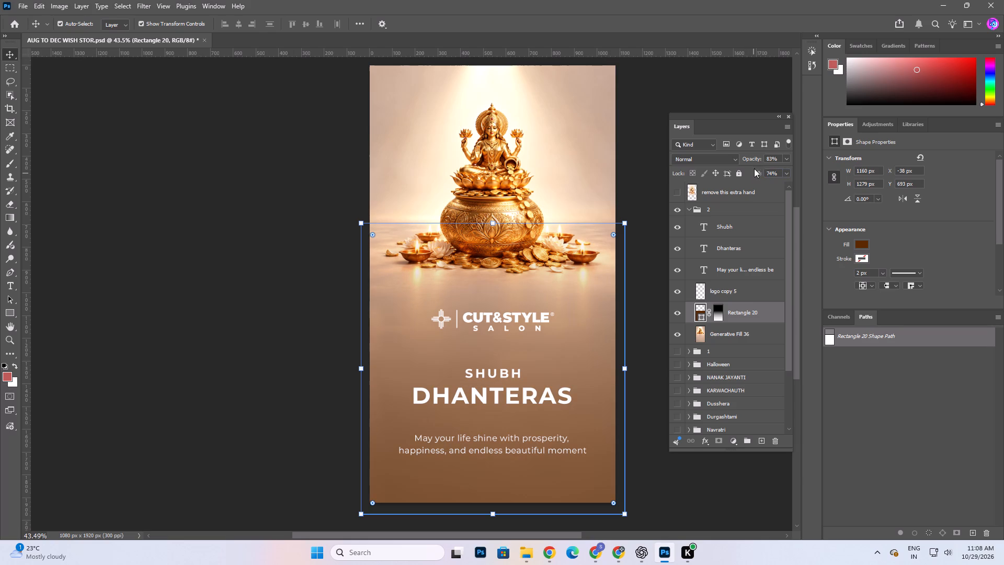
left_click_drag(754, 159, 747, 159)
left_click(272, 290)
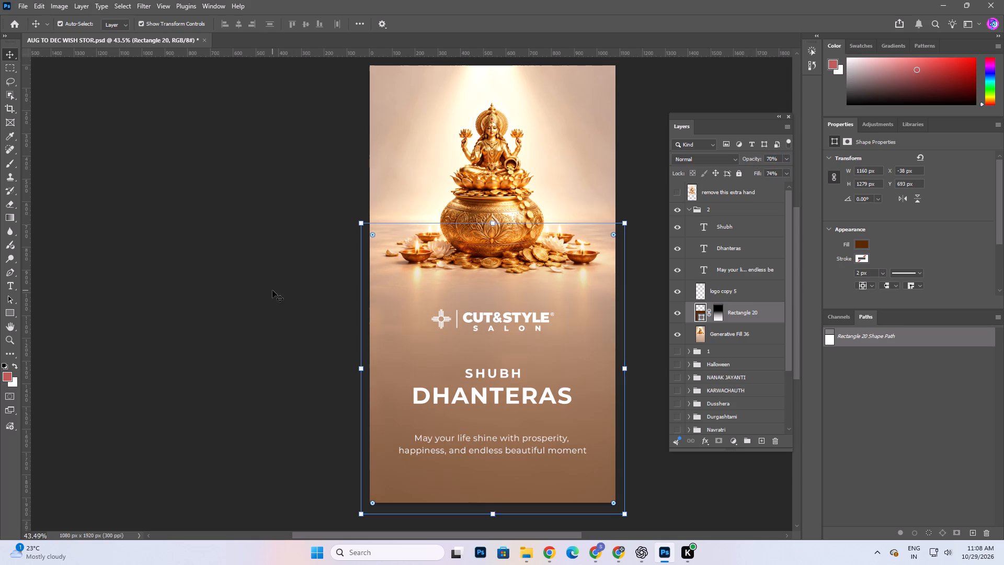
Examine how the lightened overlay works with the artwork, logo and greeting text.
key("space")
scroll(505, 223, "down", 3)
scroll(517, 345, "down", 4, "alt")
scroll(547, 436, "up", 2)
key("space")
key("space")
key("space")
key("space")
key("space")
left_click_drag(556, 356, 543, 324)
left_click(617, 403)
scroll(498, 330, "up", 4, "alt")
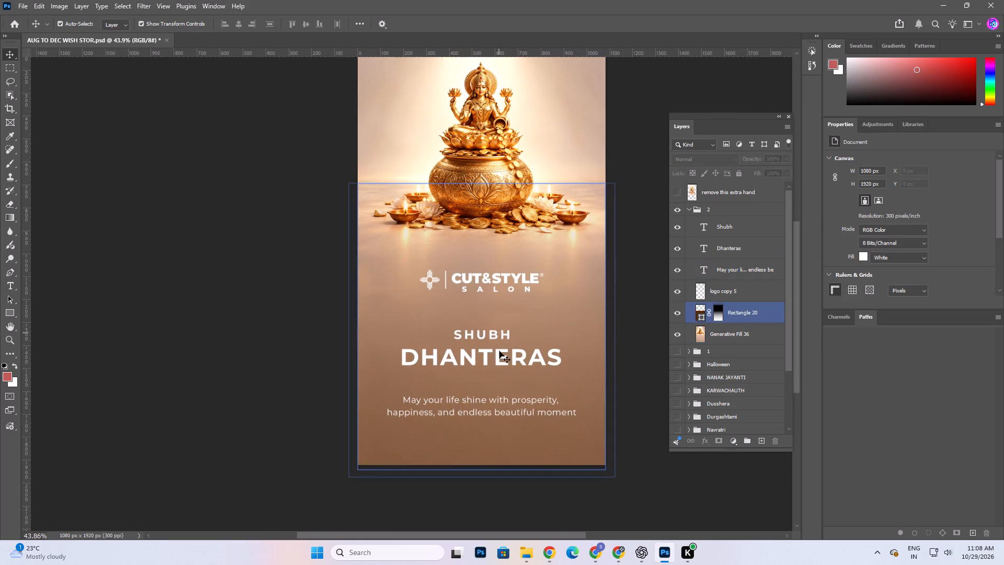
Move the Cut&Style Salon logo up to a Y position of about 1037 px and centre it horizontally on the canvas.
left_click(504, 282)
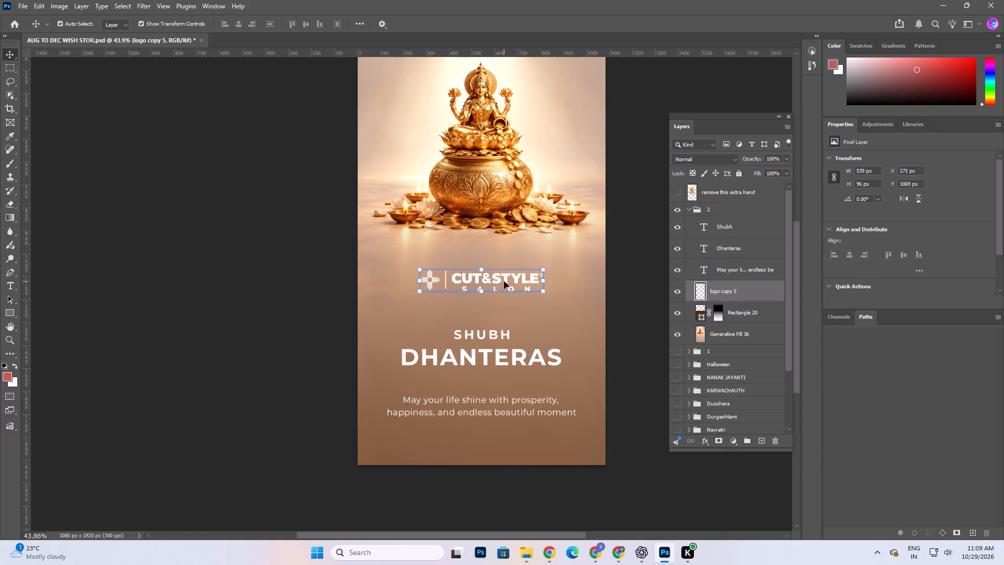
left_click(504, 281)
left_click_drag(505, 281, 505, 274)
key("ctrl+a")
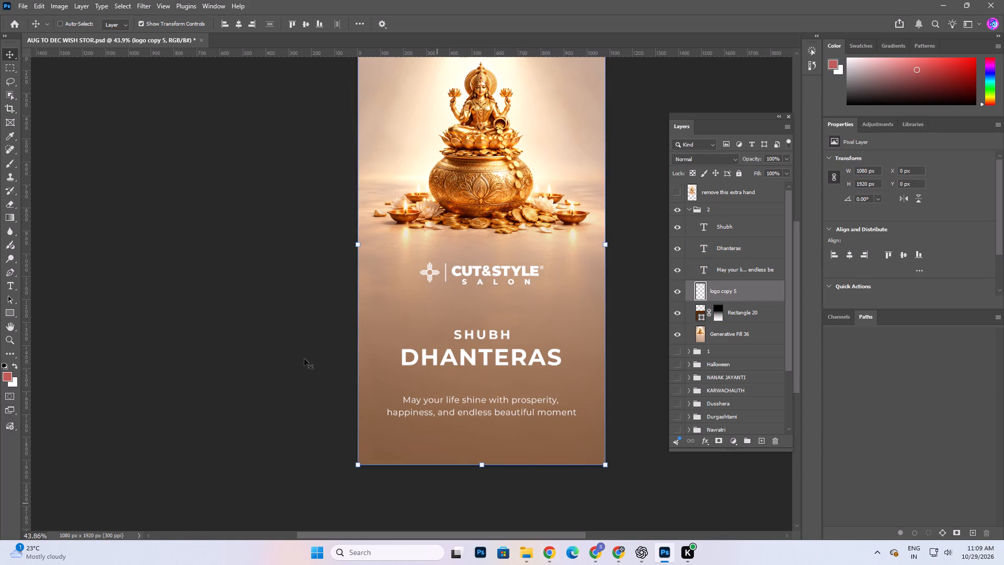
left_click(233, 21)
key("ctrl+d")
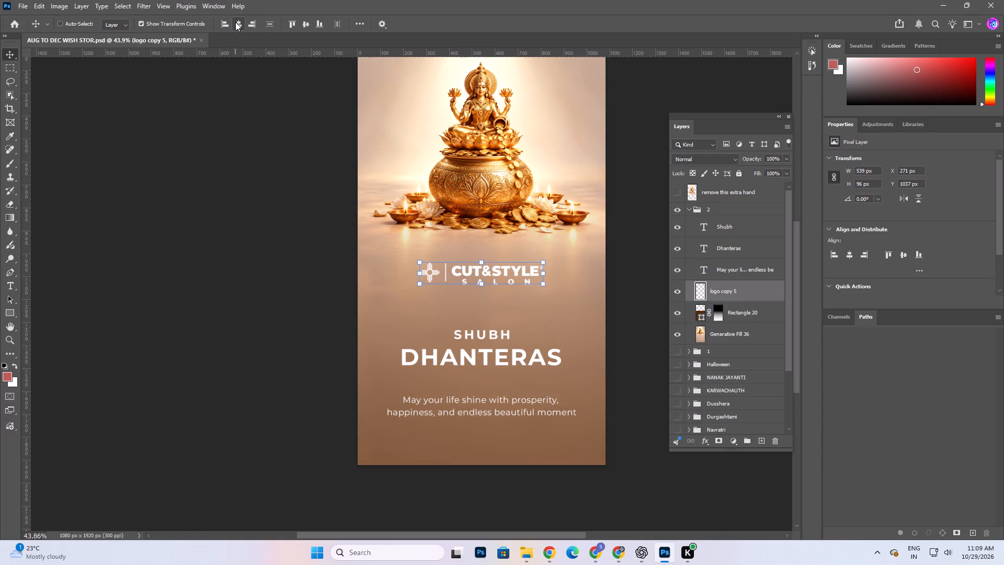
Save the document with the repositioned logo.
key("ctrl+s")
left_click(229, 233, "ctrl")
scroll(528, 357, "down", 5)
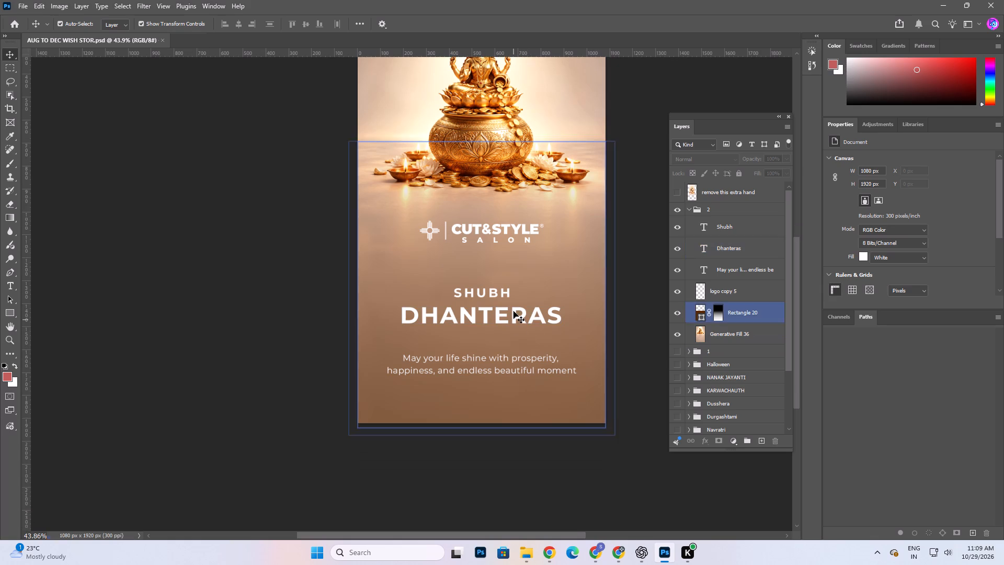
Set the font of the DHANTERAS heading to Century751 SeBd BT Semi Bold.
left_click(514, 311)
left_click(921, 188)
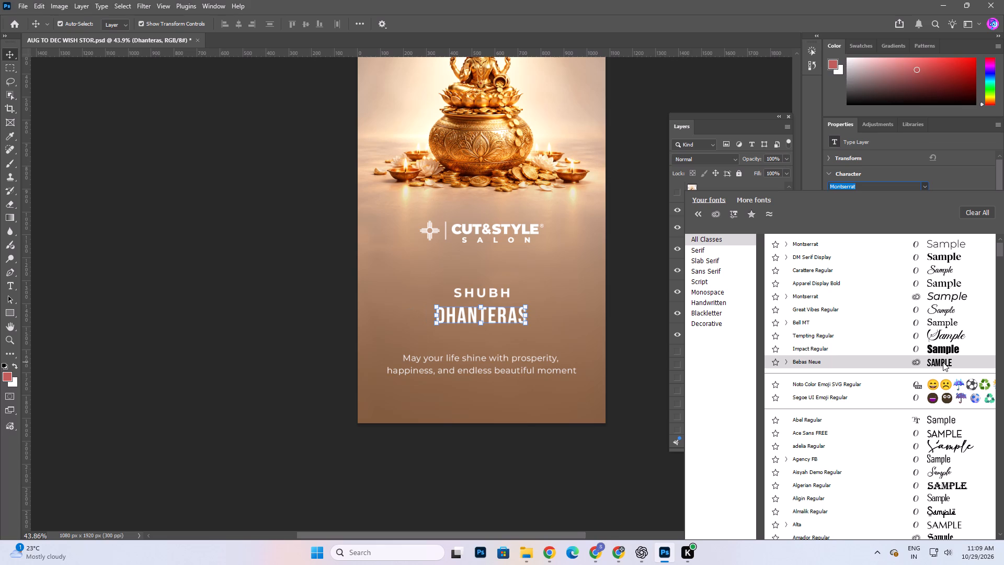
scroll(943, 362, "down", 16)
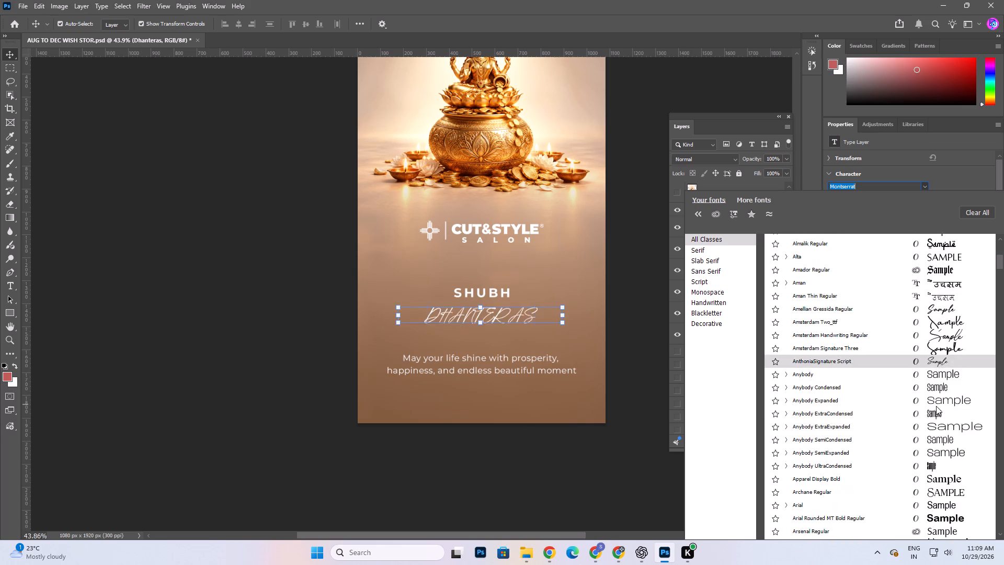
scroll(936, 406, "down", 6)
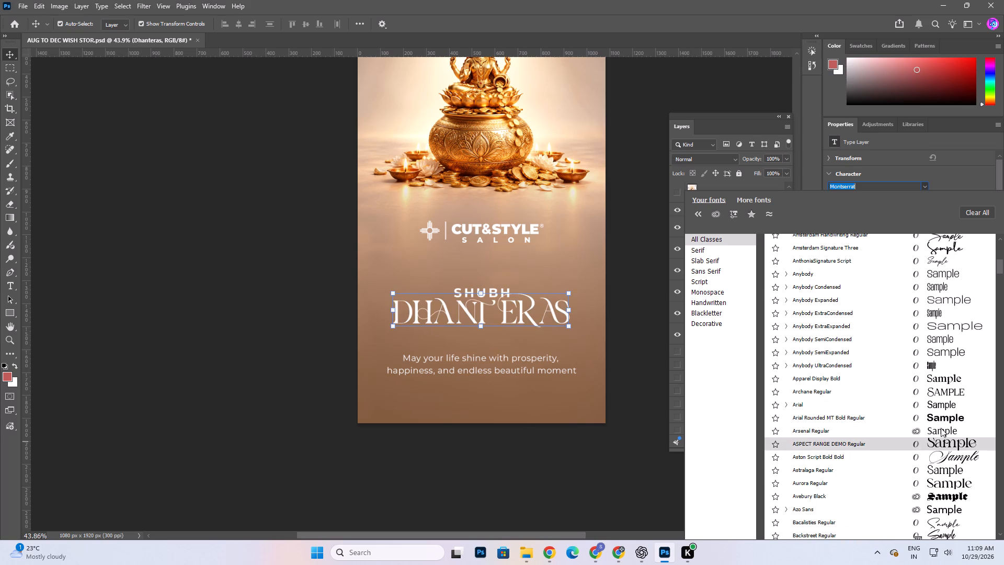
scroll(943, 379, "down", 4)
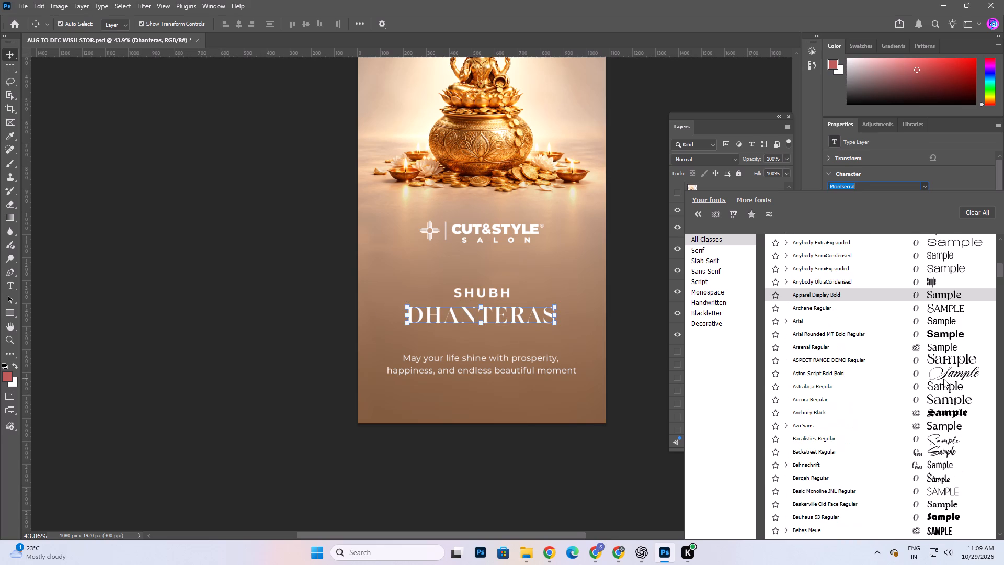
scroll(943, 379, "down", 1)
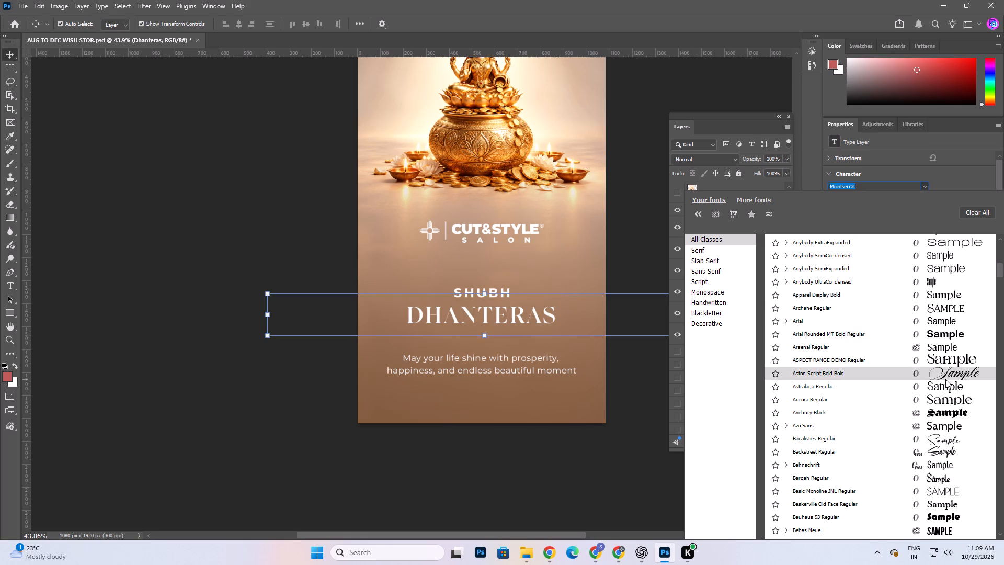
scroll(948, 390, "down", 5)
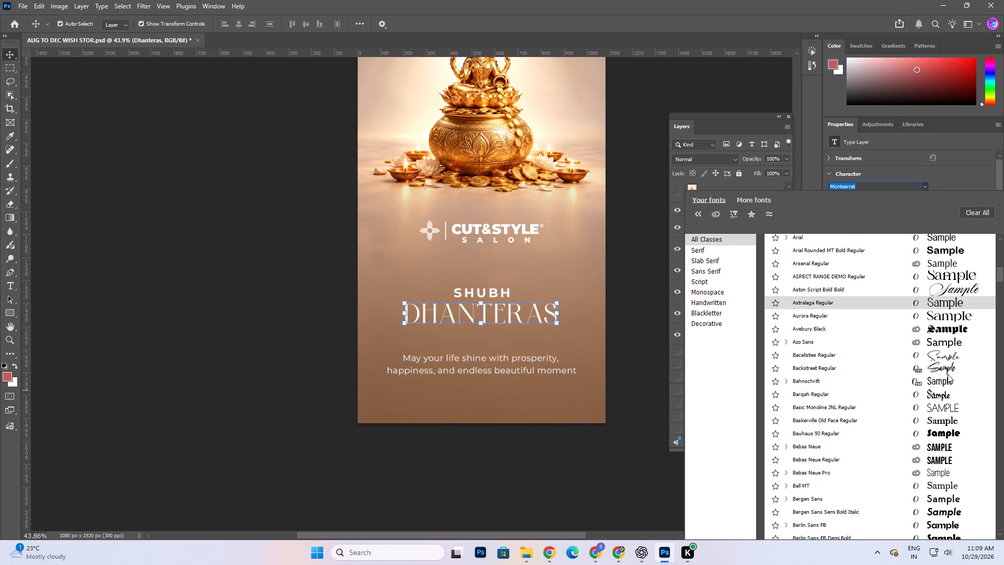
scroll(942, 399, "down", 5)
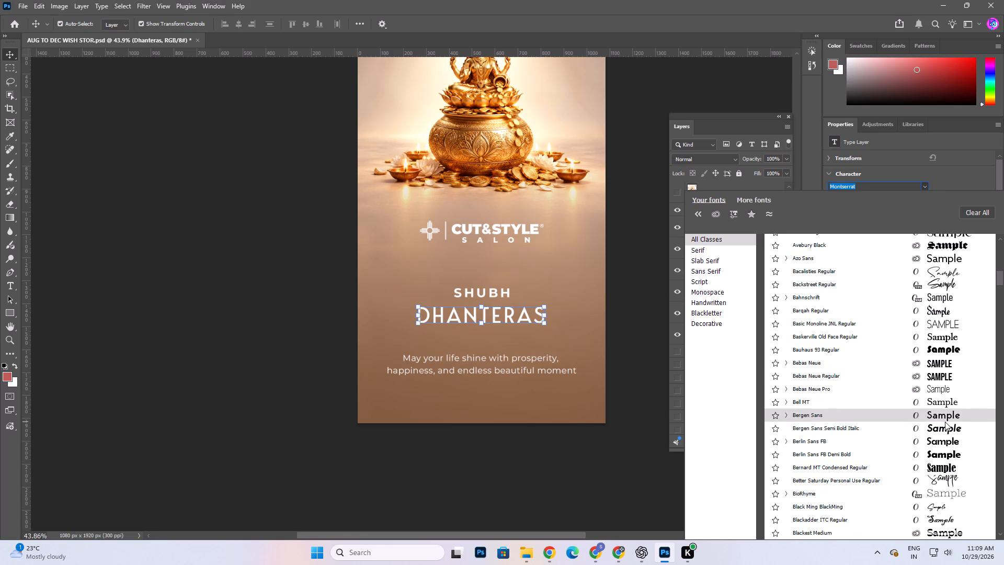
scroll(956, 400, "down", 6)
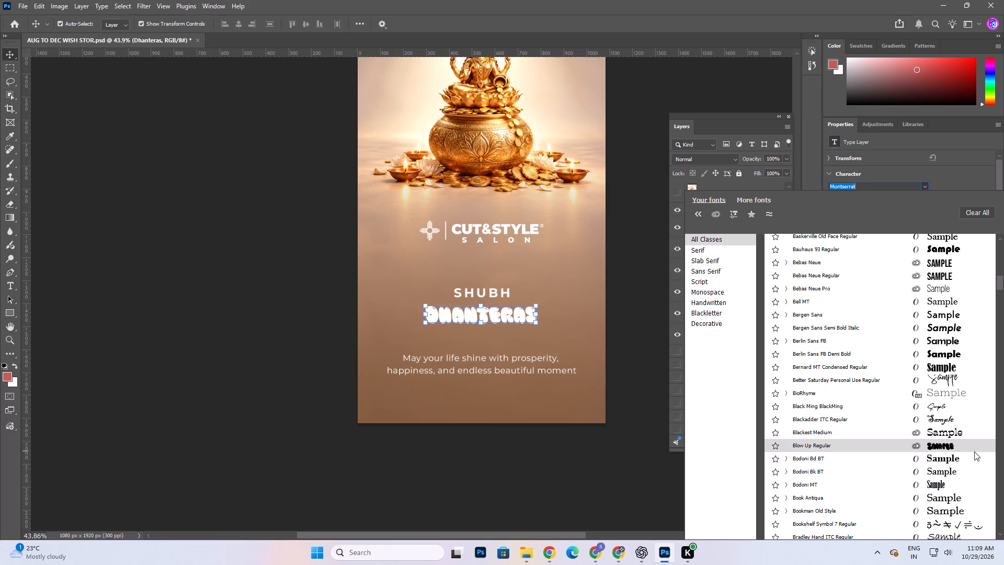
scroll(984, 421, "down", 3)
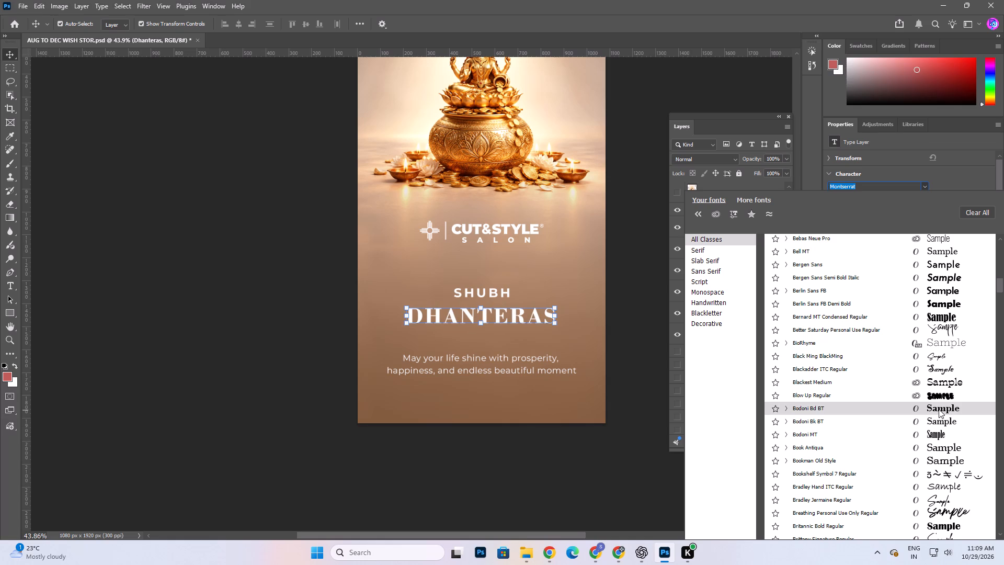
scroll(944, 408, "down", 7)
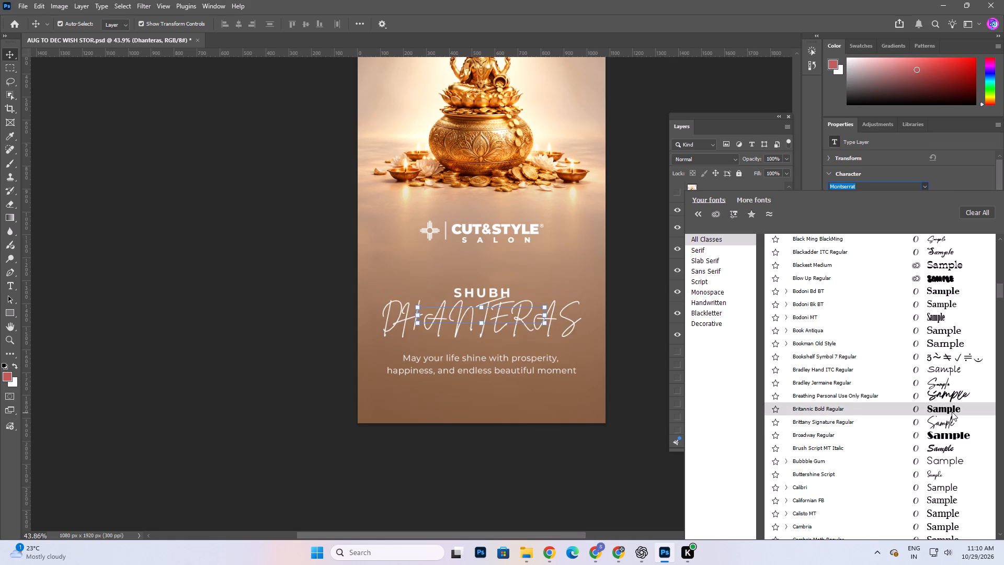
scroll(952, 412, "down", 3)
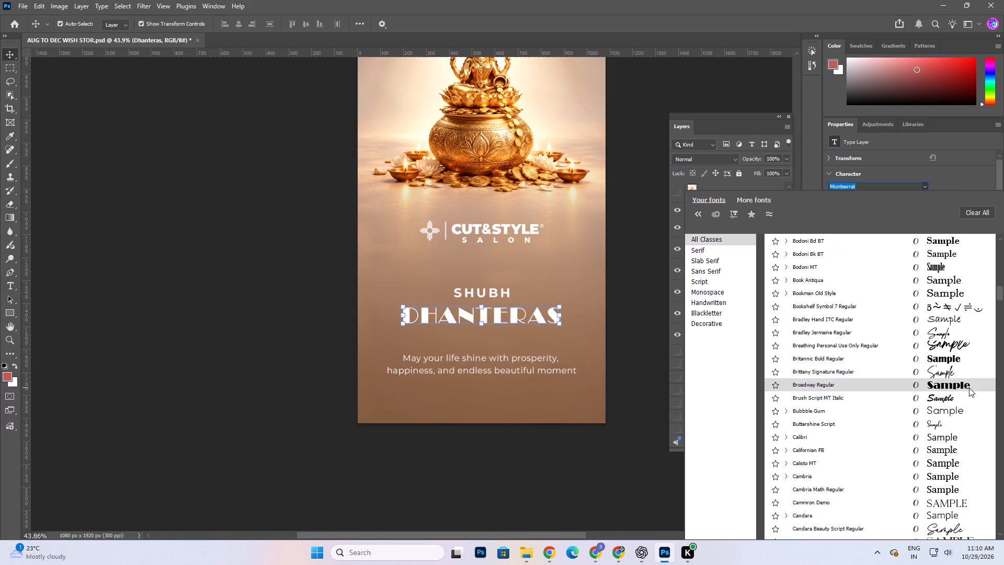
scroll(969, 388, "down", 7)
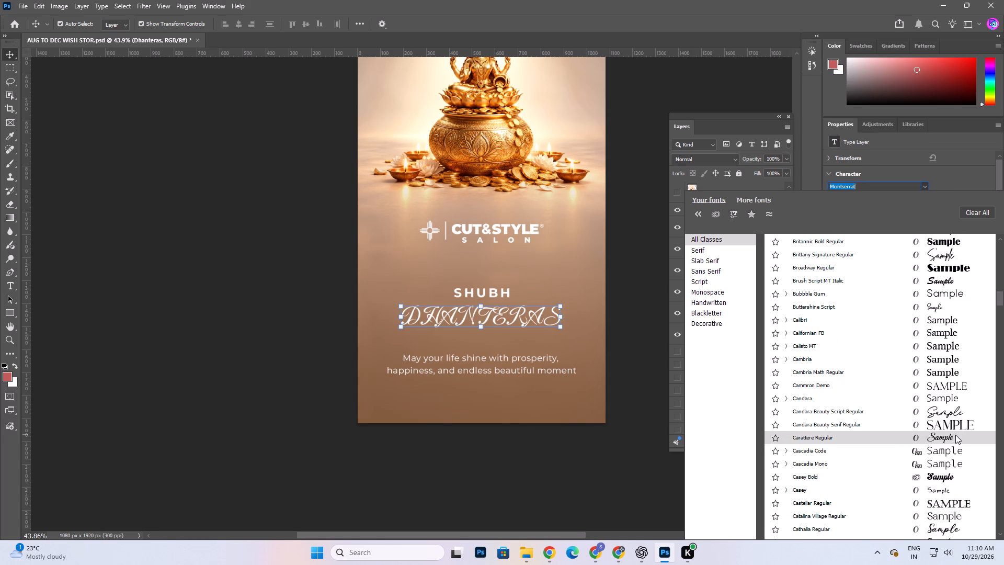
scroll(955, 425, "down", 2)
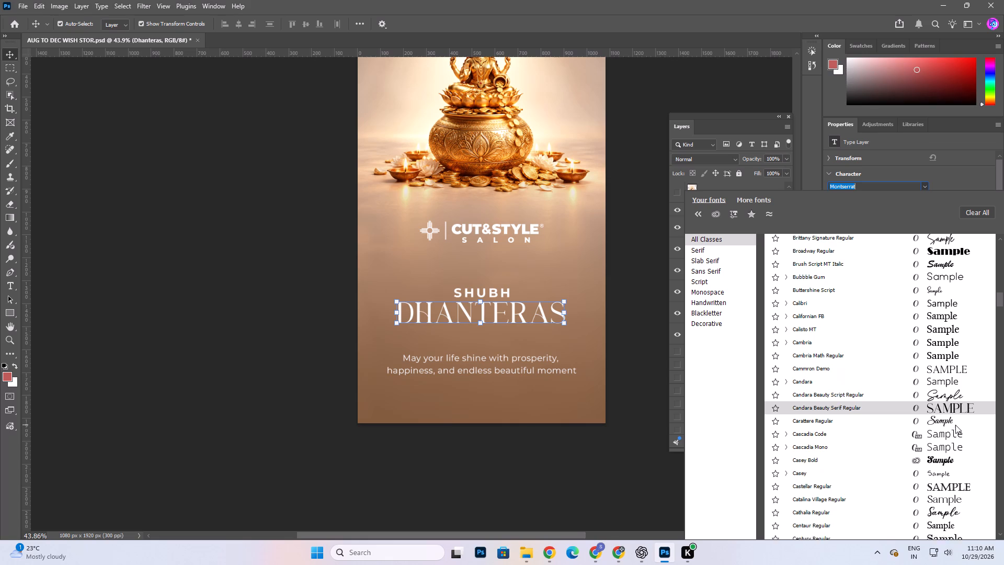
scroll(955, 425, "down", 2)
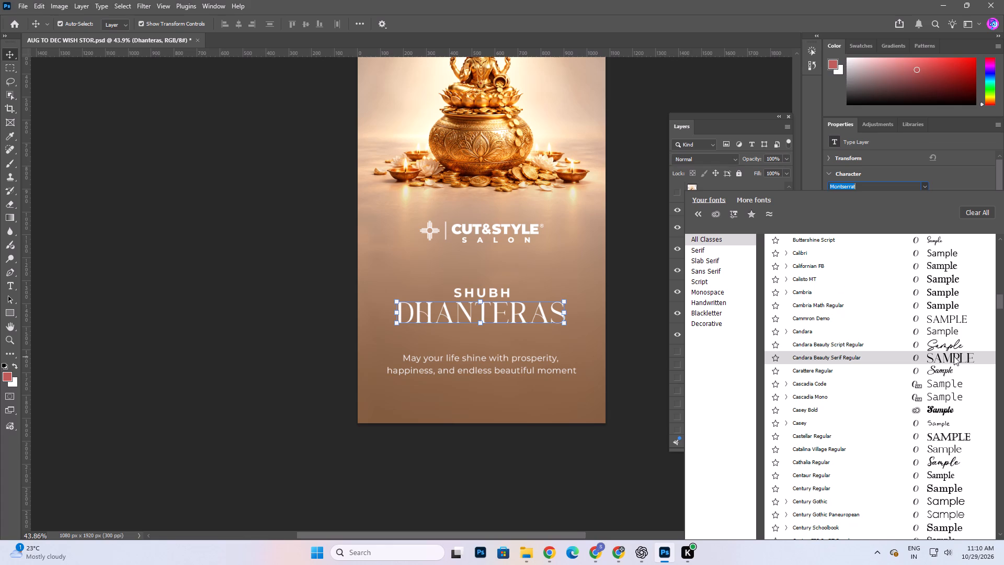
scroll(954, 356, "down", 3)
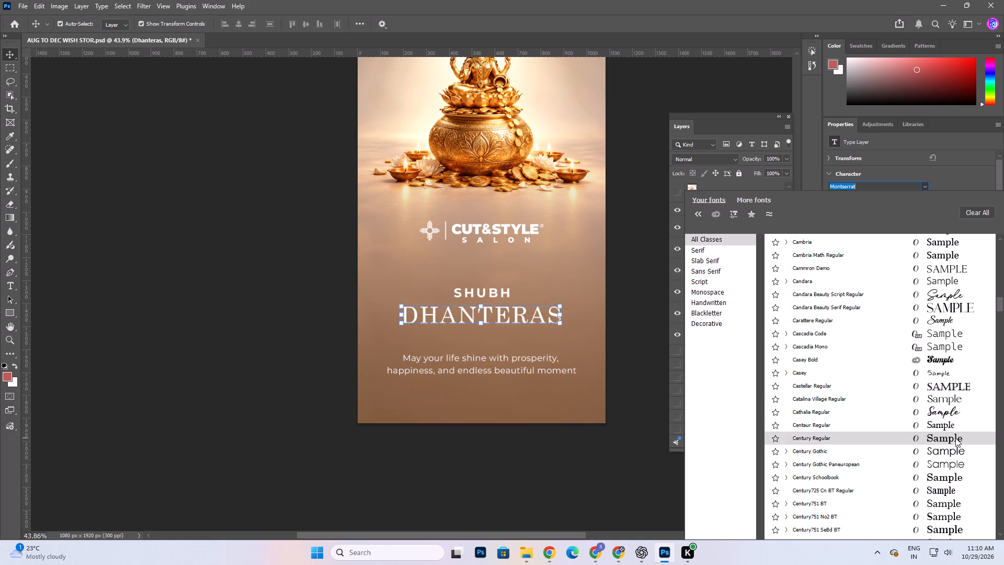
scroll(955, 438, "down", 2)
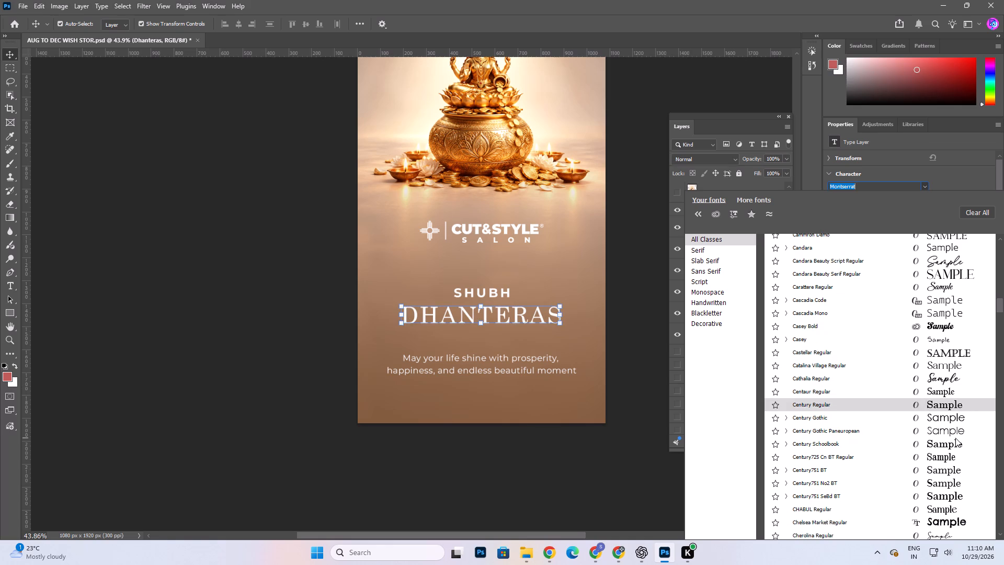
scroll(955, 438, "down", 1)
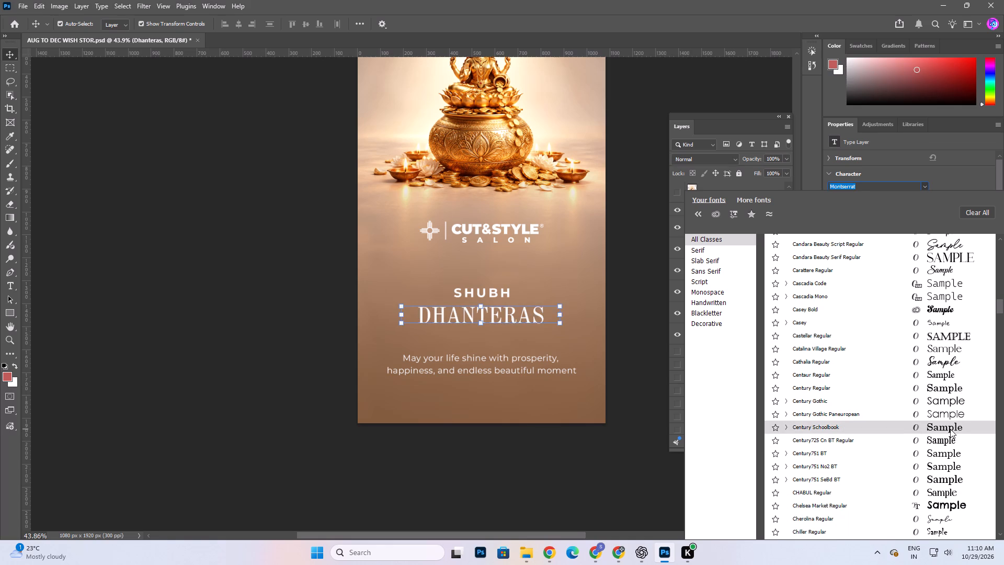
left_click(944, 475)
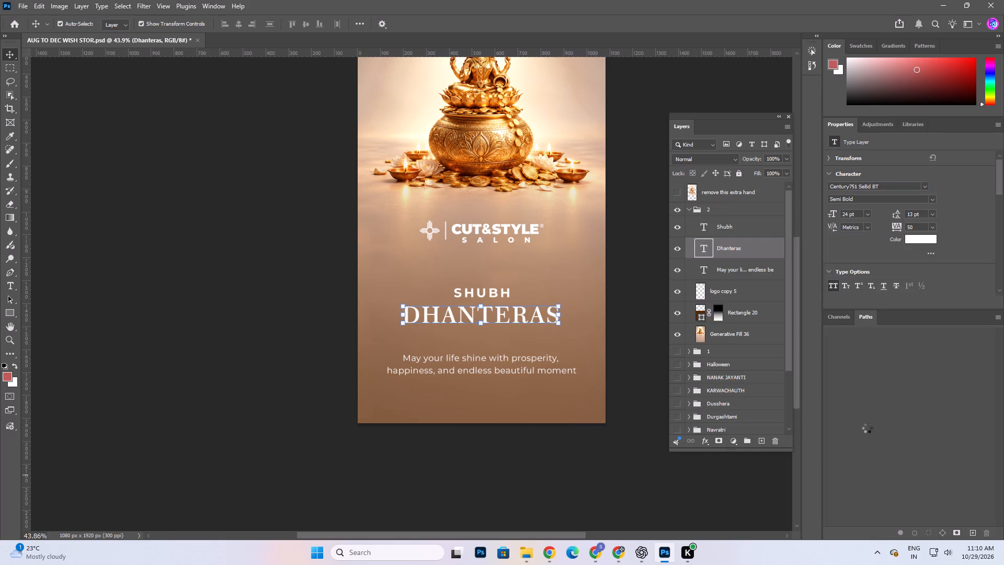
left_click(304, 319)
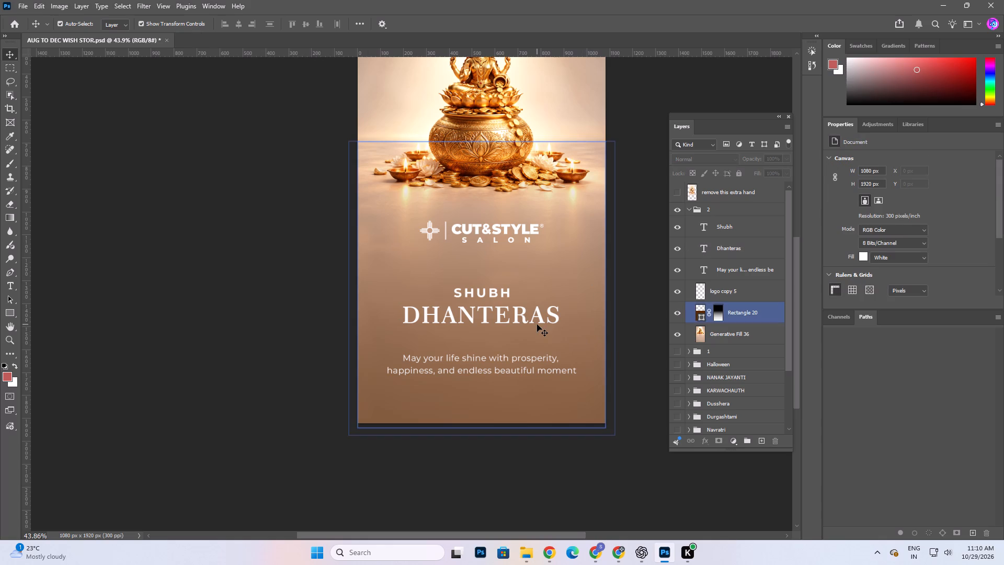
Set the DHANTERAS heading's font size to 22 pt and its tracking to 25.
left_click(535, 321)
scroll(480, 304, "up", 3, "alt")
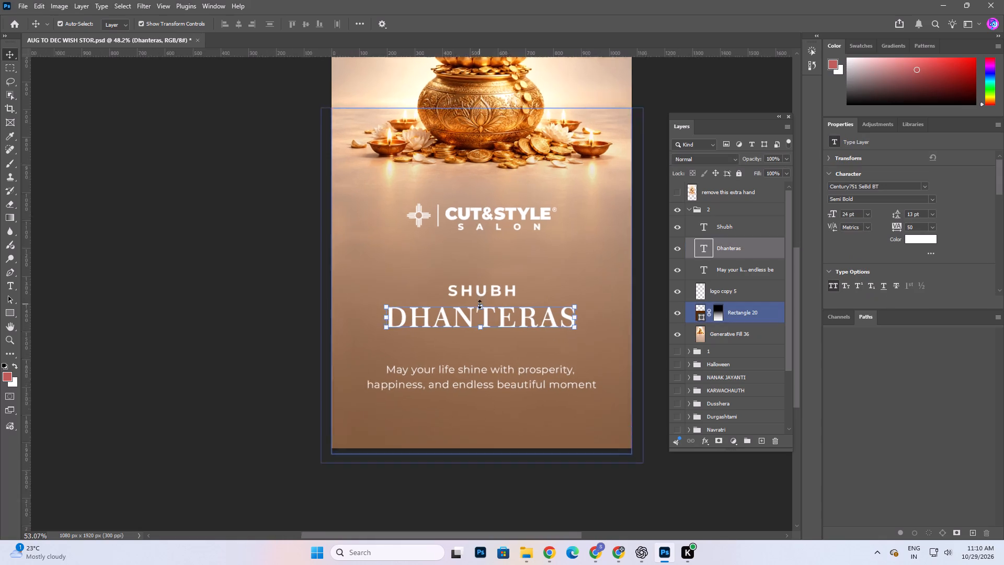
scroll(480, 304, "up", 2, "alt")
left_click(835, 216)
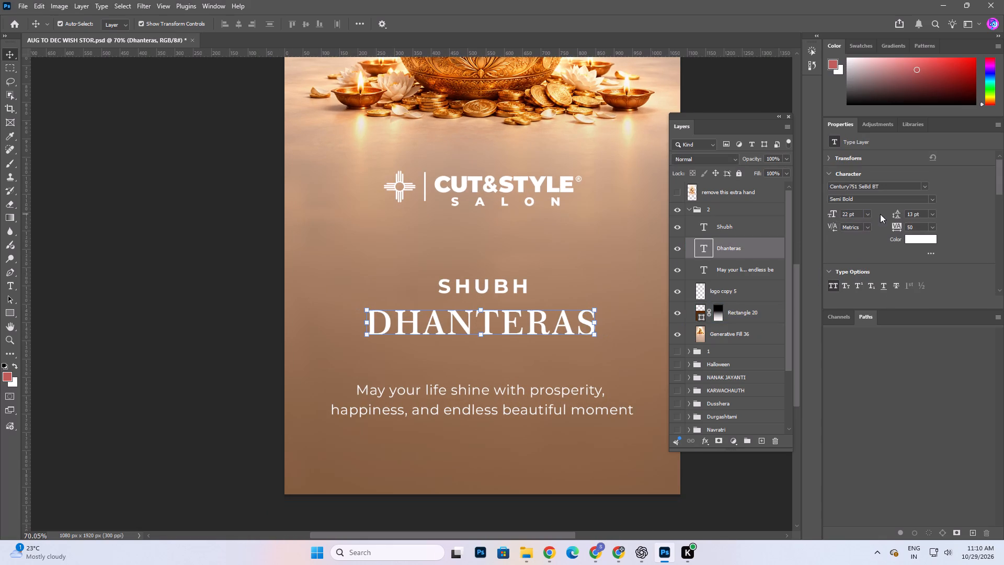
left_click(933, 227)
left_click(925, 331)
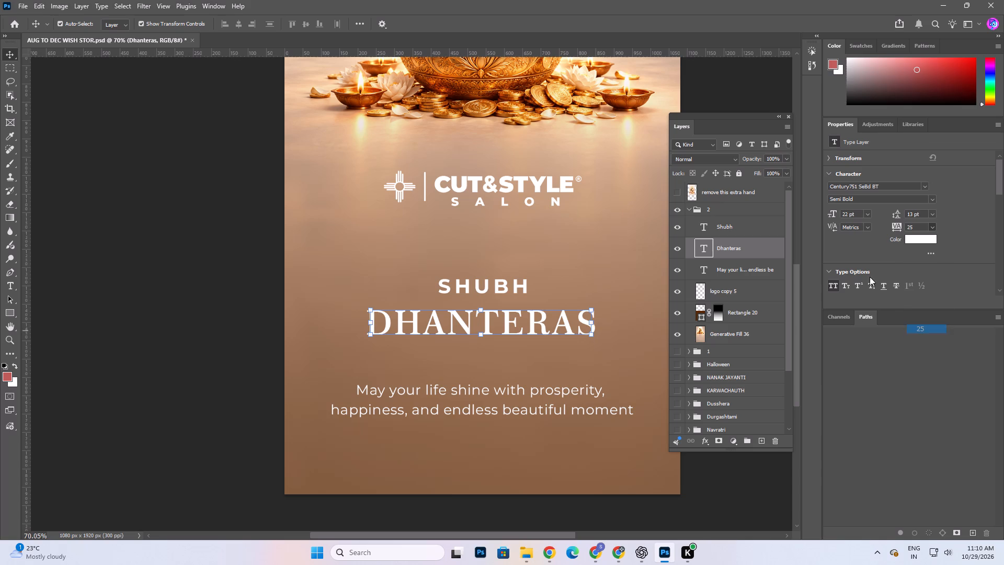
Set the font of the SHUBH text to Century751 SeBd BT Semi Bold.
left_click(495, 287)
left_click(925, 186)
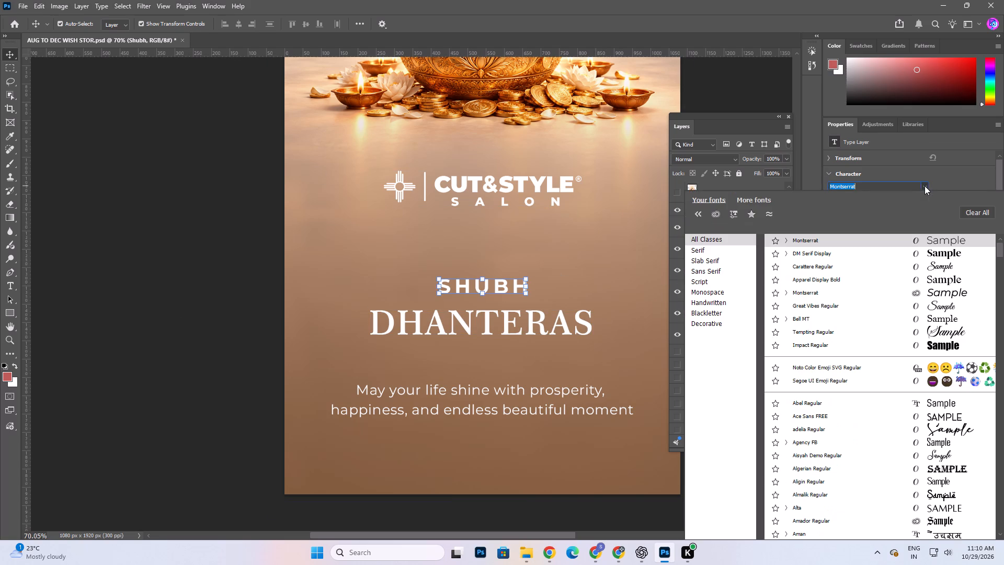
scroll(837, 252, "up", 8)
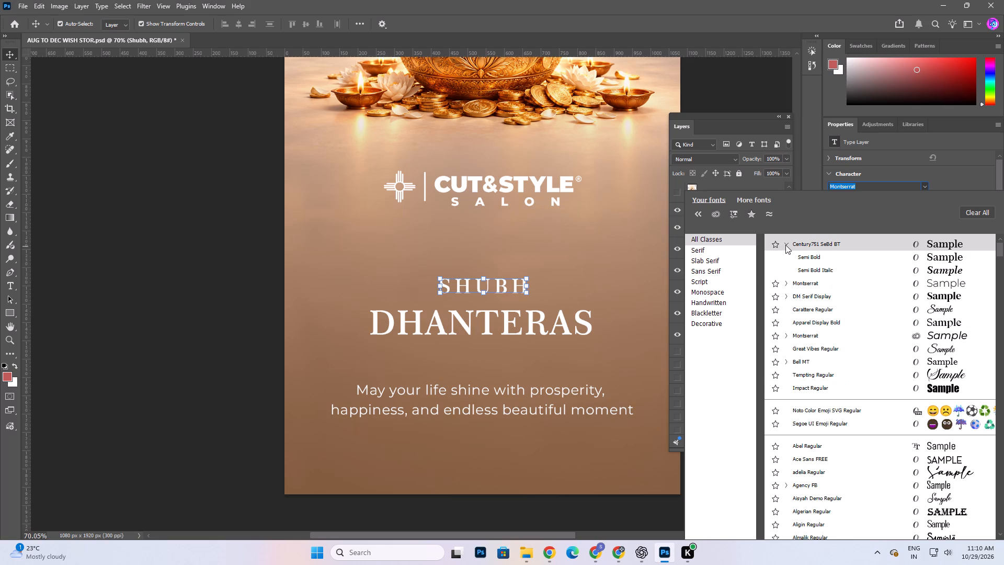
left_click(785, 245)
left_click(827, 259)
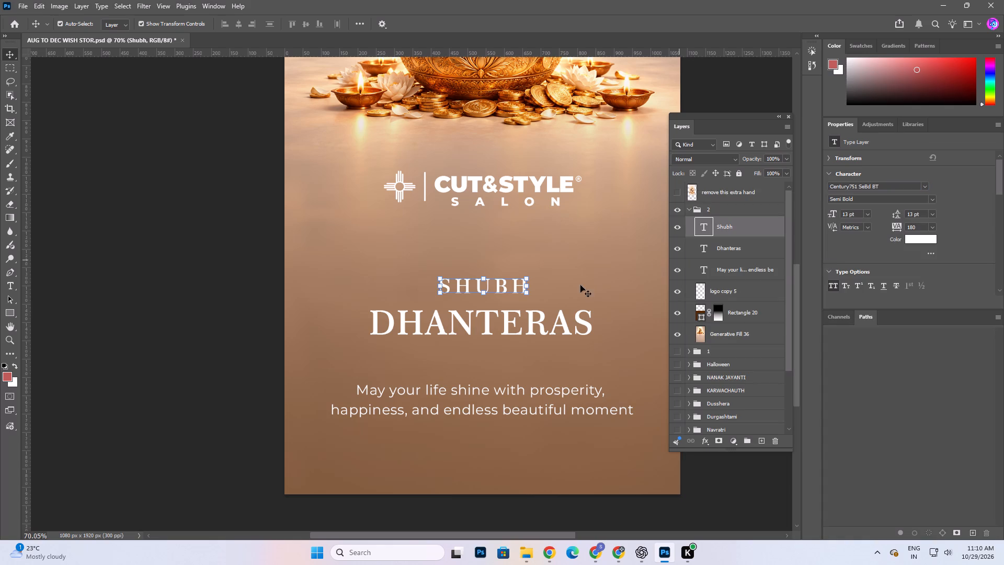
left_click(219, 239)
Set the SHUBH text's tracking to 75 and its font size to 12 pt.
left_click(485, 291)
left_click(936, 230)
left_click(920, 352)
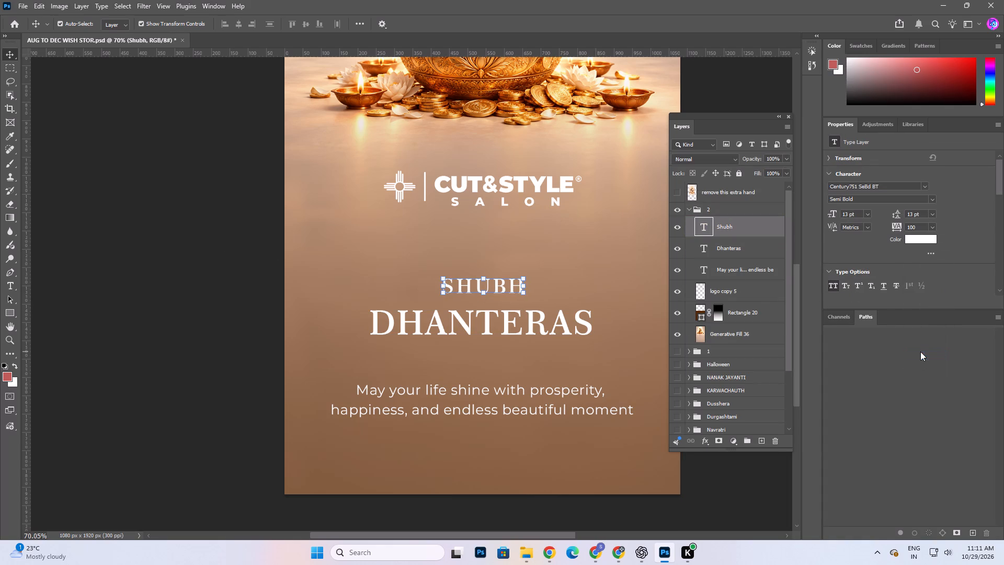
left_click(932, 224)
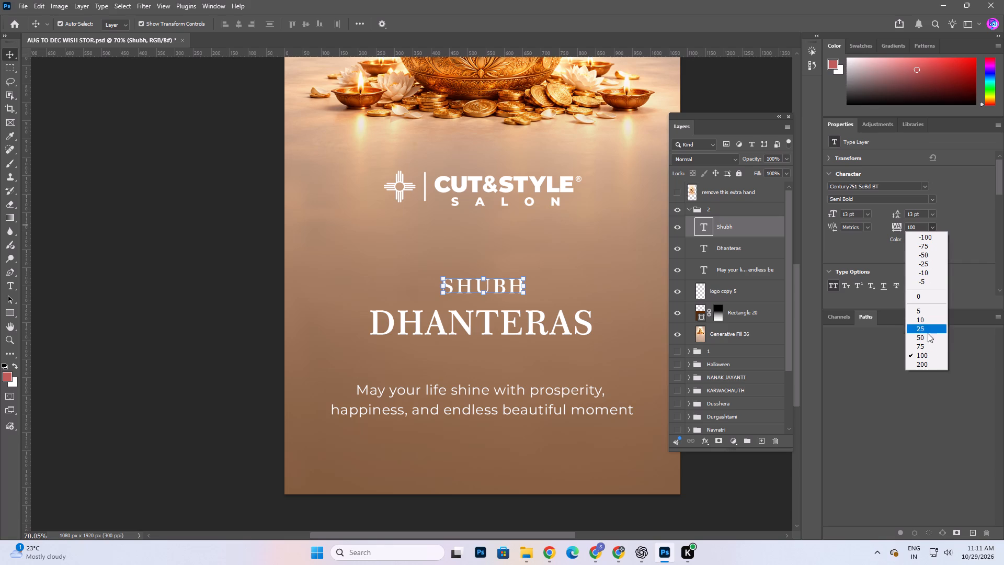
left_click(925, 346)
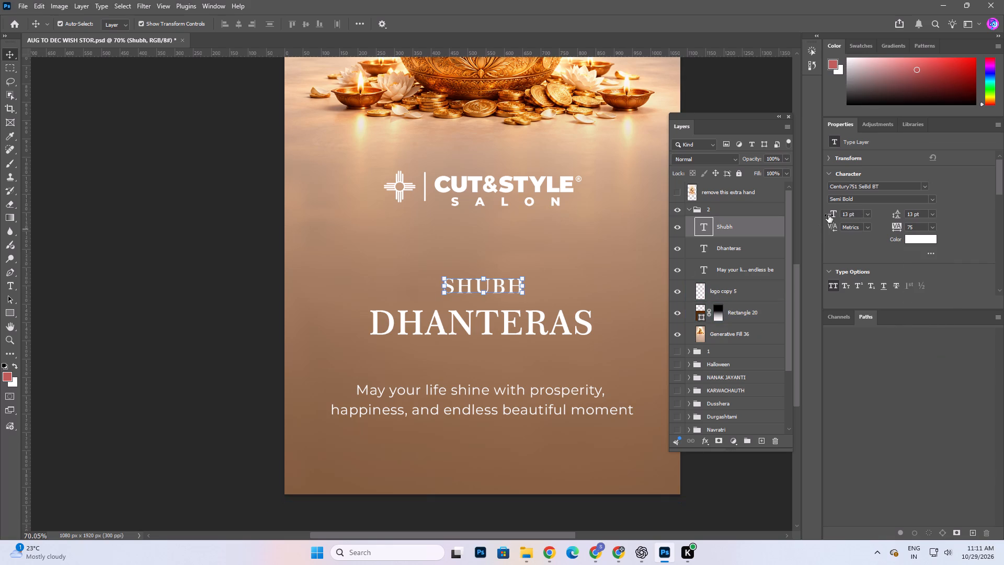
left_click(828, 215)
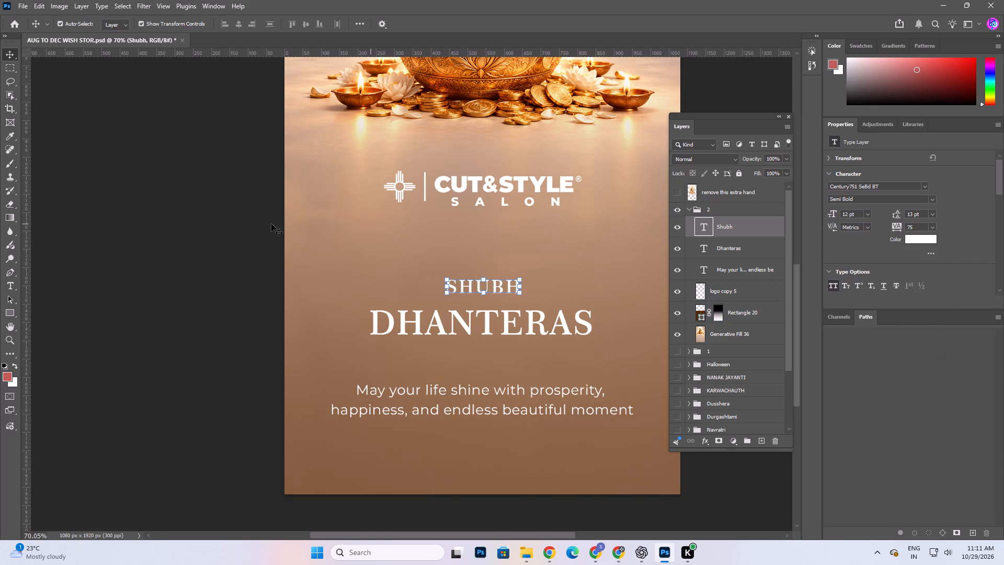
left_click(209, 202)
Move the SHUBH text slightly down so that it sits closer above the DHANTERAS heading.
left_click_drag(490, 289, 490, 297)
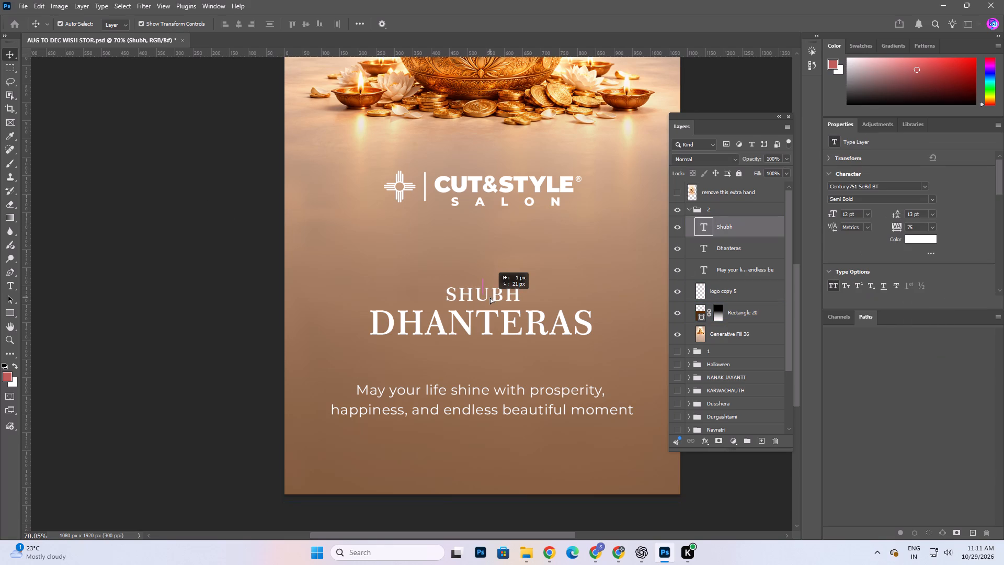
left_click_drag(490, 297, 485, 295)
left_click(485, 295)
Replace the word SHUBH above the DHANTERAS heading with HAPPY.
double_click(487, 293)
double_click(487, 292)
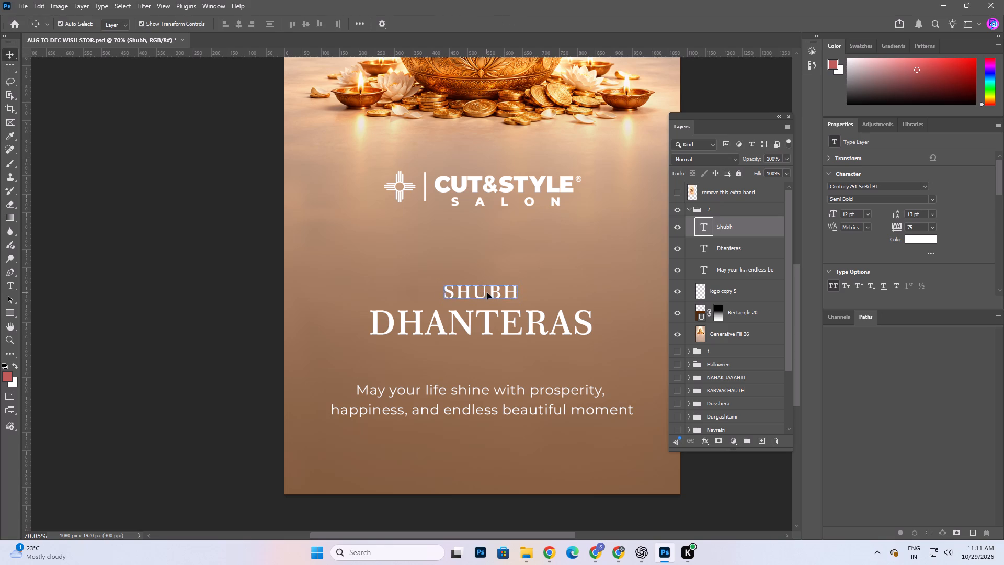
type("HAPPY")
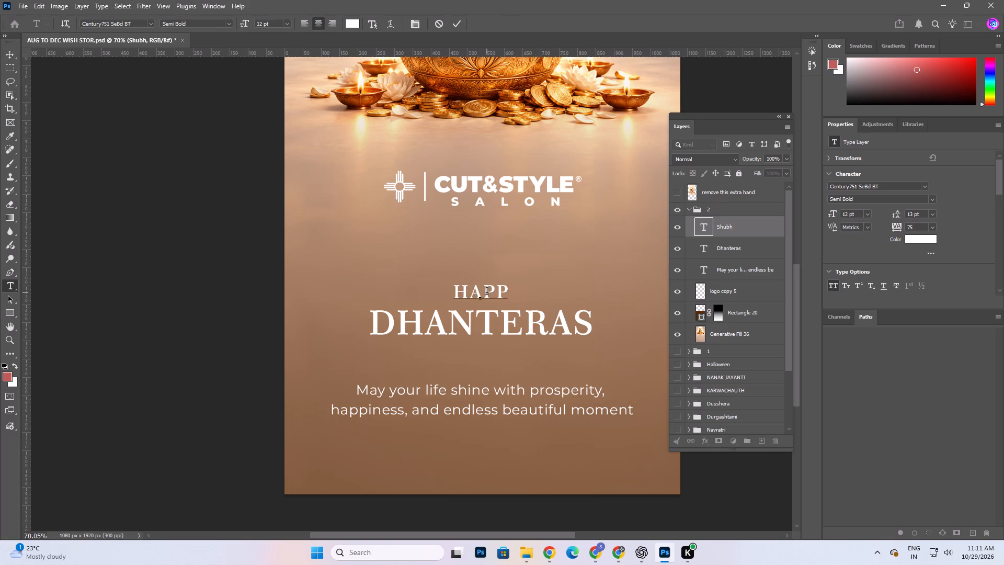
left_click(455, 26)
Examine the full story design to check how the restyled greeting text works with the artwork and logo.
scroll(507, 322, "down", 7, "alt")
left_click(202, 286)
key("space")
key("space")
key("space")
key("space")
key("space")
key("space")
key("space")
key("space")
key("space")
key("space")
key("space")
key("space")
left_click(597, 390)
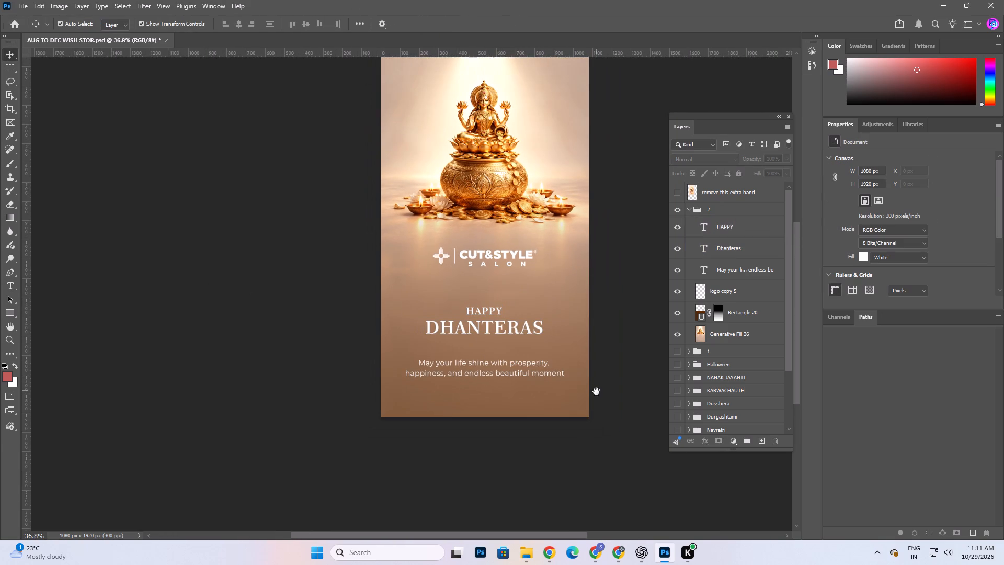
scroll(594, 392, "up", 4)
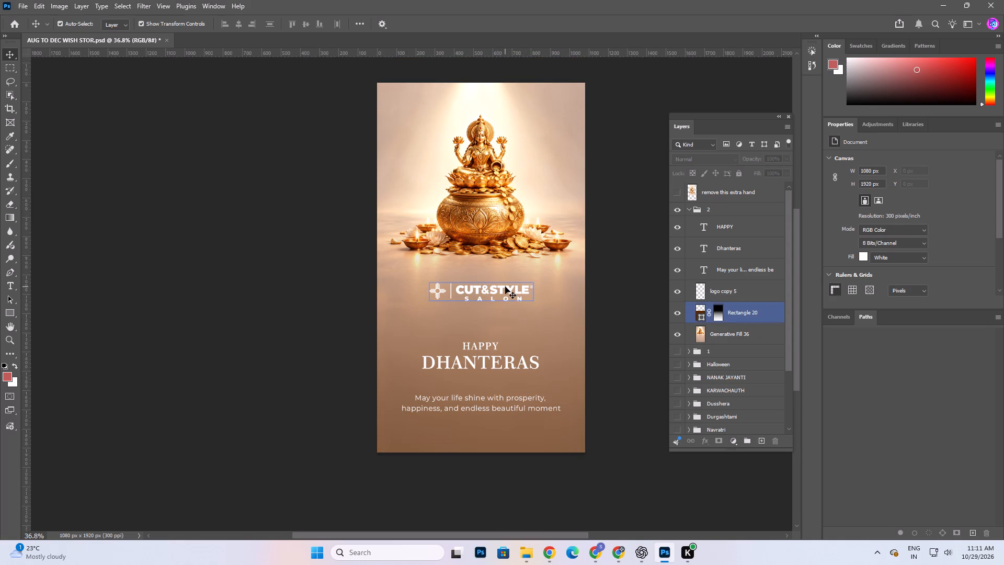
Move the Cut&Style Salon logo slightly down, closer to the HAPPY DHANTERAS greeting.
left_click_drag(501, 288, 499, 297)
key("space")
key("space")
left_click(534, 376)
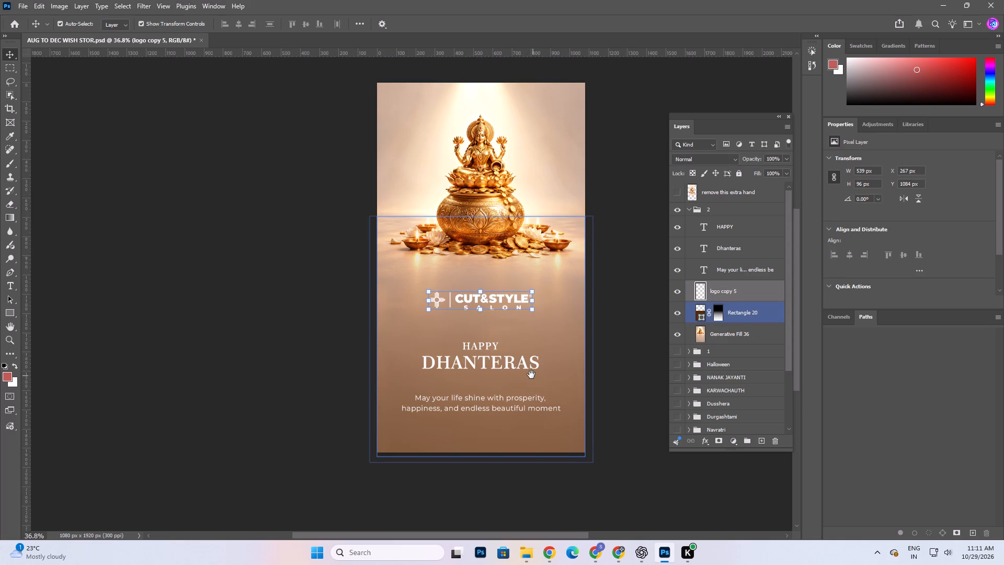
Raise the opacity of the brown gradient overlay rectangle behind the text to 92%.
left_click(546, 336)
left_click_drag(752, 159, 754, 159)
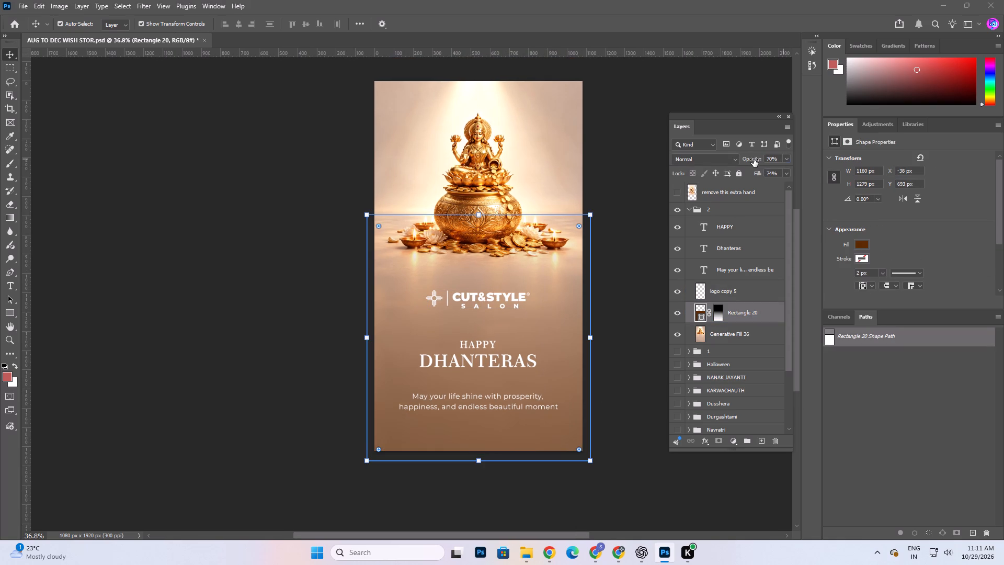
left_click_drag(754, 159, 764, 159)
left_click(283, 248)
key("space")
key("space")
key("space")
key("space")
key("space")
key("space")
key("space")
key("space")
key("space")
key("space")
key("space")
key("space")
key("space")
key("space")
key("space")
key("space")
key("space")
key("space")
key("space")
key("space")
left_click_drag(608, 298, 607, 290)
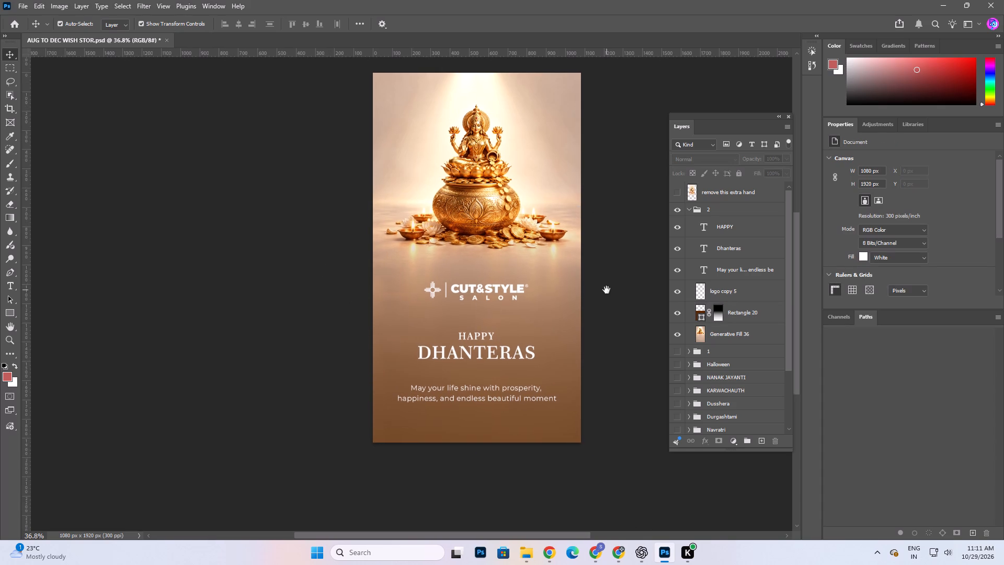
left_click_drag(607, 290, 620, 296)
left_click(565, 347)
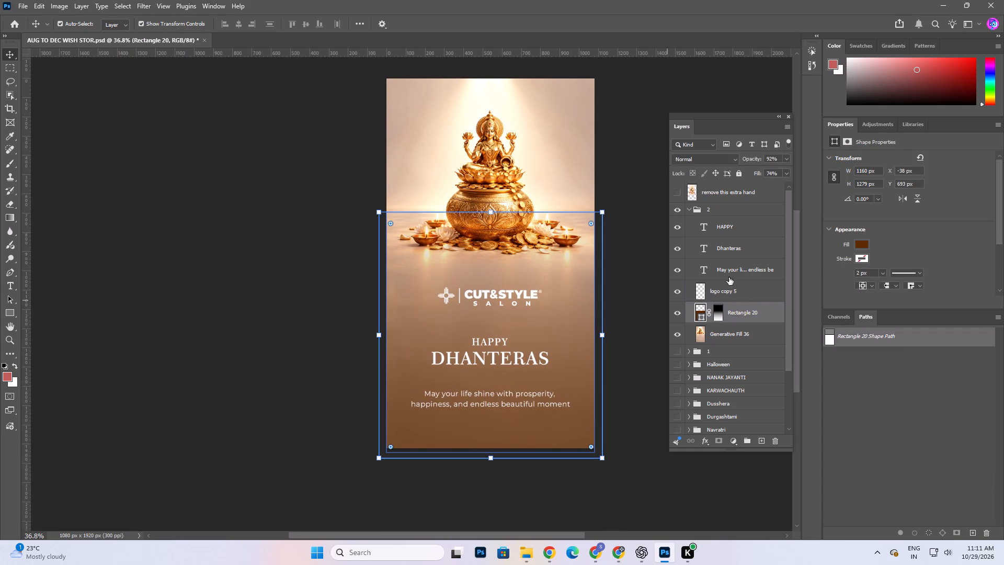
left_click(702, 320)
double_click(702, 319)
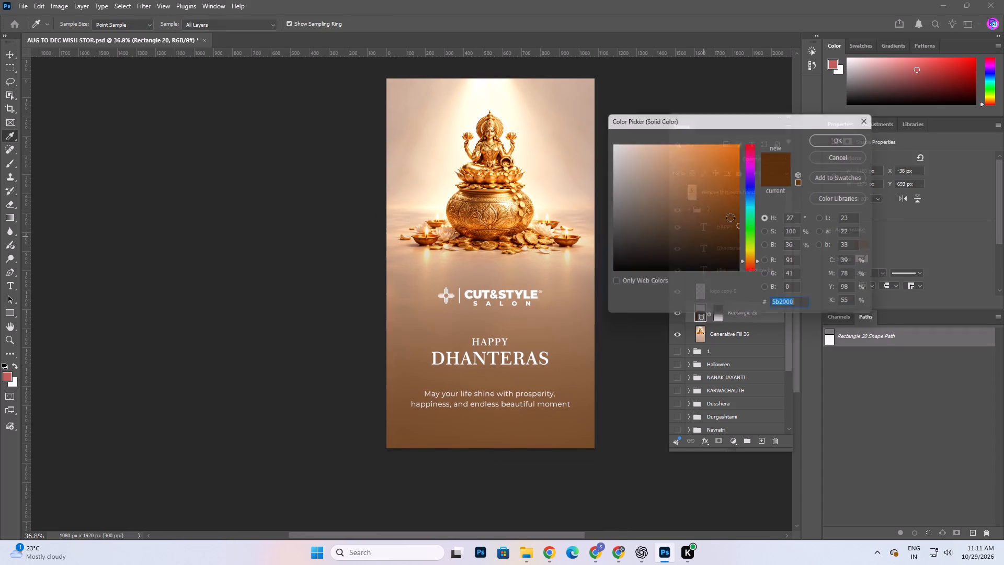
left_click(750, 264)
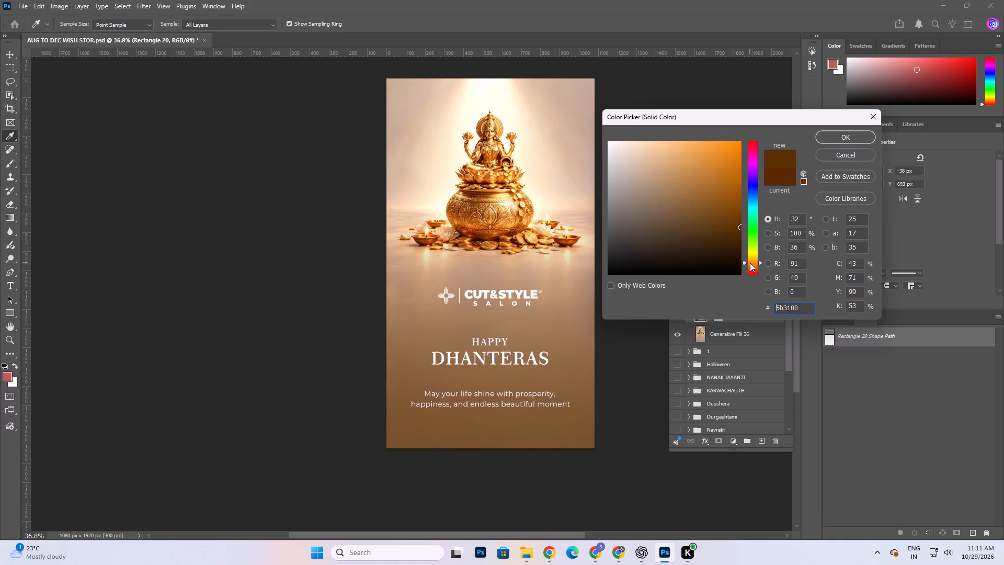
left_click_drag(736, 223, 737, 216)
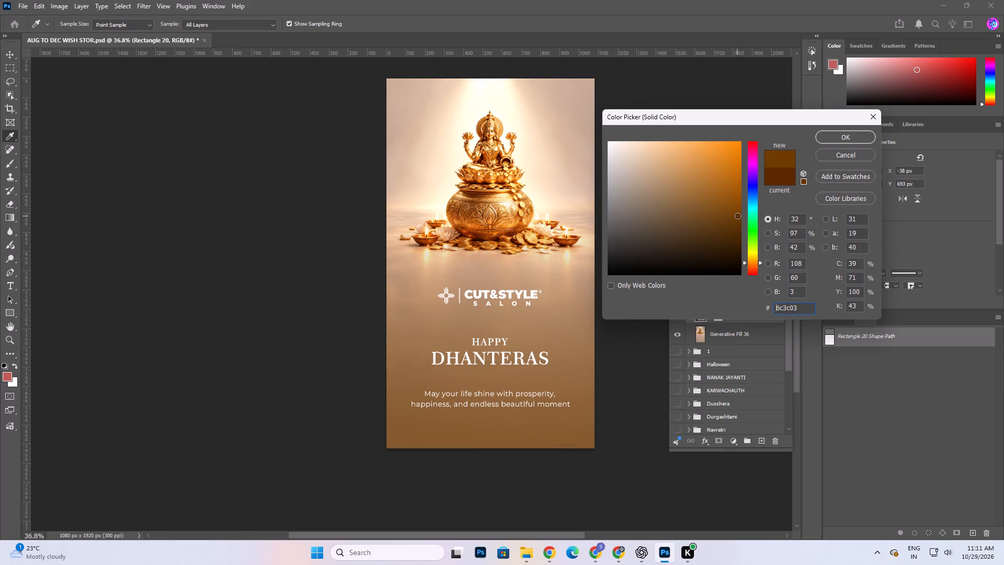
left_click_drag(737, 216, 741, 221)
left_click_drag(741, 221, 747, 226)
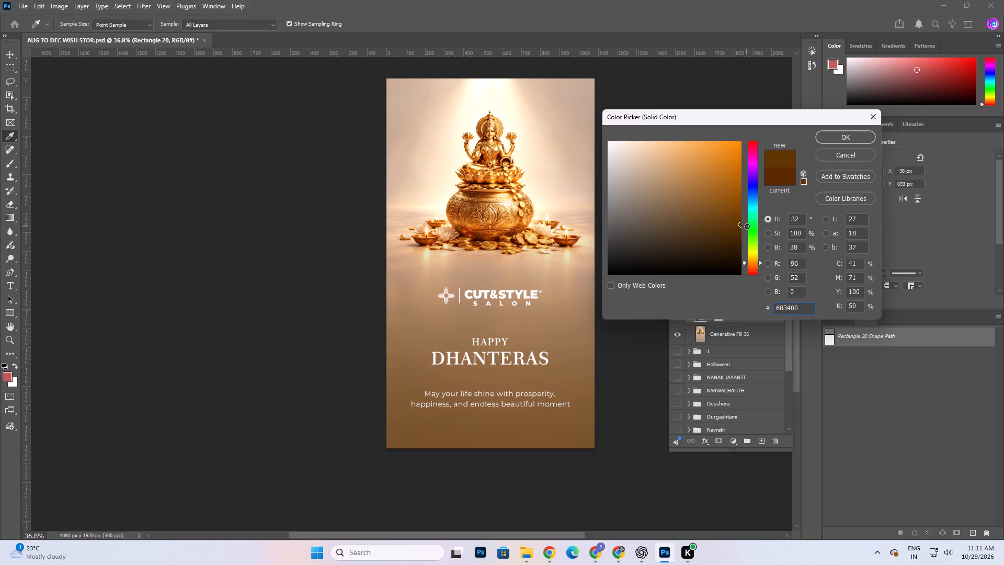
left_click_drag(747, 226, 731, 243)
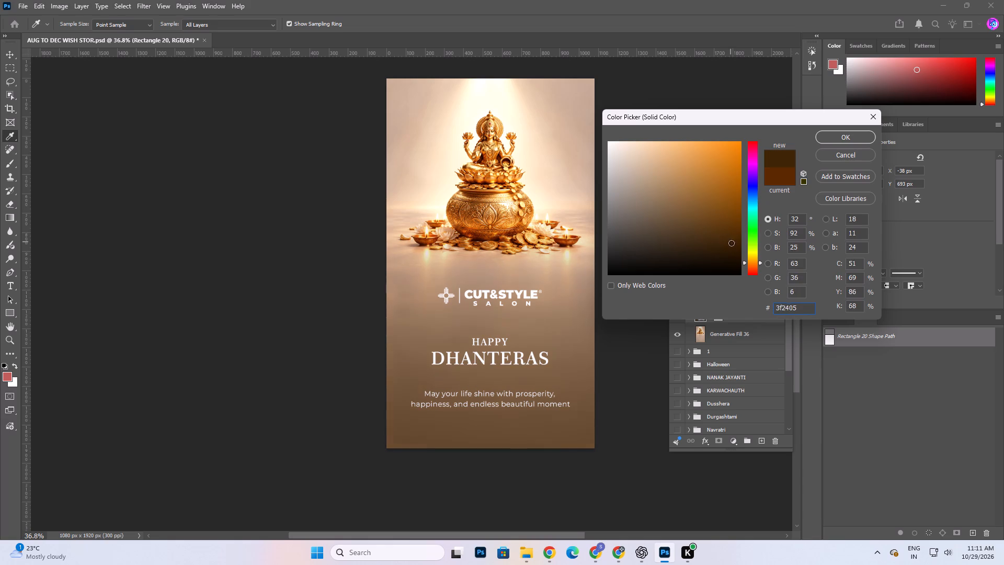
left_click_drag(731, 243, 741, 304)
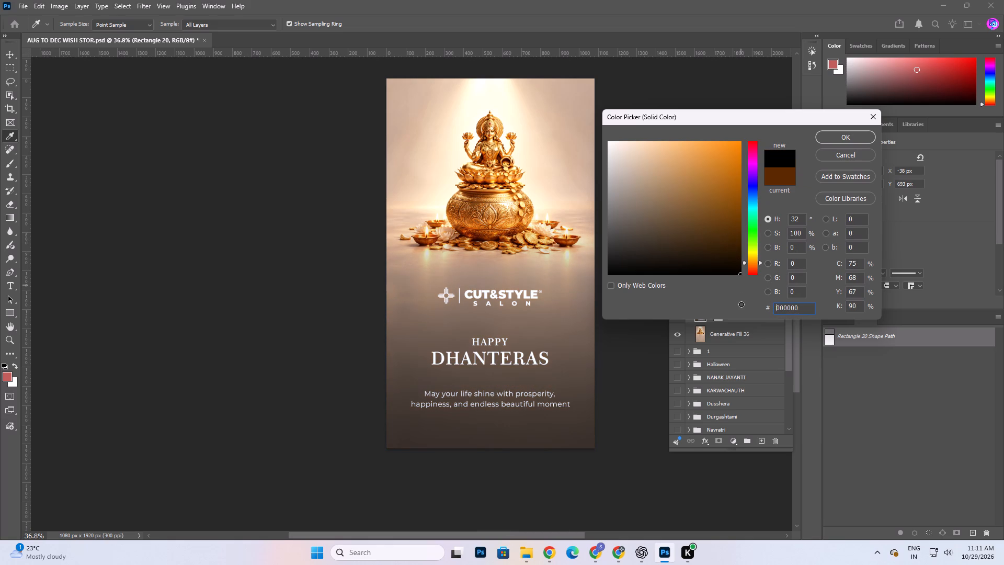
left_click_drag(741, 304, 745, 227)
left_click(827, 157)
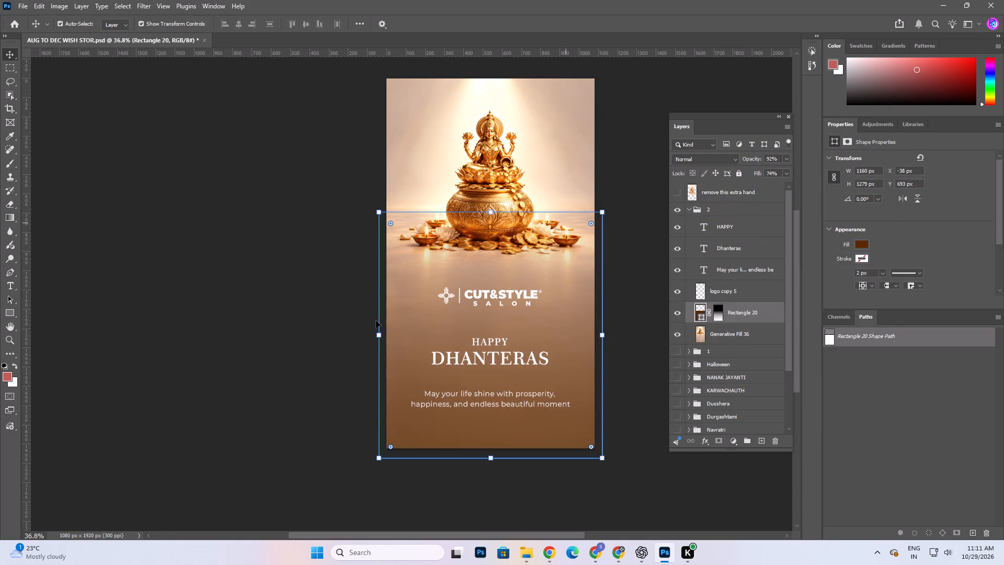
Deselect the overlay rectangle and save the story document.
left_click(253, 330)
key("space")
key("space")
key("space")
key("space")
left_click(563, 294)
key("ctrl+s")
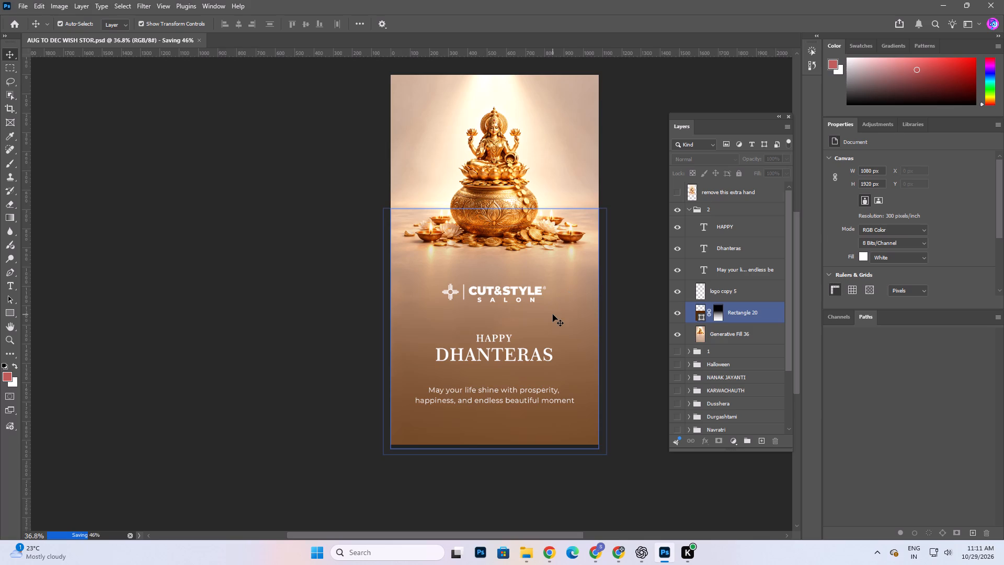
Examine the story design up close, checking the artwork, logo, greeting and message text against the overlay.
scroll(524, 356, "up", 2, "alt")
scroll(533, 359, "up", 9)
key("space")
key("space")
key("space")
key("space")
key("space")
key("space")
key("space")
key("space")
key("space")
key("space")
key("space")
left_click_drag(548, 421, 551, 325)
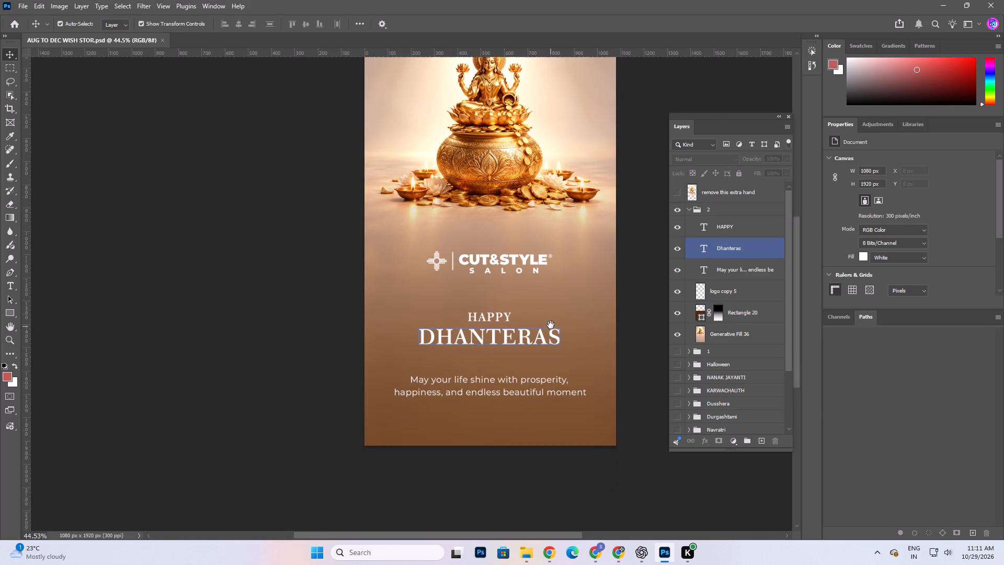
left_click_drag(551, 325, 554, 319)
scroll(511, 362, "up", 10)
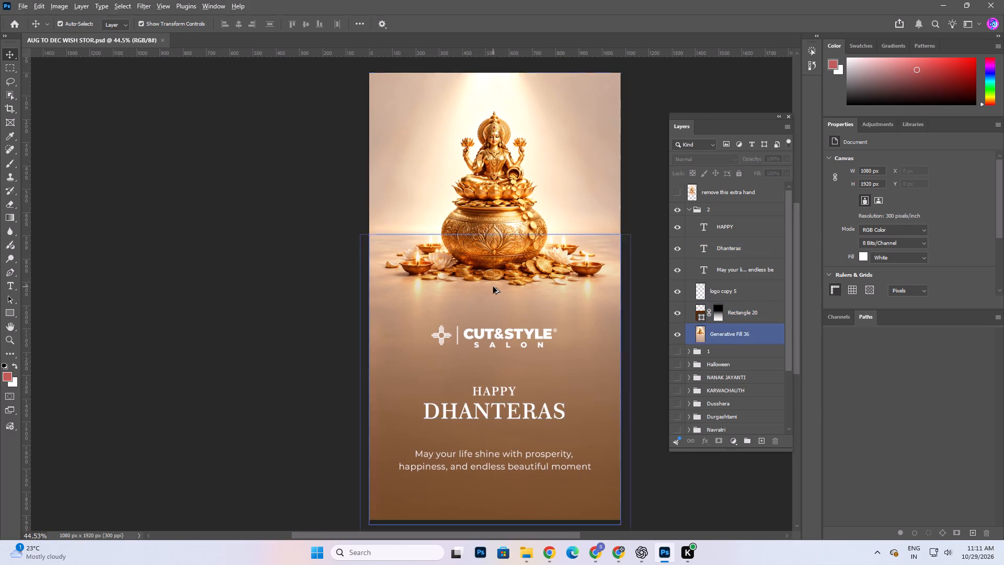
scroll(493, 287, "down", 2, "alt")
scroll(531, 391, "down", 5)
scroll(519, 381, "up", 4, "alt")
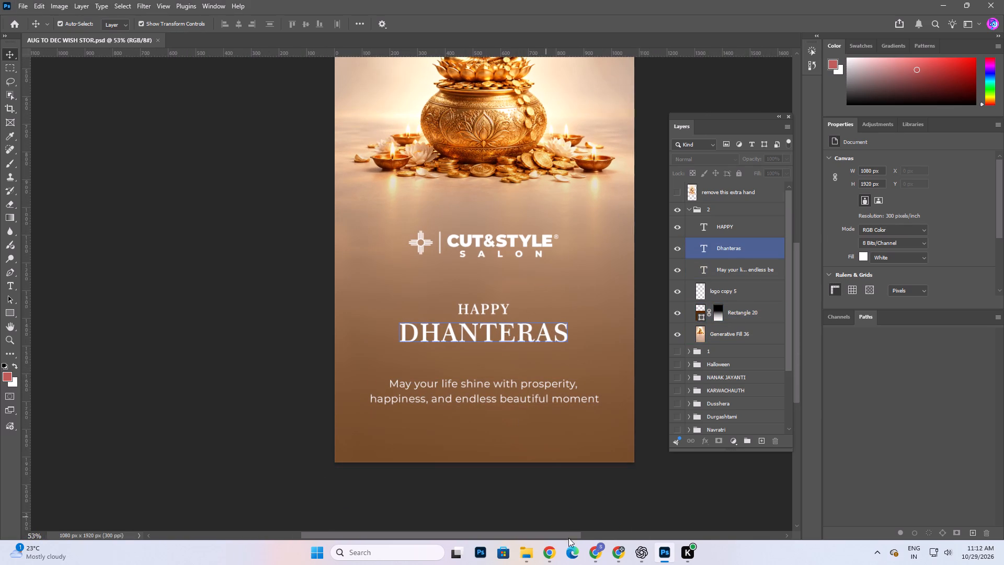
Switch to Chrome and replace the dhanteras calligraphy image search with a search for LINE.
left_click(594, 546)
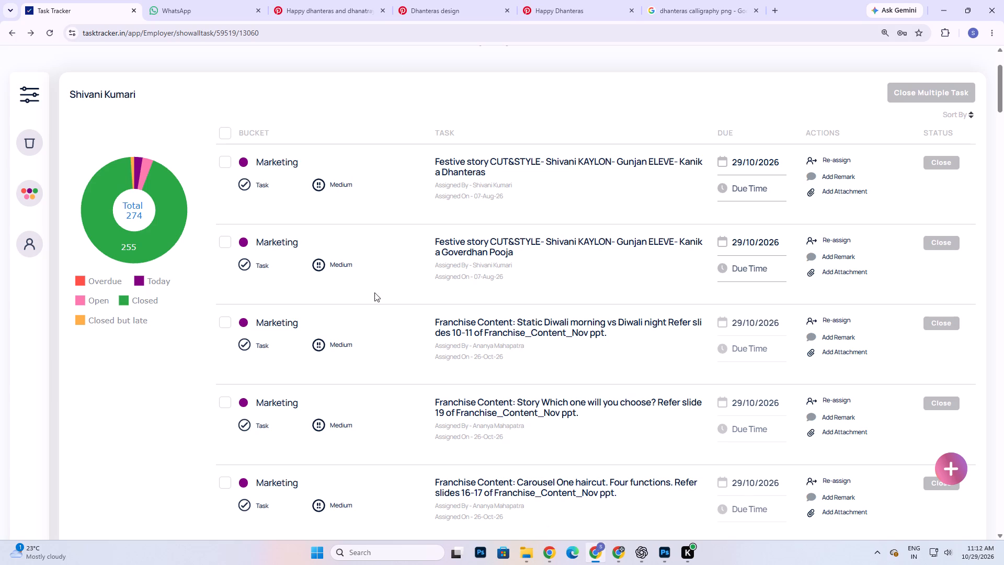
left_click(562, 1)
left_click(668, 0)
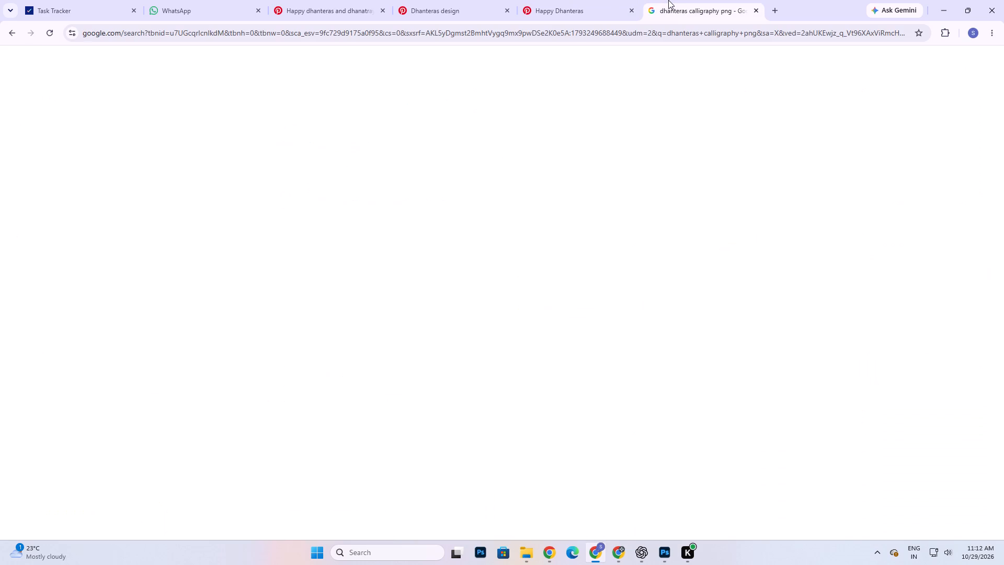
left_click_drag(277, 66, 52, 43)
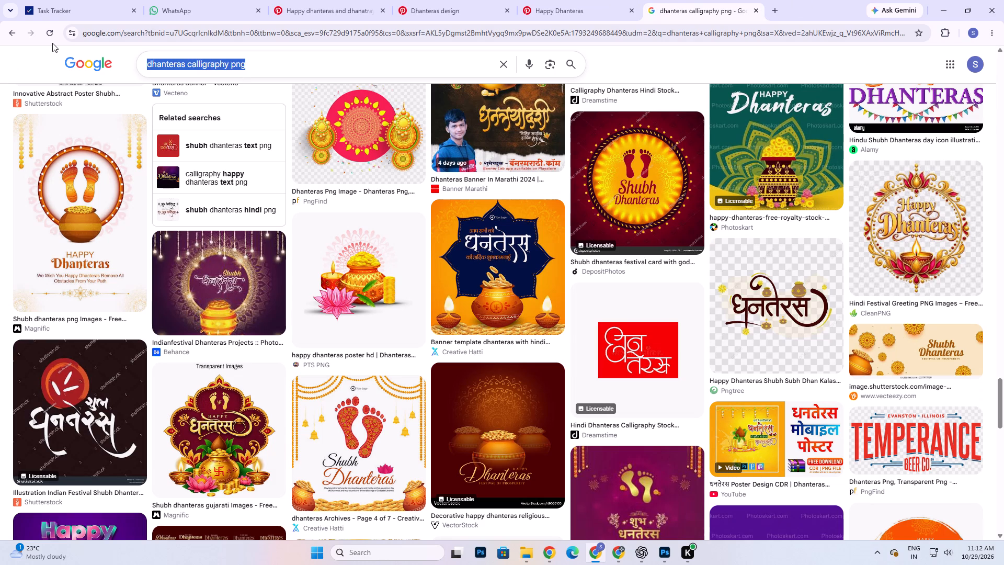
type("LINE")
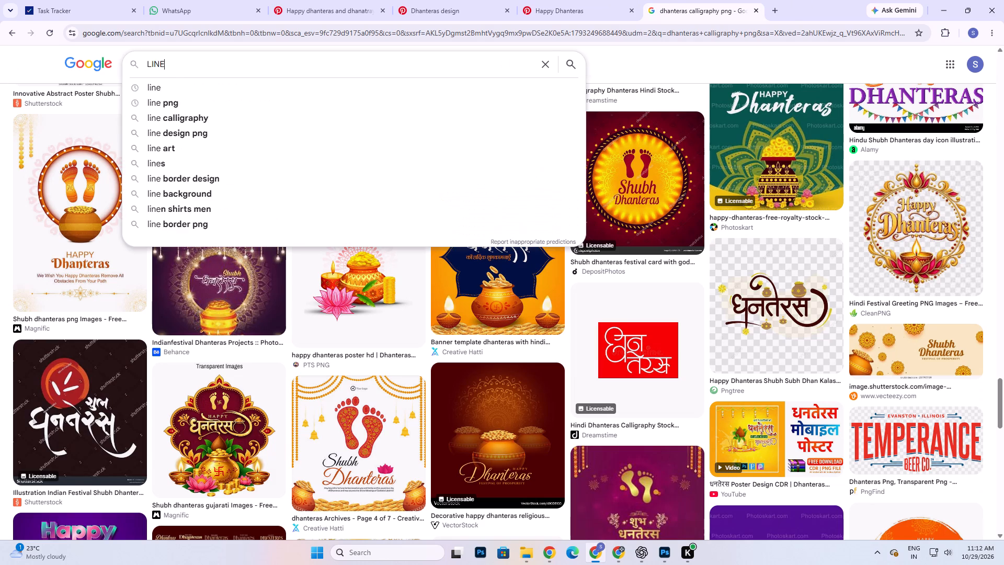
key("Return")
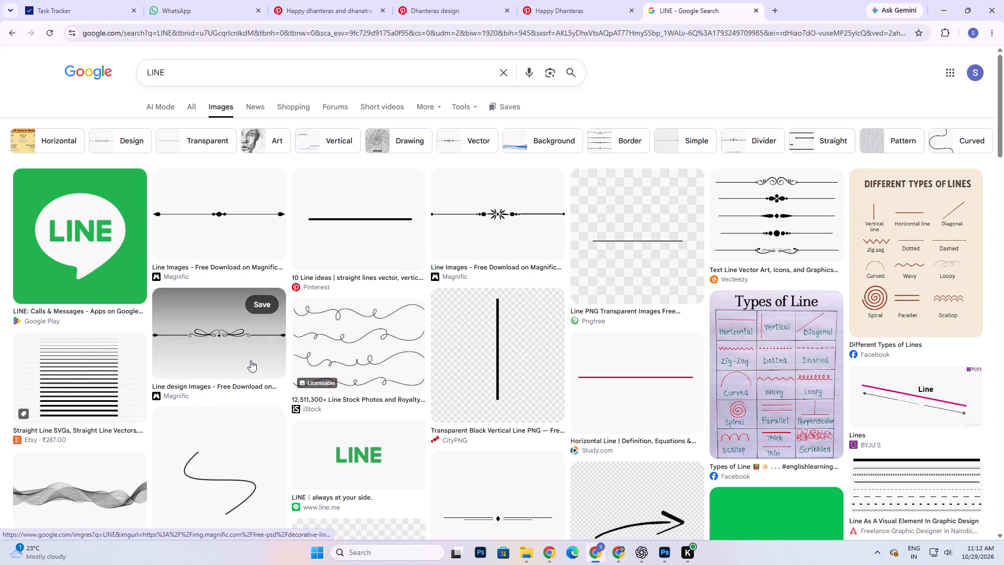
Preview the line divider with the floral centre and look through its related images for a suitable decorative line.
left_click(476, 228)
scroll(755, 375, "down", 2)
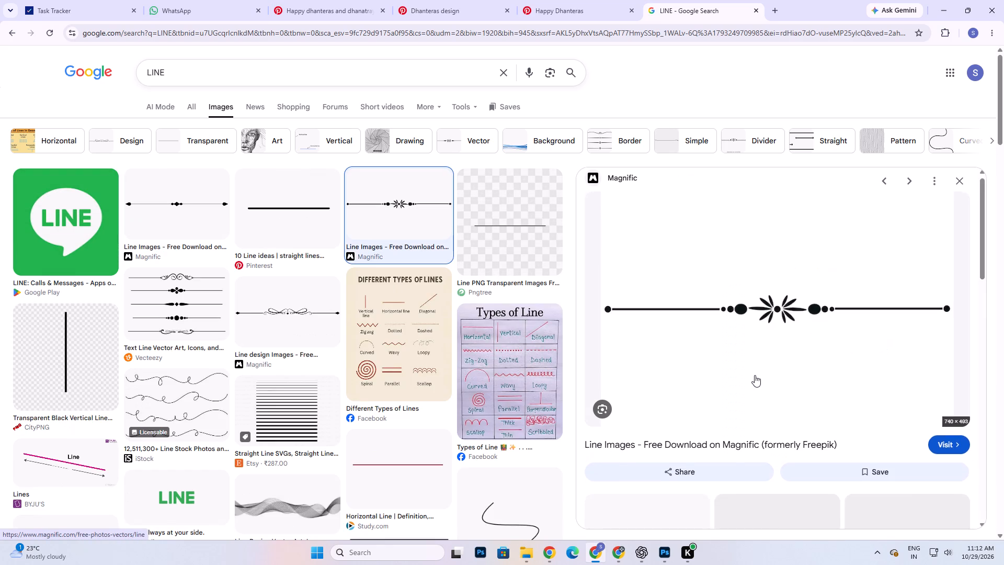
scroll(755, 375, "down", 4)
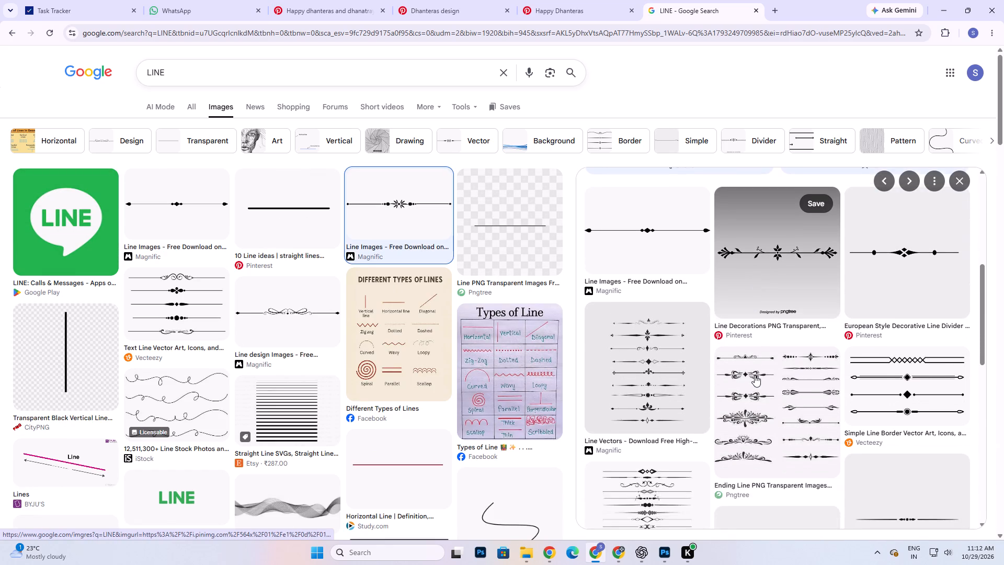
scroll(755, 375, "down", 6)
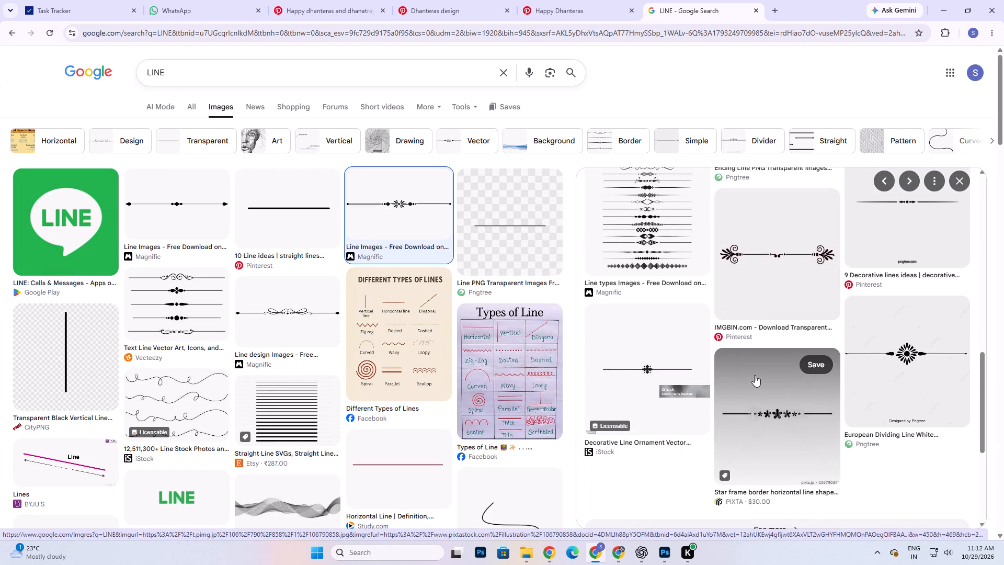
scroll(755, 375, "up", 2)
scroll(754, 375, "down", 6)
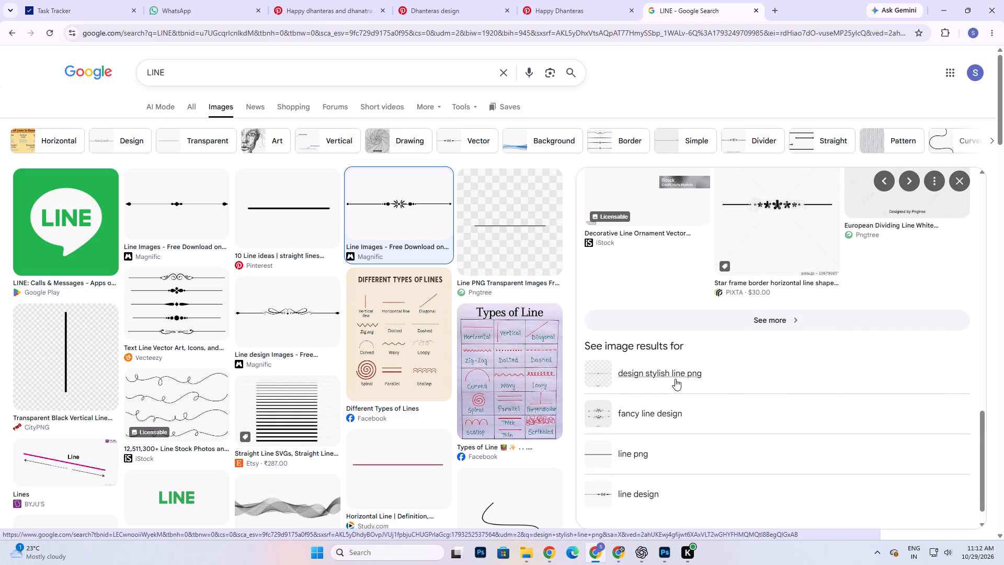
Open the suggested fancy line design image search and look through the results for an ornamental divider.
left_click(652, 421)
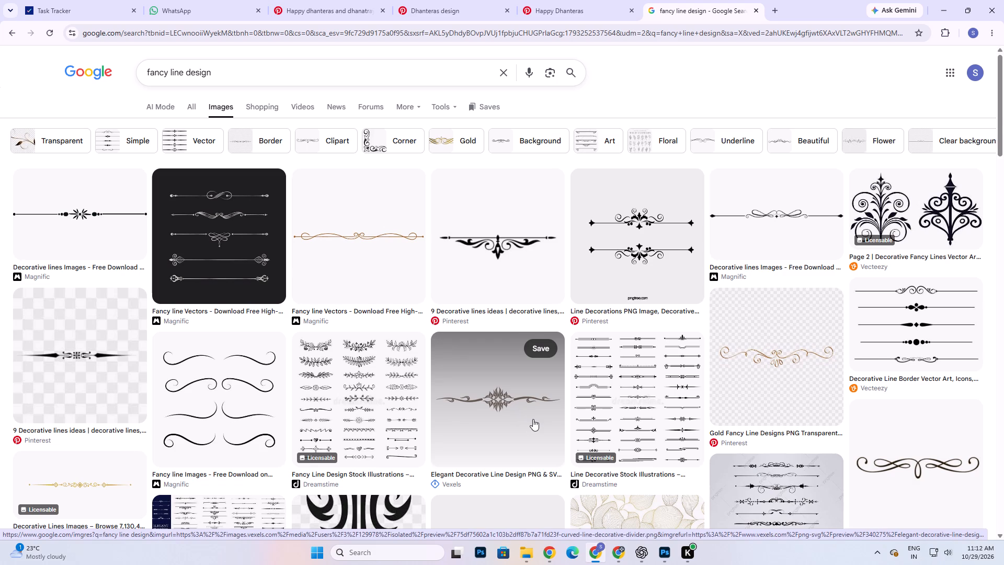
scroll(533, 419, "down", 10)
scroll(533, 419, "up", 2)
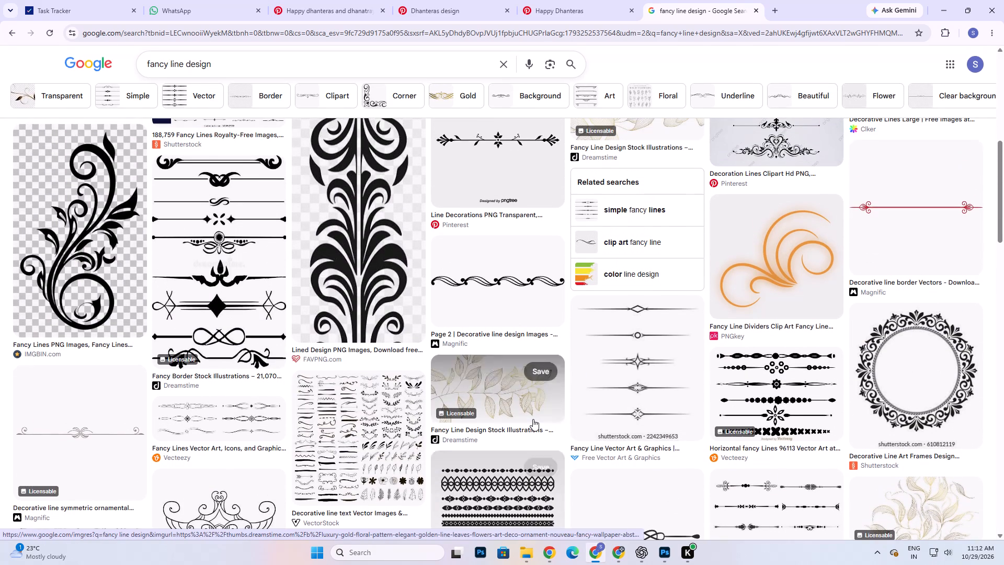
scroll(533, 419, "down", 3)
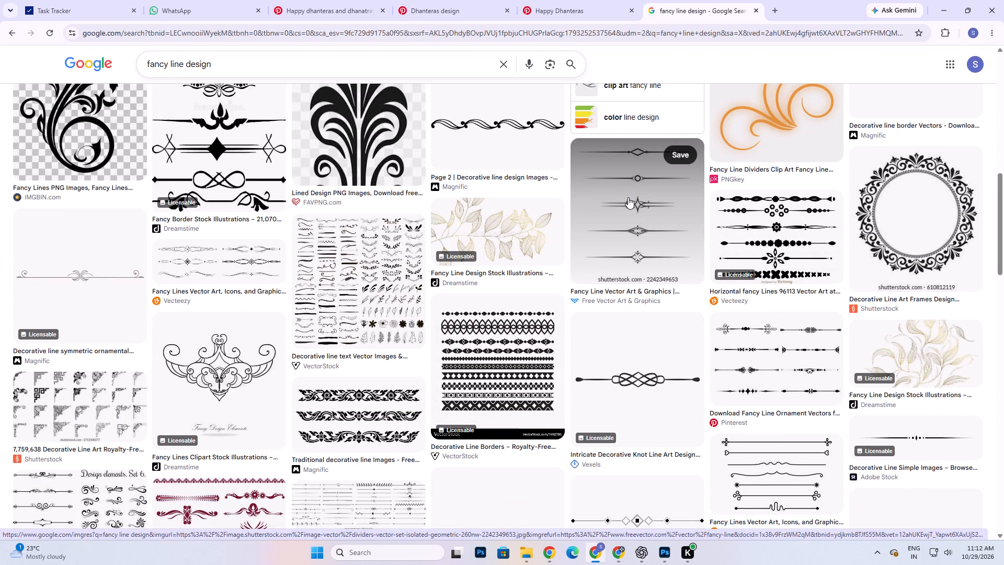
scroll(628, 197, "down", 2)
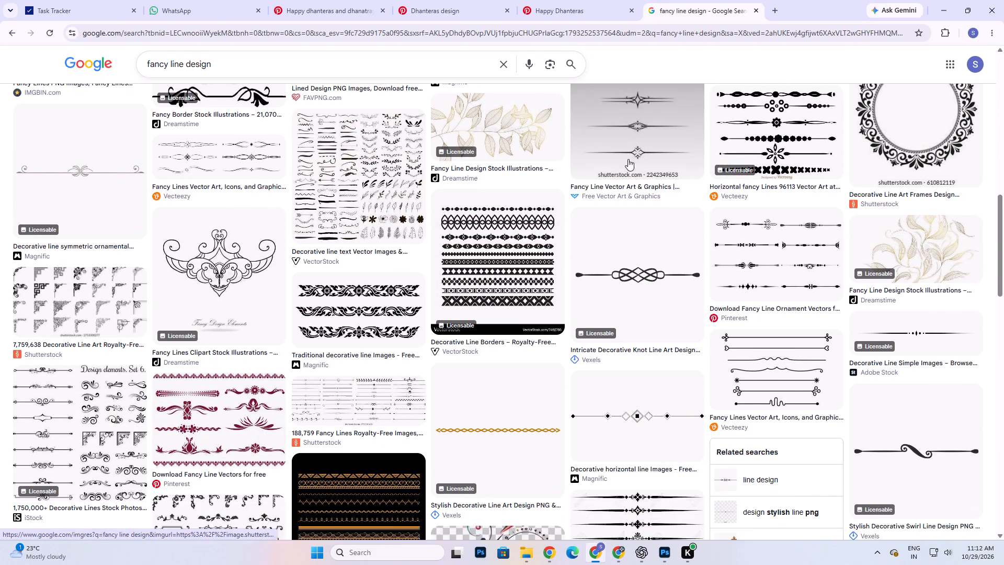
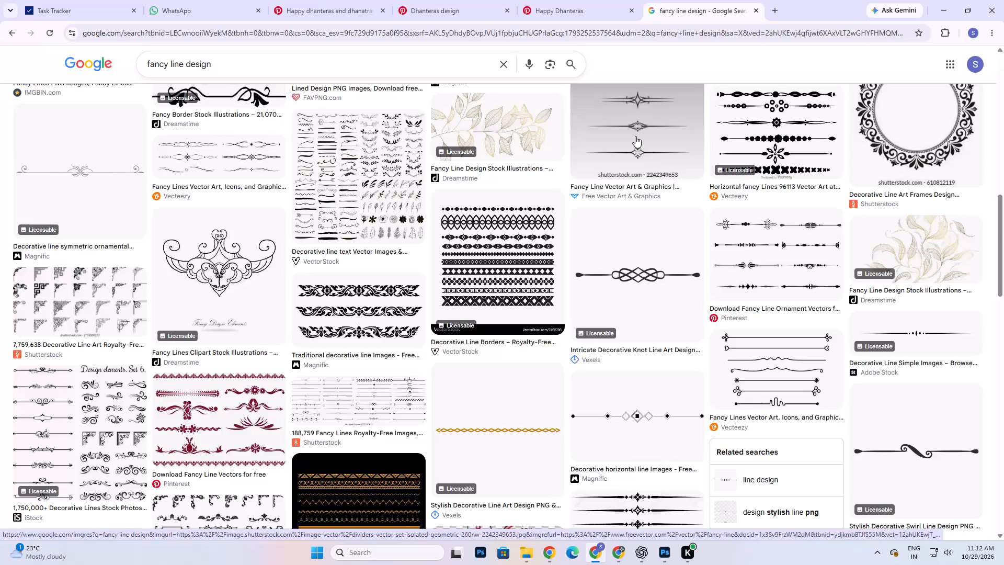
Preview the simple Adobe Stock line divider with the diamond-and-dots centre, copy its image and glance through the related images.
left_click(925, 332)
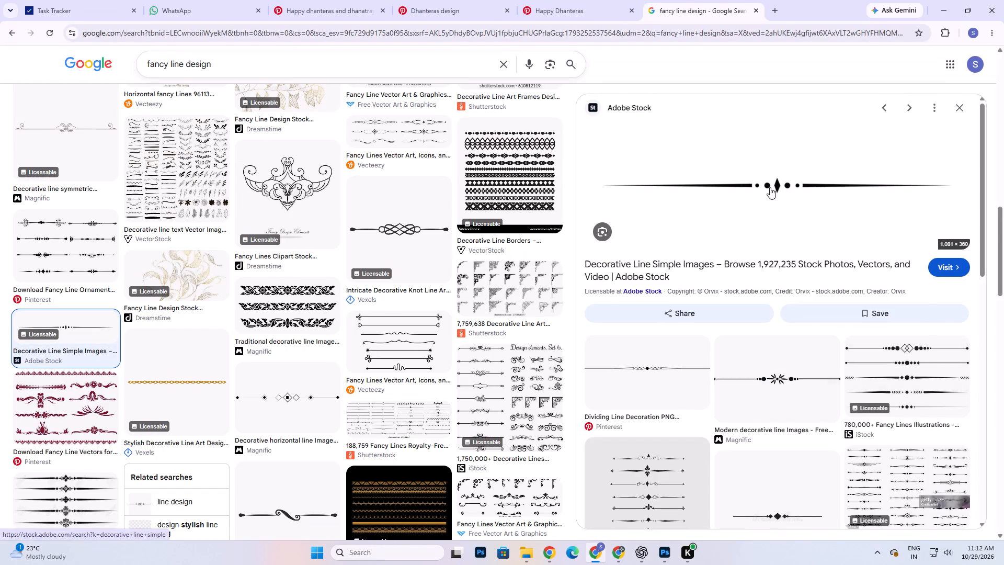
right_click(770, 187)
left_click(812, 364)
scroll(812, 366, "down", 3)
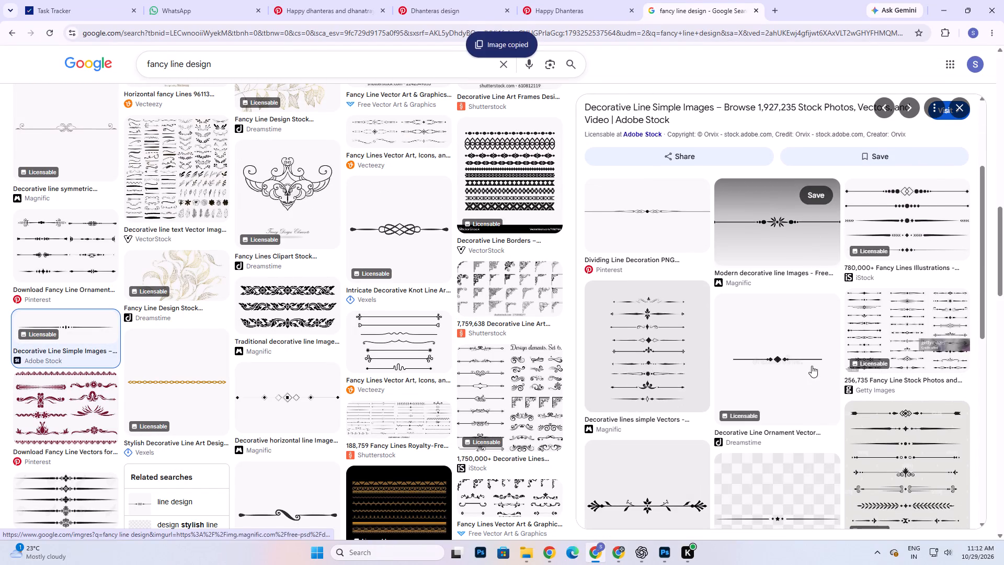
scroll(690, 368, "down", 5)
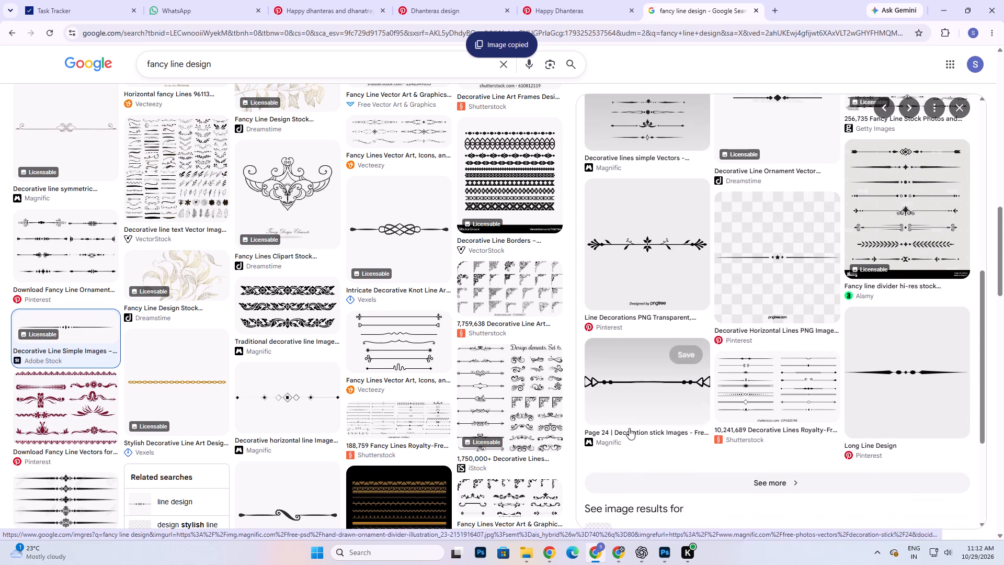
Switch to Photoshop, paste the copied divider above the message text layer and remove its white background with the Magic Eraser.
left_click(664, 548)
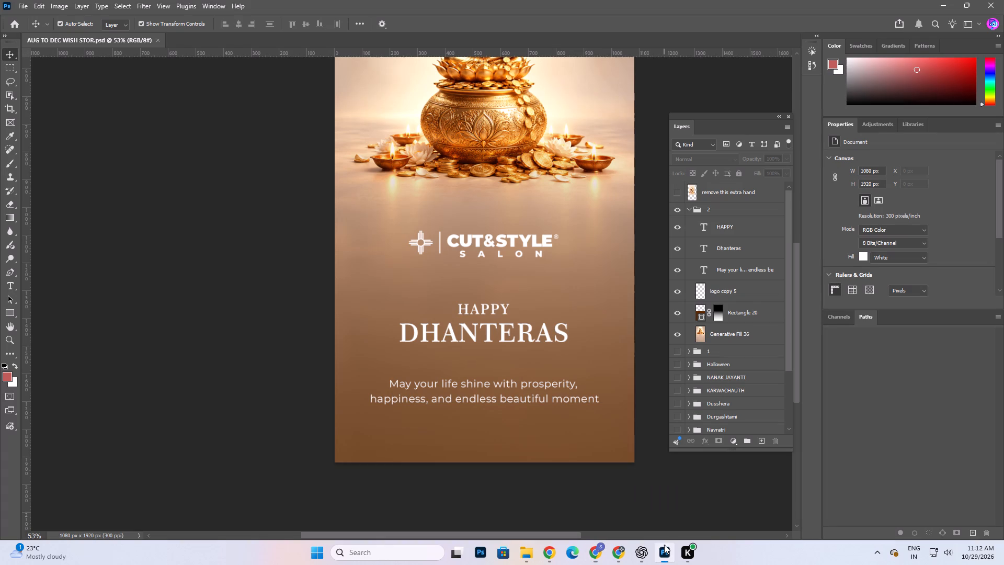
left_click(510, 389)
key("ctrl+v")
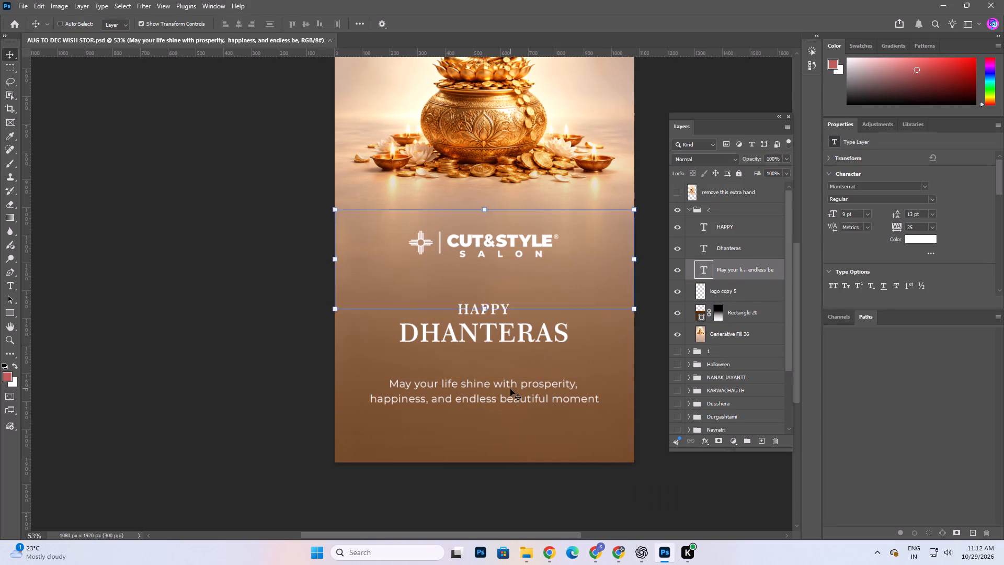
left_click(11, 200)
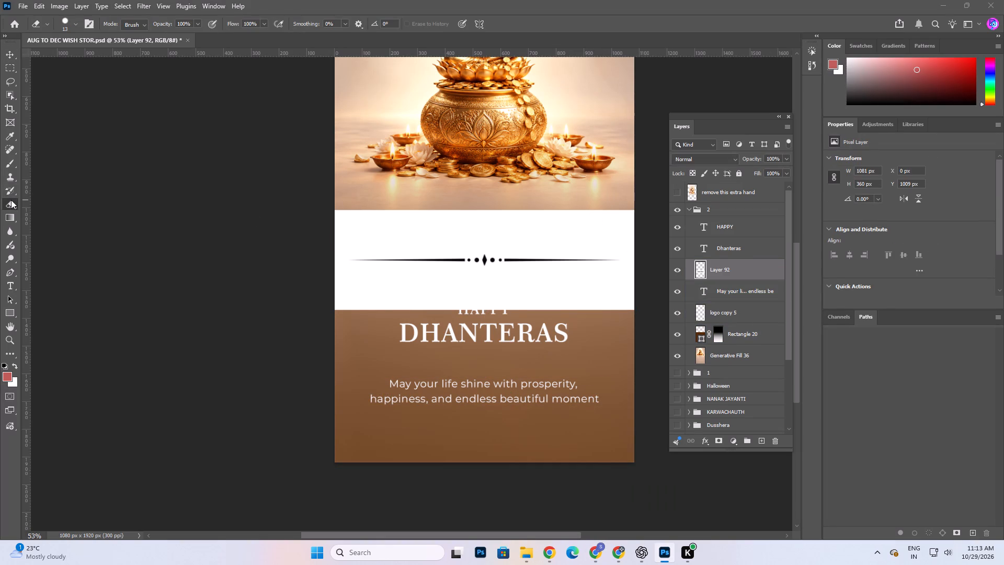
left_click(38, 224)
left_click(397, 222)
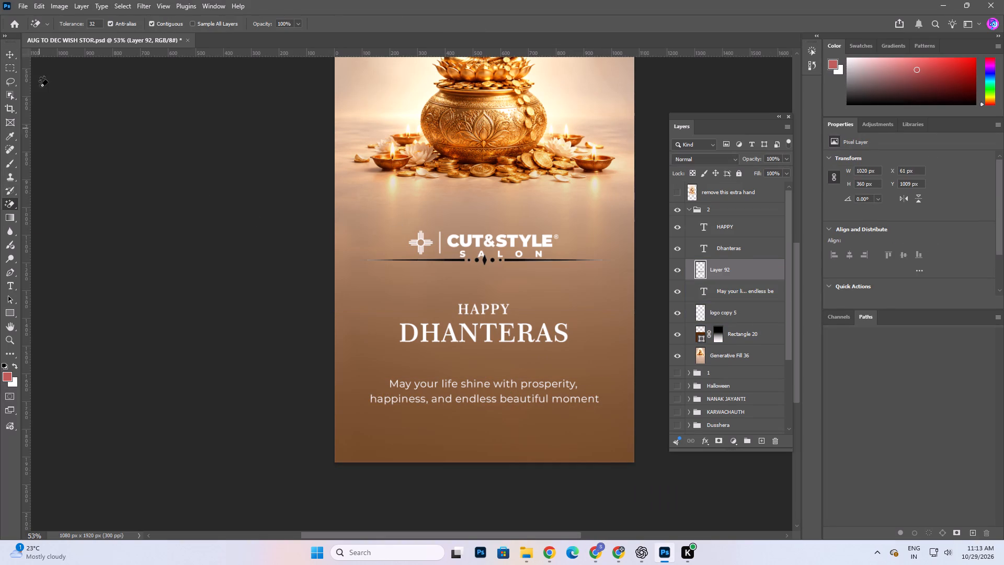
Scale the divider layer down to about 776 px wide.
left_click(12, 51)
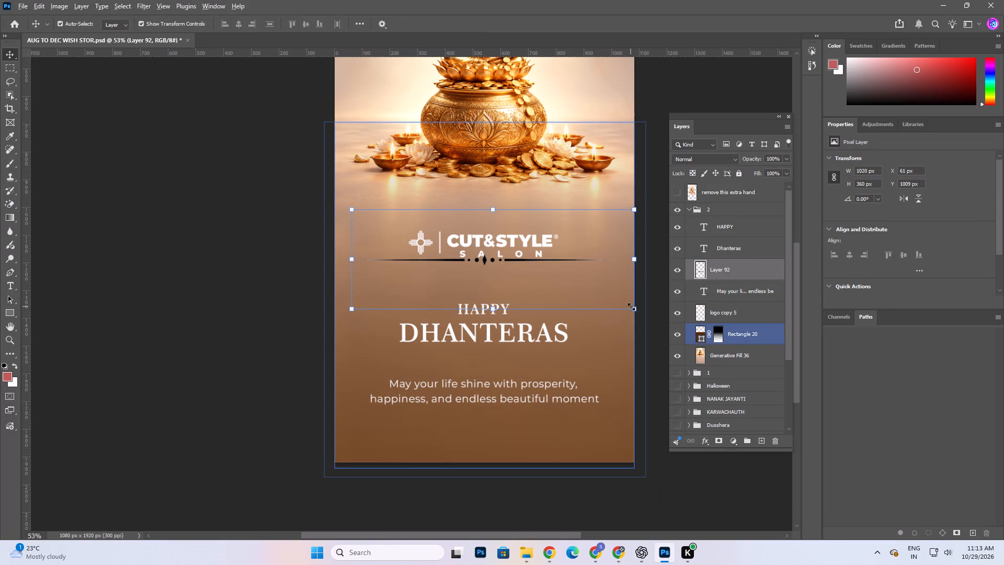
left_click_drag(632, 307, 596, 300, "alt")
left_click(514, 20)
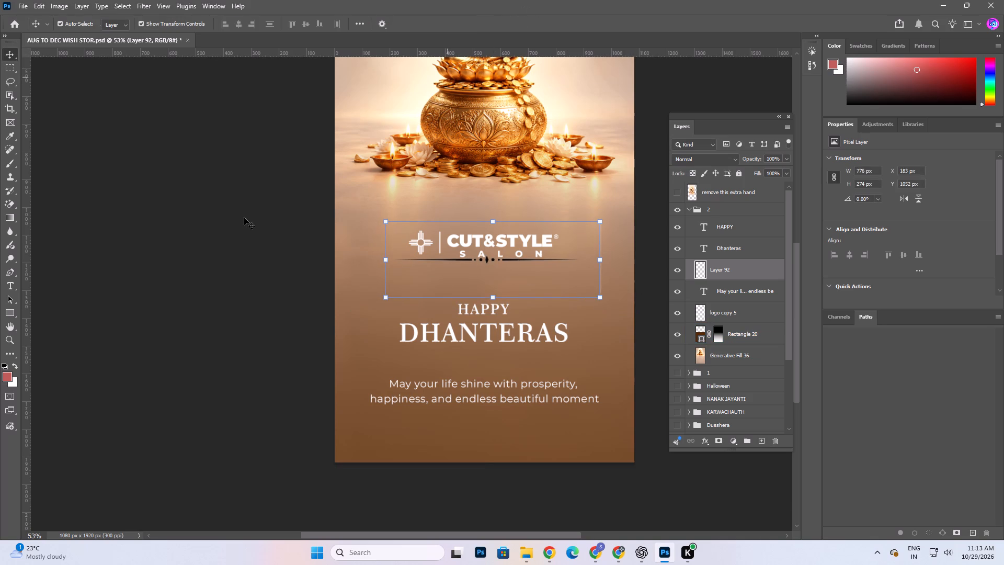
left_click(152, 266)
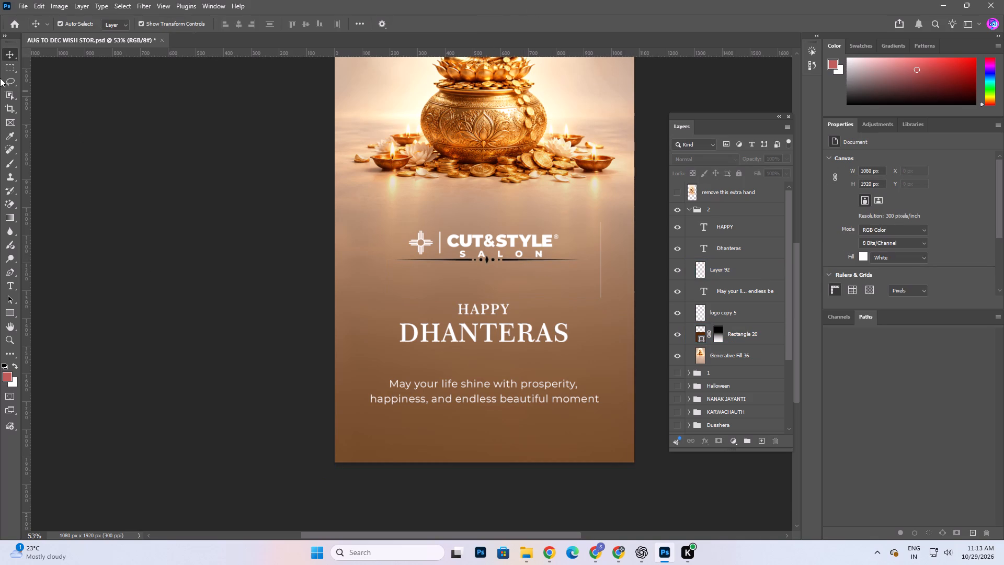
Delete the stray leftover pixels beyond both ends of the divider on Layer 92 using rectangular marquee selections.
left_click(7, 69)
left_click_drag(581, 207, 636, 335)
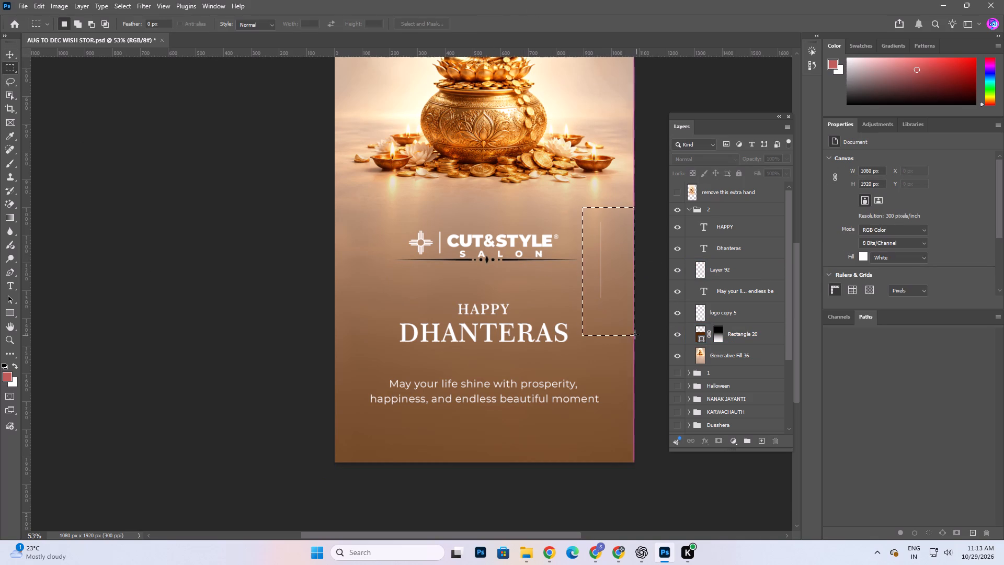
left_click_drag(611, 278, 617, 278)
key("Delete")
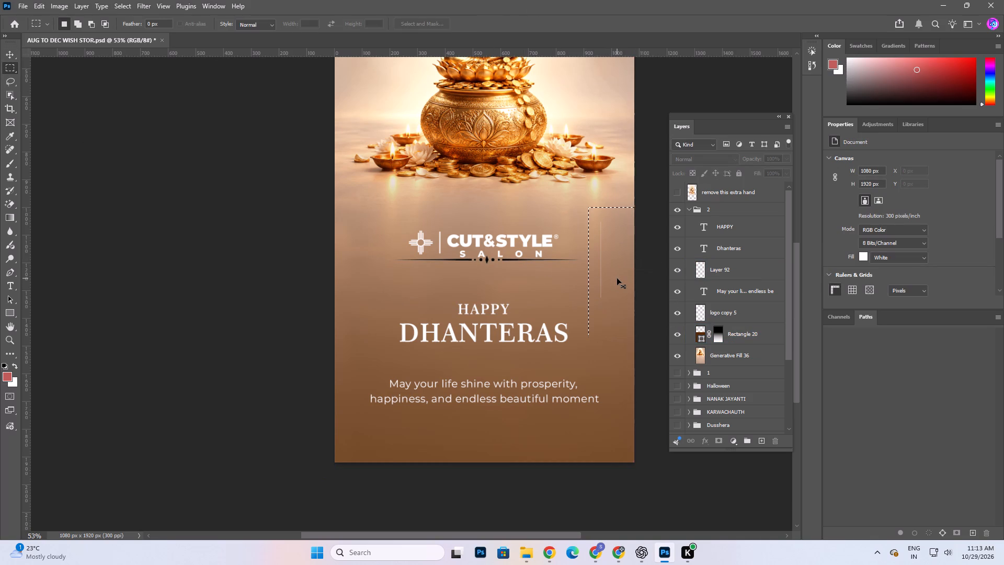
key("ctrl+d")
left_click(736, 276)
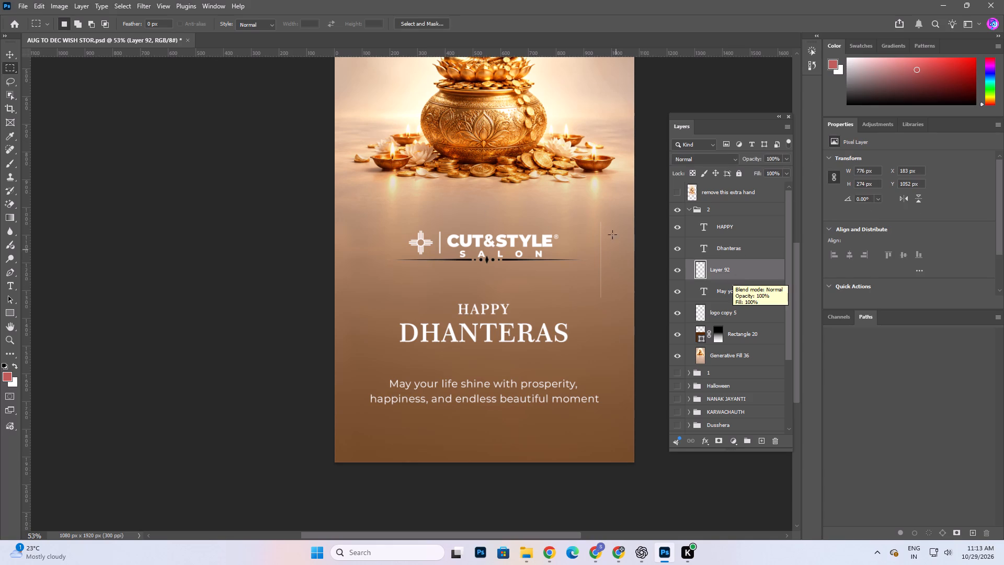
left_click_drag(584, 204, 632, 315)
key("Delete")
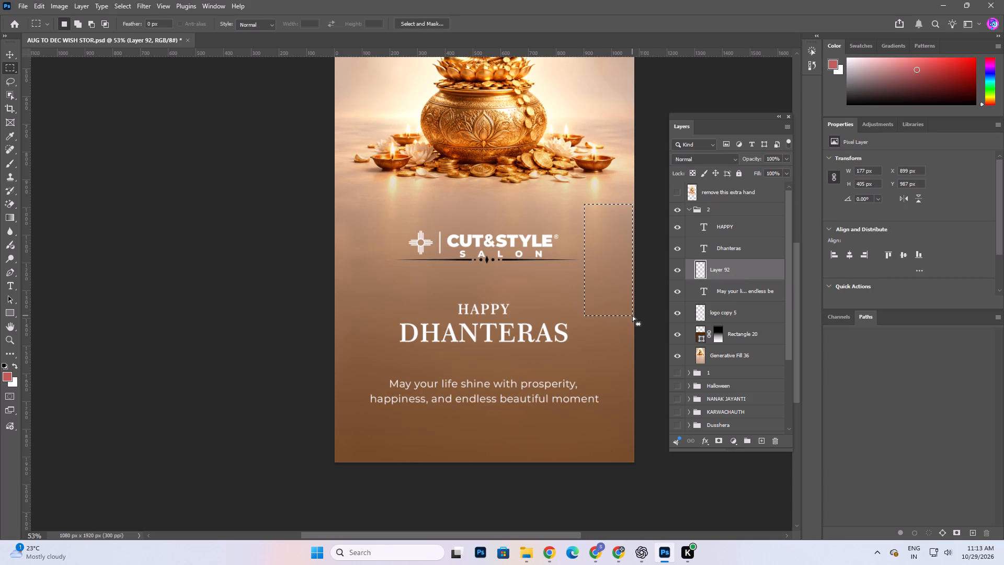
left_click_drag(328, 188, 383, 314)
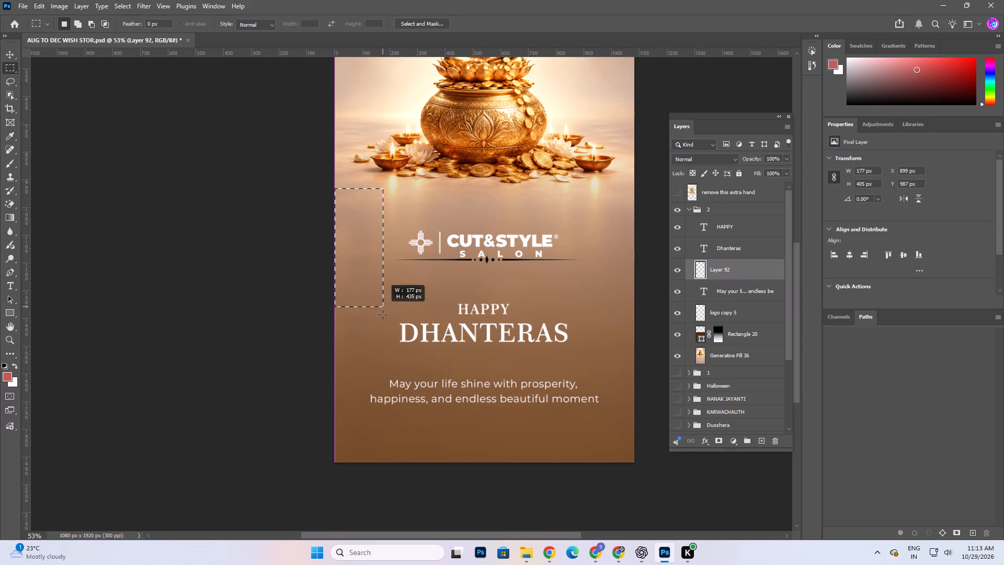
left_click_drag(383, 314, 390, 326)
key("Delete")
key("ctrl+d")
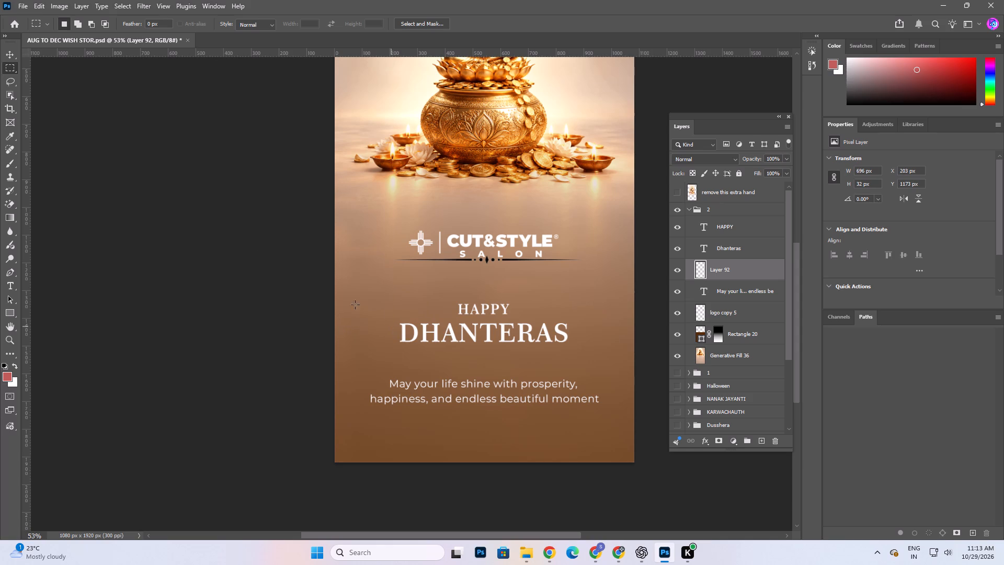
Move the divider between DHANTERAS and the message text and scale it to about 644 px wide.
left_click(14, 55)
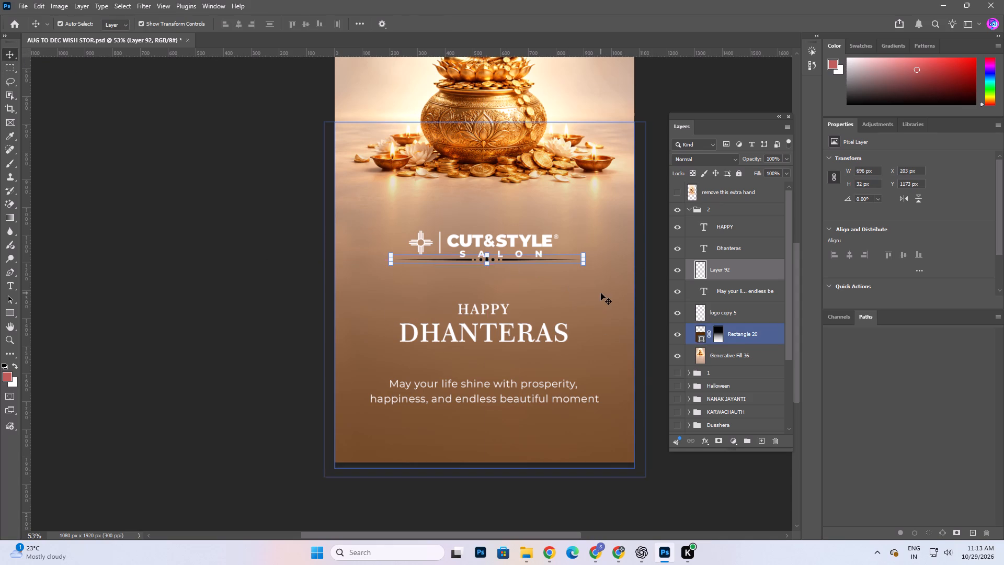
key("ctrl+t")
left_click_drag(527, 257, 522, 357)
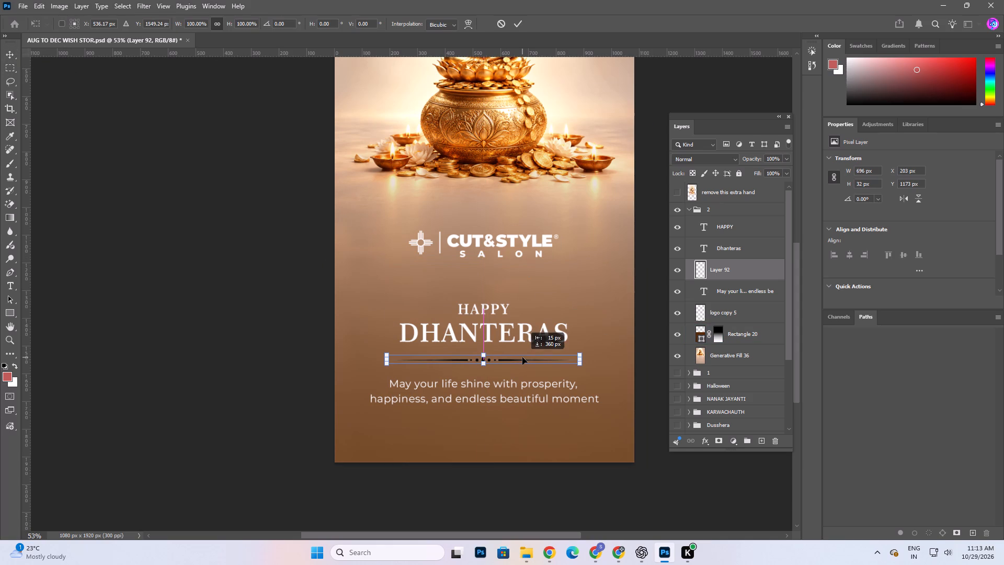
left_click_drag(522, 357, 522, 362)
scroll(553, 394, "up", 5, "alt")
left_click_drag(594, 354, 583, 351, "alt")
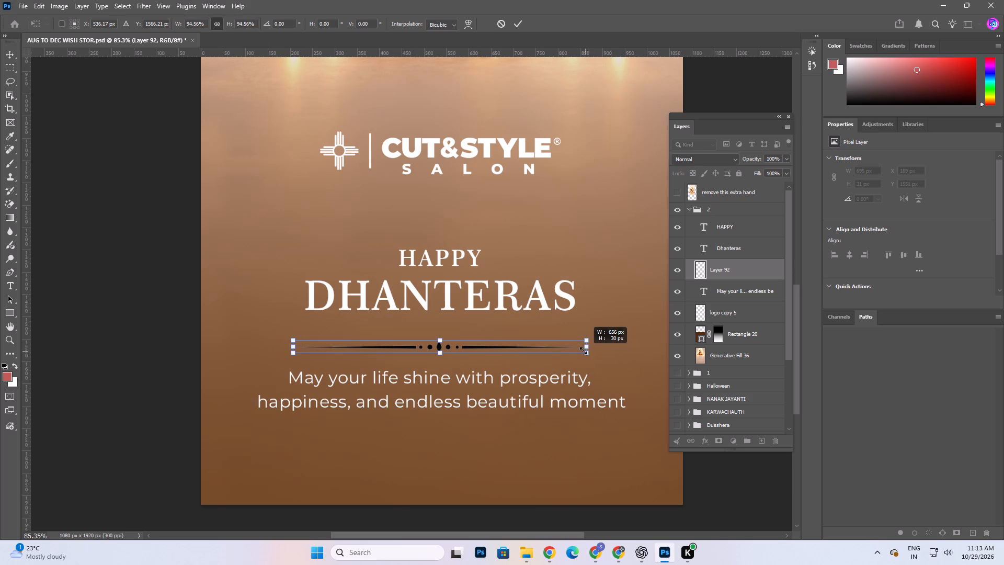
left_click_drag(583, 351, 583, 350, "alt")
left_click(520, 29)
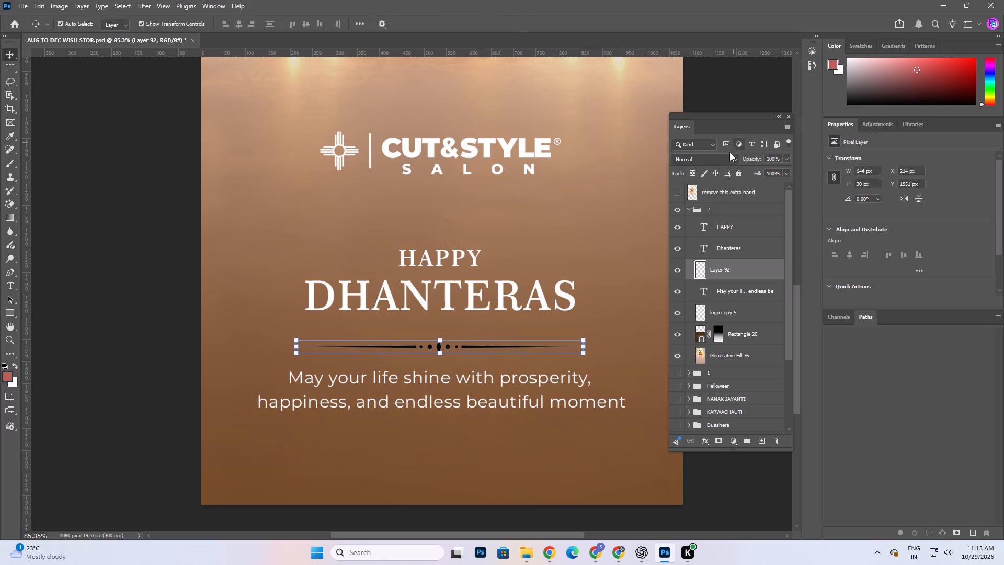
Set the divider layer's blend mode to Divide.
left_click(732, 159)
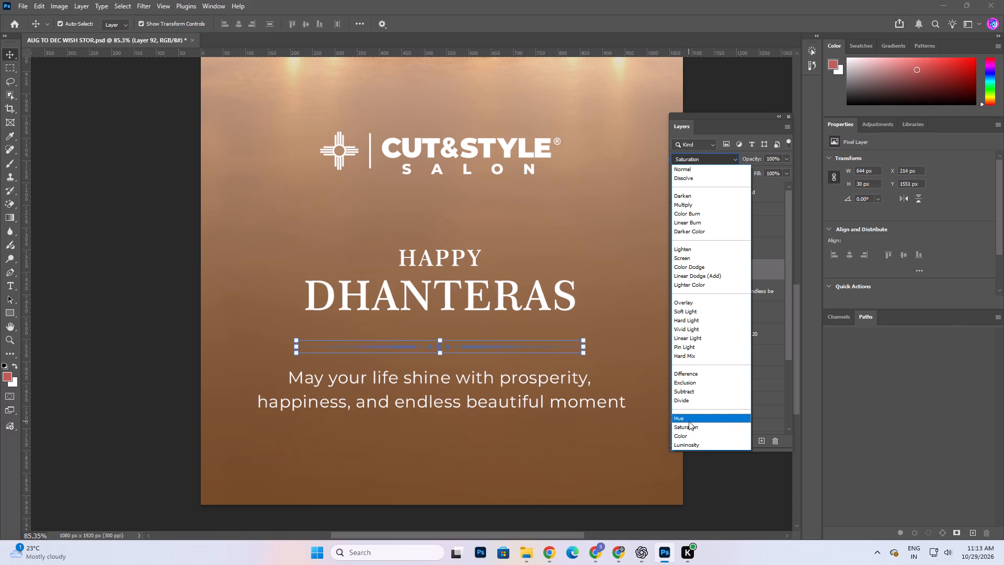
left_click(688, 401)
scroll(535, 313, "down", 10, "alt")
left_click(249, 271)
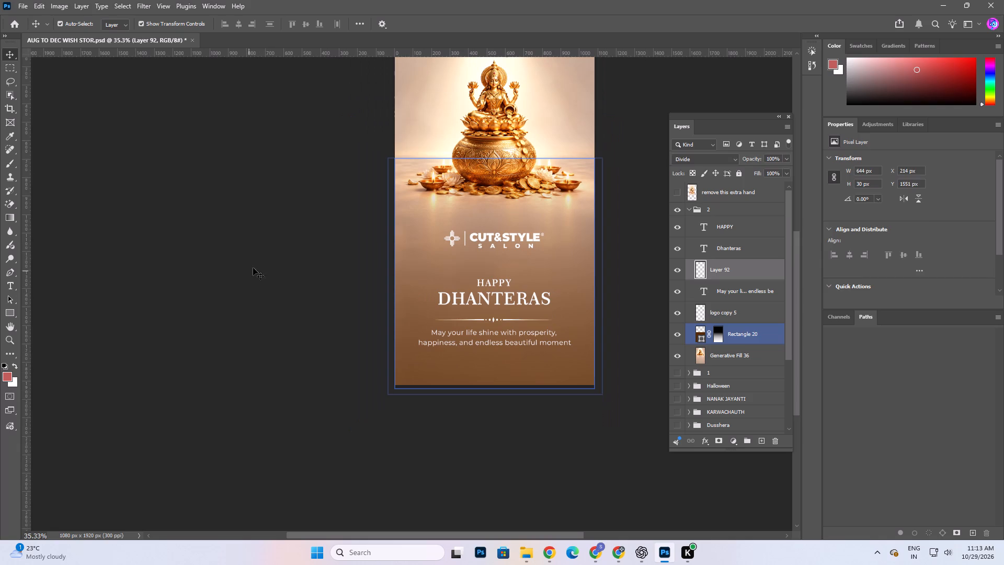
Examine the whole story design with the divider in place, checking the spacing of logo, greeting and message.
scroll(553, 398, "up", 4)
key("space")
key("space")
key("space")
key("space")
key("space")
key("space")
key("space")
key("space")
key("space")
left_click_drag(572, 368, 562, 369)
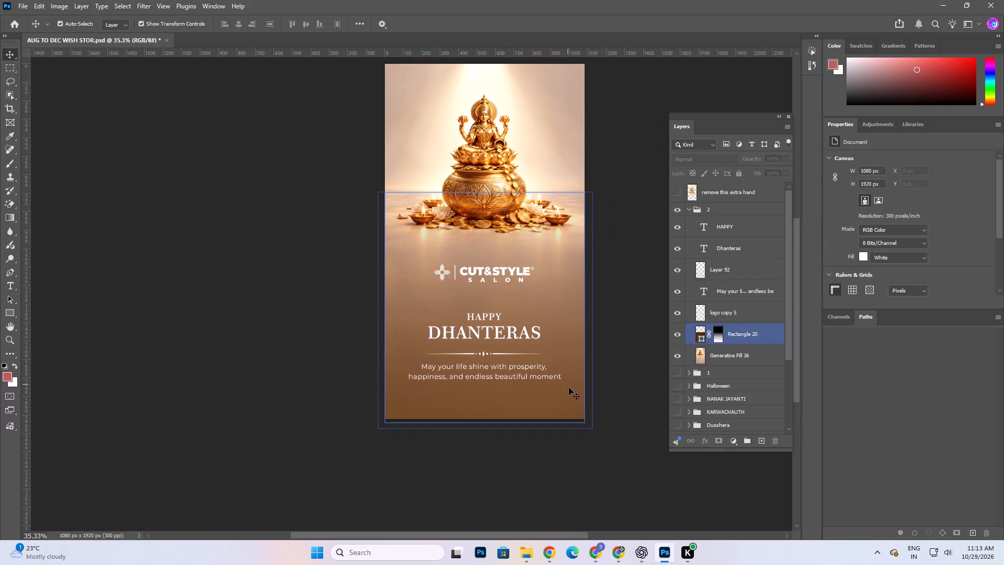
left_click(496, 378)
left_click(575, 476)
scroll(563, 410, "up", 2)
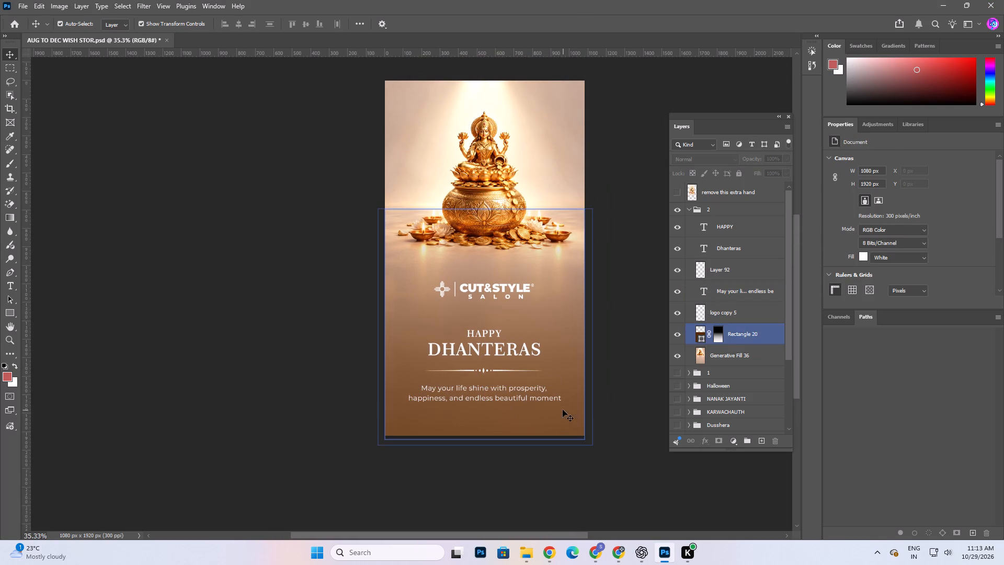
Move the HAPPY and DHANTERAS text layers together slightly upward, away from the divider.
scroll(563, 410, "up", 4)
left_click(473, 322)
left_click(498, 351, "shift")
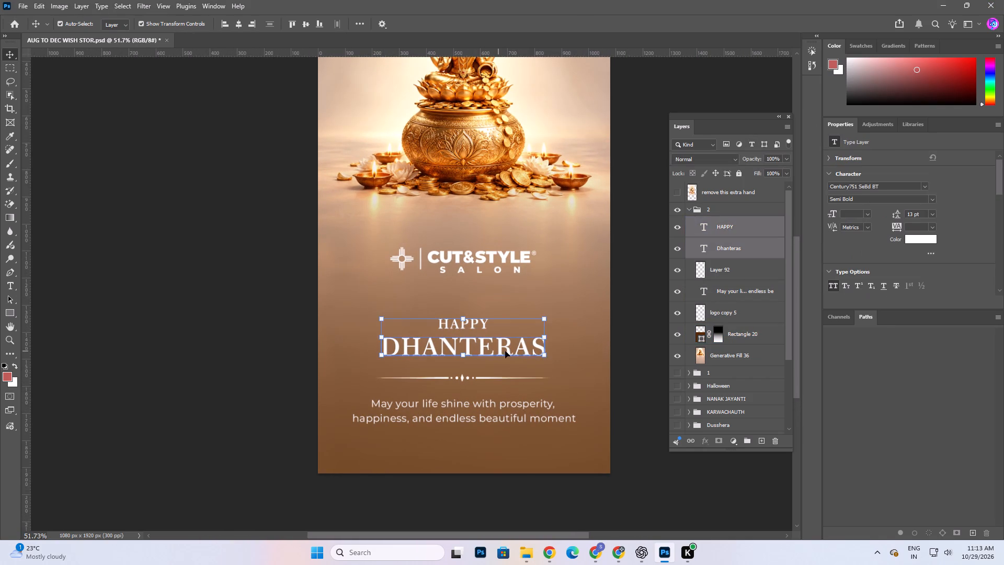
left_click_drag(525, 347, 524, 342)
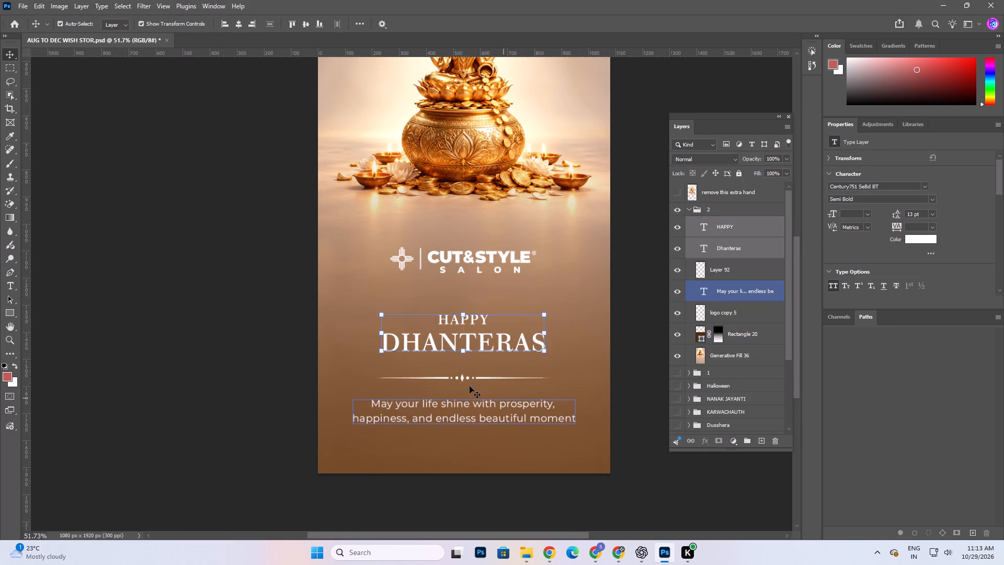
Scale the divider below DHANTERAS down to about 544 px wide.
left_click(464, 378)
scroll(516, 386, "up", 4, "alt")
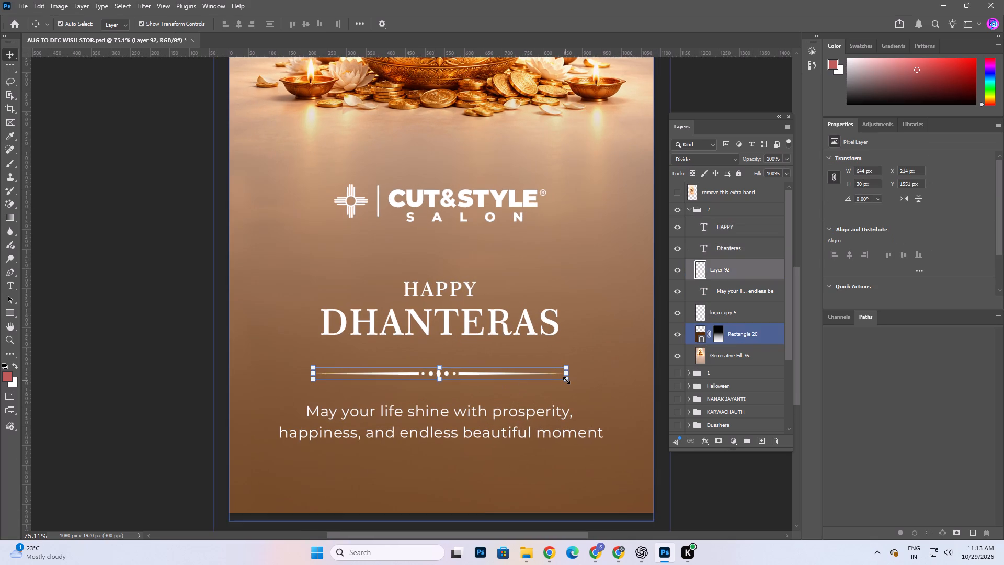
left_click_drag(566, 380, 547, 377, "alt")
left_click(516, 24)
left_click(155, 288)
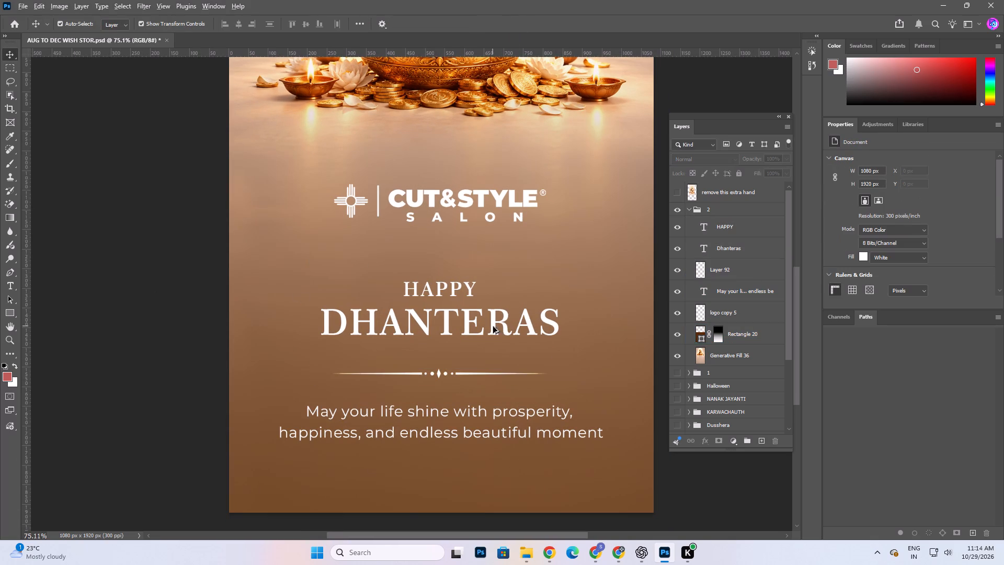
Examine the full story layout again, checking the divider against the greeting and the message text.
scroll(518, 323, "down", 5, "alt")
scroll(520, 372, "down", 2, "alt")
left_click(567, 481)
key("space")
key("space")
key("space")
key("space")
key("space")
key("space")
key("space")
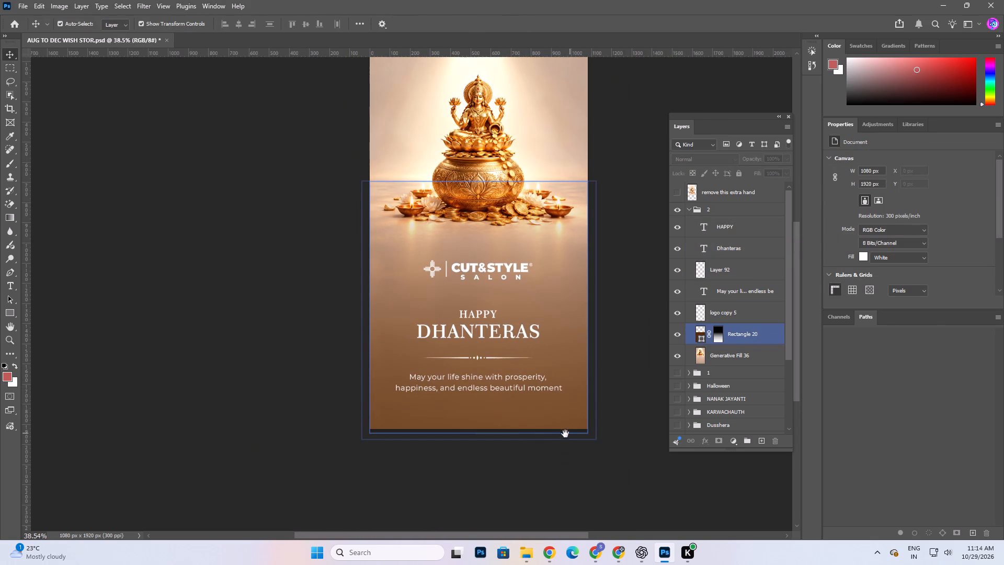
left_click_drag(566, 434, 551, 435)
left_click(489, 392)
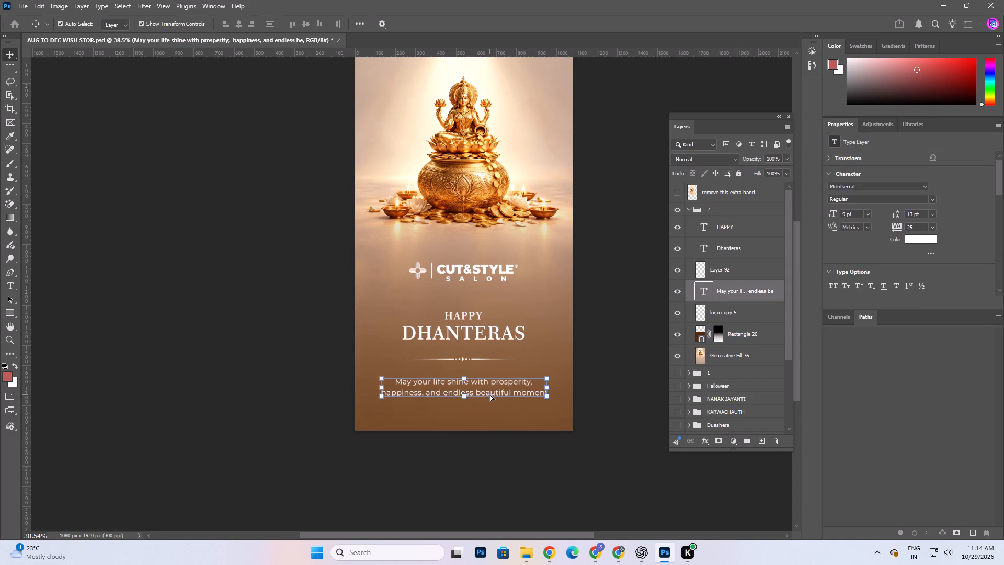
left_click(606, 462)
Centre the divider horizontally on the canvas.
left_click(463, 358)
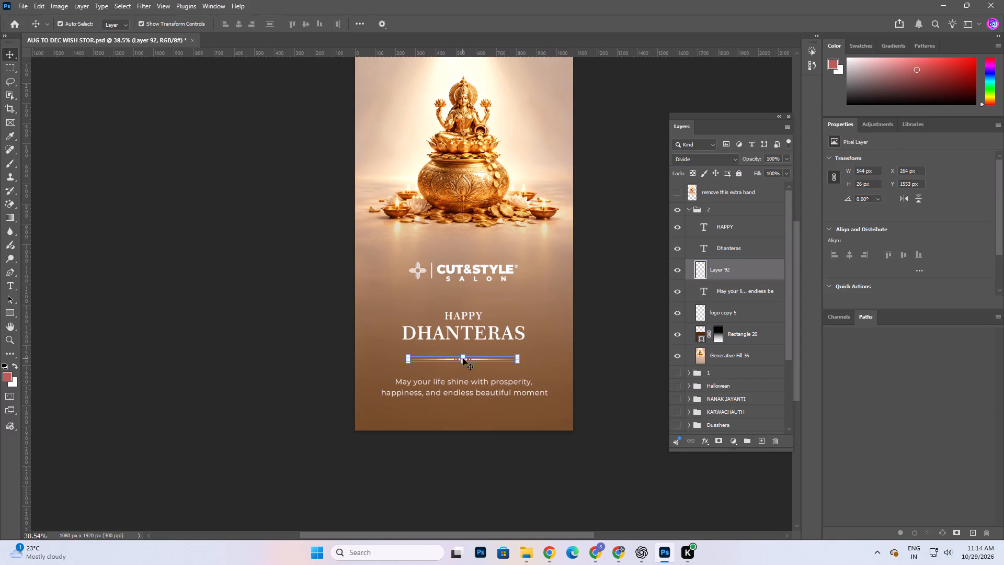
key("ctrl+a")
triple_click(238, 18)
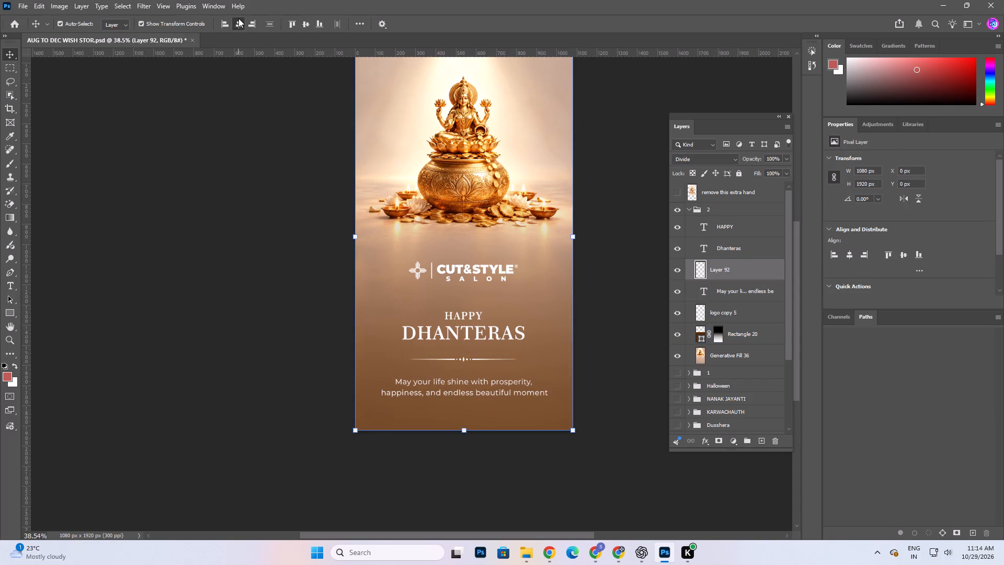
key("ctrl+d")
Scale the divider below DHANTERAS down to about 491 px wide and move it slightly downward.
scroll(510, 330, "up", 4, "alt")
scroll(450, 384, "up", 5, "alt")
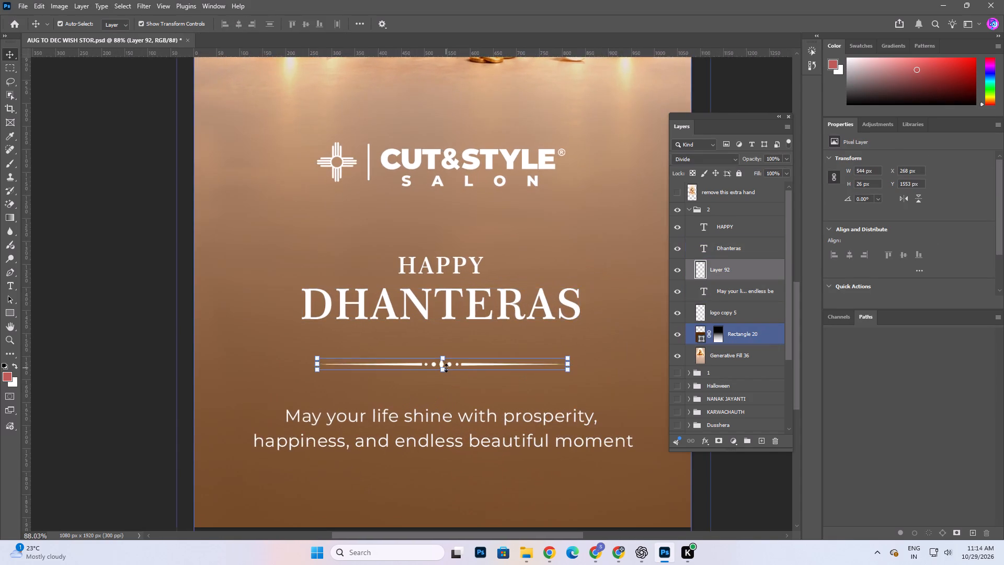
scroll(456, 368, "up", 2, "alt")
left_click_drag(589, 374, 578, 371, "alt")
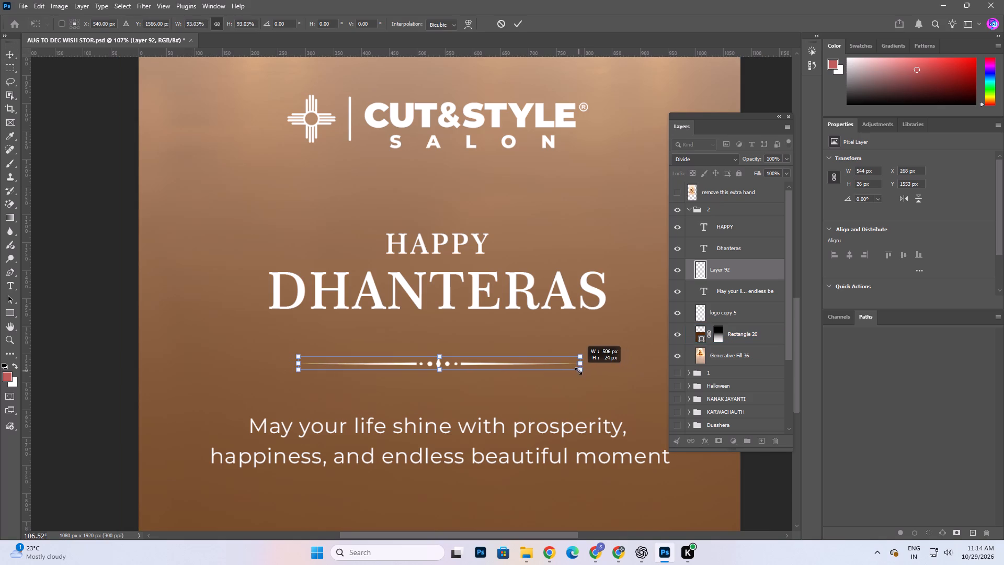
left_click_drag(578, 371, 575, 370, "alt")
left_click_drag(466, 362, 465, 367)
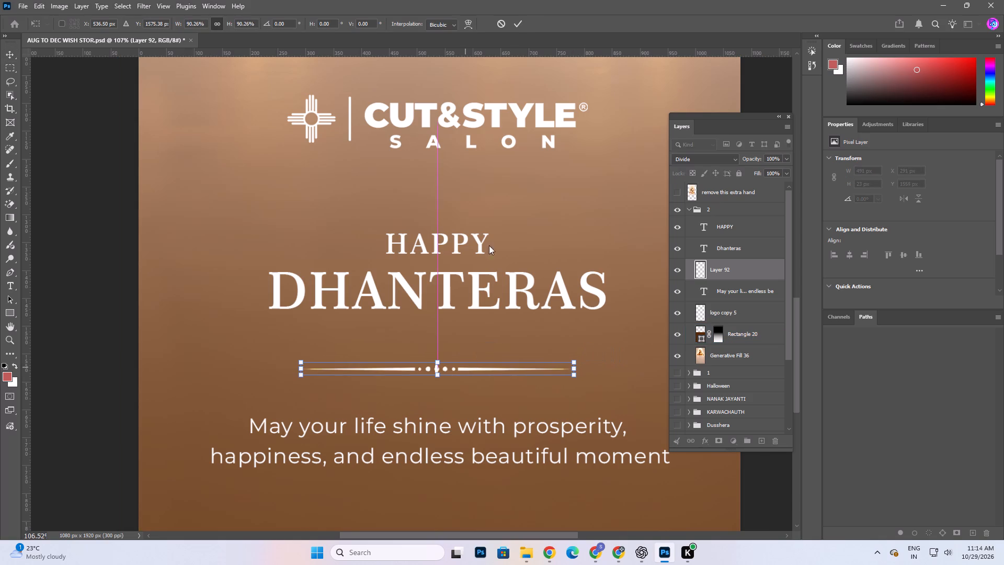
left_click(517, 22)
Distribute the DHANTERAS text, the divider and the message text so the vertical gaps between them are equal.
left_click(450, 297, "shift")
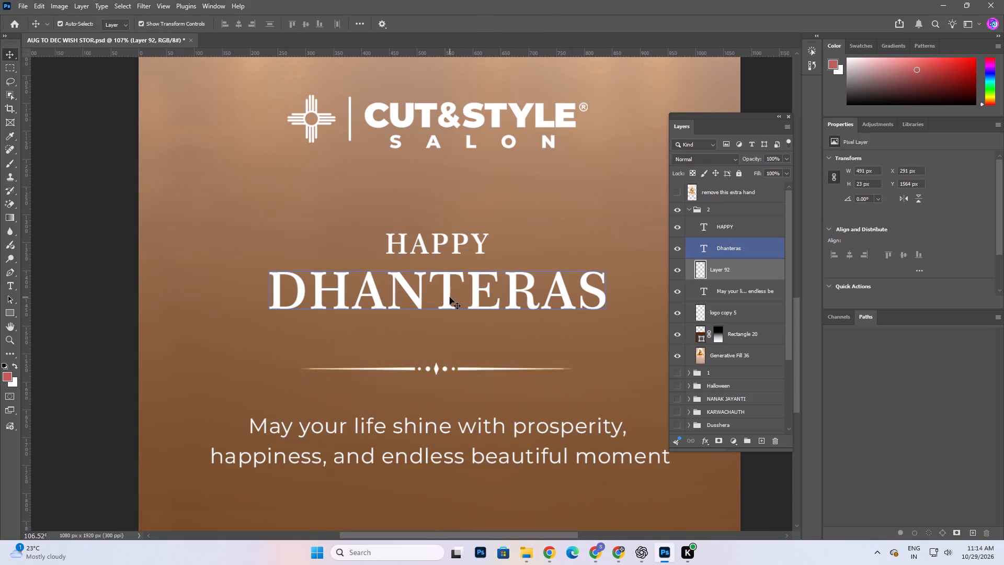
left_click(458, 455, "shift")
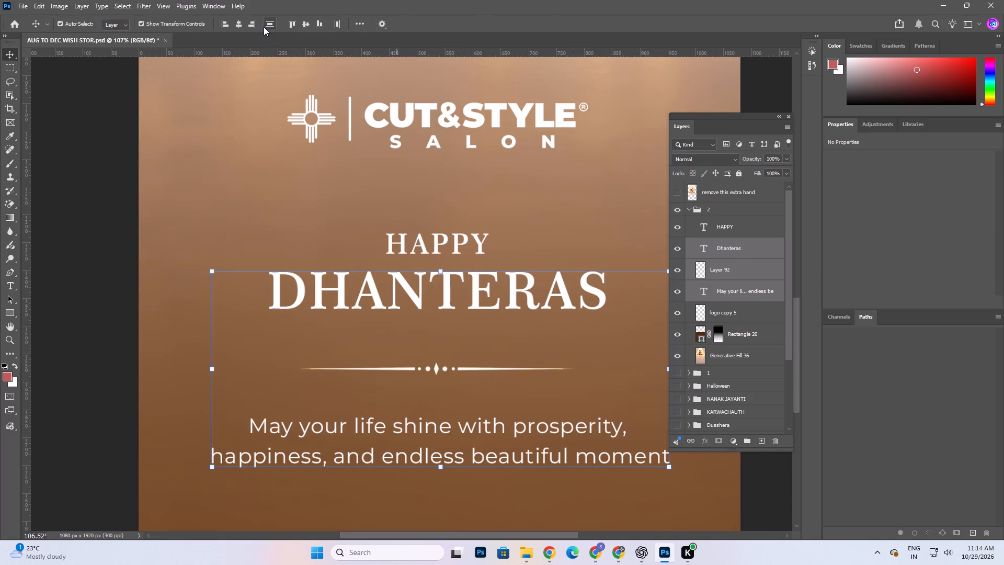
left_click(266, 25)
left_click(266, 25)
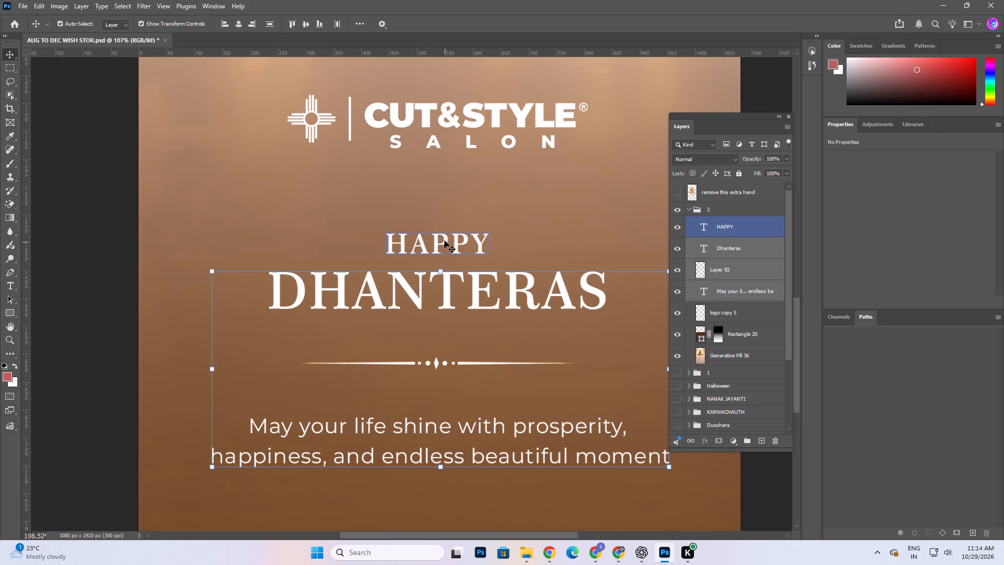
Align the logo, HAPPY, DHANTERAS, divider and message text on one vertical axis, centre them horizontally on the canvas, and save.
left_click(444, 241, "shift")
left_click(425, 114, "shift")
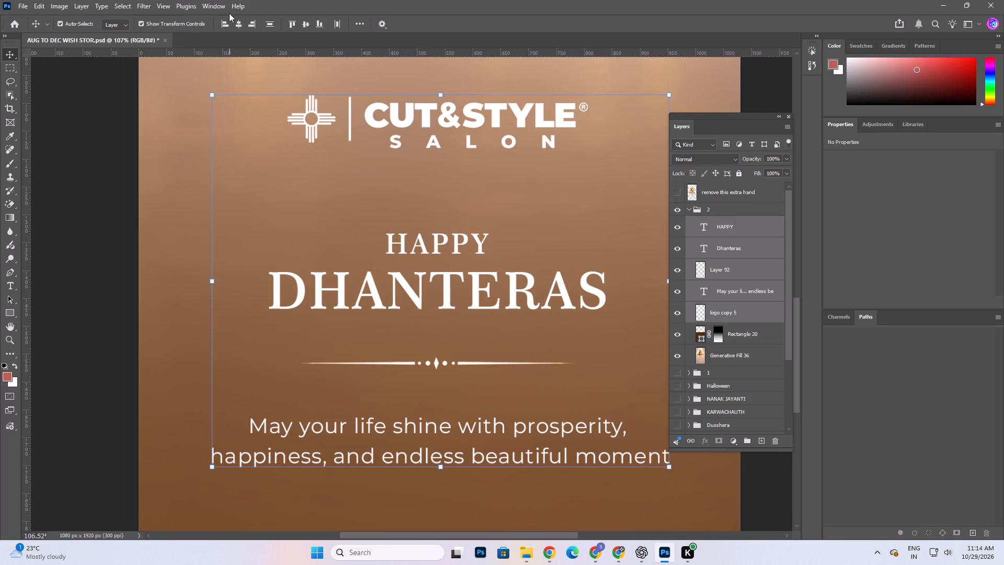
triple_click(239, 24)
left_click(239, 24)
key("ctrl+a")
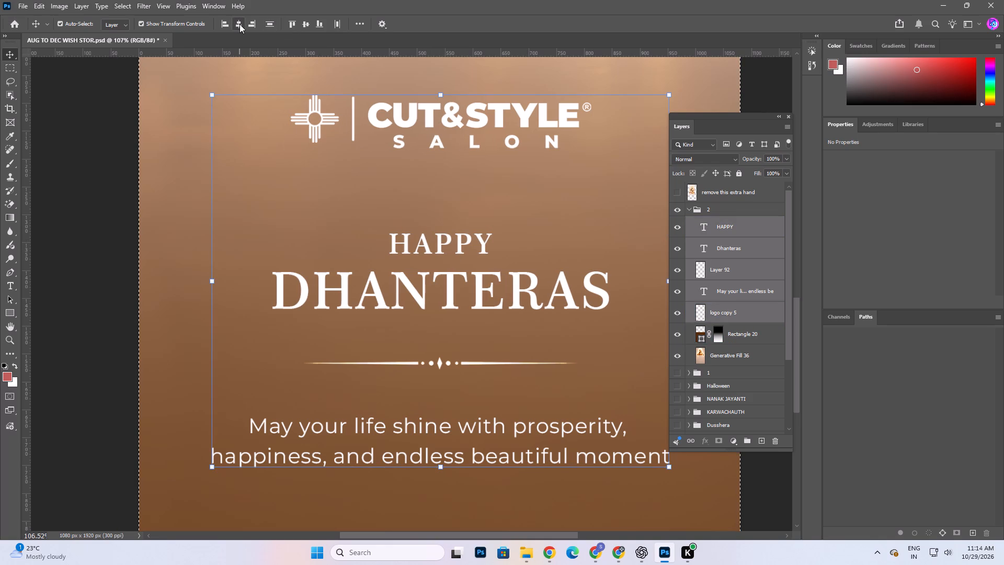
left_click(239, 24)
left_click(239, 24)
key("ctrl+d")
key("ctrl+s")
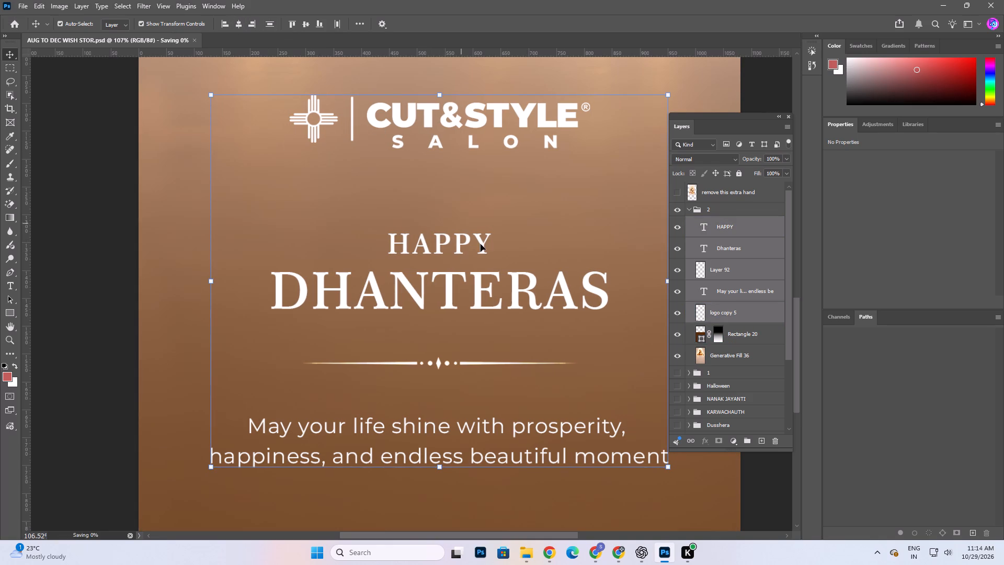
Examine the whole Dhanteras story and its text area up close, checking the spacing and centring of the elements.
scroll(483, 250, "down", 11, "alt")
left_click(261, 201)
key("space")
key("space")
key("space")
key("space")
key("space")
key("space")
key("space")
key("space")
key("space")
key("space")
key("space")
key("space")
left_click_drag(558, 201, 530, 222)
left_click(638, 270)
scroll(531, 326, "down", 3, "alt")
scroll(626, 326, "up", 3)
key("space")
key("space")
key("space")
key("space")
key("space")
key("space")
key("space")
key("space")
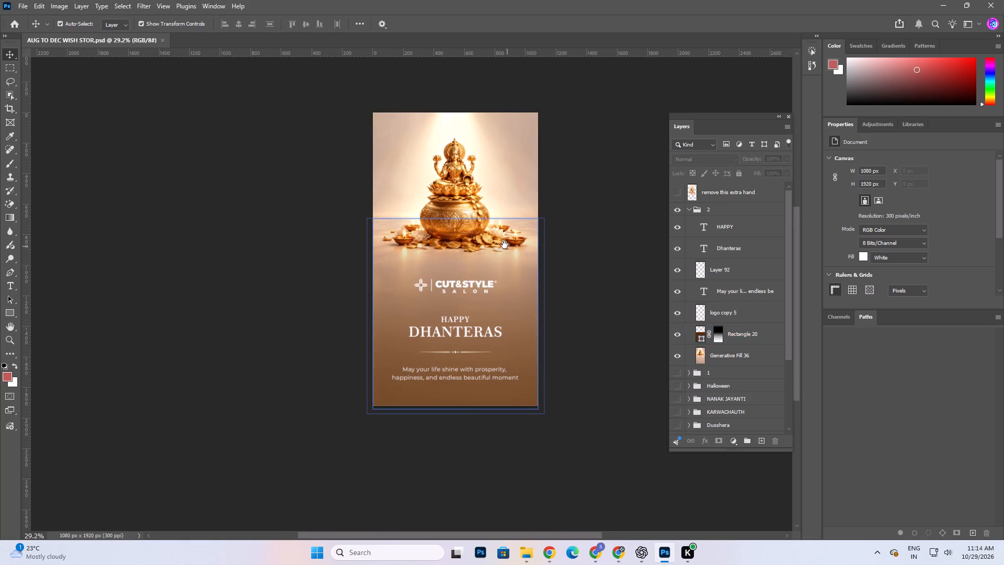
left_click_drag(503, 244, 495, 222)
scroll(514, 255, "up", 5)
scroll(485, 328, "up", 2, "alt")
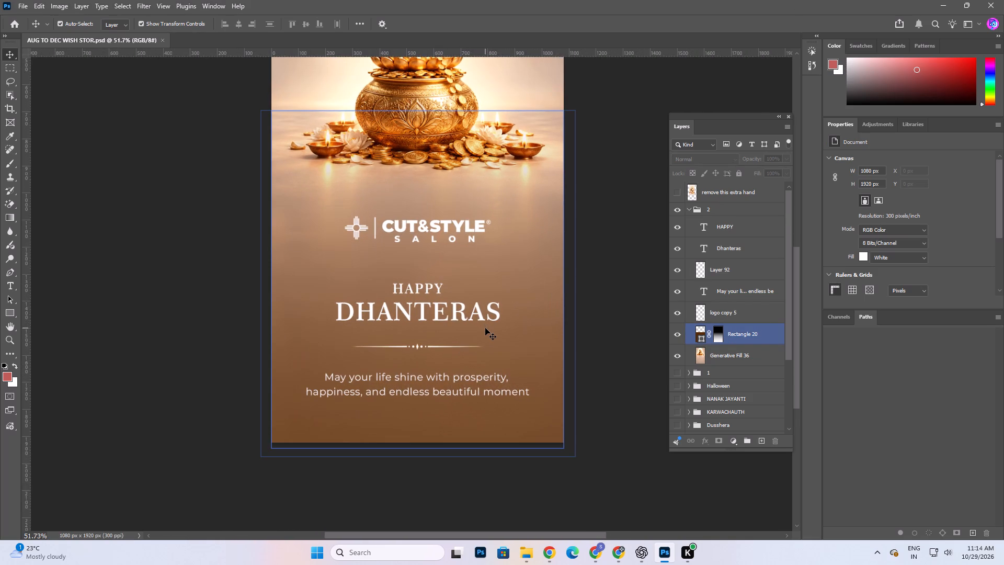
scroll(485, 328, "up", 4)
key("space")
key("space")
key("space")
key("space")
key("space")
key("space")
key("space")
key("space")
key("space")
key("space")
key("space")
key("space")
key("space")
key("space")
key("space")
key("space")
key("space")
key("space")
key("space")
key("space")
left_click_drag(551, 289, 575, 267)
scroll(487, 402, "down", 4, "alt")
scroll(536, 418, "up", 2)
key("space")
key("space")
key("space")
key("space")
key("space")
key("space")
key("space")
key("space")
key("space")
key("space")
key("space")
key("space")
key("space")
left_click_drag(519, 266, 498, 253)
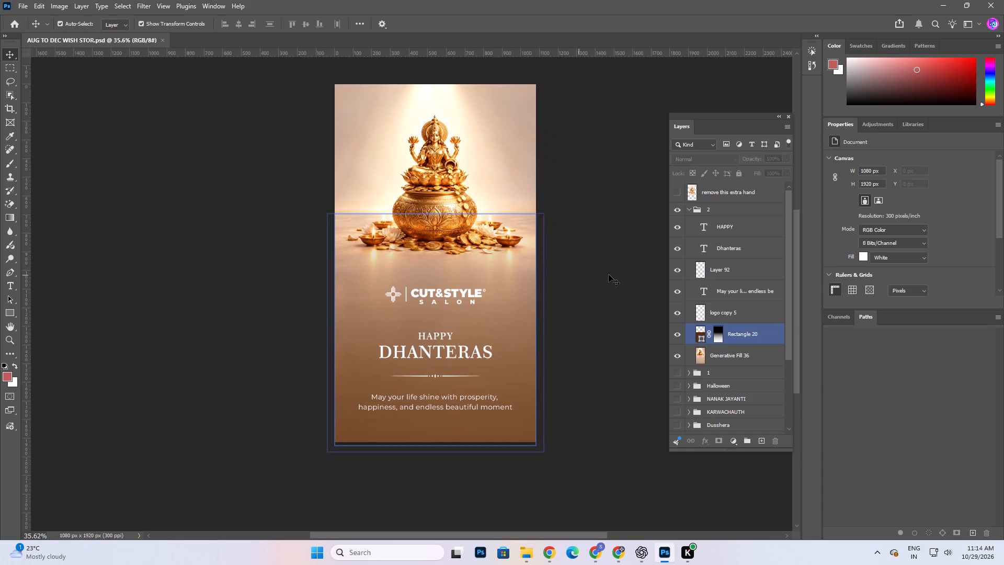
Save the document with nothing selected.
left_click(609, 275)
key("ctrl+s")
Stamp all visible layers into a merged layer above HAPPY and convert it to a smart object.
left_click(739, 229)
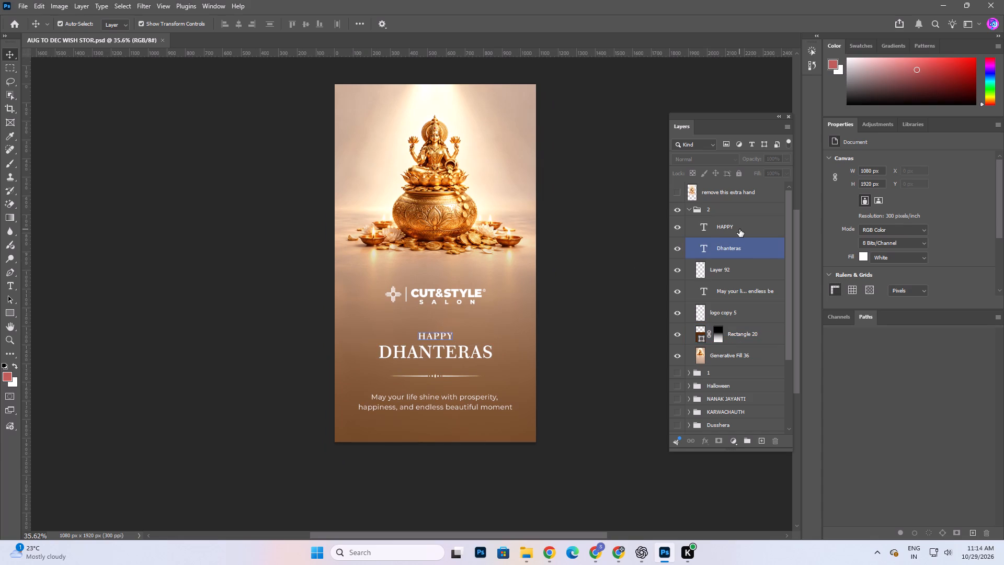
key("ctrl+alt+shift+e")
right_click(739, 229)
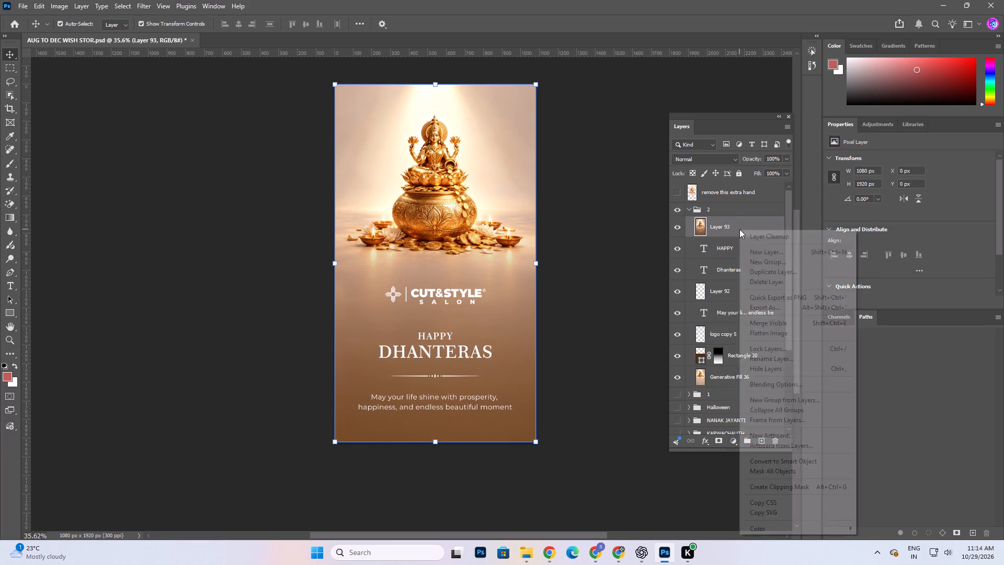
left_click(809, 463)
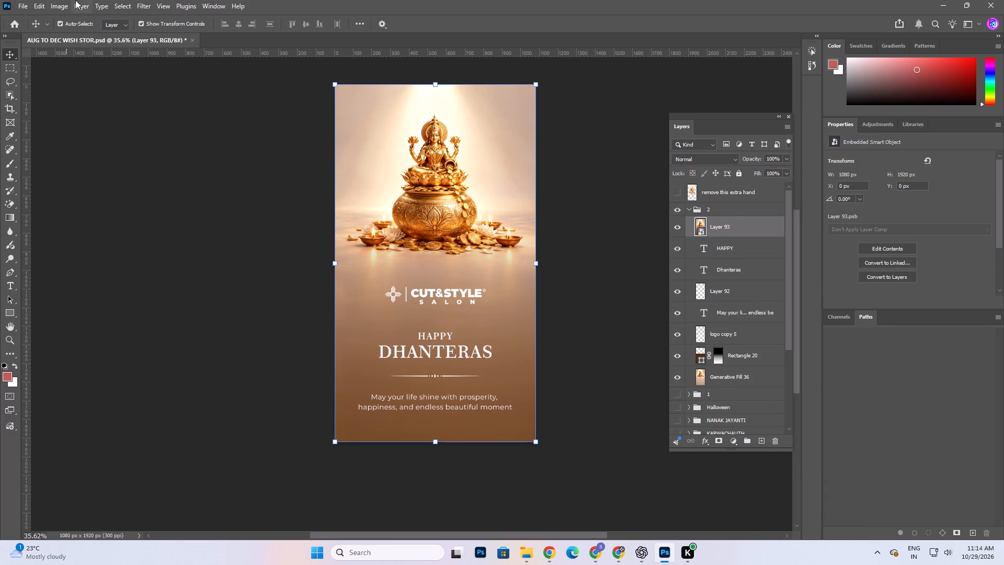
In the Camera Raw Filter for the merged layer, set Exposure -0.15, Contrast -9, Highlights +7, Shadows -7 and Whites +2.
left_click(153, 5)
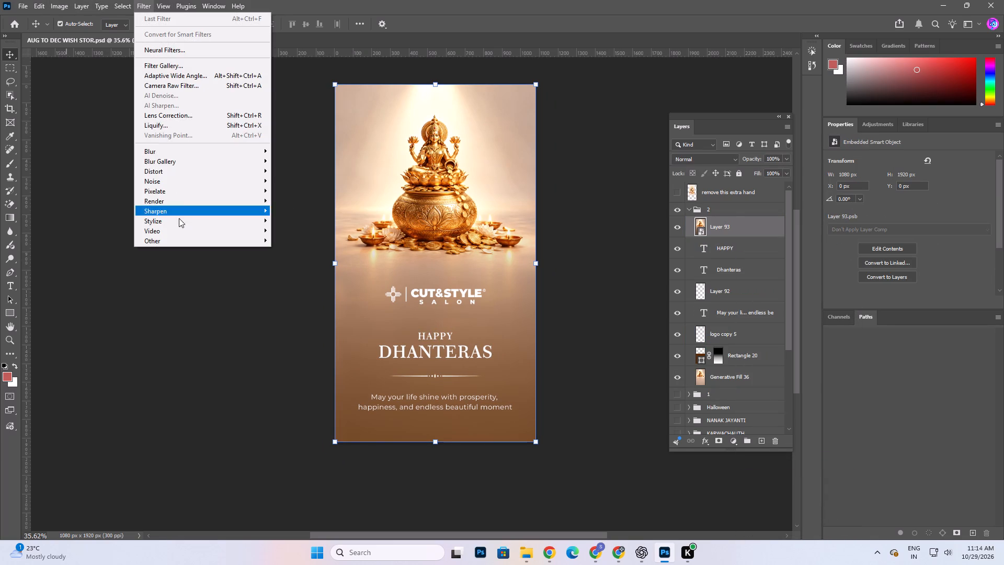
left_click(167, 84)
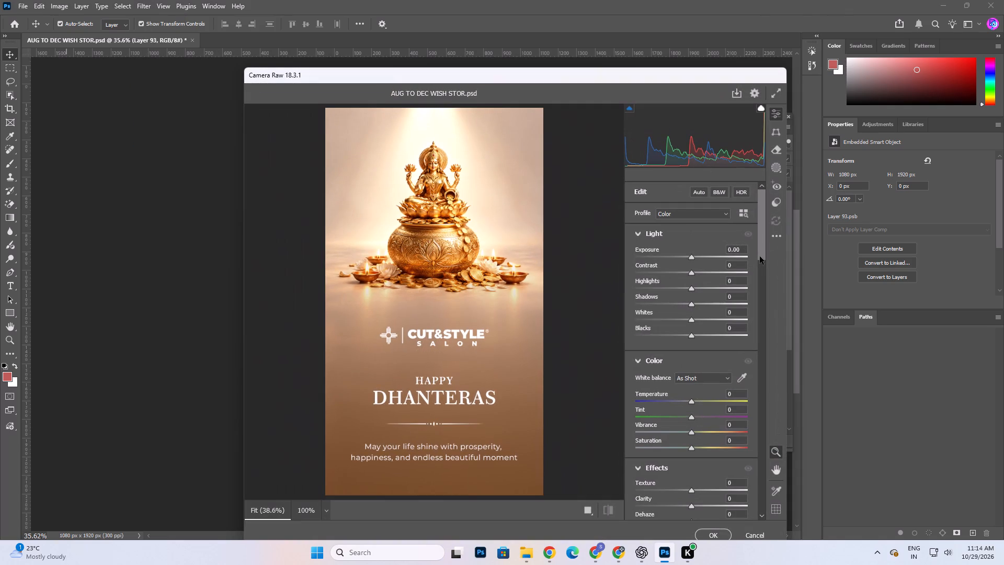
left_click(692, 255)
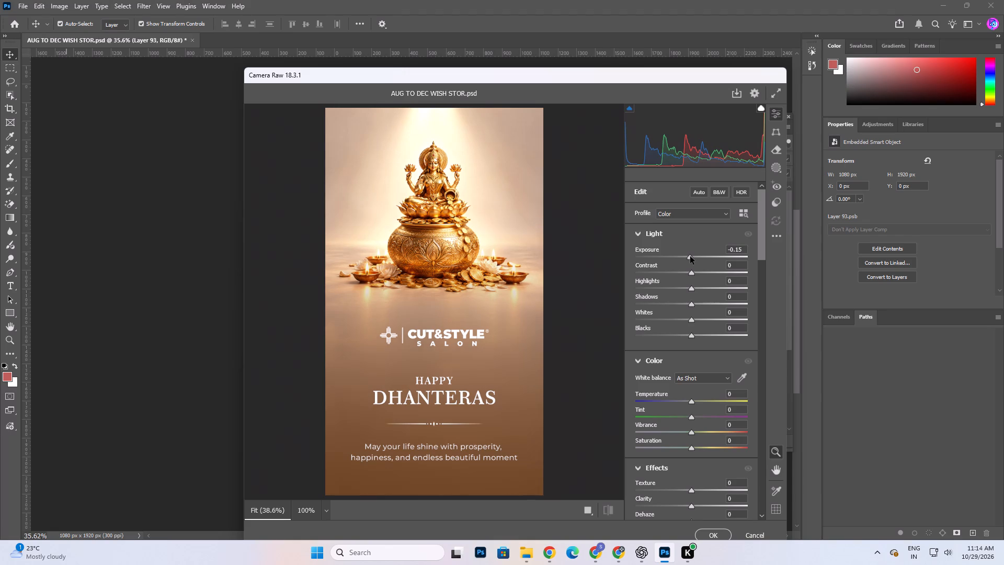
left_click_drag(690, 273, 684, 273)
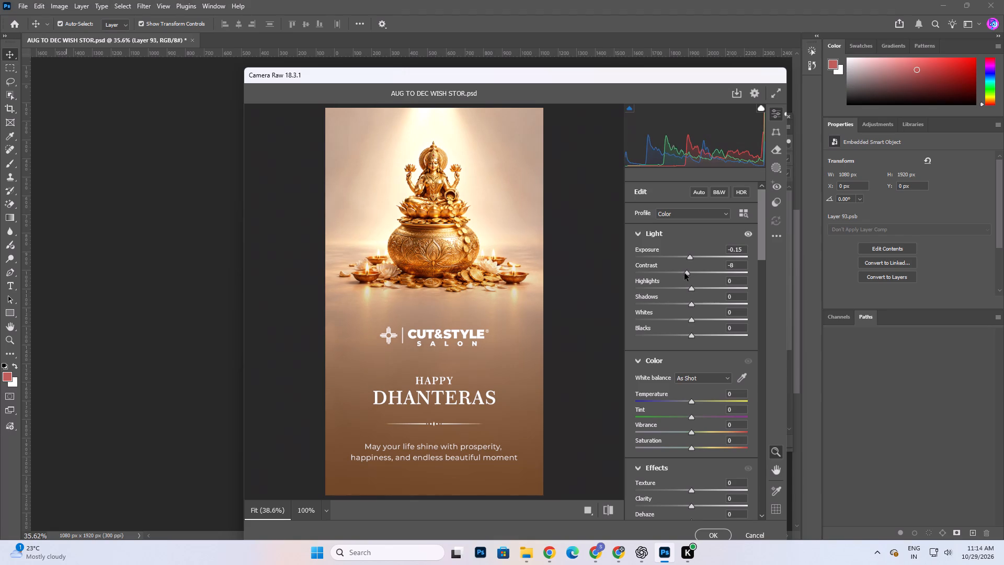
left_click_drag(684, 273, 679, 275)
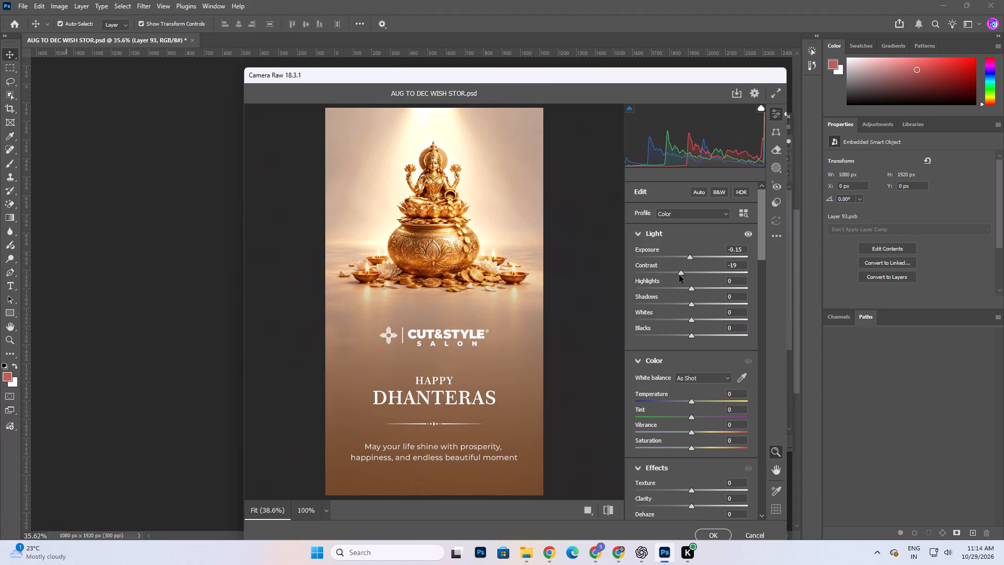
left_click_drag(679, 275, 684, 276)
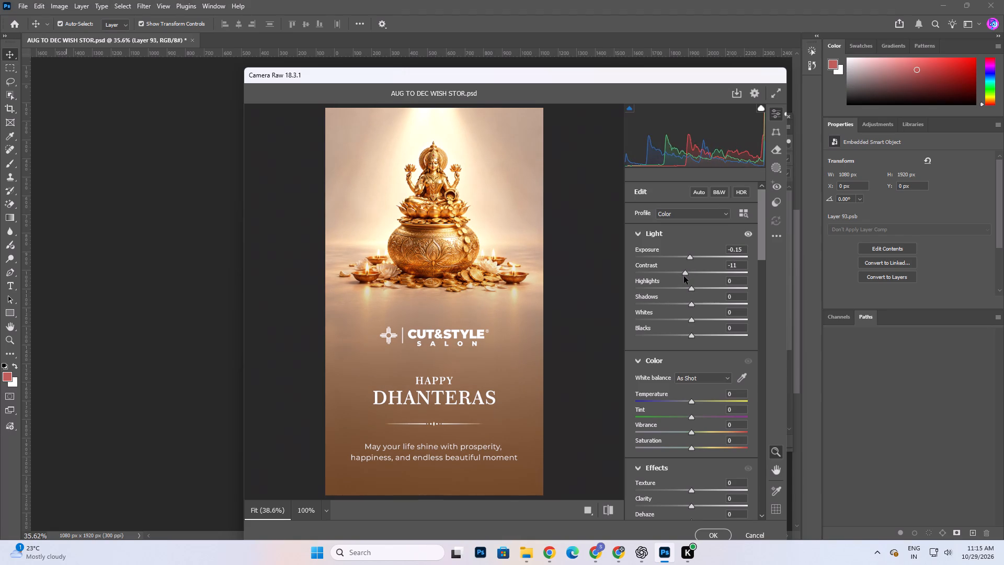
left_click_drag(684, 276, 681, 277)
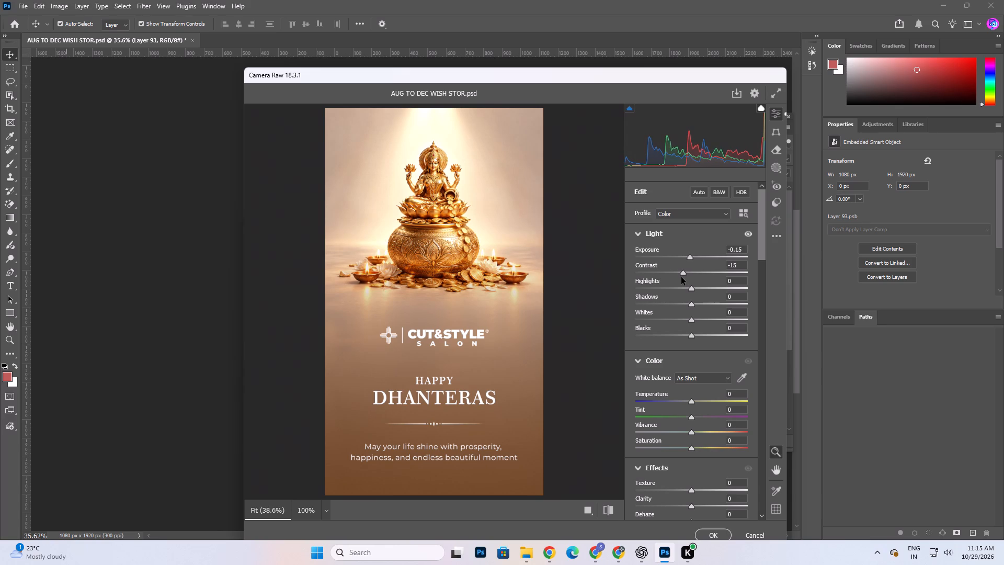
left_click_drag(681, 277, 686, 277)
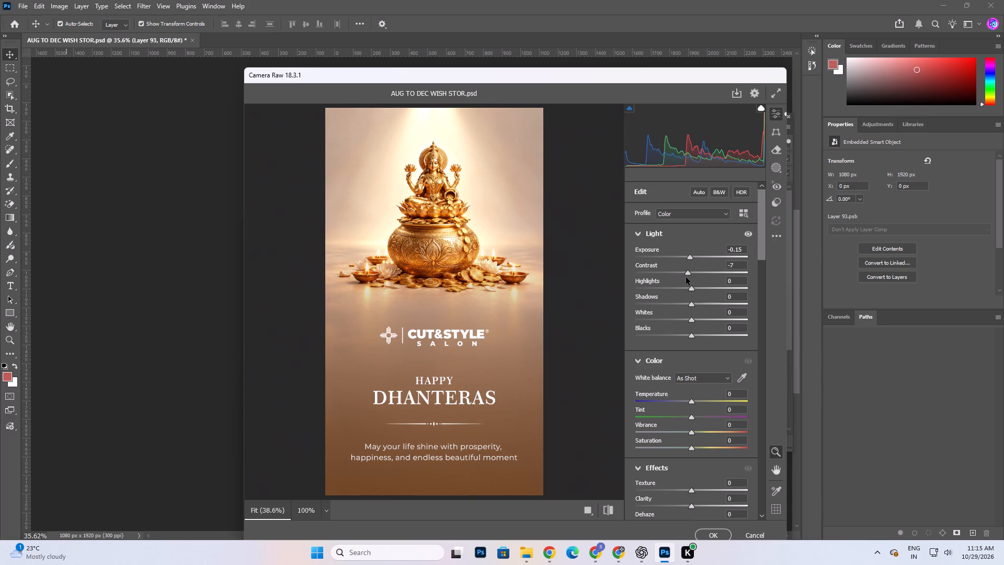
left_click_drag(686, 277, 684, 277)
left_click(691, 291)
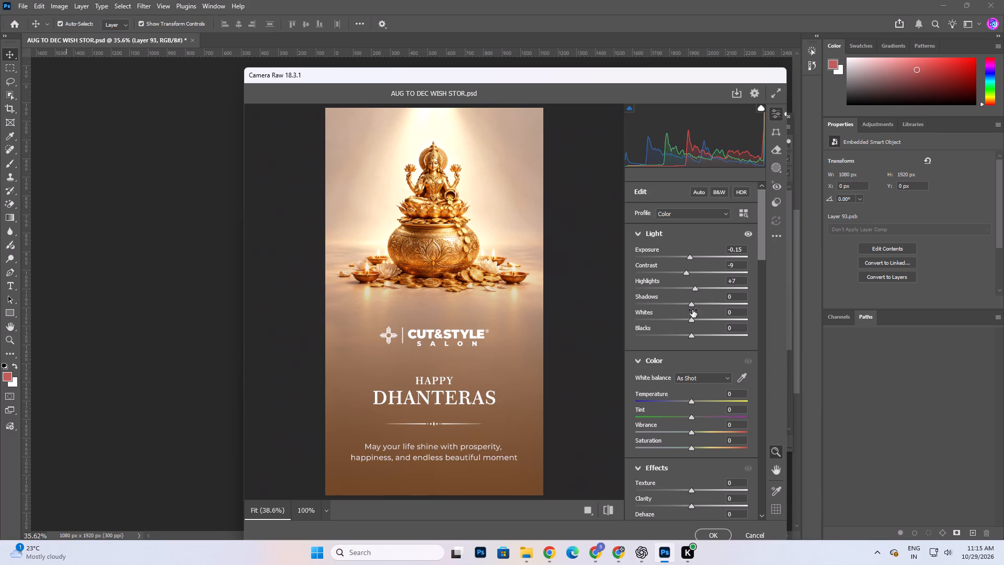
left_click(693, 305)
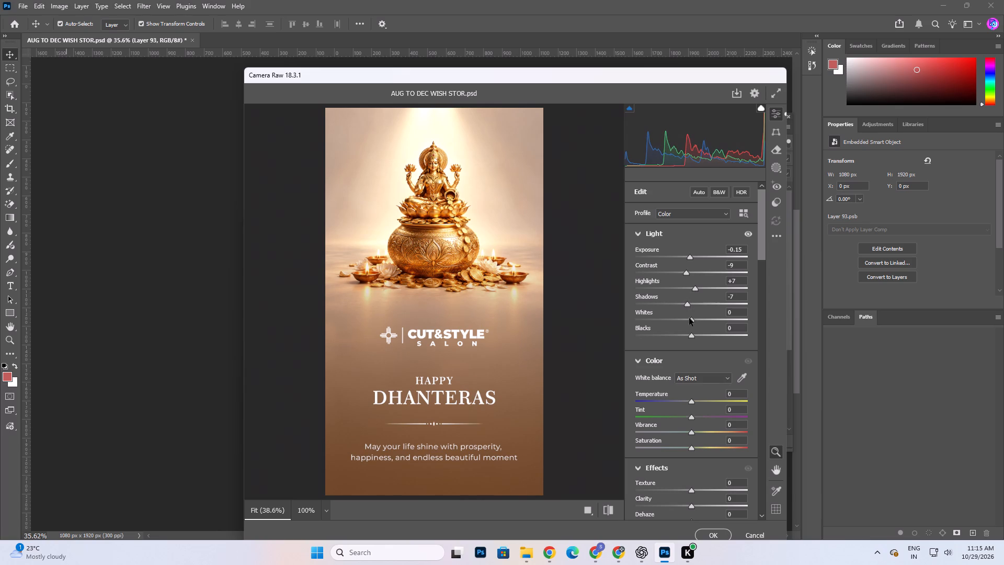
left_click(689, 319)
Set the Camera Raw curve to Highlights +3, Lights +1 and Darks -5, and apply the filter.
scroll(691, 325, "down", 4)
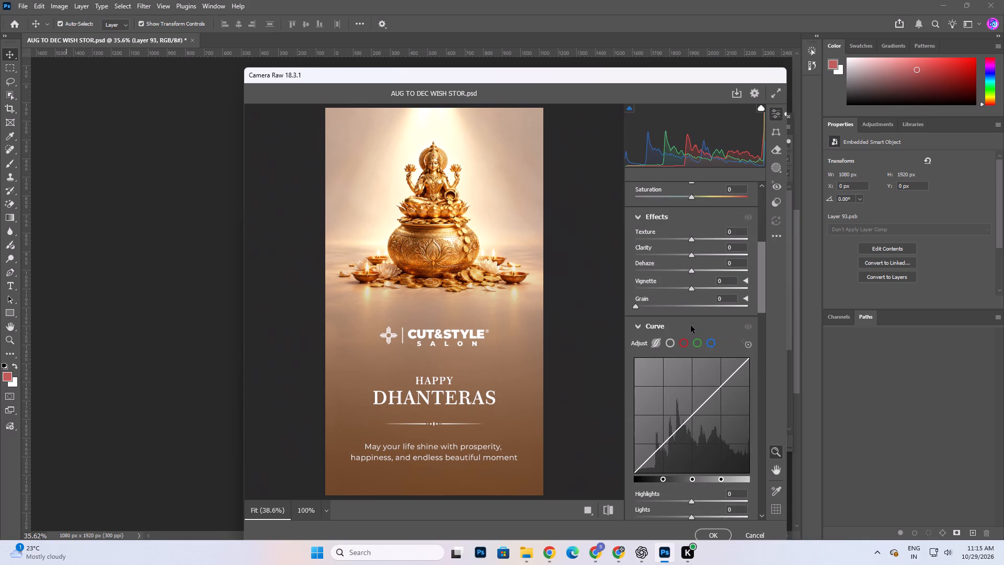
scroll(698, 295, "down", 3)
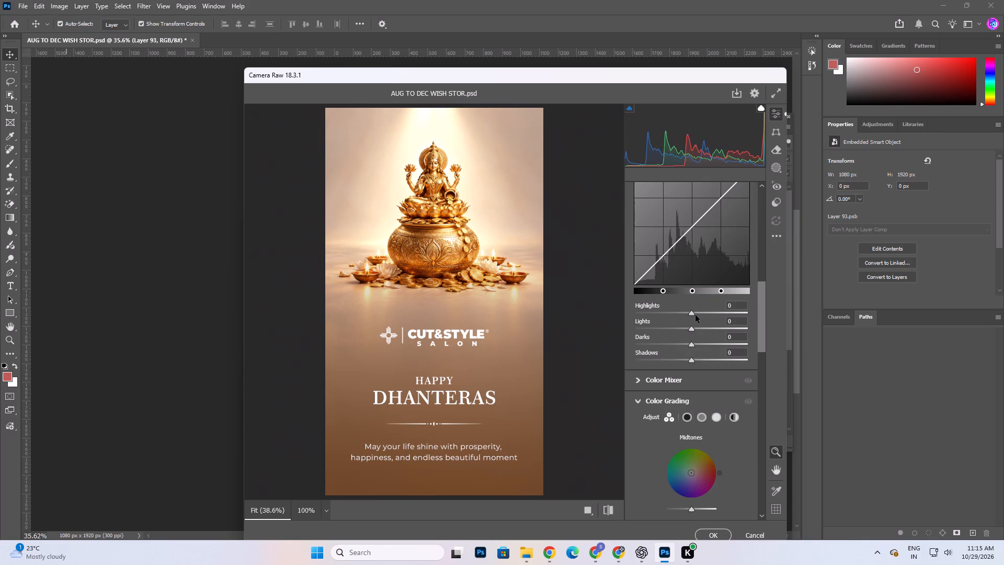
left_click(694, 314)
left_click(691, 328)
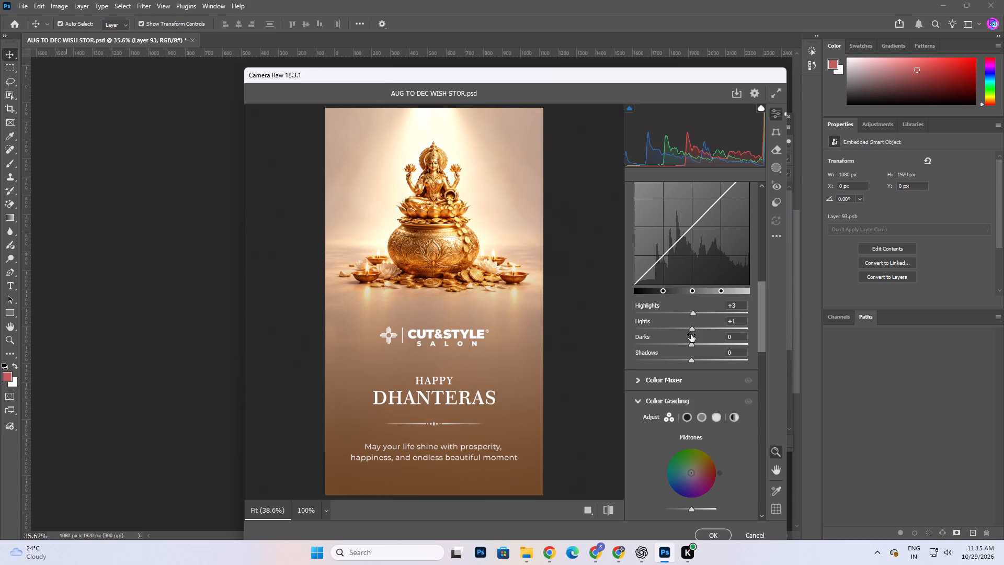
left_click(690, 343)
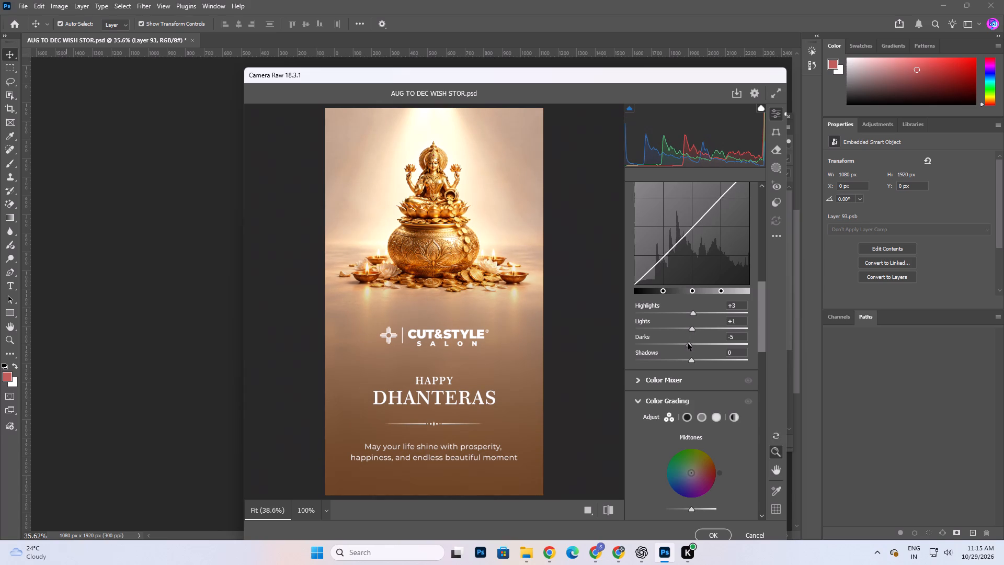
scroll(702, 417, "down", 10)
left_click(717, 537)
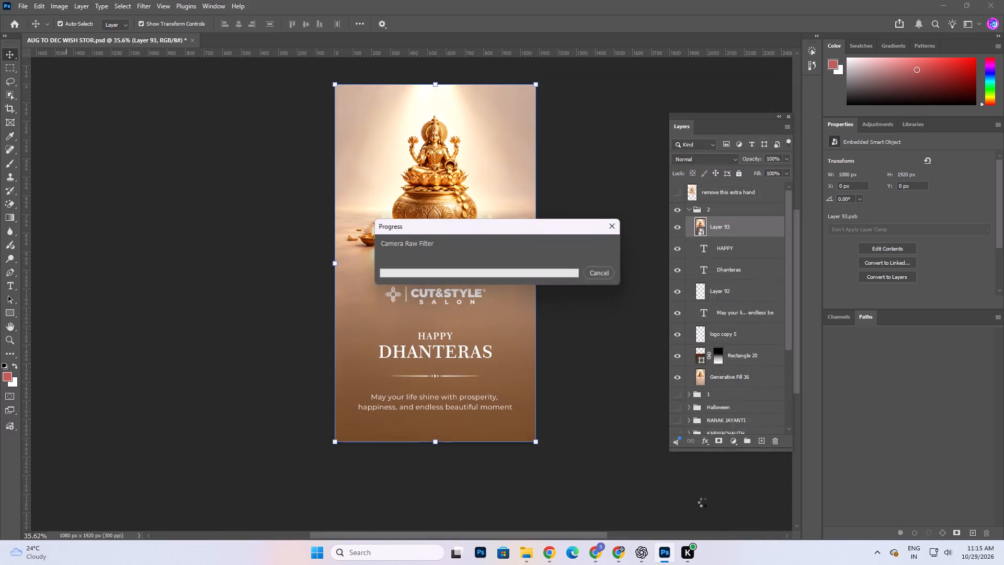
Compare the merged layer with and without its smart filters, leaving them switched on.
left_click(706, 251)
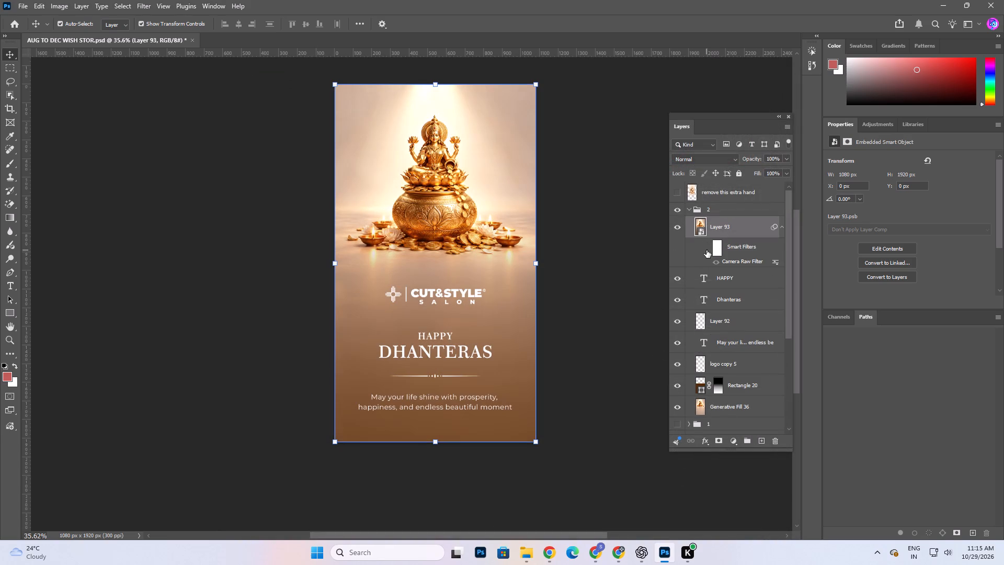
left_click(706, 250)
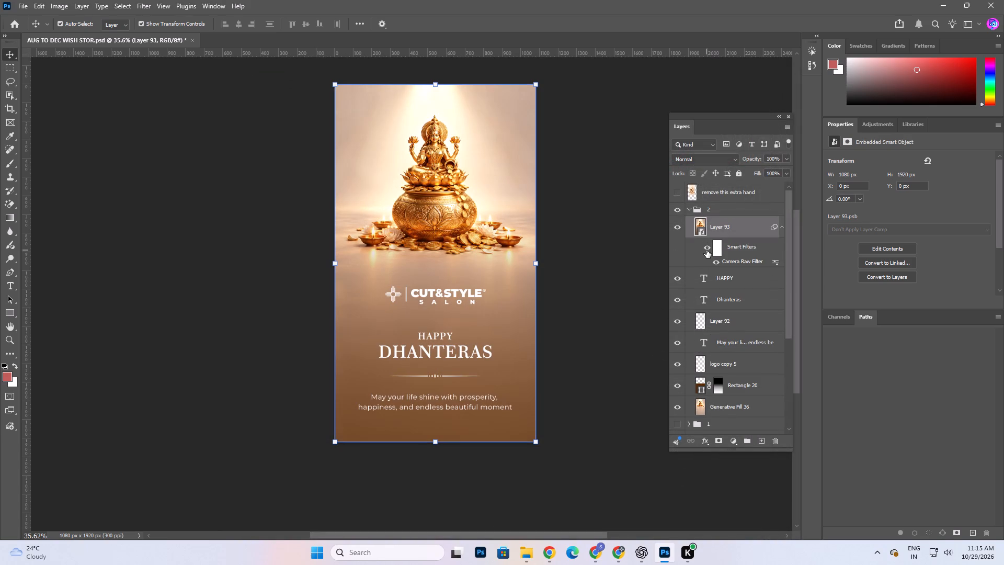
left_click(706, 250)
left_click(706, 250)
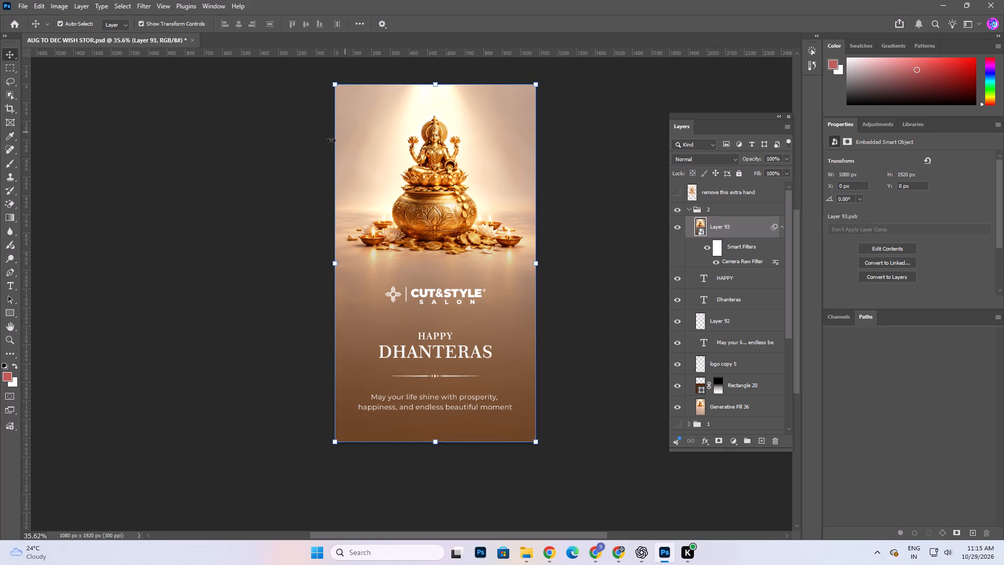
Save the document with the Camera Raw grading.
key("ctrl+s")
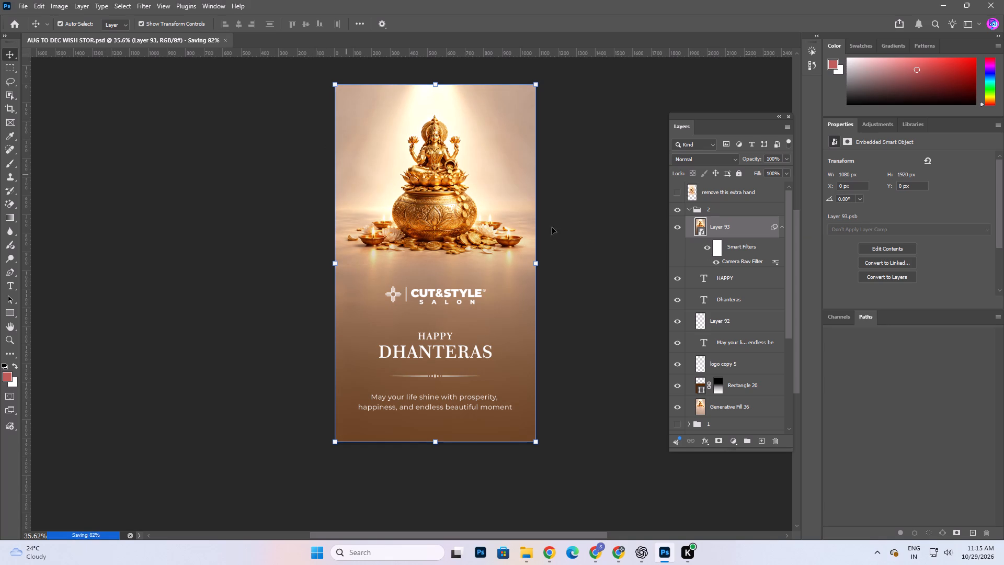
Collapse layer group 2 and leave no layer selected.
left_click(691, 210)
left_click(603, 227)
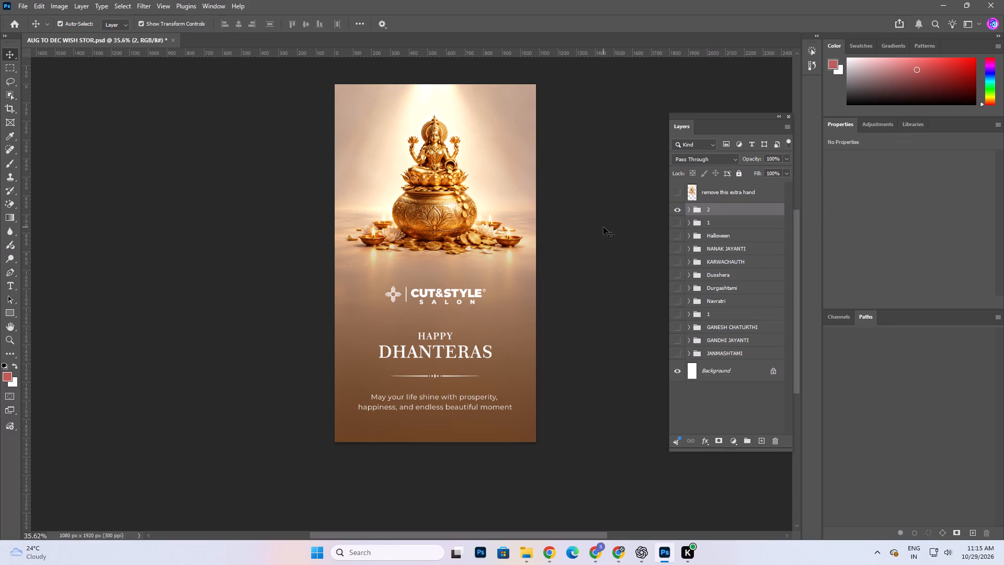
Export the design with Save for Web as a JPEG named Dhanteras in the AUG TO DEC folder inside FESTIVE WISH.
left_click(20, 0)
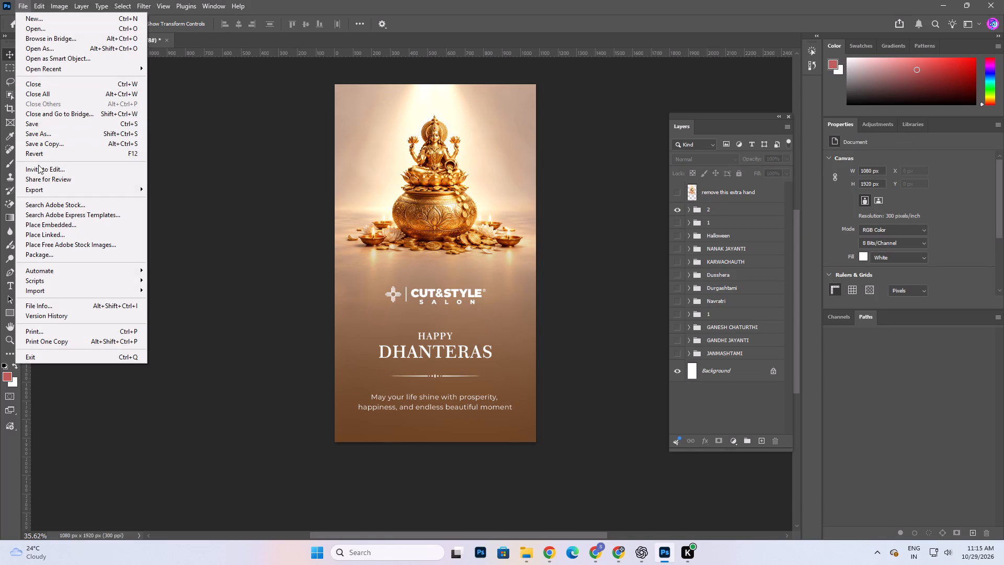
left_click(34, 191)
left_click(185, 232)
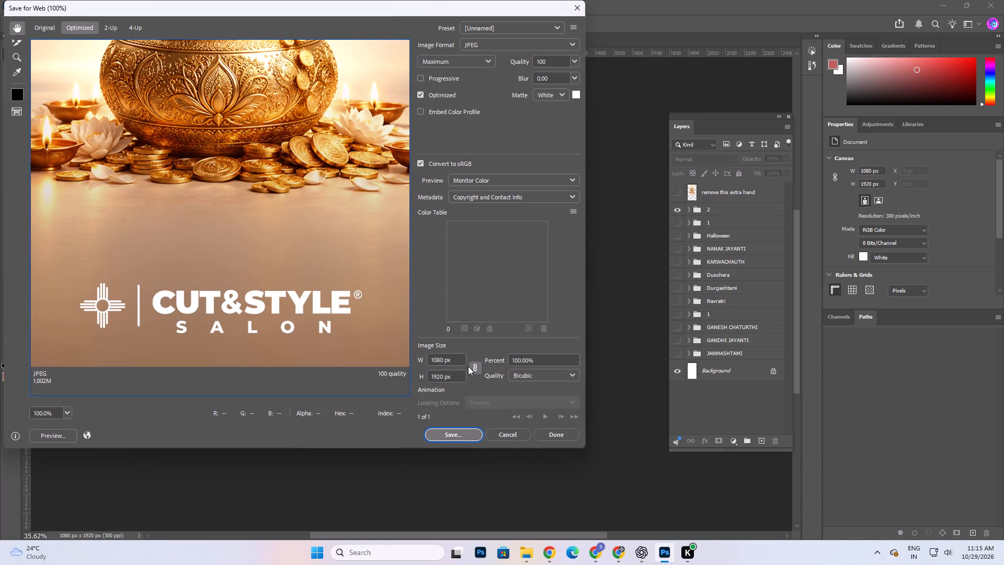
left_click(458, 434)
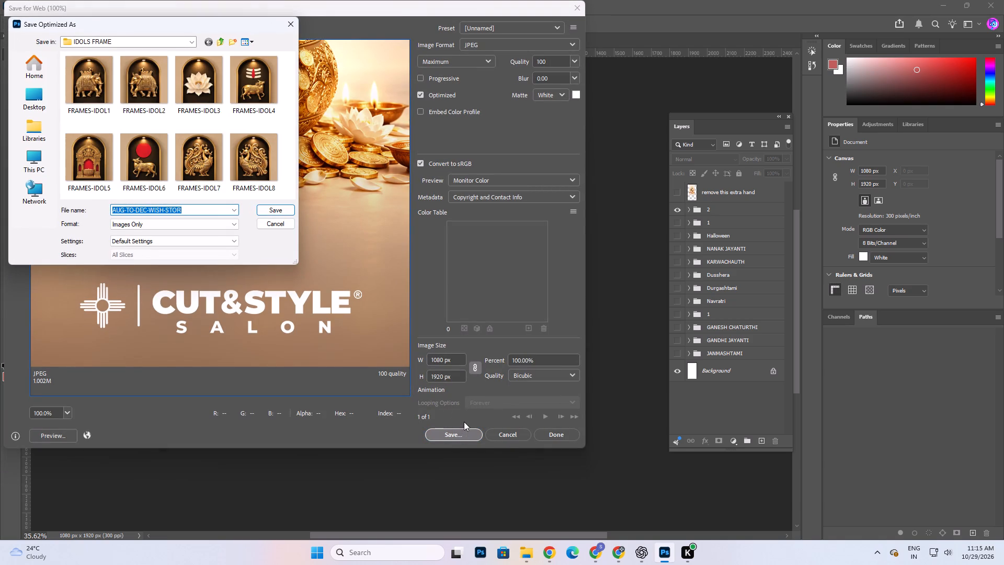
left_click(141, 48)
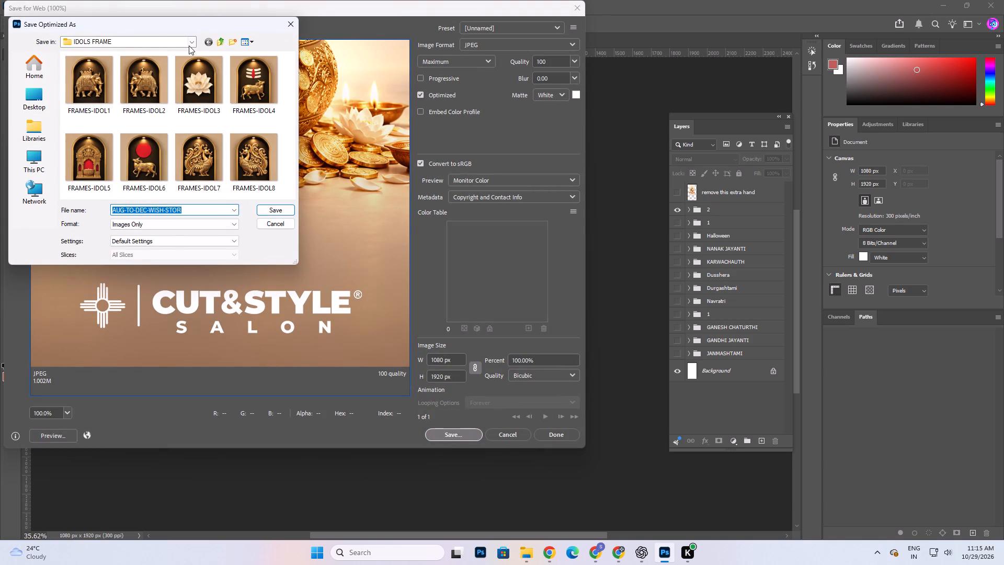
left_click(189, 46)
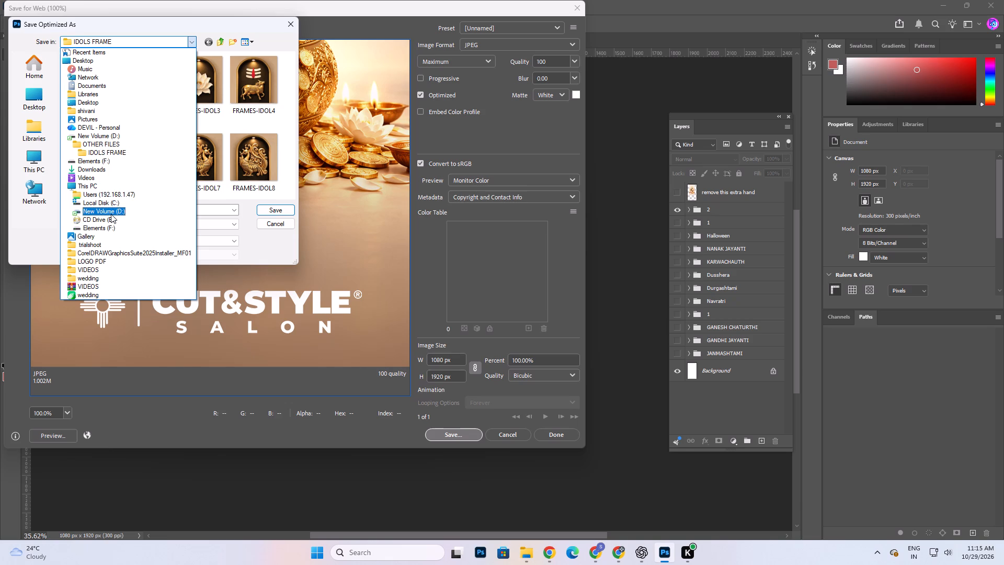
left_click(111, 214)
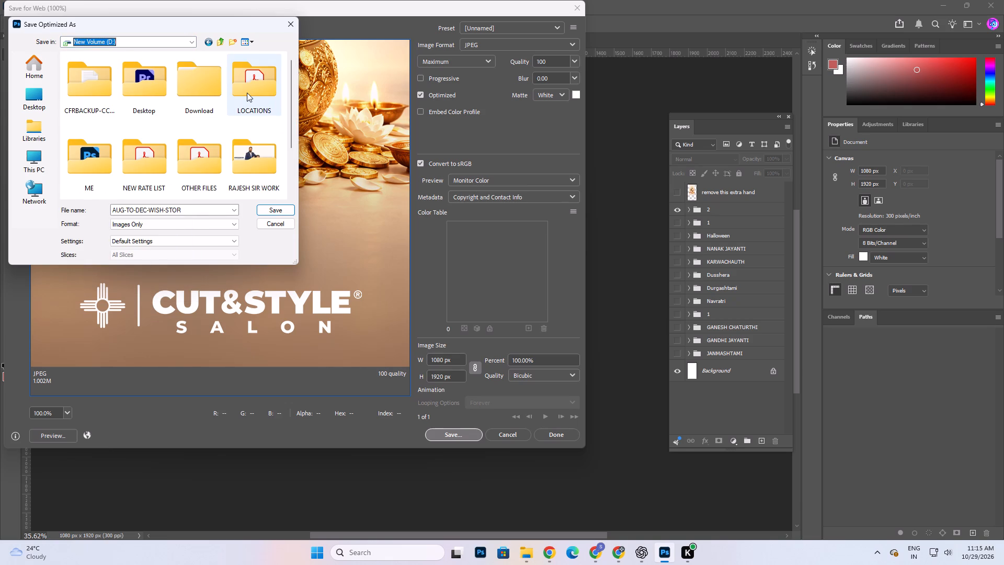
double_click(249, 93)
double_click(125, 74)
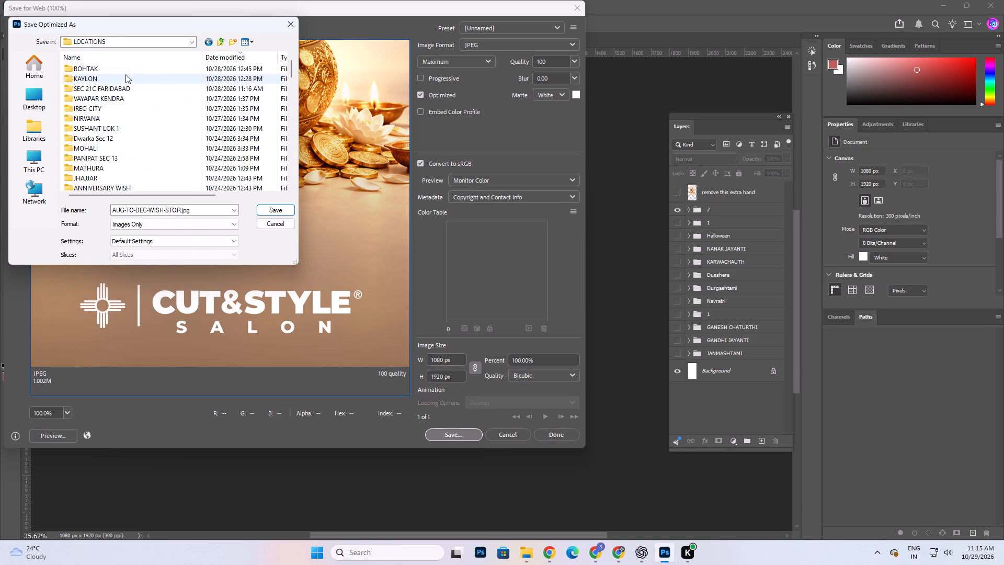
double_click(202, 77)
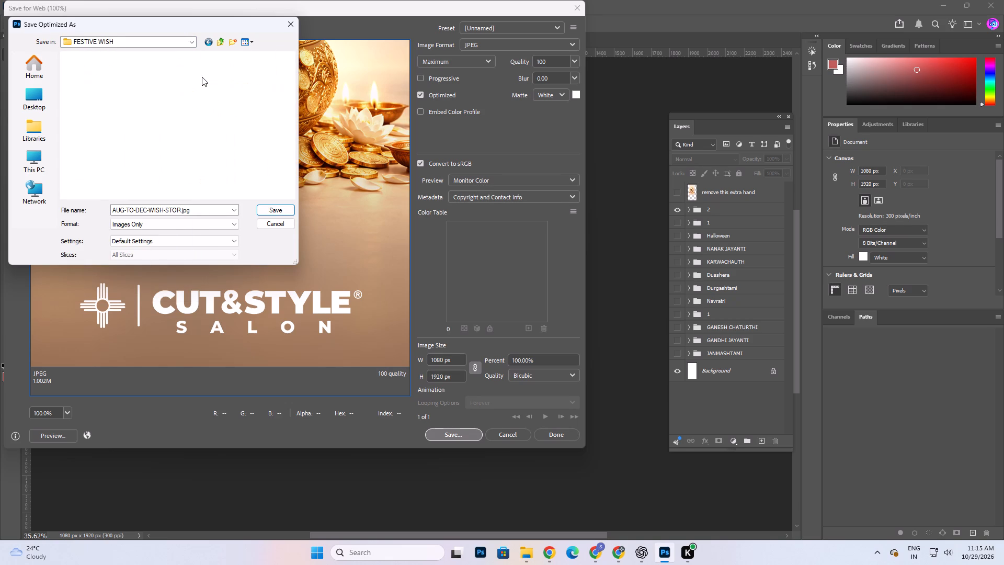
double_click(73, 93)
left_click(191, 202)
left_click(195, 206)
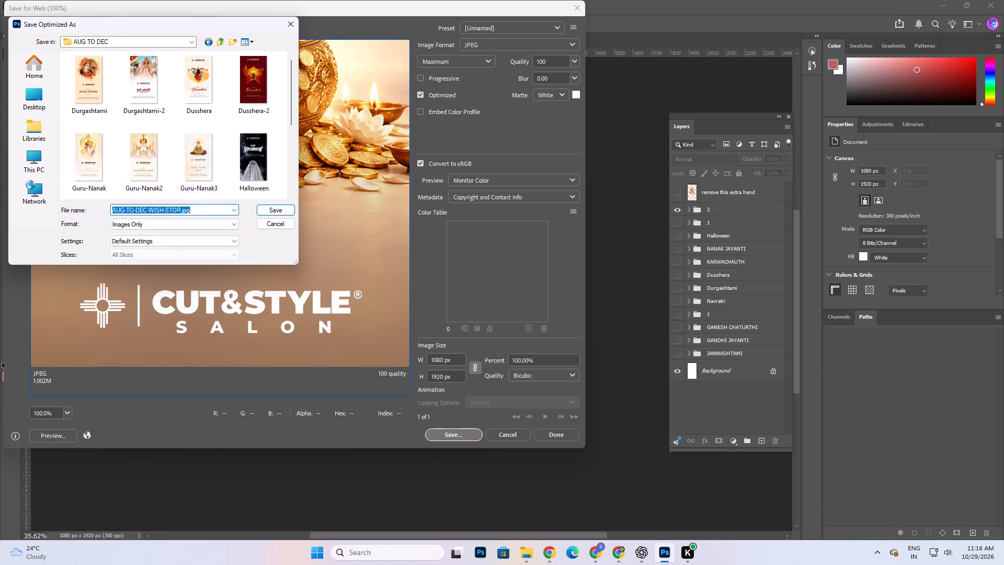
type("Dhanteras")
key("Return")
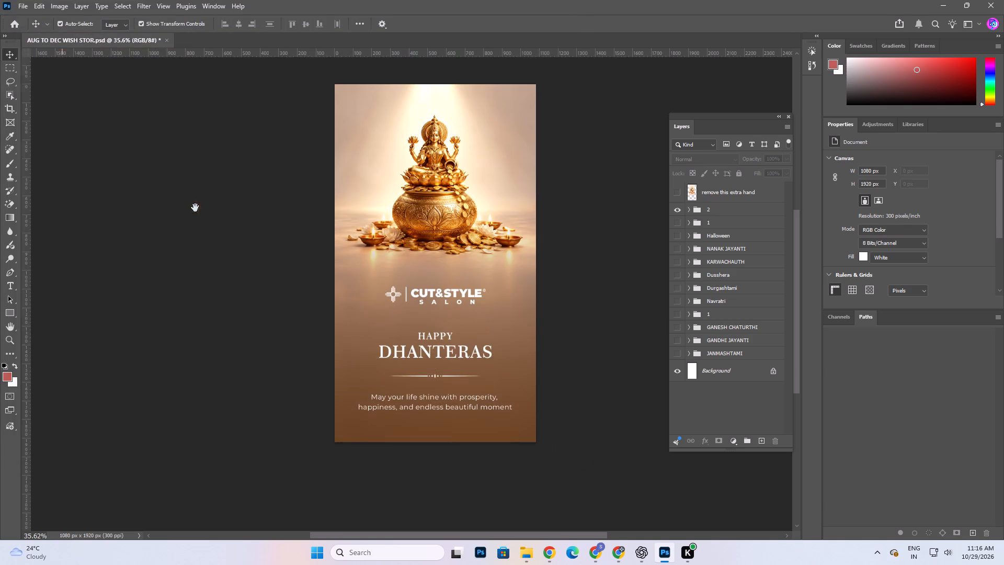
Examine the exported Dhanteras design with the golden Lakshmi idol up close.
scroll(527, 230, "up", 2, "alt")
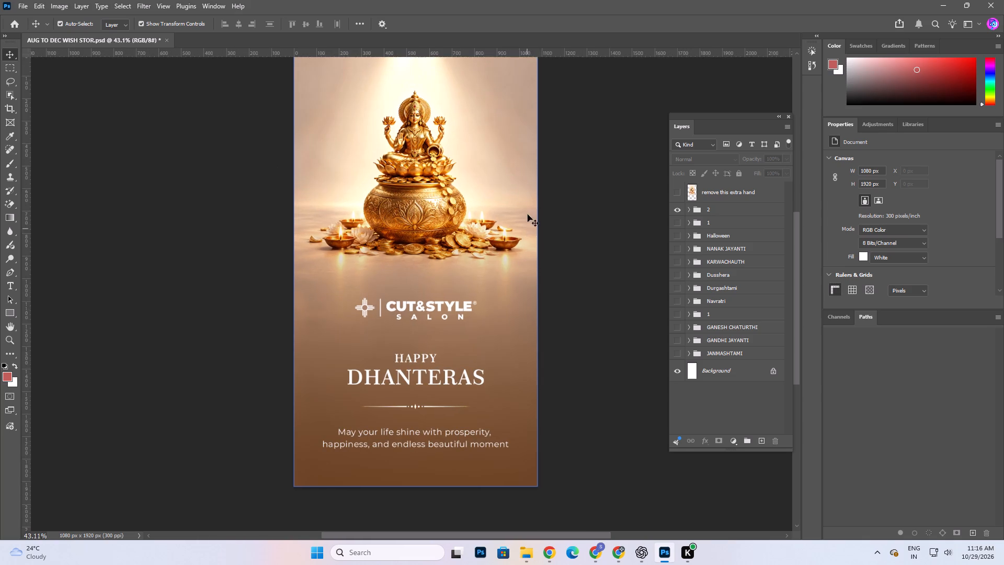
scroll(532, 190, "up", 1)
left_click(606, 141)
key("space")
key("space")
key("space")
key("space")
key("space")
key("space")
key("space")
key("space")
key("space")
key("space")
key("space")
left_click_drag(481, 188, 481, 180)
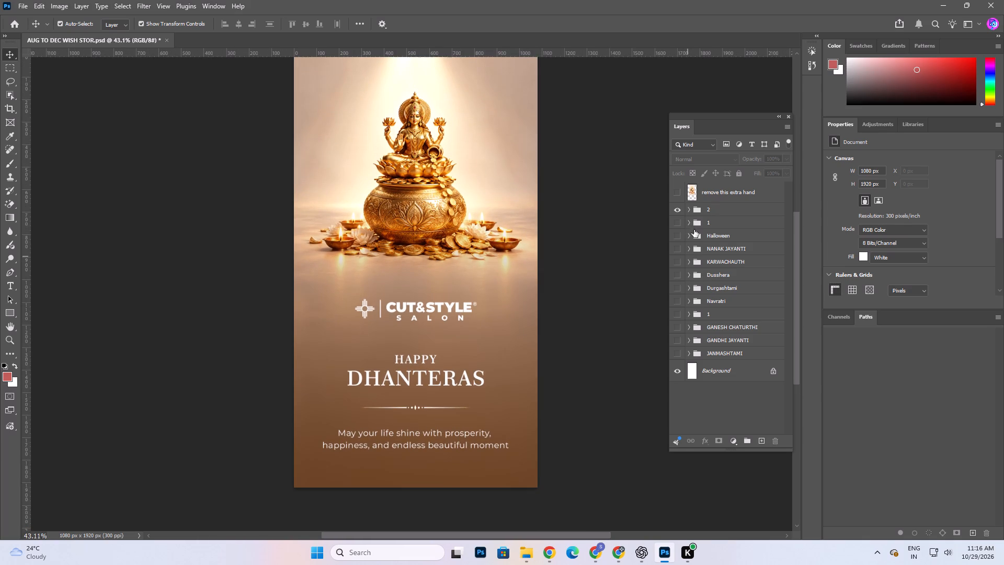
Hide group 2, show the upper group 1 and examine its Dhanteras design with the gold-filled pots.
left_click(680, 214)
left_click(680, 222)
left_click(604, 246)
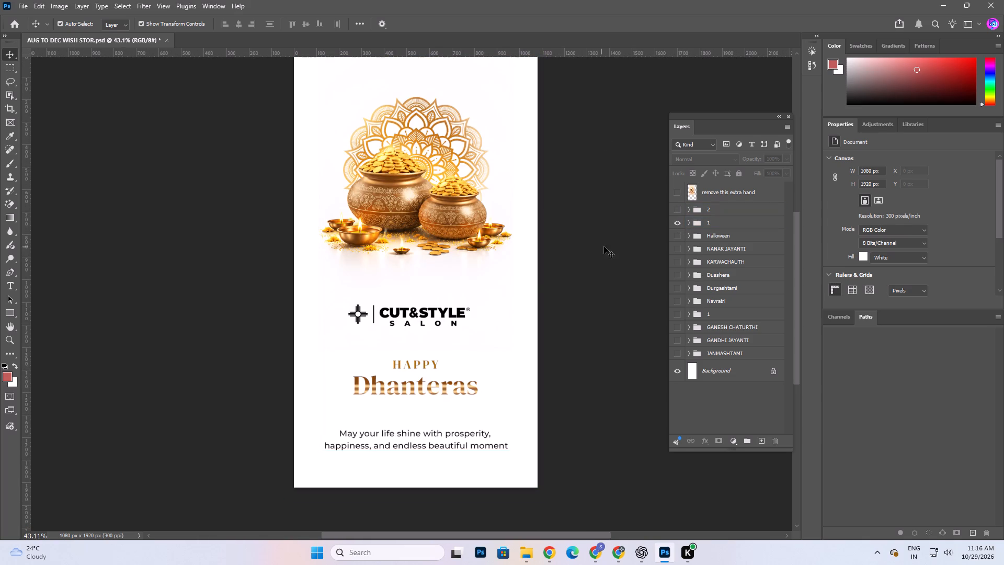
scroll(459, 321, "down", 3, "alt")
scroll(473, 326, "up", 3)
key("space")
key("space")
key("space")
key("space")
key("space")
key("space")
key("space")
key("space")
key("space")
key("space")
key("space")
left_click_drag(480, 326, 473, 258)
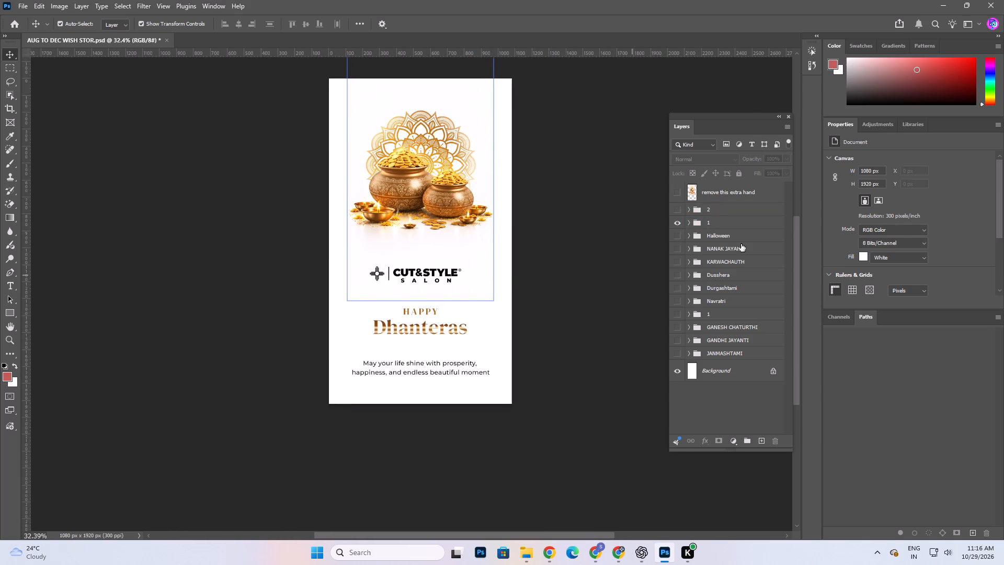
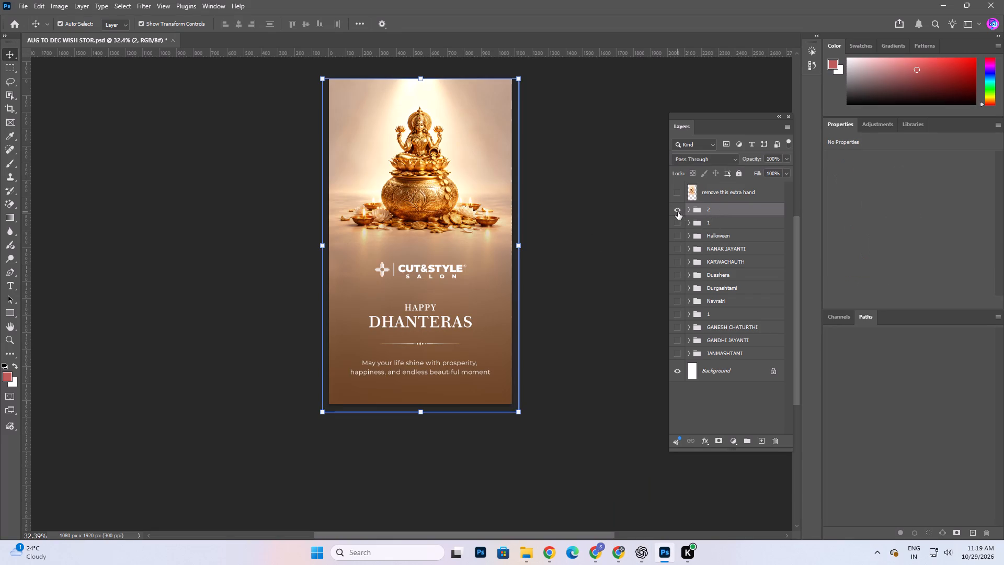
left_click(678, 212)
left_click(678, 222)
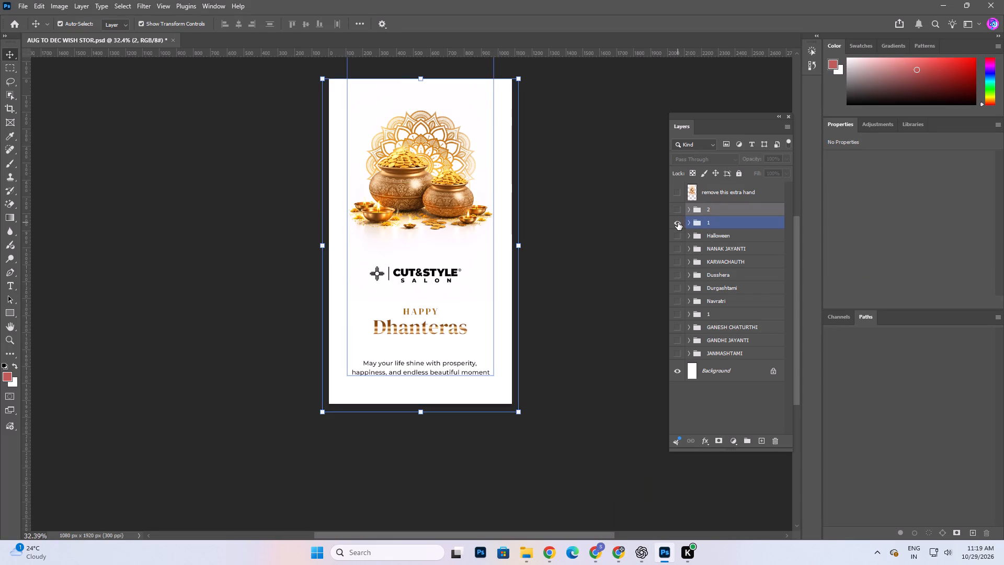
left_click(678, 222)
left_click(678, 211)
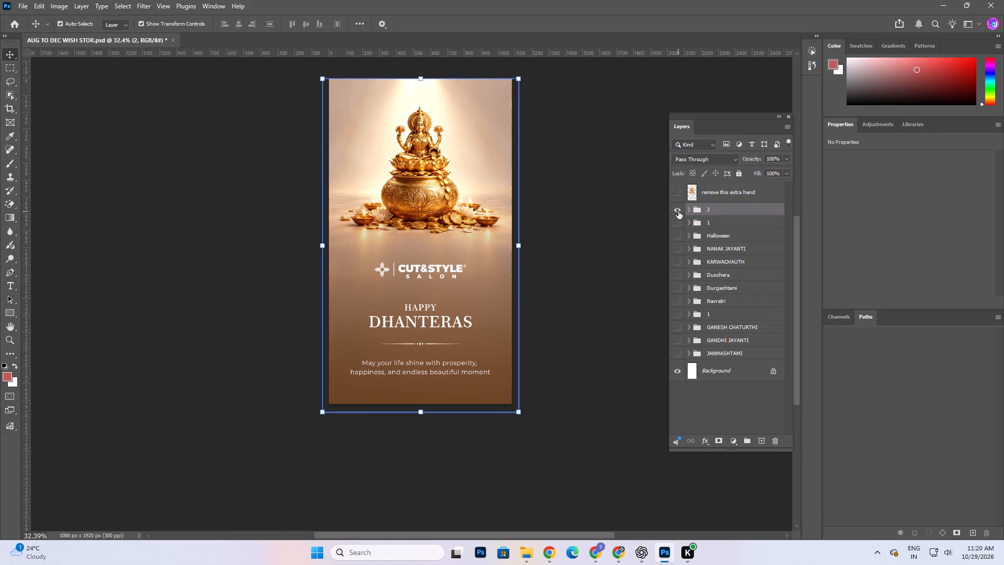
left_click(678, 211)
Paste the copied Lakshmi image as a new layer directly above group 2.
left_click(710, 211)
key("ctrl+v")
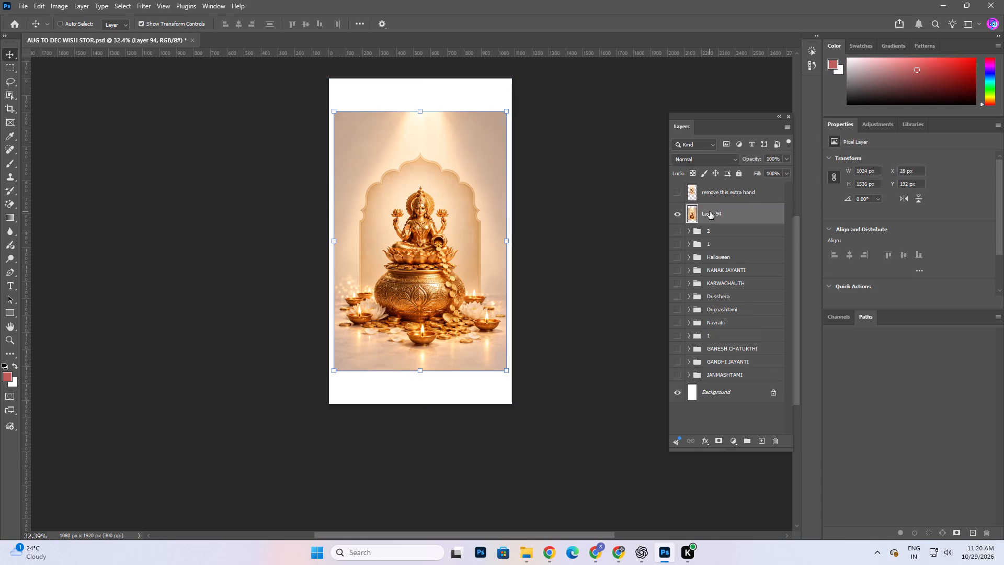
Scale the pasted Lakshmi image to about 73% and position it horizontally centred at the top of the canvas.
left_click_drag(446, 216, 446, 177)
left_click_drag(507, 338, 497, 314, "alt")
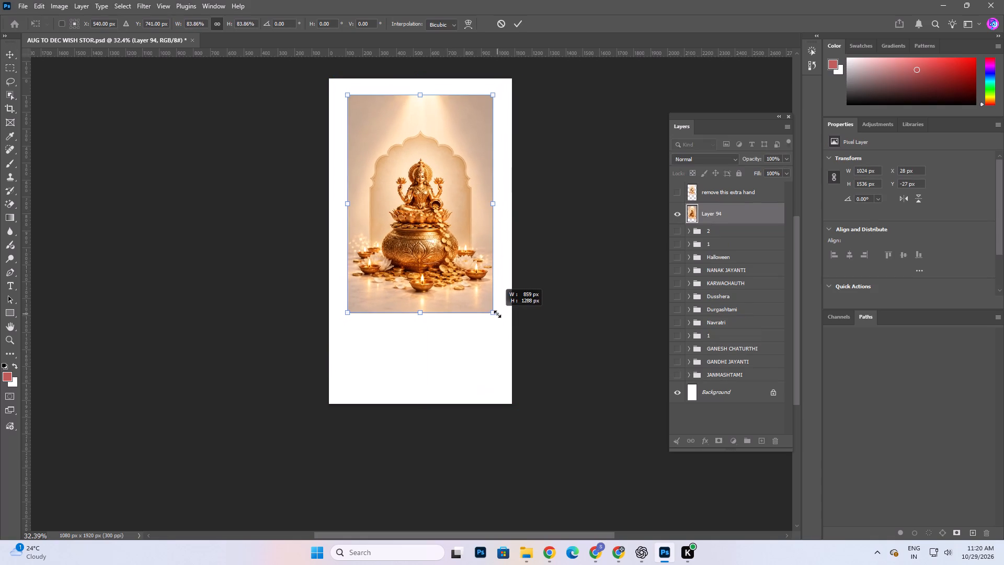
left_click_drag(497, 314, 496, 312, "alt")
left_click_drag(428, 162, 423, 254)
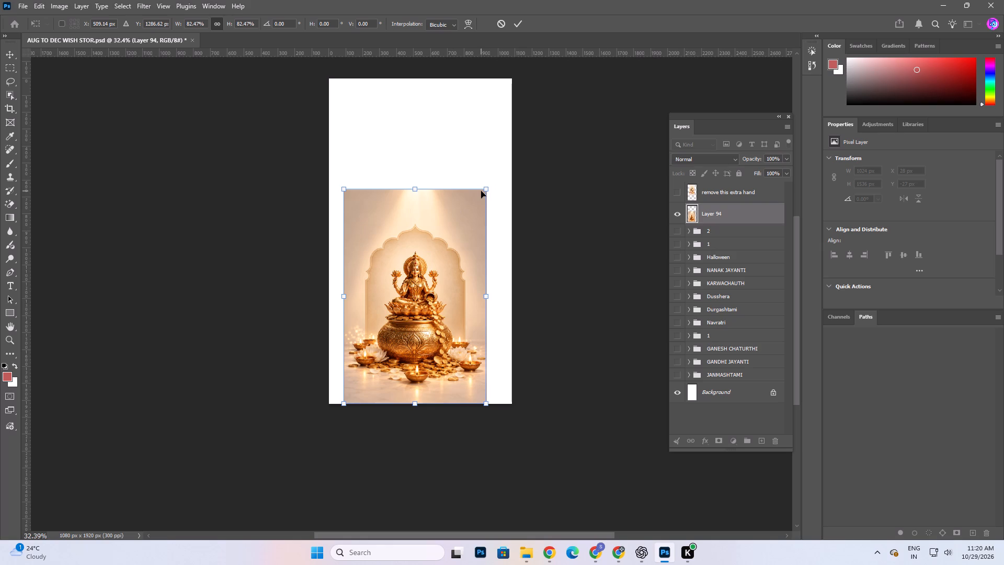
left_click_drag(444, 249, 446, 112)
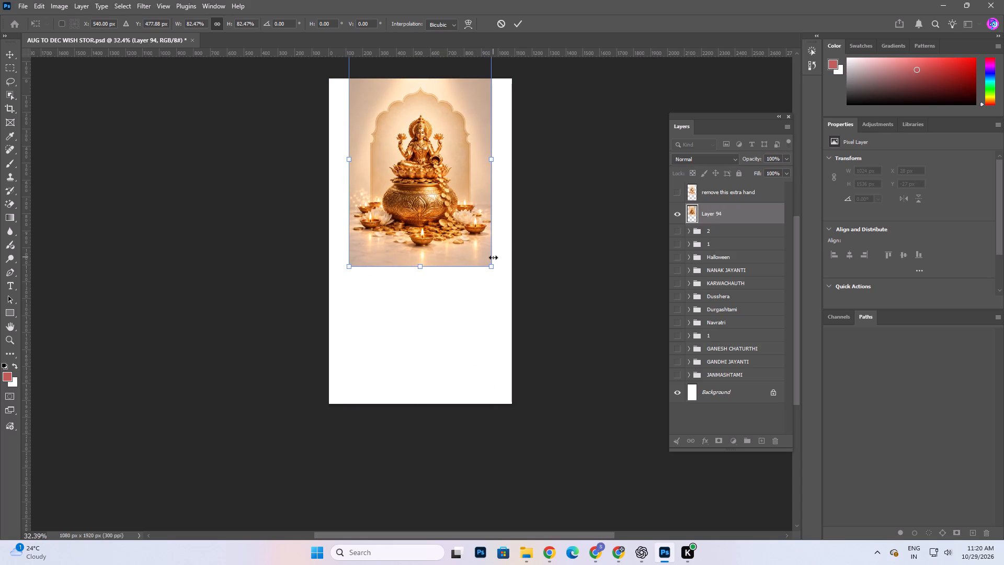
left_click_drag(491, 267, 477, 259, "alt")
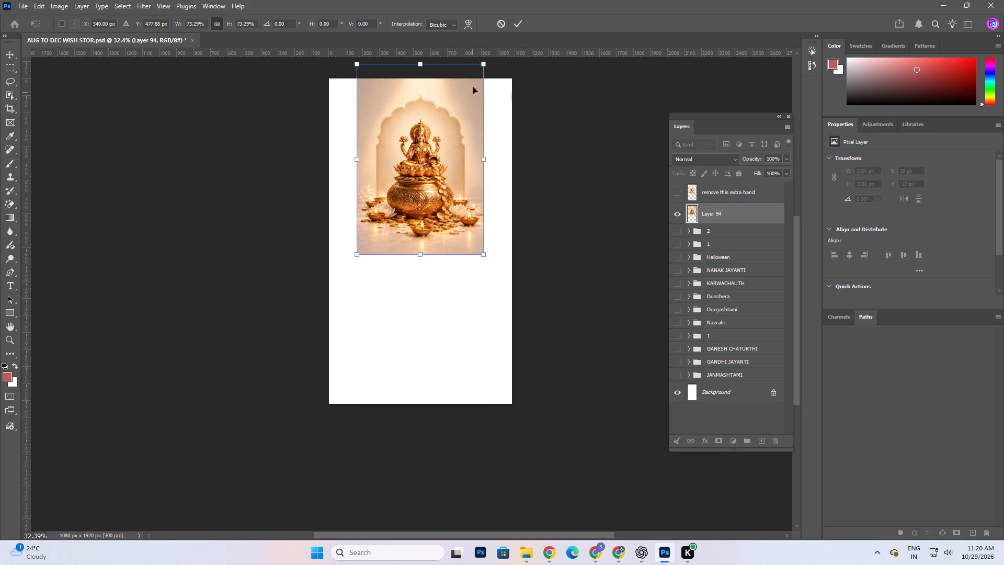
left_click(519, 17)
left_click(529, 99)
Make a combined rectangular selection of both blank side strips and the canvas's lower half, slightly overlapping the Lakshmi image's edges.
key("space")
key("space")
key("space")
key("space")
key("space")
left_click_drag(491, 201, 499, 240)
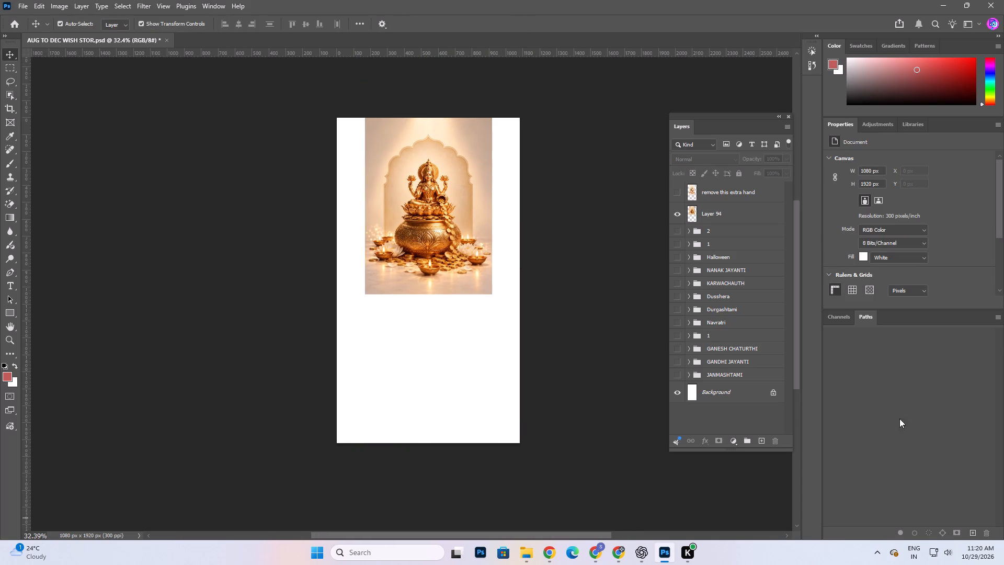
scroll(426, 159, "up", 4, "alt")
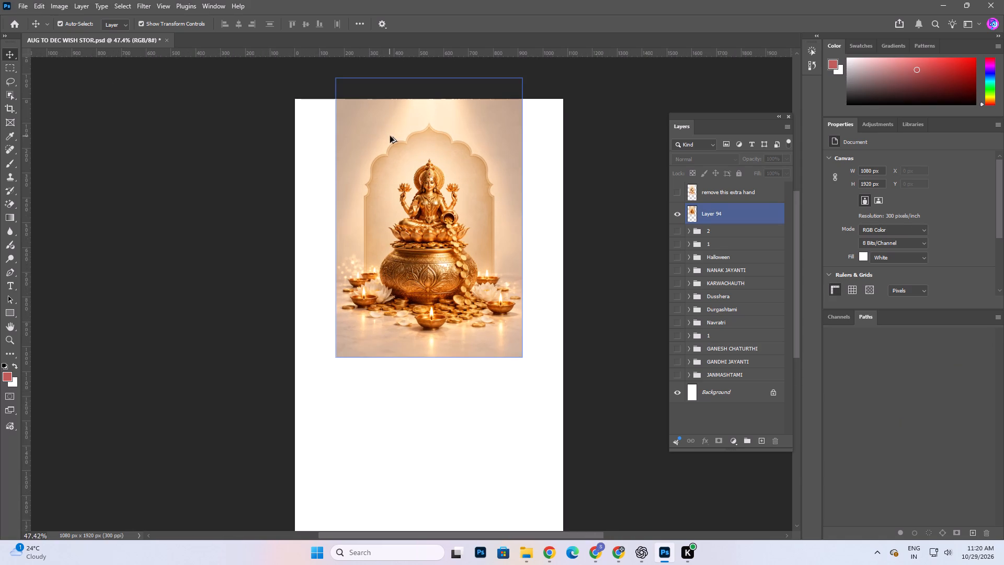
scroll(440, 198, "up", 7, "alt")
scroll(404, 140, "down", 2, "alt")
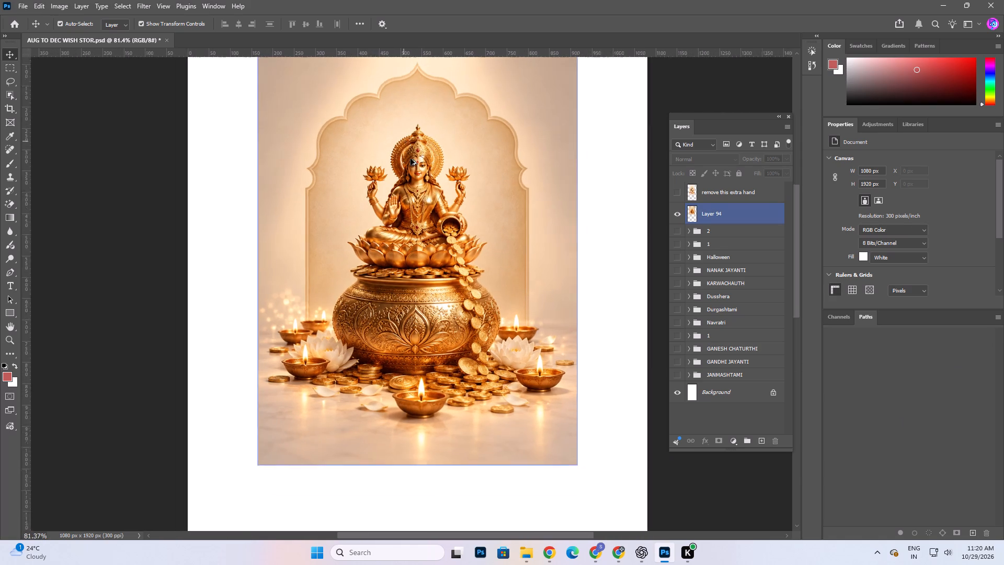
scroll(410, 159, "down", 8, "alt")
scroll(429, 205, "up", 1)
key("space")
key("space")
key("space")
left_click_drag(441, 178, 425, 174)
left_click(17, 64)
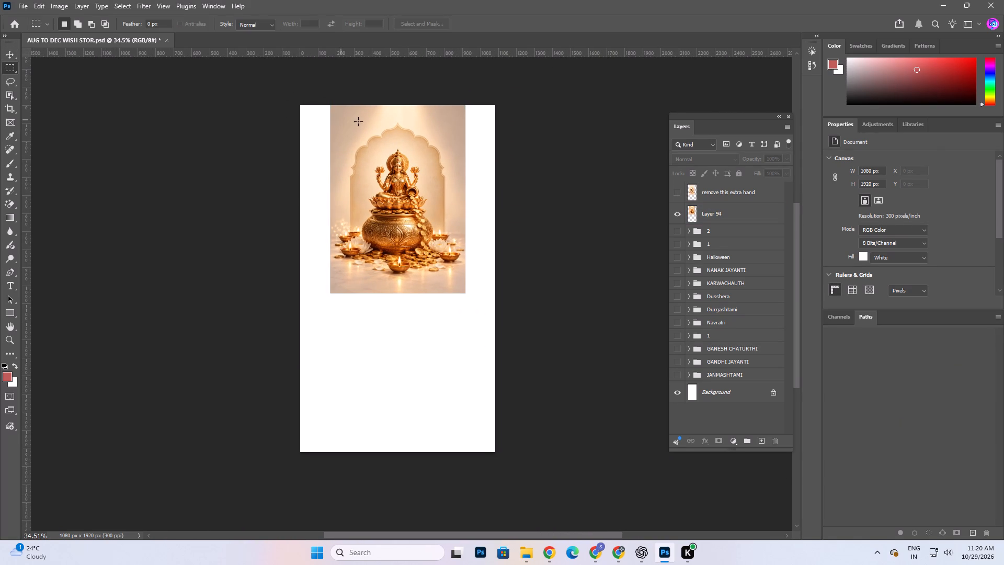
left_click_drag(285, 99, 331, 469)
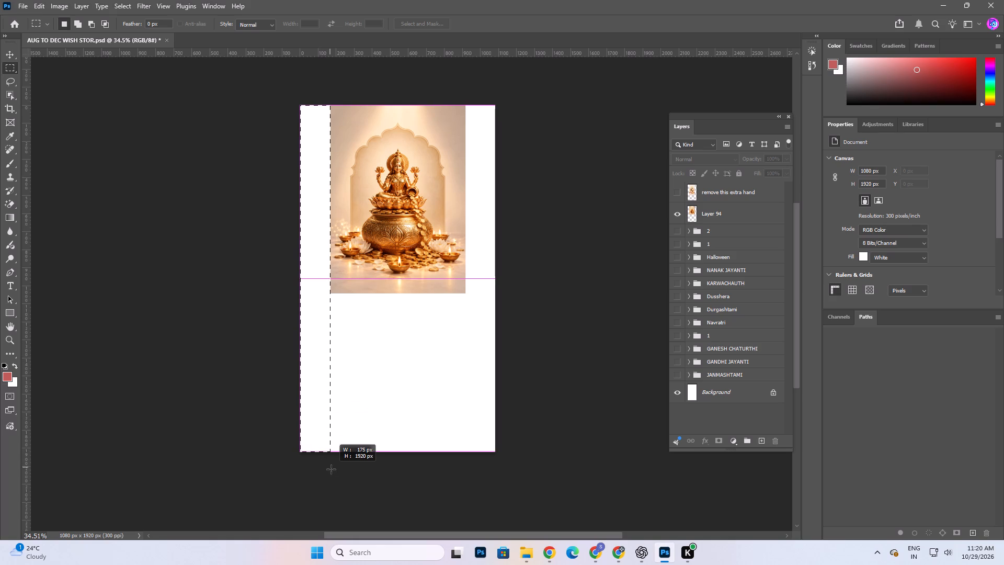
left_click_drag(331, 469, 332, 469)
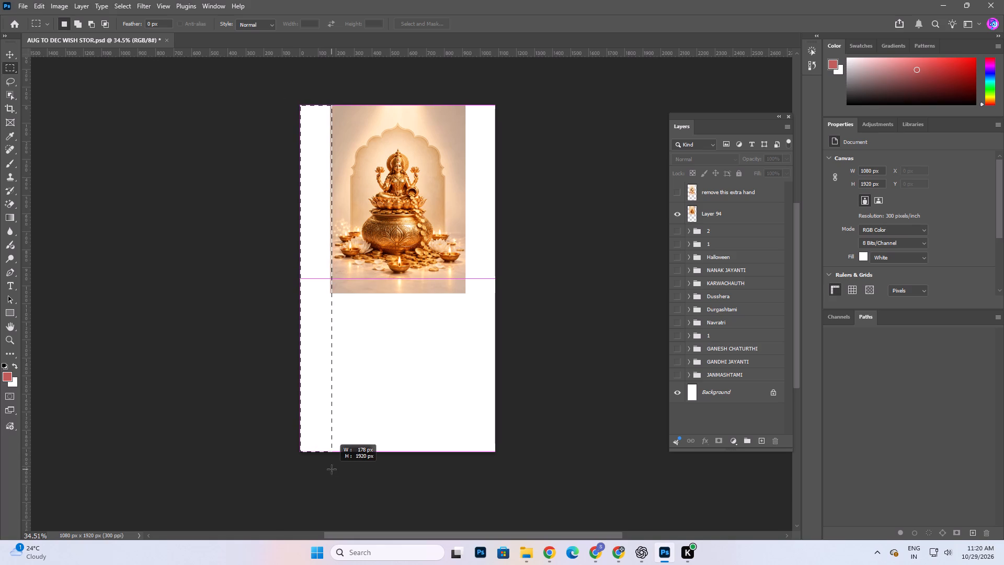
left_click_drag(332, 469, 333, 473)
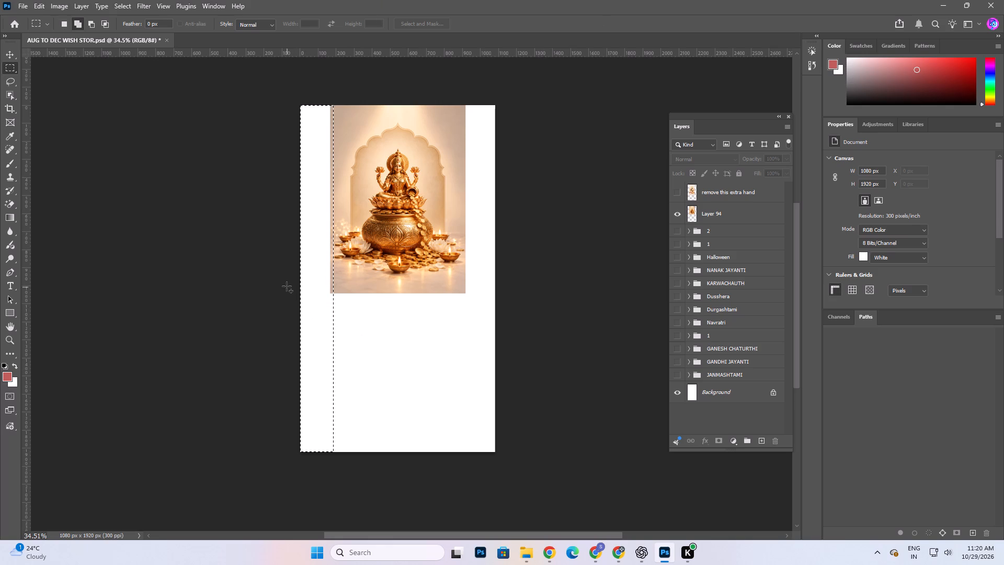
left_click_drag(286, 278, 619, 503, "shift")
left_click_drag(531, 88, 490, 465, "shift")
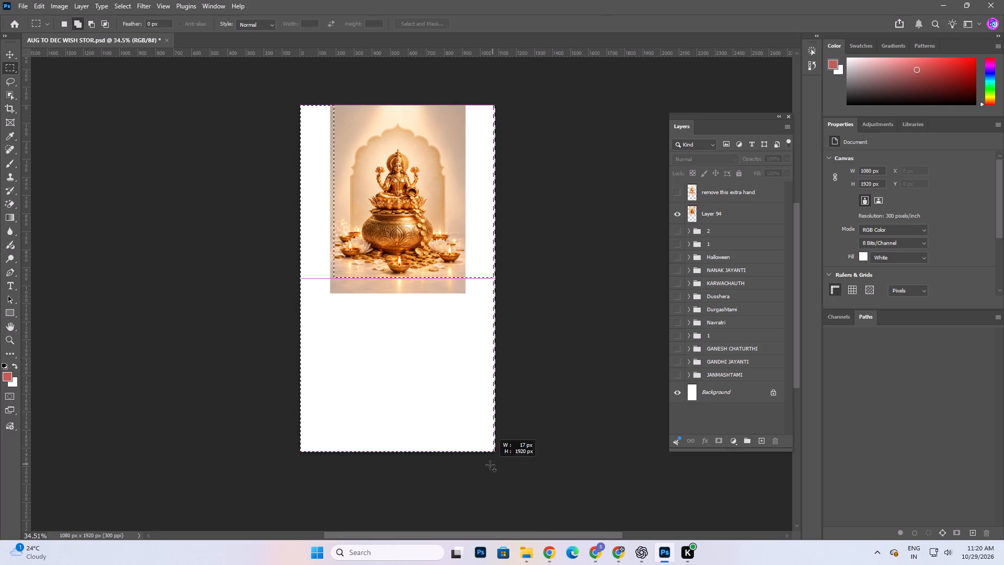
left_click_drag(490, 465, 462, 471, "shift")
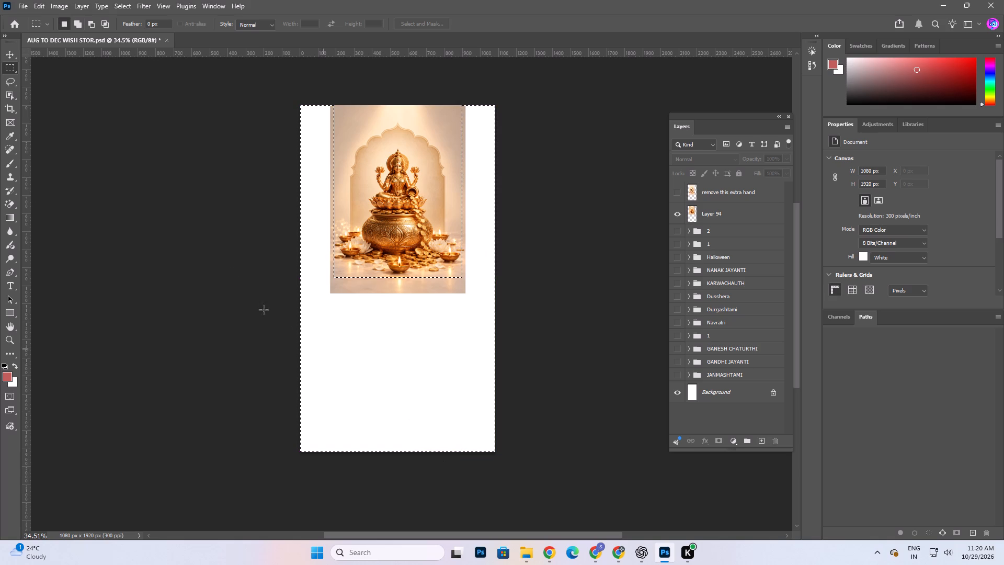
Run Generative Fill on the selection without a prompt to extend the image's background across the canvas.
left_click(43, 4)
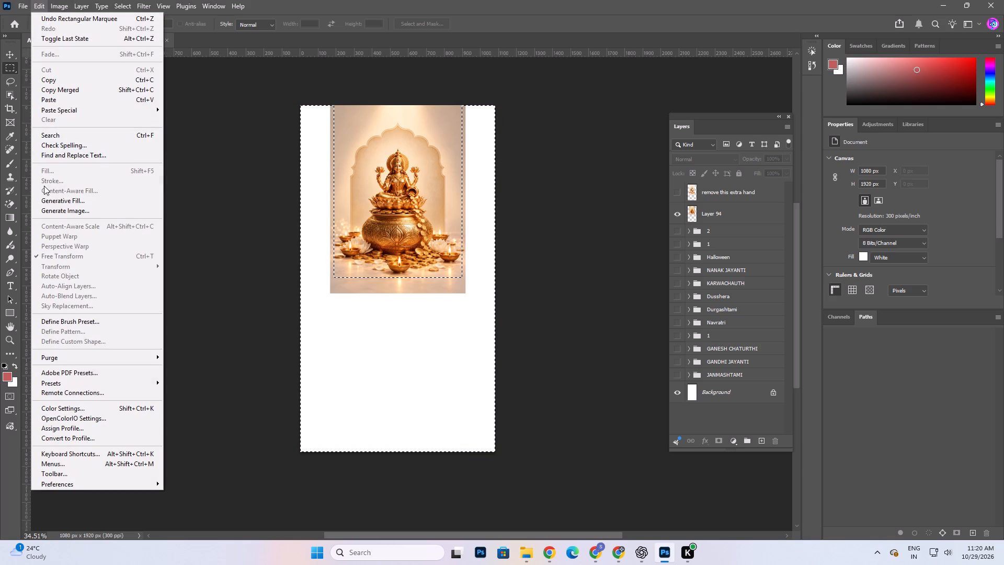
left_click(45, 199)
left_click(600, 309)
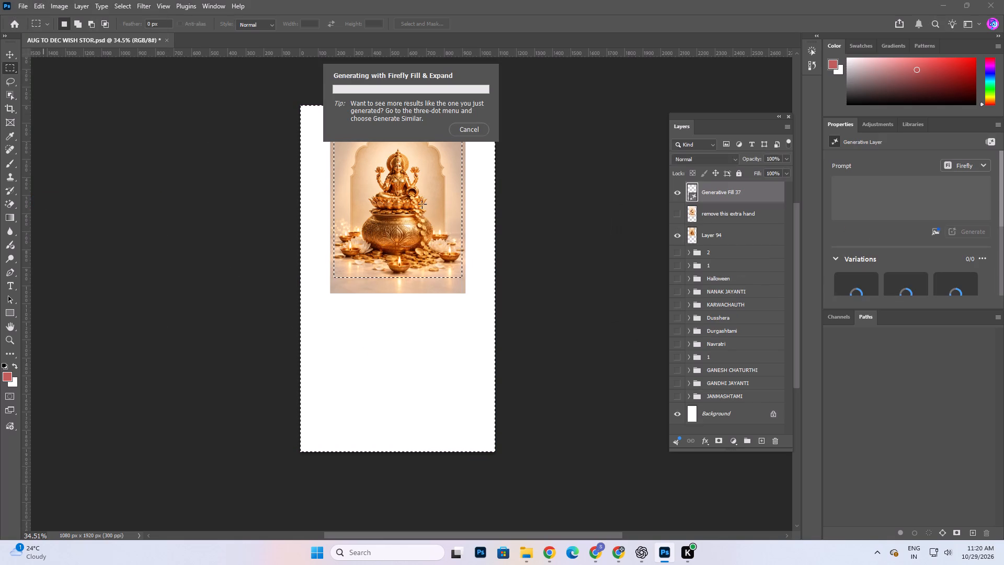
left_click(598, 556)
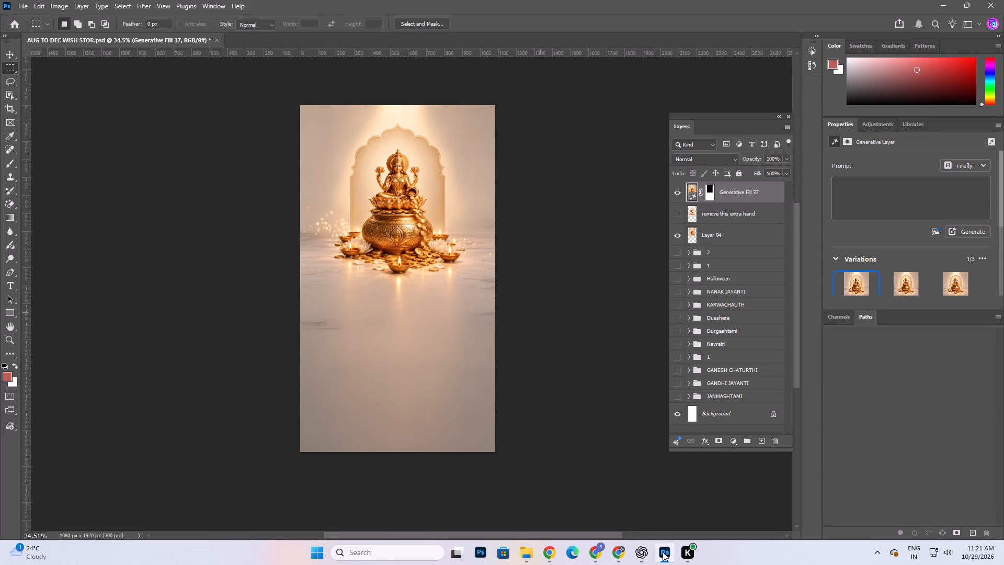
scroll(913, 299, "down", 3)
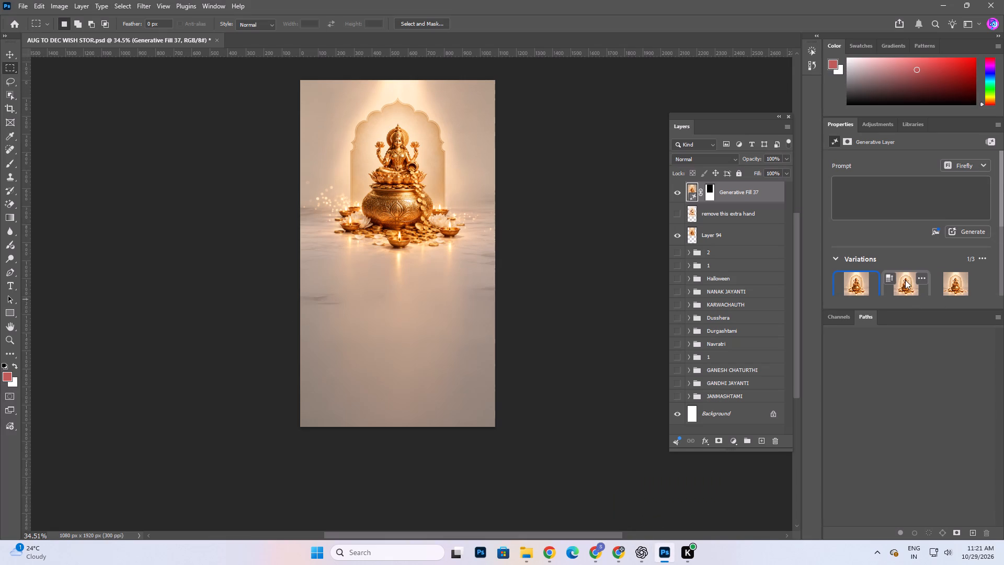
left_click(905, 280)
scroll(443, 279, "up", 2)
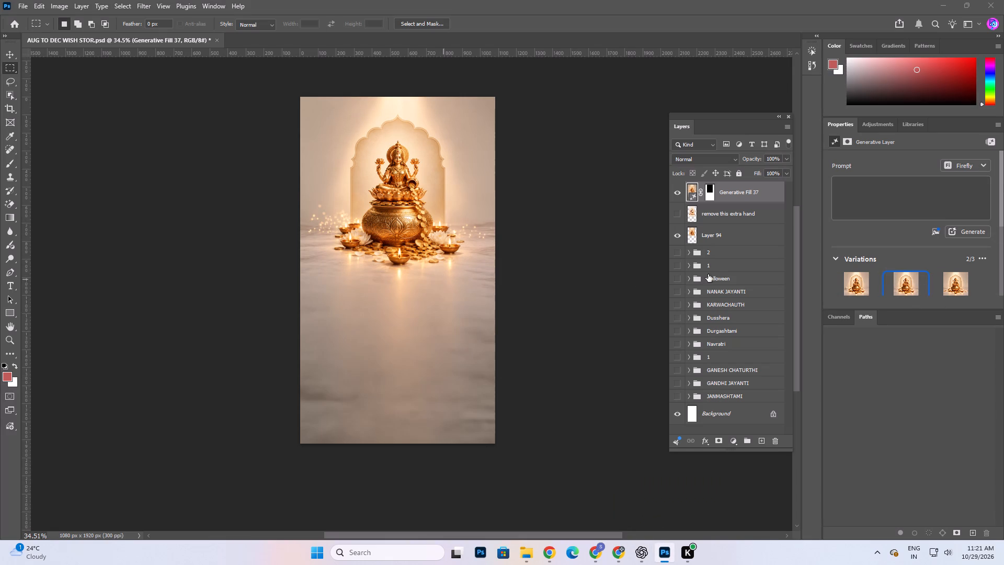
scroll(954, 283, "down", 7)
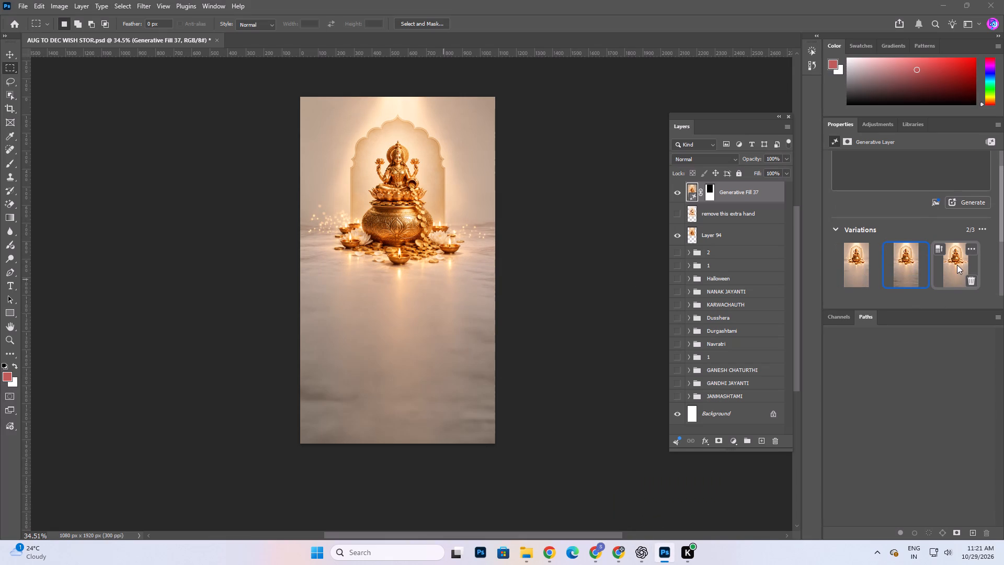
left_click(957, 265)
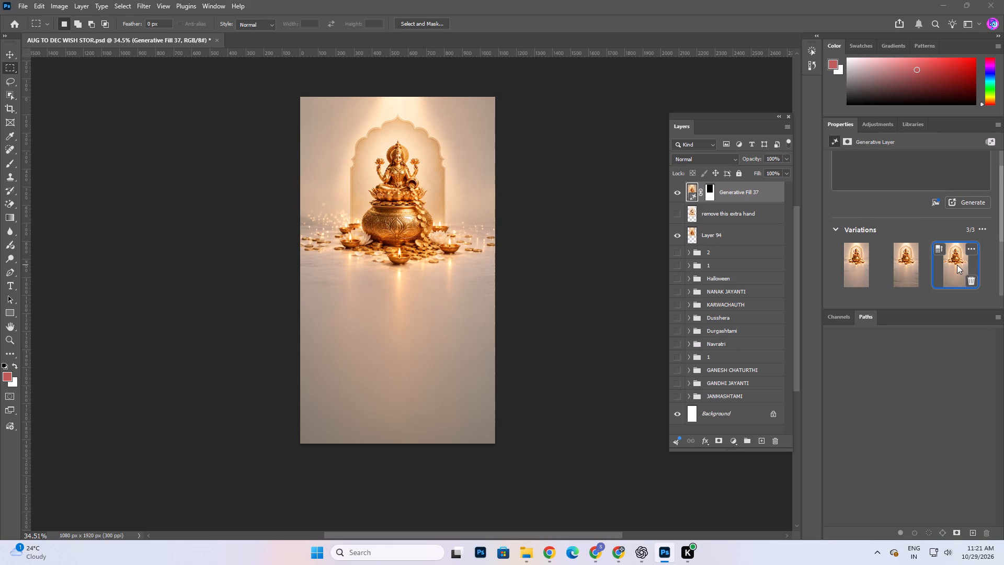
scroll(957, 265, "down", 2)
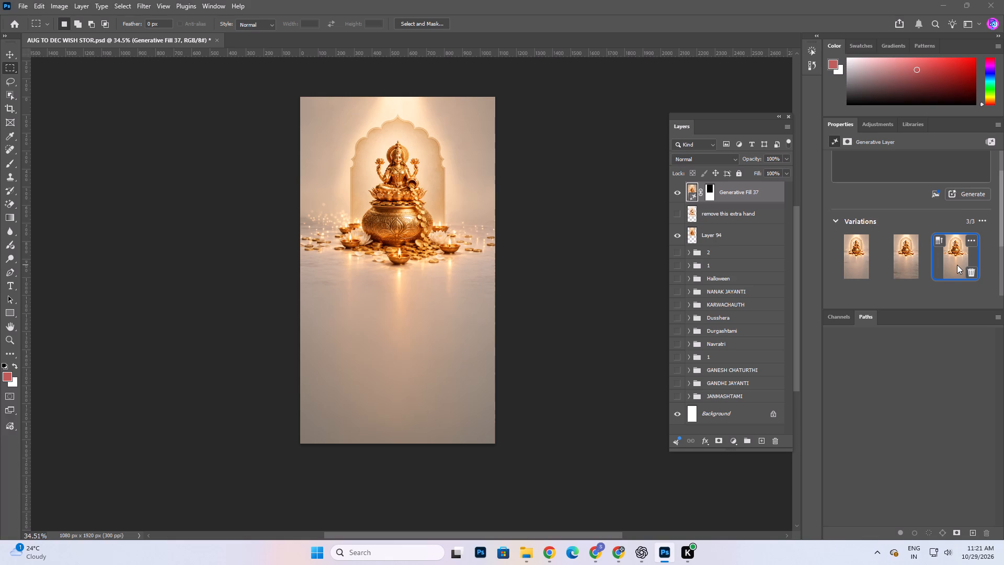
scroll(957, 265, "down", 2)
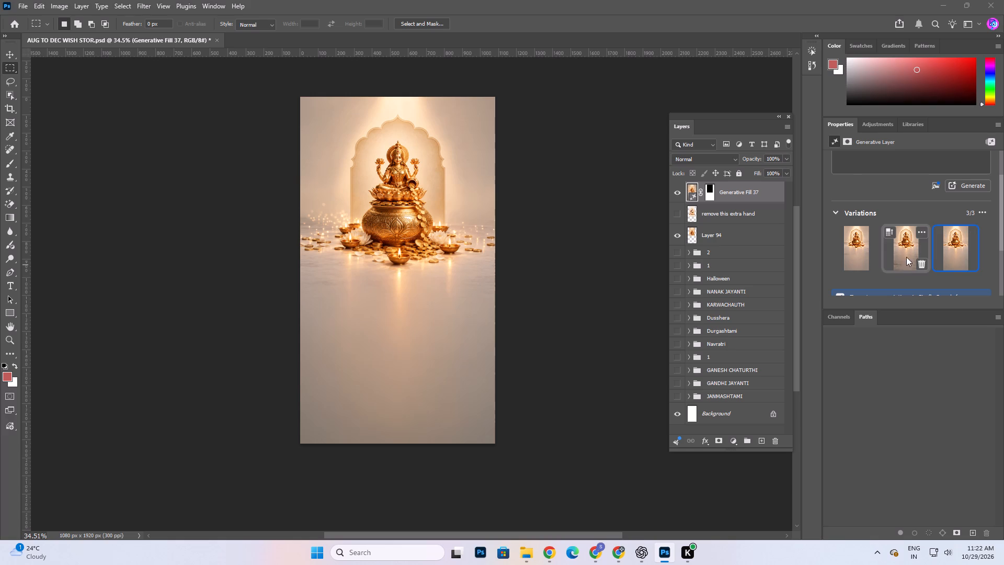
left_click(894, 261)
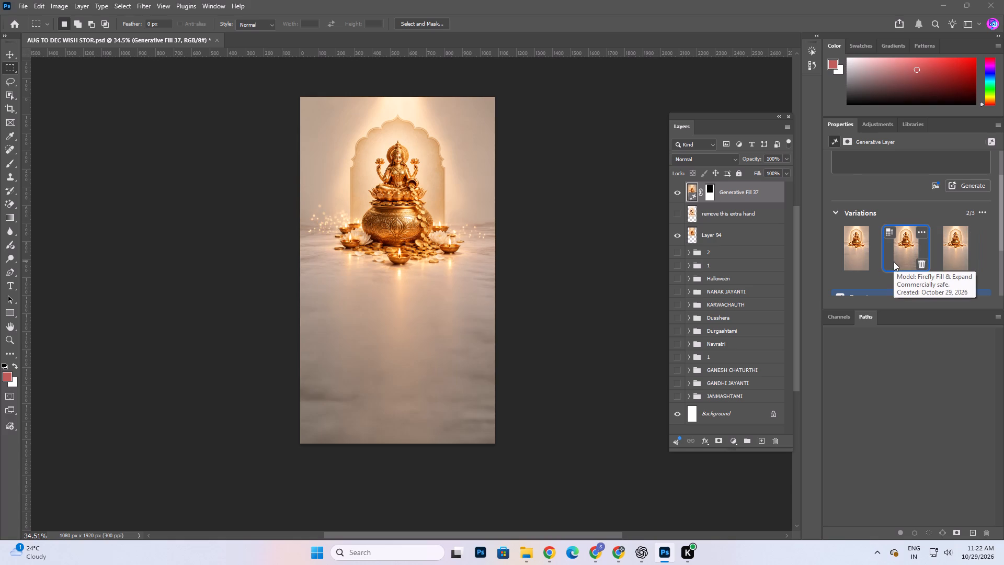
left_click(850, 256)
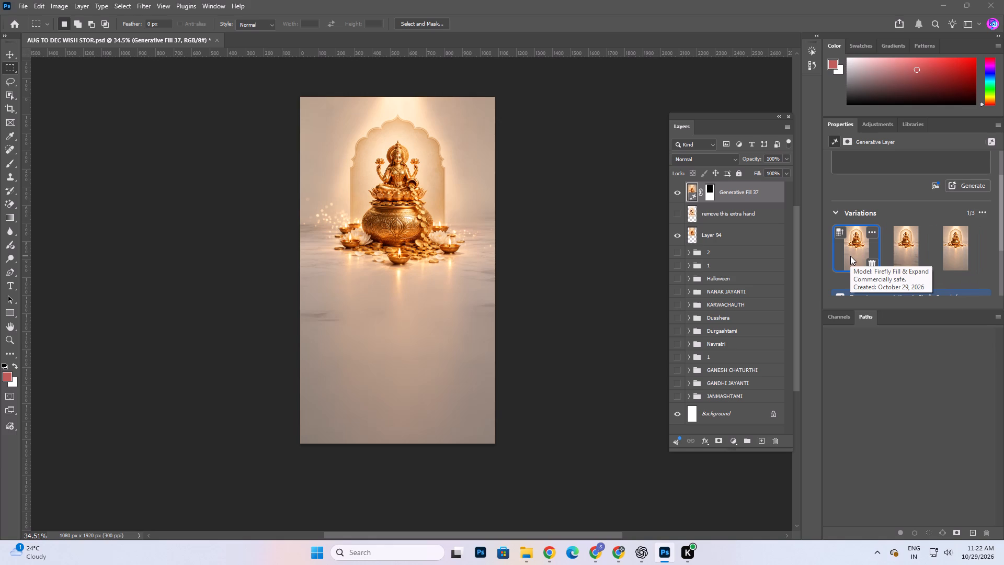
left_click(952, 250)
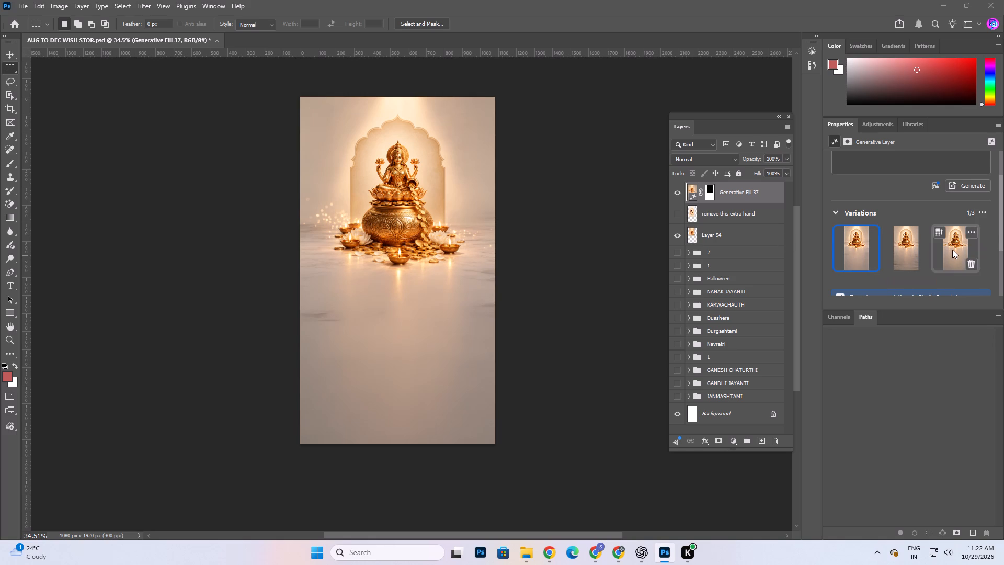
Delete the generative fill layer that extends the background across the whole canvas.
left_click(848, 263)
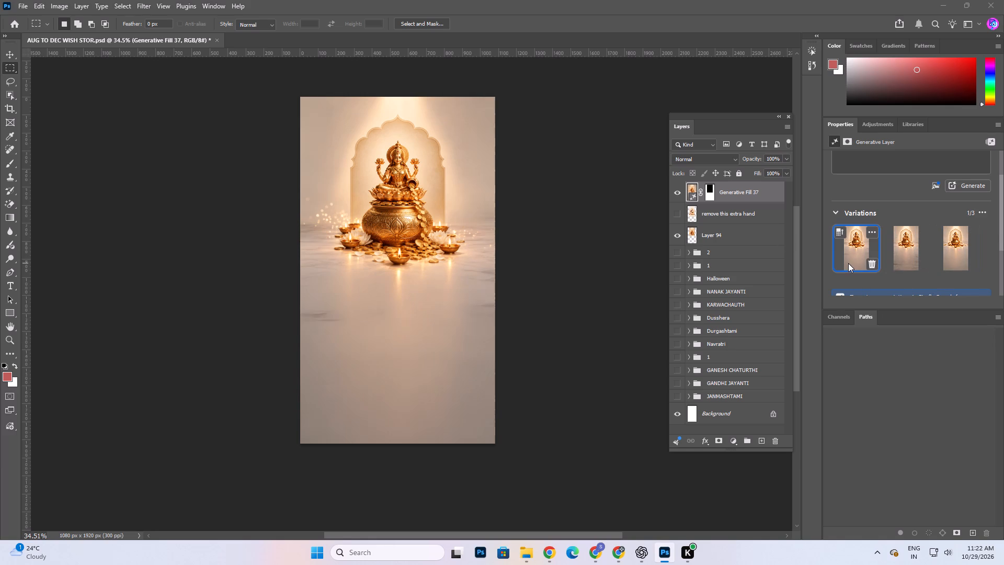
key("Delete")
left_click(740, 221)
scroll(738, 210, "up", 4)
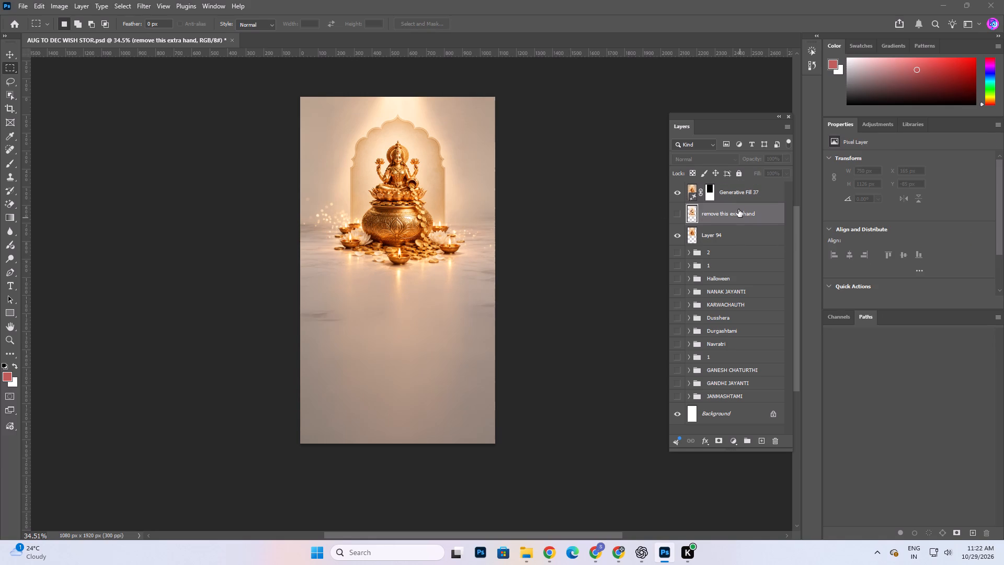
left_click(742, 196)
key("Delete")
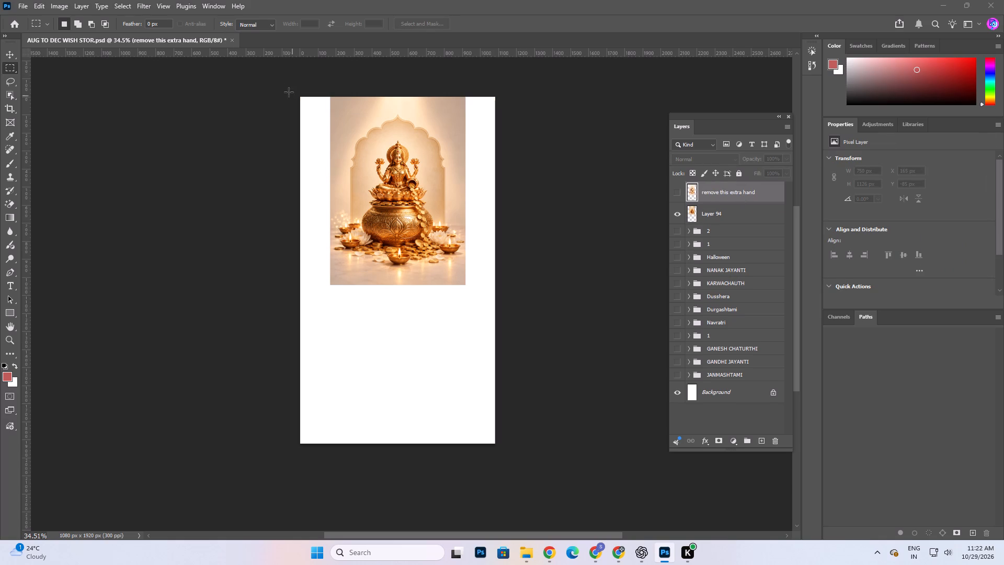
Select only the two blank side strips beside the Lakshmi image, slightly overlapping its side edges and ending level with its bottom edge.
left_click_drag(288, 92, 331, 290)
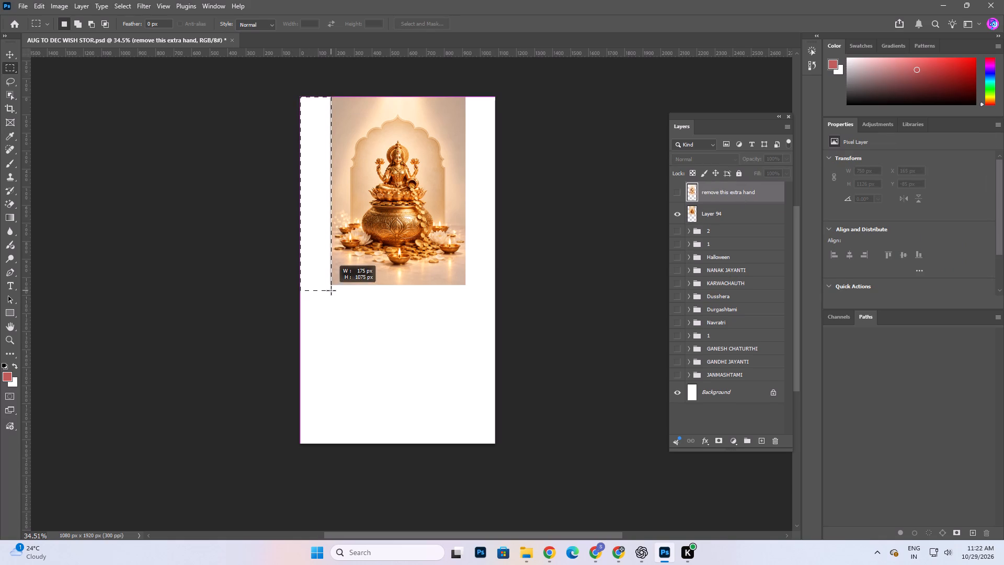
left_click_drag(331, 290, 333, 286)
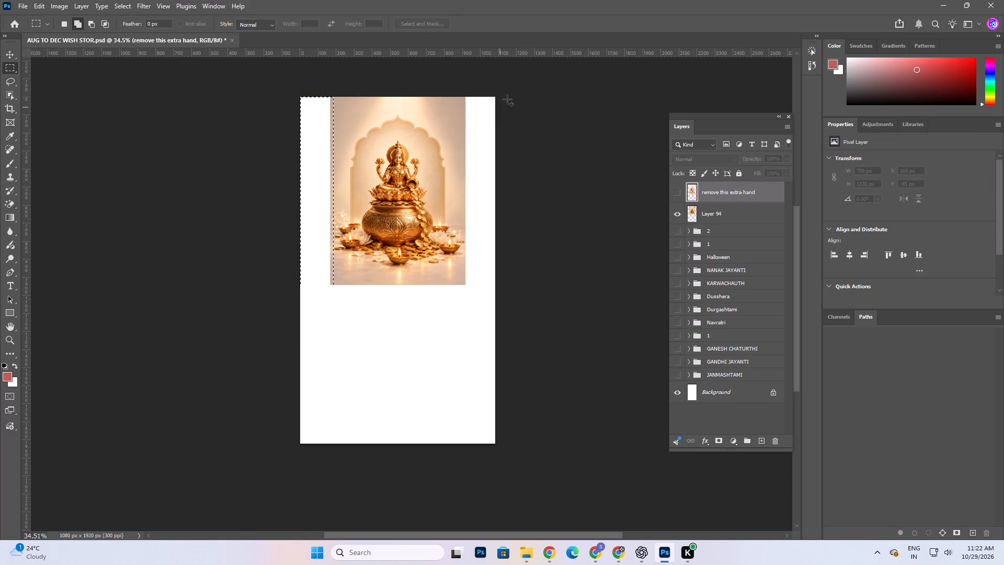
left_click_drag(503, 89, 463, 287, "shift")
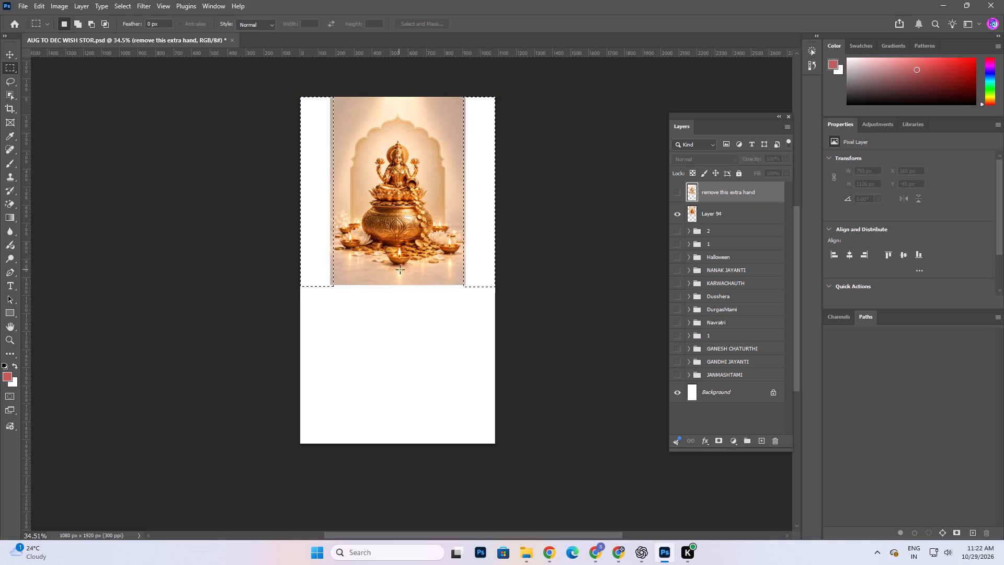
key("Up")
key("Up")
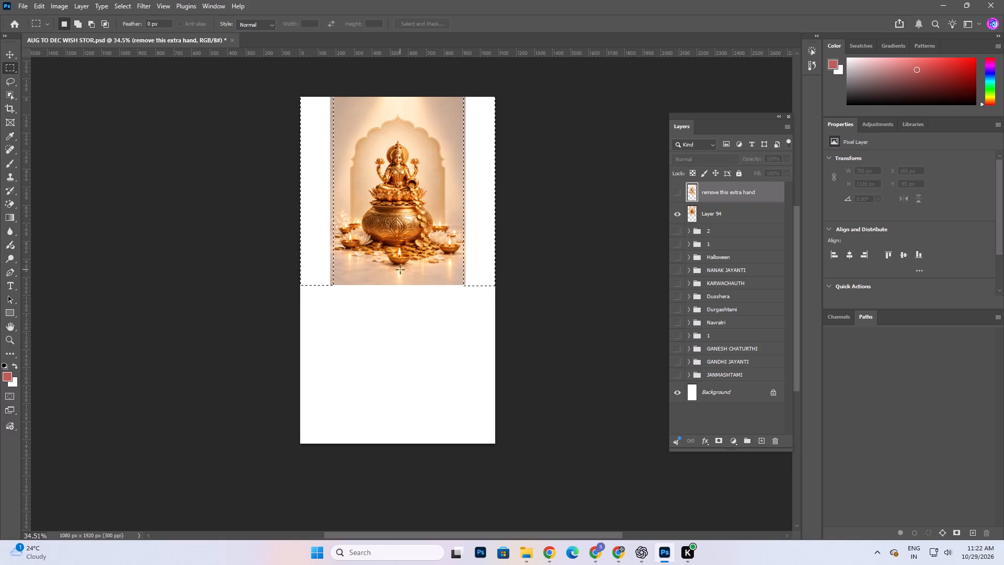
key("Up")
Run Generative Fill without a prompt on the side strips, working from the Lakshmi image layer.
left_click(736, 223)
left_click(41, 3)
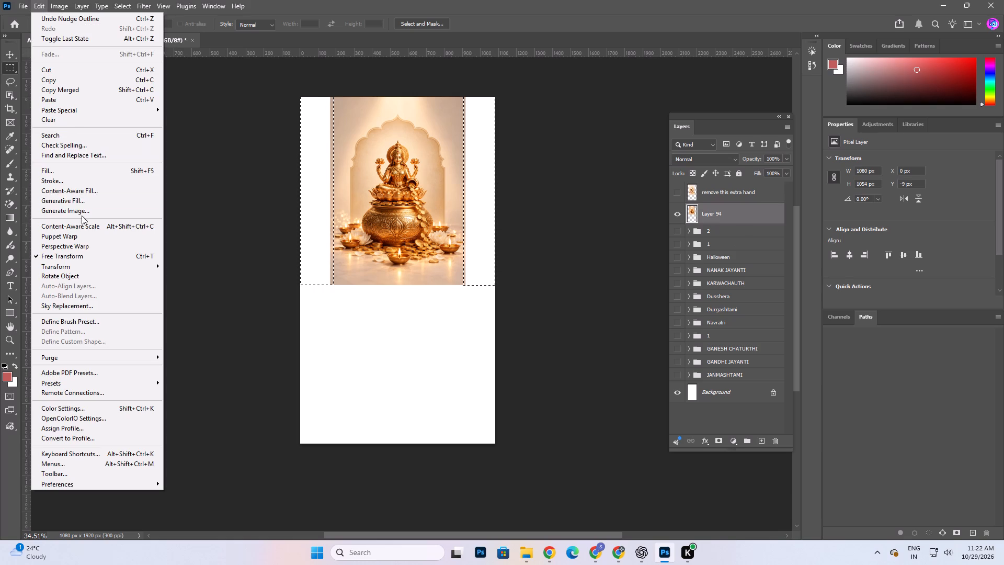
left_click(78, 197)
left_click(594, 308)
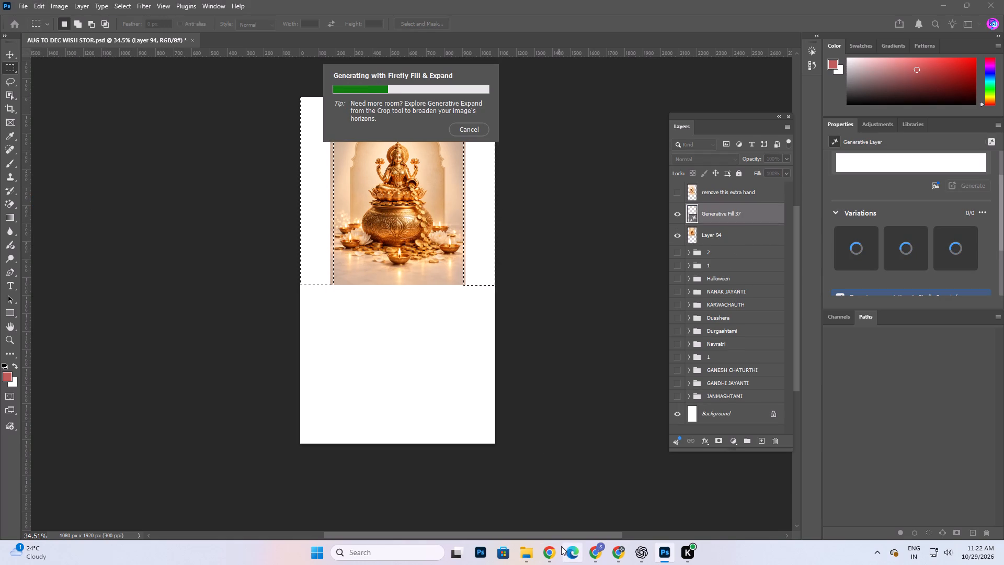
Switch to Chrome to review the marketing tasks in Task Tracker and browse the open Pinterest pages for Dhanteras design references.
left_click(602, 549)
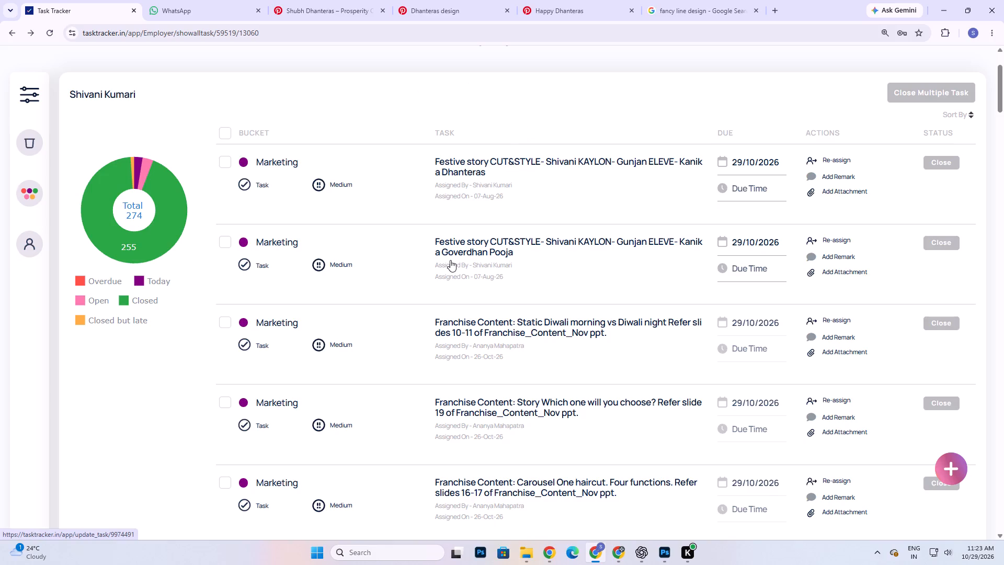
scroll(511, 351, "down", 3)
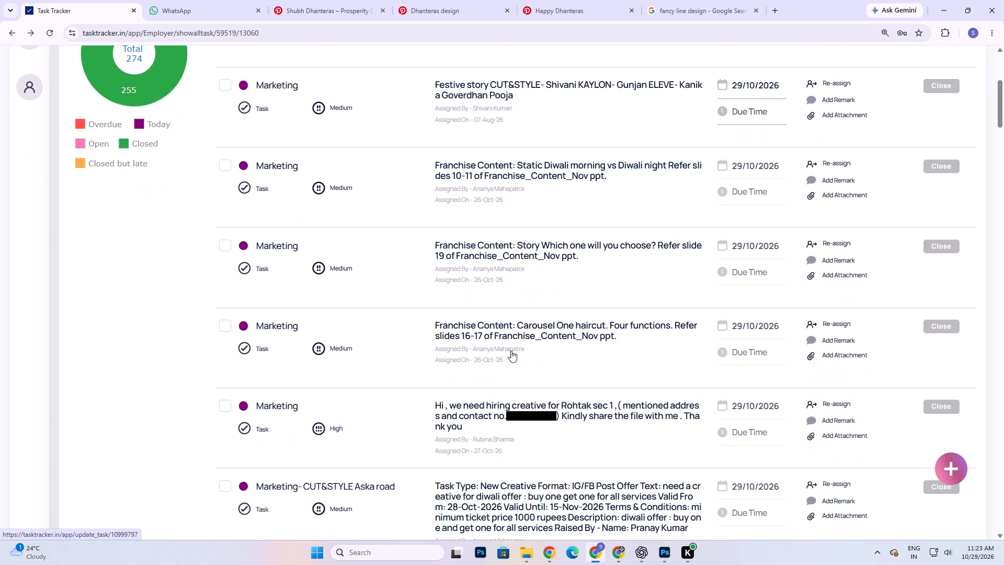
scroll(511, 351, "down", 2)
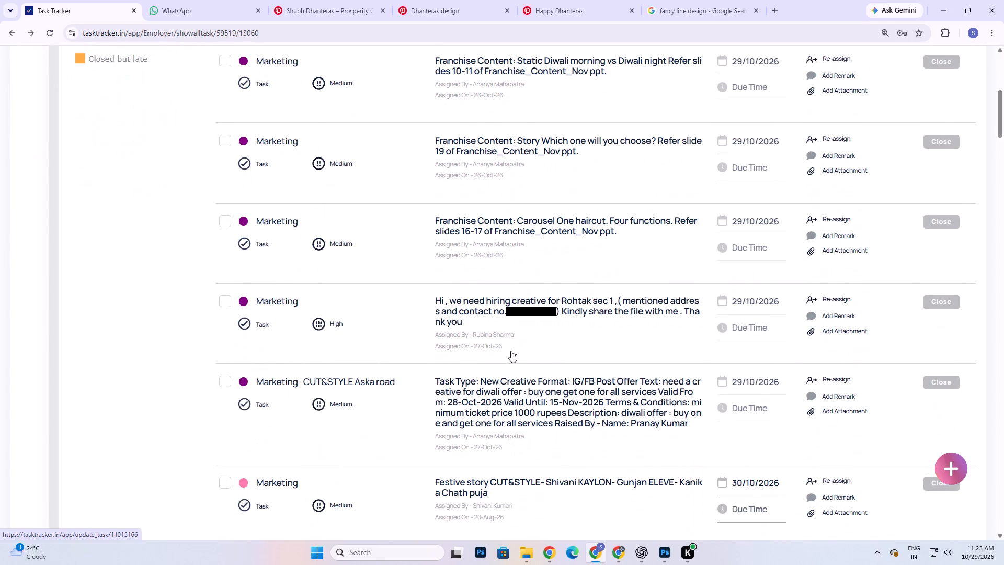
scroll(503, 341, "up", 16)
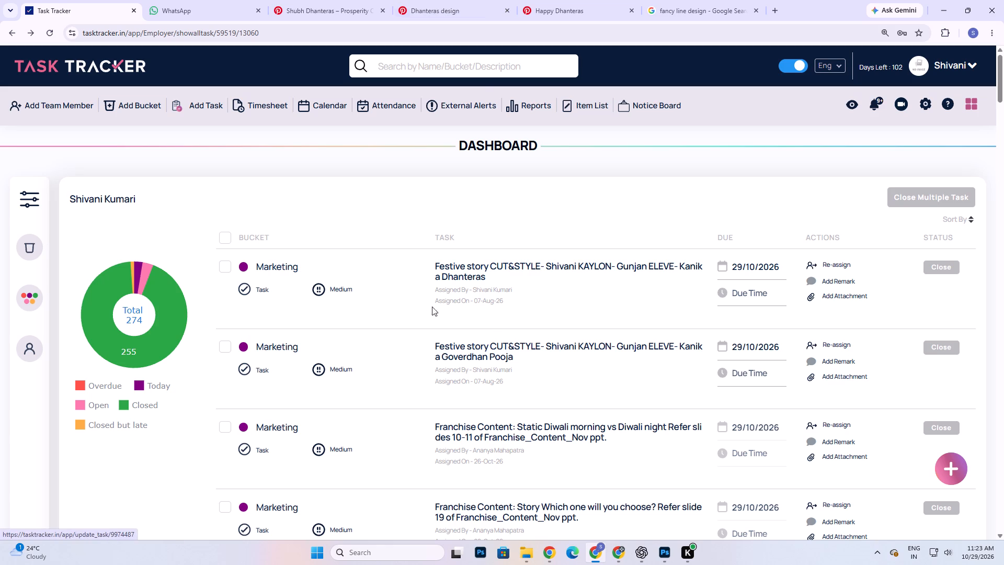
left_click(393, 0)
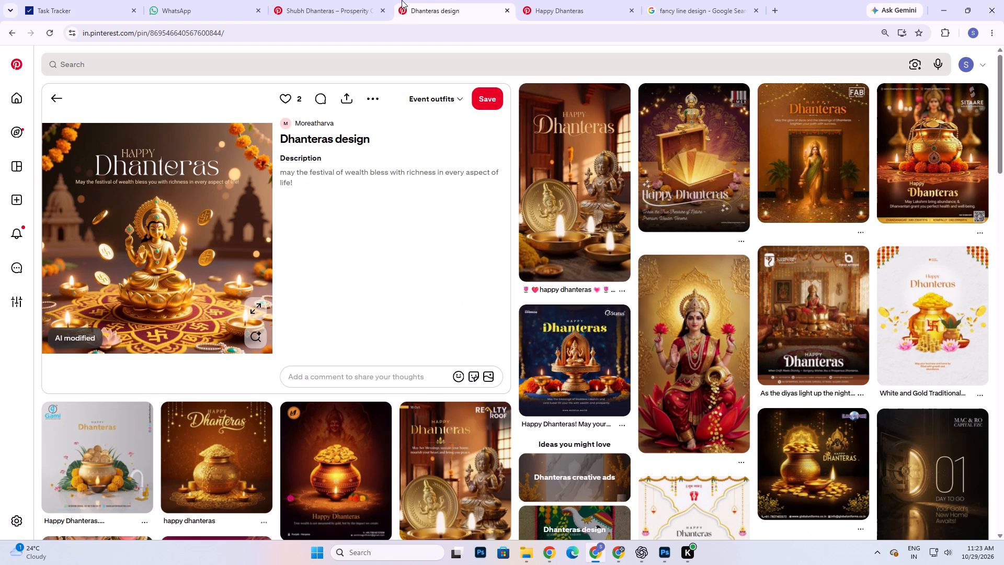
left_click(380, 0)
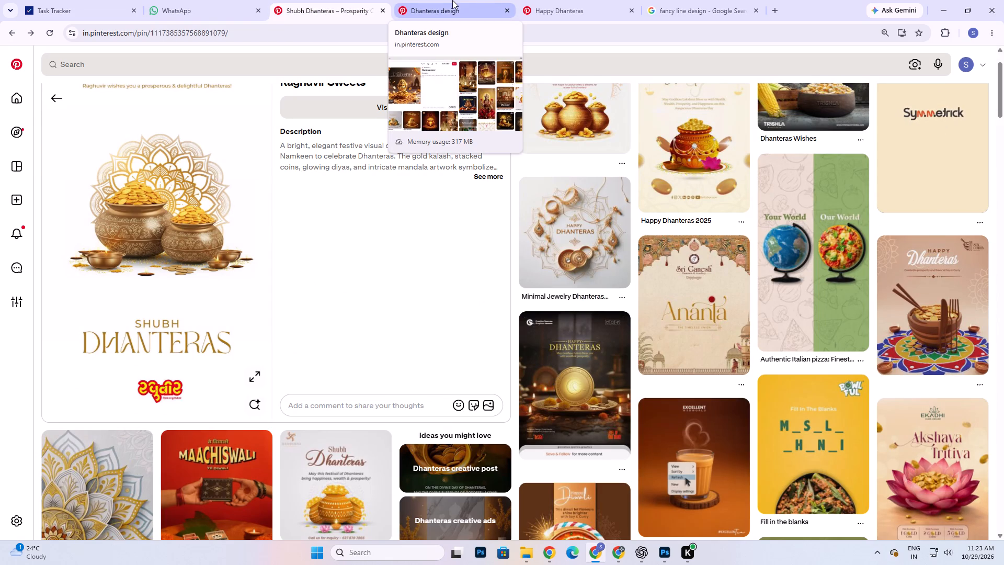
left_click(542, 0)
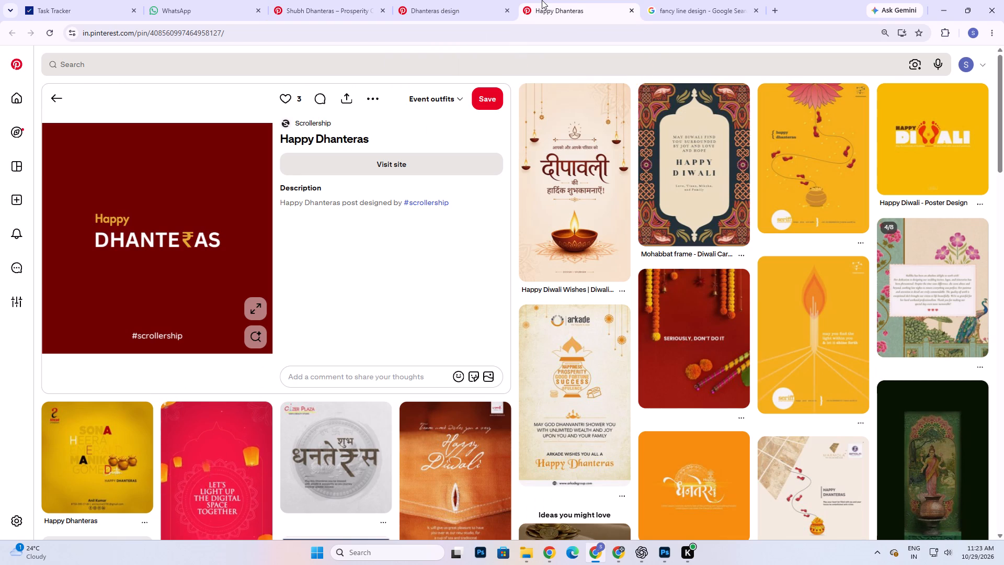
scroll(801, 284, "down", 2)
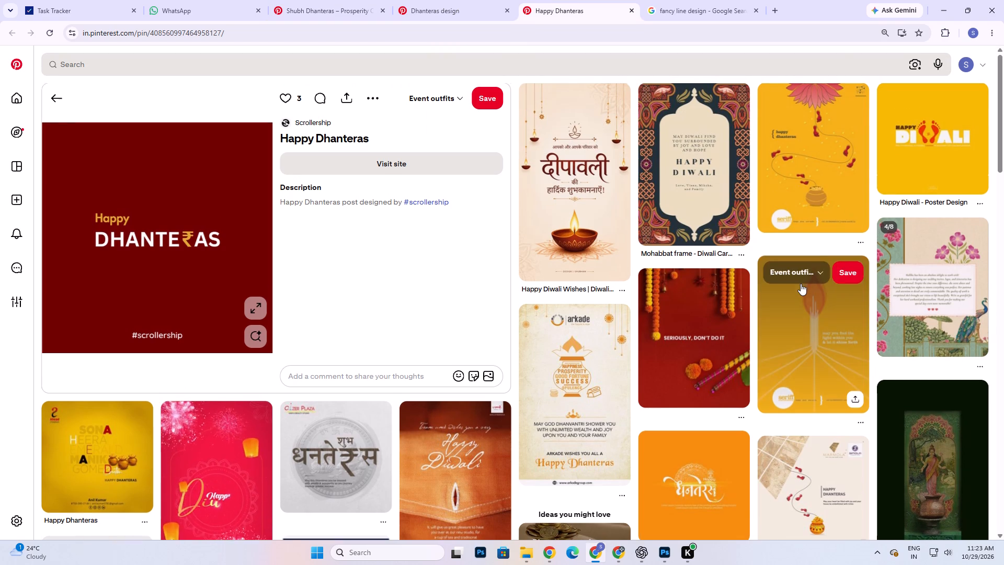
scroll(801, 284, "down", 2)
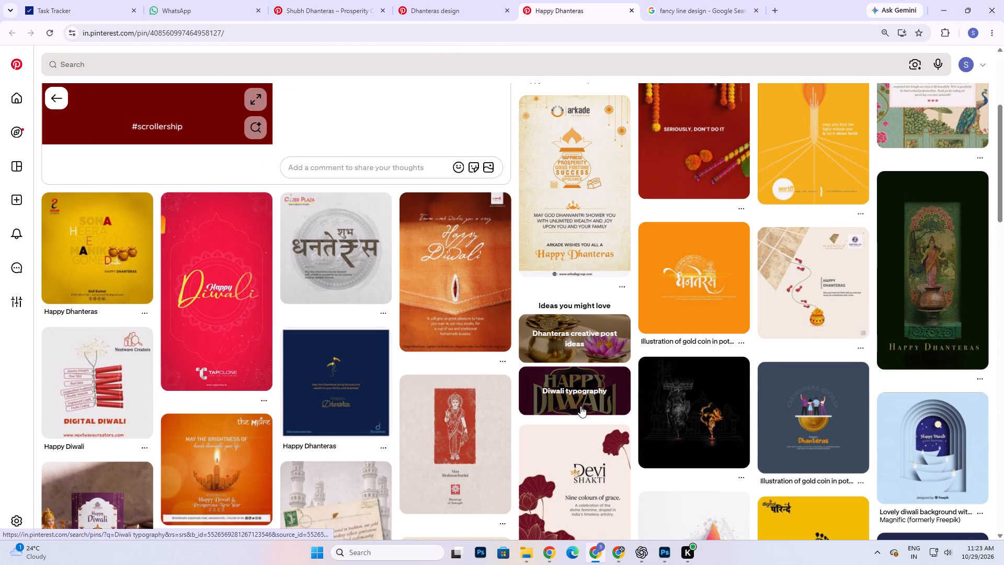
scroll(584, 421, "down", 5)
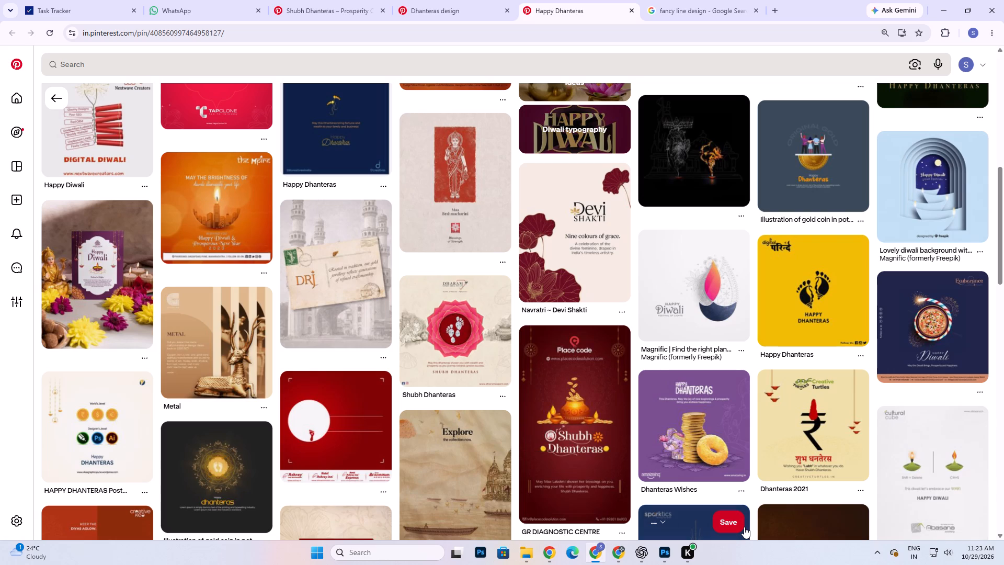
Return to Photoshop, compare the three generated side-background variations, and choose the third one.
left_click(657, 554)
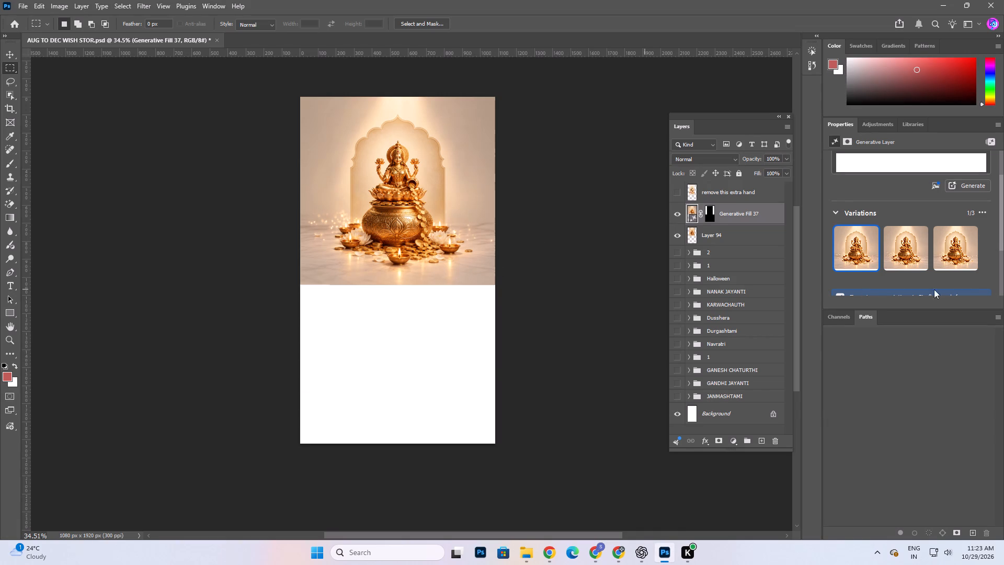
left_click(903, 252)
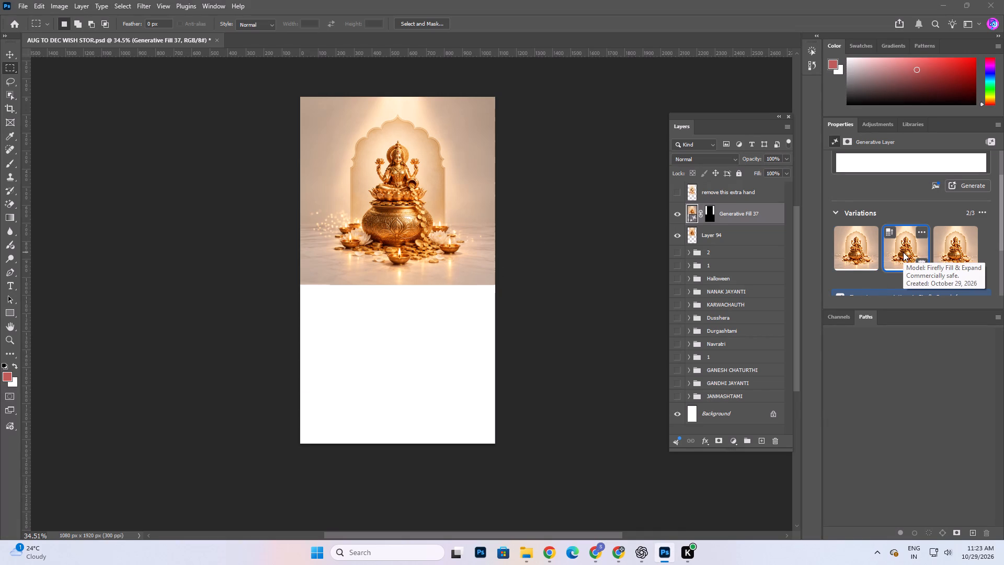
left_click(961, 252)
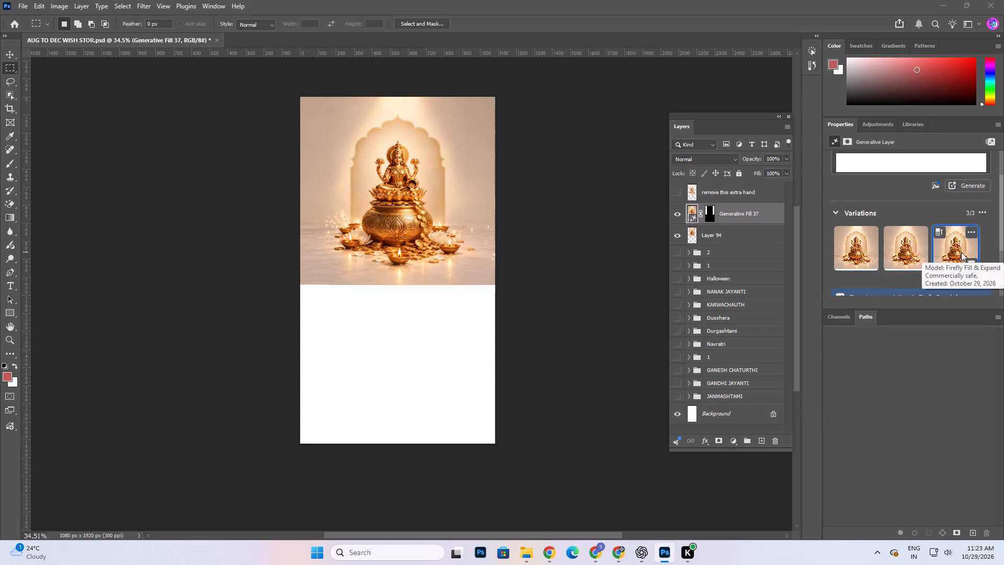
left_click(859, 252)
left_click(916, 252)
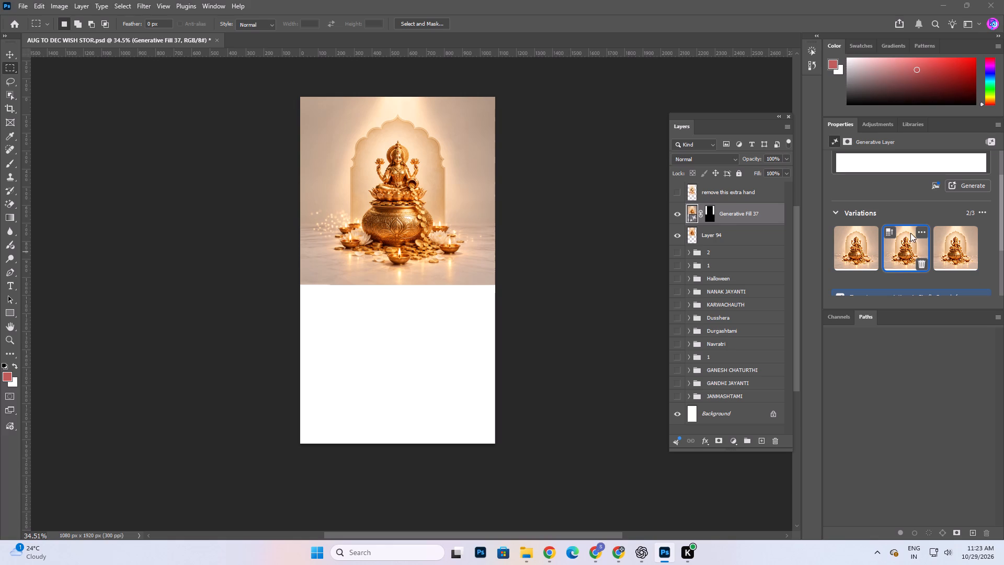
left_click(906, 255)
left_click(907, 255)
left_click(953, 247)
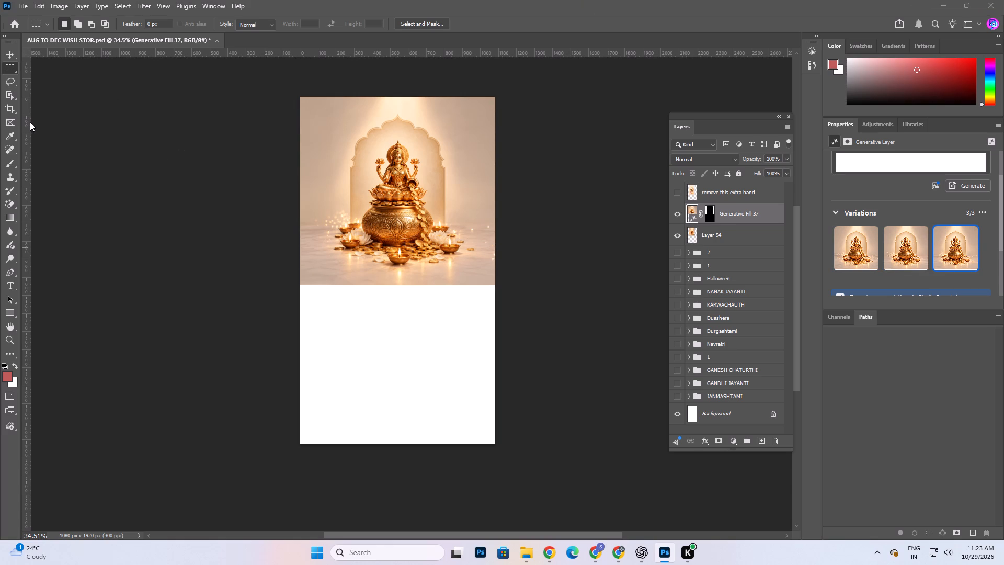
Deselect the fill layer and examine up close how the generated side backgrounds blend with the Lakshmi image.
left_click(10, 54)
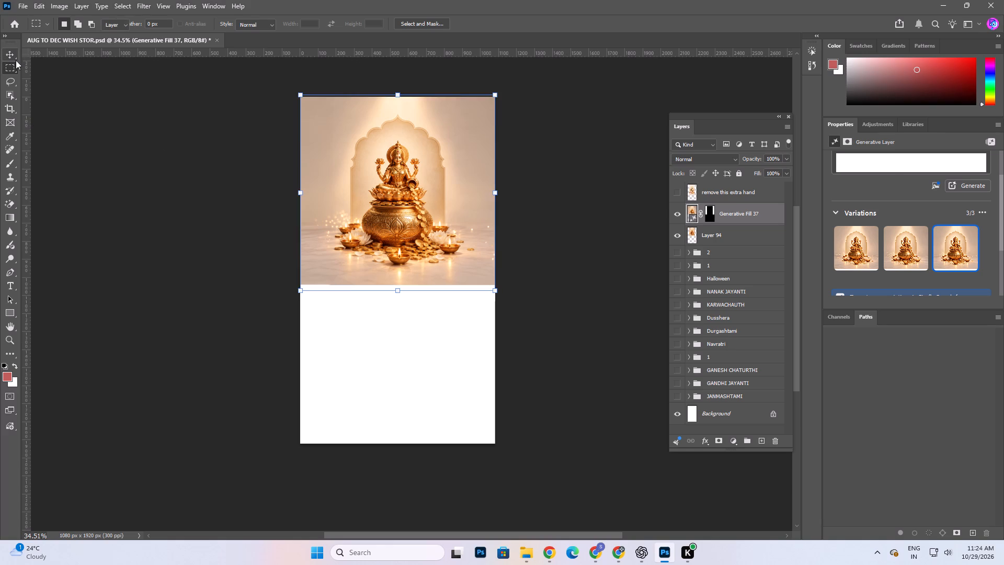
left_click(124, 210)
key("space")
key("space")
key("space")
key("space")
key("space")
key("space")
key("space")
key("space")
key("space")
key("space")
key("space")
key("space")
key("space")
key("space")
key("space")
key("space")
key("space")
key("space")
key("space")
key("space")
left_click(442, 299)
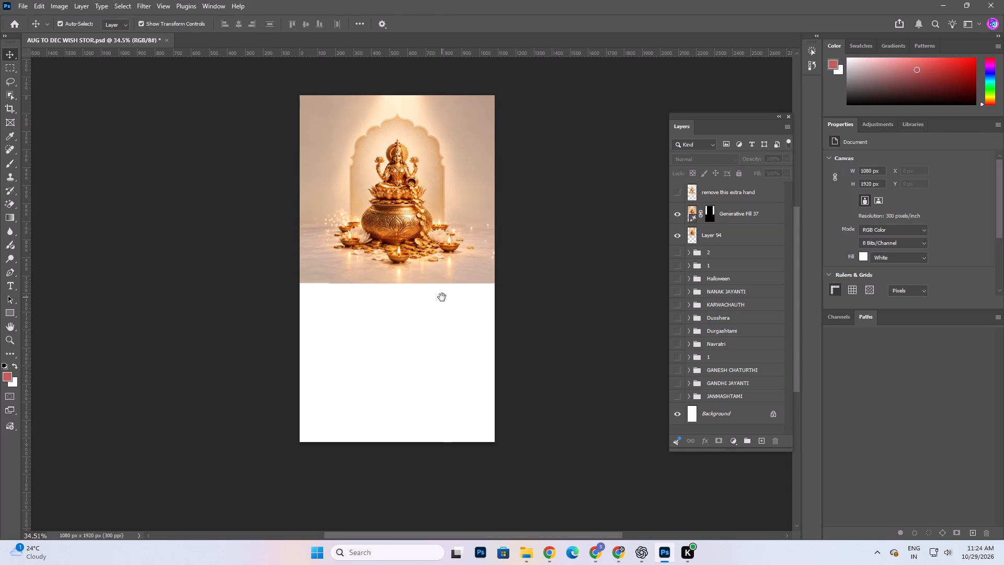
scroll(387, 126, "up", 8, "alt")
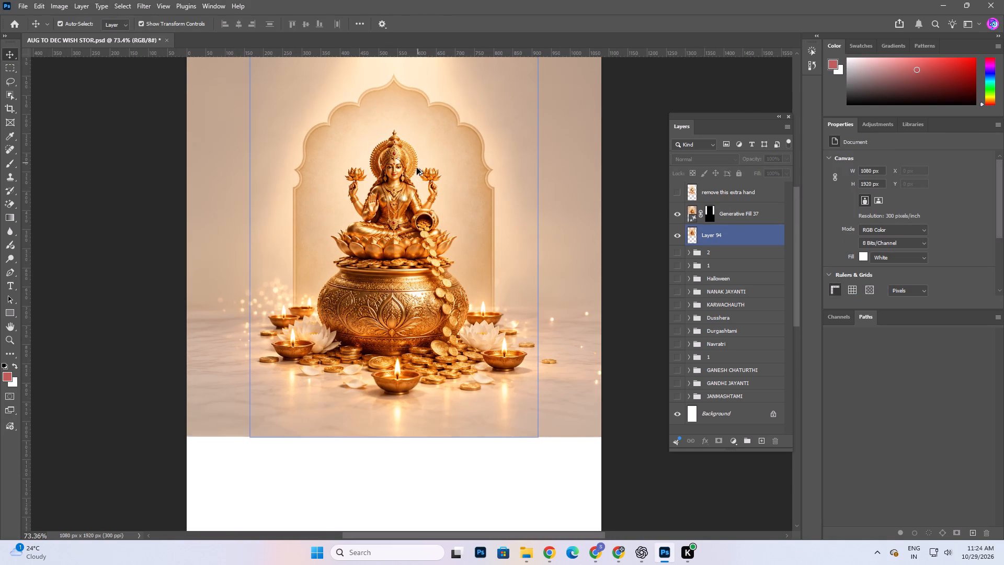
scroll(416, 170, "down", 5, "alt")
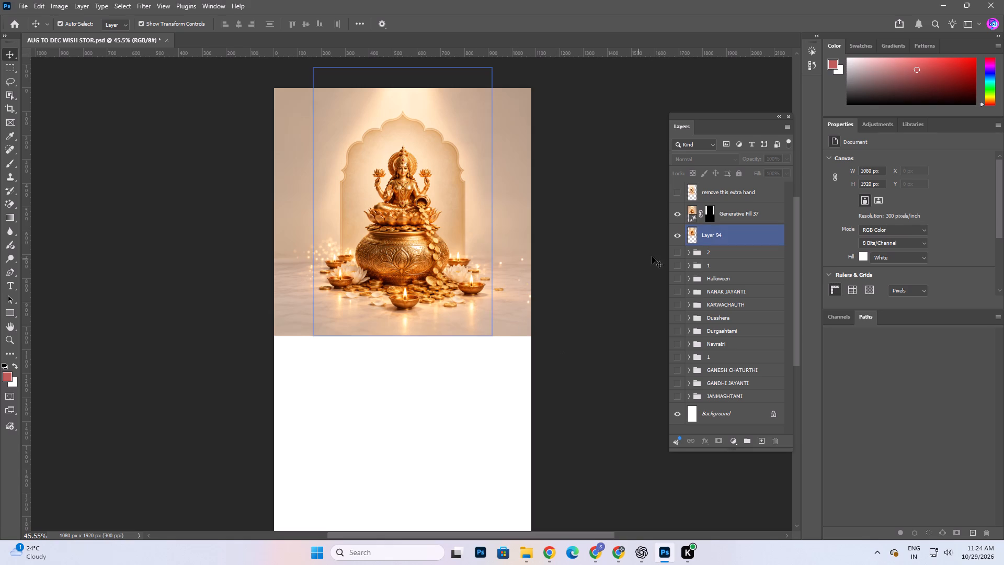
Merge the side-background generative fill layer with the Lakshmi image layer below it into one layer.
left_click(758, 243)
scroll(443, 391, "down", 3)
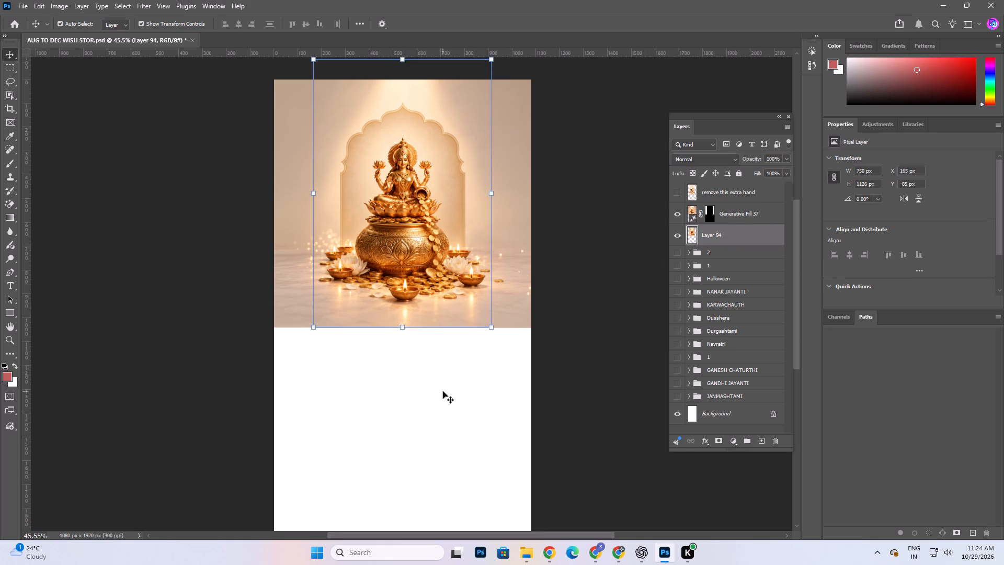
scroll(443, 391, "down", 3)
left_click(727, 248)
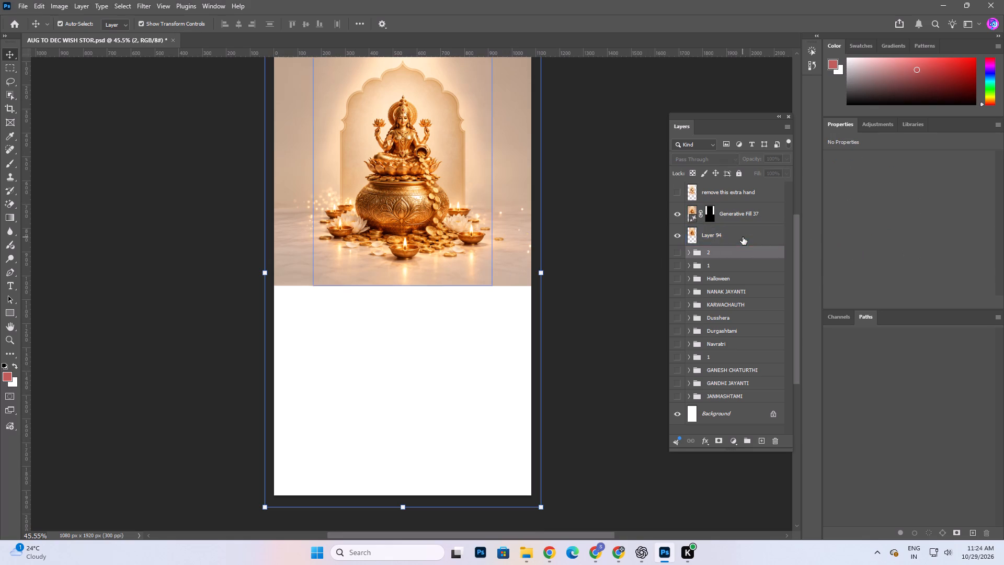
left_click(743, 237)
left_click(749, 218, "ctrl")
key("ctrl+e")
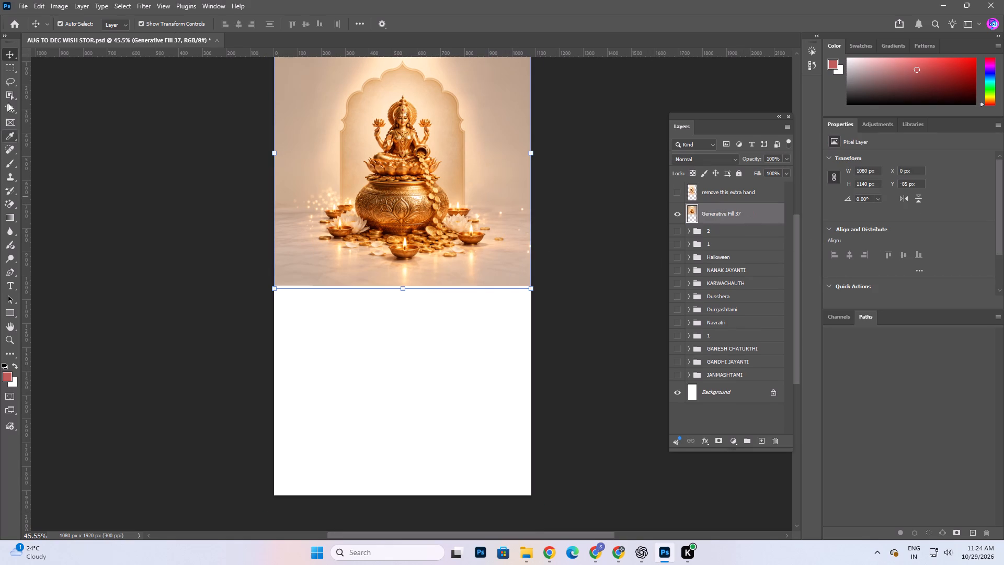
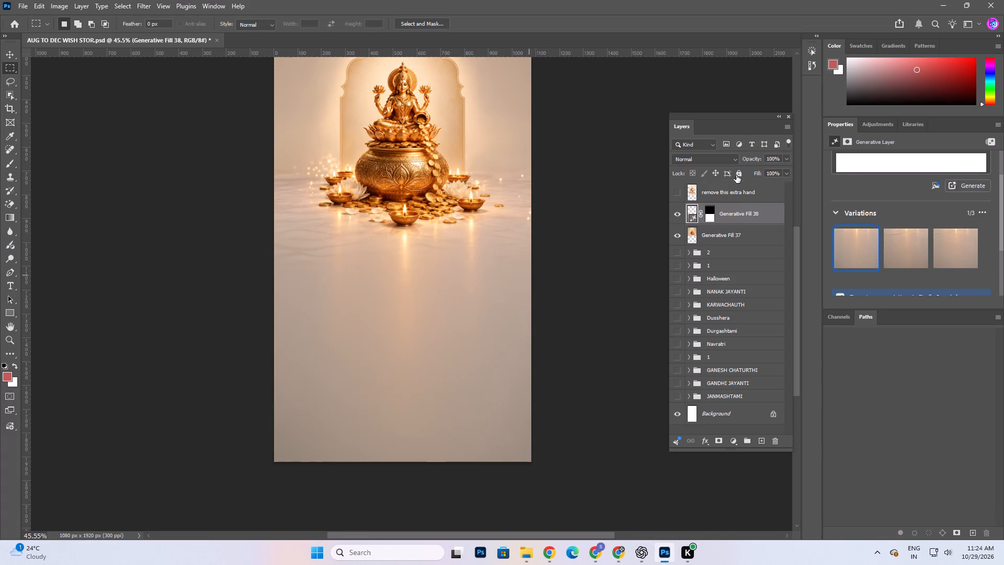
left_click(912, 259)
scroll(515, 270, "up", 2)
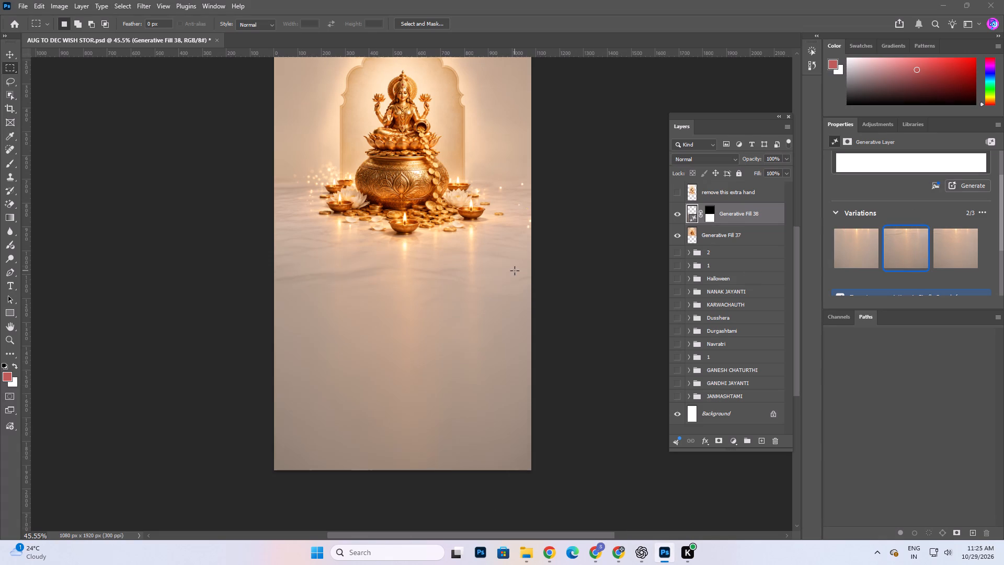
scroll(515, 270, "up", 3)
scroll(477, 227, "down", 3, "alt")
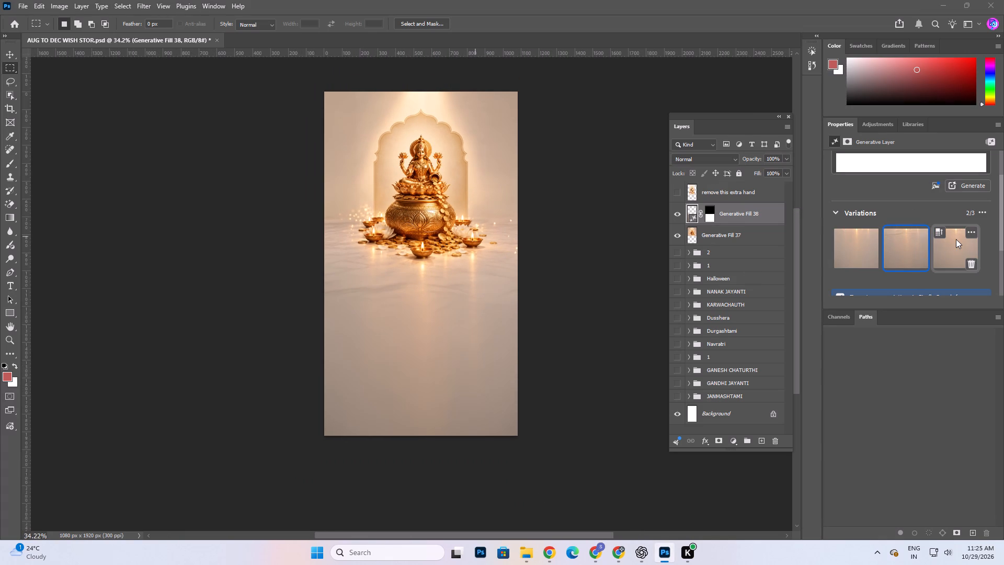
left_click(956, 239)
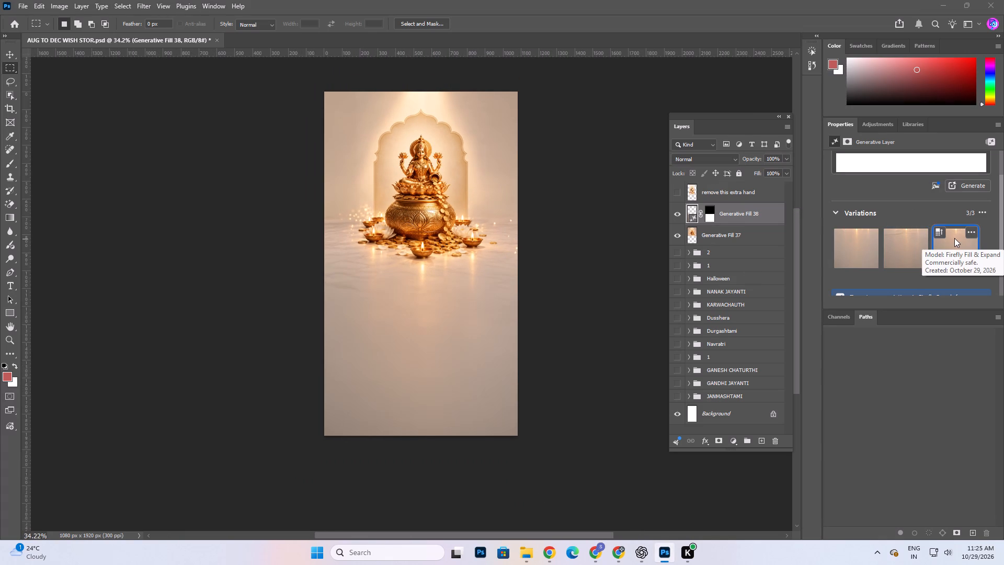
scroll(440, 242, "up", 5, "alt")
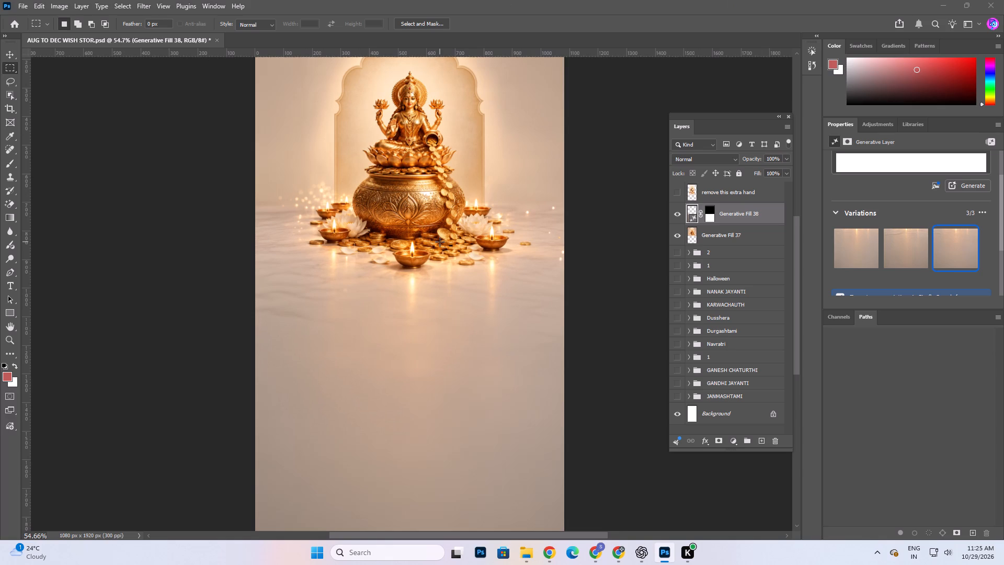
scroll(436, 243, "down", 4, "alt")
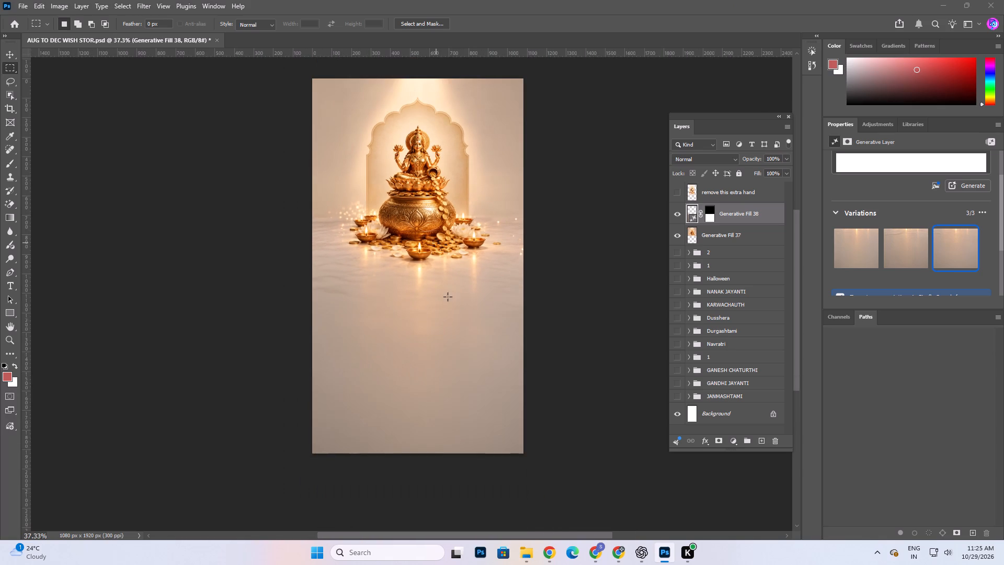
scroll(453, 310, "up", 2)
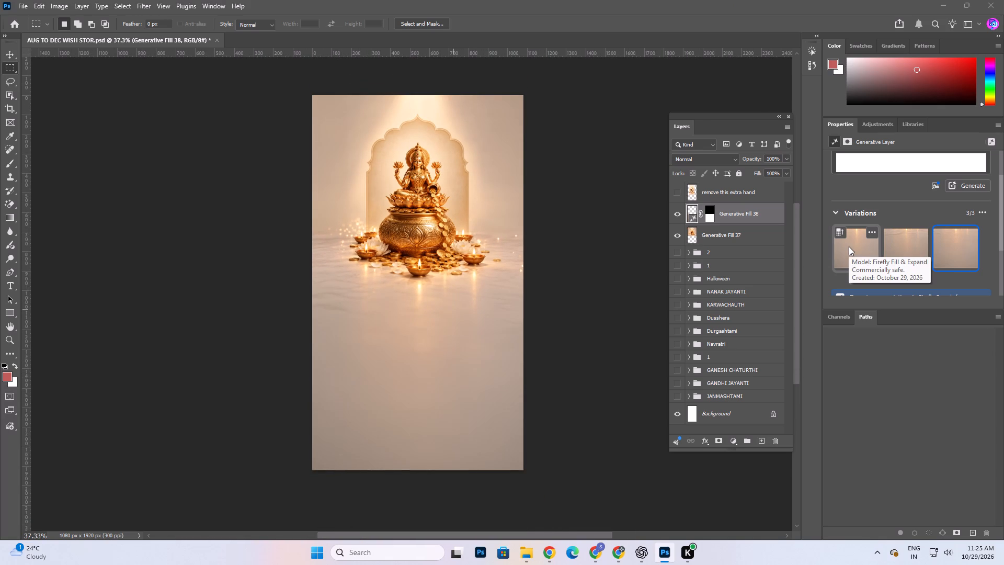
left_click(849, 246)
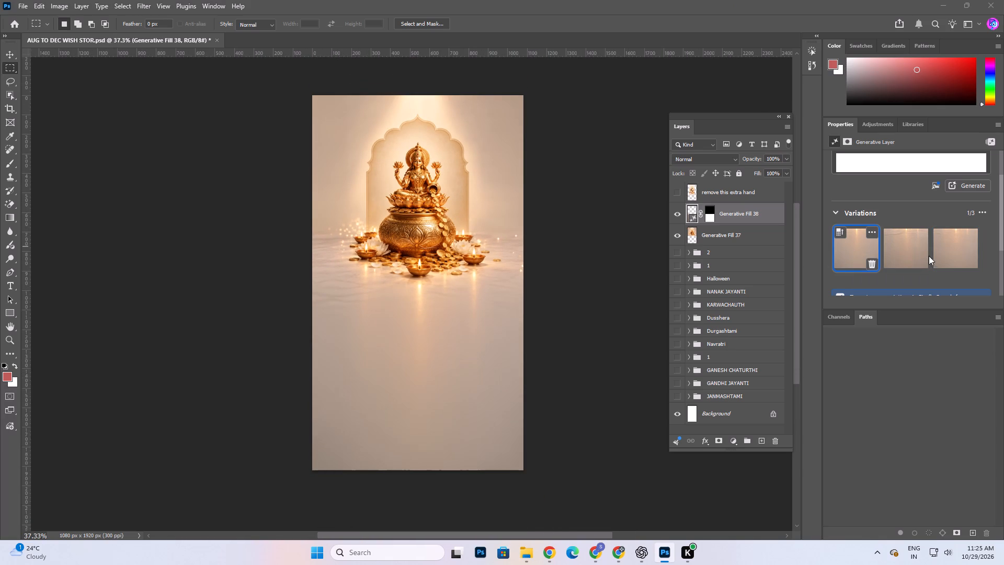
left_click(901, 255)
left_click(930, 256)
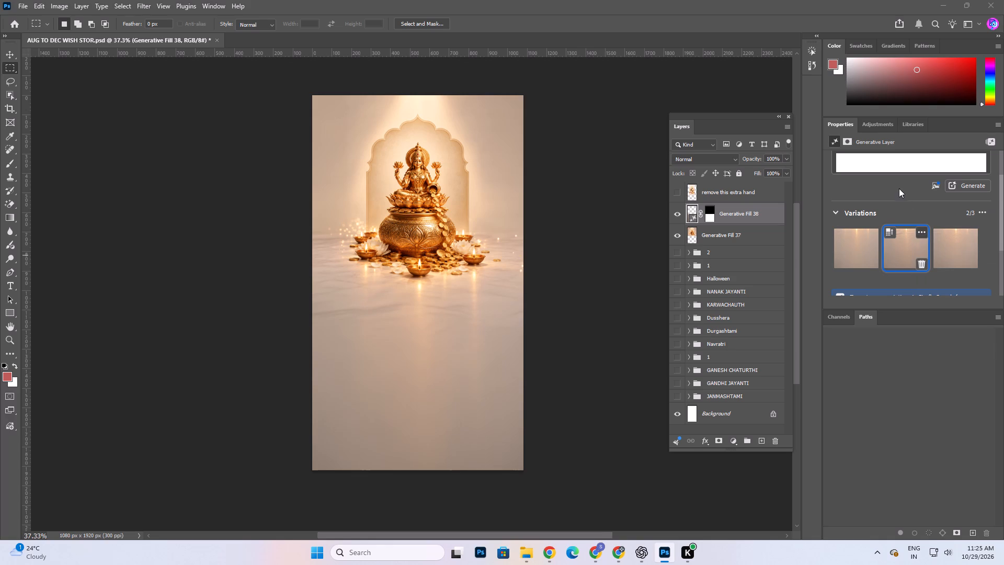
Save the document with the chosen lower background variation.
left_click(8, 56)
left_click(101, 219)
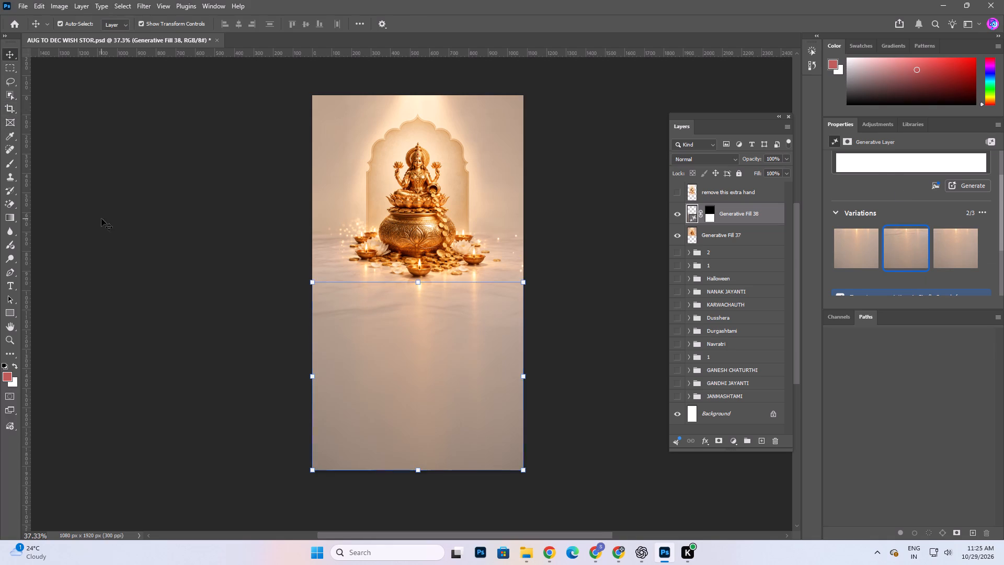
key("space")
key("space")
key("space")
left_click_drag(416, 280, 406, 278)
key("ctrl+s")
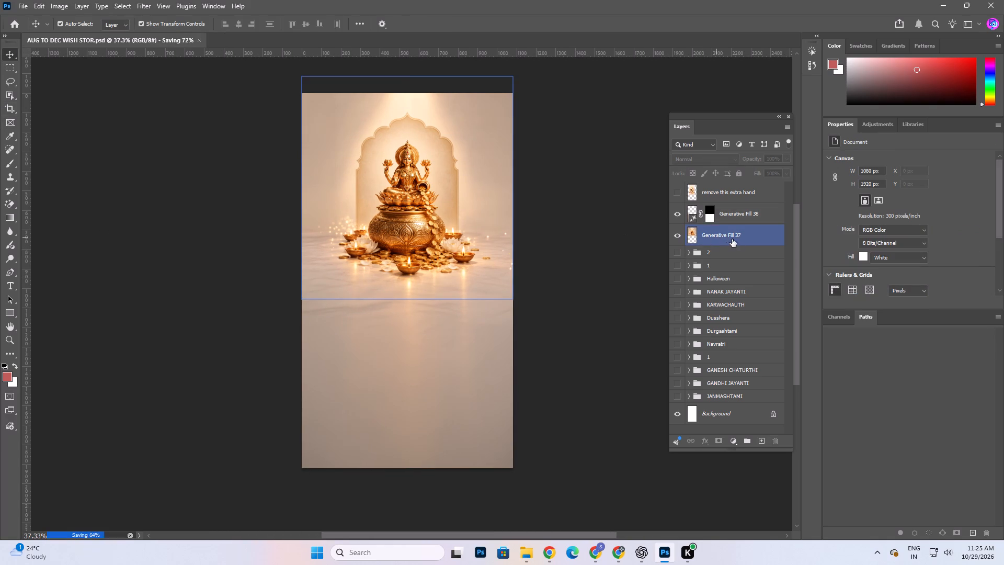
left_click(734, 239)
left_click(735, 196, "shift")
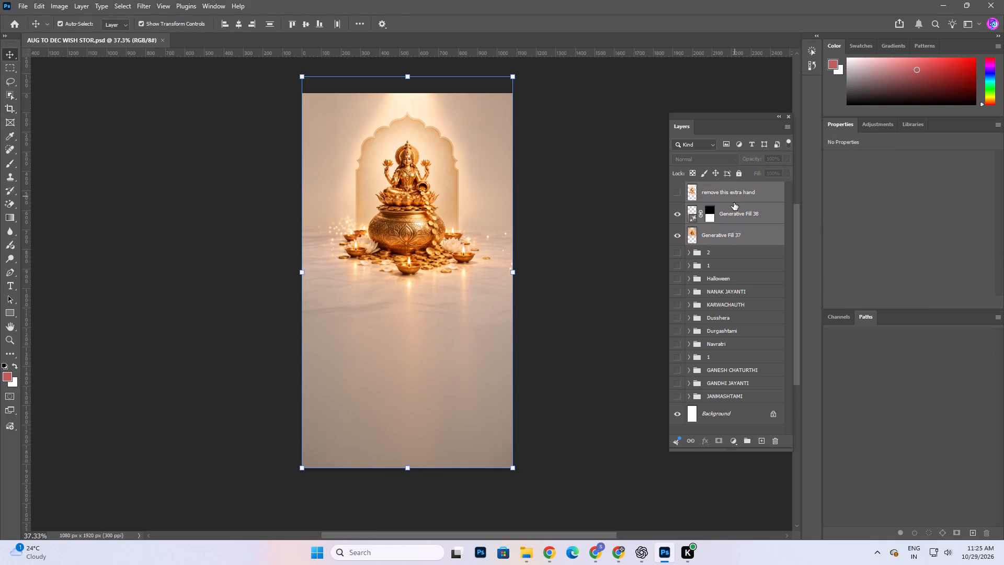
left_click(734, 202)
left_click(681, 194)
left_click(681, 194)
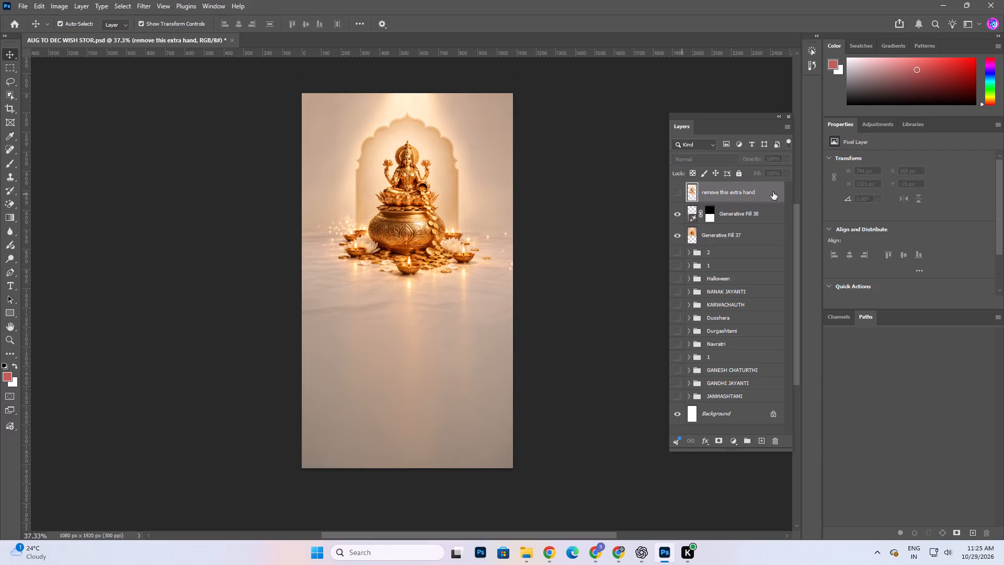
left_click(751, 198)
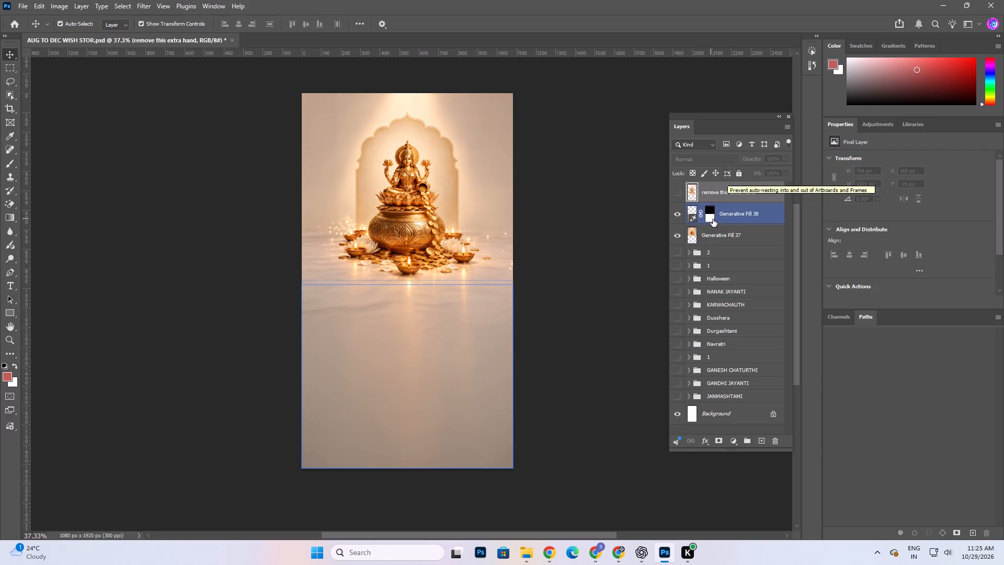
Put the lower background fill and the Lakshmi image layer into one new group named 3, and collapse it.
left_click(739, 213)
left_click(736, 225, "shift")
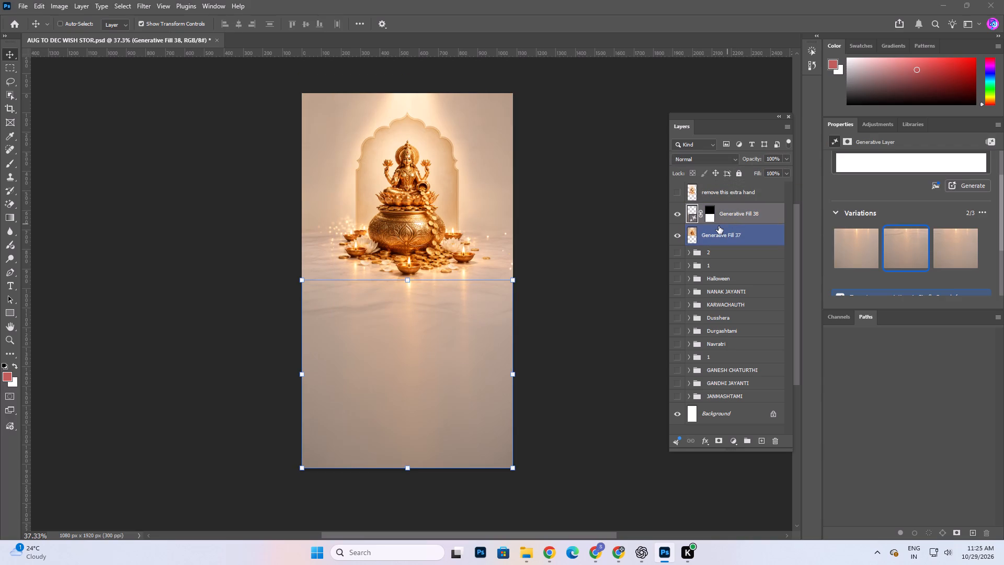
key("ctrl+g")
double_click(710, 209)
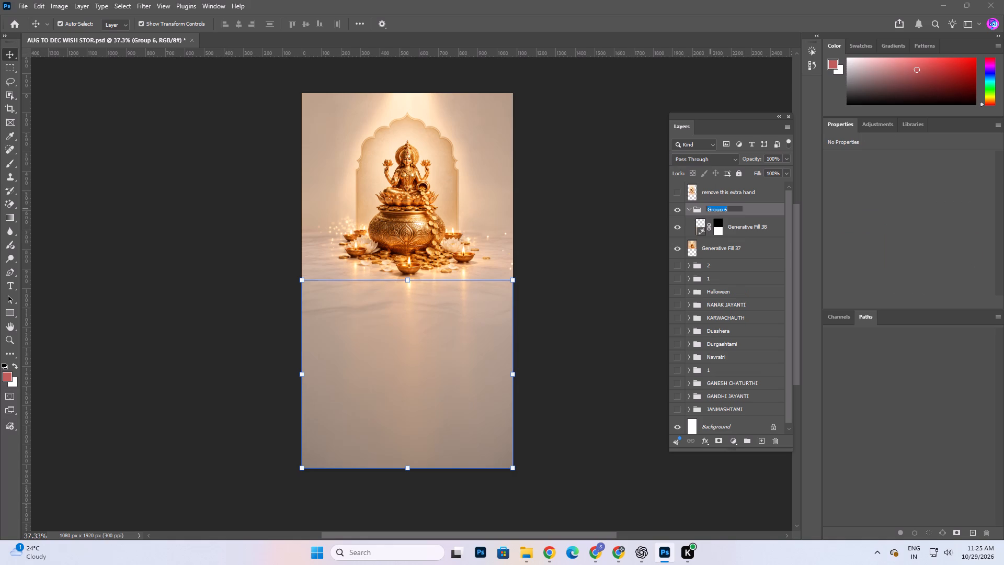
key("3")
key("Return")
left_click_drag(716, 250, 716, 237)
left_click(689, 209)
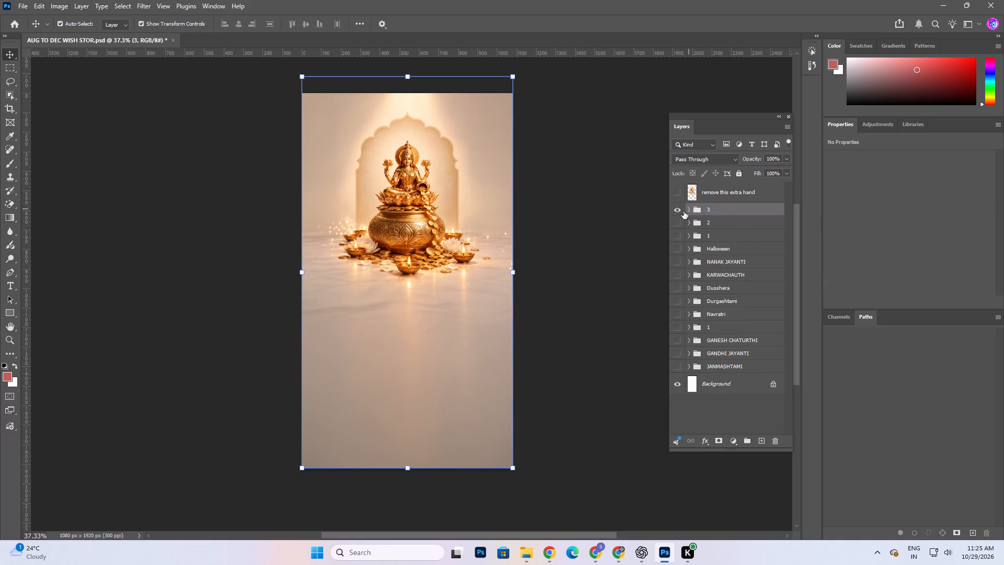
Deselect the new group and save the document.
left_click(607, 236)
key("ctrl+s")
key("space")
key("space")
key("space")
key("space")
key("space")
key("space")
key("space")
left_click(431, 301)
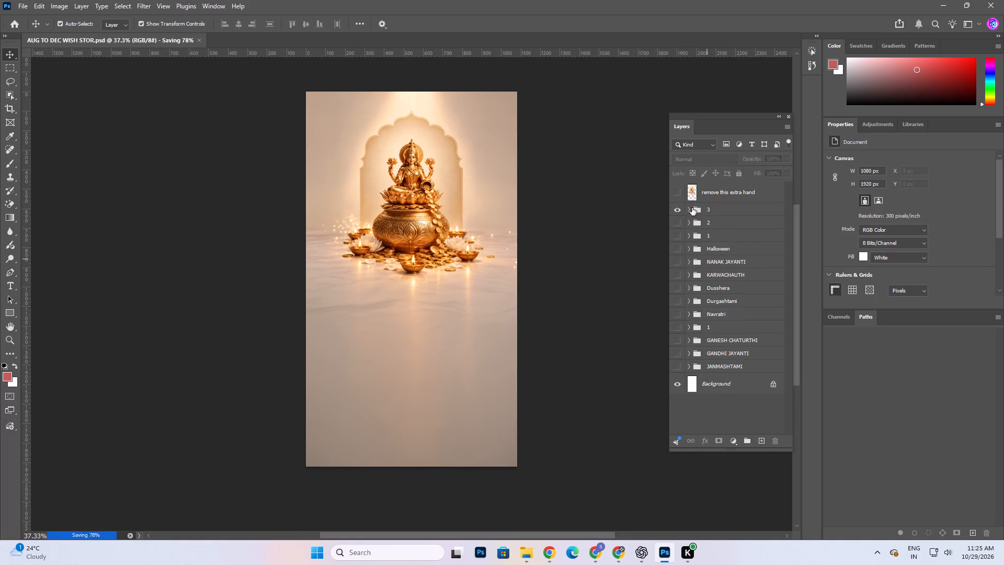
Draw a rectangle about 1245 x 1289 px over the lower part of the canvas, above the fill layer in group 3.
left_click(688, 208)
left_click(755, 228)
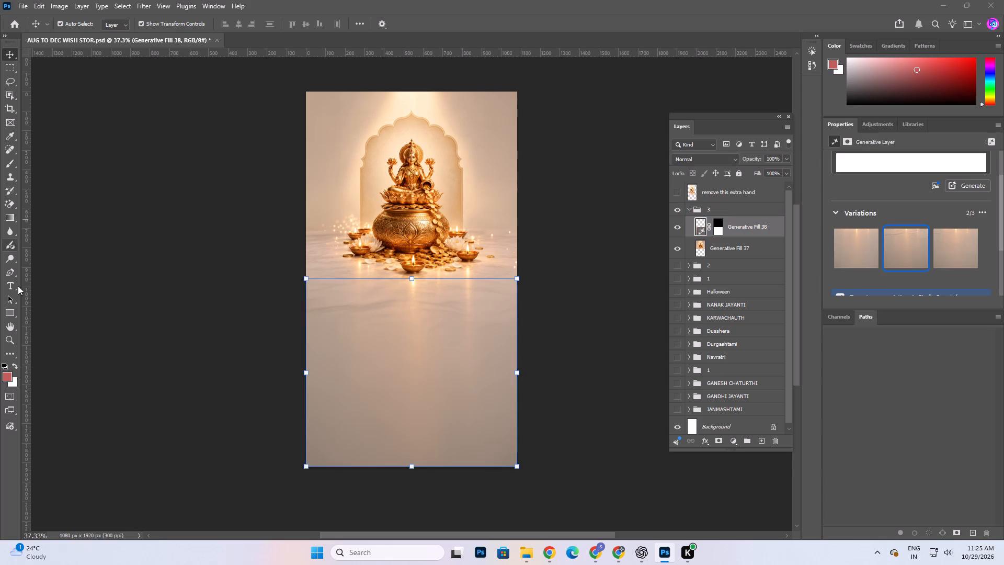
left_click(6, 321)
left_click(7, 315)
left_click_drag(540, 488, 537, 487)
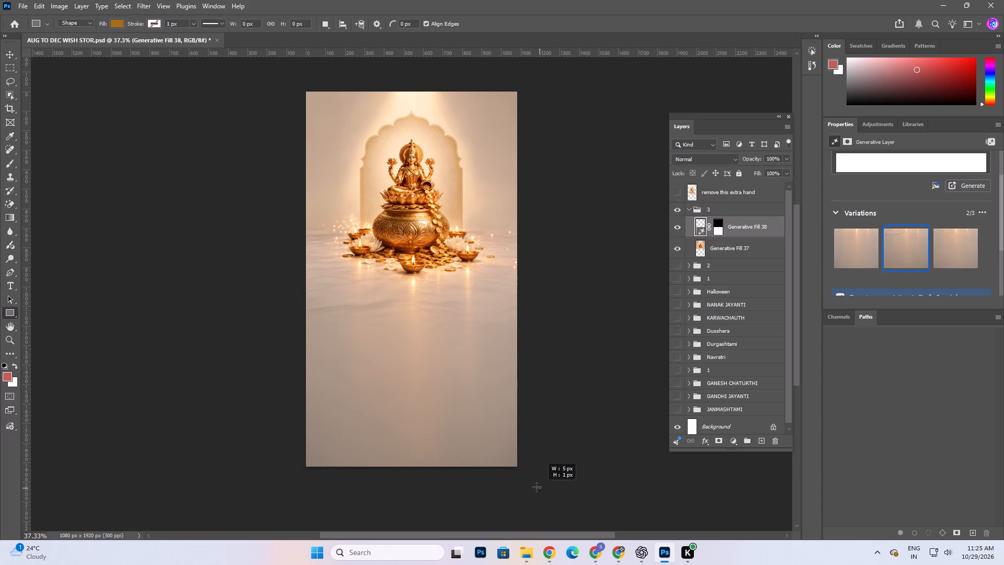
left_click_drag(537, 487, 297, 236)
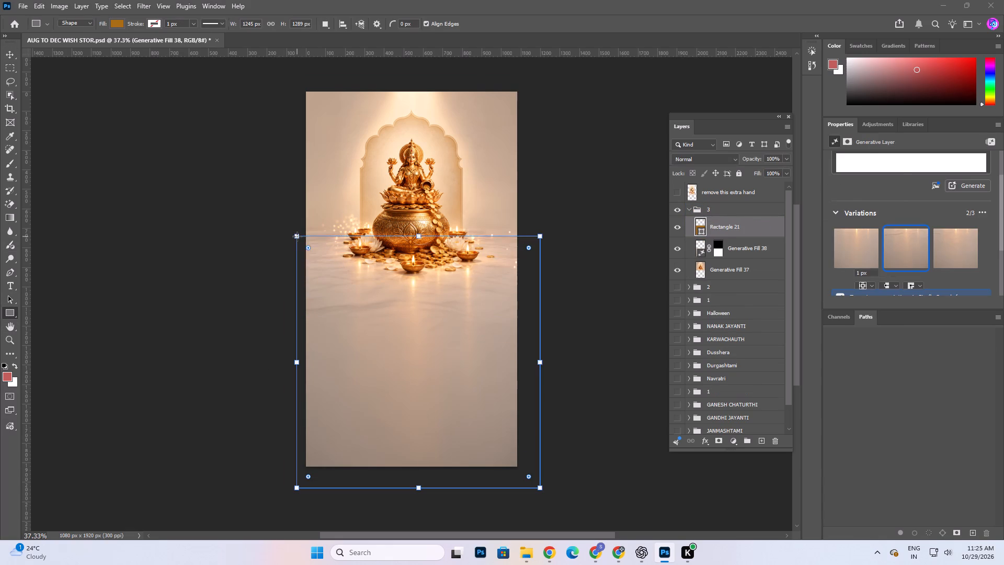
Recolour the rectangle to cream #fef2d1 sampled from the light at the artwork's top, and nudge it slightly upward.
left_click(6, 54)
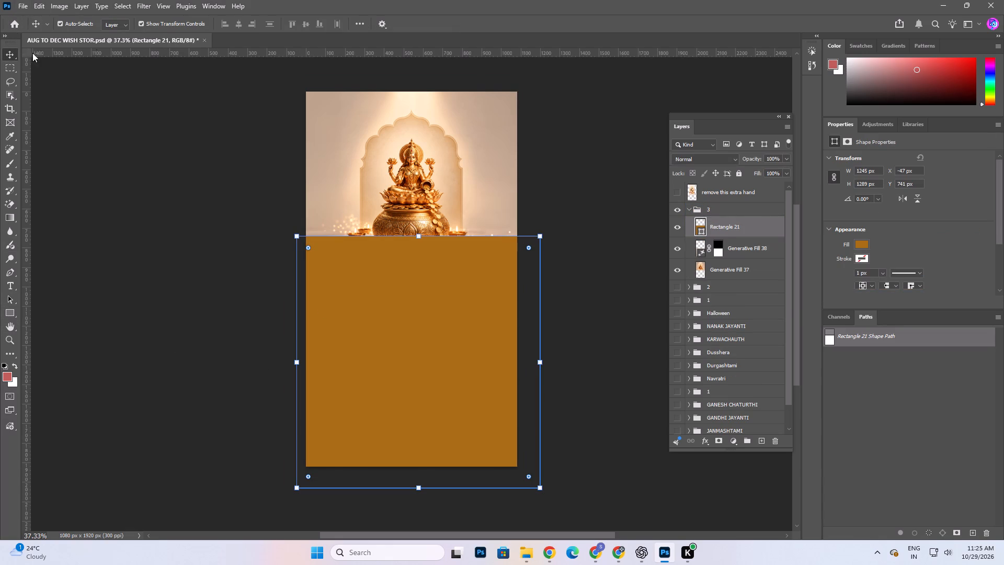
double_click(700, 232)
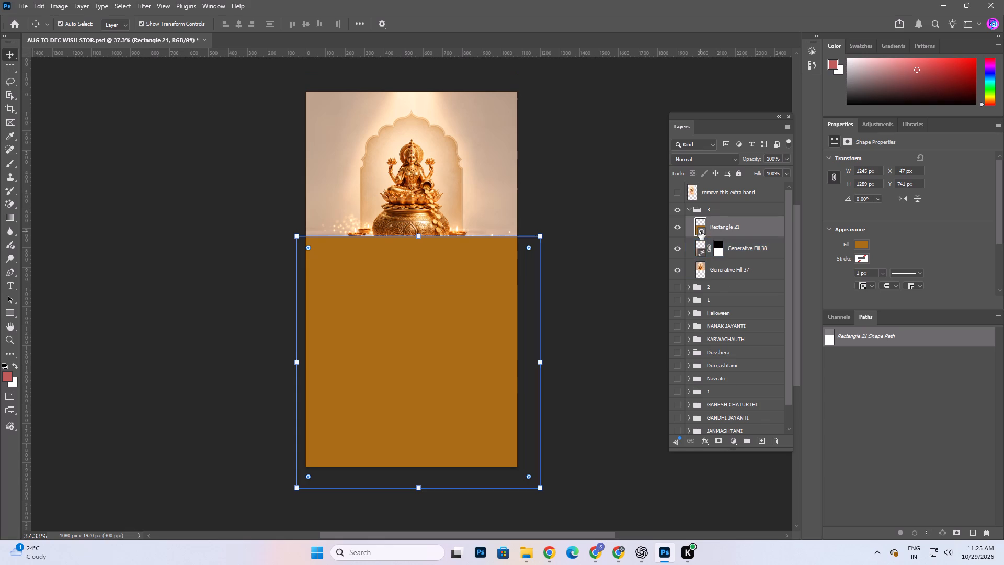
left_click(414, 103)
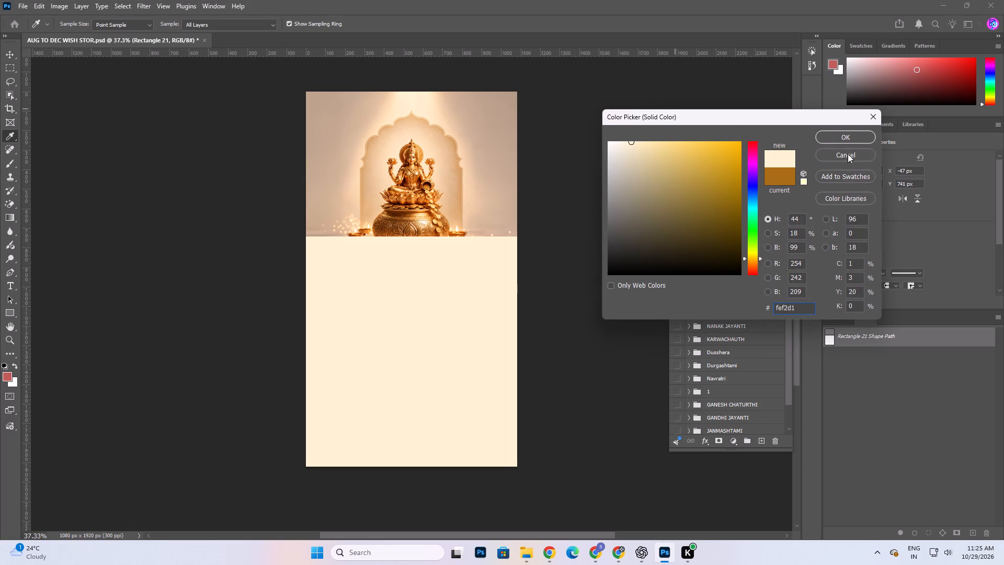
left_click(844, 133)
left_click_drag(430, 306, 428, 293)
Add a layer mask to the cream rectangle and apply a black-to-transparent gradient from the front diya down to near the canvas bottom.
left_click(719, 439)
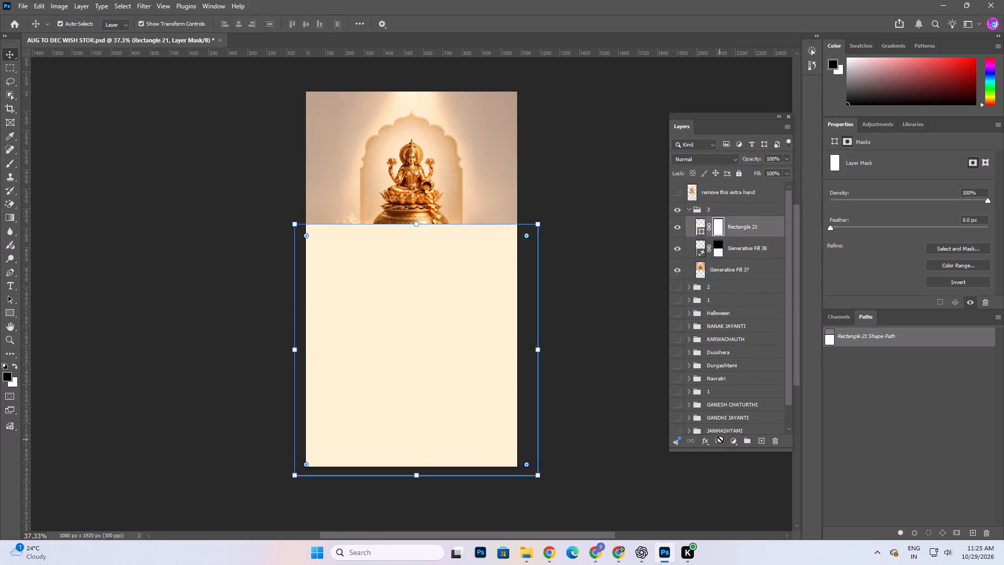
left_click(7, 222)
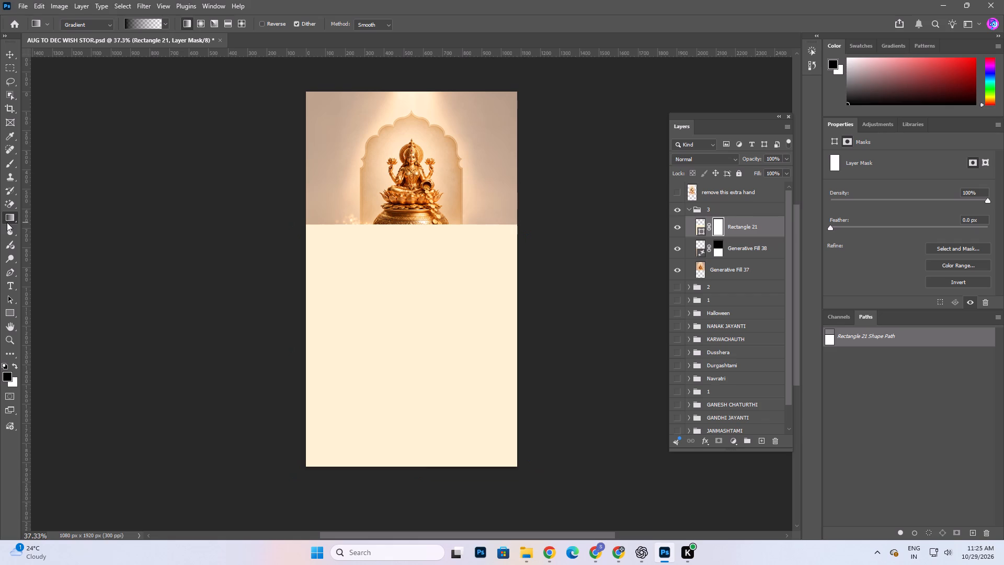
left_click_drag(419, 263, 409, 456)
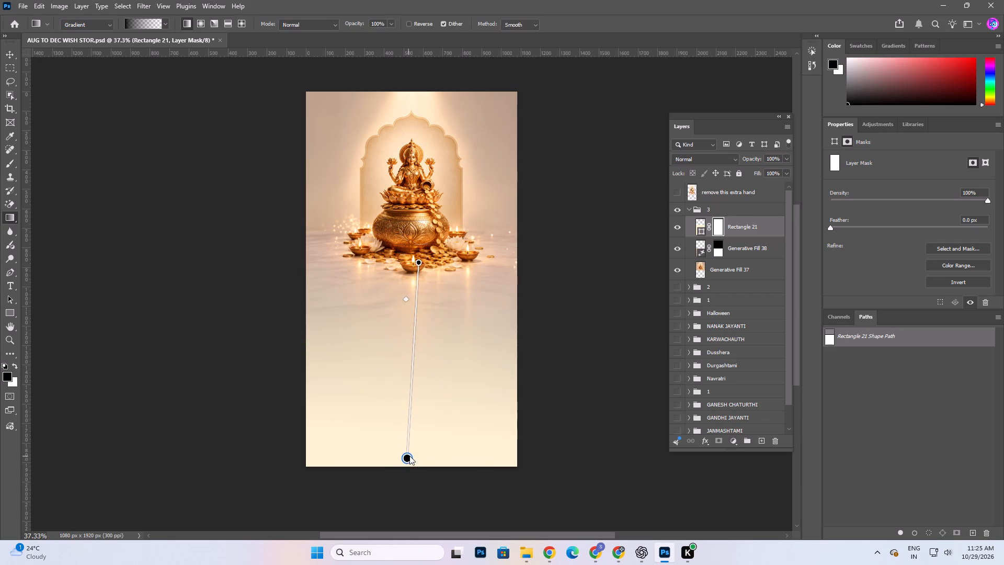
Adjust the mask gradient to run vertically at -90° and 59% scale, from the coins to about three-quarters down the canvas.
left_click_drag(409, 456, 415, 461)
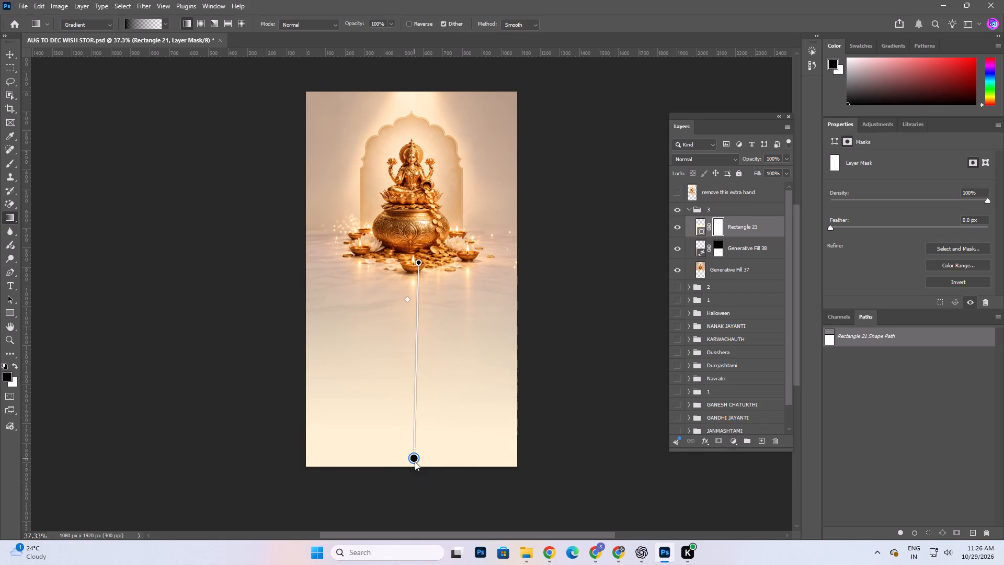
left_click_drag(415, 461, 417, 477)
left_click_drag(419, 264, 417, 242)
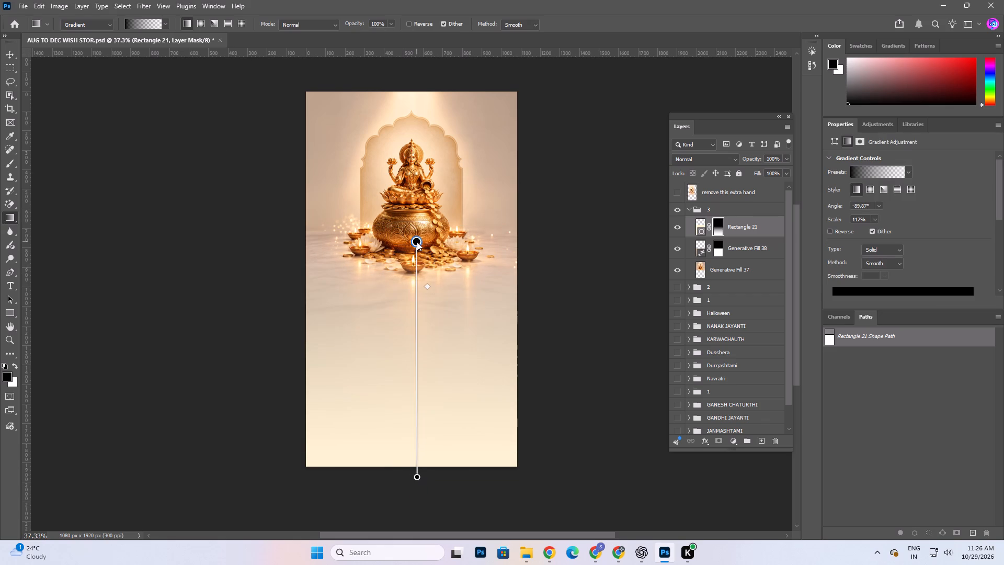
left_click_drag(417, 242, 417, 254)
left_click_drag(417, 479, 418, 463)
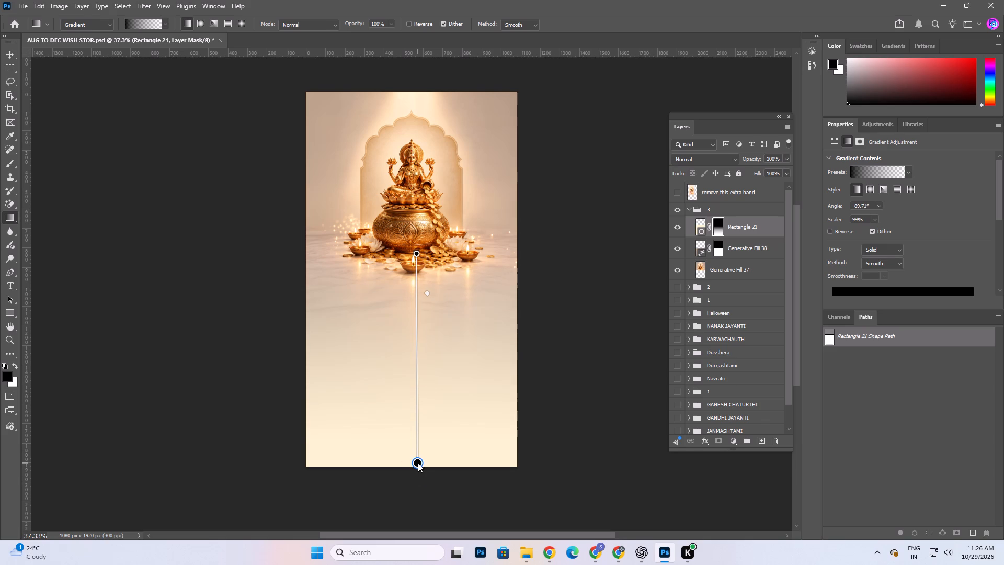
left_click_drag(418, 463, 417, 398)
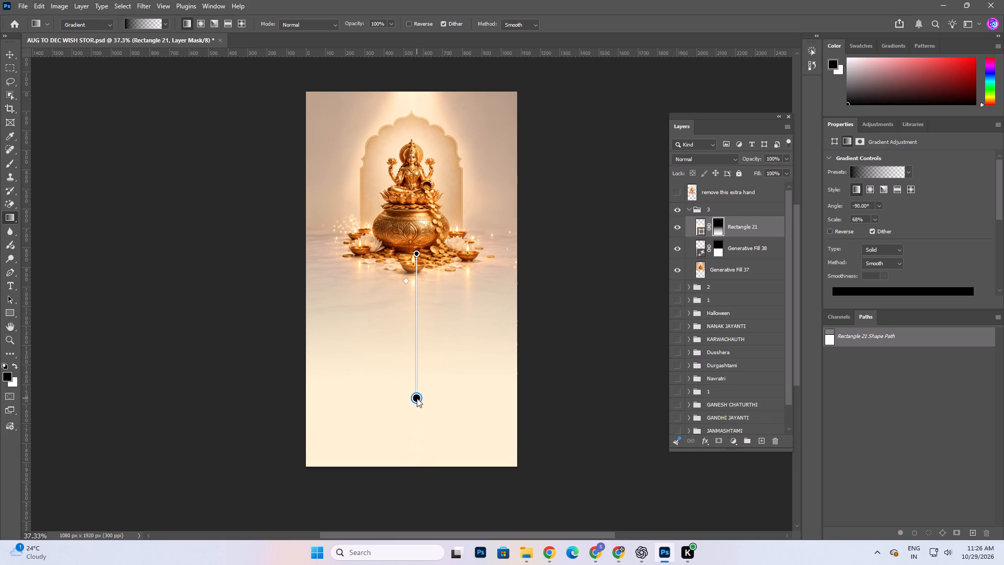
left_click_drag(417, 398, 417, 377)
left_click(14, 52)
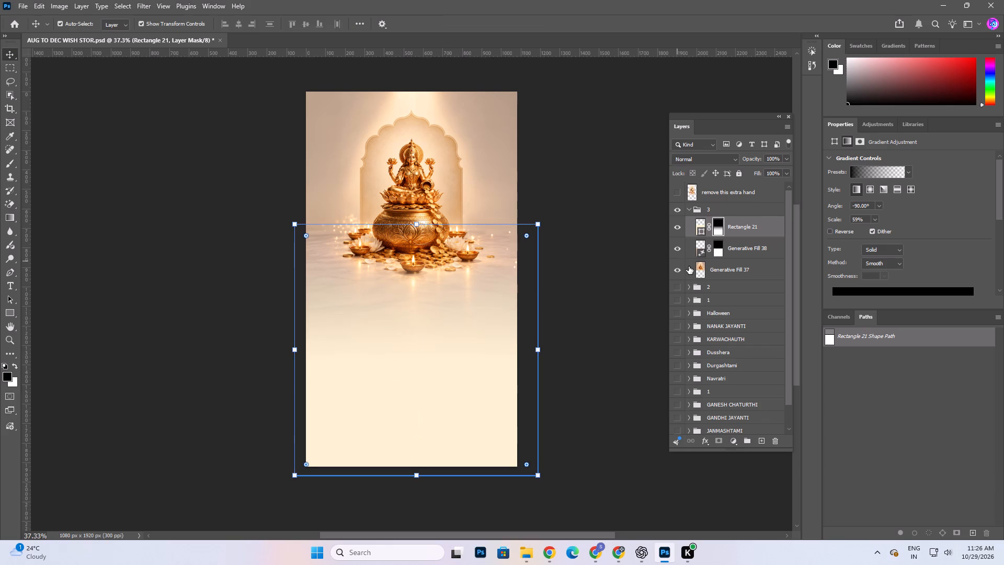
Recolour the cream rectangle in group 3 to #fef3d3 sampled from the light at the artwork's top, trying floor, arch and diya tones first.
left_click(694, 223)
double_click(701, 231)
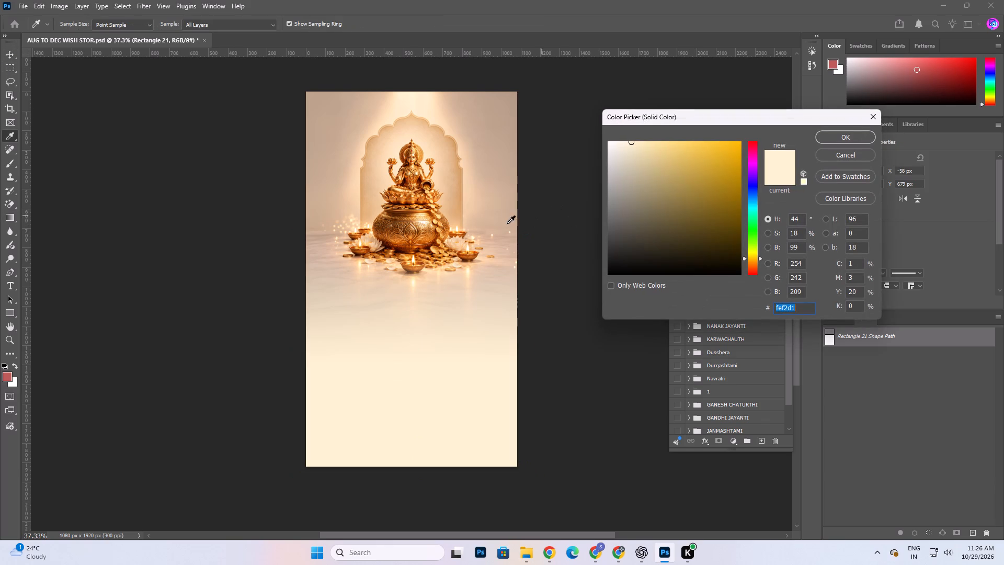
left_click(469, 186)
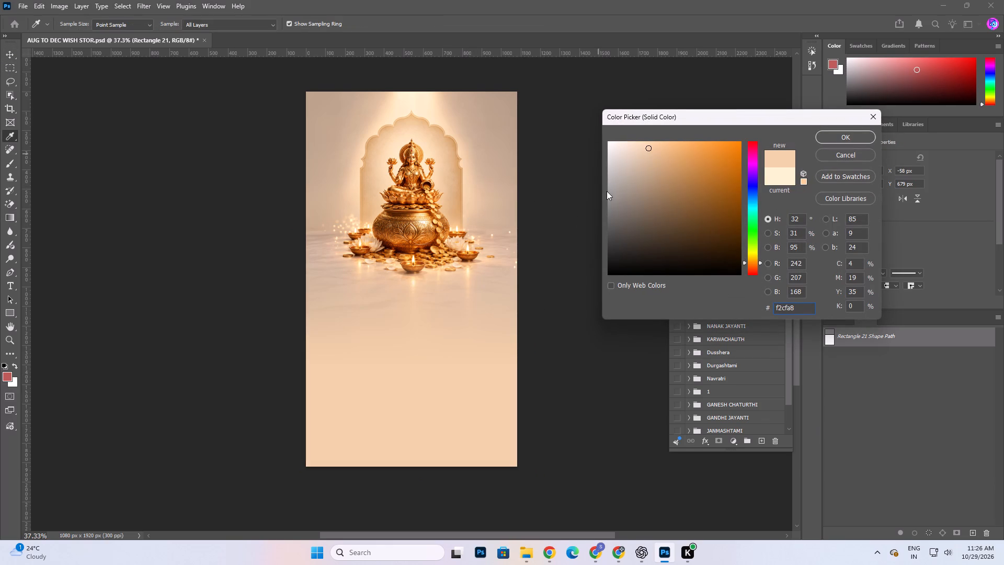
left_click_drag(636, 160, 629, 142)
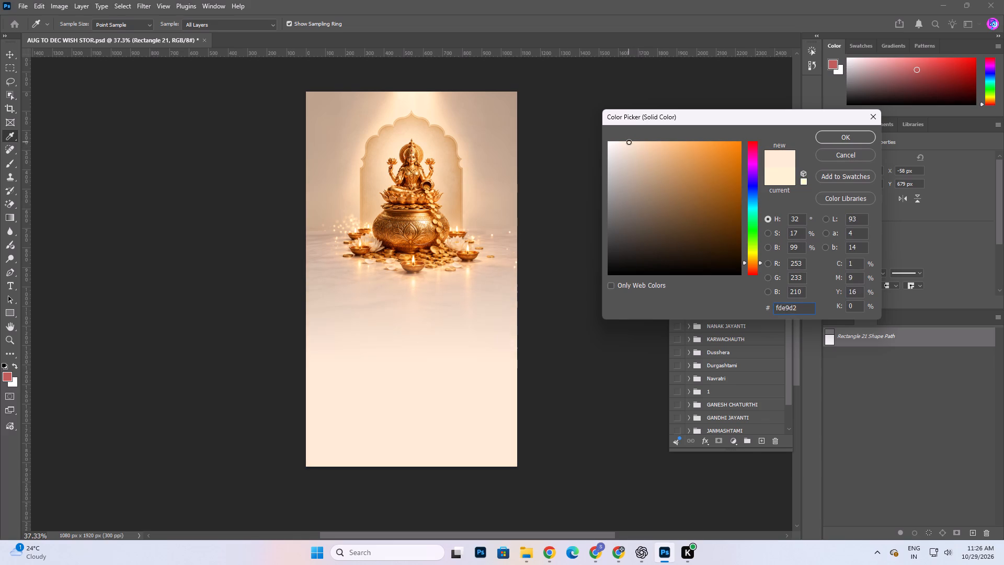
left_click_drag(629, 142, 625, 141)
left_click_drag(625, 141, 637, 160)
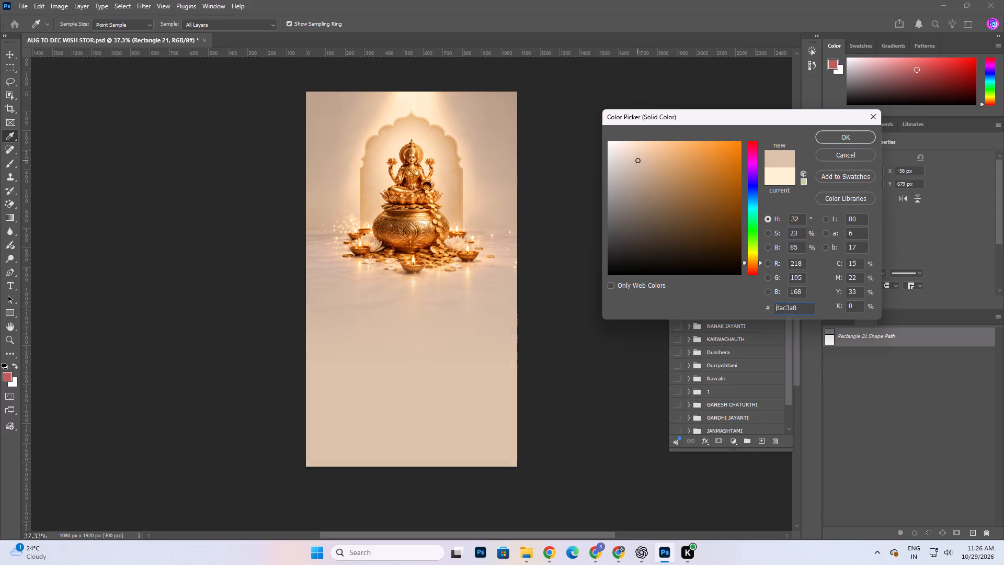
left_click_drag(637, 160, 625, 155)
left_click(494, 247)
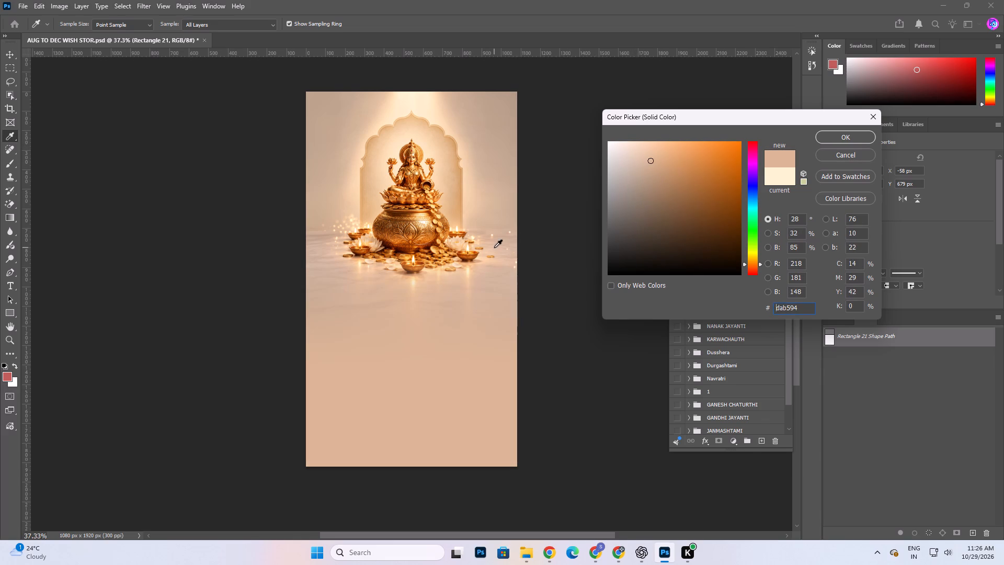
left_click(498, 224)
left_click(430, 270)
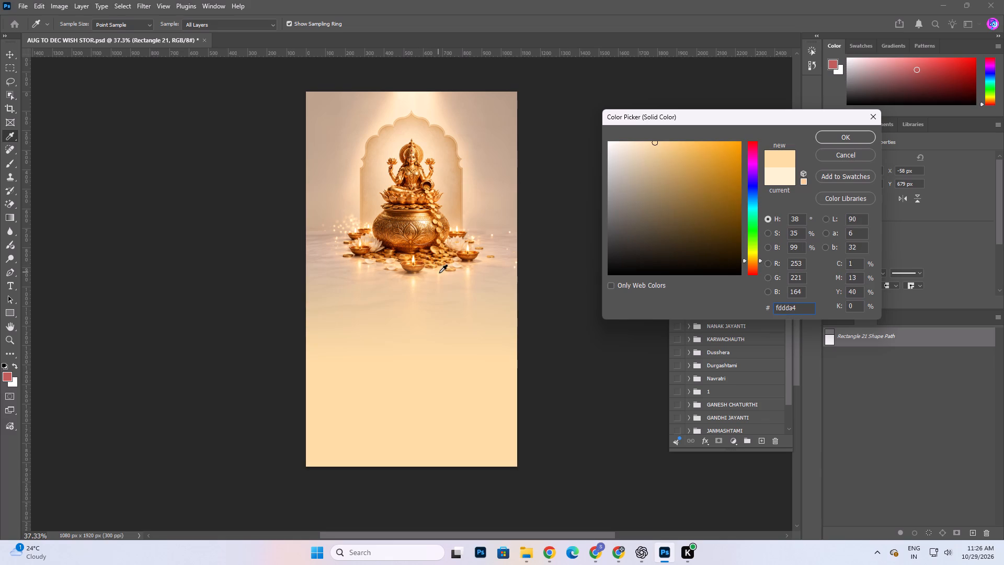
left_click(439, 273)
left_click(439, 262)
left_click(338, 262)
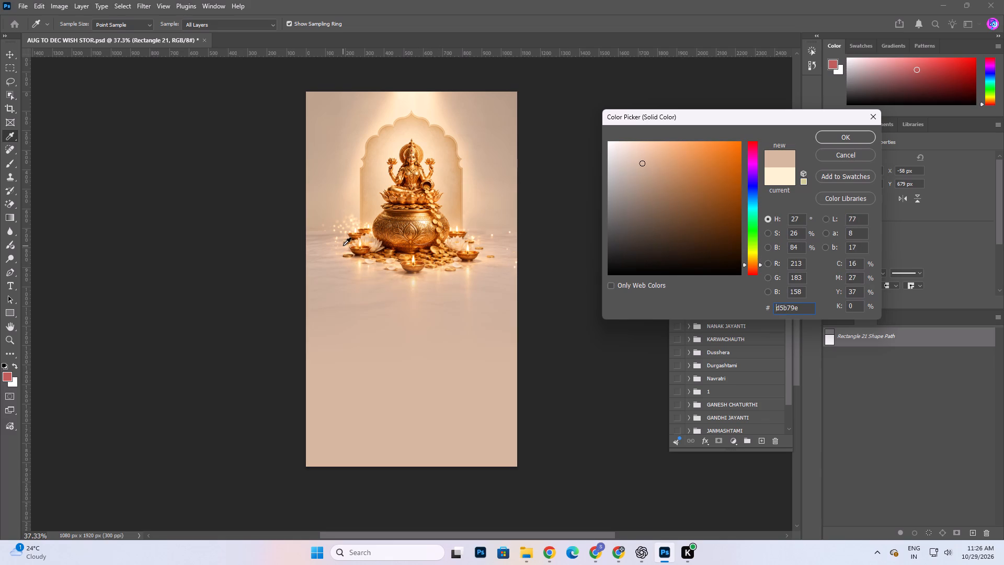
left_click(343, 245)
left_click(349, 209)
left_click(358, 179)
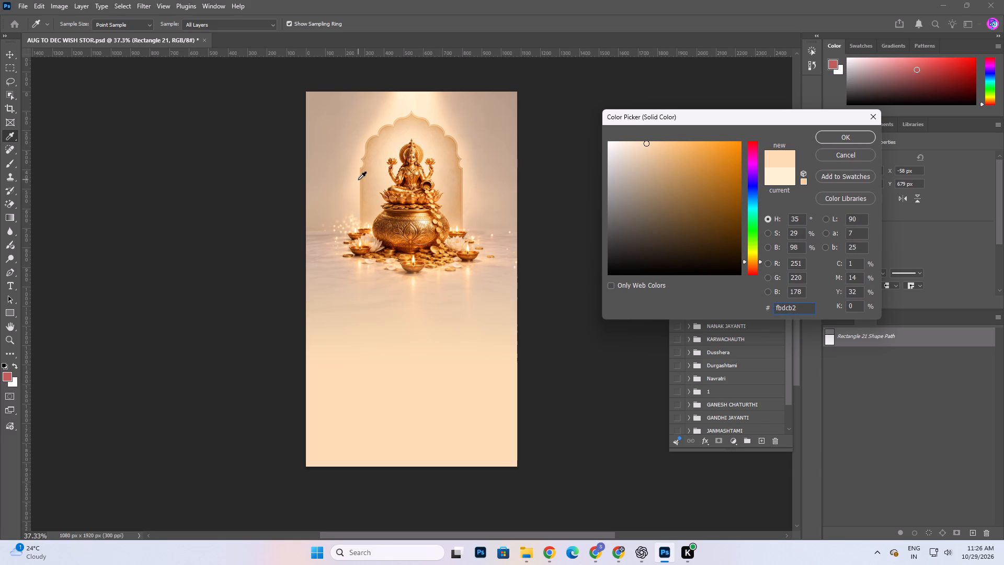
left_click(398, 100)
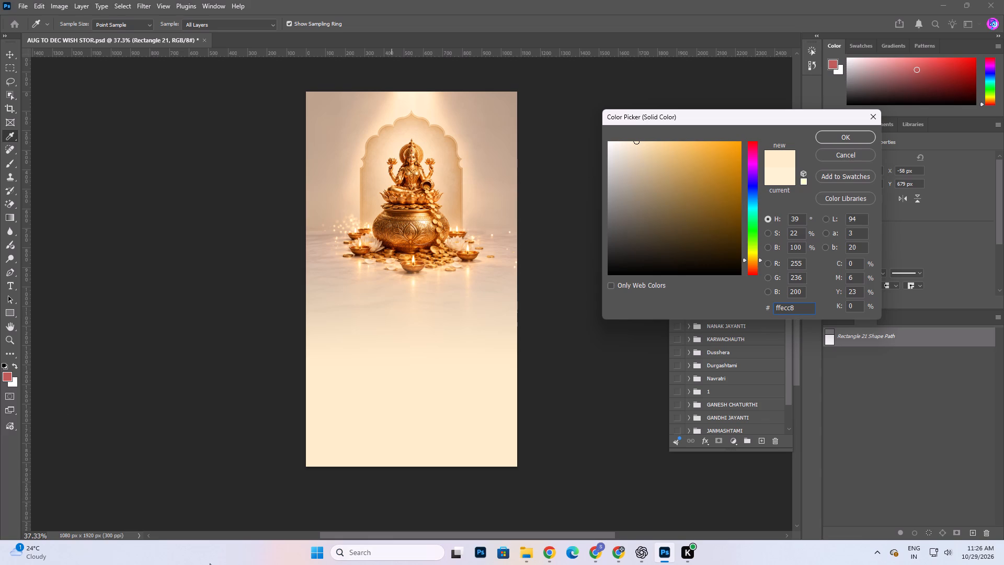
left_click(402, 107)
left_click_drag(636, 143, 636, 137)
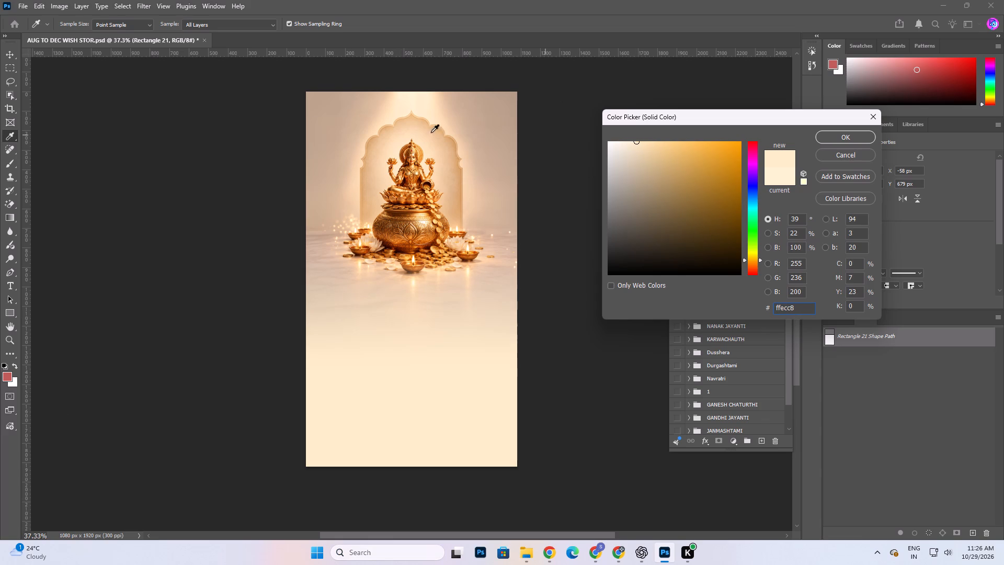
left_click(409, 108)
left_click_drag(430, 97, 417, 99)
left_click(415, 99)
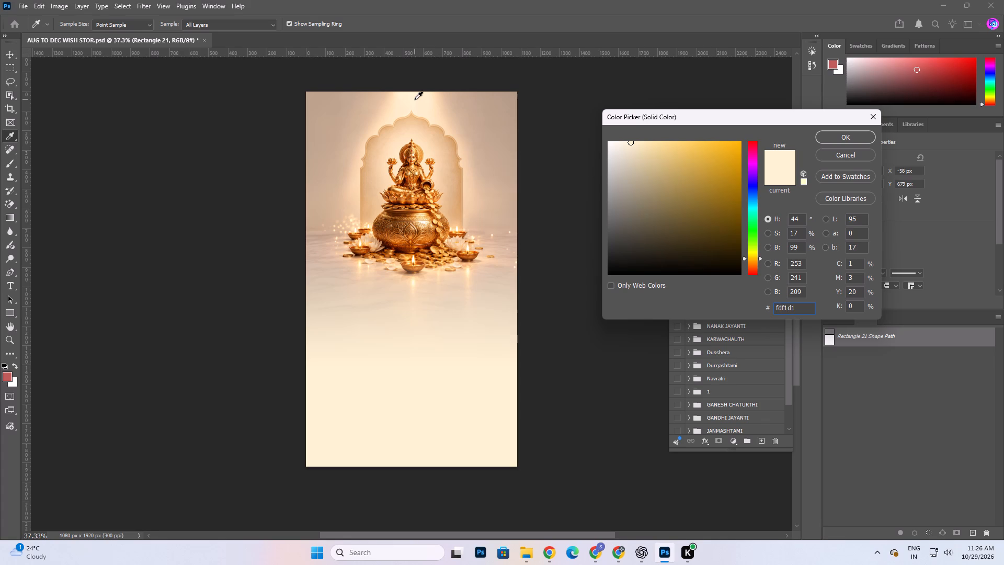
left_click(409, 101)
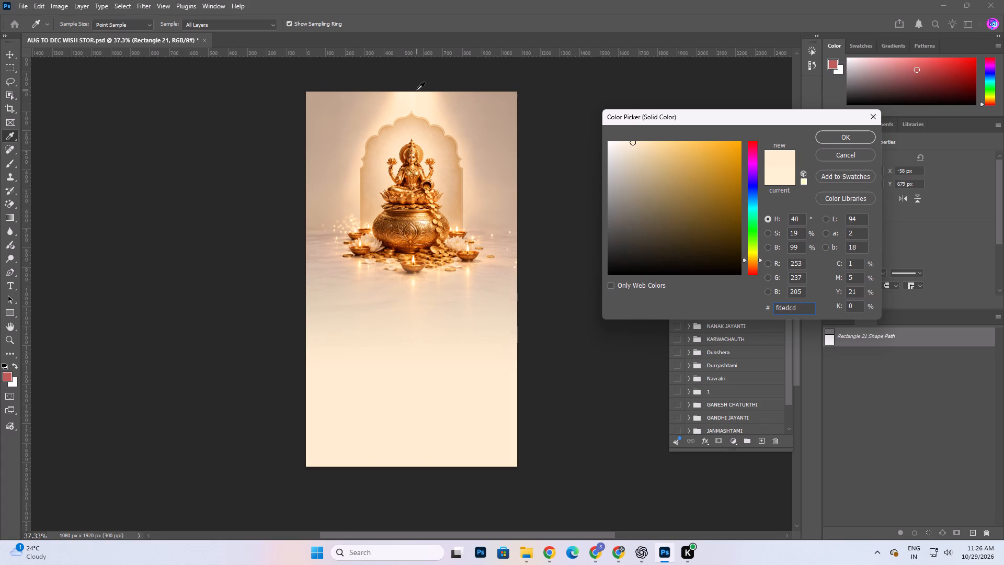
left_click(417, 90)
left_click(413, 99)
left_click(413, 99)
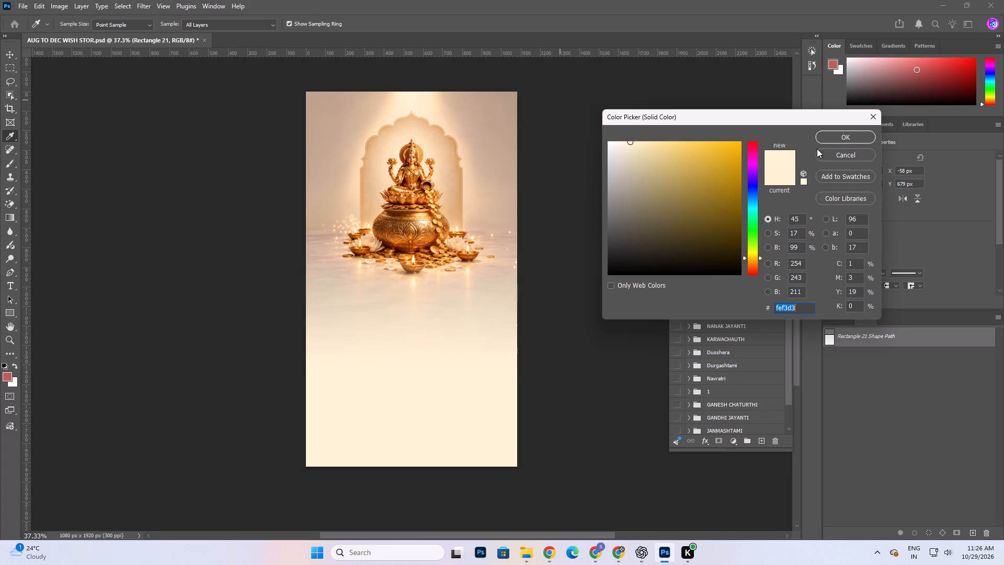
left_click(843, 136)
left_click(598, 213)
Save the document.
key("space")
left_click_drag(427, 250, 420, 248)
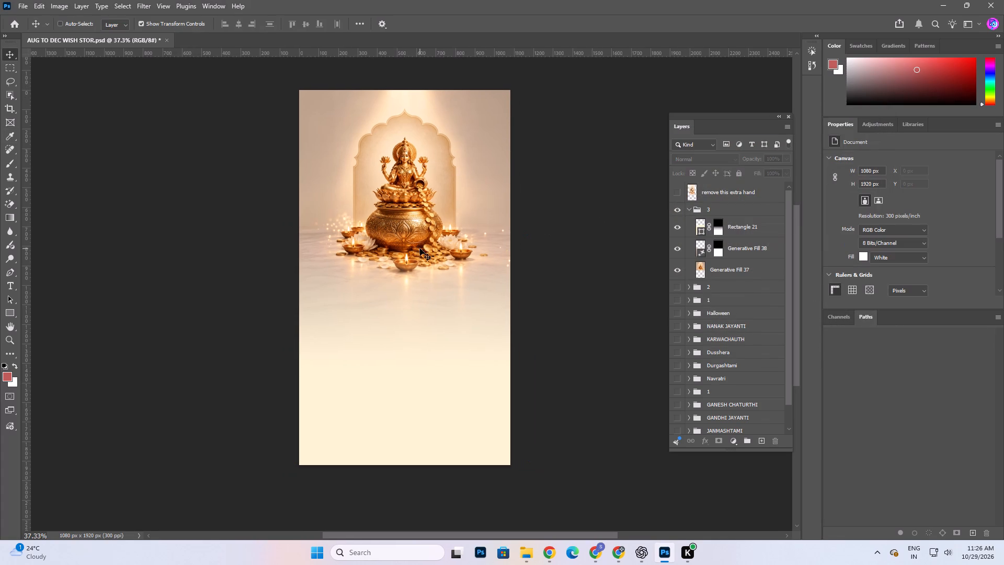
key("ctrl+s")
scroll(417, 188, "up", 6, "alt")
scroll(384, 225, "down", 5, "alt")
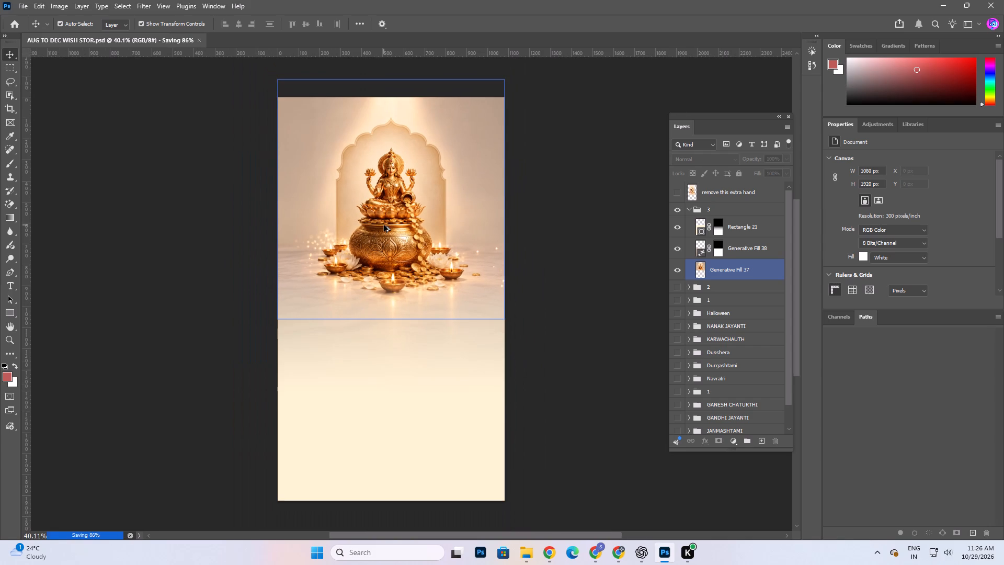
Collapse and hide group 3, and show the uppermost group 1 containing the gold-pots Dhanteras design.
left_click(688, 210)
left_click(670, 213)
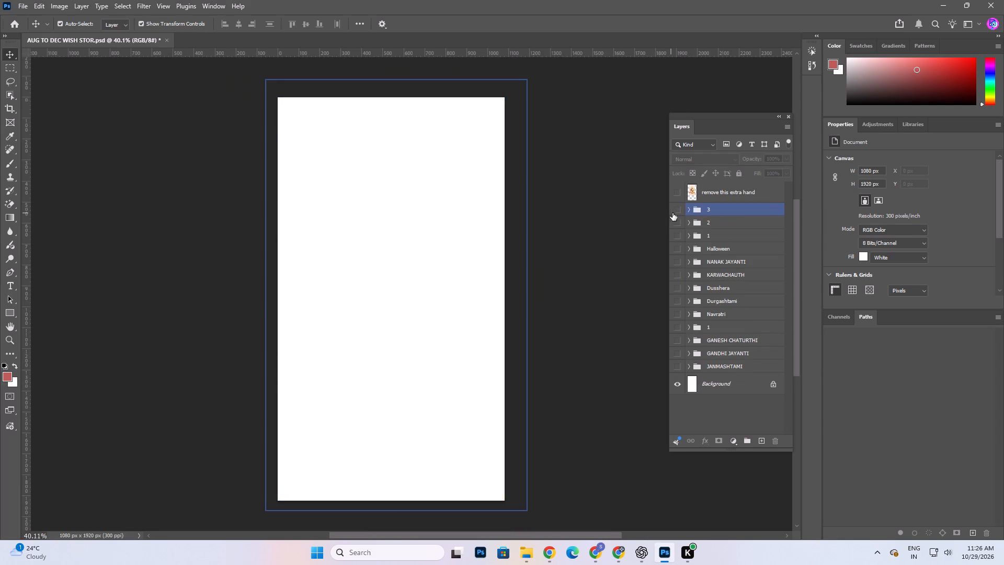
left_click(675, 238)
left_click(549, 383)
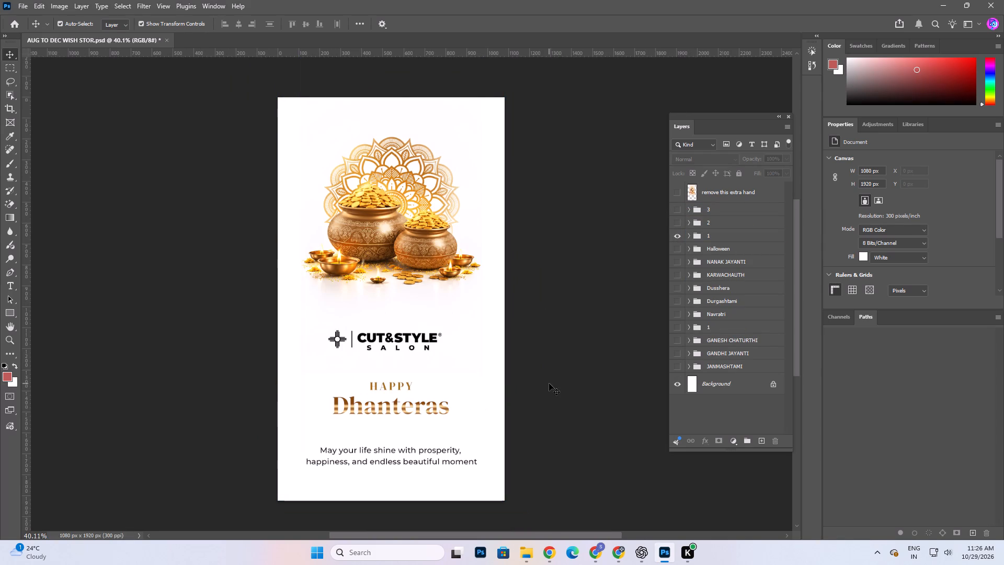
Place the "logo" file from the Desktop as an embedded object directly above the existing Cut&Style Salon logo layer in group 1.
key("space")
key("space")
key("space")
key("space")
key("space")
key("space")
key("space")
key("space")
key("space")
key("space")
key("space")
key("space")
left_click_drag(471, 353, 481, 336)
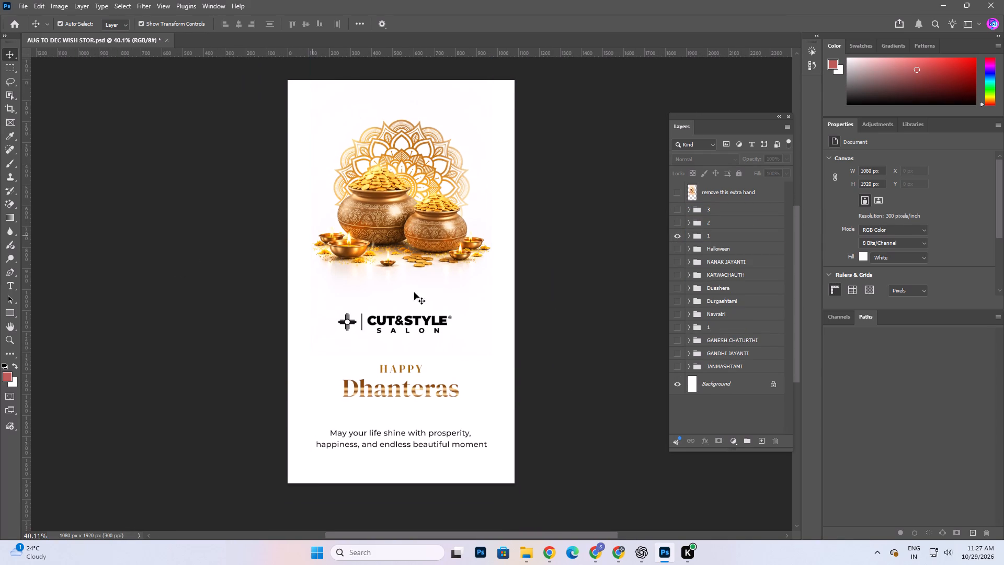
left_click(408, 321)
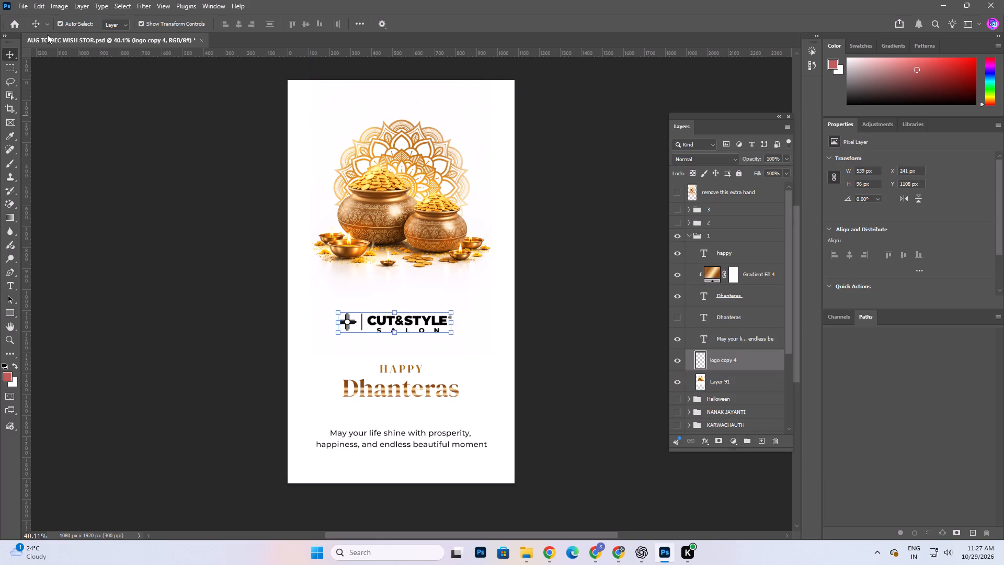
left_click(25, 5)
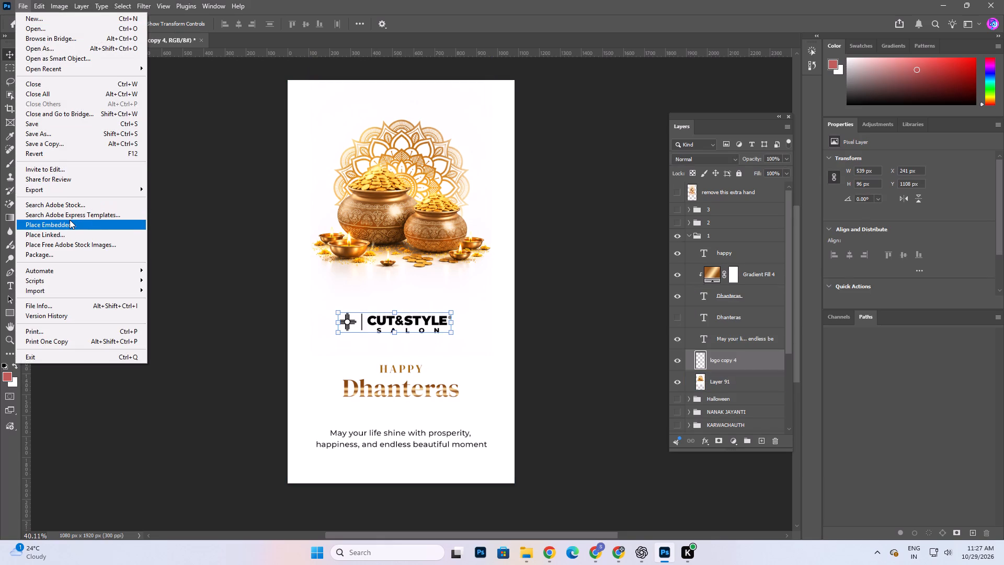
left_click(70, 220)
left_click(44, 96)
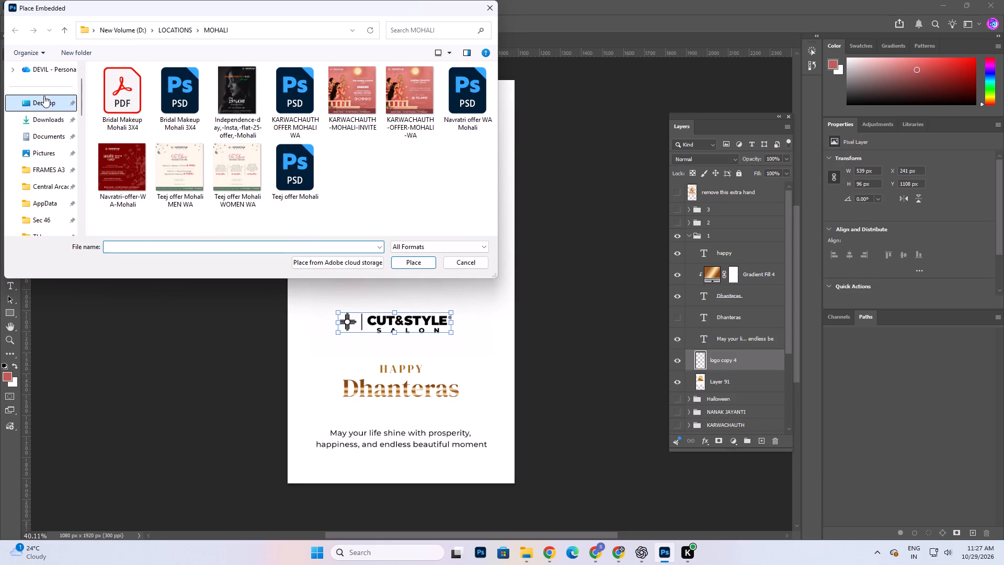
scroll(435, 191, "down", 4)
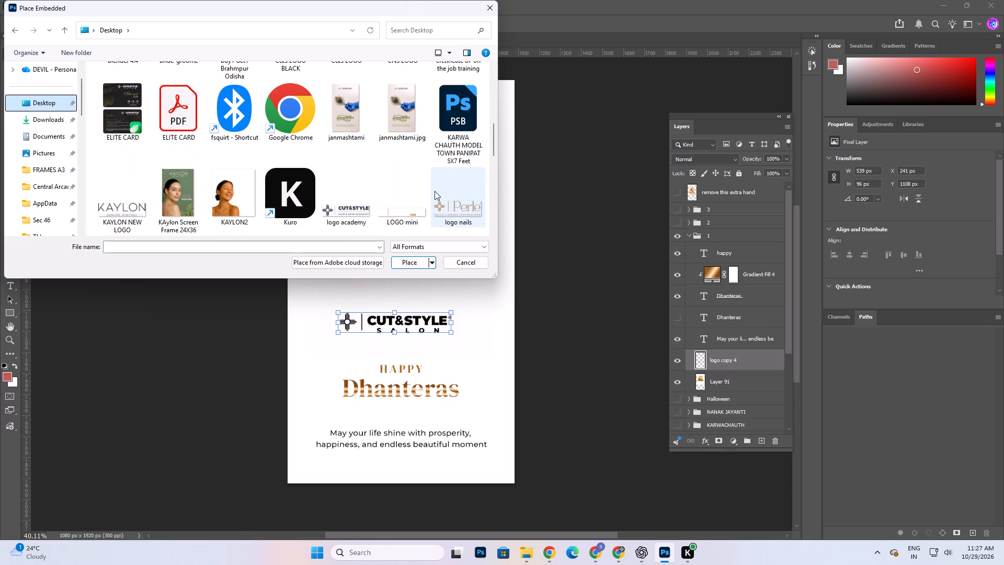
scroll(407, 197, "down", 4)
scroll(374, 186, "up", 2)
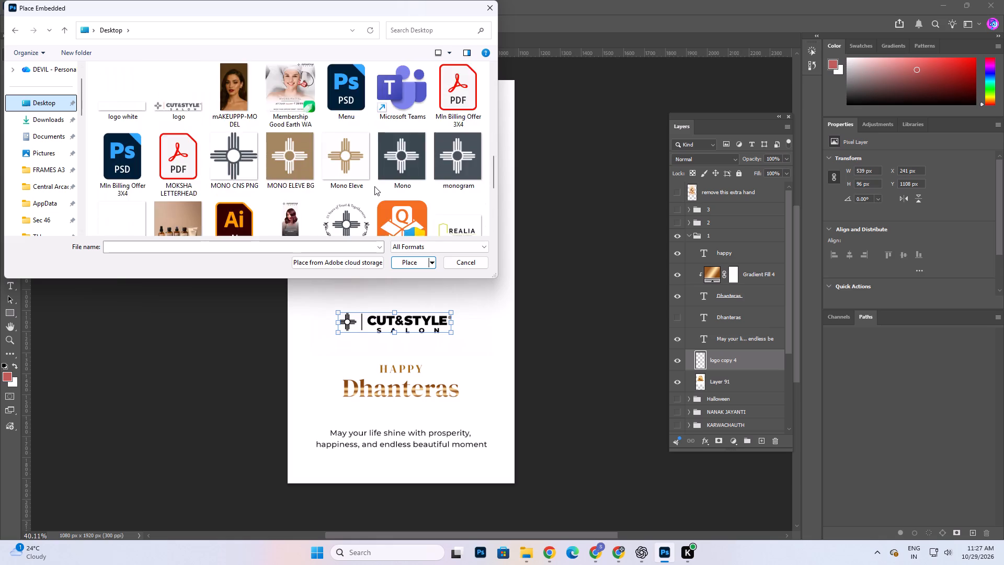
scroll(374, 186, "up", 1)
left_click(169, 186)
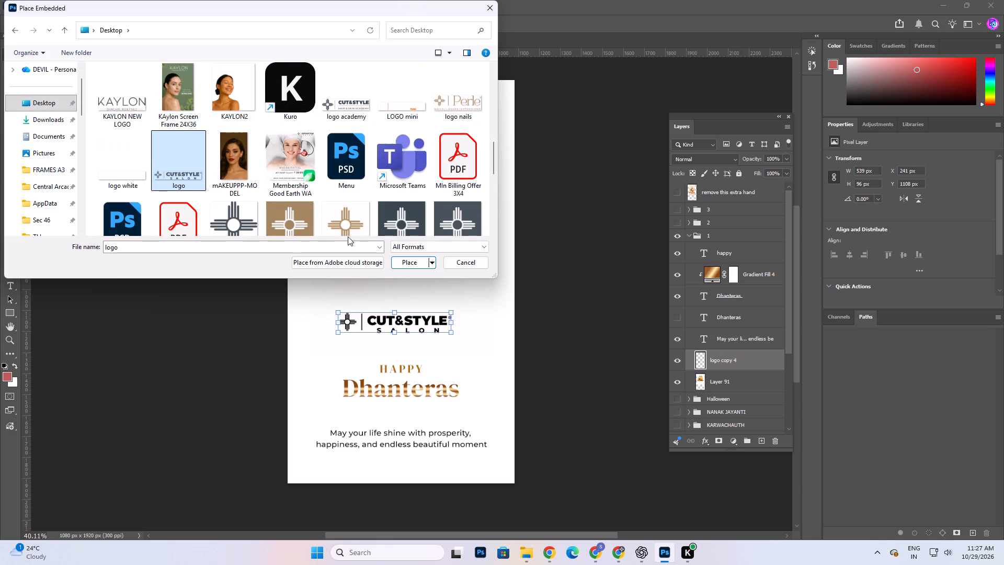
left_click(402, 263)
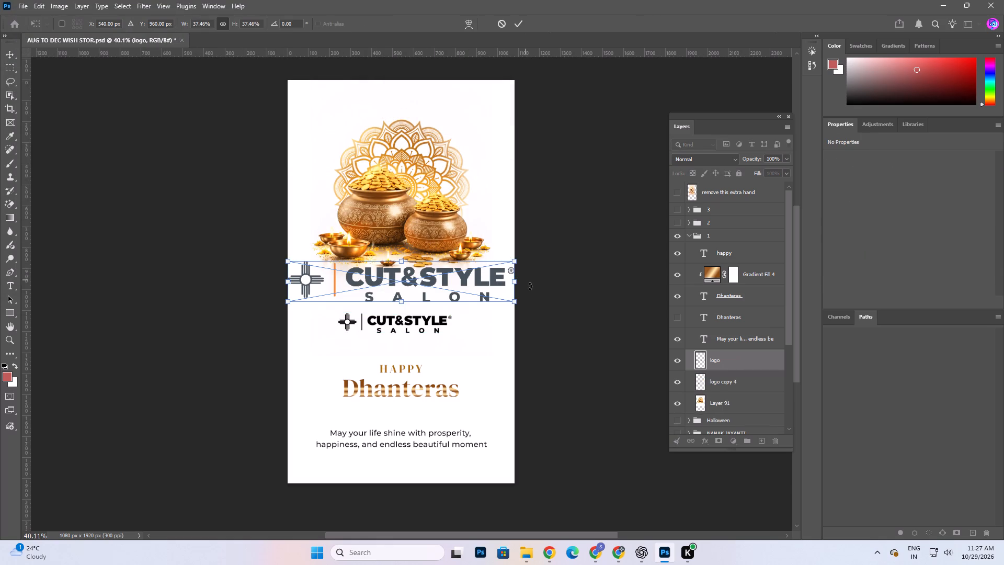
Scale the placed logo to 20.44% and position it just below the black logo, at about X 226 px, Y 1222 px.
left_click_drag(520, 302, 482, 296, "alt")
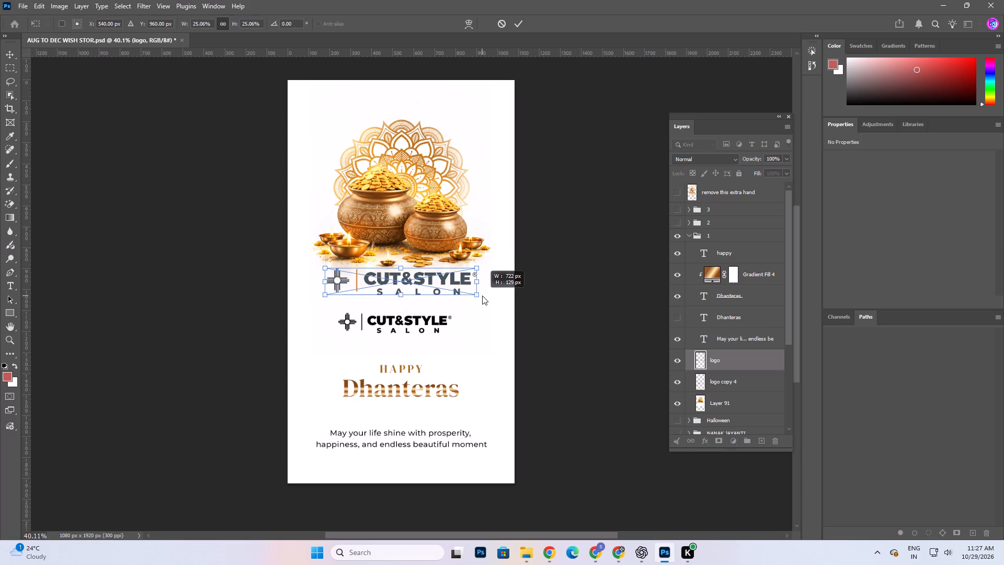
left_click_drag(482, 296, 480, 296, "alt")
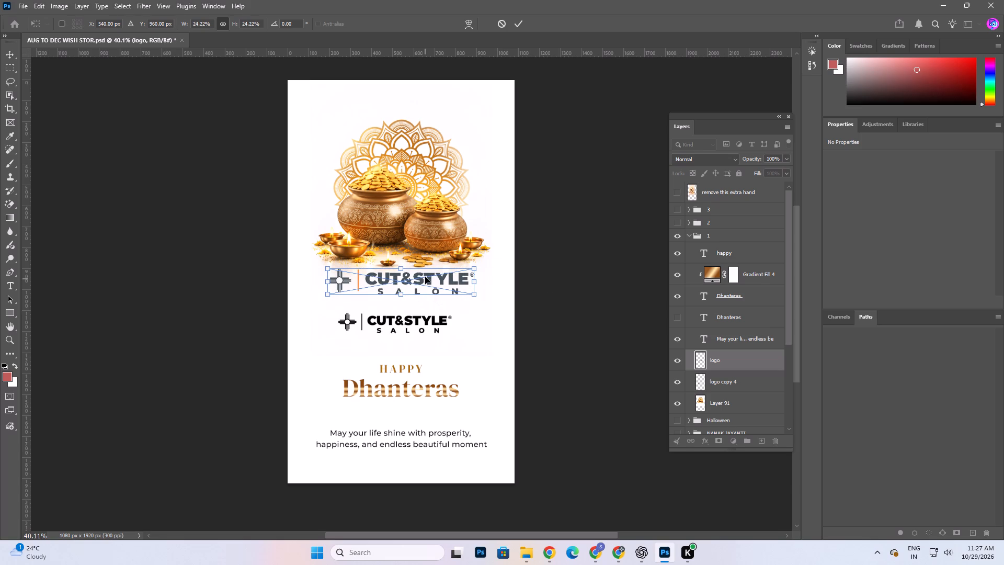
left_click_drag(475, 297, 464, 292, "alt")
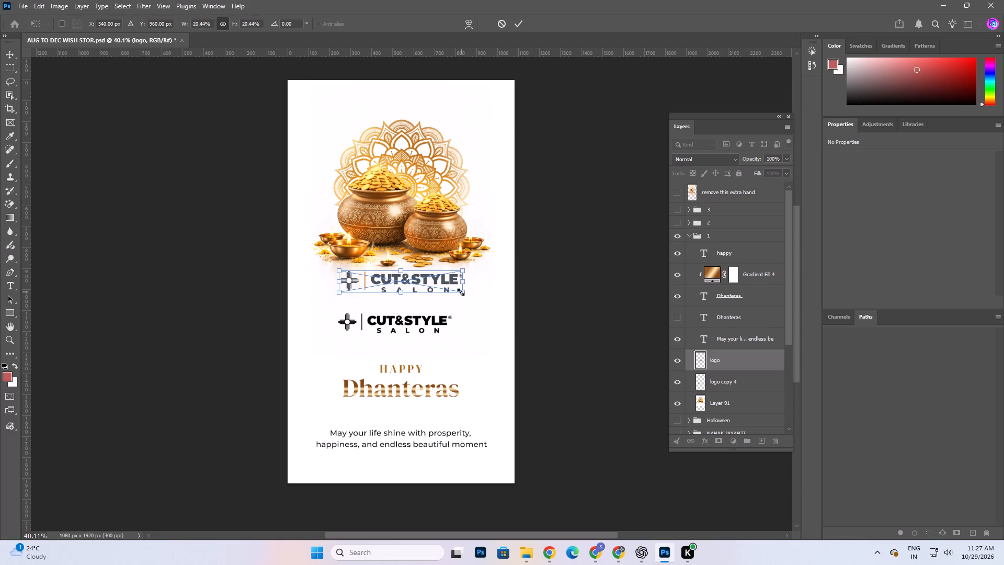
left_click_drag(442, 282, 439, 340)
left_click(522, 21)
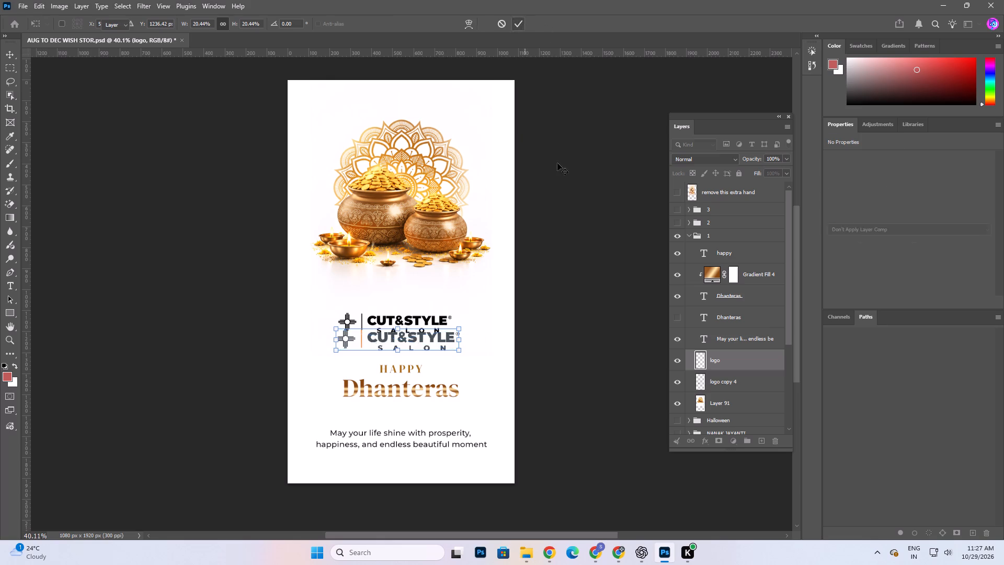
left_click(562, 174)
scroll(428, 330, "up", 10, "alt")
left_click_drag(364, 342, 363, 363)
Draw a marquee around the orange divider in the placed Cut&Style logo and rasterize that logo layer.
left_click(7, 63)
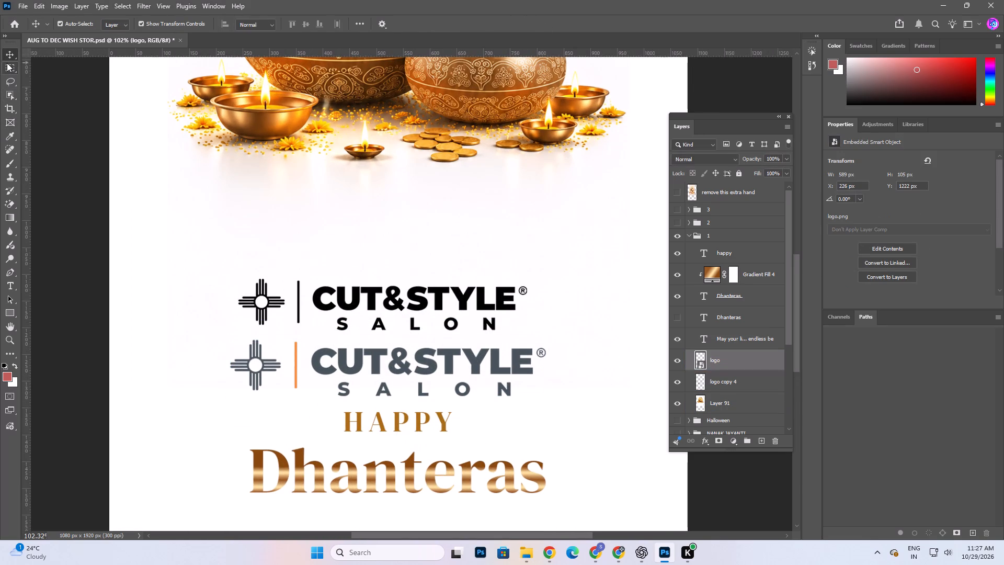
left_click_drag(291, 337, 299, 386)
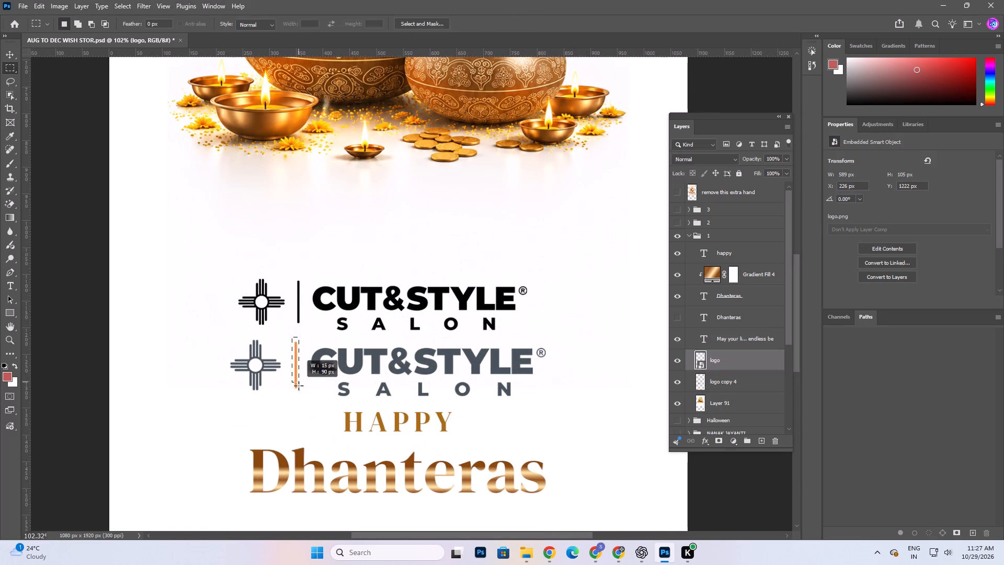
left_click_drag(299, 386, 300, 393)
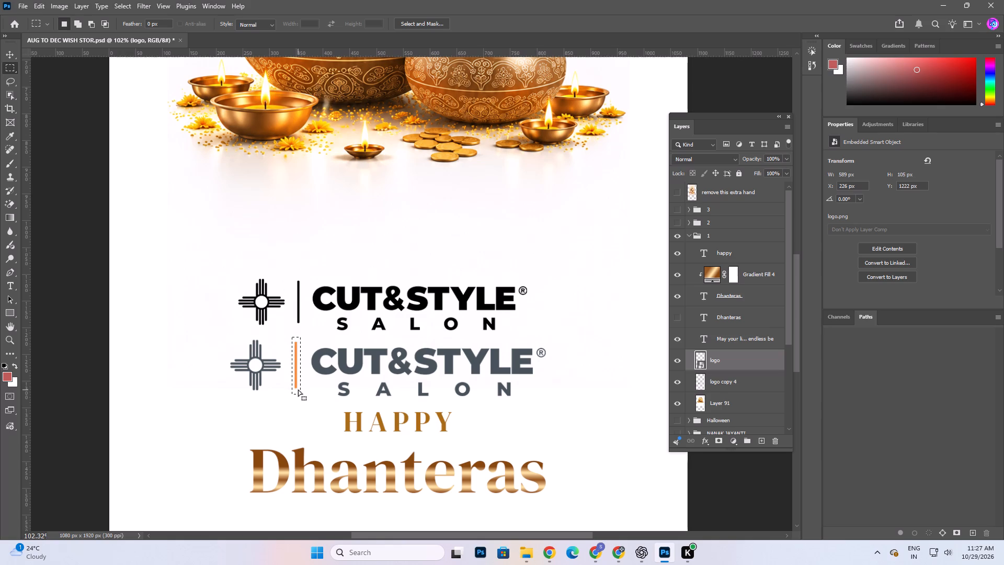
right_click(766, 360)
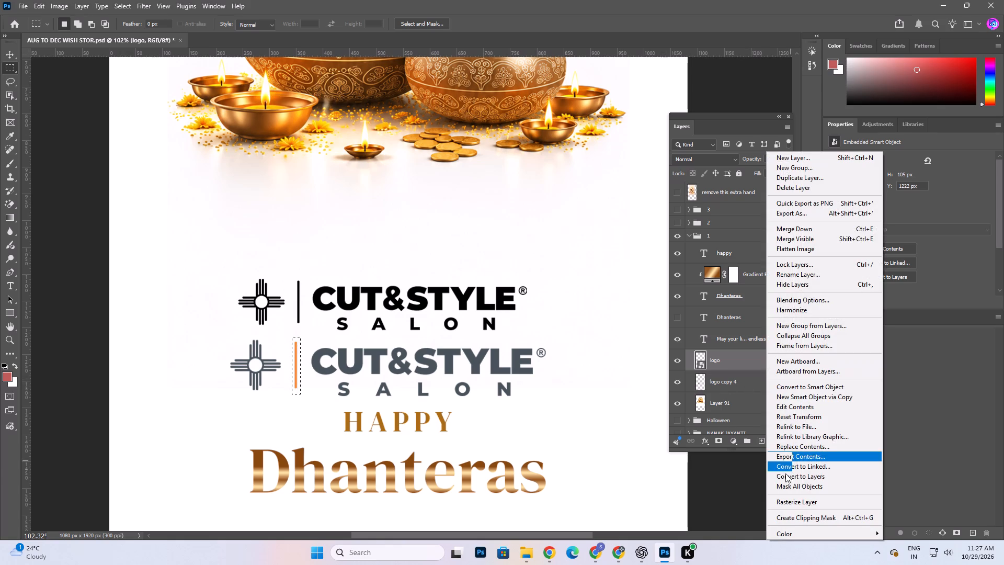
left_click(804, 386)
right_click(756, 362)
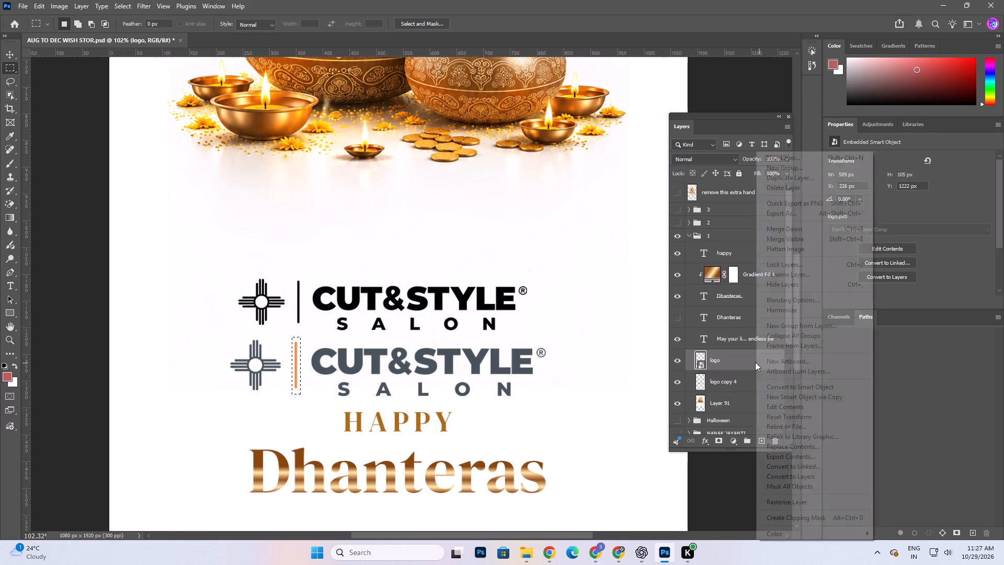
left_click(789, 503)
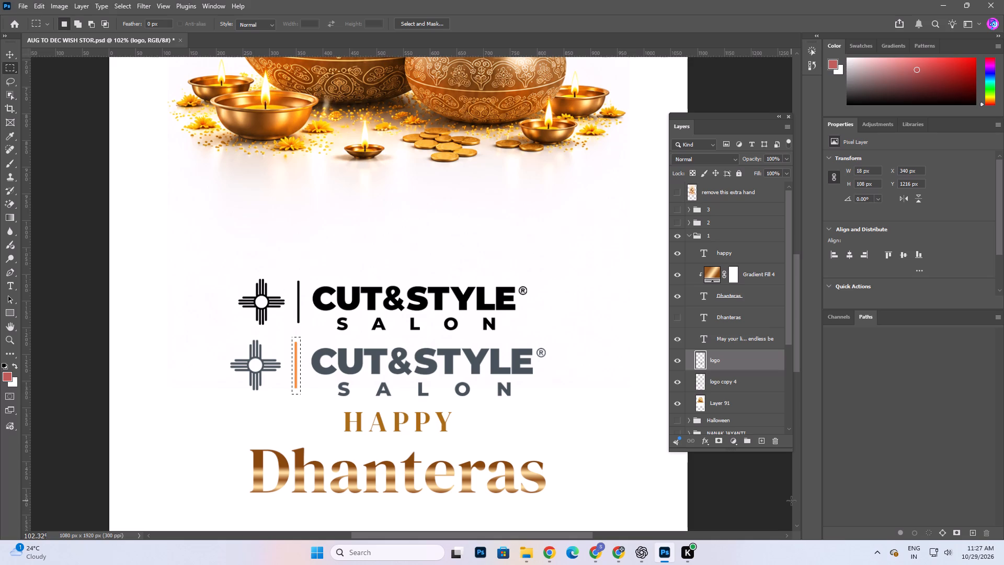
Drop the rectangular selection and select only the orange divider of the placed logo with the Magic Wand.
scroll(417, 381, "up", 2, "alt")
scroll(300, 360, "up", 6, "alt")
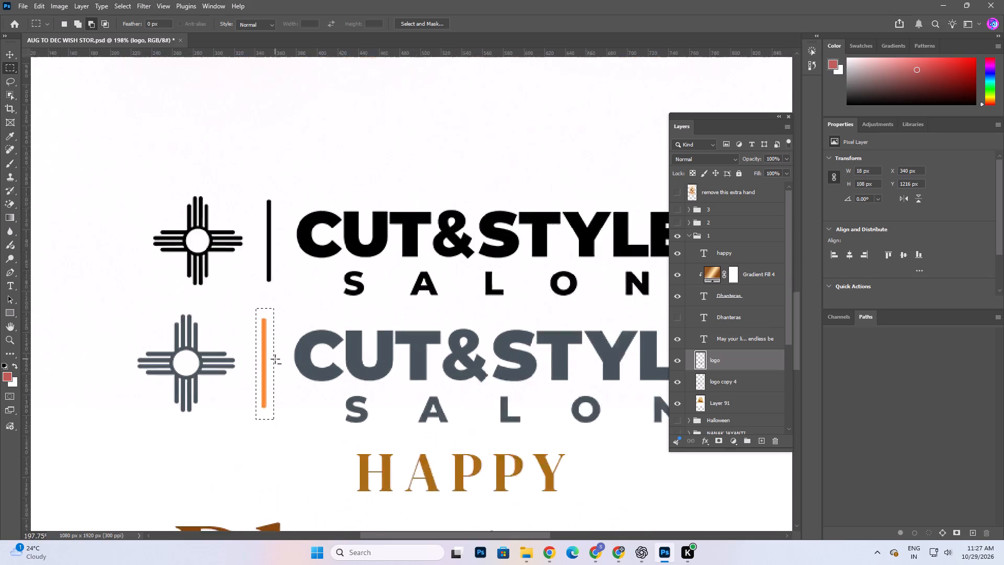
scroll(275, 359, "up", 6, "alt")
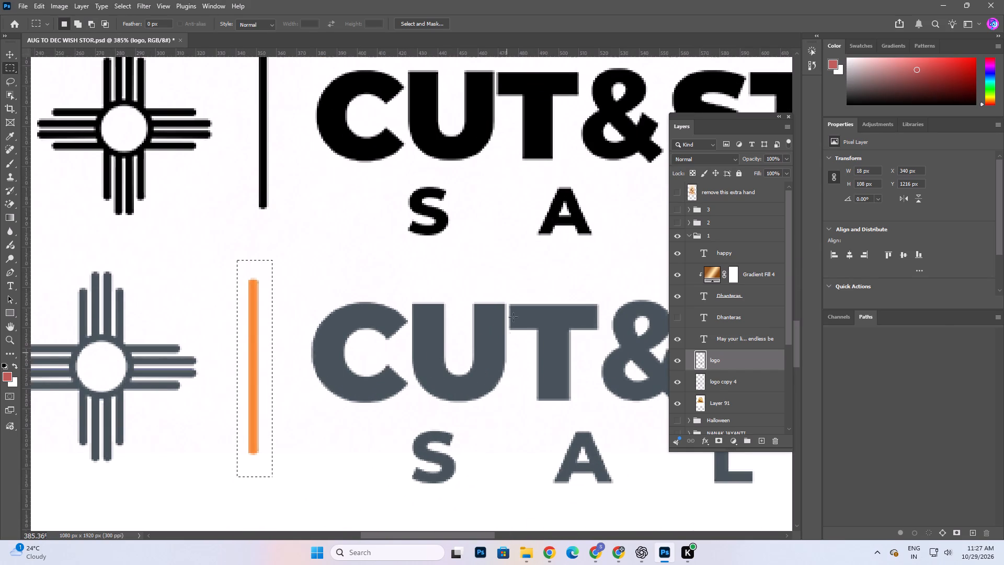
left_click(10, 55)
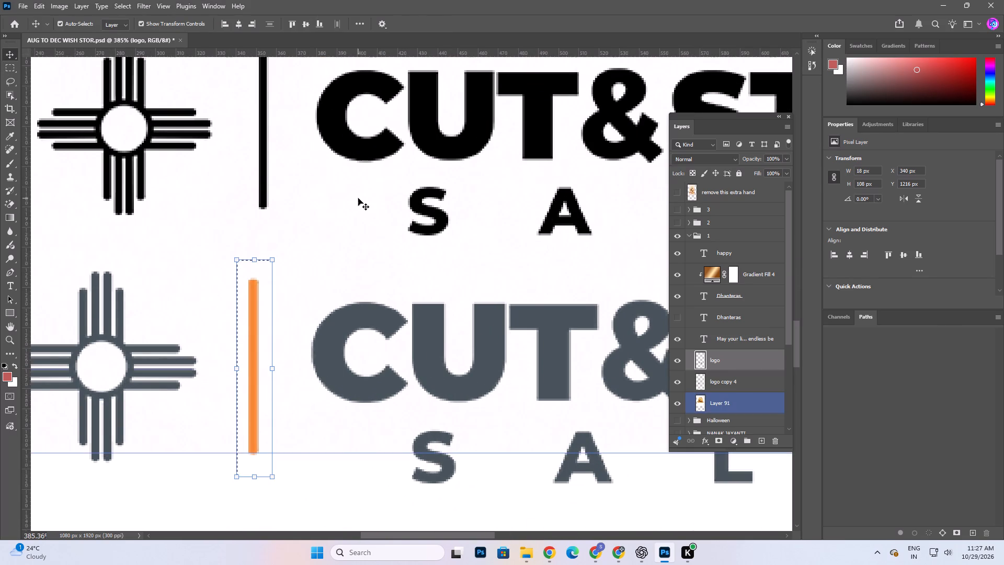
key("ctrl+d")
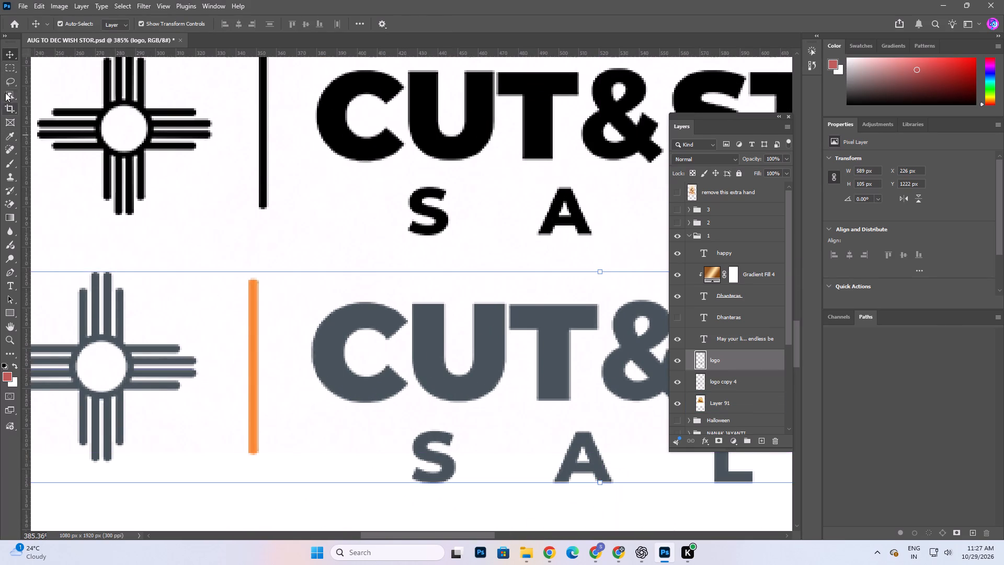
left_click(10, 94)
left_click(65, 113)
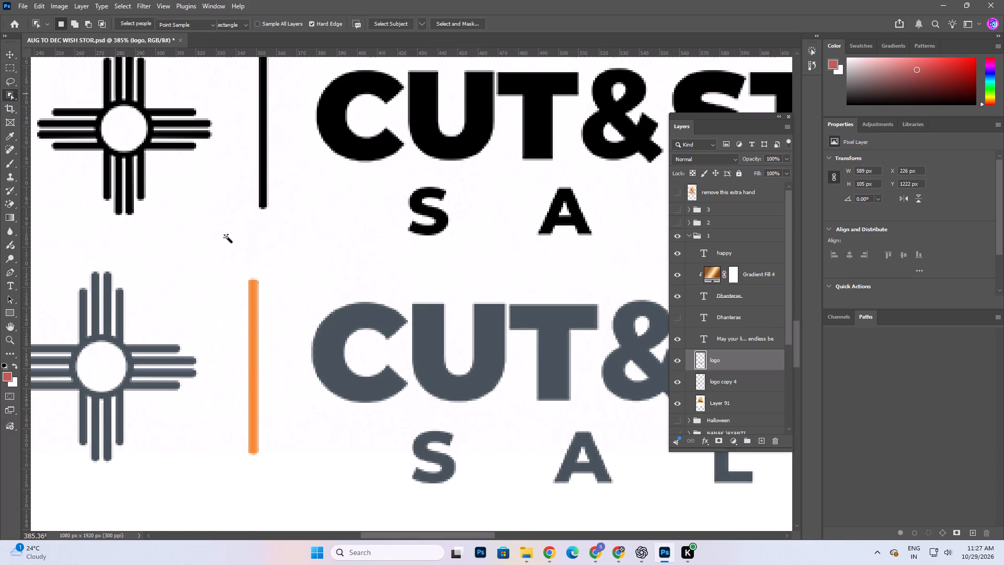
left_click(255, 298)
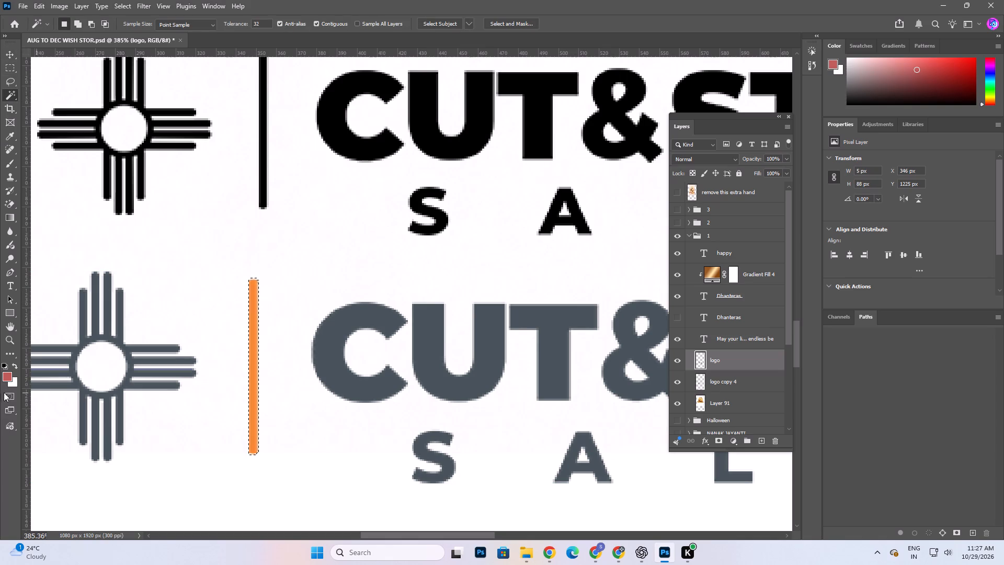
Set the foreground colour to slate grey #48535a by sampling the lettering of the placed logo.
left_click(5, 378)
left_click(372, 314)
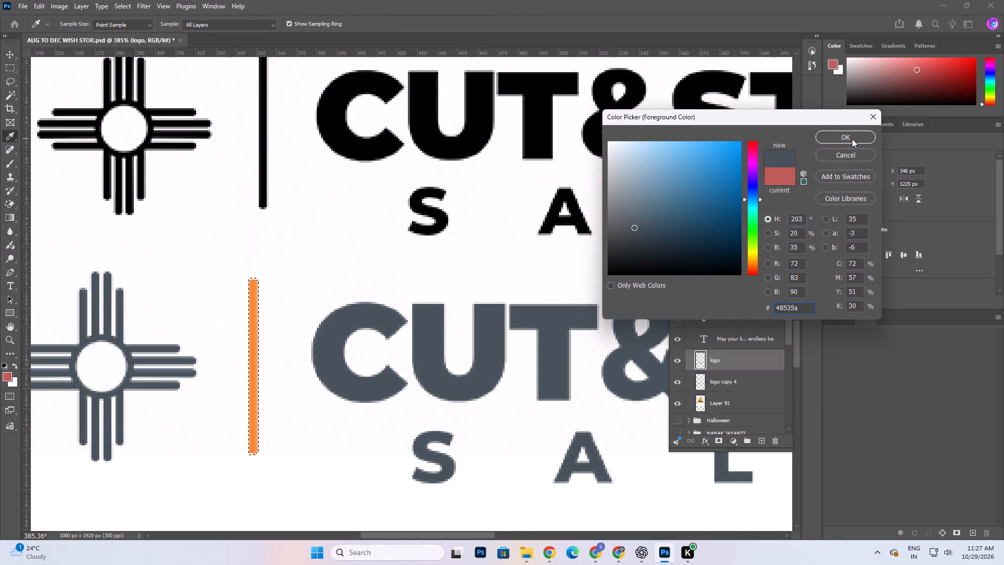
left_click(852, 139)
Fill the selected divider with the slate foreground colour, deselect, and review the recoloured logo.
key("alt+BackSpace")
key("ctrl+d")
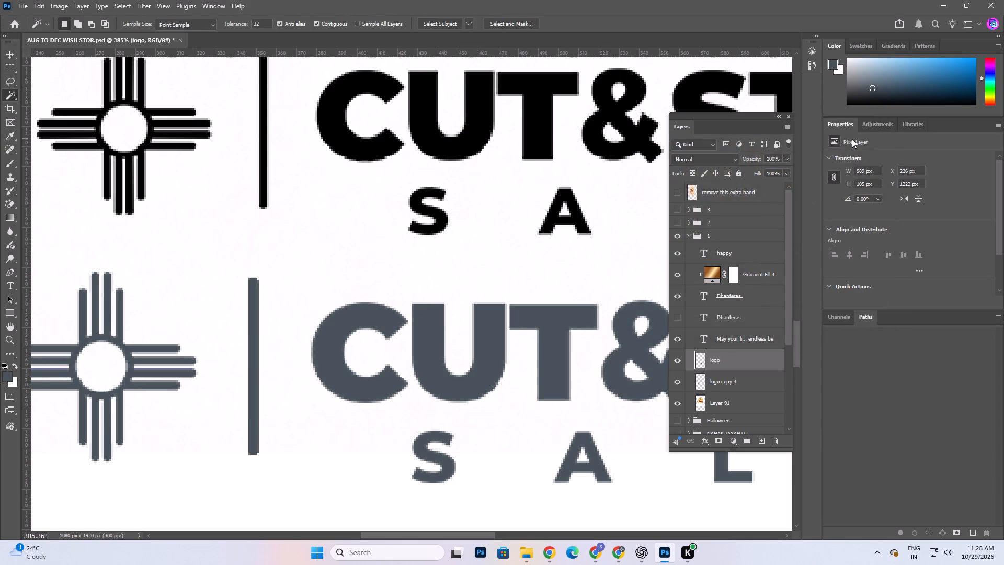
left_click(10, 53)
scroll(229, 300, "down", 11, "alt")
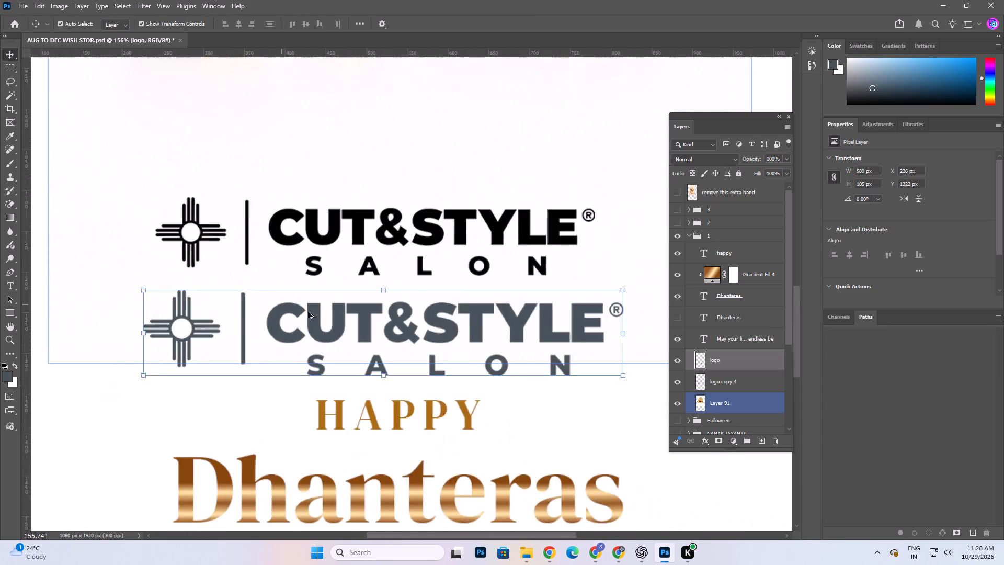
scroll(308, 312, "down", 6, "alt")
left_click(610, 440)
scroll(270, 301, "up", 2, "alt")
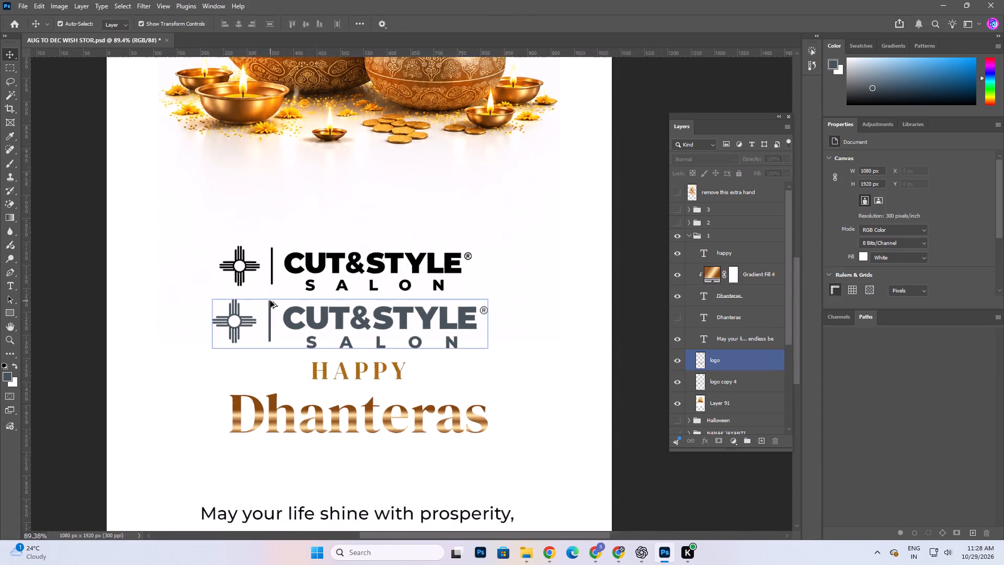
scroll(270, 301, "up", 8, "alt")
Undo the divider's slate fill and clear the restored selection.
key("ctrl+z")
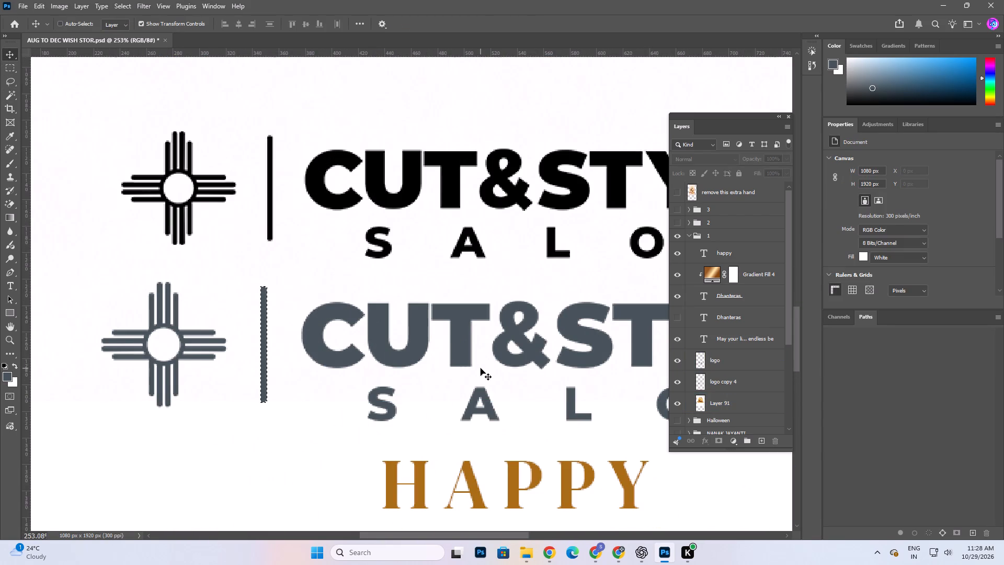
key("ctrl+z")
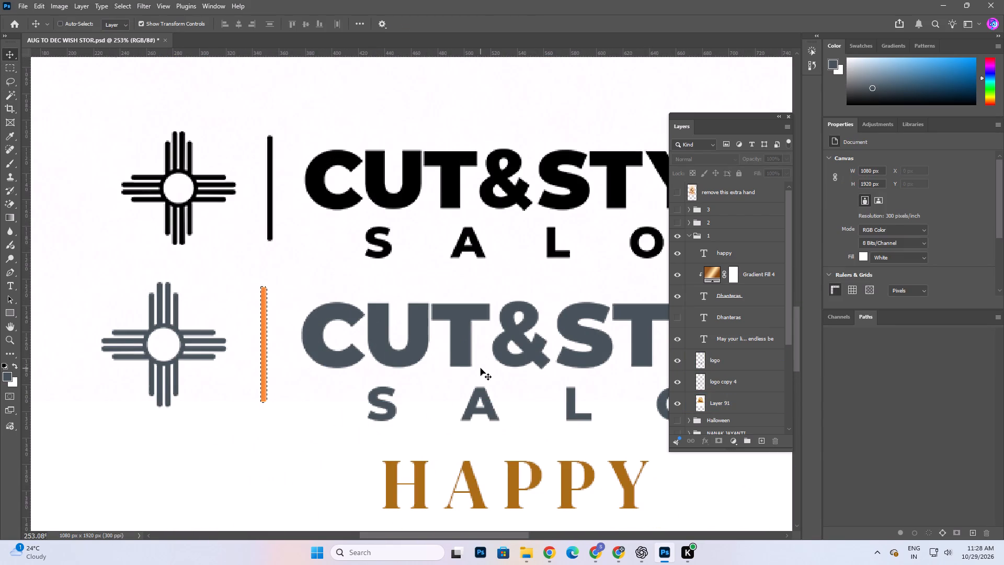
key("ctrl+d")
Load the black logo's shape from the "logo copy 4" layer as a selection, fill it with #48535a, and deselect.
left_click(323, 346)
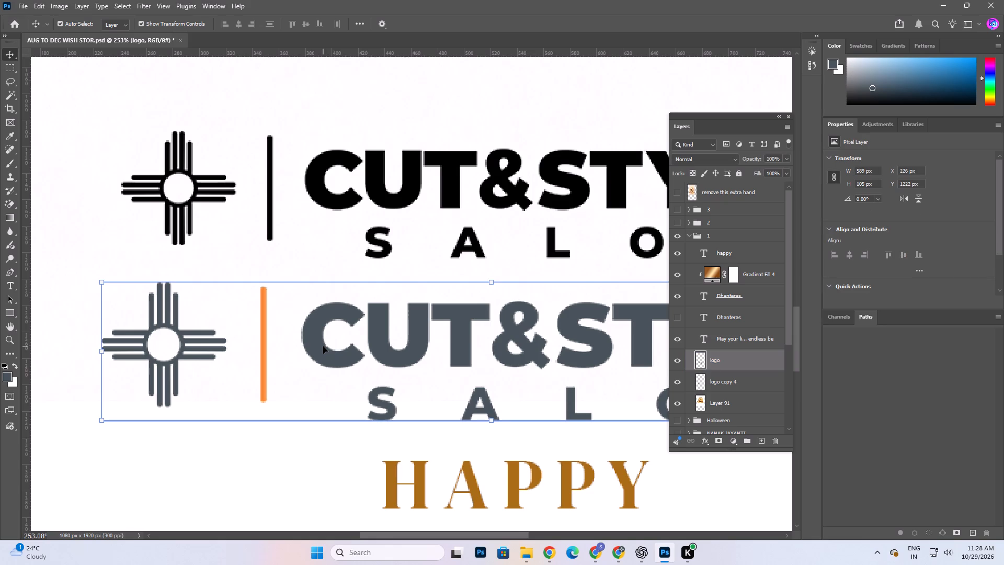
scroll(318, 346, "down", 11, "alt")
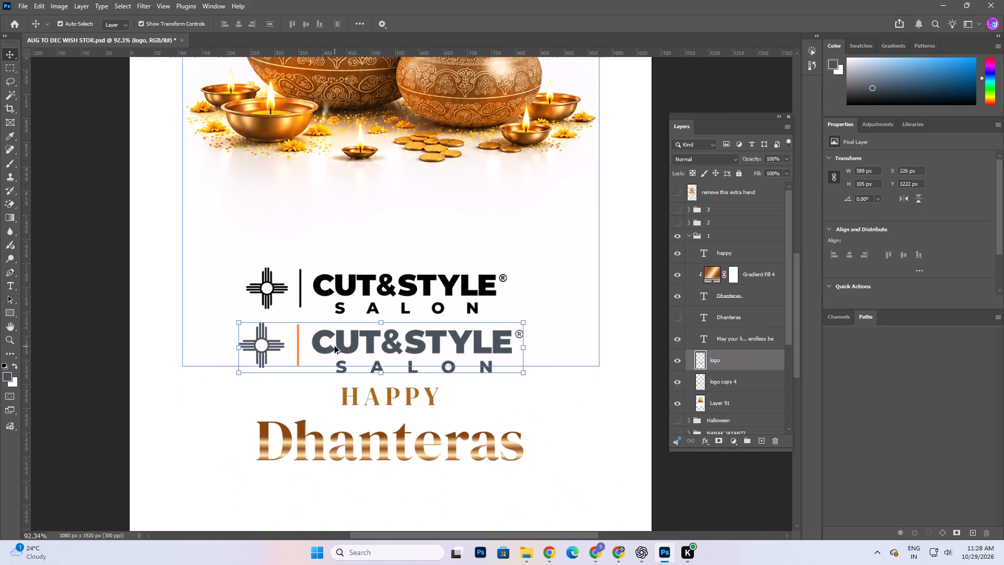
scroll(335, 346, "down", 1, "alt")
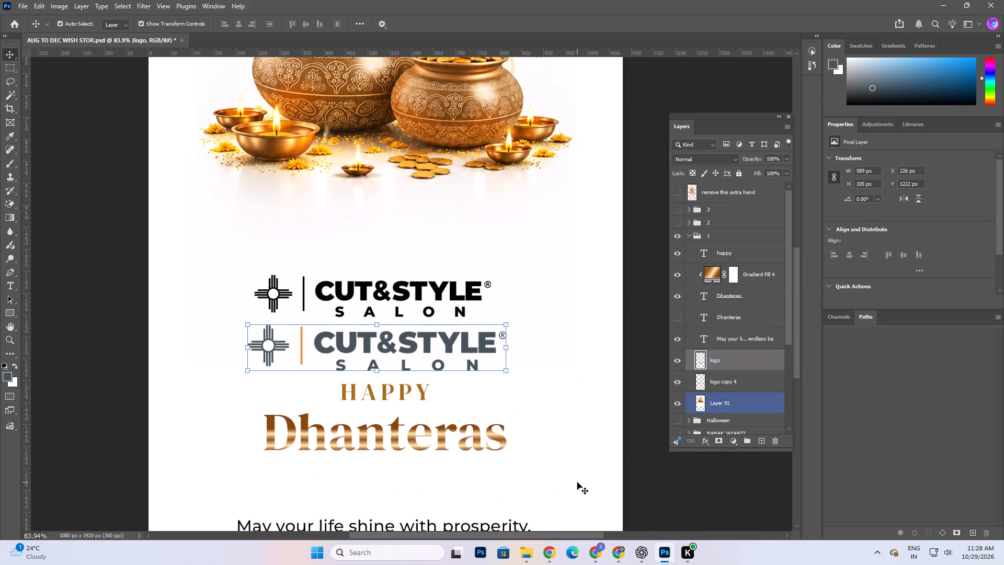
left_click(391, 297)
left_click(379, 296)
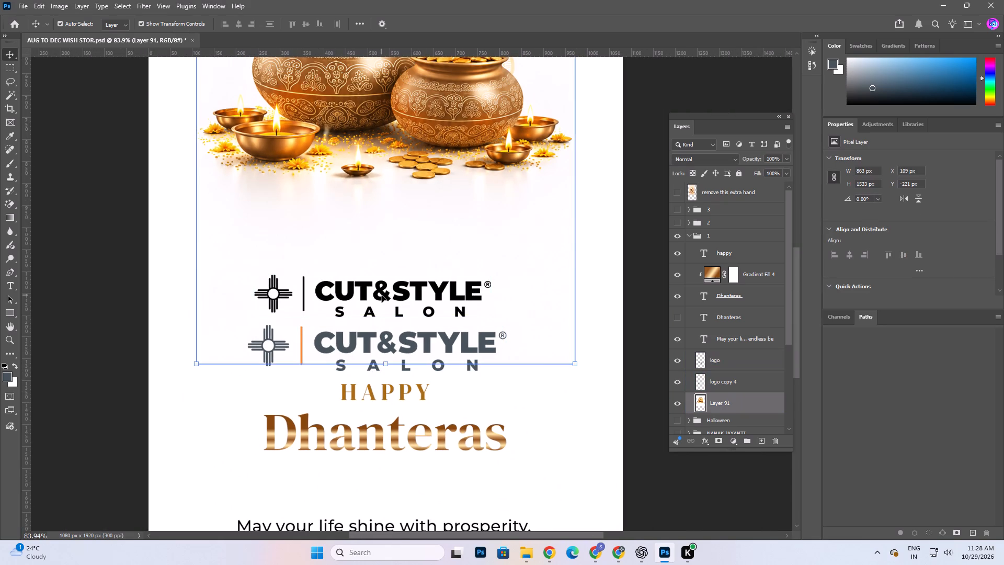
left_click(318, 297)
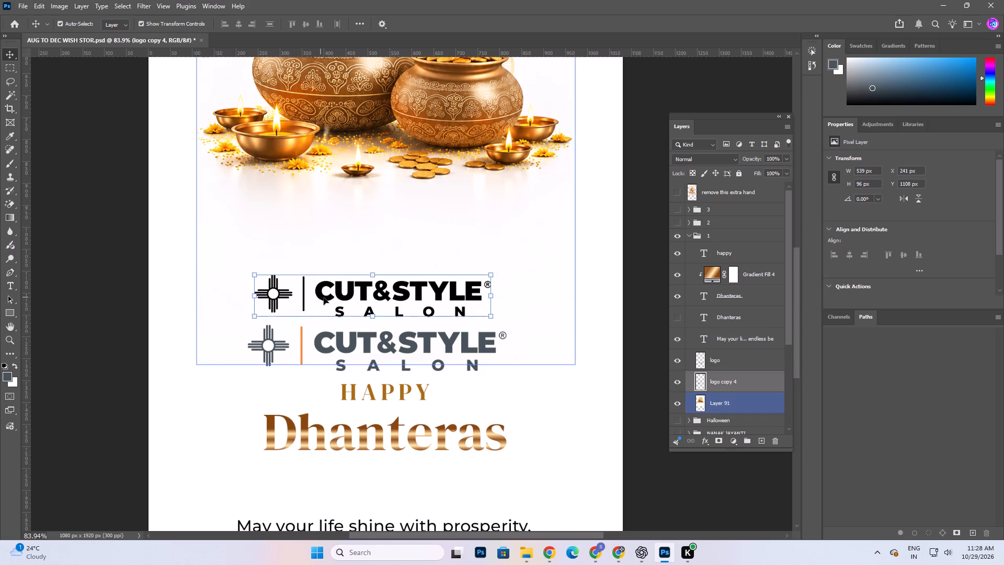
left_click(331, 300)
left_click(327, 296)
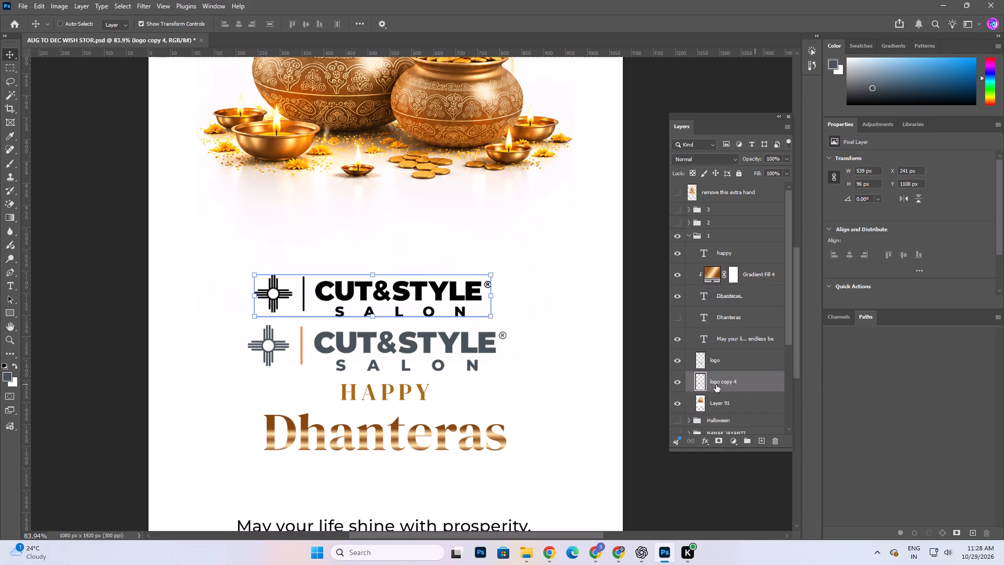
left_click(702, 384, "ctrl")
key("alt+BackSpace")
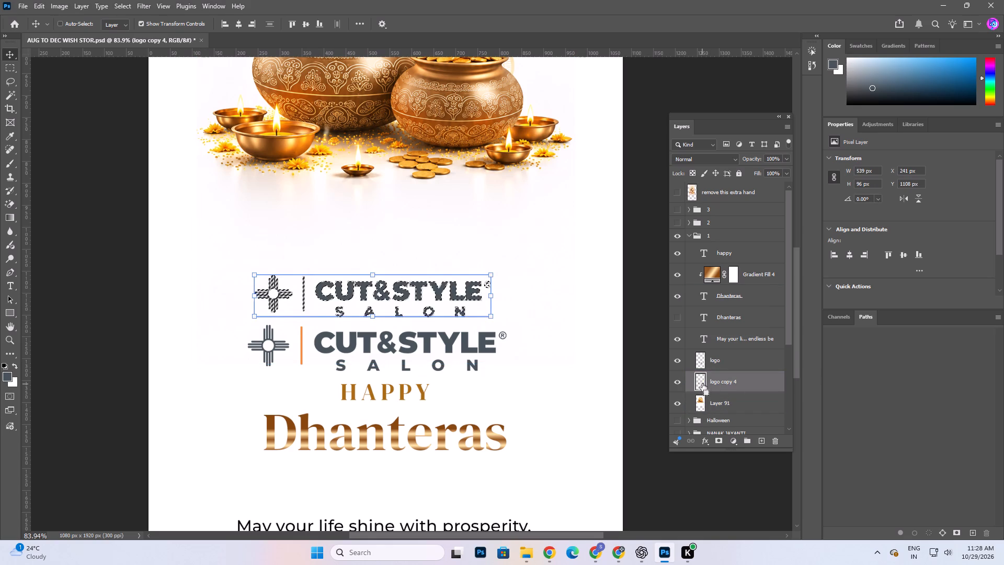
key("ctrl+d")
Delete the placed "logo" layer with the orange divider.
scroll(358, 321, "up", 6, "alt")
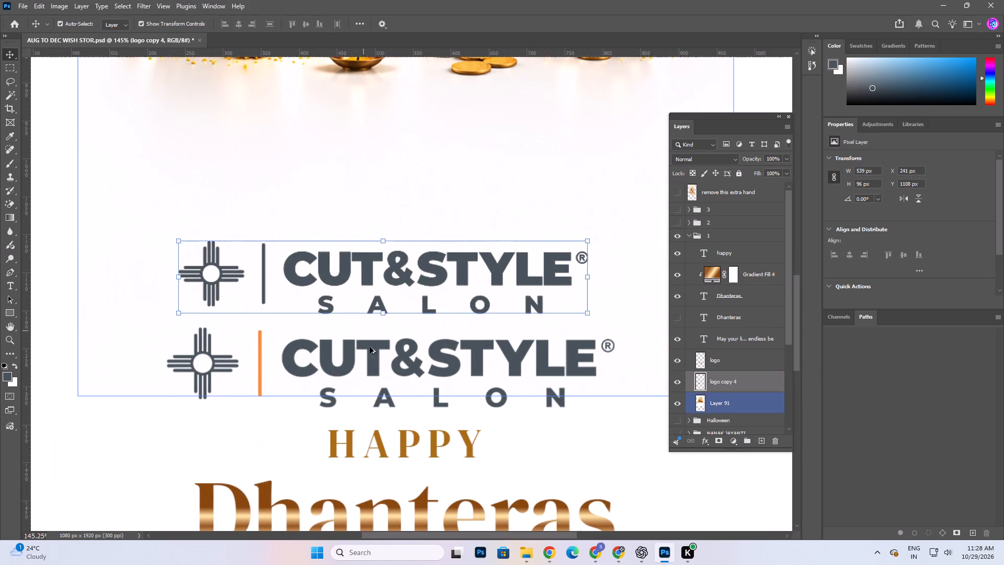
left_click(373, 353)
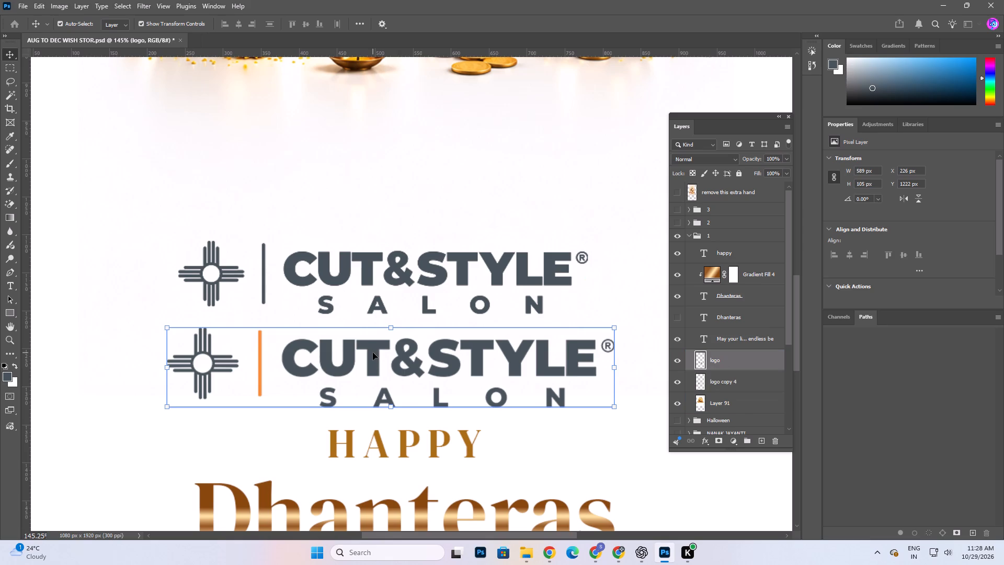
key("Delete")
Hide the Gradient Fill 4 layer clipped to the Dhanteras heading and select the heading's text layer.
scroll(380, 335, "down", 13, "alt")
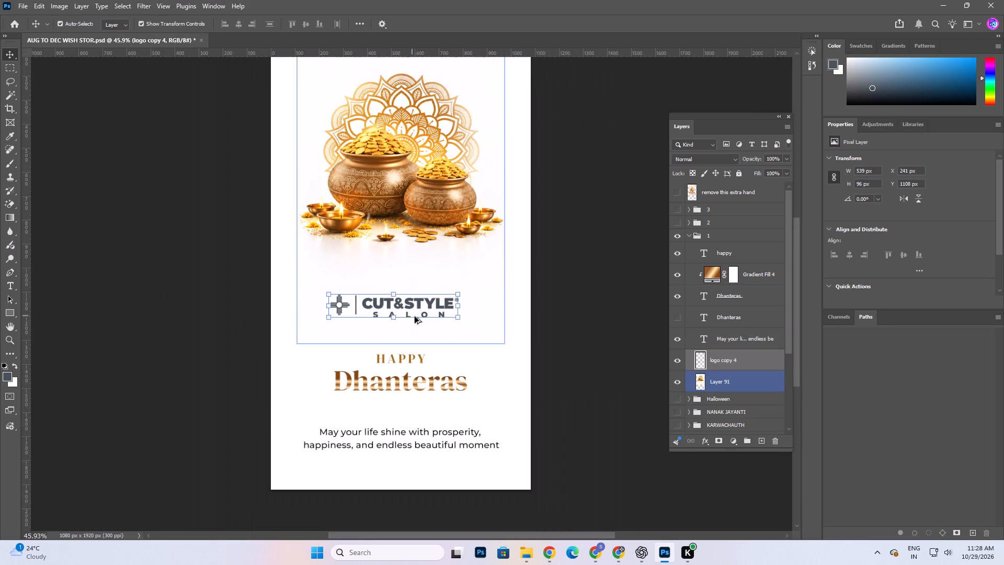
left_click(162, 283)
key("space")
key("space")
key("space")
key("space")
key("space")
key("space")
key("space")
key("space")
key("space")
left_click_drag(543, 412, 538, 394)
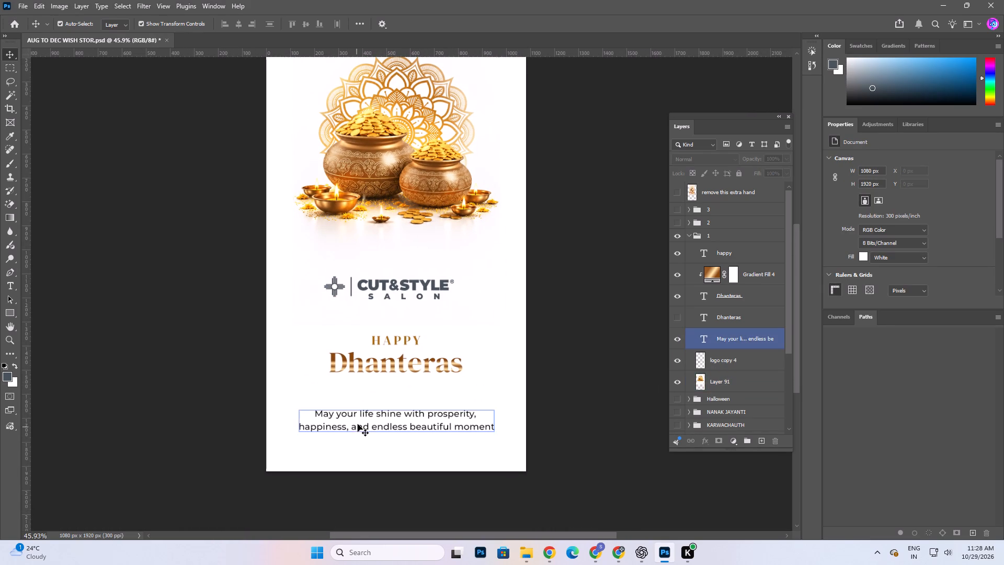
left_click(387, 367)
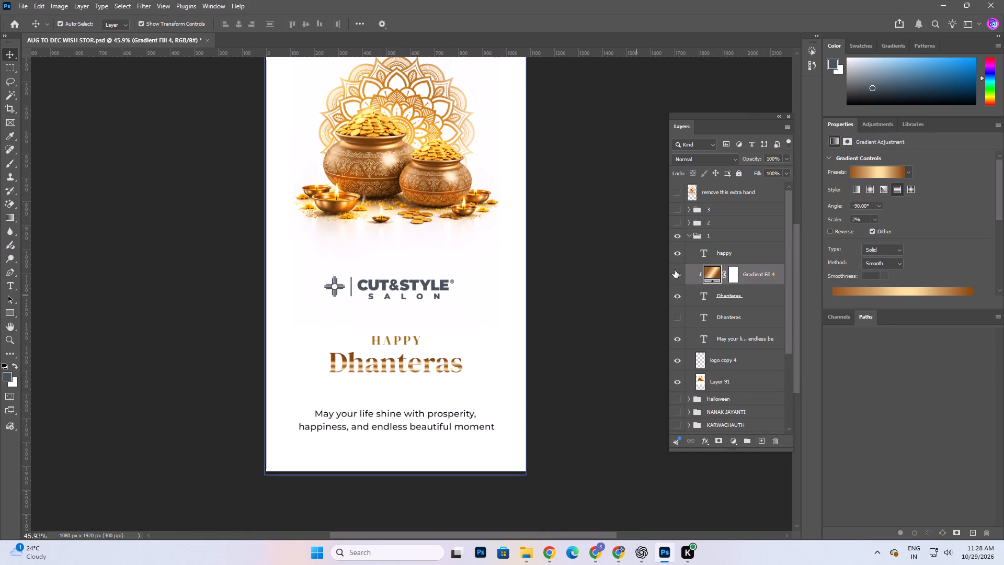
left_click(672, 270)
left_click(746, 299)
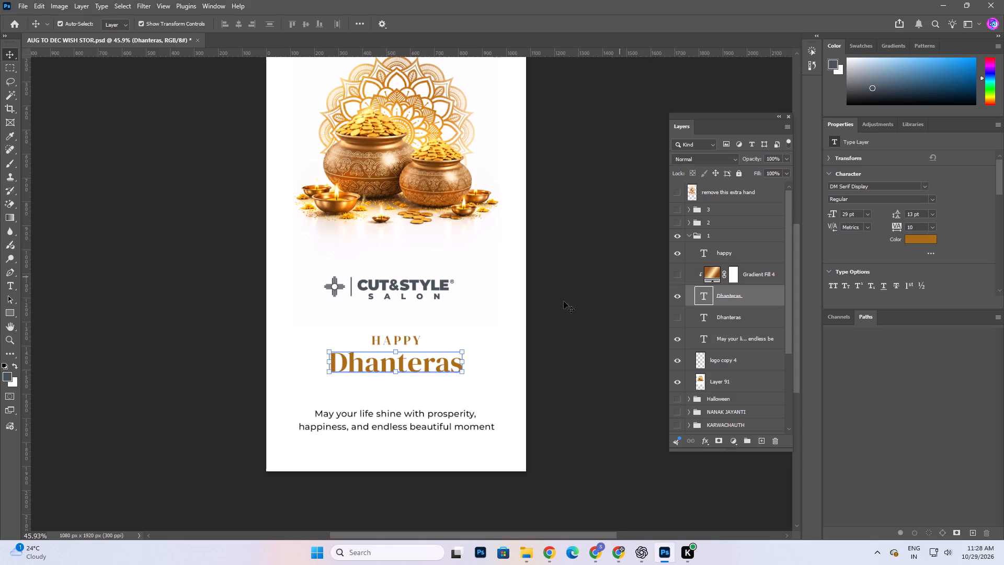
Recolour the "May your life shine with prosperity" greeting text to the slate grey sampled from the Cut&Style logo.
scroll(413, 412, "down", 3, "alt")
left_click(556, 417)
key("space")
key("space")
key("space")
key("space")
key("space")
key("space")
key("space")
key("space")
key("space")
key("space")
key("space")
key("space")
key("space")
key("space")
key("space")
key("space")
key("space")
key("space")
key("space")
left_click_drag(458, 446, 449, 443)
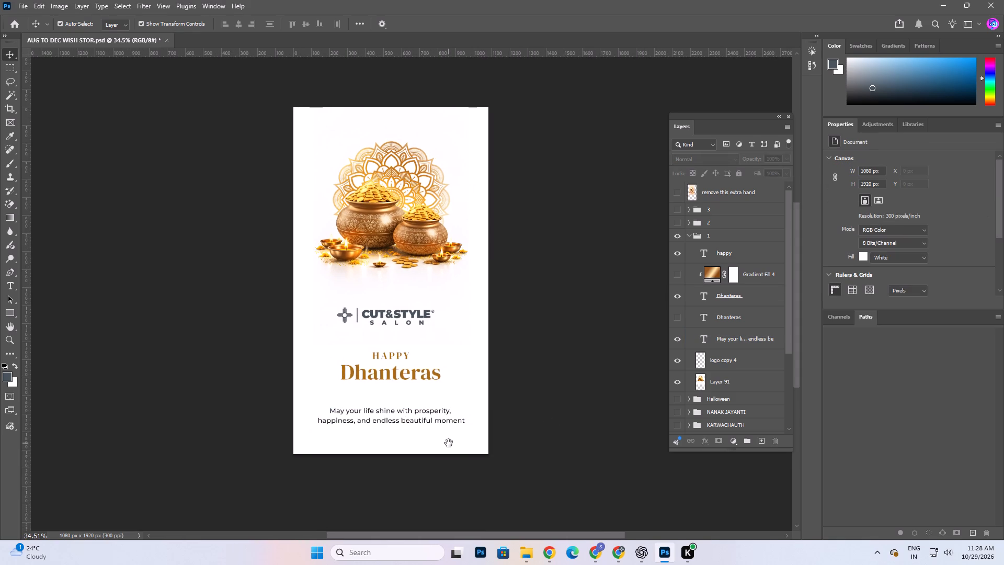
left_click(431, 418)
scroll(401, 292, "up", 8, "alt")
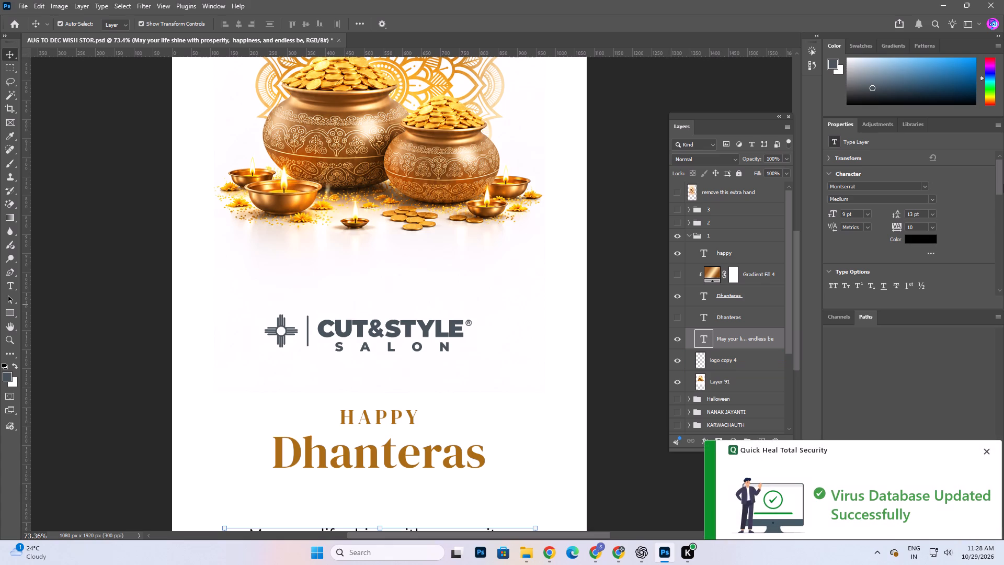
left_click(925, 238)
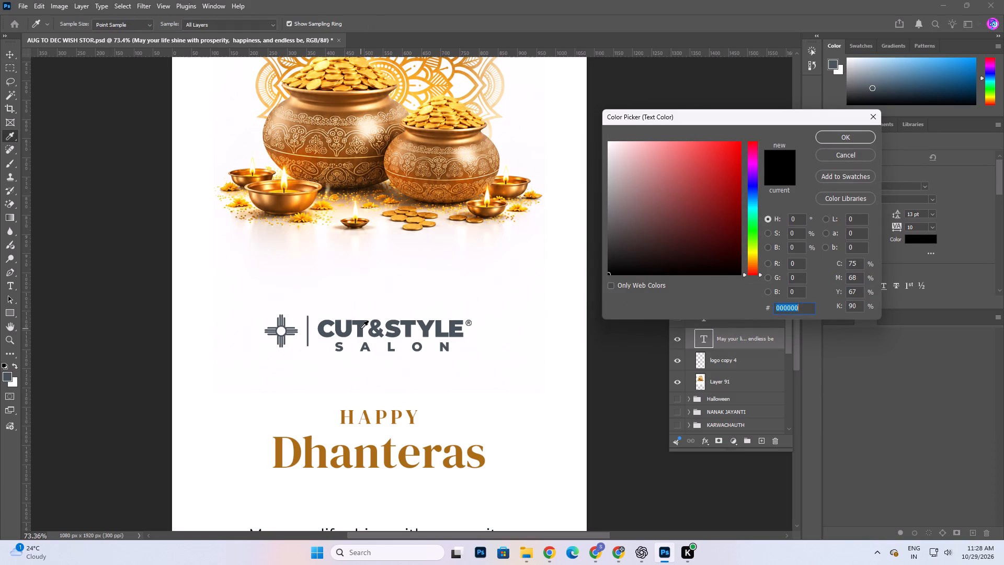
left_click(360, 329)
left_click(831, 144)
left_click(832, 132)
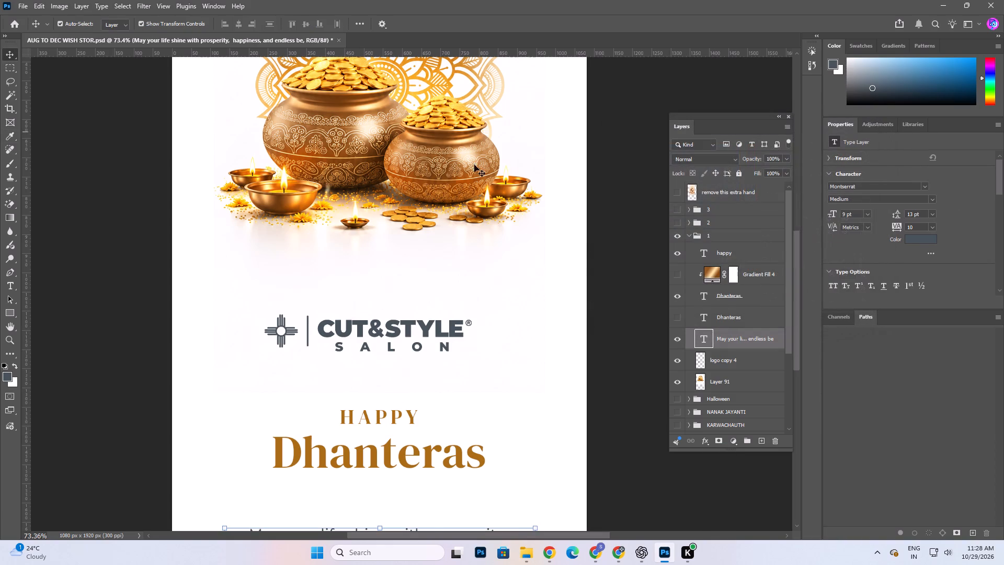
Examine the gold-pots Dhanteras layout as a whole, including the recoloured logo, the heading and the greeting text.
scroll(417, 284, "down", 5, "alt")
left_click(575, 456)
key("space")
key("space")
key("space")
key("space")
key("space")
key("space")
key("space")
key("space")
key("space")
key("space")
key("space")
key("space")
key("space")
left_click_drag(497, 432, 518, 406)
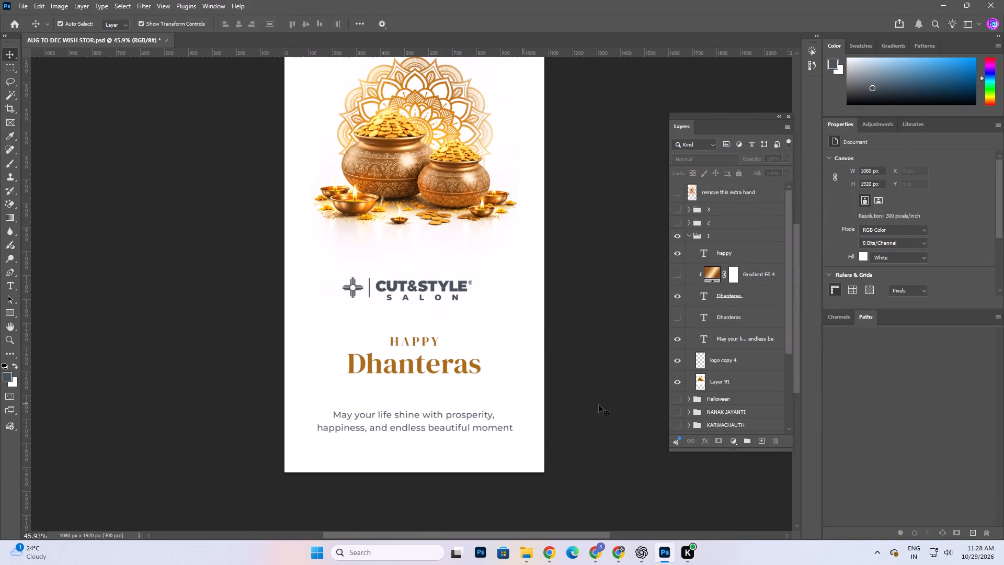
scroll(475, 476, "up", 6)
scroll(489, 320, "down", 2, "alt")
scroll(502, 374, "up", 1)
key("space")
key("space")
key("space")
key("space")
key("space")
key("space")
key("space")
key("space")
key("space")
key("space")
key("space")
key("space")
key("space")
key("space")
key("space")
key("space")
key("space")
key("space")
left_click_drag(520, 338, 514, 310)
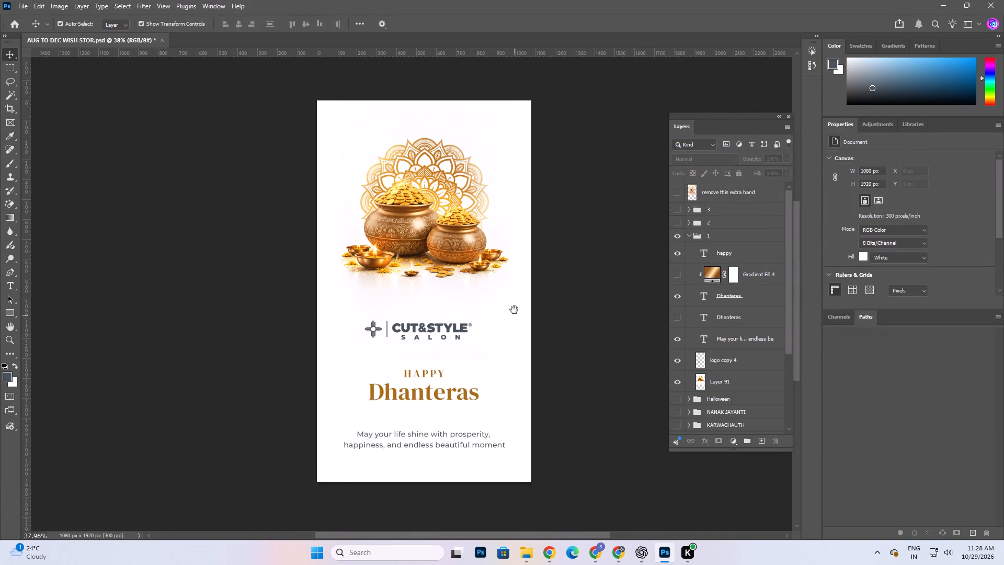
left_click_drag(514, 310, 518, 310)
left_click(612, 383)
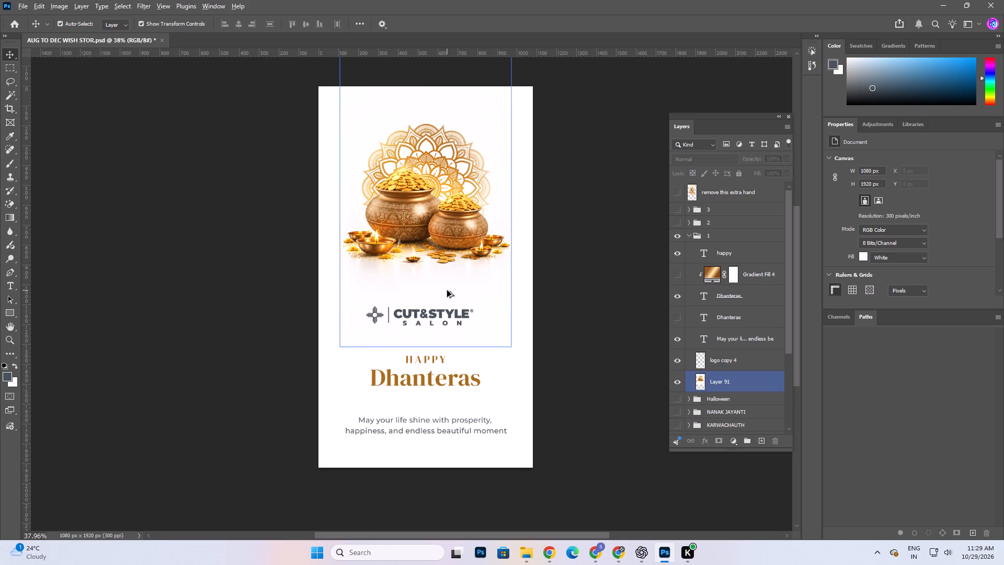
scroll(454, 299, "up", 1, "alt")
key("space")
key("space")
key("space")
key("space")
key("space")
key("space")
key("space")
key("space")
key("space")
key("space")
key("space")
key("space")
key("space")
key("space")
key("space")
key("space")
key("space")
key("space")
key("space")
key("space")
left_click_drag(480, 402, 470, 386)
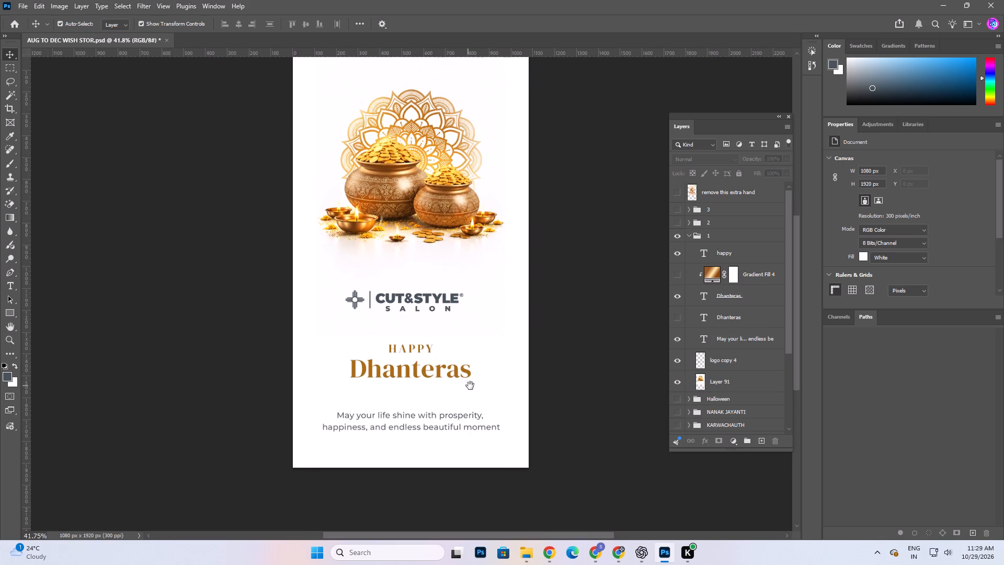
left_click_drag(470, 386, 472, 385)
scroll(468, 432, "up", 1)
scroll(438, 386, "up", 2, "alt")
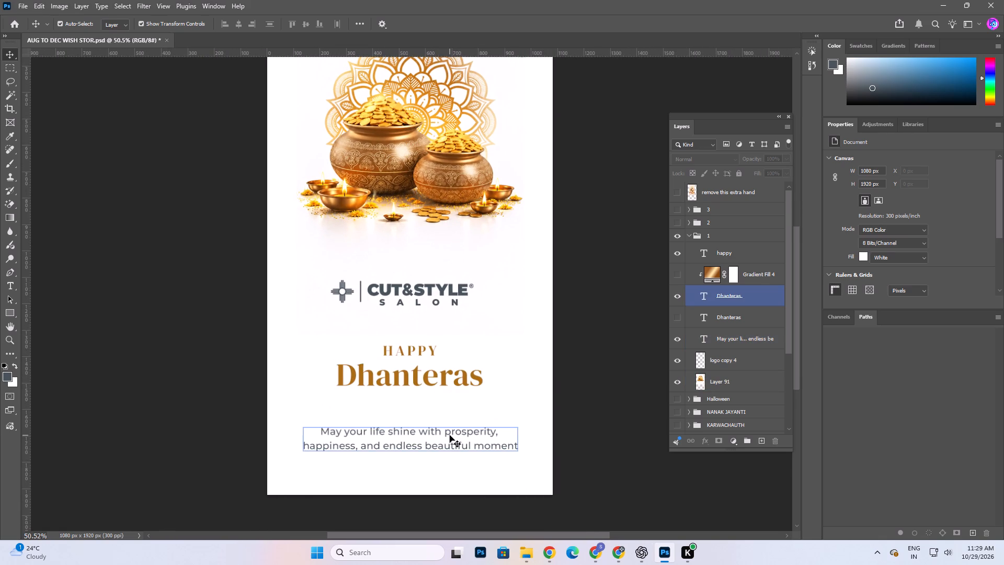
left_click(450, 435)
left_click(441, 373)
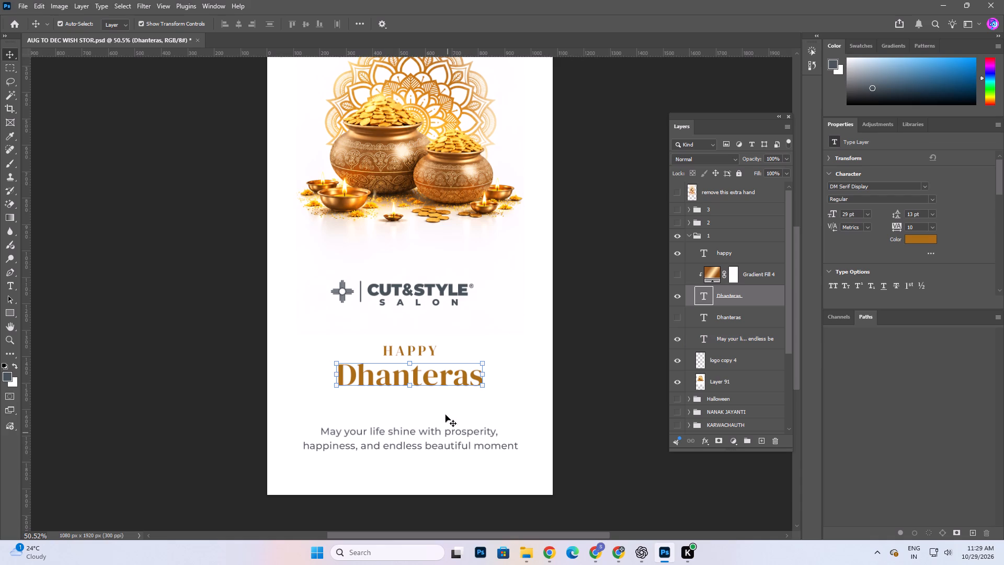
key("space")
key("space")
key("space")
key("space")
key("space")
key("space")
key("space")
key("space")
left_click_drag(495, 275, 485, 270)
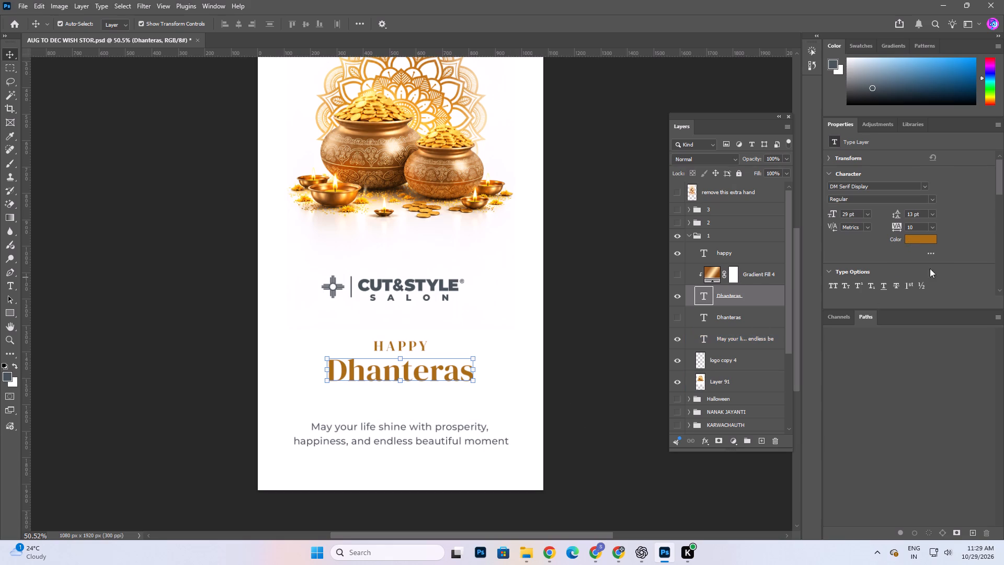
left_click(602, 356)
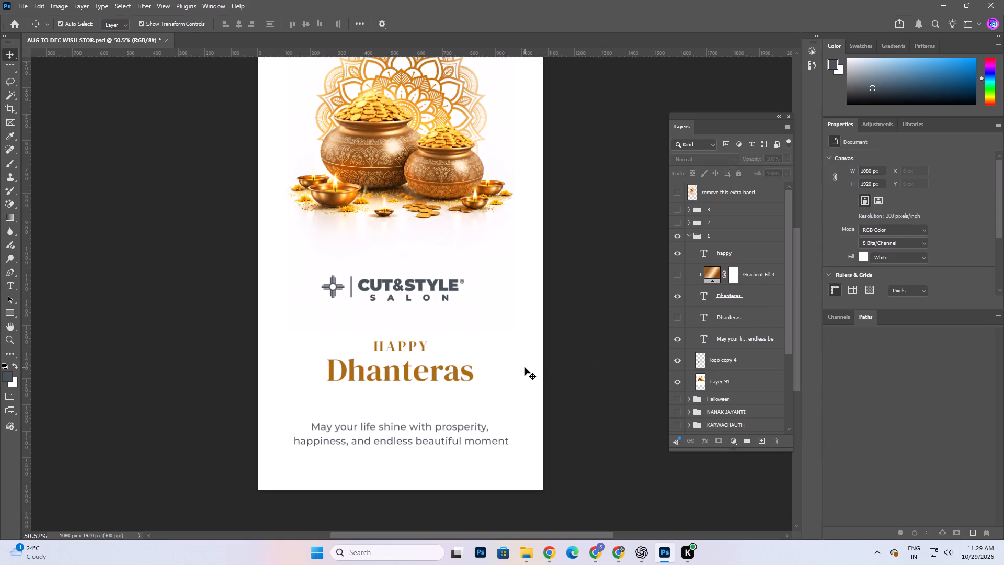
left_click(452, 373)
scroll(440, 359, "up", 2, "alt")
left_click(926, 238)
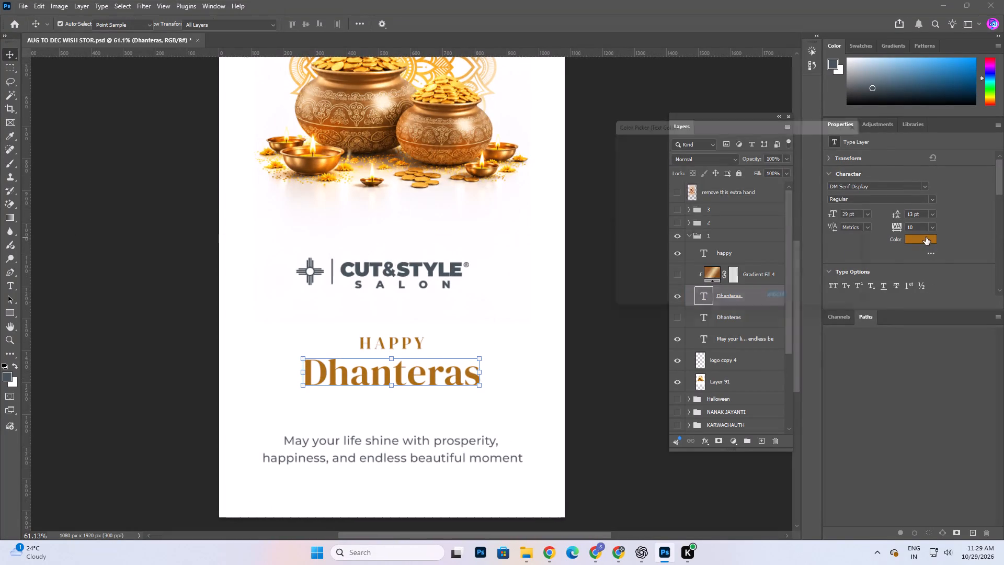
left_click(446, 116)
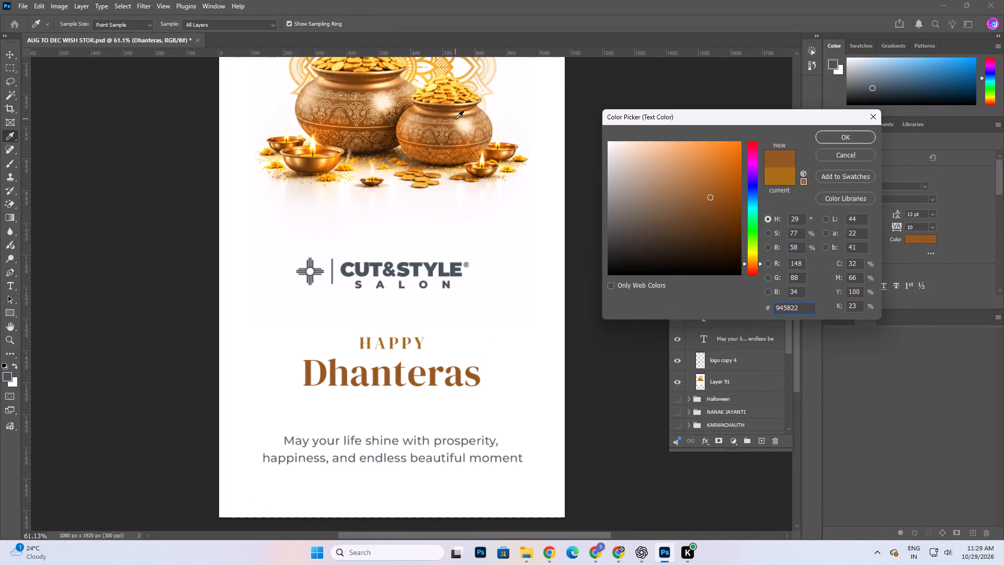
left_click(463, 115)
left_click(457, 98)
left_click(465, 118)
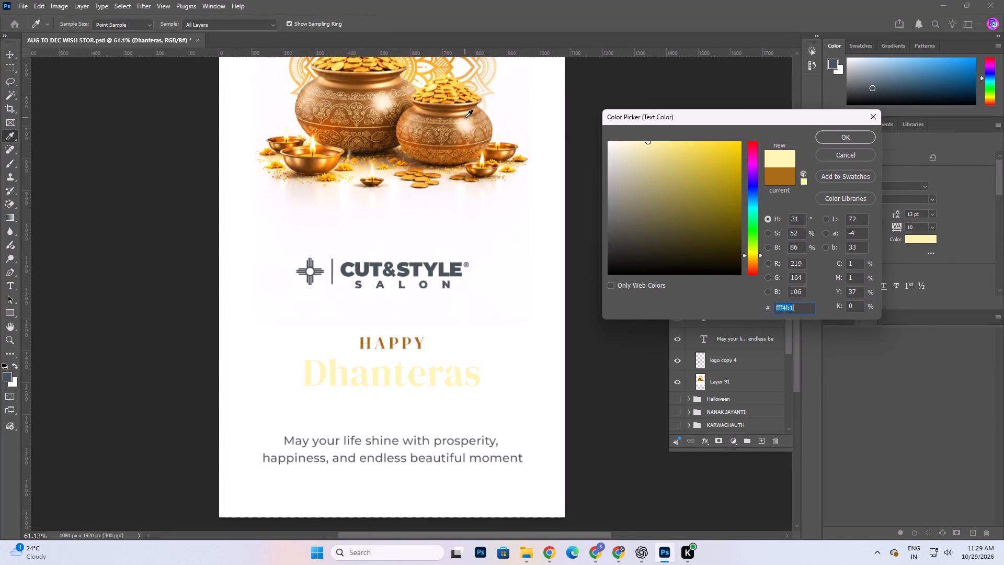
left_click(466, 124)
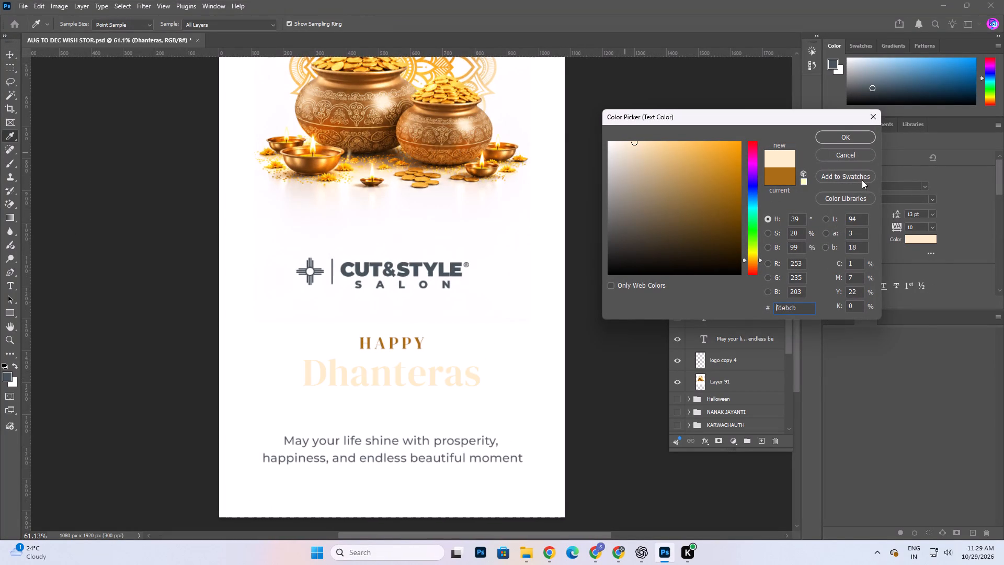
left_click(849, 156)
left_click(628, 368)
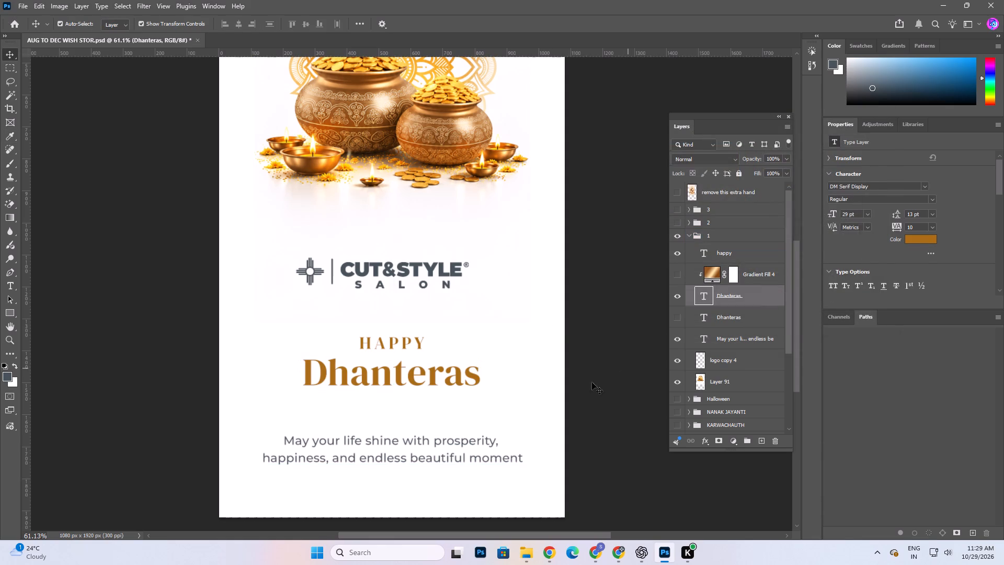
Move the two-line greeting text slightly up, closer to the Dhanteras heading and centred beneath it.
scroll(530, 387, "down", 4, "alt")
left_click_drag(492, 422, 492, 419)
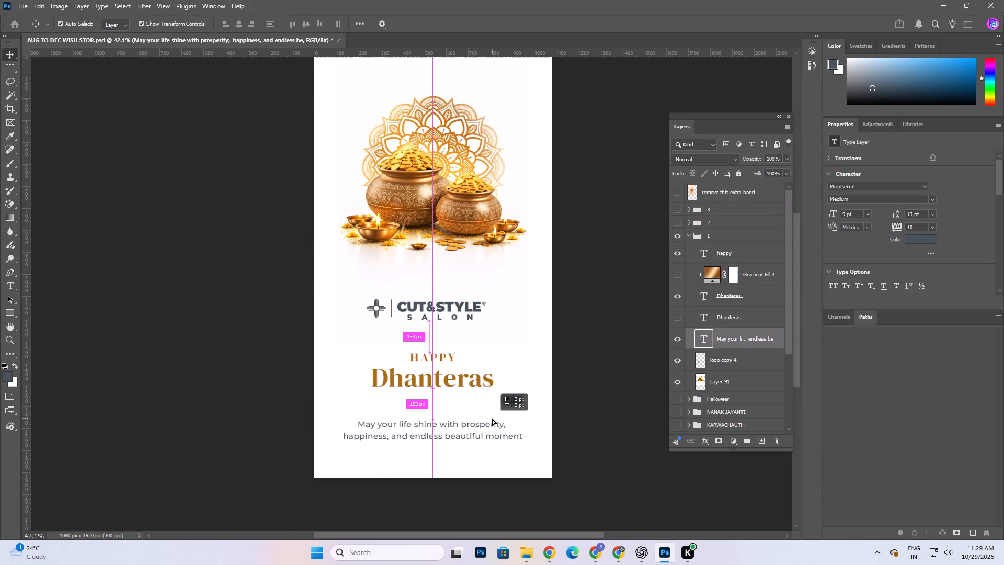
left_click_drag(492, 419, 494, 416)
left_click(589, 393)
Examine the overall balance and spacing between the pots, logo, heading and greeting on the story.
key("space")
key("space")
key("space")
key("space")
key("space")
key("space")
key("space")
key("space")
key("space")
key("space")
key("space")
key("space")
key("space")
key("space")
left_click_drag(530, 409, 499, 395)
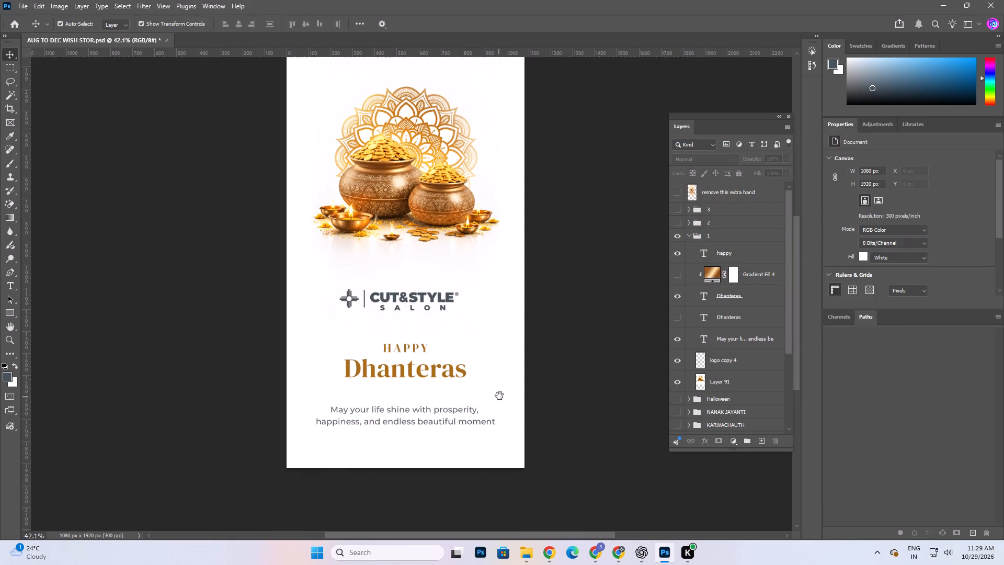
left_click_drag(499, 395, 504, 394)
scroll(459, 415, "down", 3, "alt")
scroll(461, 416, "up", 2)
key("space")
key("space")
key("space")
key("space")
left_click_drag(488, 339, 490, 312)
scroll(470, 317, "up", 2, "alt")
scroll(487, 361, "up", 1)
key("space")
left_click_drag(488, 342, 488, 324)
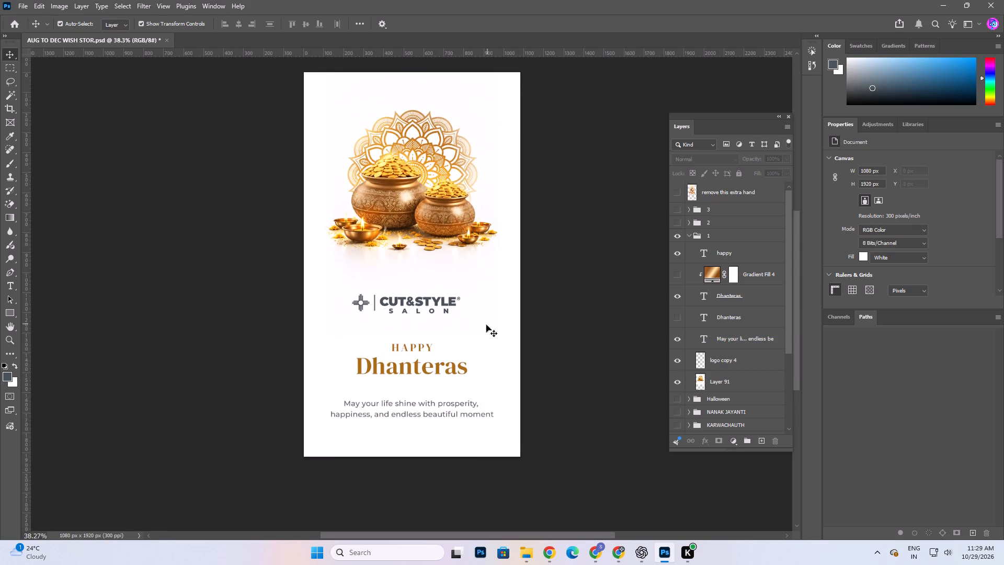
Move the word HAPPY slightly down, closer to the Dhanteras heading.
scroll(444, 380, "up", 8, "alt")
left_click_drag(410, 323, 410, 329)
Set the Dhanteras heading text in all caps.
left_click(417, 391)
left_click(421, 383)
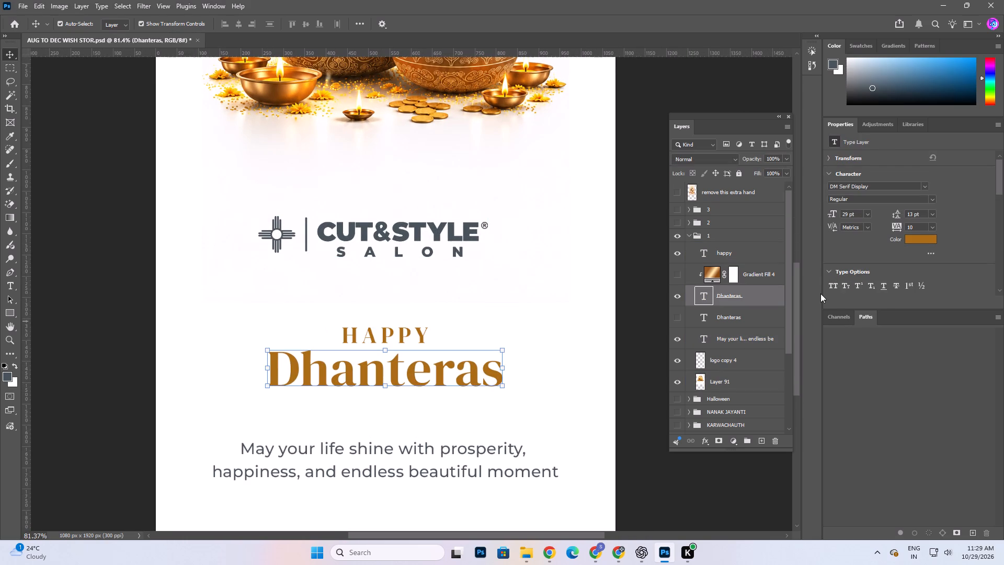
left_click(834, 288)
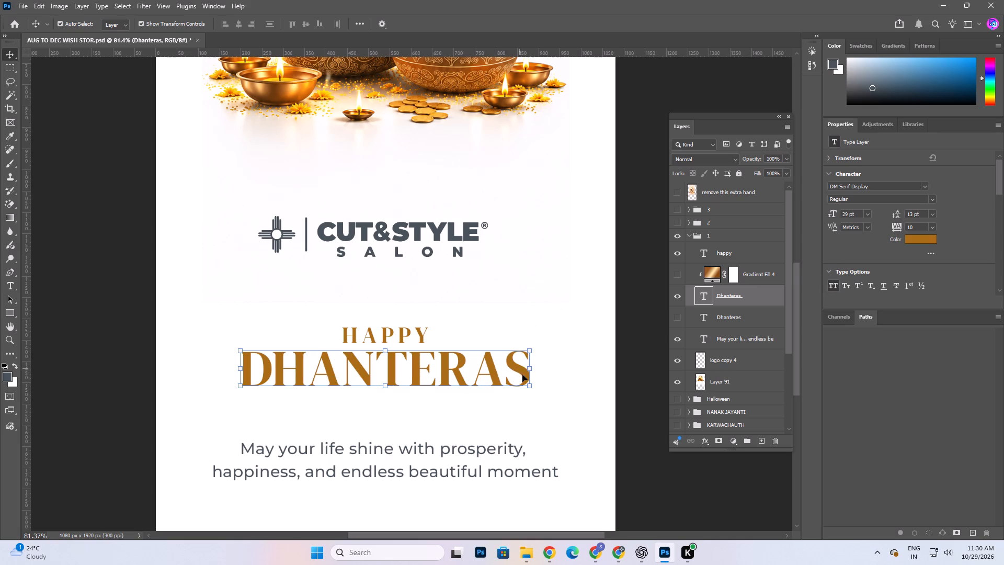
Select HAPPY together with DHANTERAS, preview fonts on both, and change their font to Cammron Demo.
left_click(371, 334, "shift")
left_click(920, 185)
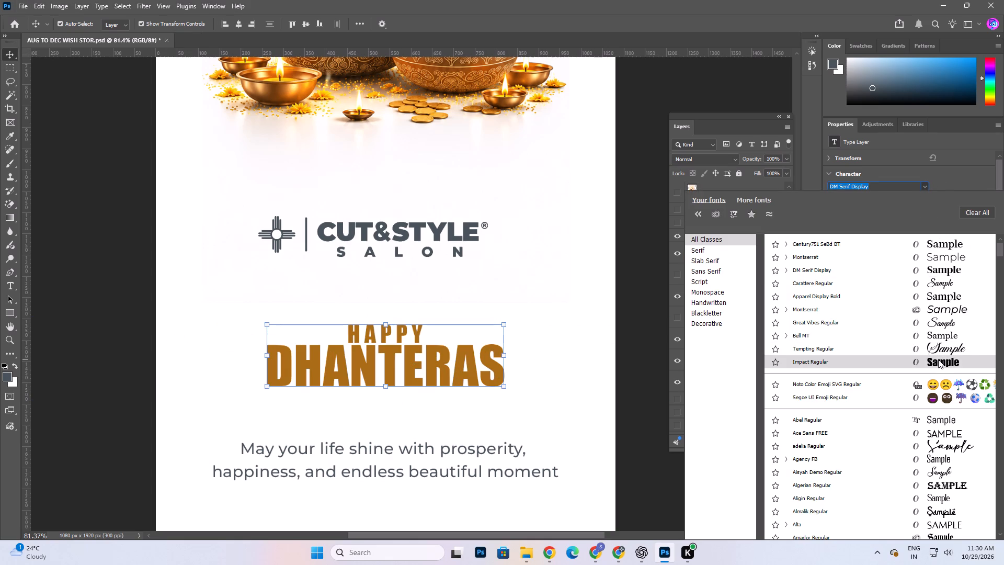
scroll(938, 359, "down", 16)
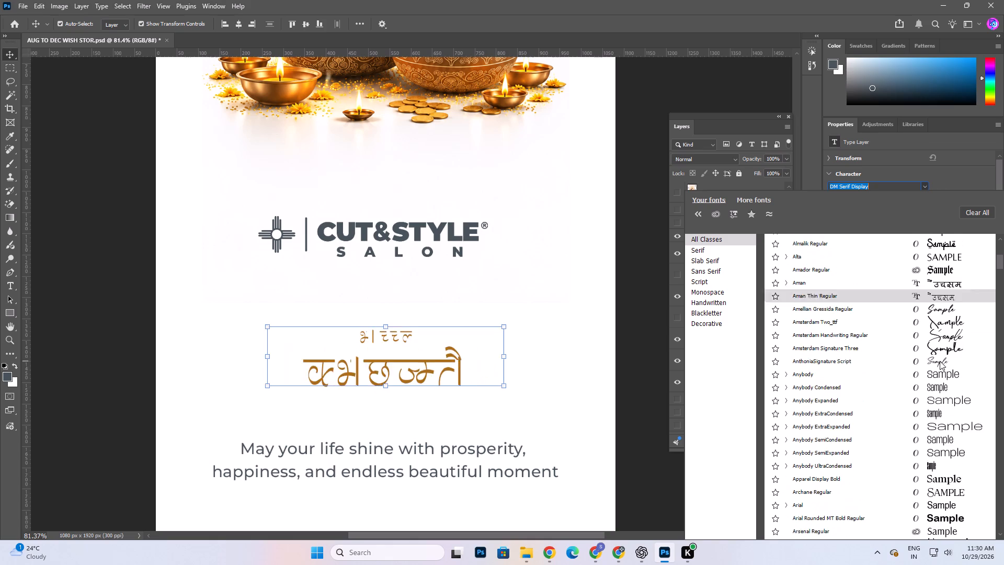
scroll(940, 361, "down", 8)
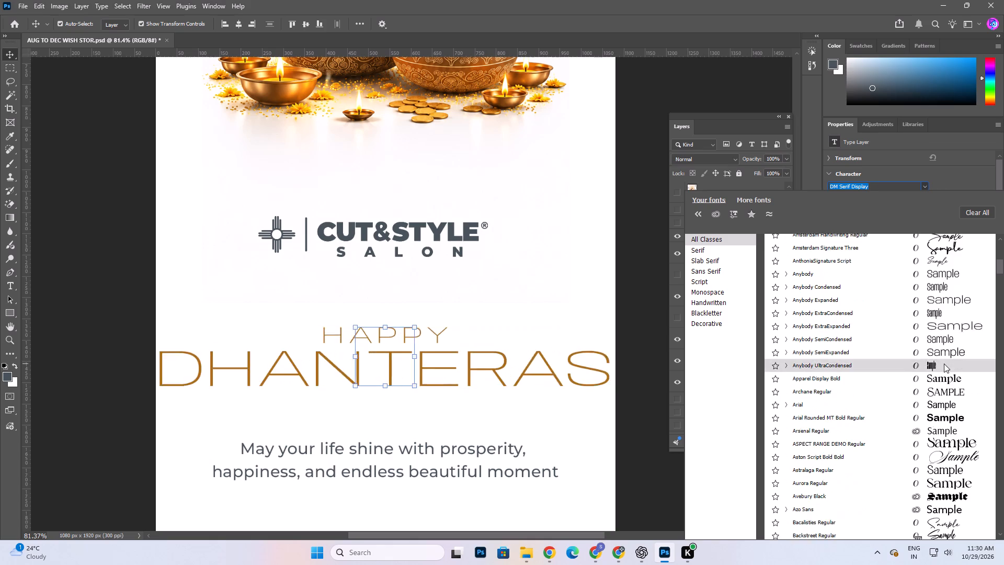
scroll(945, 365, "down", 4)
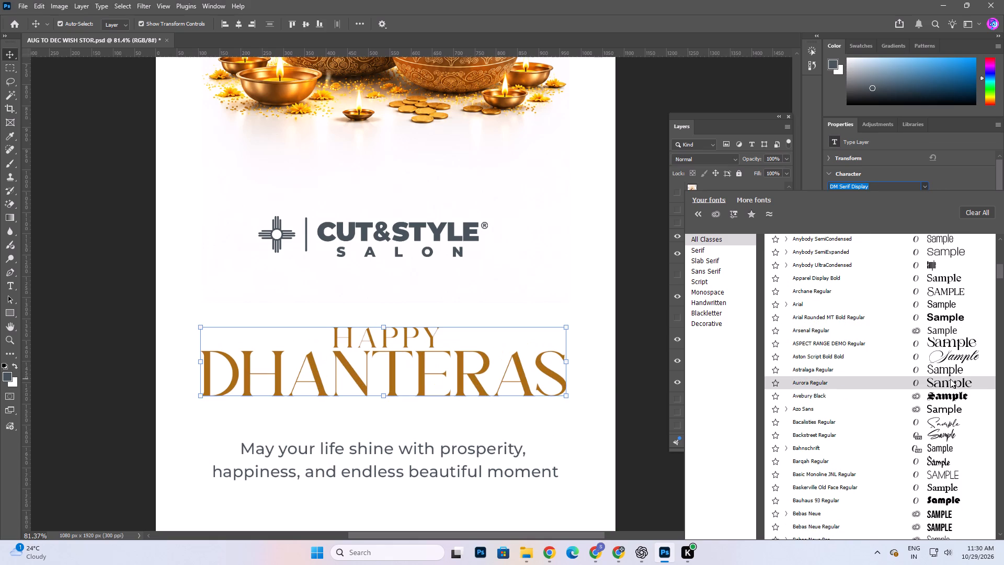
scroll(951, 379, "down", 6)
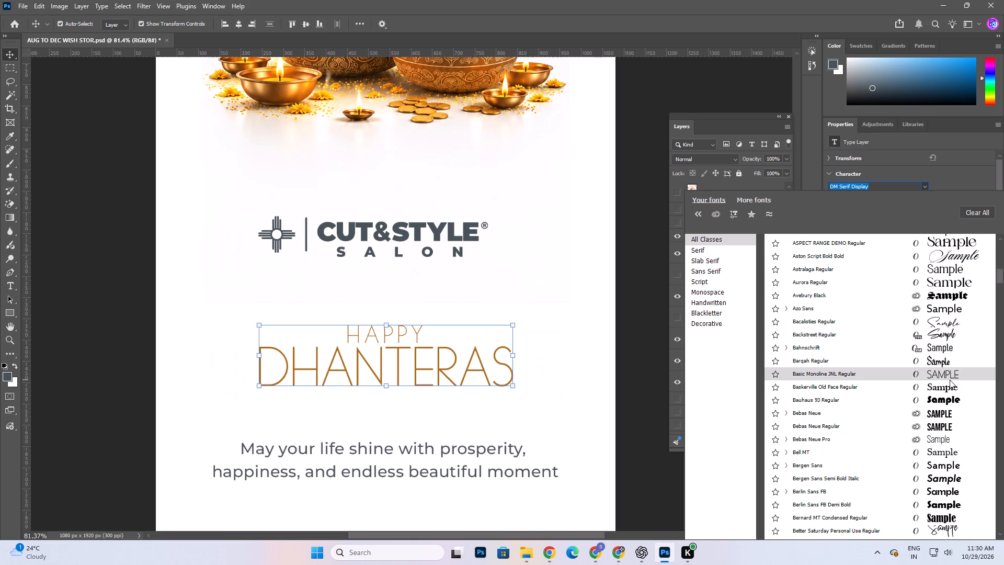
scroll(952, 386, "down", 3)
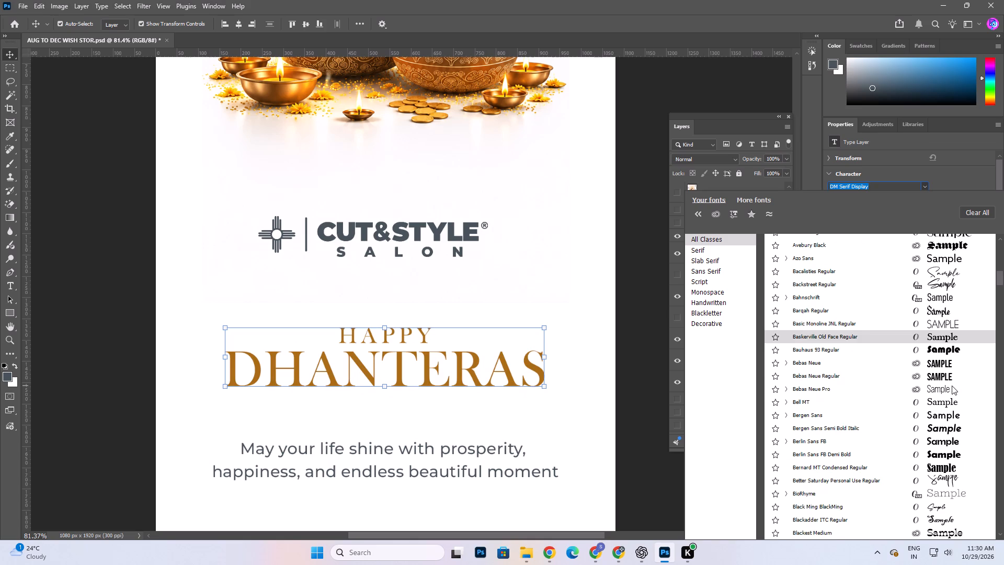
scroll(952, 386, "down", 4)
scroll(947, 341, "down", 1)
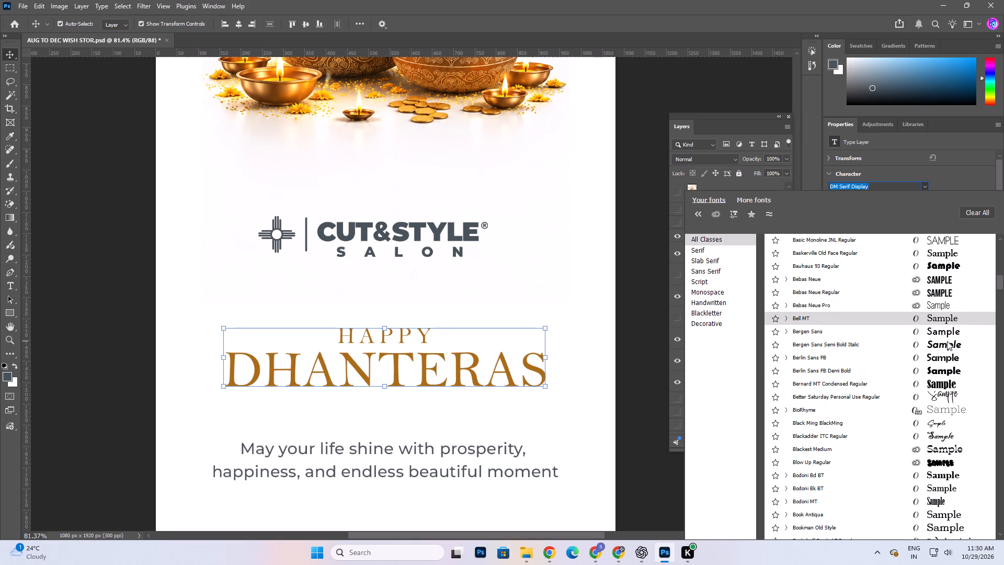
scroll(952, 368, "down", 3)
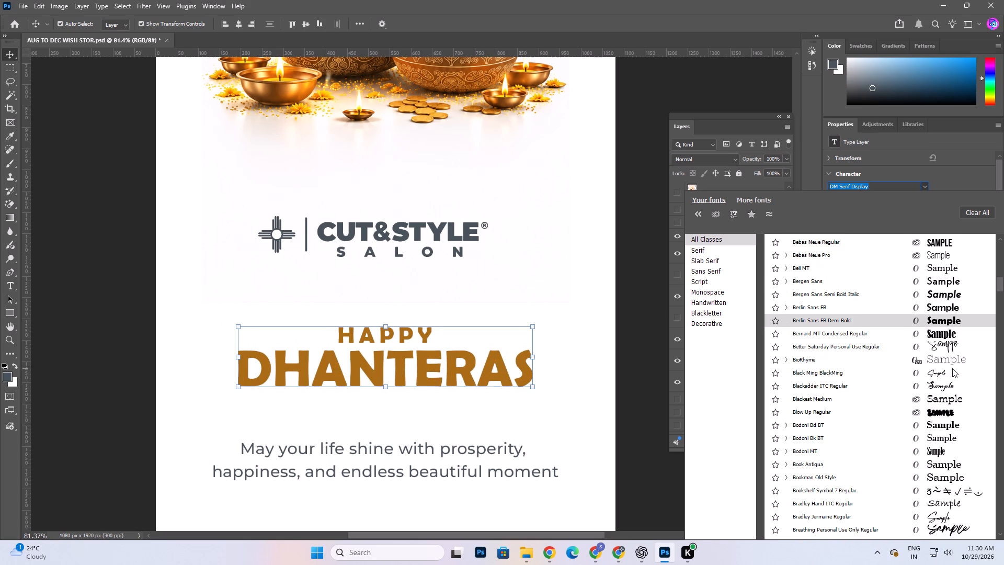
scroll(952, 368, "down", 5)
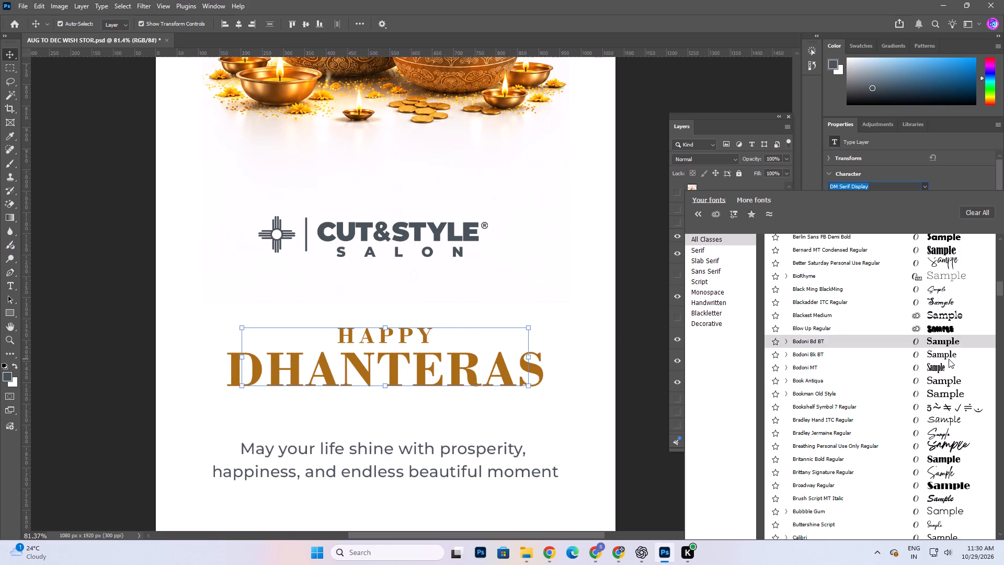
scroll(949, 357, "down", 8)
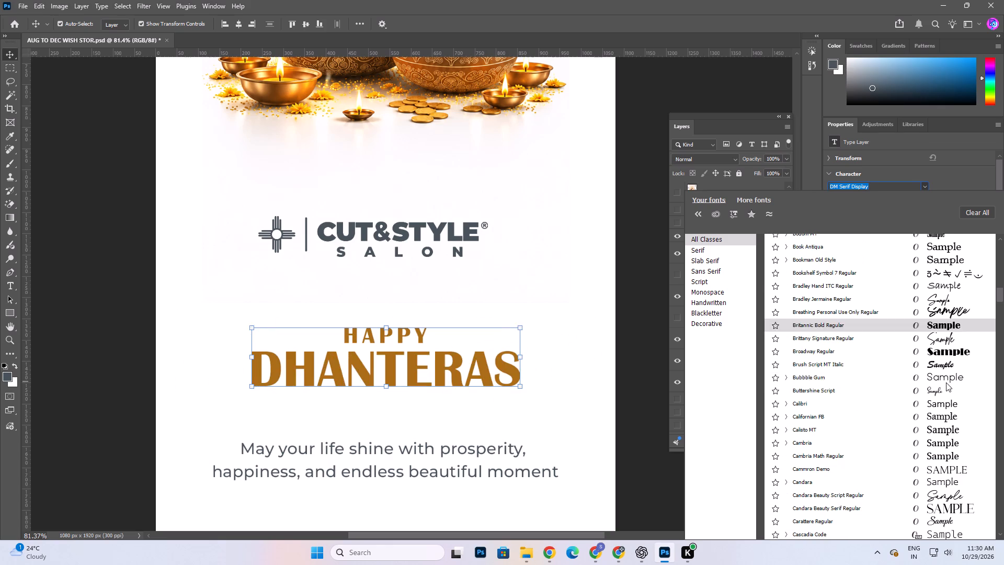
scroll(945, 379, "down", 4)
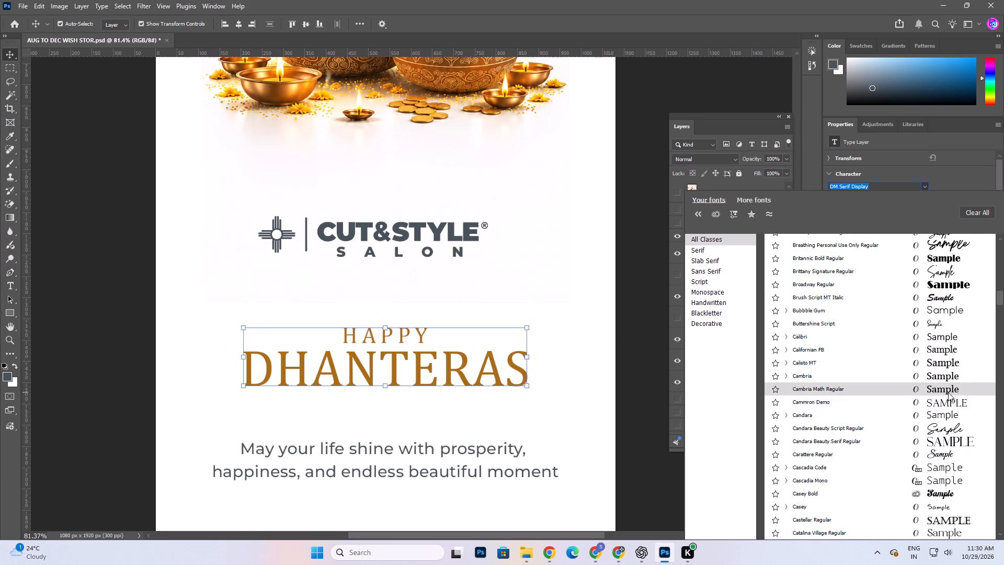
scroll(948, 392, "down", 4)
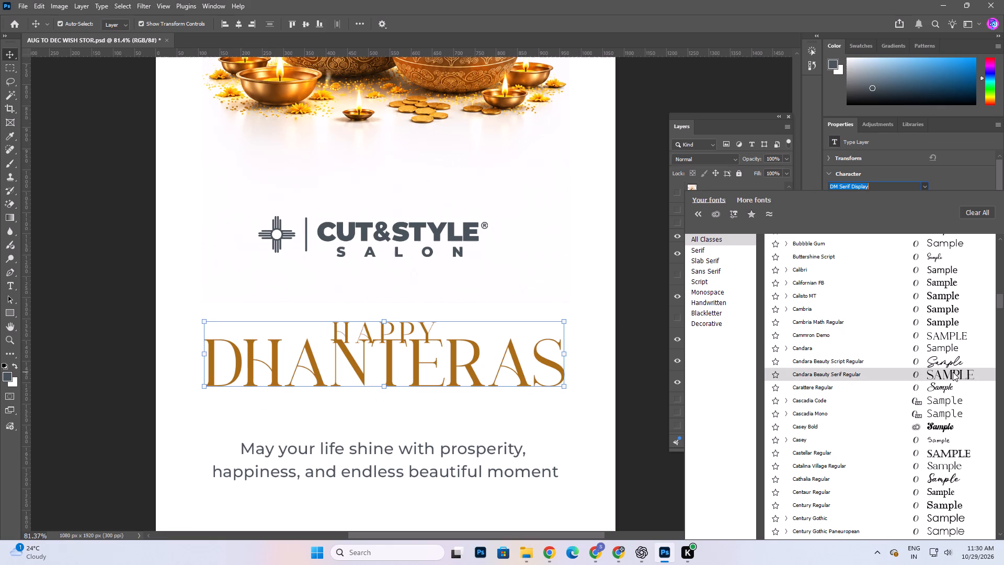
left_click(951, 339)
left_click(632, 389)
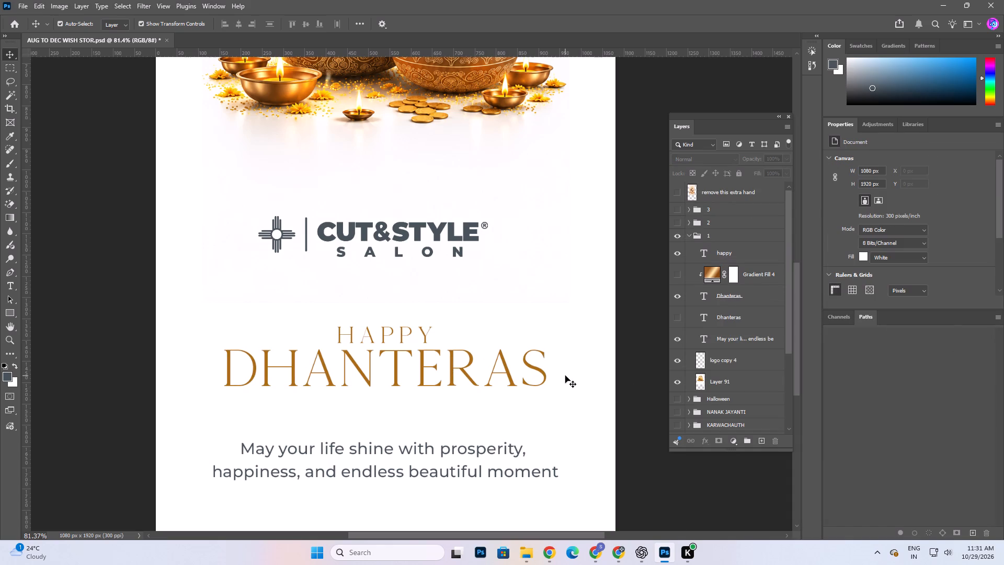
Move the word HAPPY slightly up to open the gap above DHANTERAS.
scroll(533, 347, "down", 4, "alt")
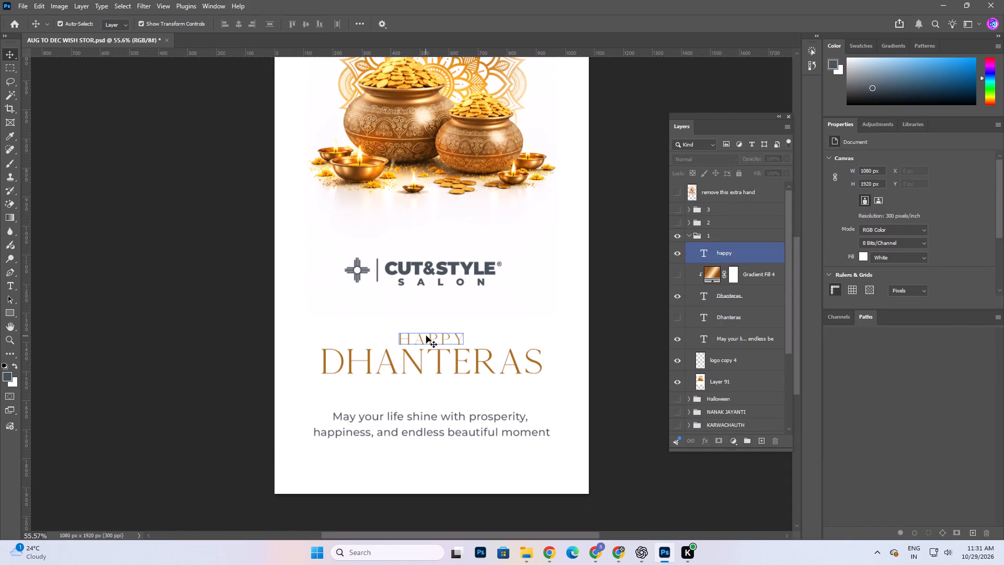
left_click_drag(426, 336, 426, 331)
Select HAPPY together with DHANTERAS, preview fonts on both, and change their font to DM Serif Display.
left_click(458, 371)
scroll(466, 373, "down", 5, "alt")
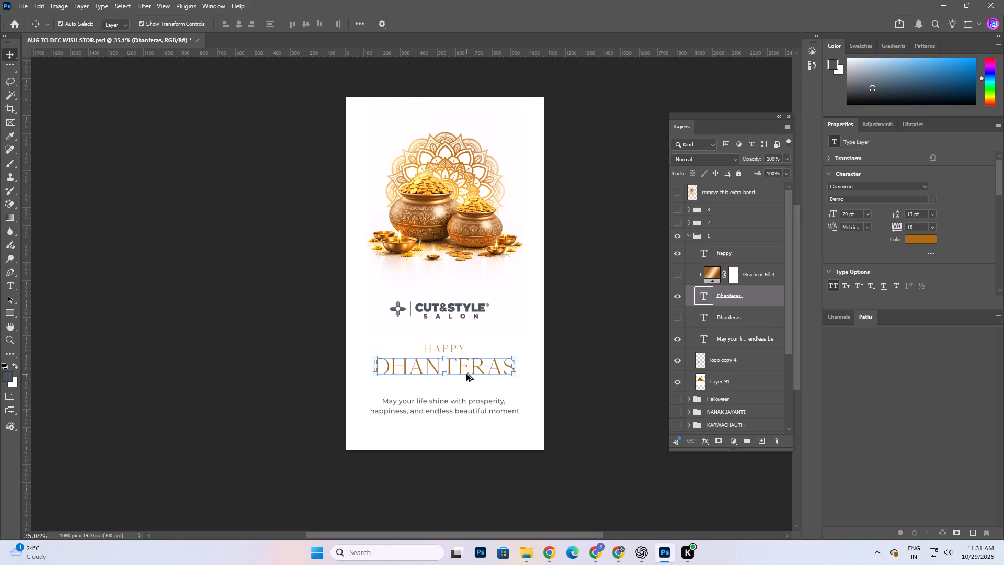
scroll(466, 374, "up", 3, "alt")
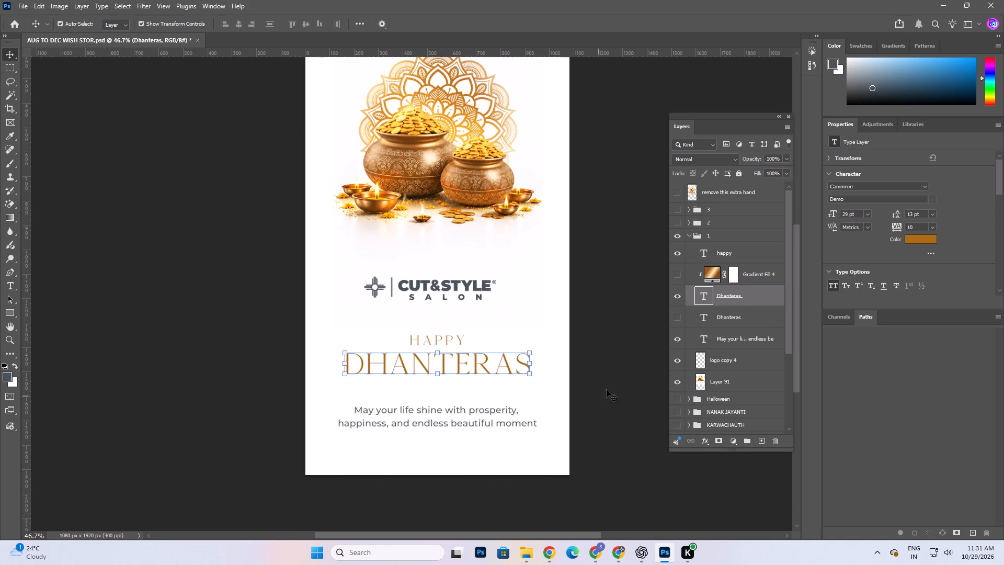
left_click(448, 340, "shift")
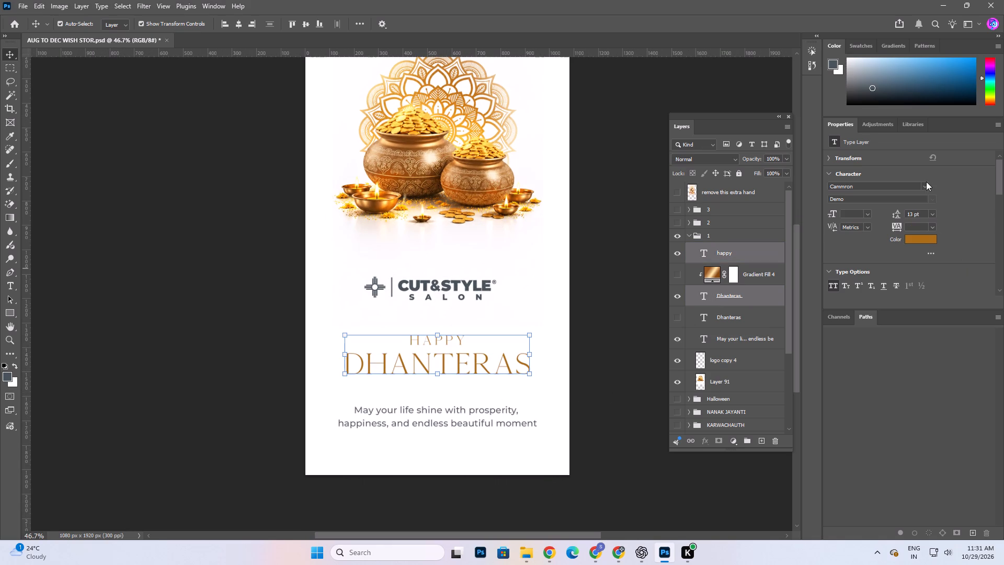
left_click(926, 181)
left_click(925, 188)
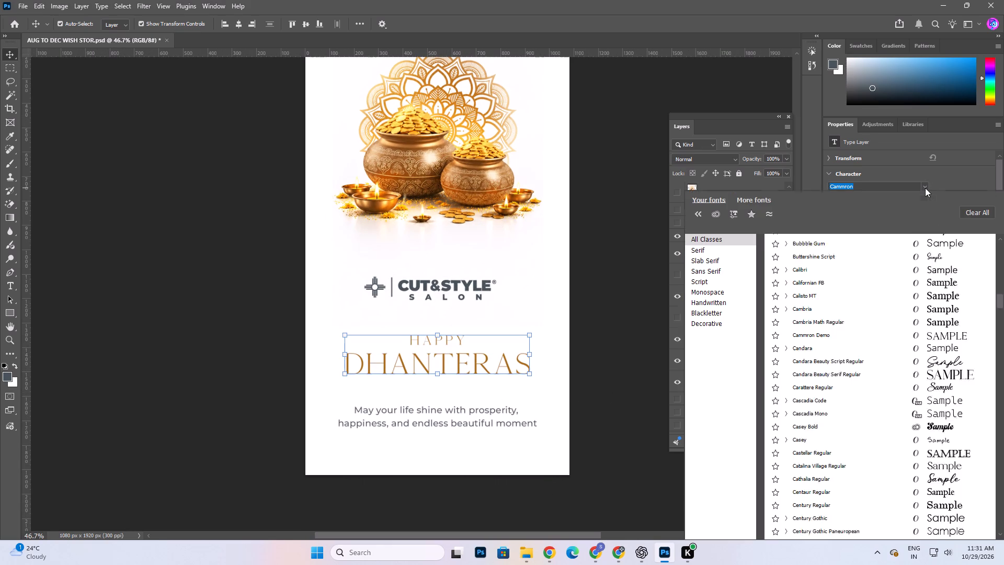
scroll(933, 383, "down", 16)
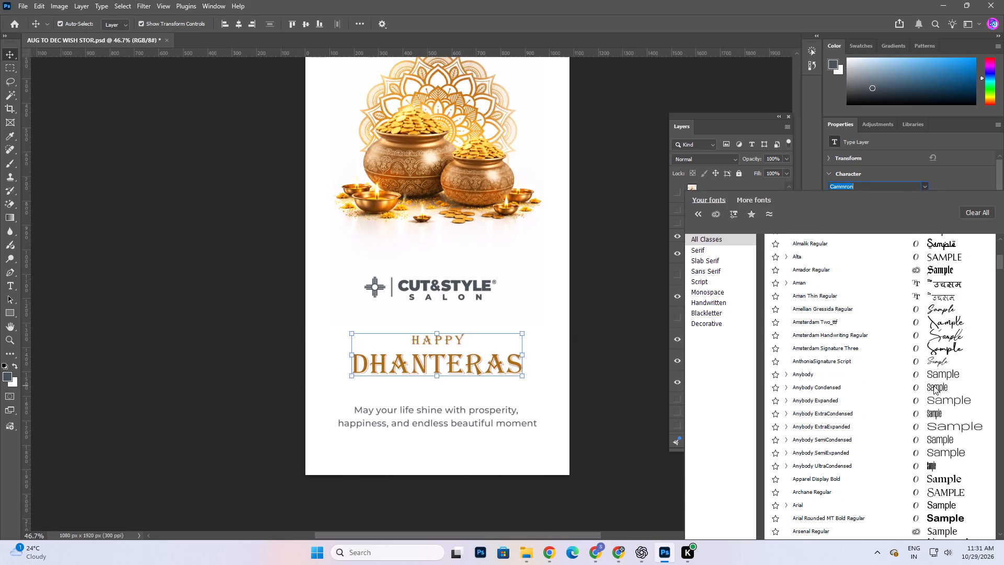
scroll(933, 386, "down", 12)
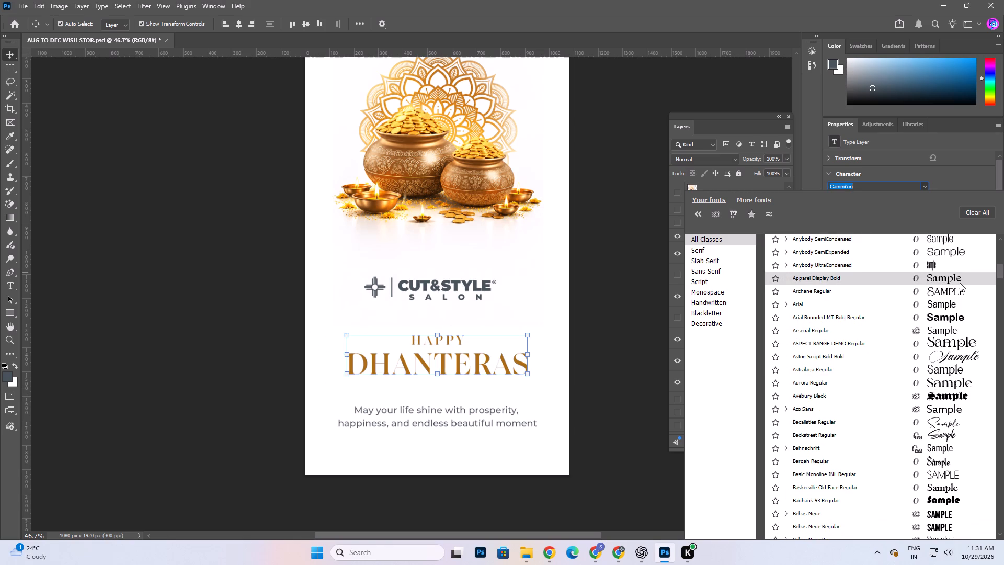
scroll(960, 282, "down", 6)
scroll(958, 325, "down", 6)
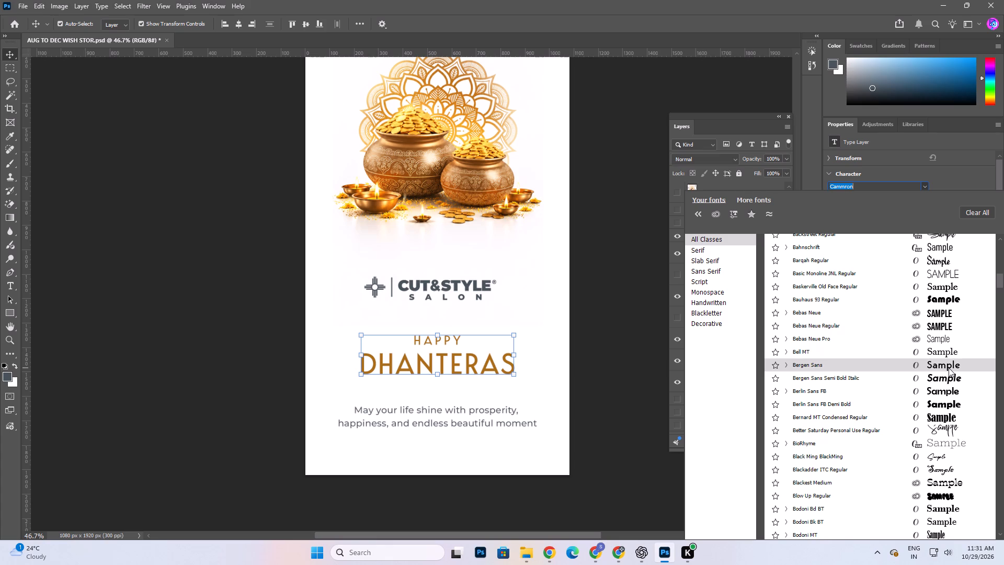
scroll(949, 368, "down", 3)
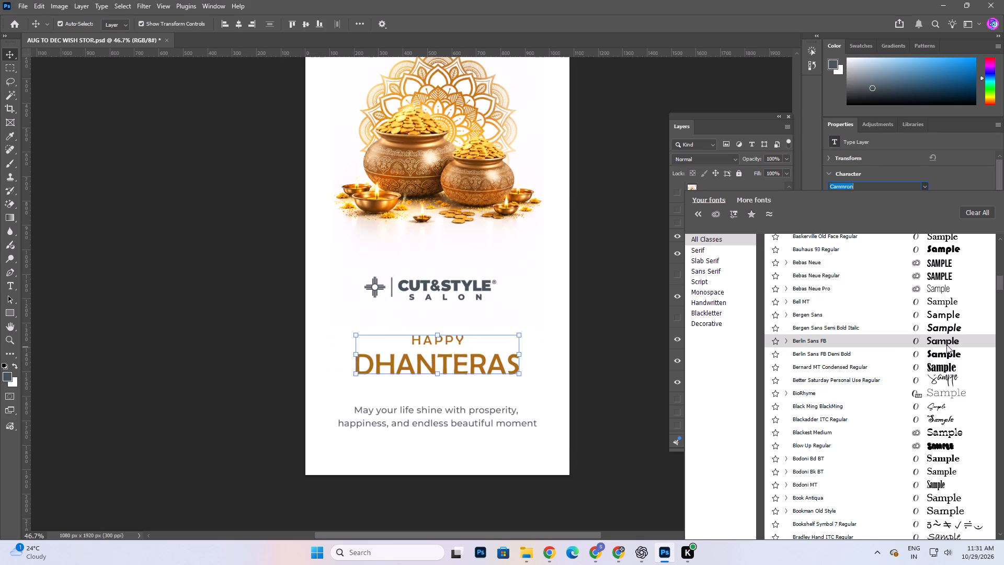
scroll(947, 345, "down", 6)
scroll(952, 415, "down", 4)
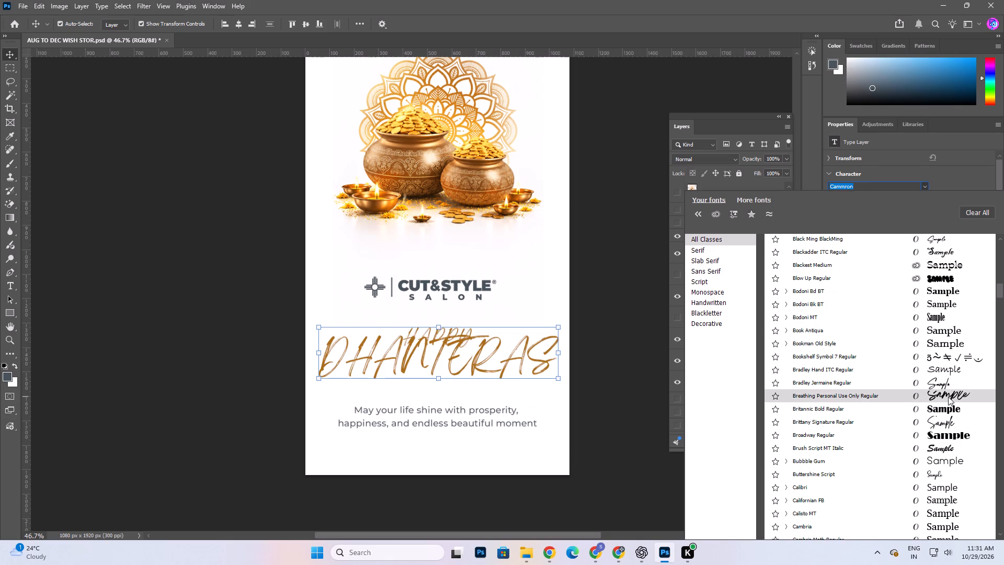
scroll(945, 420, "down", 3)
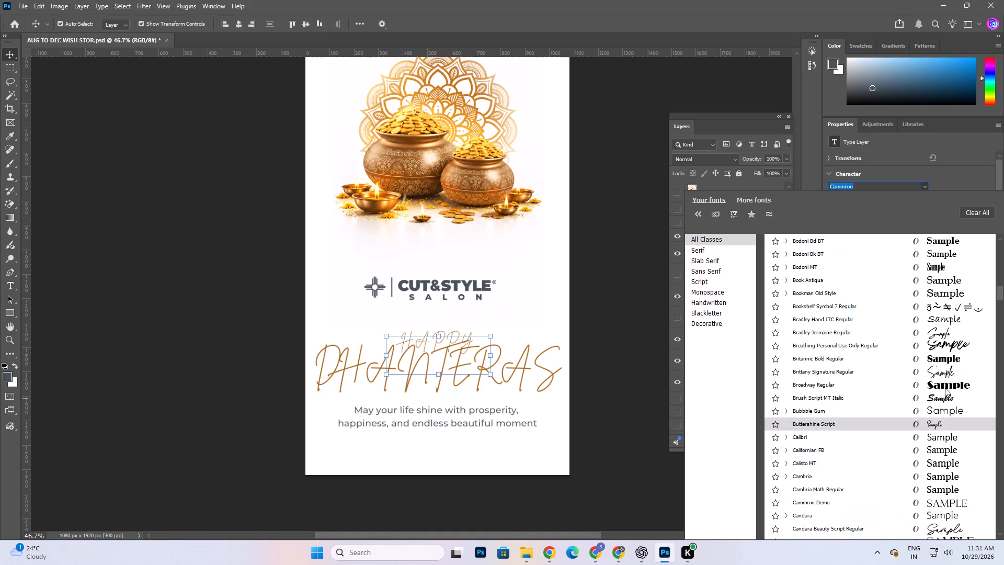
scroll(944, 398, "down", 4)
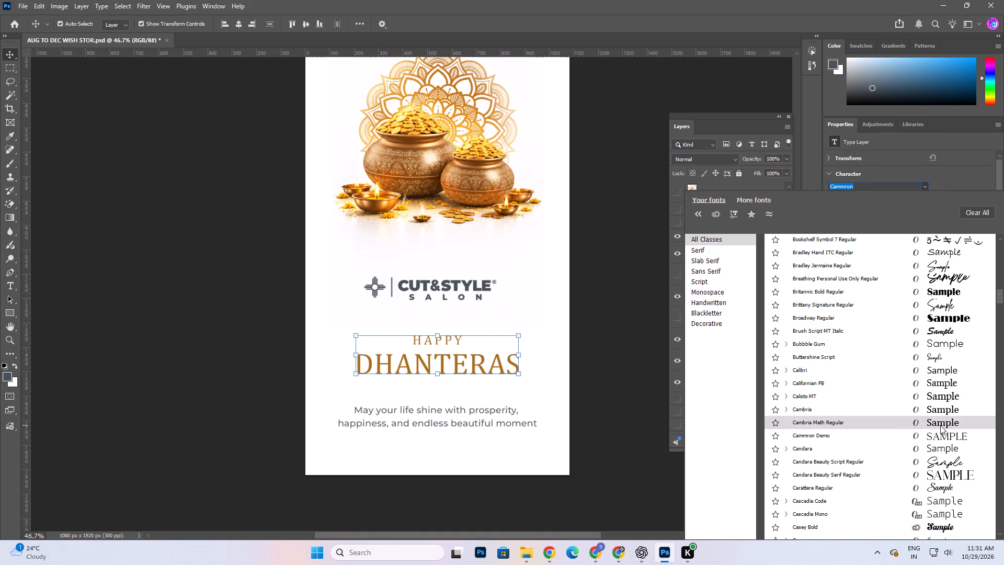
scroll(940, 425, "down", 6)
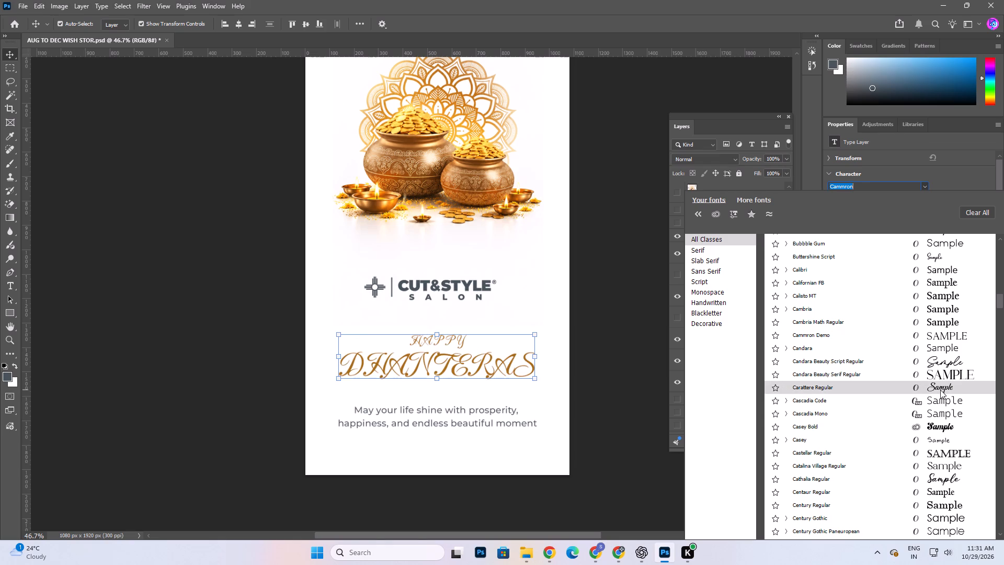
scroll(940, 390, "down", 5)
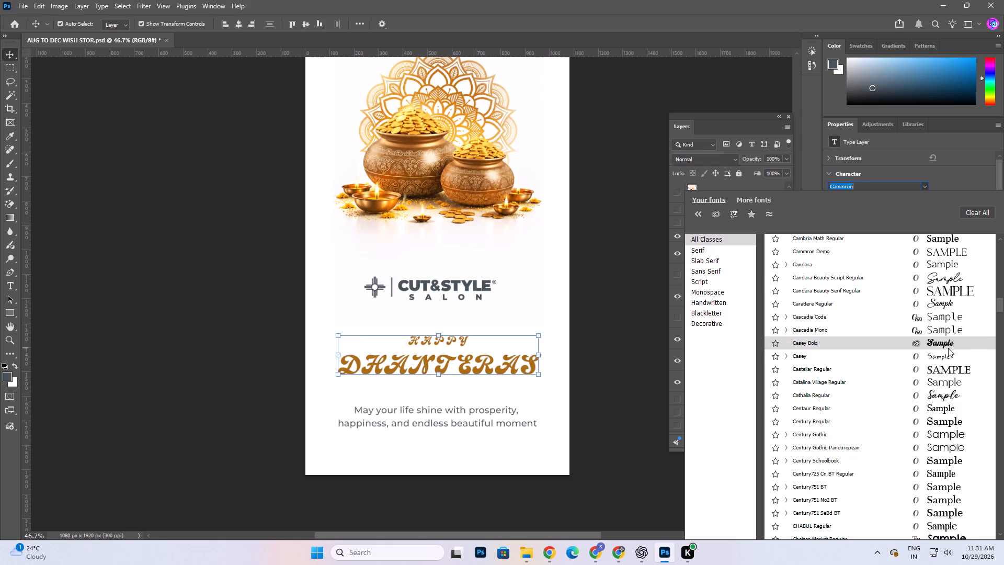
scroll(948, 348, "down", 3)
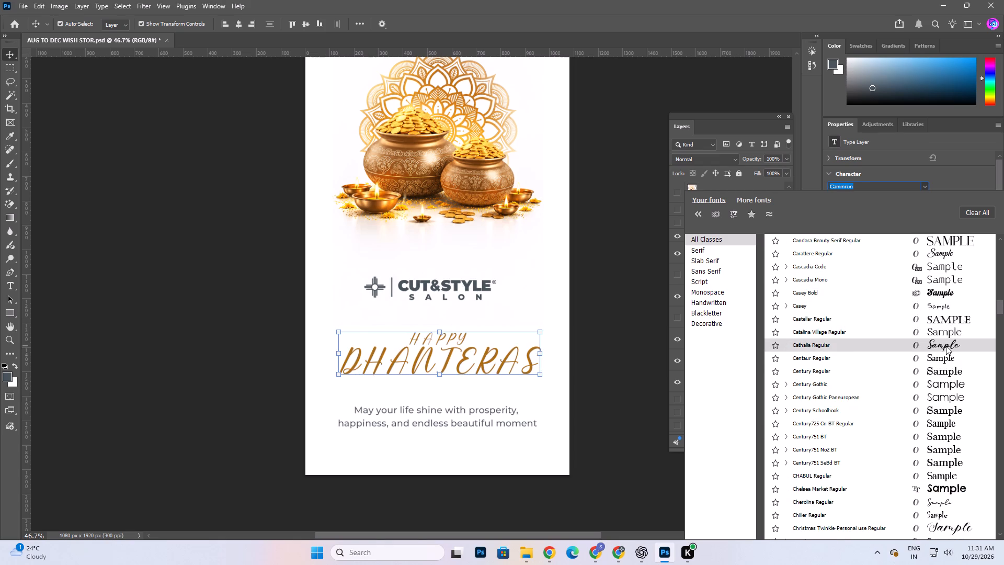
scroll(946, 346, "down", 2)
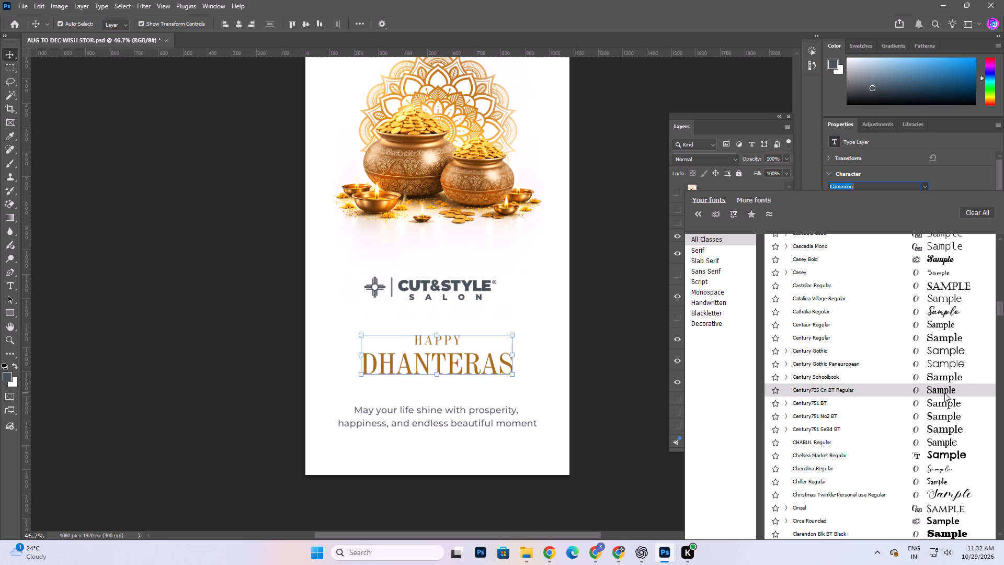
scroll(944, 393, "down", 3)
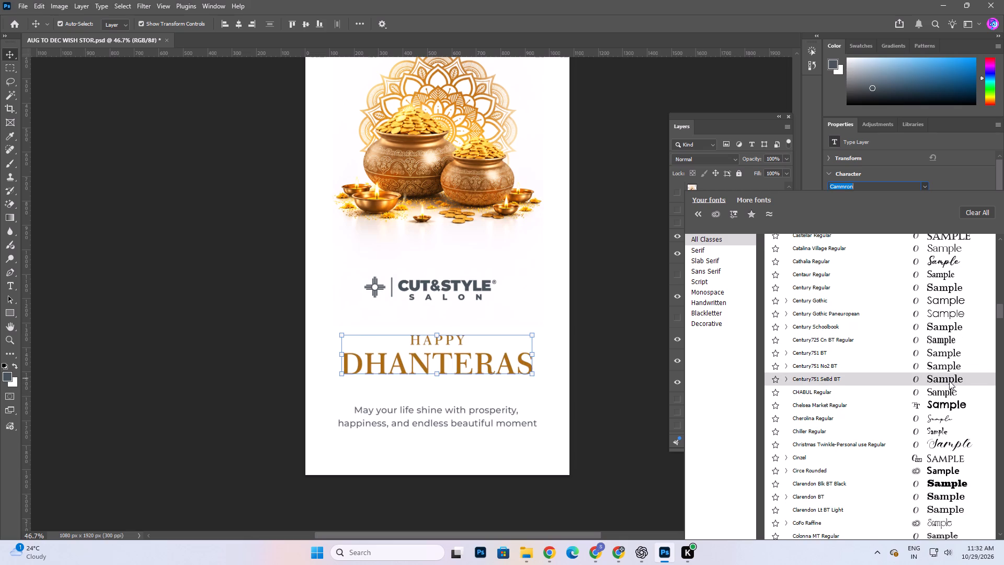
scroll(949, 381, "down", 3)
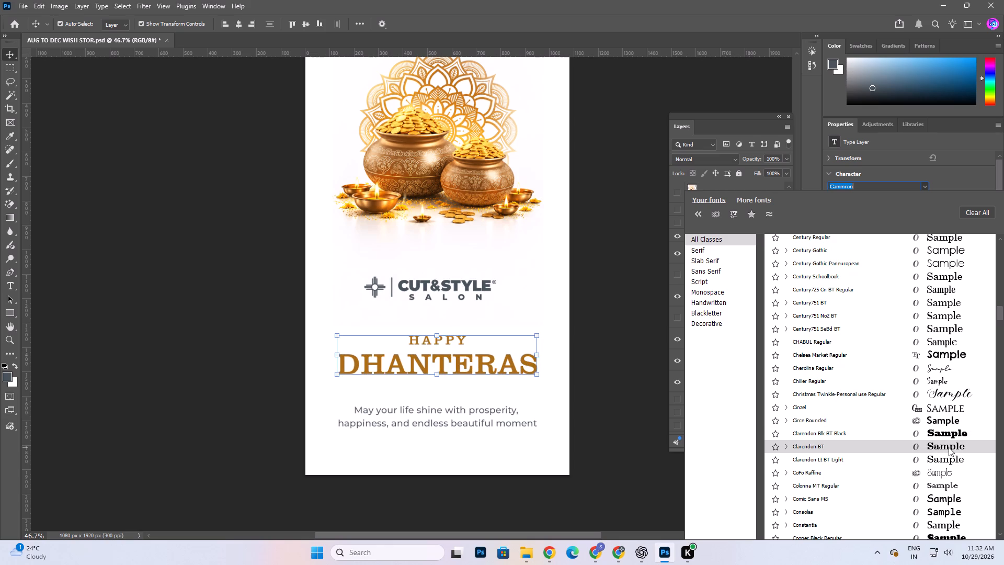
scroll(949, 447, "down", 5)
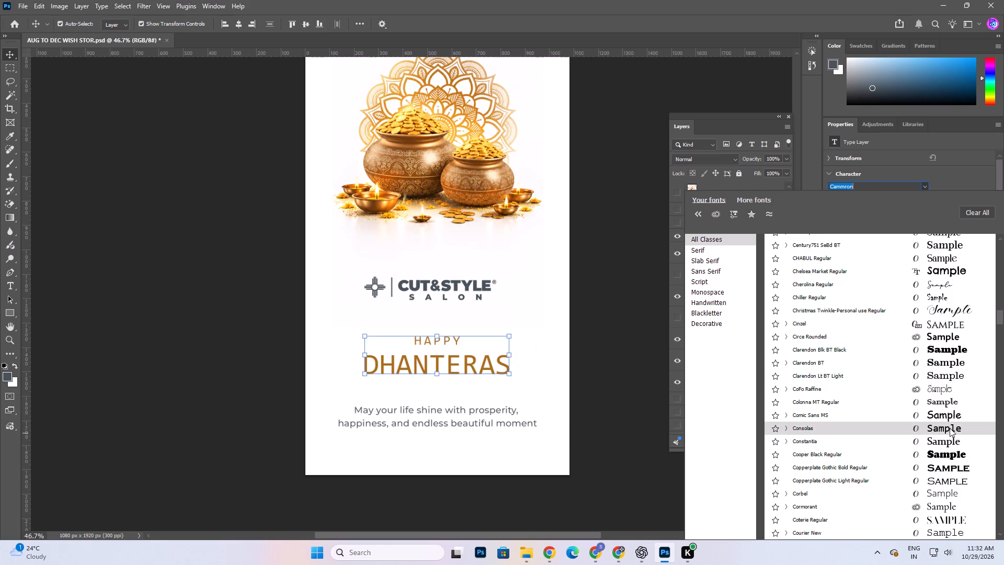
scroll(952, 423, "down", 5)
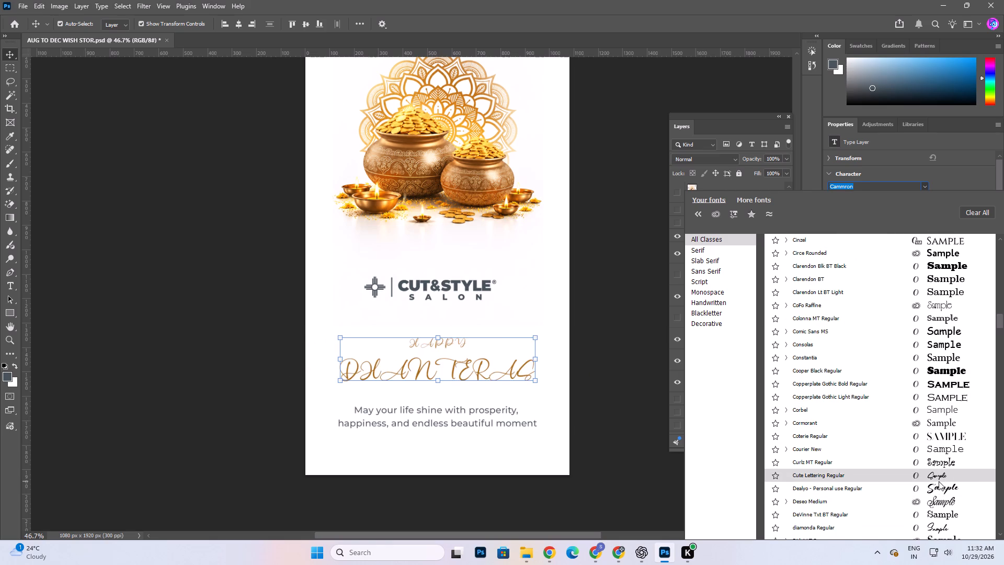
scroll(939, 481, "down", 5)
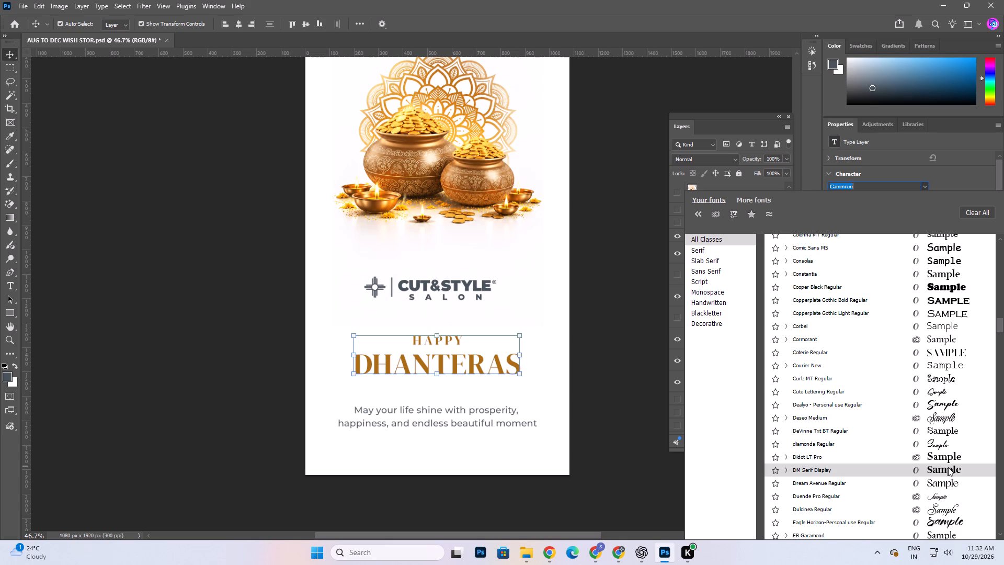
left_click(948, 467)
left_click(237, 281)
Set the DHANTERAS heading's font size to 28 pt and its letter tracking to 60.
scroll(481, 342, "down", 4)
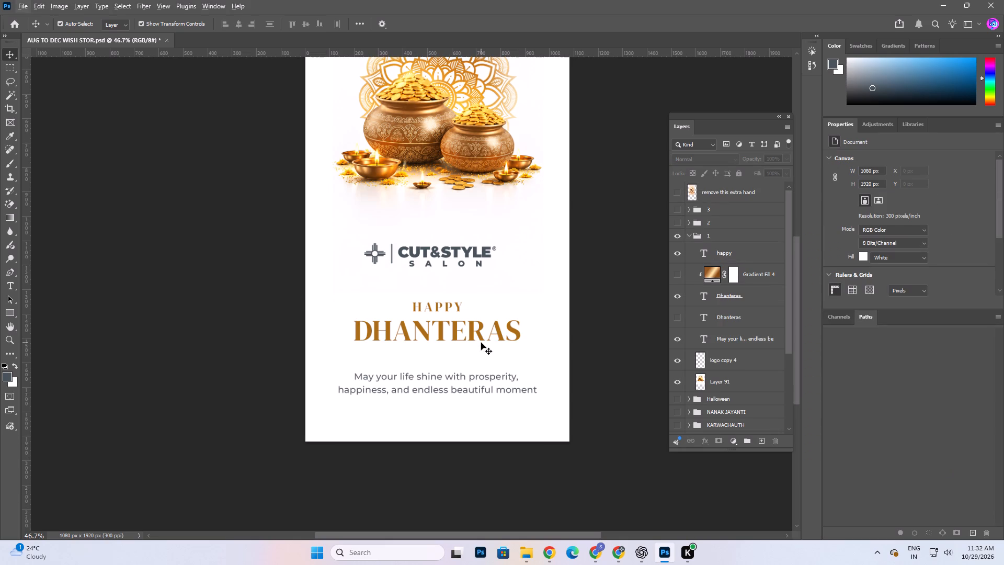
left_click(478, 333)
left_click(832, 217)
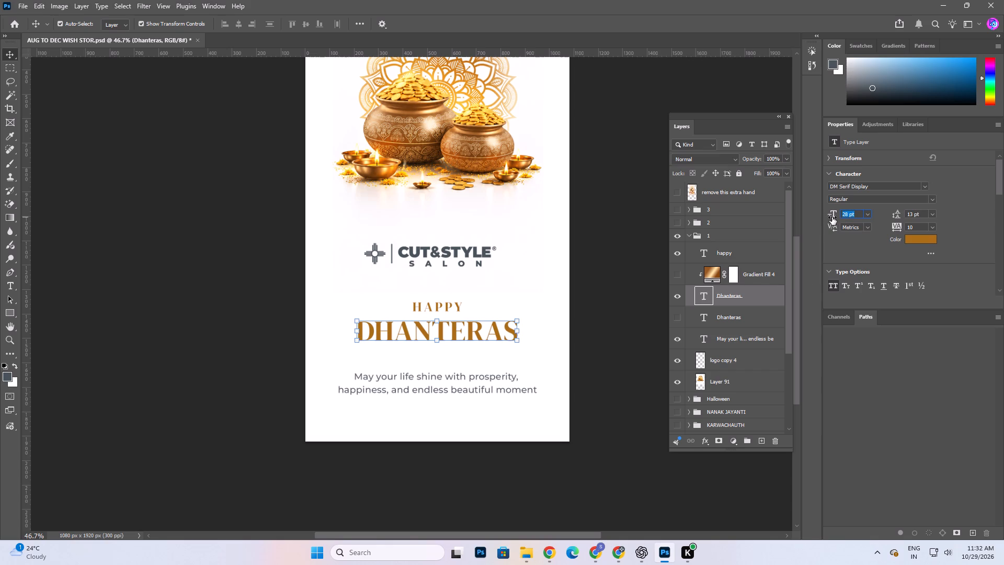
left_click(898, 229)
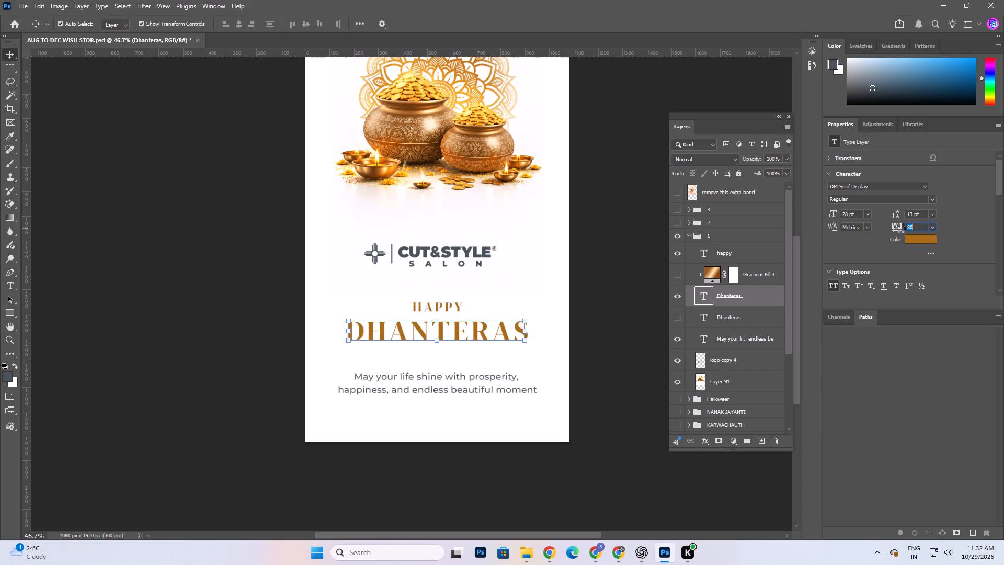
left_click(211, 236)
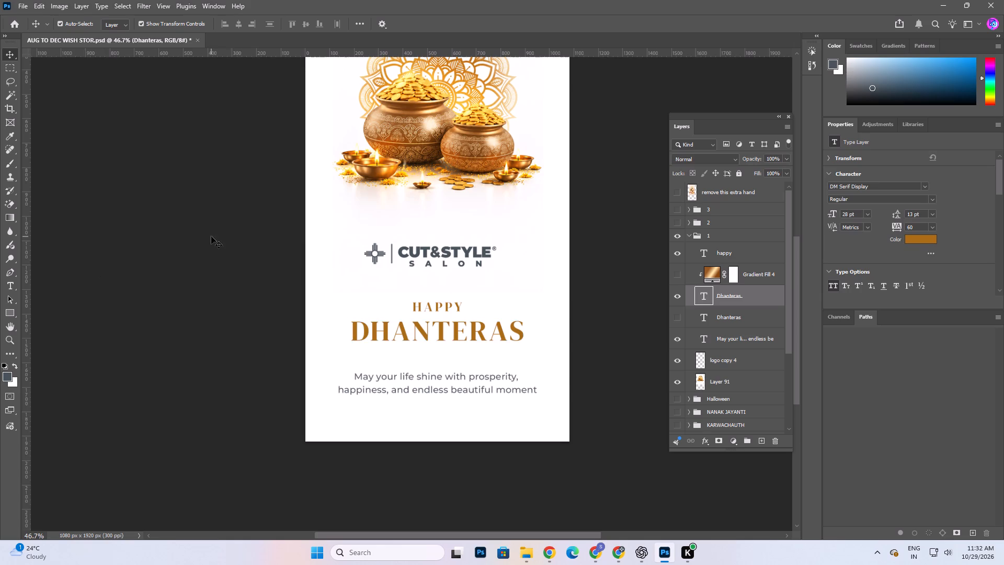
Set the word HAPPY to 15 pt and move it slightly down, closer to the DHANTERAS heading.
scroll(454, 323, "up", 4, "alt")
left_click(436, 299)
left_click(833, 216)
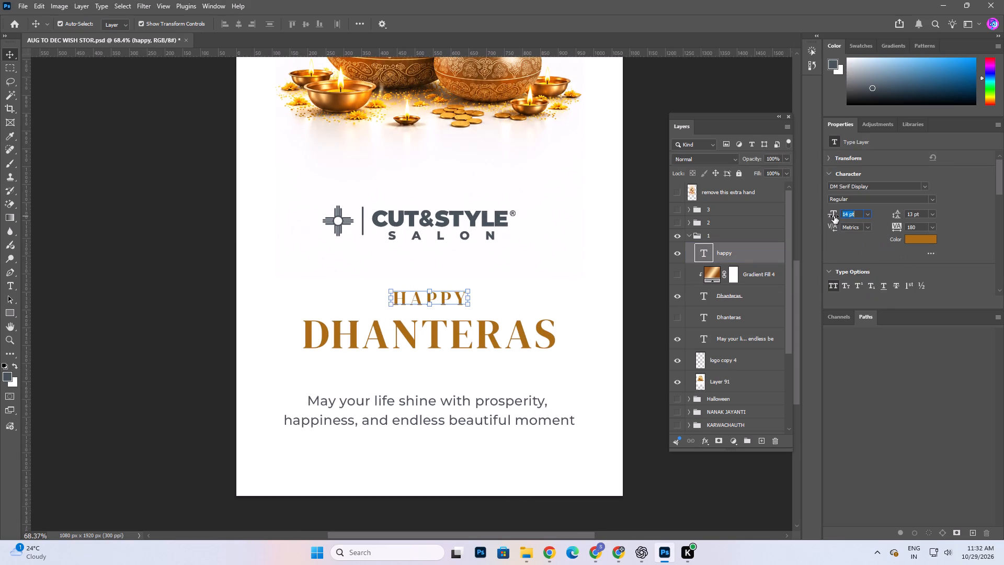
left_click(444, 297)
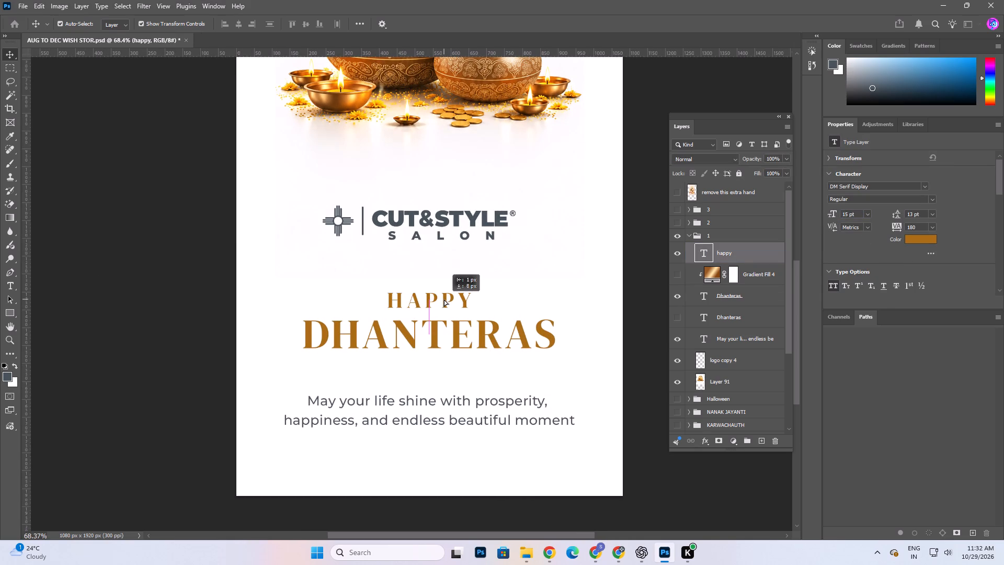
Move the Cut&Style Salon logo up to about Y 1074 px and centre it horizontally on the canvas.
left_click_drag(440, 218, 445, 206)
key("ctrl+a")
left_click(241, 20)
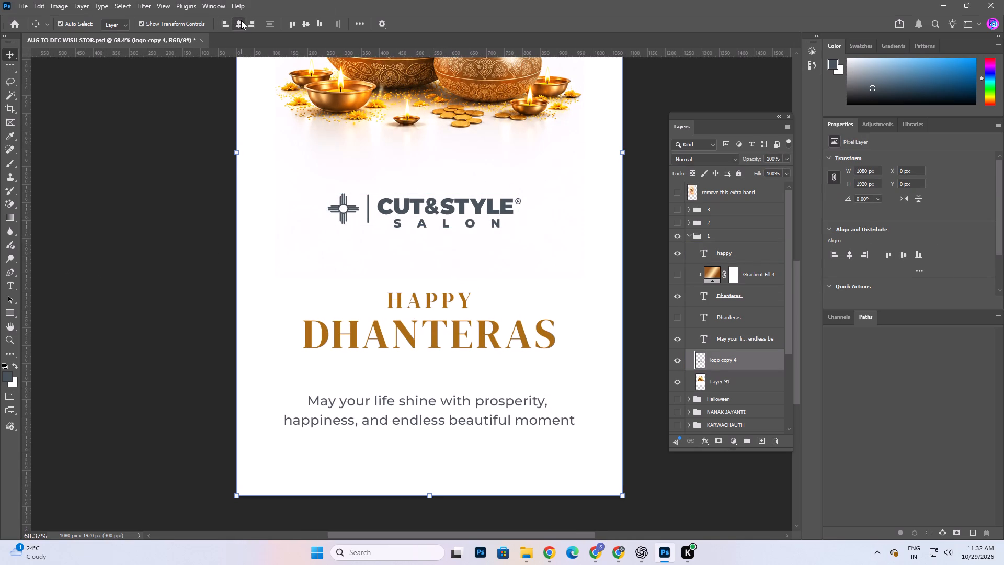
left_click(241, 20)
key("ctrl+d")
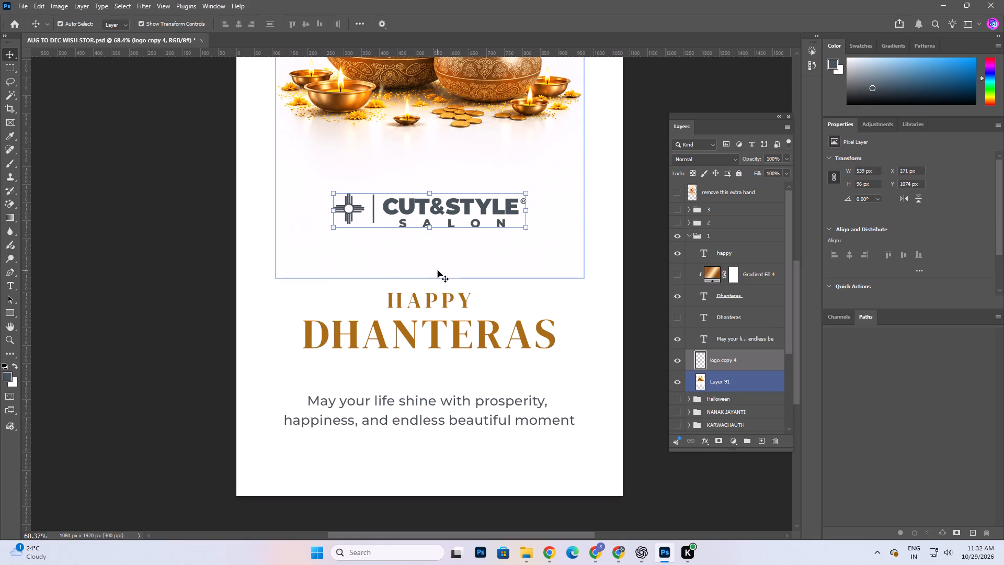
Shift the logo, HAPPY and DHANTERAS slightly upward to rebalance the vertical gaps, with the logo at about Y 1055 px.
left_click_drag(451, 298, 450, 293)
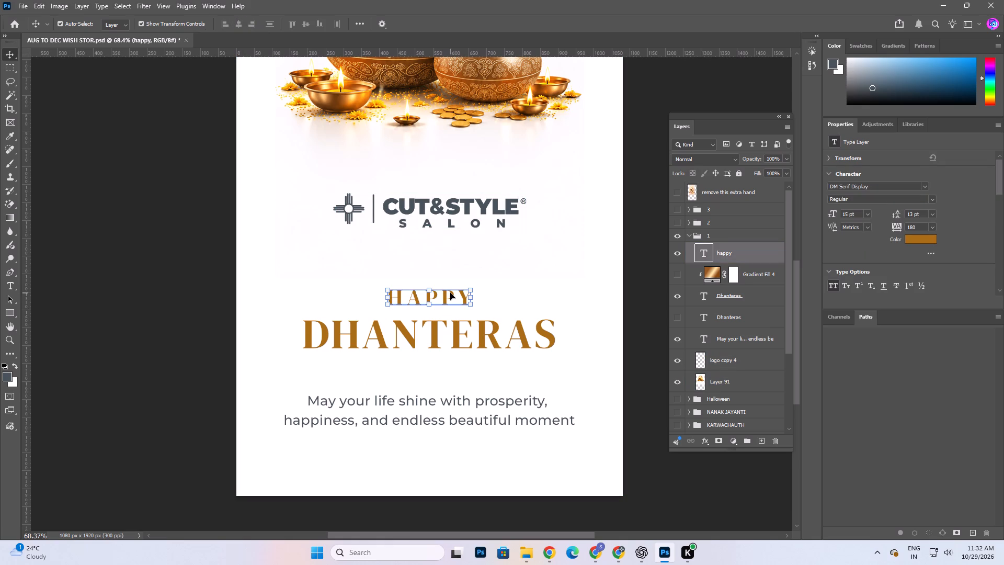
left_click_drag(437, 206, 438, 199)
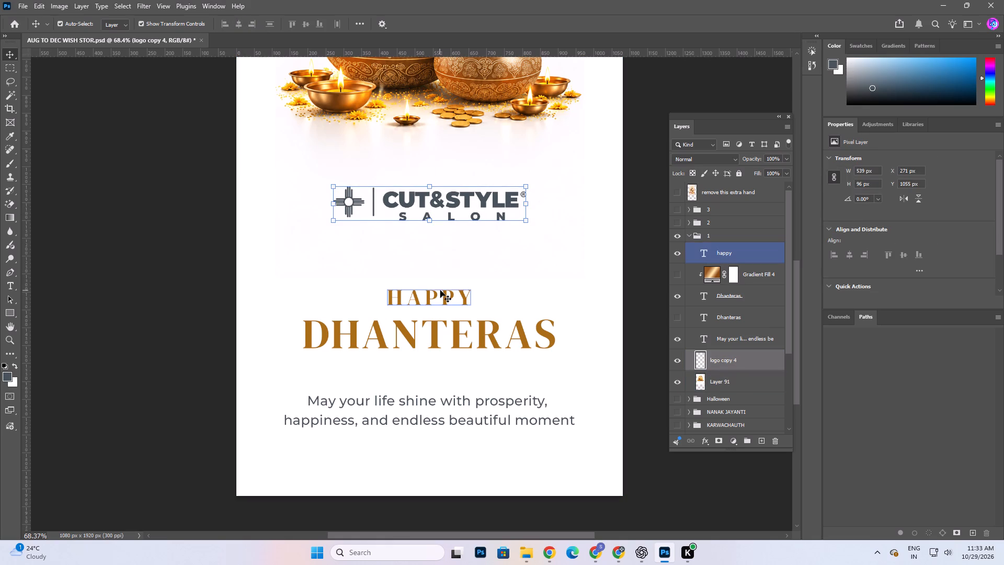
left_click_drag(440, 290, 440, 281)
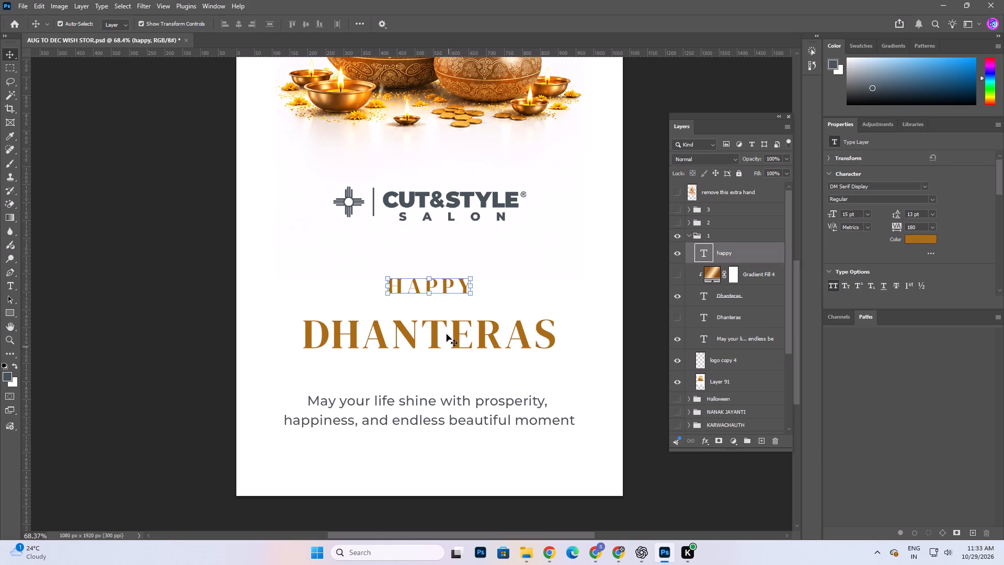
left_click_drag(435, 328, 437, 321)
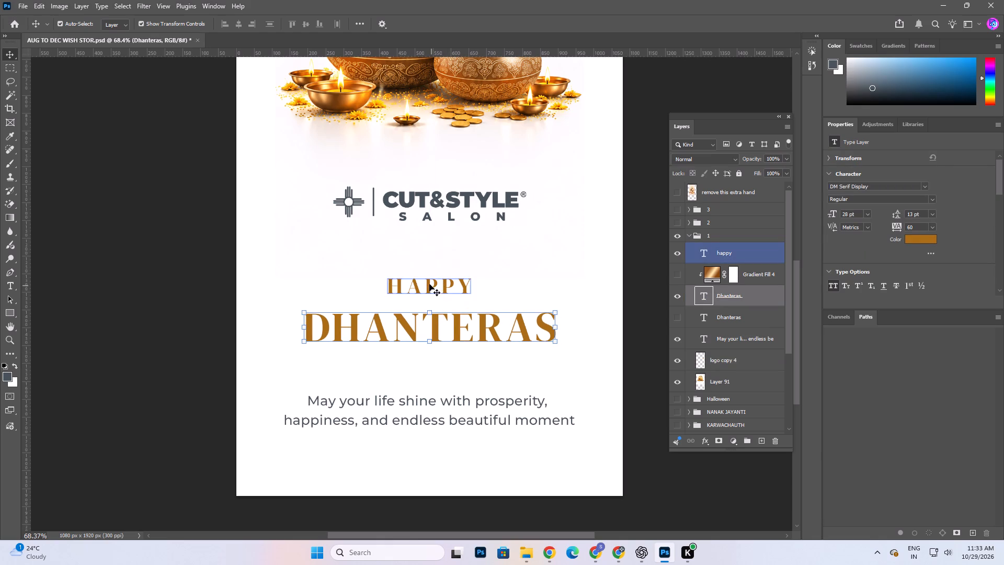
Raise the word HAPPY a little further above DHANTERAS and centre it horizontally on the canvas.
left_click(429, 284)
key("ctrl+a")
double_click(237, 18)
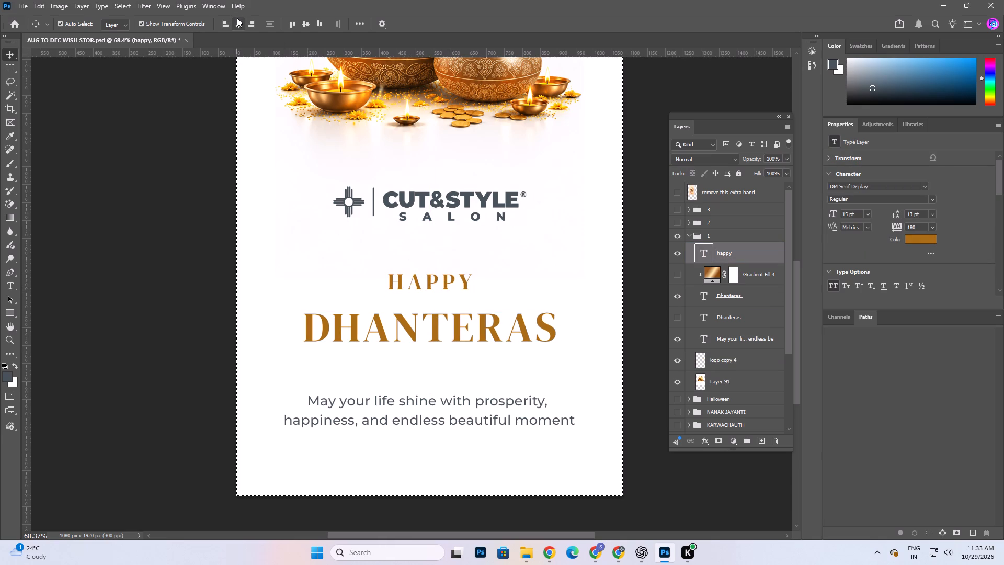
key("ctrl+d")
Centre the DHANTERAS heading horizontally on the canvas.
left_click(455, 325)
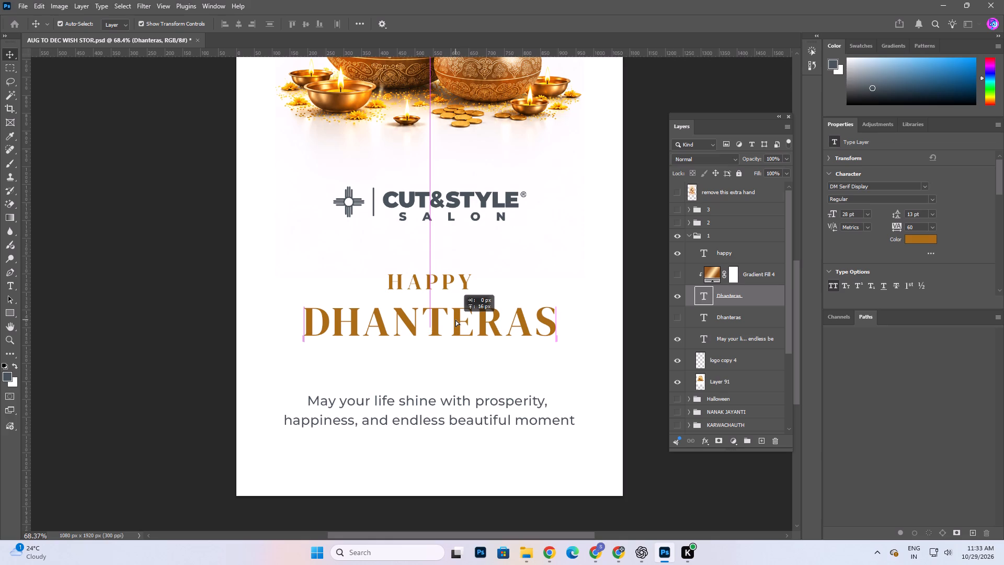
key("ctrl+a")
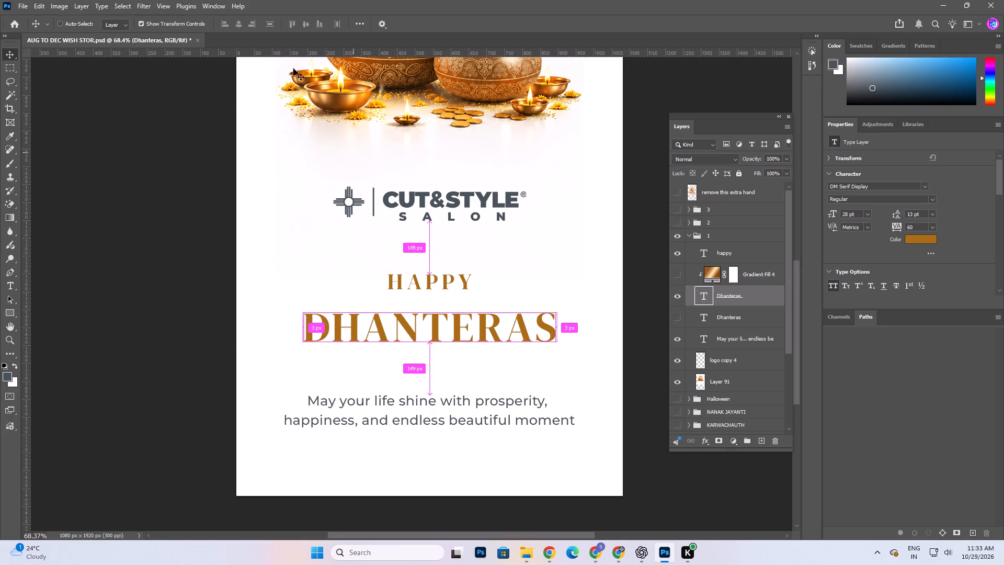
double_click(241, 27)
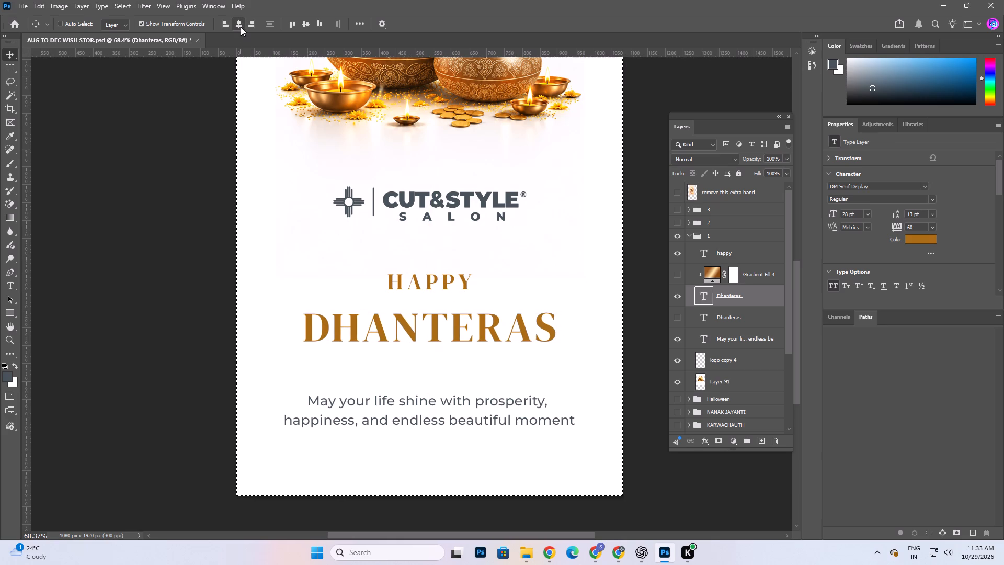
key("ctrl+d")
Nudge the word HAPPY down about 20 px, closer to the DHANTERAS heading.
left_click(430, 283)
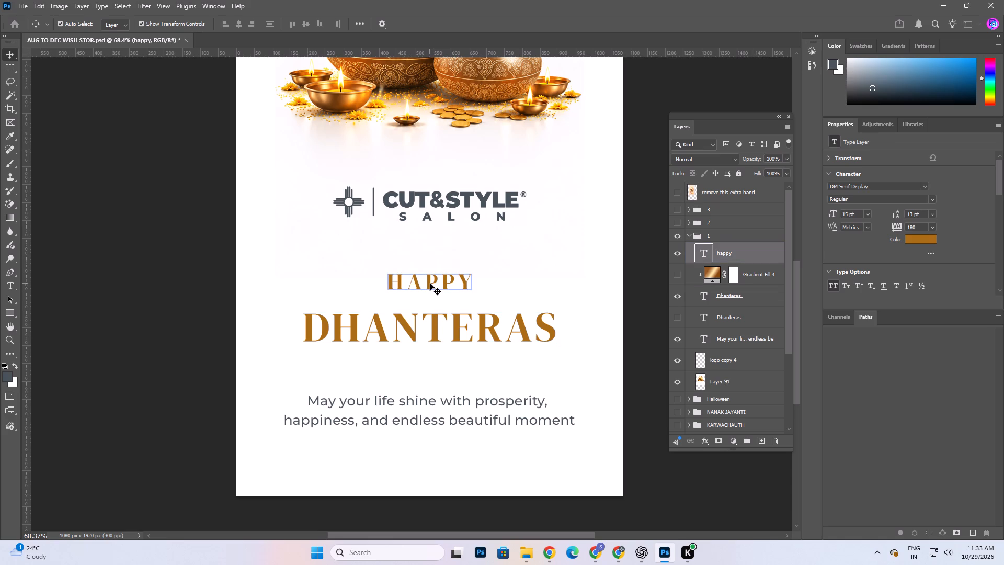
key("shift+Down")
key("shift+Down")
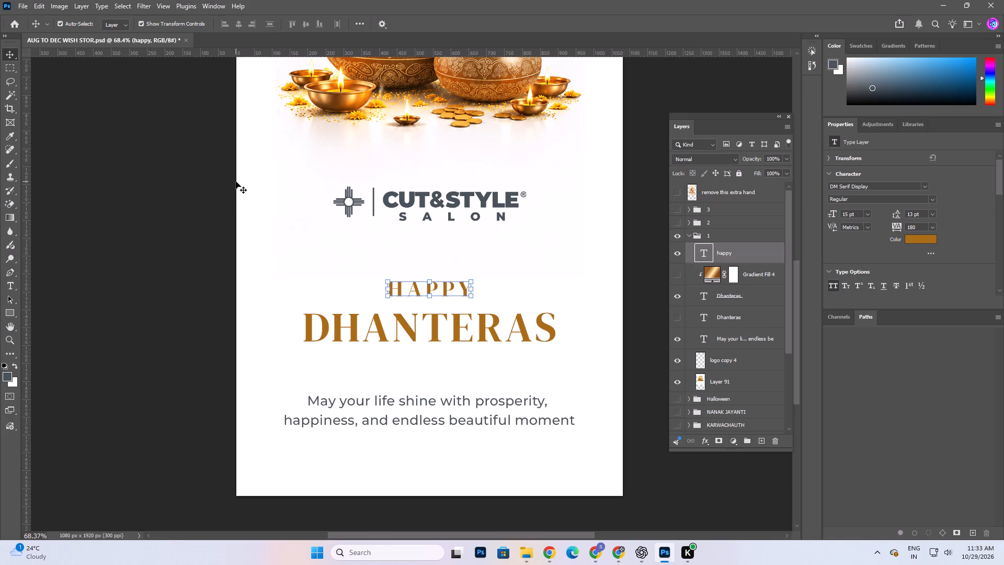
left_click(169, 208)
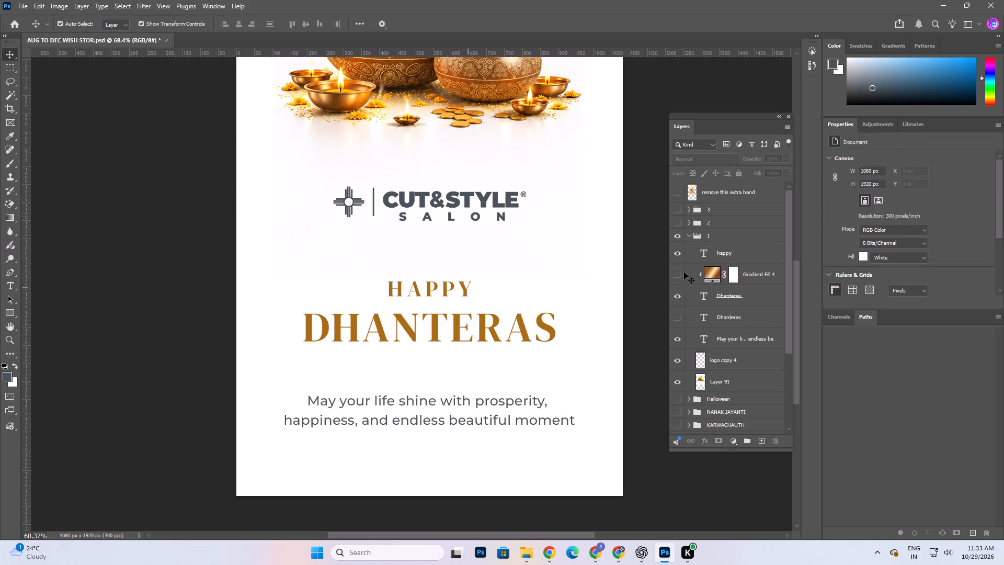
left_click(149, 209)
Examine the whole story layout for balanced spacing between the artwork, logo, heading and greeting text.
scroll(461, 313, "down", 8, "alt")
scroll(493, 359, "up", 2)
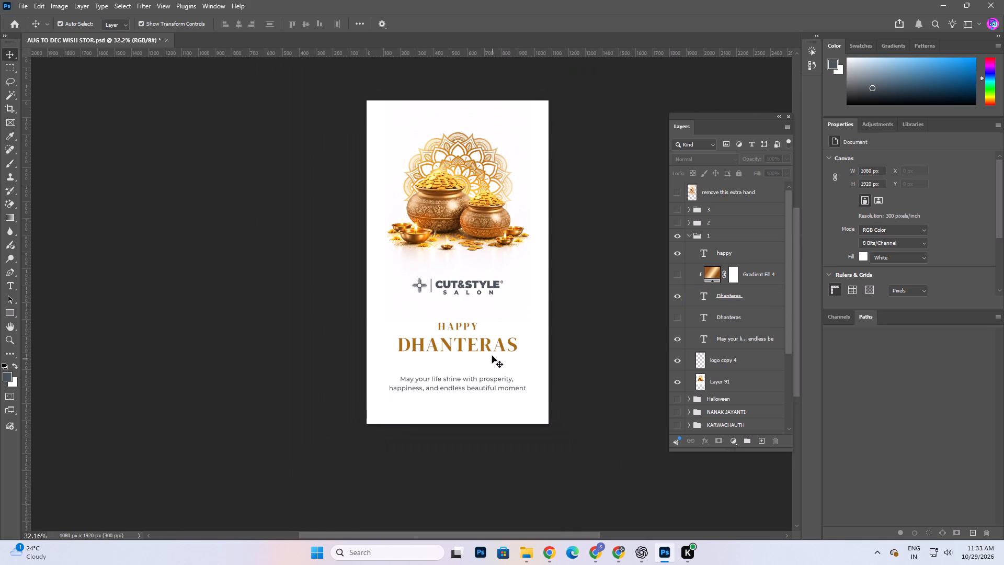
key("space")
key("space")
key("space")
key("space")
left_click_drag(497, 293, 482, 280)
left_click(317, 291)
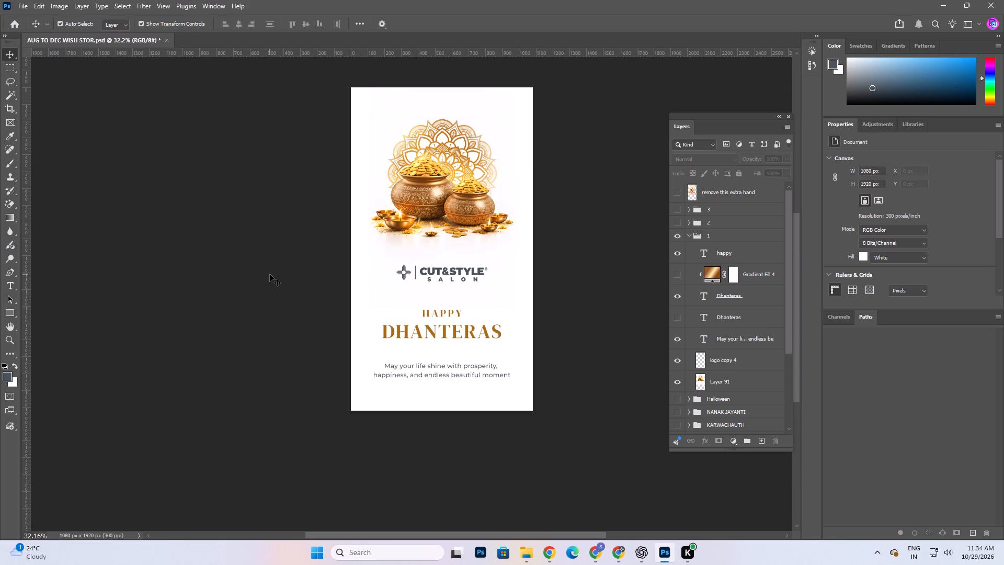
key("space")
key("space")
key("space")
key("space")
key("space")
key("space")
key("space")
key("space")
key("space")
key("space")
key("space")
key("space")
key("space")
key("space")
key("space")
key("space")
key("space")
key("space")
key("space")
key("space")
left_click_drag(469, 249, 440, 249)
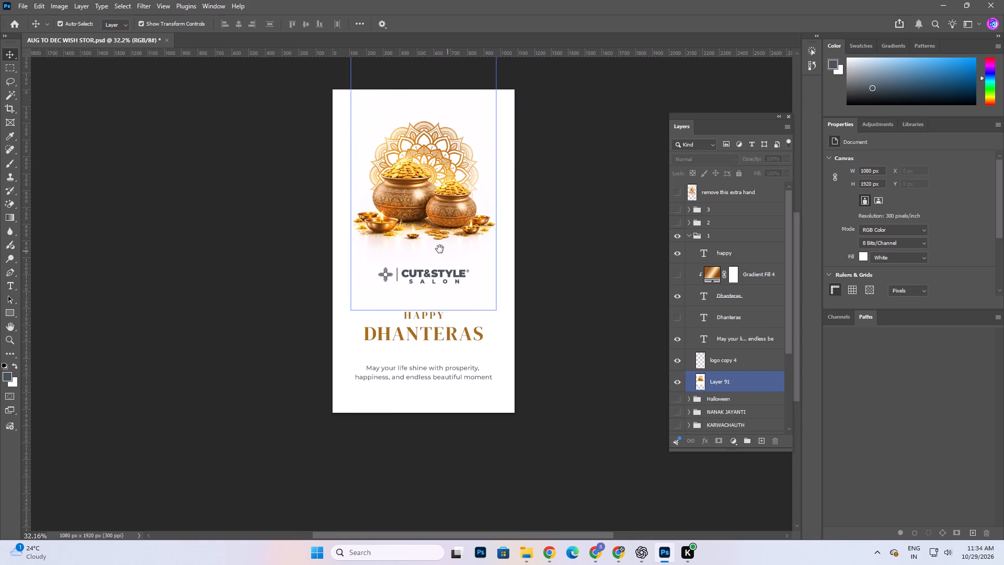
left_click_drag(440, 249, 435, 248)
left_click(200, 239)
scroll(515, 358, "down", 2)
scroll(390, 316, "up", 5, "alt")
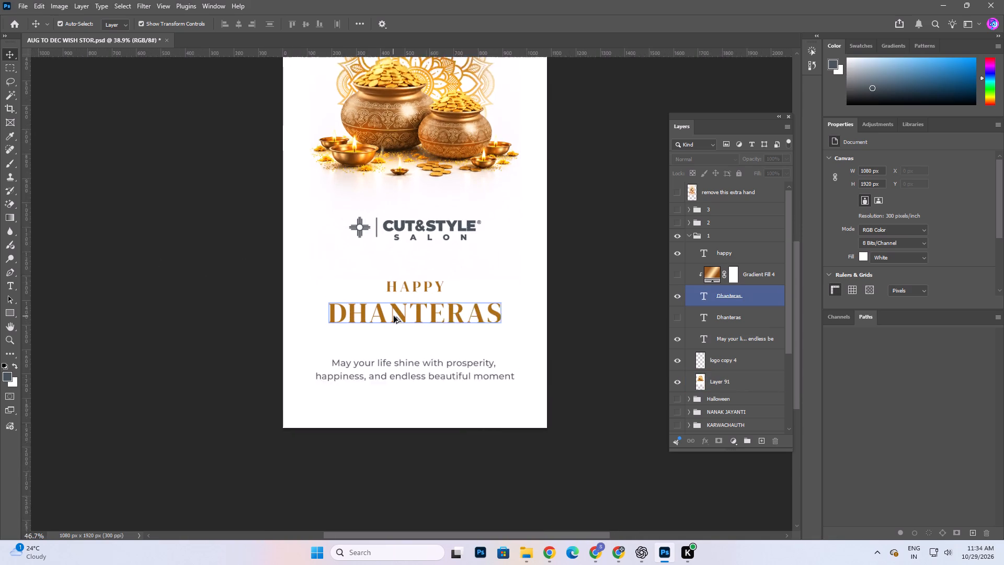
Nudge the DHANTERAS heading up about 5 px towards HAPPY.
left_click(449, 379)
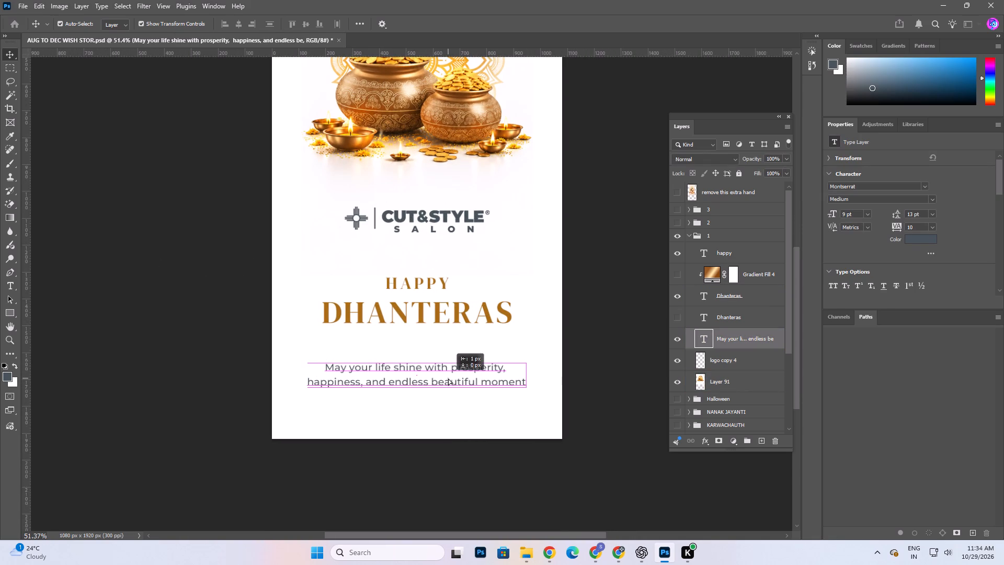
left_click(439, 323)
left_click(441, 313)
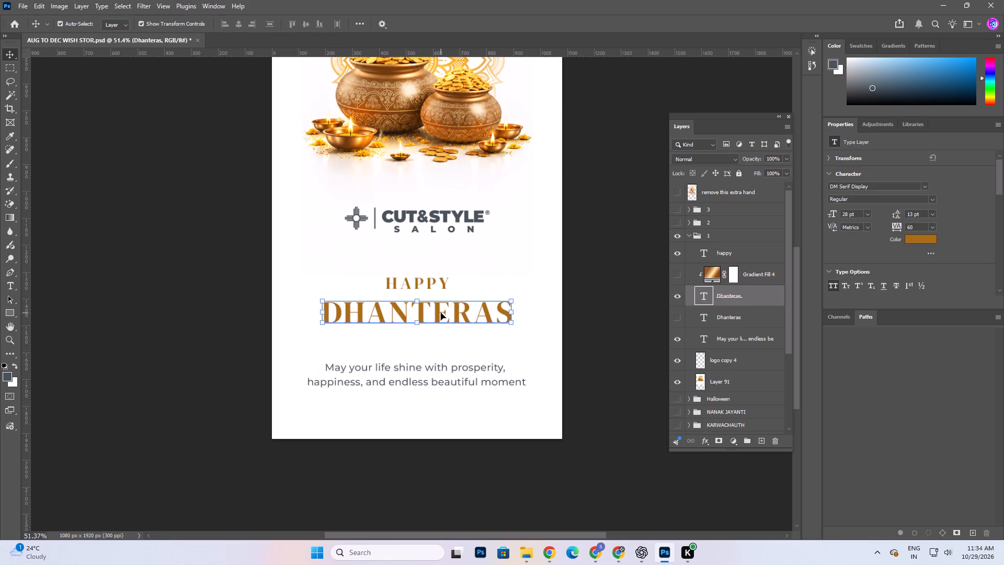
key("Up")
key("Up")
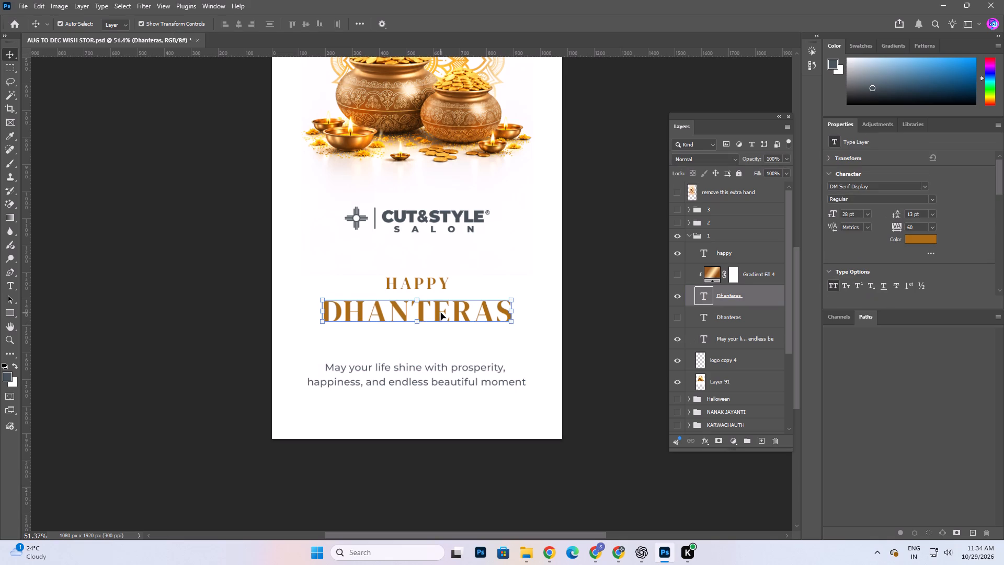
key("Up")
key("Up")
key("Up")
key("Up")
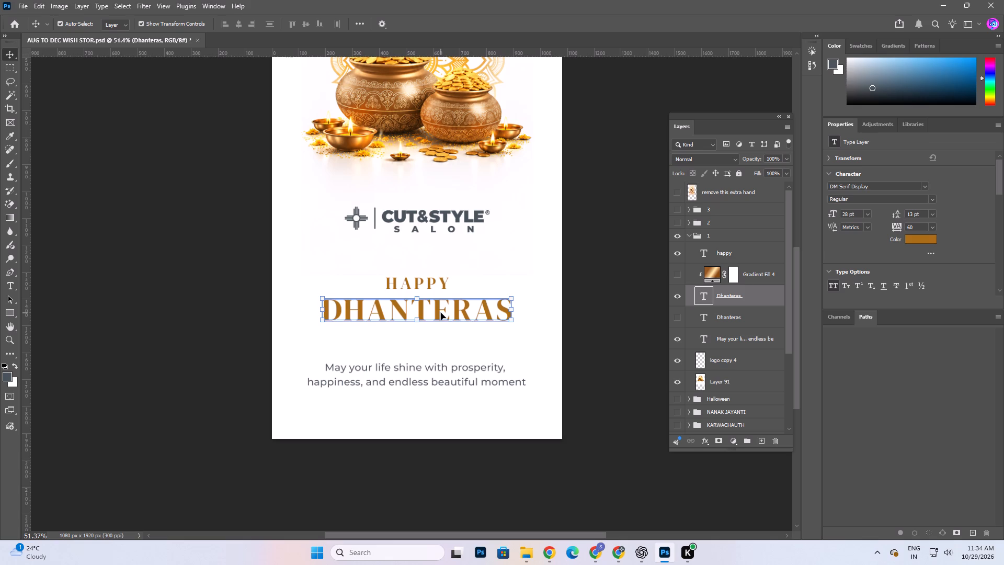
key("Down")
left_click(155, 284)
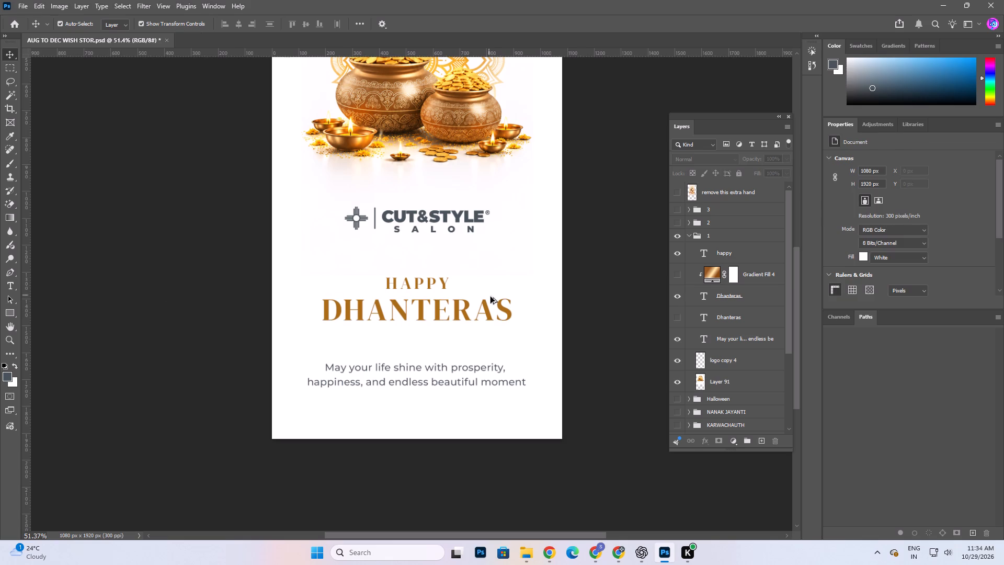
Save the story document with the adjusted Dhanteras layout.
scroll(477, 360, "down", 3, "alt")
scroll(481, 367, "up", 2)
key("space")
key("space")
key("space")
key("space")
key("space")
key("space")
left_click_drag(507, 343, 499, 322)
key("ctrl+s")
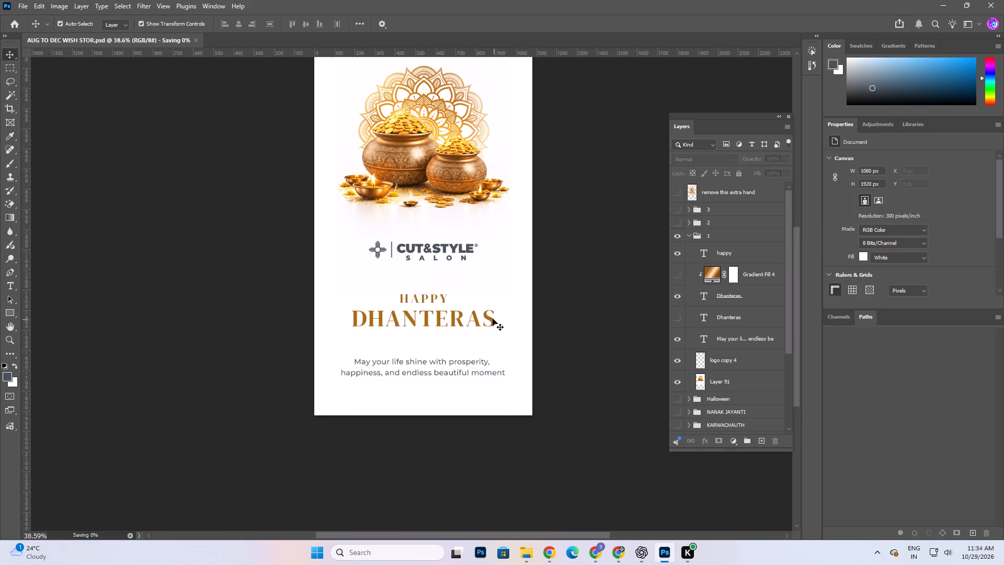
Examine the full gold-pots story, especially the empty area between the heading and the greeting text.
scroll(493, 319, "up", 4)
scroll(493, 304, "down", 2, "alt")
key("space")
key("space")
key("space")
key("space")
key("space")
key("space")
key("space")
key("space")
key("space")
key("space")
key("space")
left_click_drag(497, 385, 493, 376)
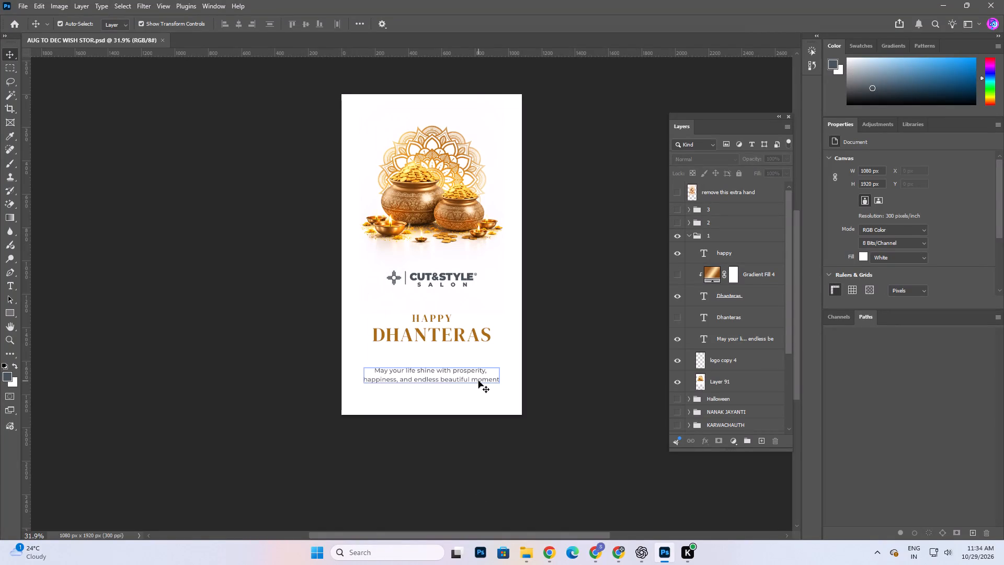
scroll(473, 367, "up", 5, "alt")
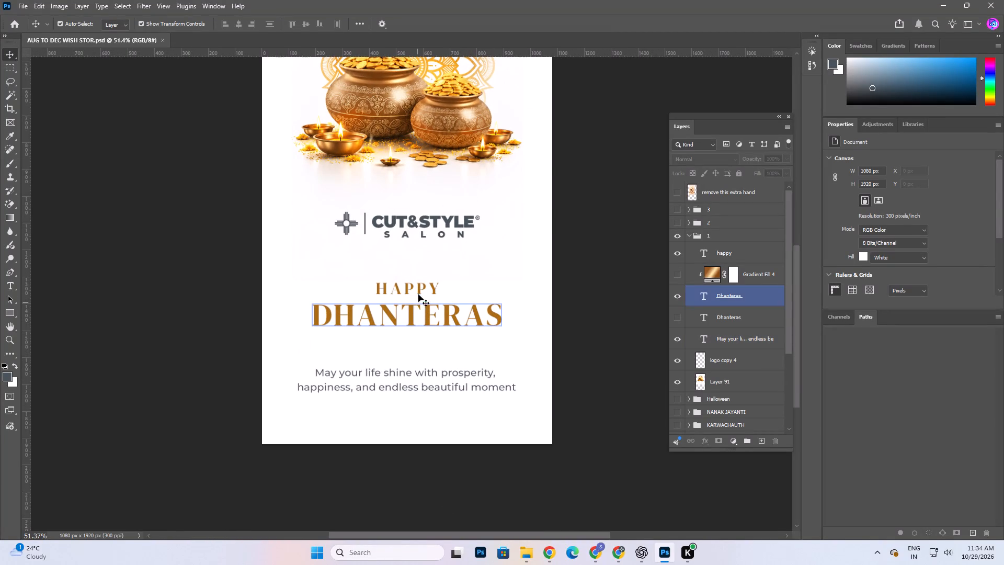
Switch visibility from group 1 to group 2 and copy the ornamental divider line beneath its DHANTERAS heading.
left_click(690, 234)
left_click(681, 236)
left_click(681, 222)
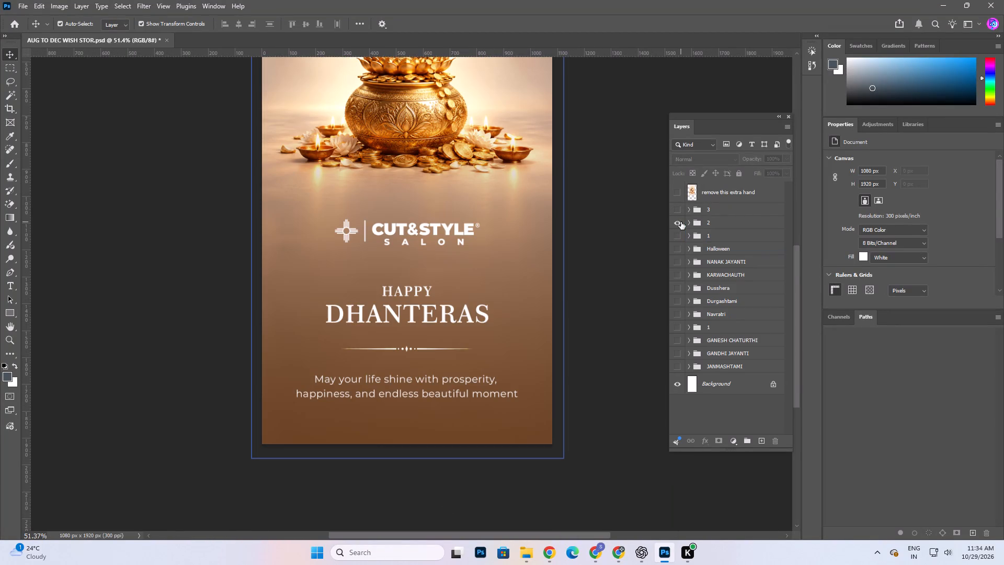
left_click(406, 347)
left_click(407, 349)
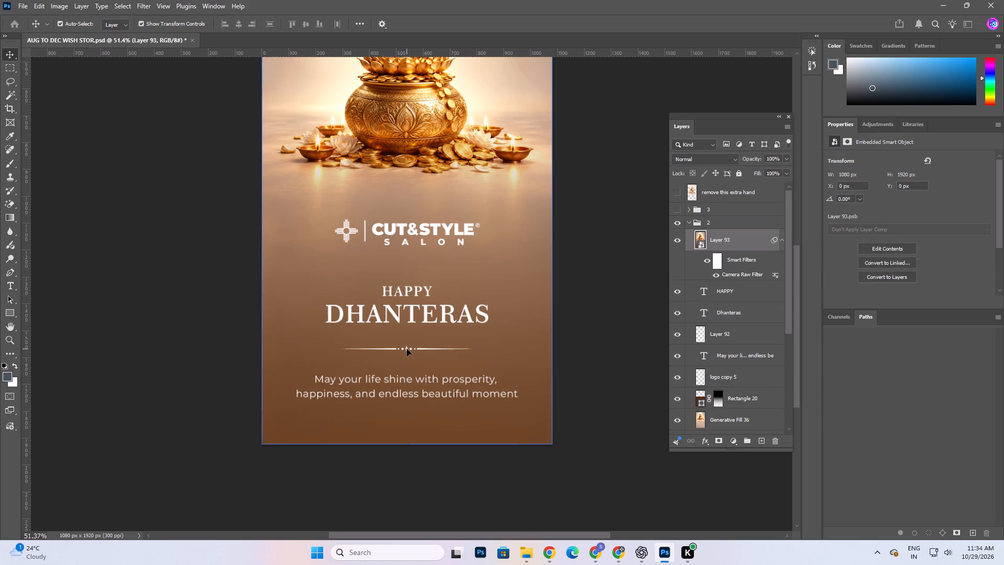
left_click(727, 346)
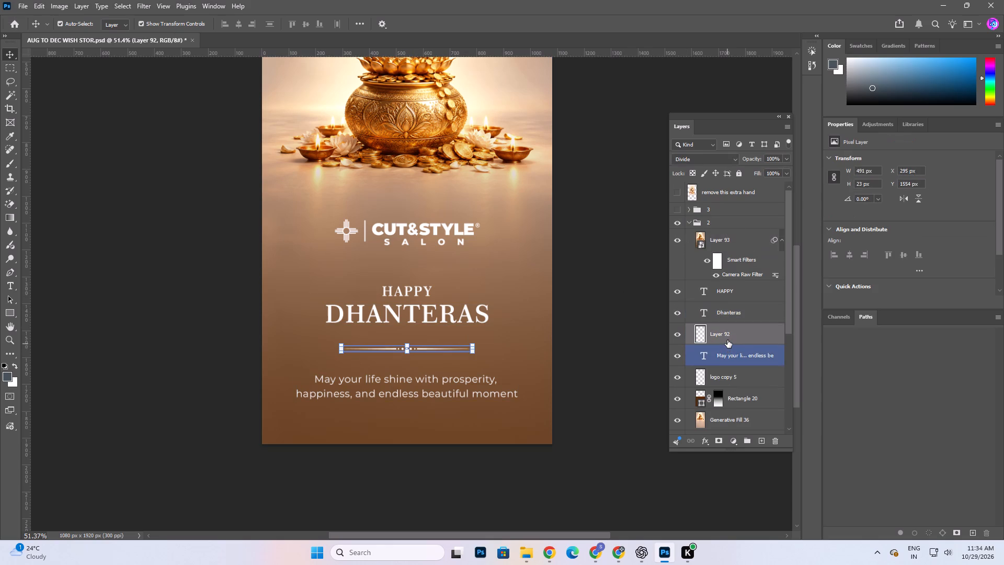
left_click(727, 340)
key("ctrl+c")
Switch visibility back to group 1 and paste the divider directly above its greeting text layer.
left_click(691, 224)
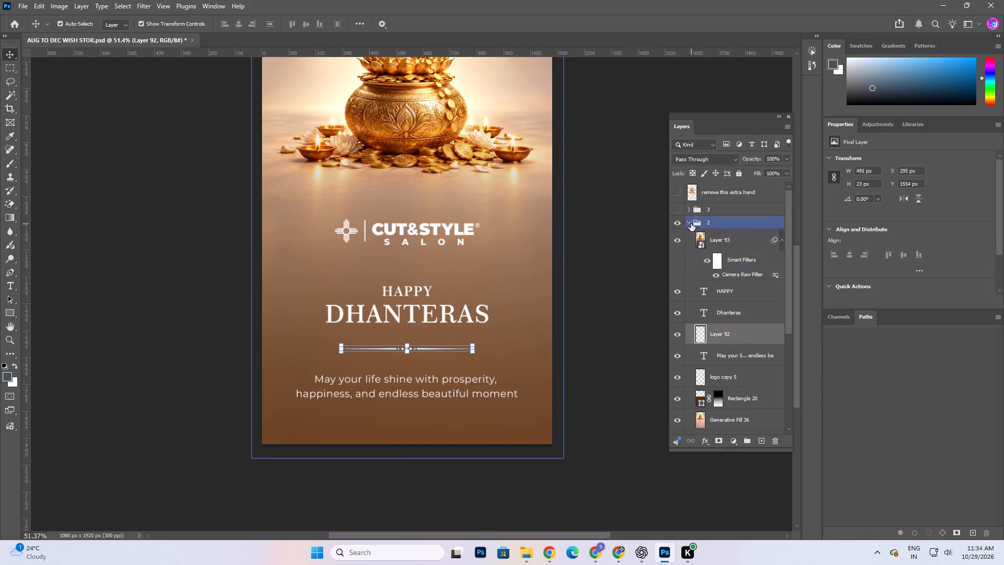
left_click(678, 221)
left_click(680, 240)
left_click(423, 380)
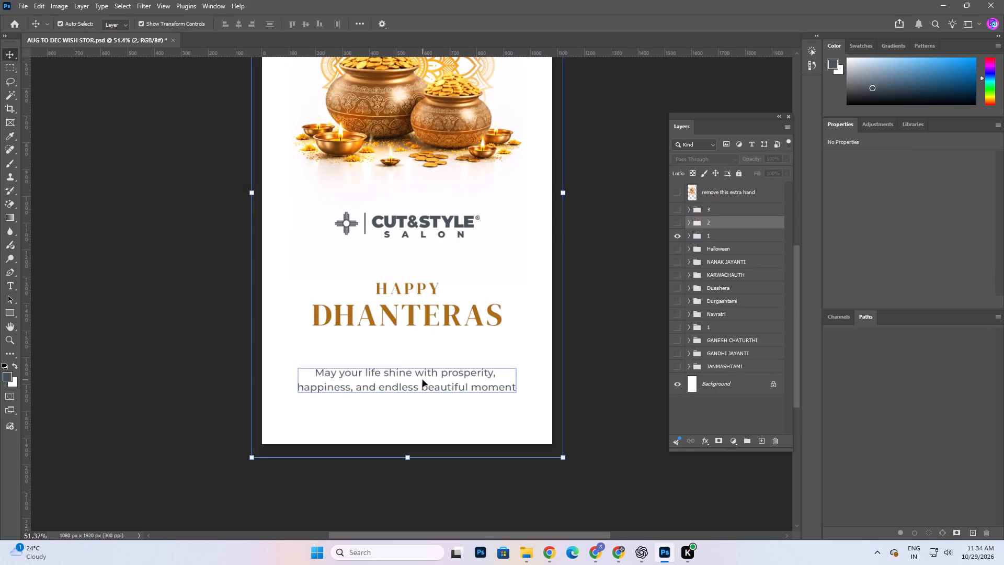
key("ctrl+v")
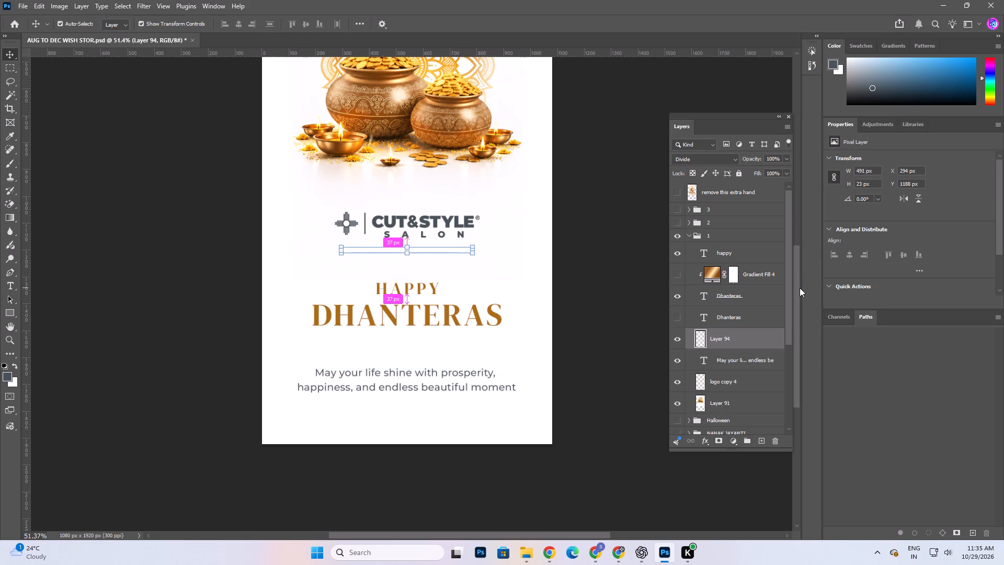
Set the pasted divider's blend mode to Normal.
left_click(704, 165)
left_click(702, 162)
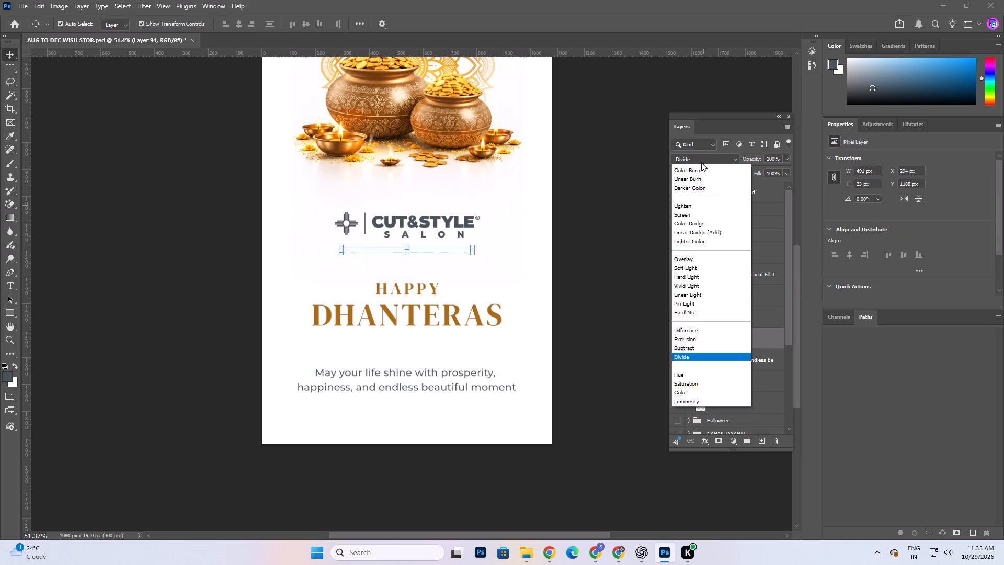
left_click(686, 167)
left_click(619, 472)
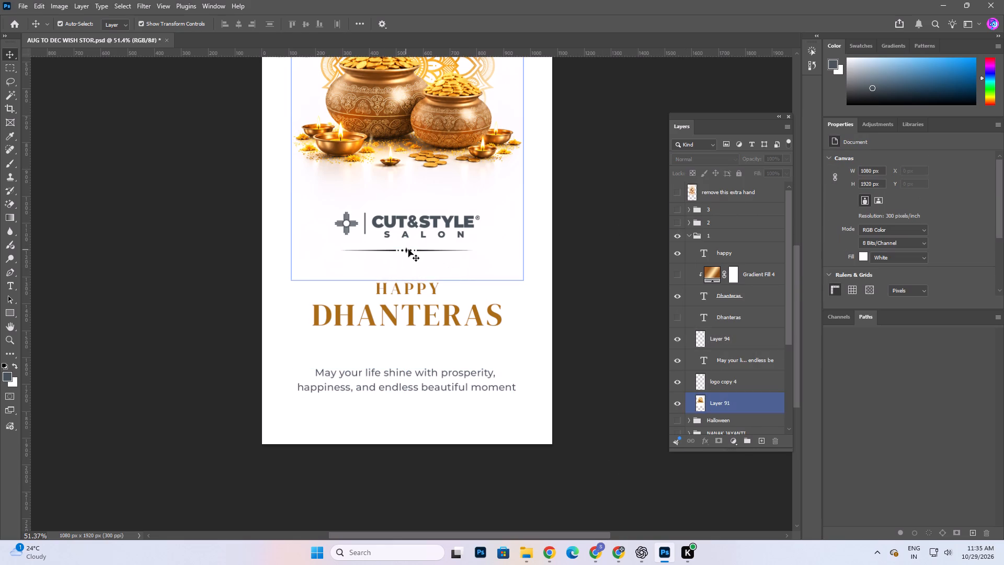
Move the divider below DHANTERAS to about Y 1548 px and shift the greeting text slightly down to make room.
left_click_drag(407, 250, 406, 349)
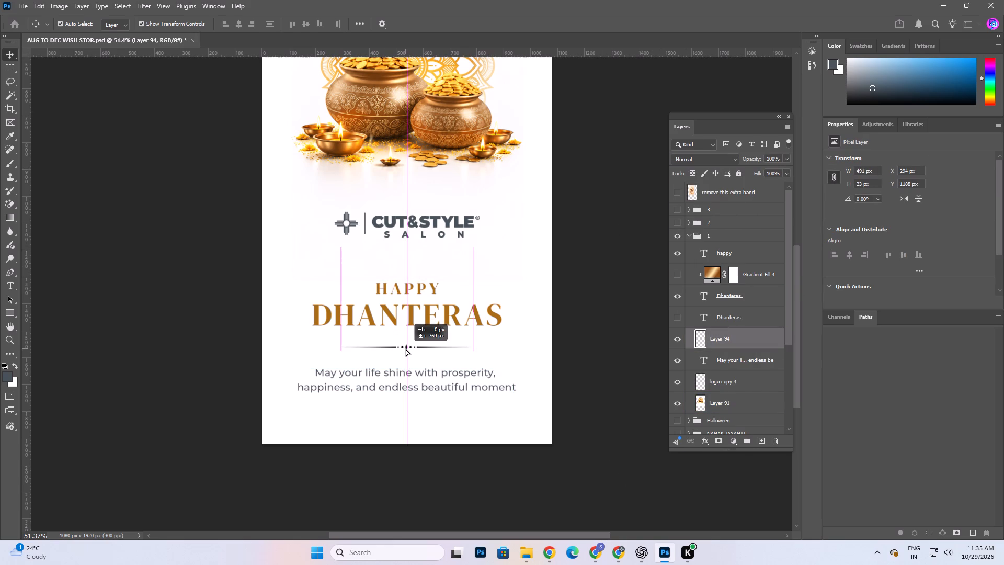
left_click_drag(406, 349, 406, 346)
left_click_drag(421, 381, 422, 392)
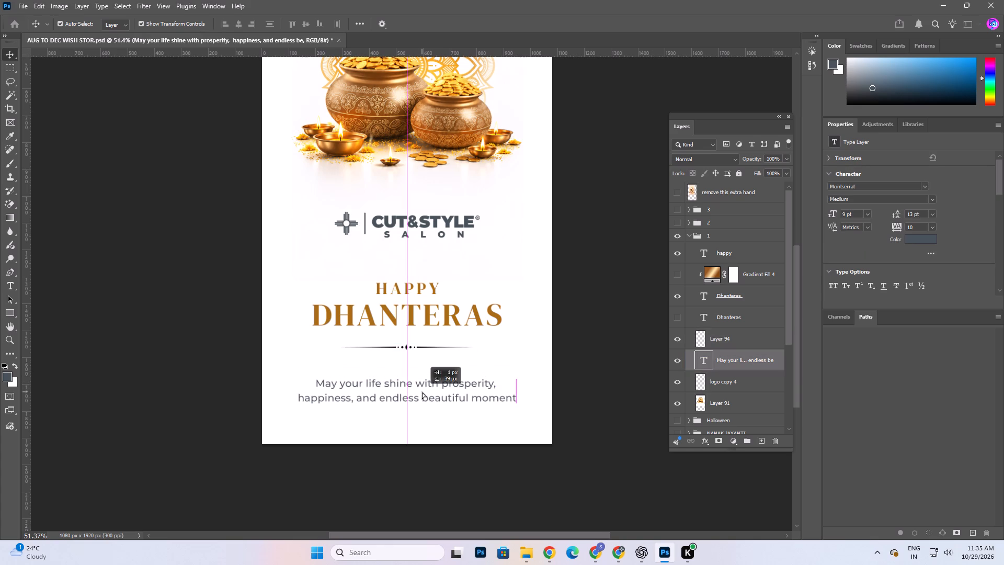
left_click_drag(422, 392, 423, 388)
Lower the divider to X 295 px, Y 1560 px, balancing it between DHANTERAS and the greeting text.
scroll(429, 428, "down", 5)
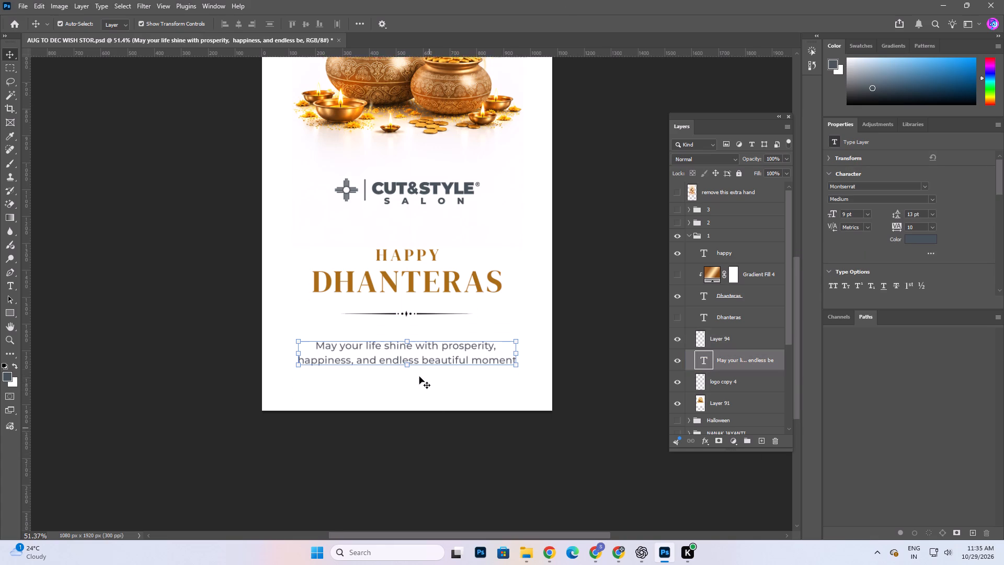
scroll(410, 332, "up", 7, "alt")
left_click_drag(399, 304, 400, 315)
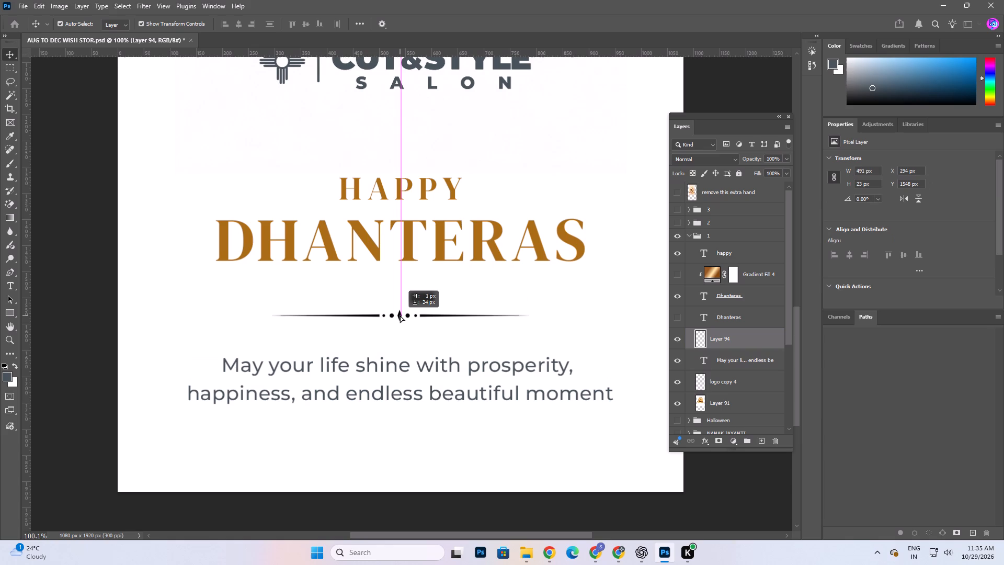
left_click_drag(400, 315, 401, 314)
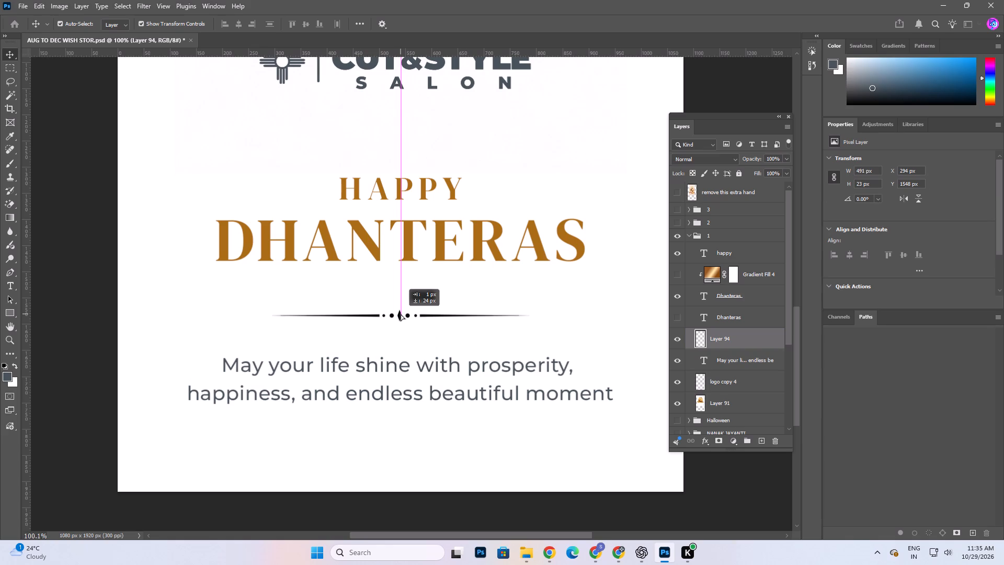
left_click_drag(401, 314, 401, 313)
Recolour the divider with the heading's golden brown, #aa6c14.
left_click(3, 373)
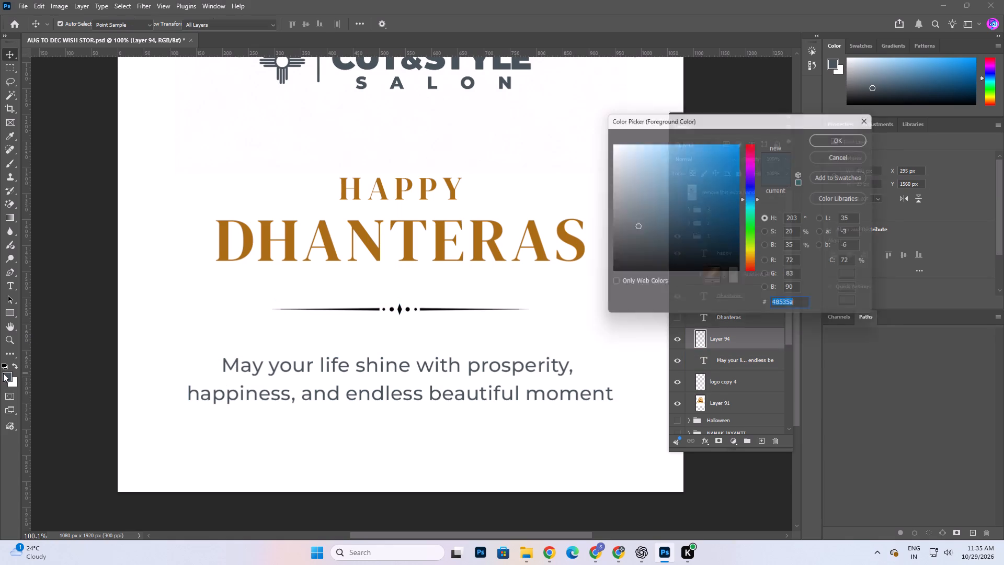
left_click(289, 232)
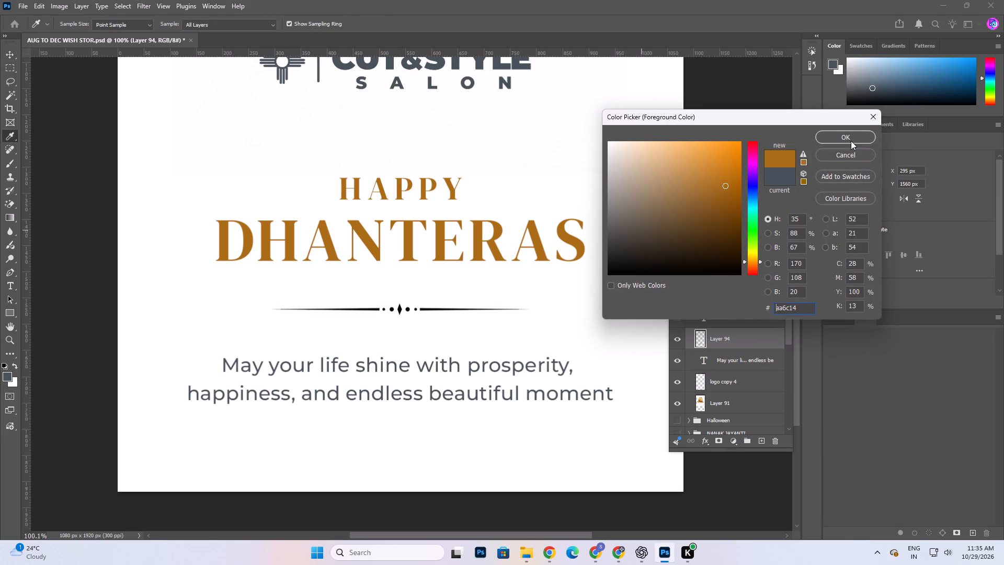
left_click(851, 141)
left_click(702, 342, "ctrl")
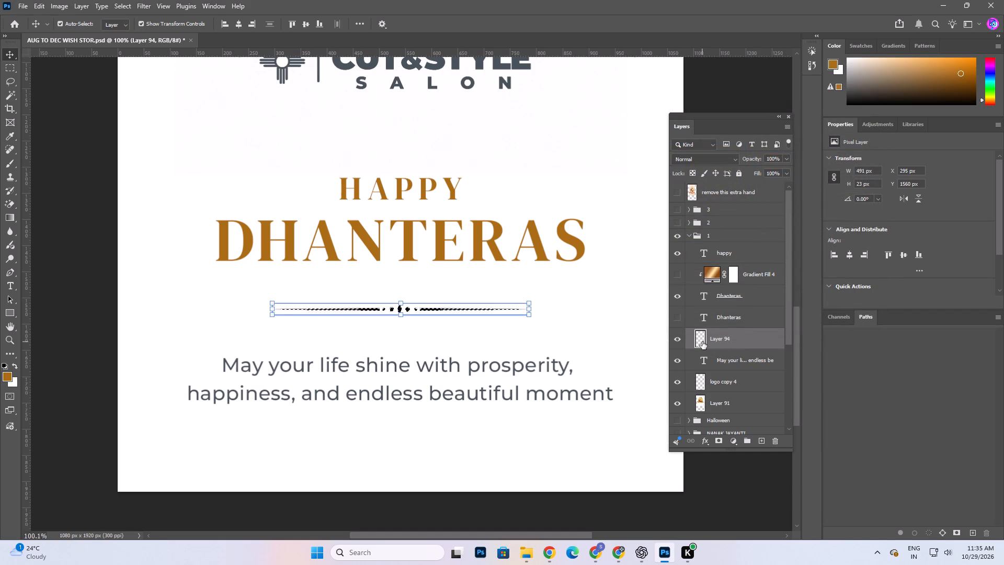
key("alt+BackSpace")
key("ctrl+d")
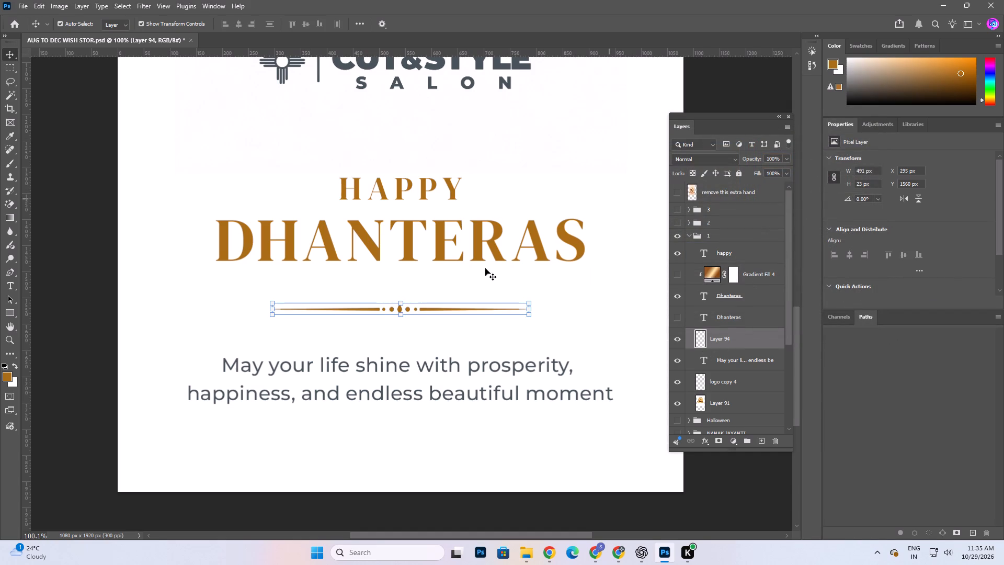
Examine the whole Dhanteras story to check the recoloured divider and the spacing of the heading and greeting text.
scroll(422, 334, "down", 3, "alt")
left_click(471, 482)
key("space")
key("space")
key("space")
key("space")
key("space")
key("space")
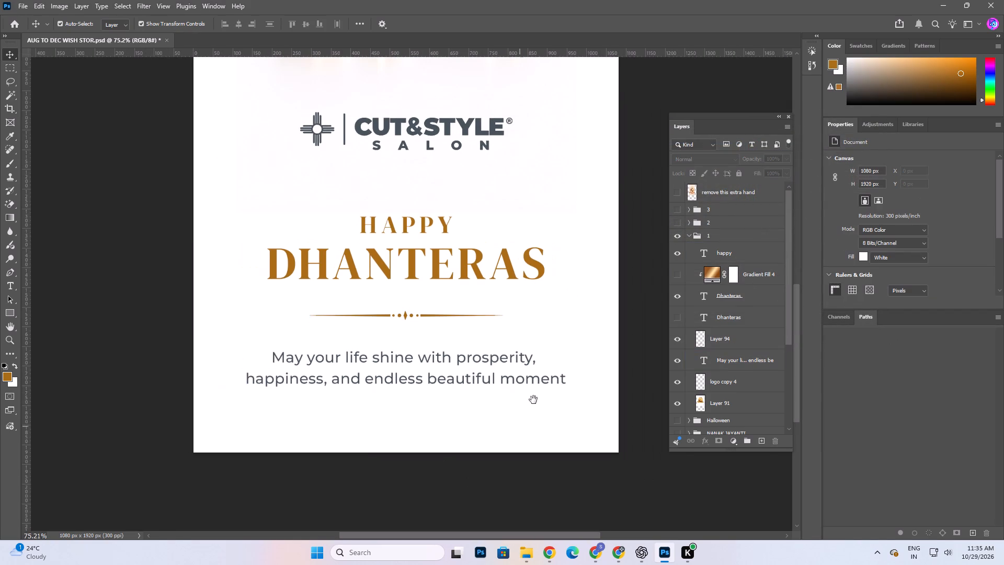
left_click_drag(535, 399, 548, 403)
scroll(490, 443, "down", 6, "alt")
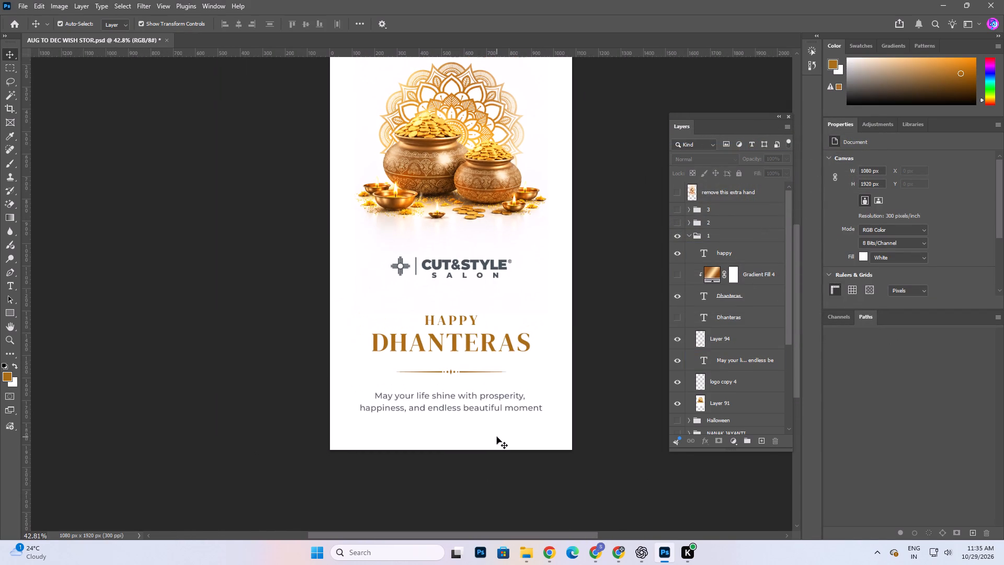
key("space")
left_click_drag(549, 414, 557, 446, "shift")
scroll(486, 325, "down", 2, "alt")
scroll(497, 370, "up", 1)
key("space")
key("space")
key("space")
key("space")
key("space")
key("space")
key("space")
key("space")
key("space")
key("space")
key("space")
key("space")
key("space")
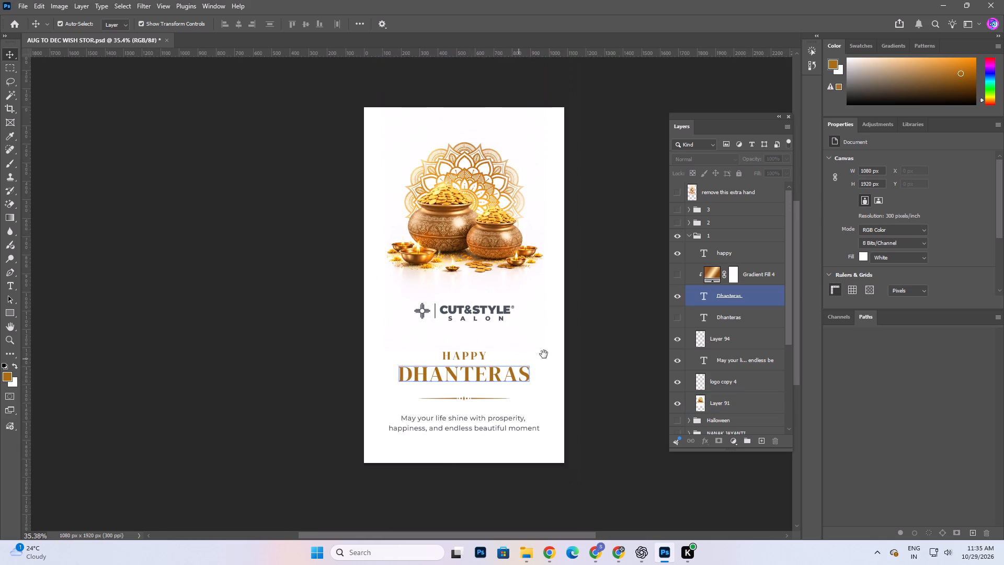
left_click_drag(538, 342, 534, 334)
key("space")
key("space")
key("space")
key("space")
key("space")
key("space")
key("space")
key("space")
left_click_drag(527, 436, 524, 427)
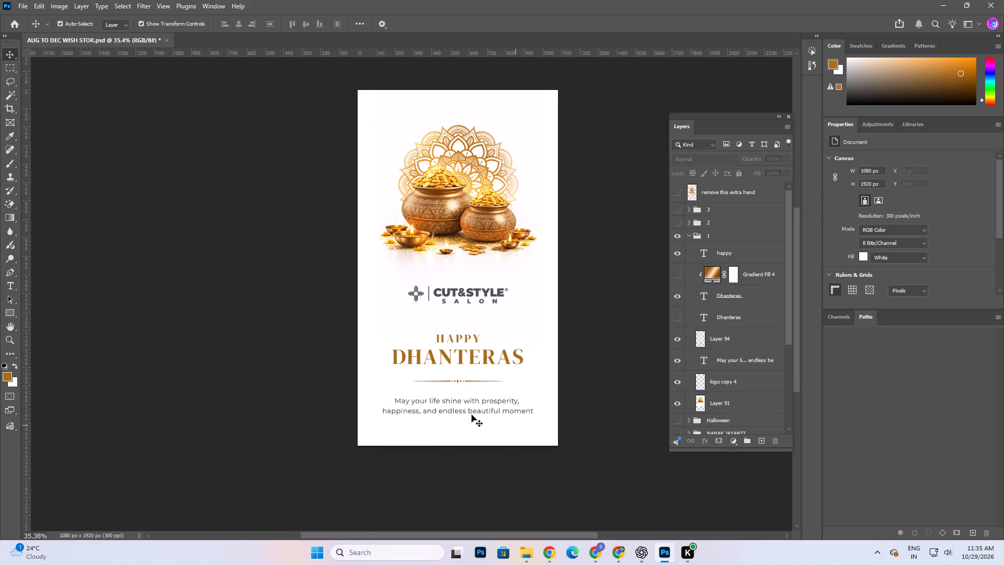
Centre the DHANTERAS heading, divider and greeting text horizontally on the canvas and save the document.
left_click(461, 405)
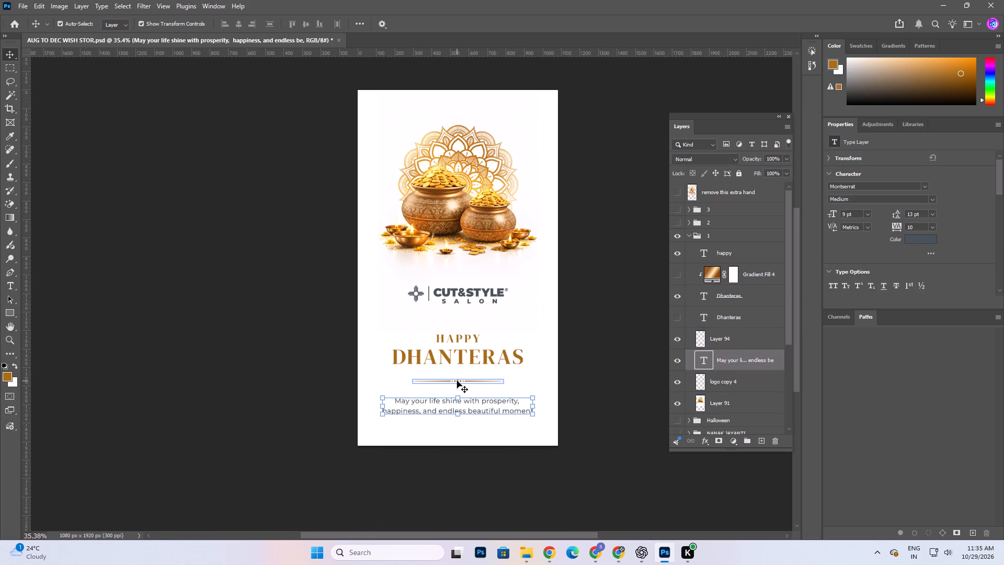
left_click(457, 381, "shift")
left_click(459, 361, "shift")
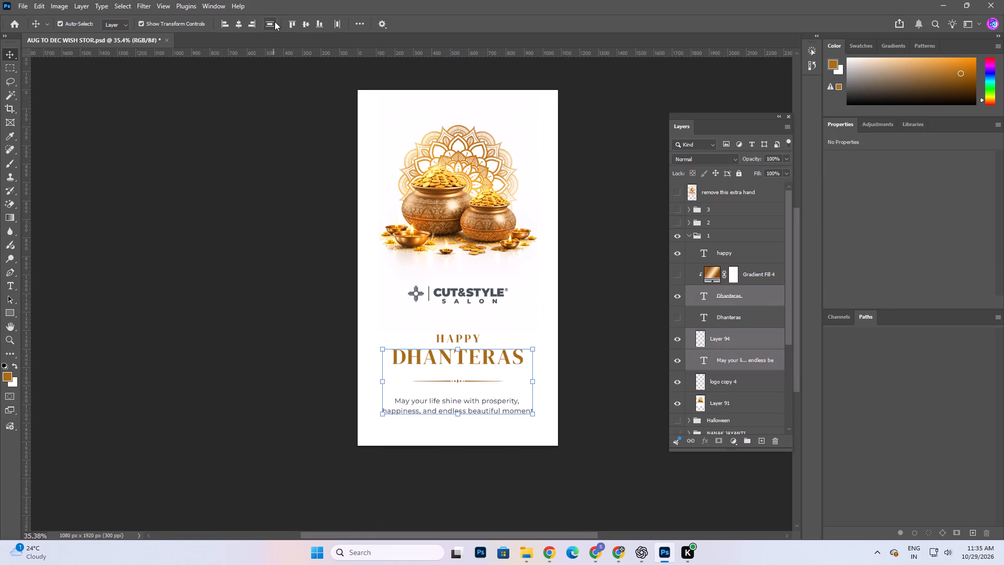
left_click(275, 21)
left_click(275, 21)
key("ctrl+a")
double_click(237, 21)
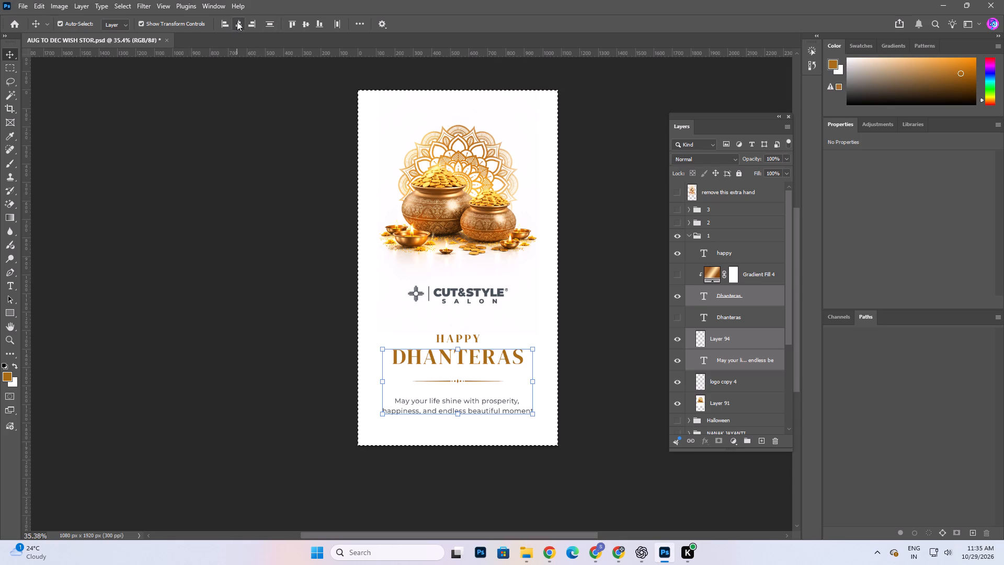
key("ctrl+d")
key("ctrl+s")
left_click(277, 255)
Examine the complete story layout, checking the balance of the artwork, logo and centred text.
key("space")
key("space")
key("space")
key("space")
key("space")
key("space")
key("space")
key("space")
key("space")
key("space")
key("space")
left_click_drag(506, 334, 497, 328)
scroll(543, 401, "up", 1)
scroll(520, 368, "up", 1, "alt")
scroll(521, 368, "up", 4)
key("space")
key("space")
key("space")
key("space")
key("space")
key("space")
key("space")
key("space")
key("space")
key("space")
key("space")
key("space")
key("space")
key("space")
key("space")
key("space")
key("space")
key("space")
key("space")
key("space")
left_click_drag(532, 403, 531, 403)
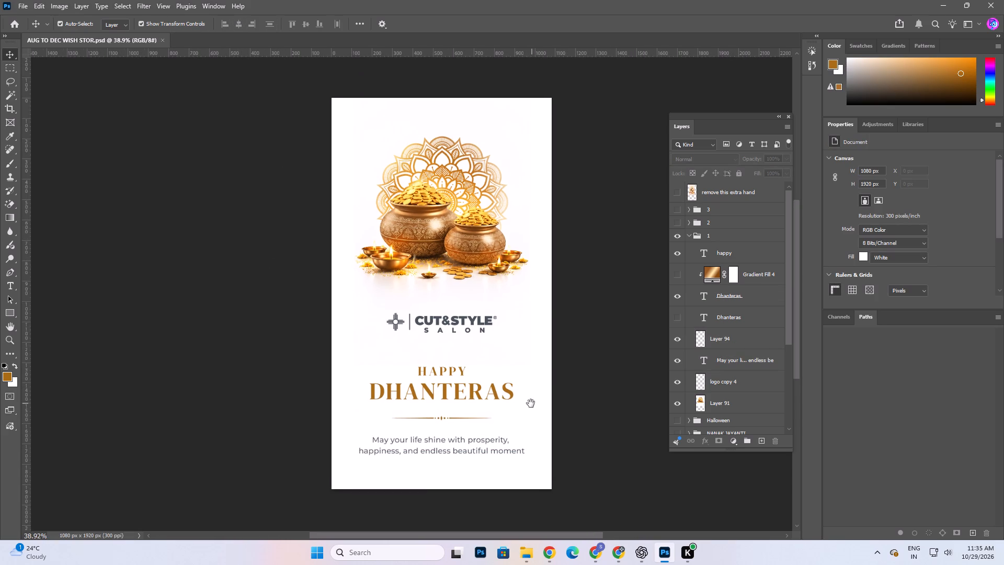
left_click_drag(531, 403, 520, 387)
left_click_drag(508, 460, 510, 445)
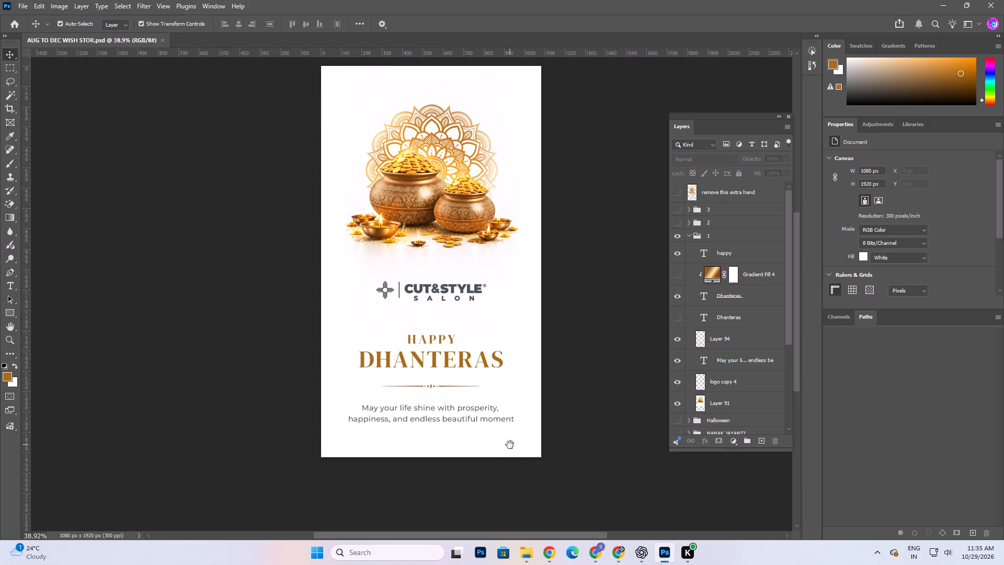
left_click_drag(510, 445, 503, 452)
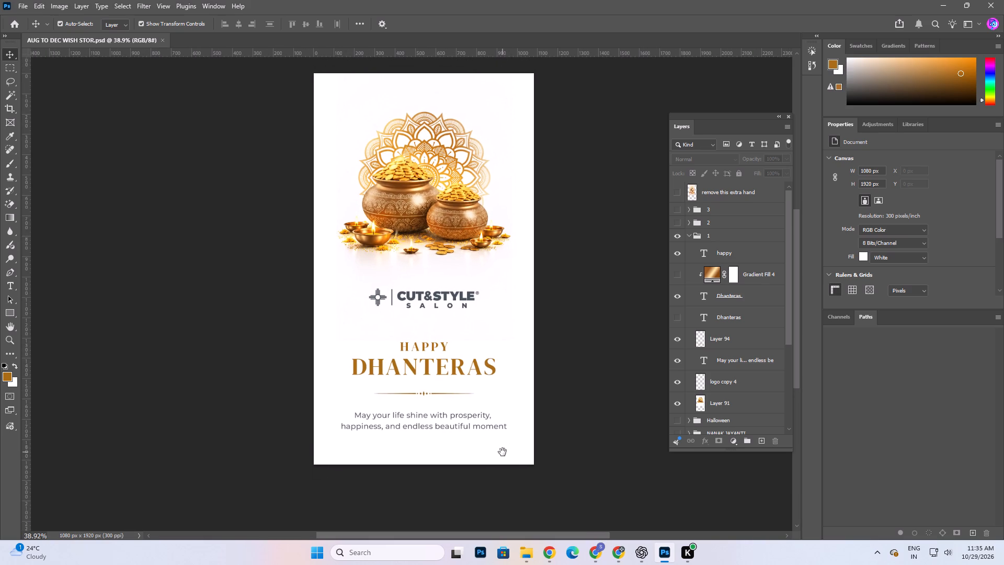
Create a new layer named gold directly above the happy text layer.
left_click(746, 254)
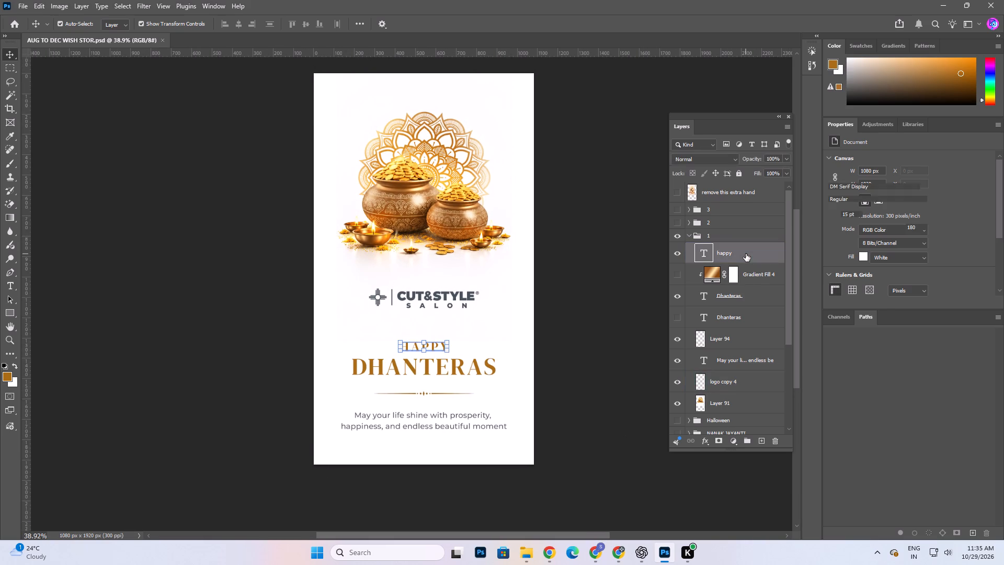
key("ctrl+shift+n")
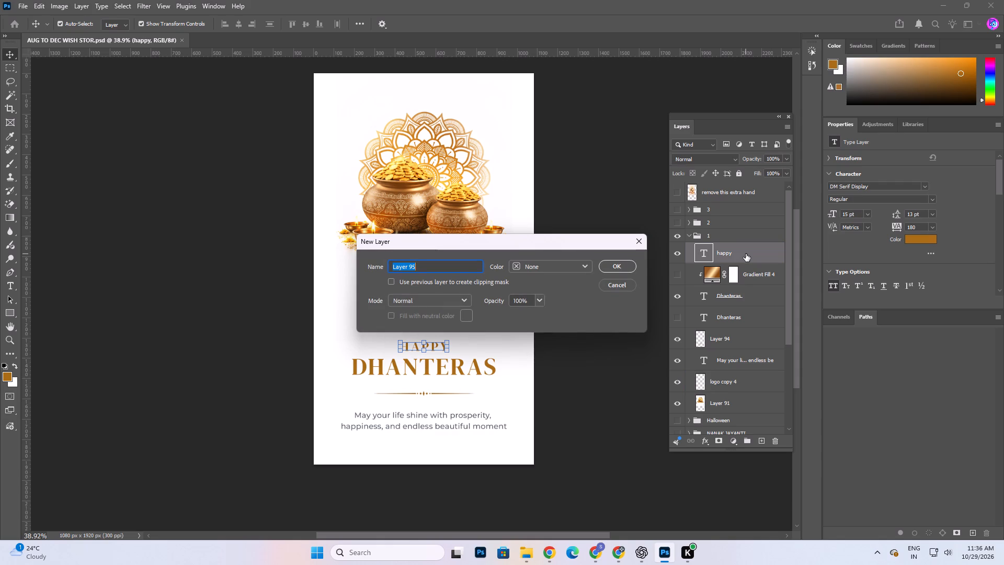
type("gold")
key("Return")
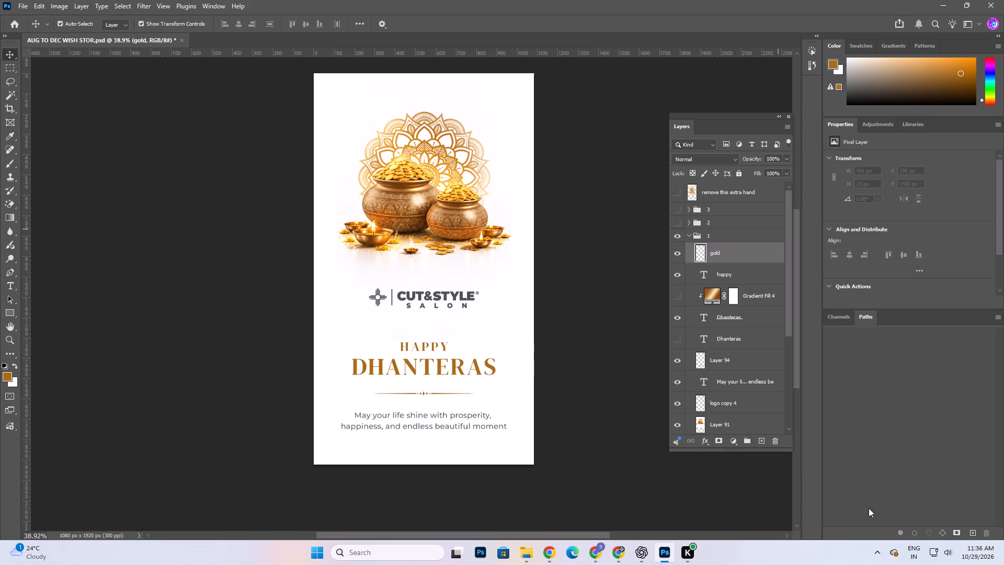
Brush a faint golden-brown tint on the canvas's lower-right corner at 500 px and over the lower-right area at 800 px.
key("b")
type("]]]]")
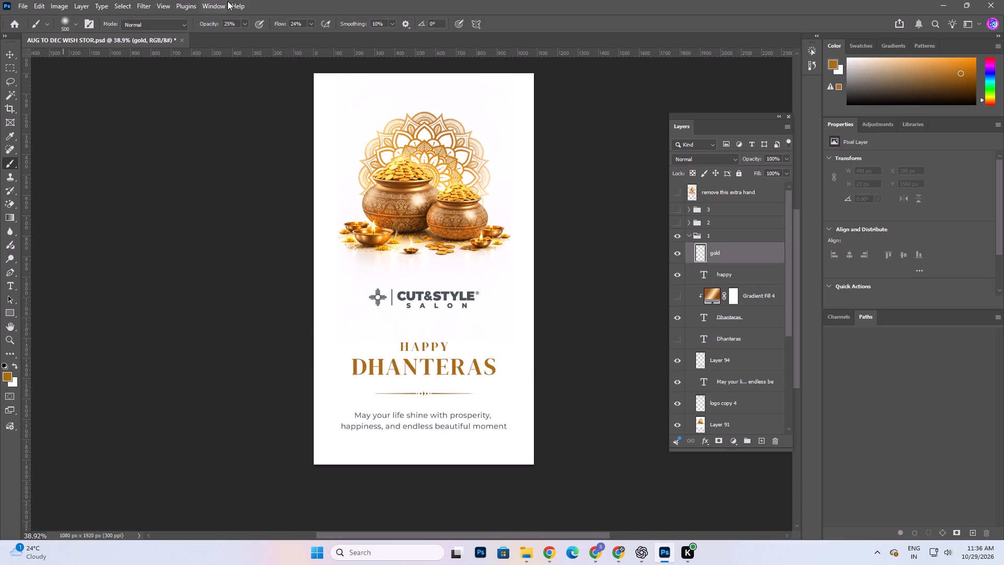
left_click(538, 453)
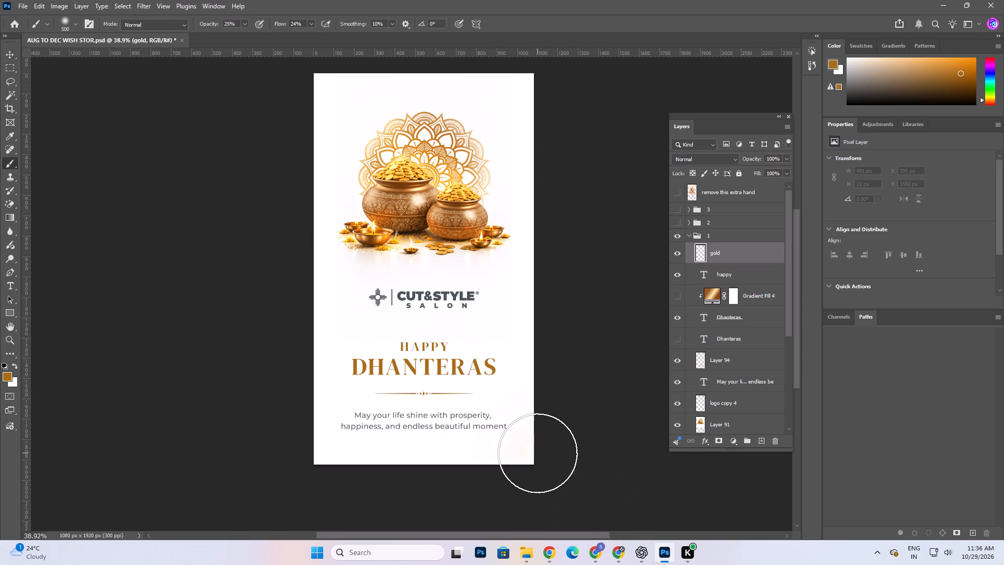
type("]]]")
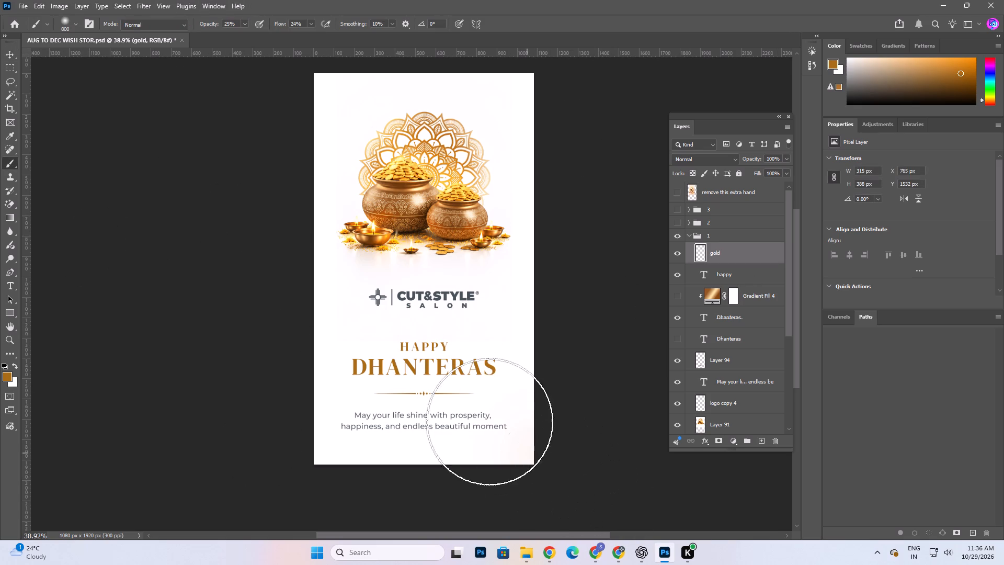
left_click(497, 360)
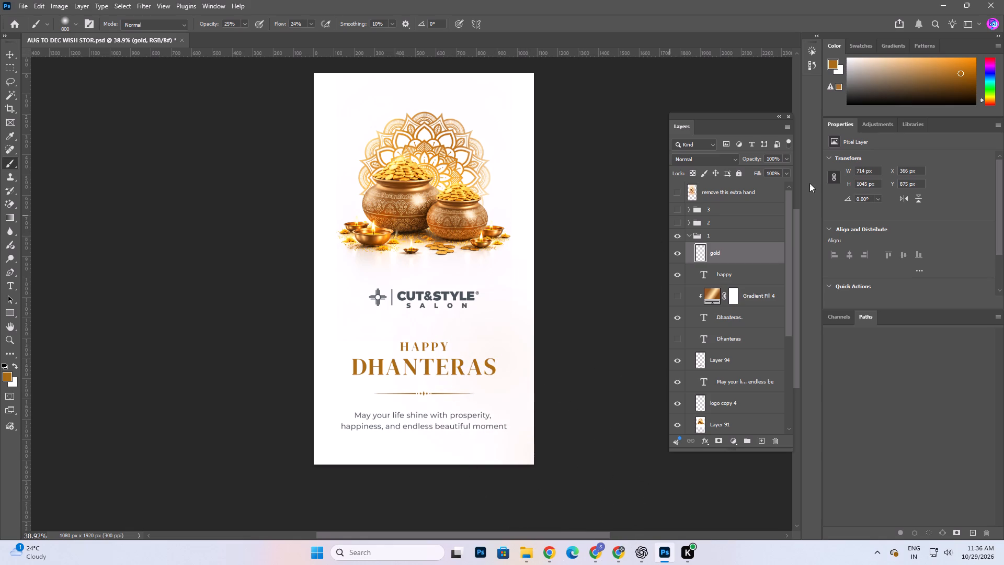
Move the gold layer below the logo copy 4 layer, just above Layer 91.
left_click_drag(740, 263, 742, 366)
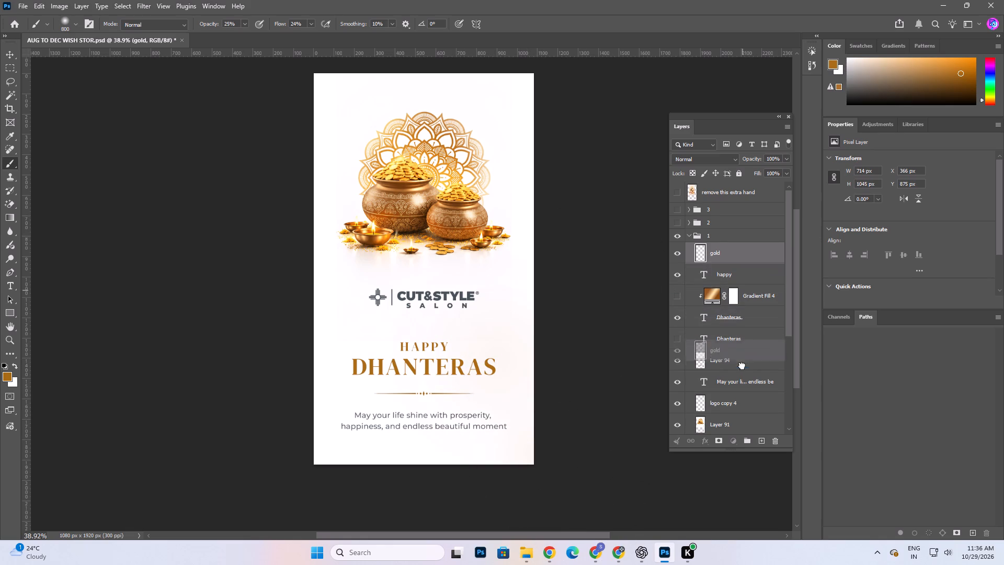
left_click_drag(742, 366, 736, 417)
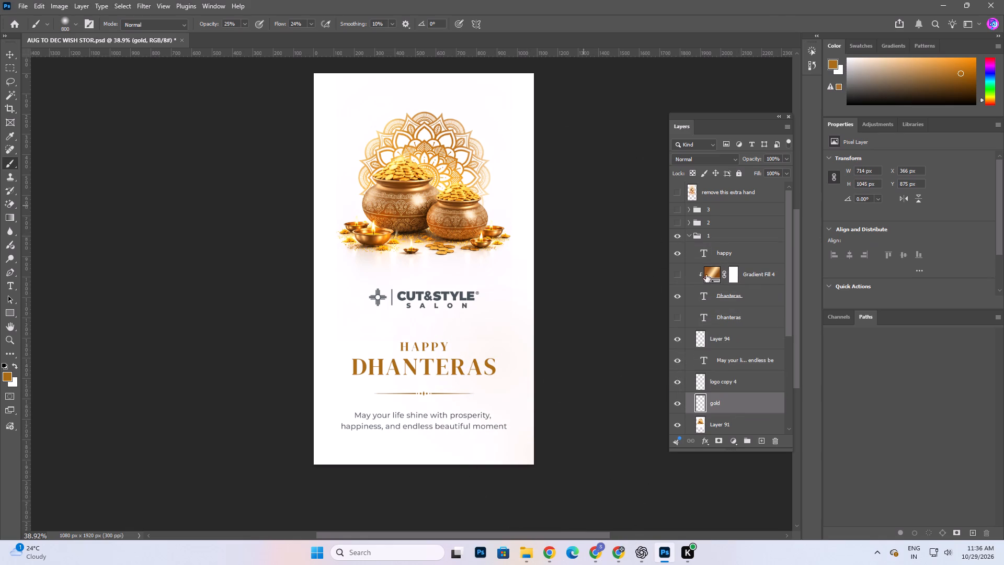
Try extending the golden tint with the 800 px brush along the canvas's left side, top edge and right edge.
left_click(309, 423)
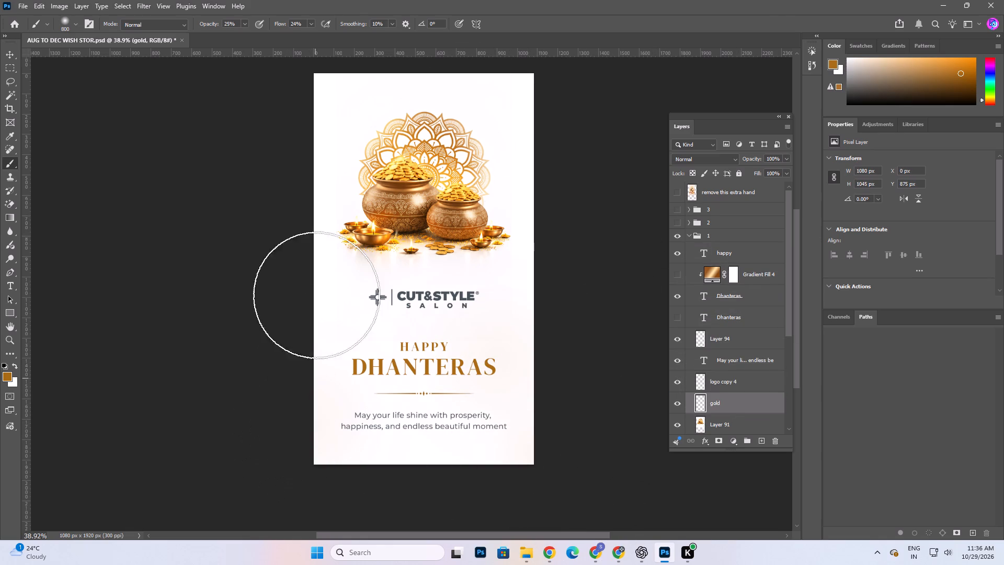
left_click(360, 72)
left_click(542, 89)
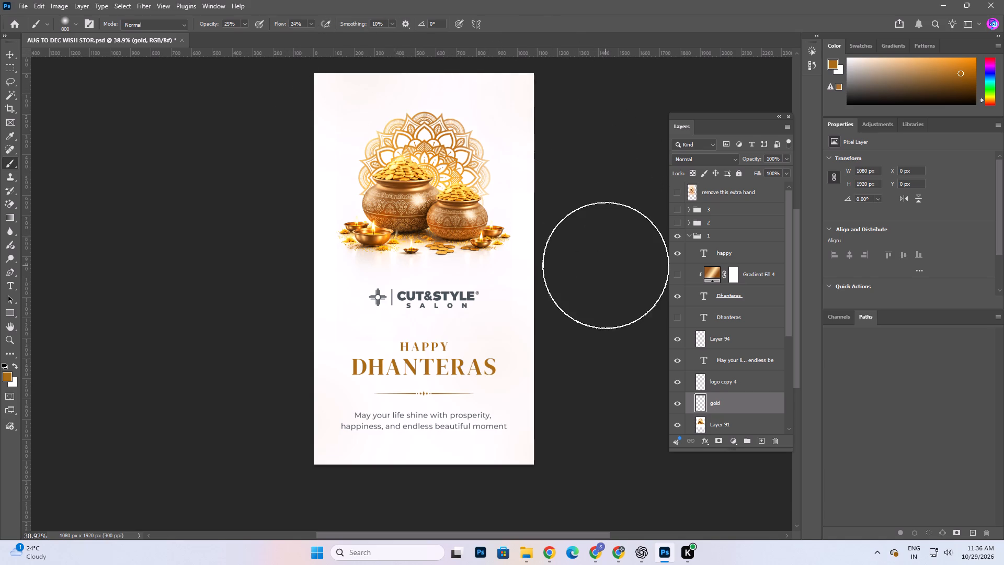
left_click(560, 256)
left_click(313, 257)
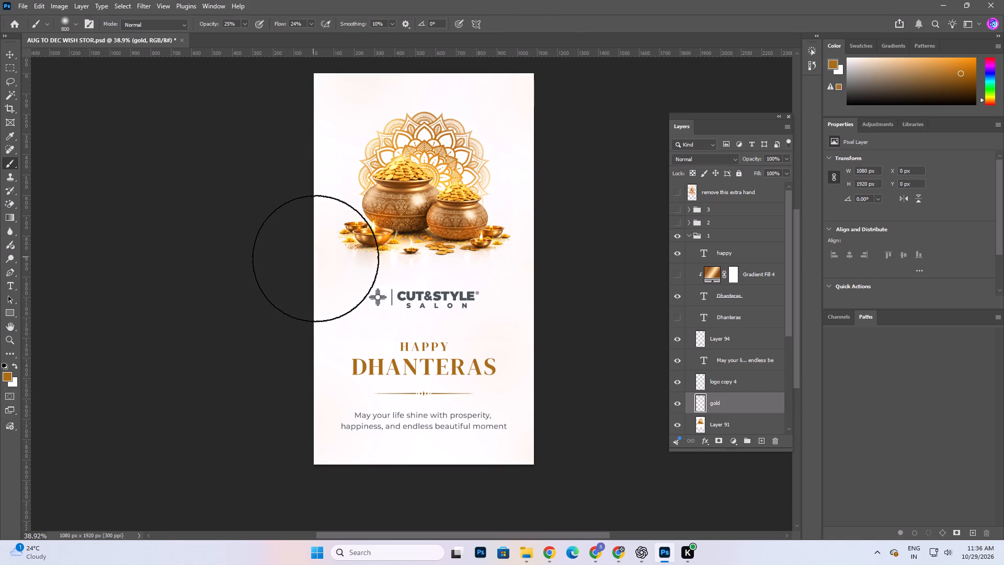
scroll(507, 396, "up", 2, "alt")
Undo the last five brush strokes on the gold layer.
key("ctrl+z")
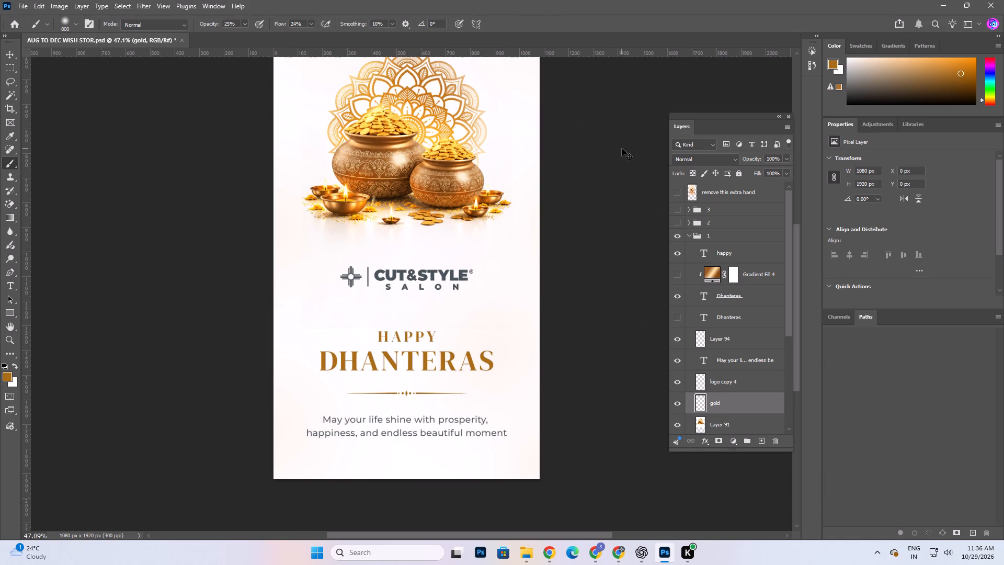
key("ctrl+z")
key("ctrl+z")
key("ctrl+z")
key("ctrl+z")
Return to the Move tool, deselect the gold layer and save the document.
scroll(433, 343, "down", 3, "alt")
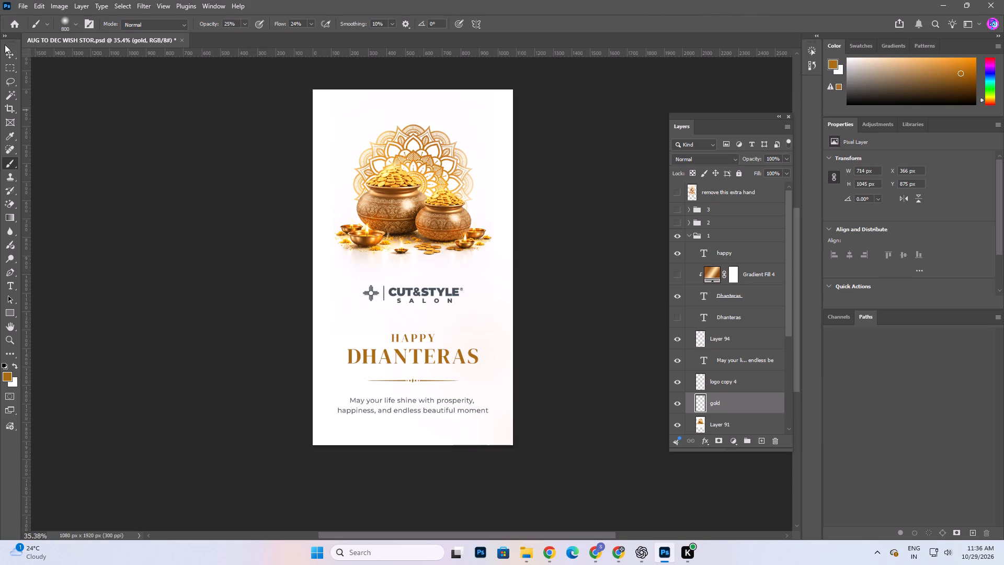
left_click(7, 60)
left_click(110, 154)
key("ctrl+s")
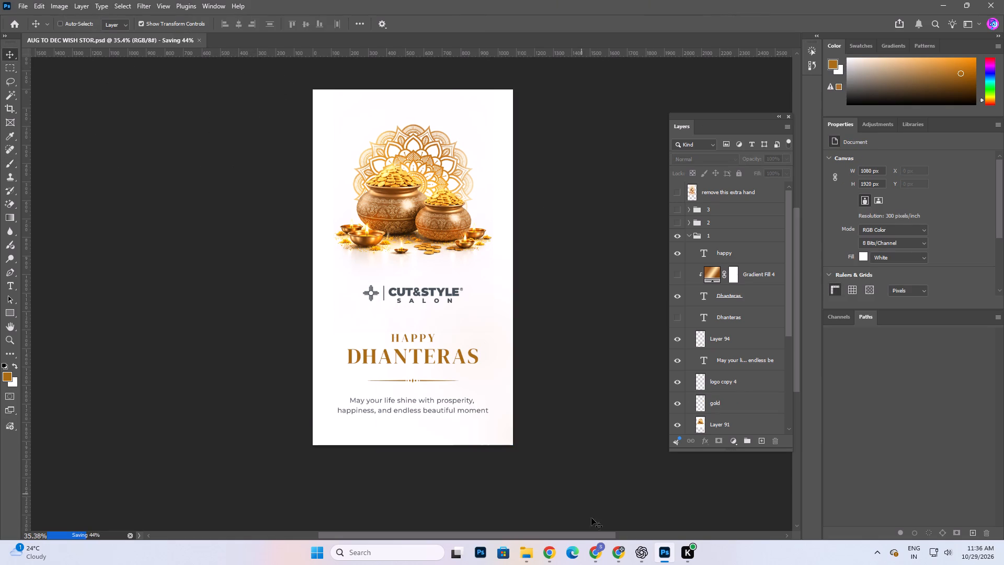
Switch to Chrome and search Google Images for gold dust png in the line design search tab.
left_click(598, 549)
left_click(677, 16)
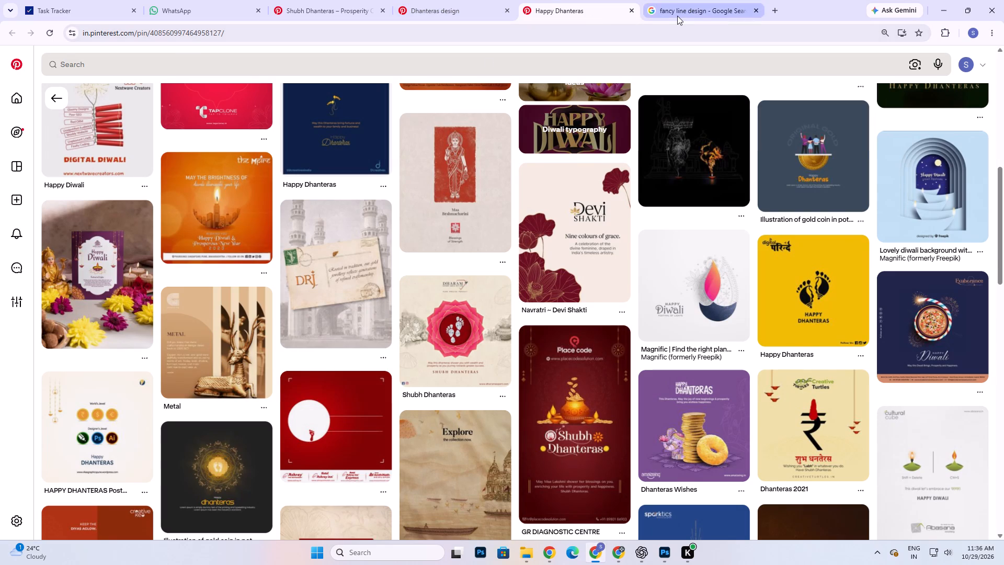
left_click_drag(223, 61, 19, 68)
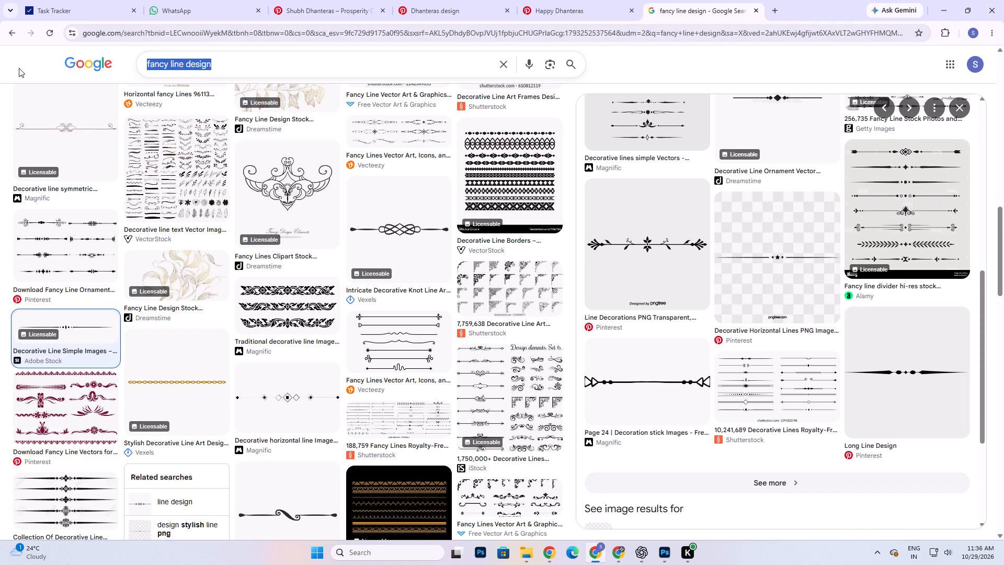
type("gold dust")
key("Return")
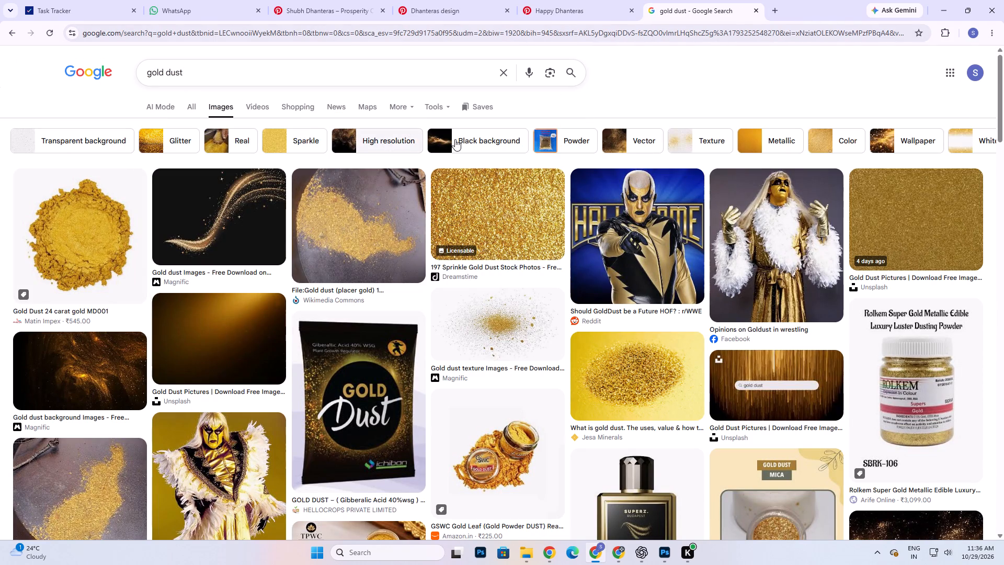
left_click(306, 77)
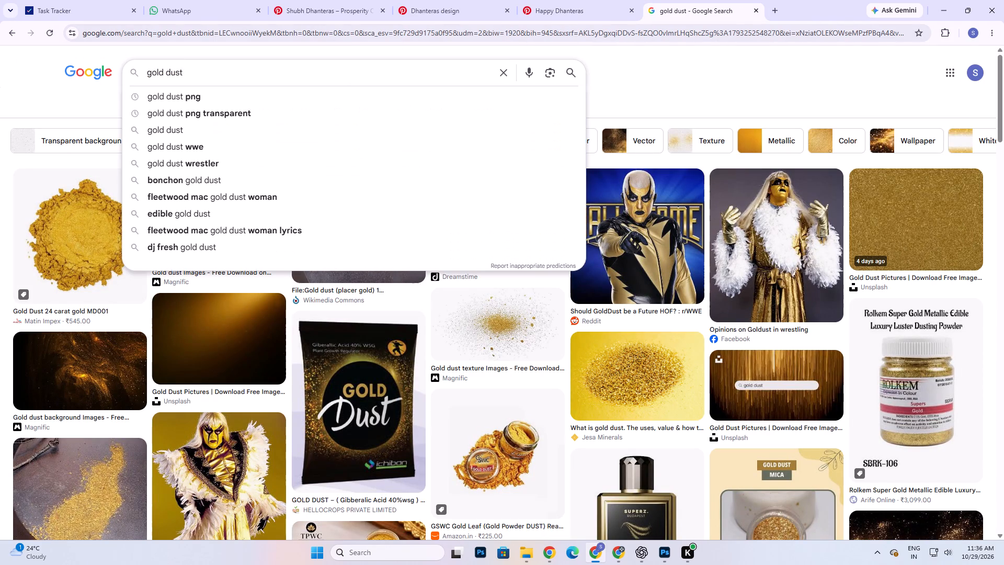
left_click(274, 93)
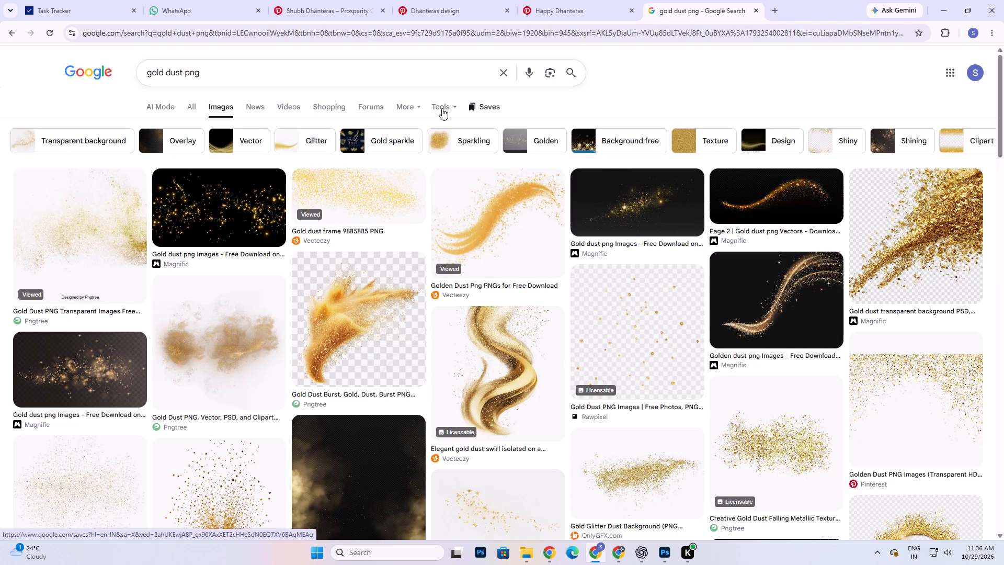
Filter the gold dust png image results to large size.
left_click(417, 109)
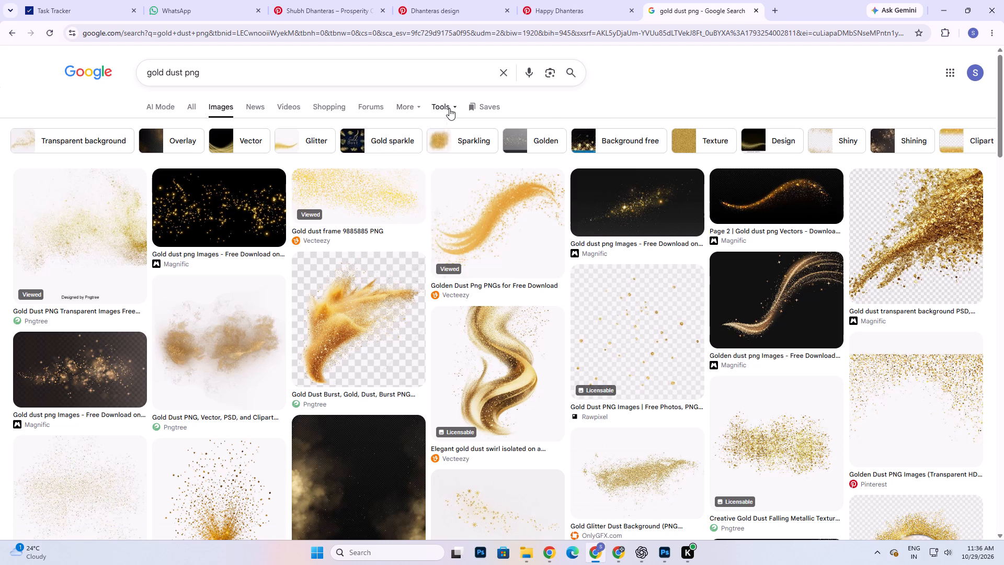
left_click(449, 108)
left_click(568, 145)
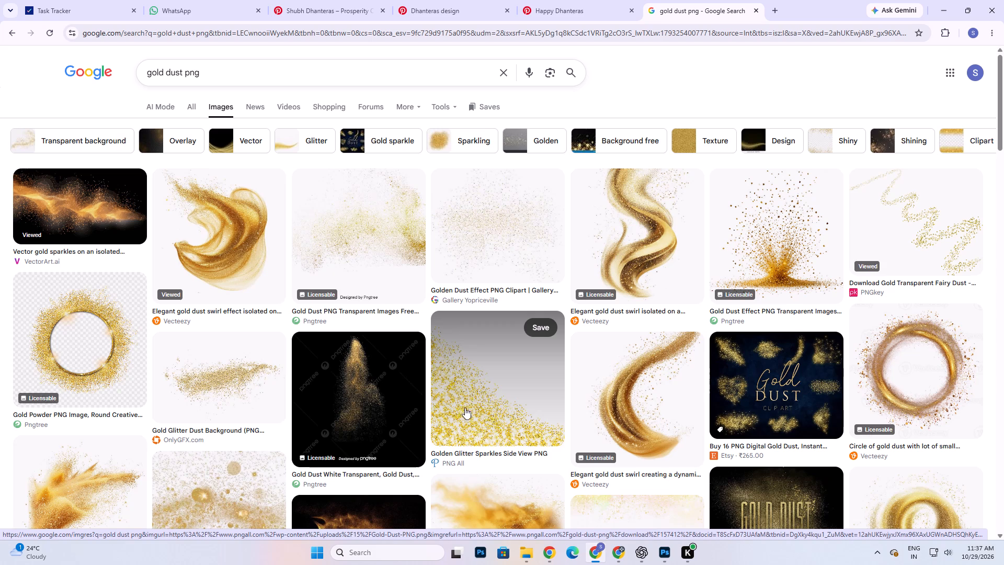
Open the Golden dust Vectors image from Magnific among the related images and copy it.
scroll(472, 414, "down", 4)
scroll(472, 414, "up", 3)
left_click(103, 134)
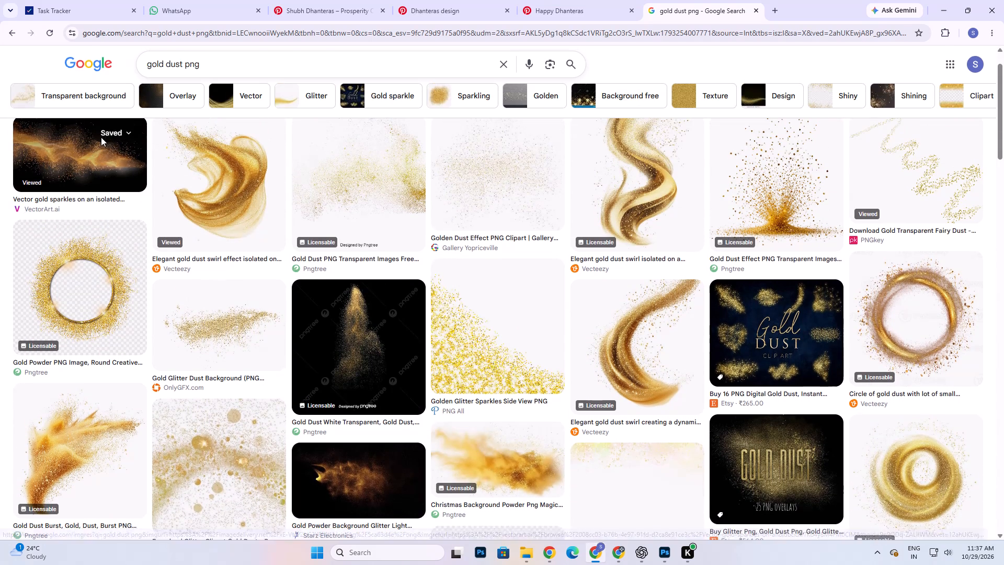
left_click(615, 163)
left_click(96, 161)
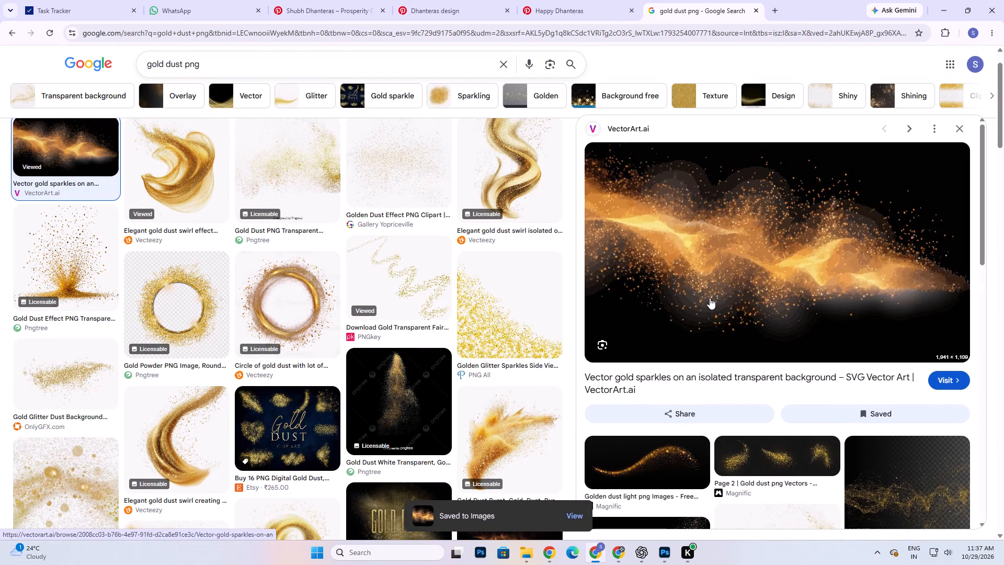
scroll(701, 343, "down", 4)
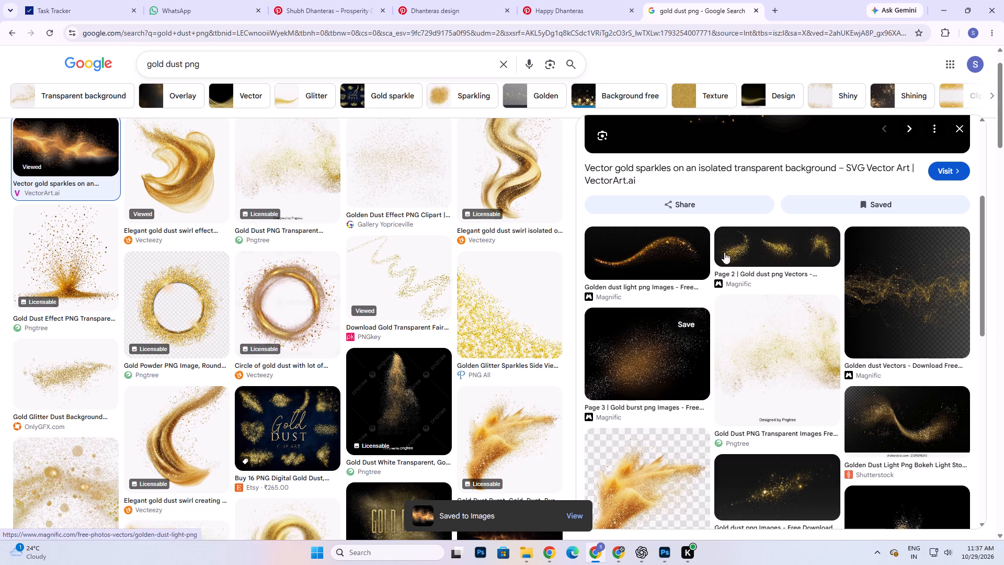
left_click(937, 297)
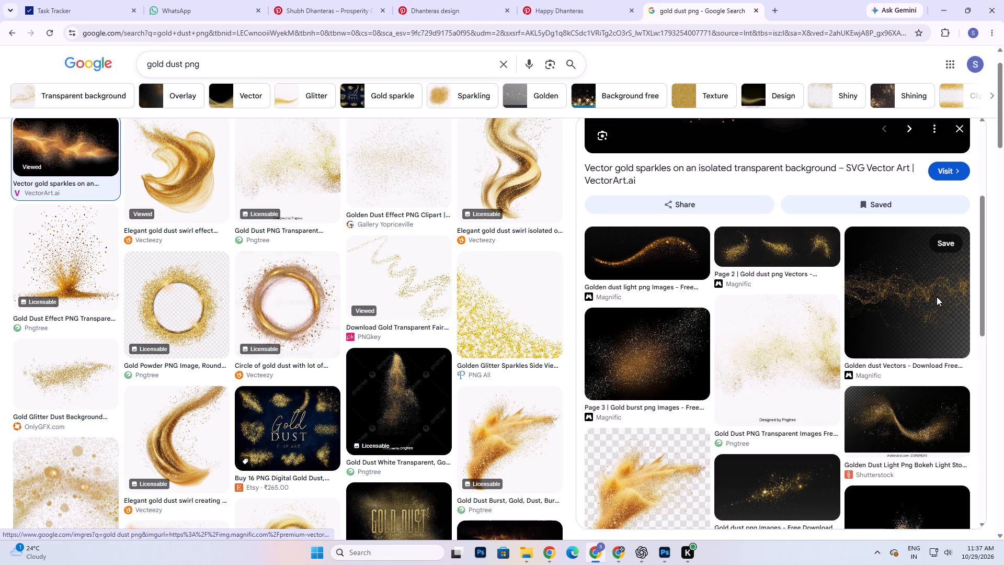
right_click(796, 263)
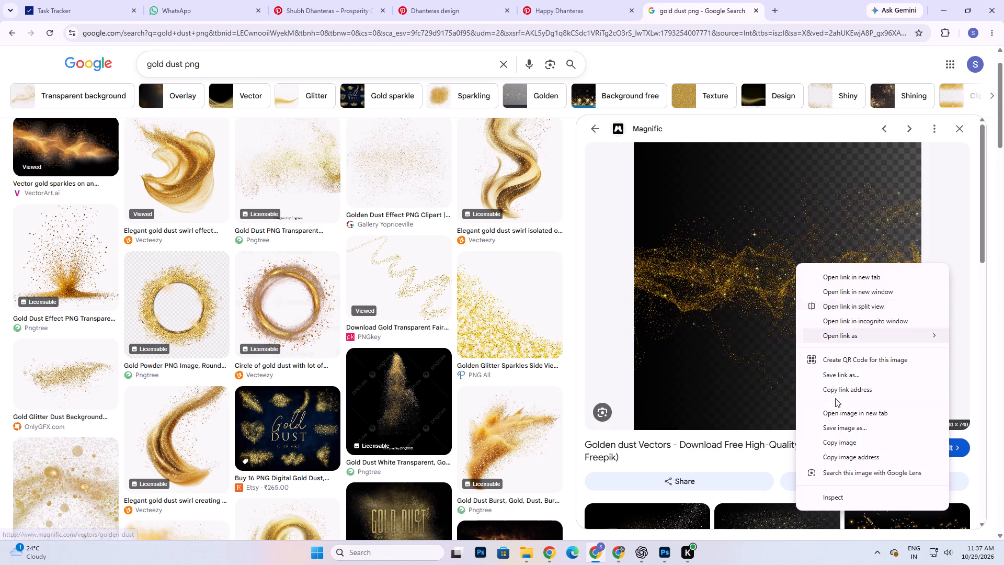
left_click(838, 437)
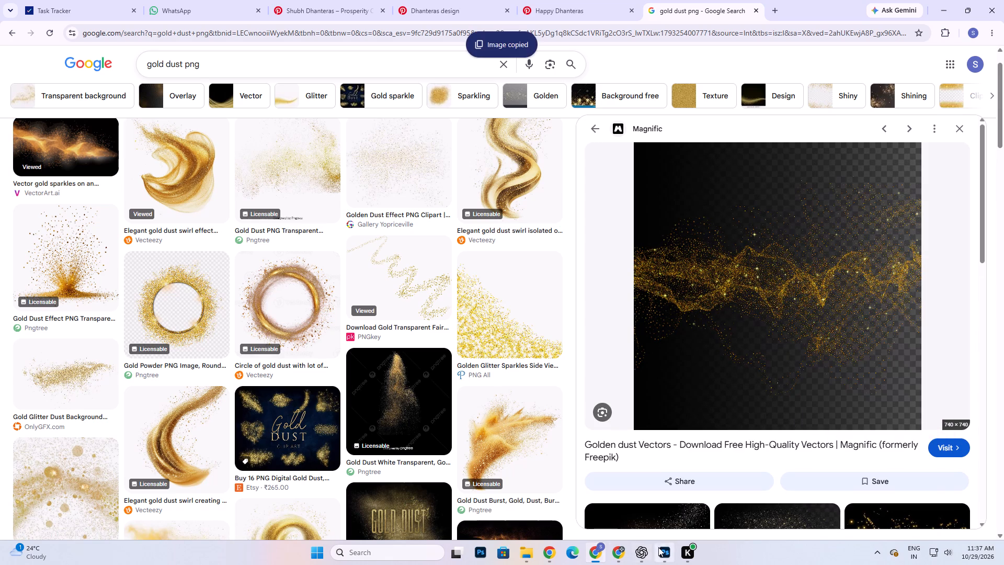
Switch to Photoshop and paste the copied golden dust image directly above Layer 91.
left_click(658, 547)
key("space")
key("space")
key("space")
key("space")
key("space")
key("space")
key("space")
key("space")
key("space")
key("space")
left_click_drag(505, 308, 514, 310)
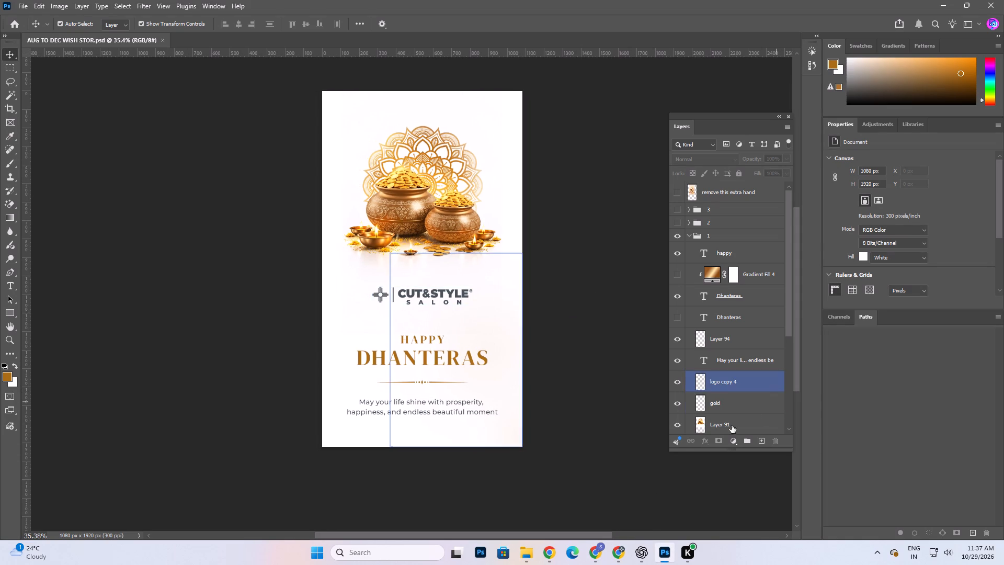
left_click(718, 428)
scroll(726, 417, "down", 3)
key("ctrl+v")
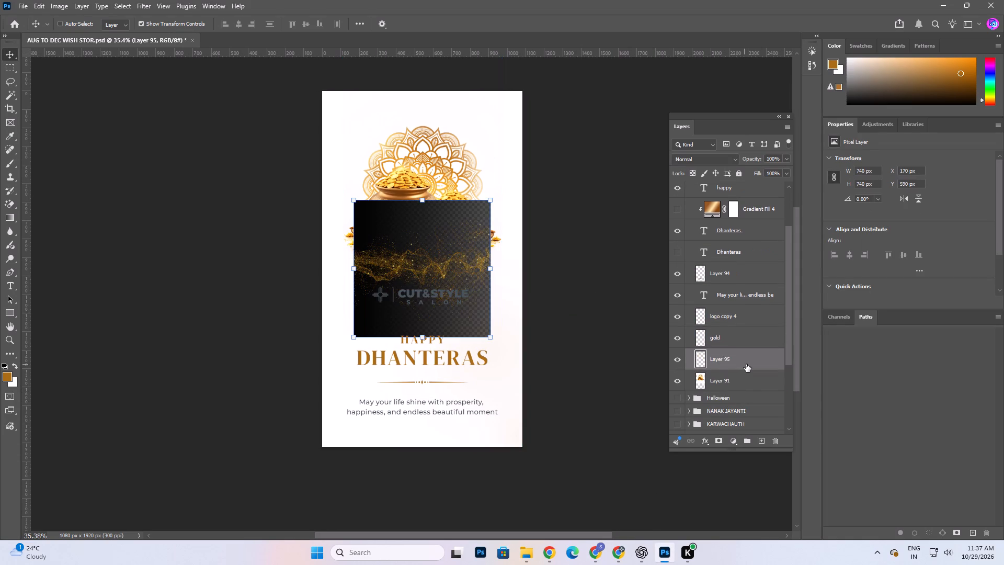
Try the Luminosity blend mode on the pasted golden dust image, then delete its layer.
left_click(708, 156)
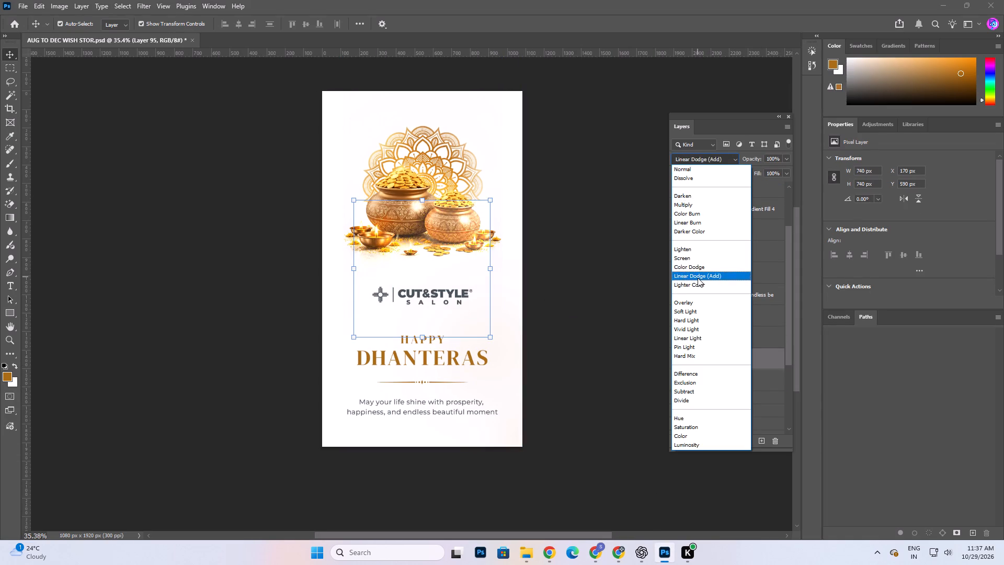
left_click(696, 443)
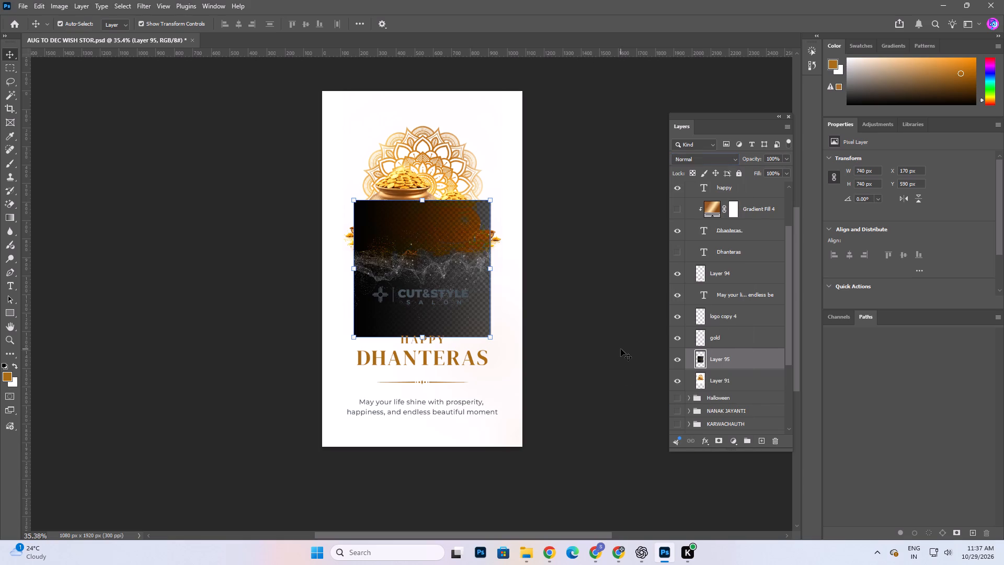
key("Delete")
Return to Chrome, close the image preview and examine more gold dust png results for a suitable light-background dust streak.
left_click(596, 554)
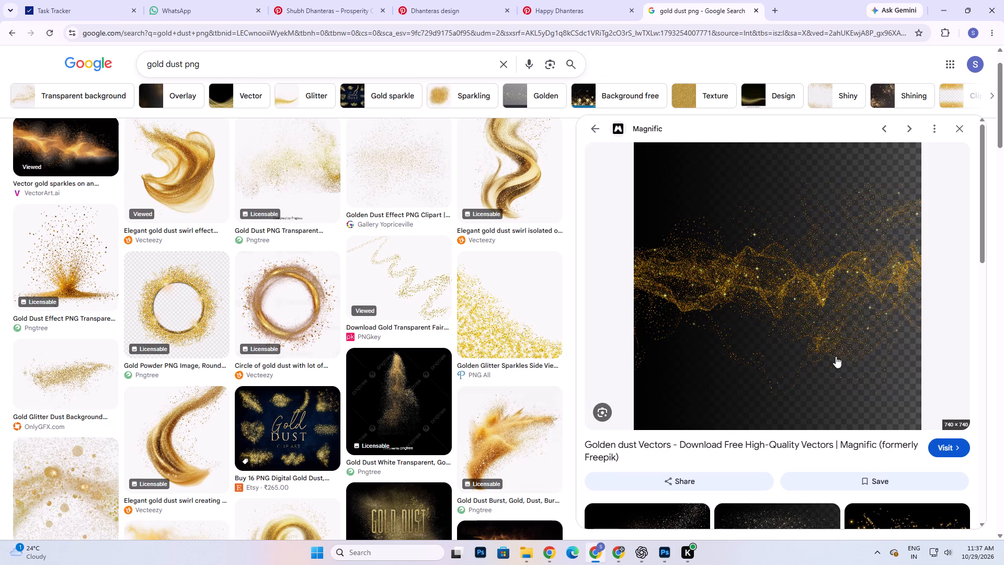
scroll(836, 366, "down", 6)
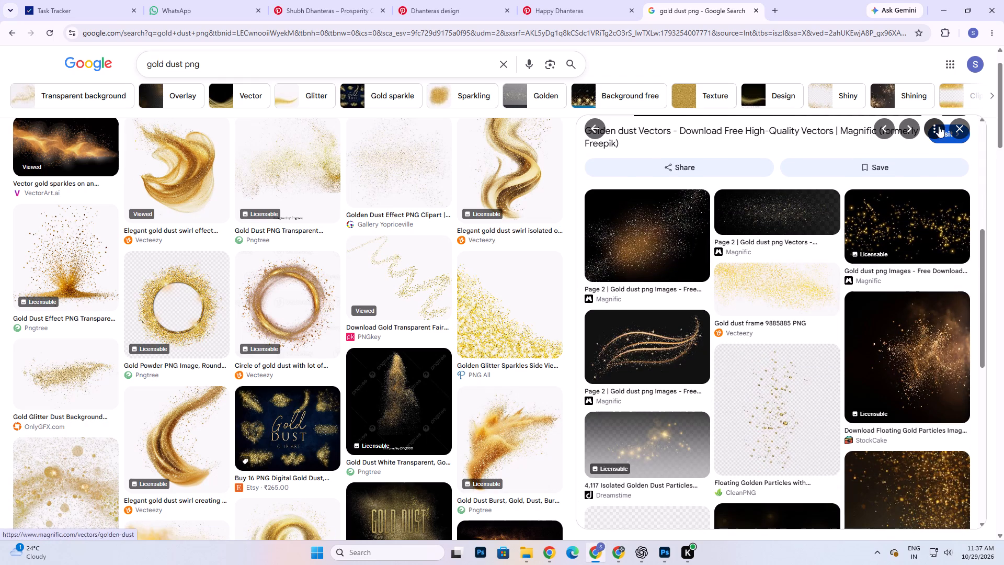
left_click(956, 127)
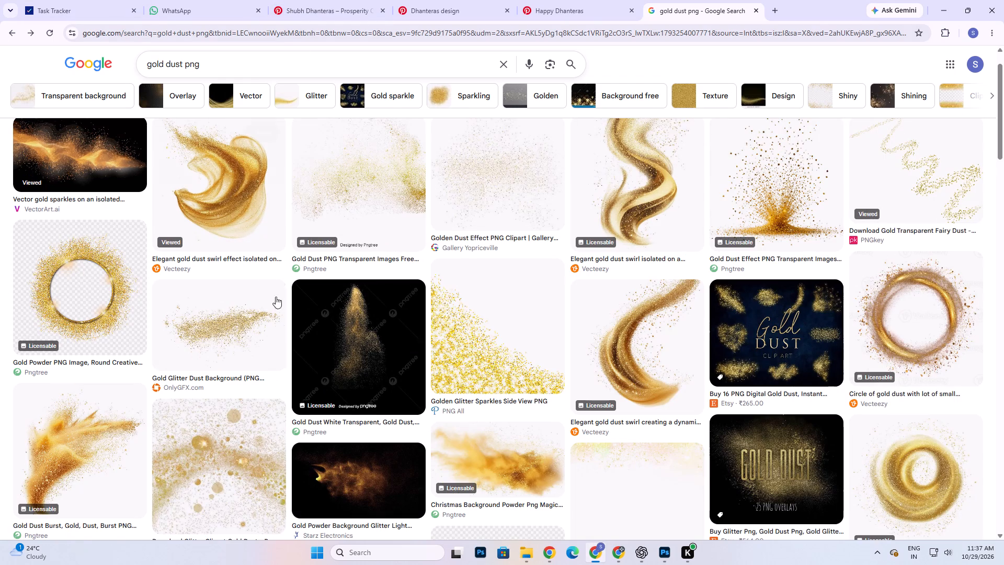
scroll(301, 332, "up", 4)
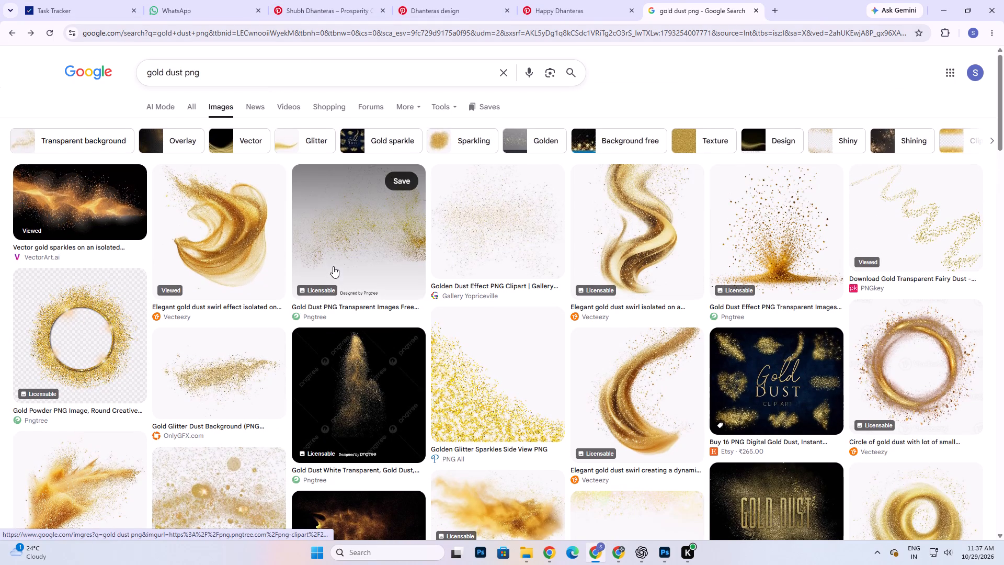
scroll(546, 340, "down", 4)
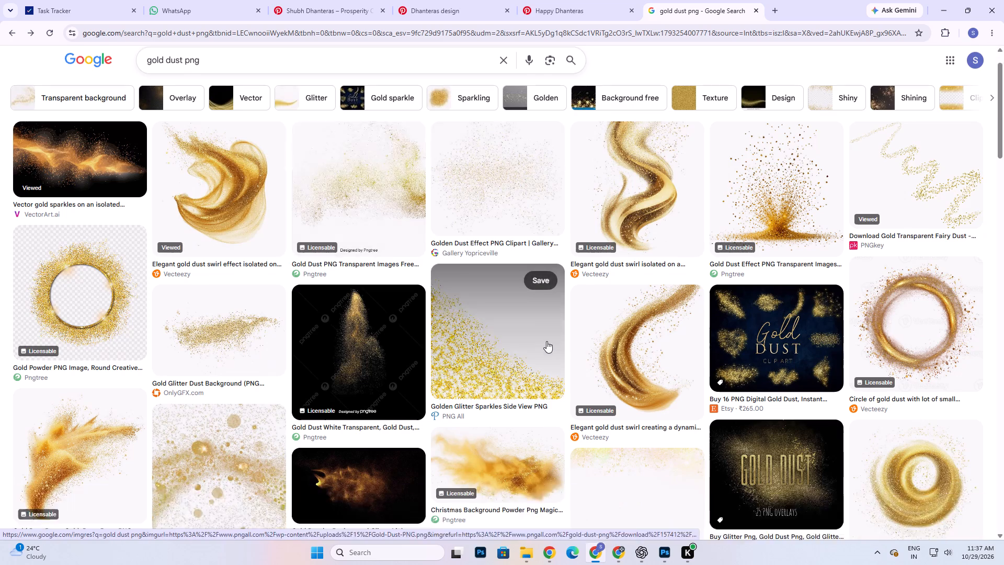
scroll(546, 341, "down", 6)
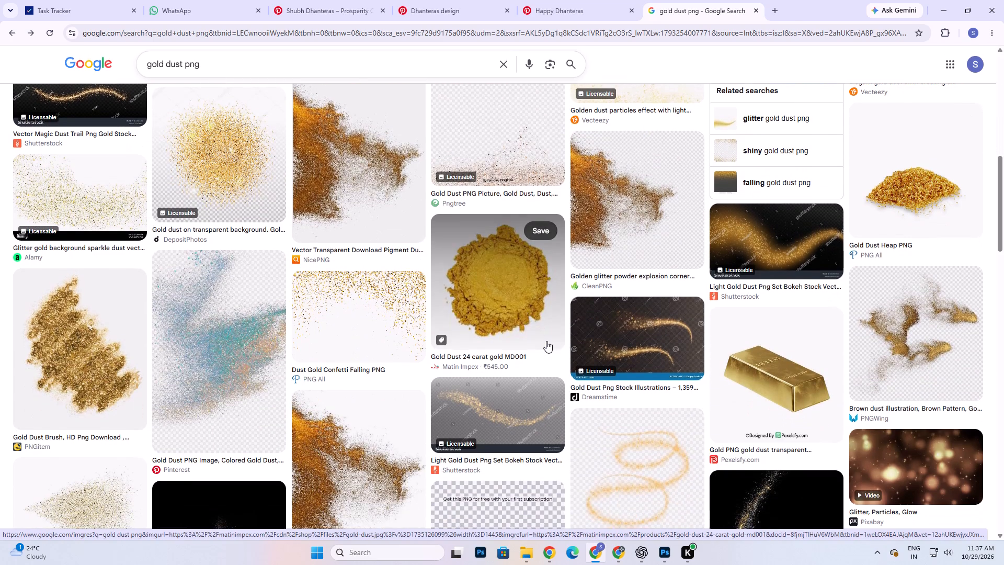
scroll(546, 341, "down", 4)
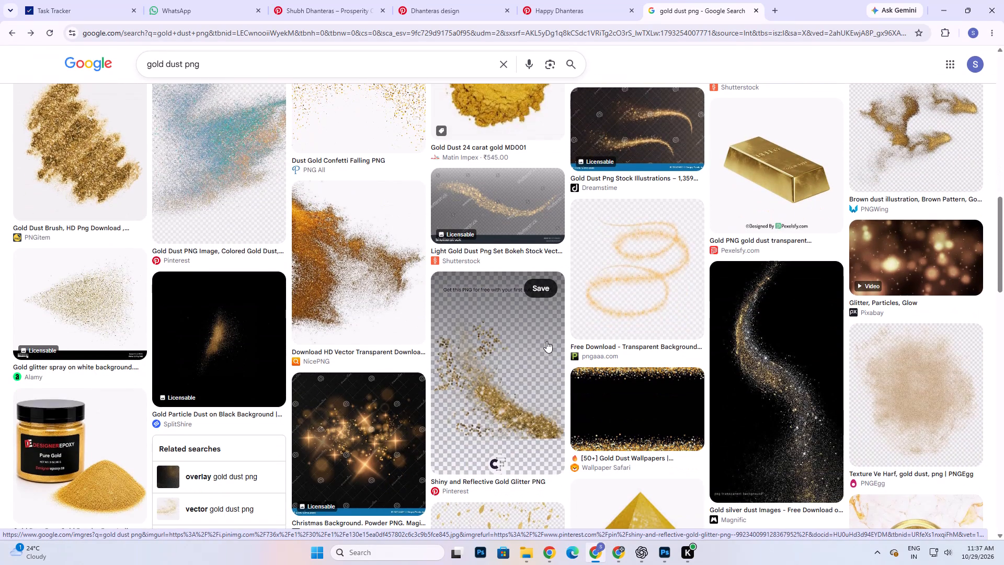
scroll(546, 341, "down", 2)
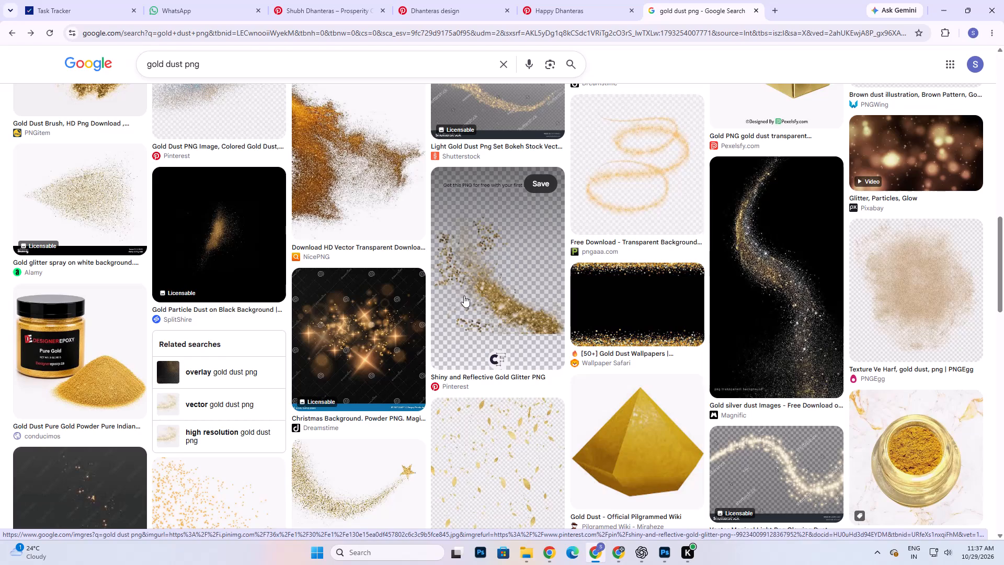
scroll(465, 296, "down", 5)
scroll(502, 332, "down", 3)
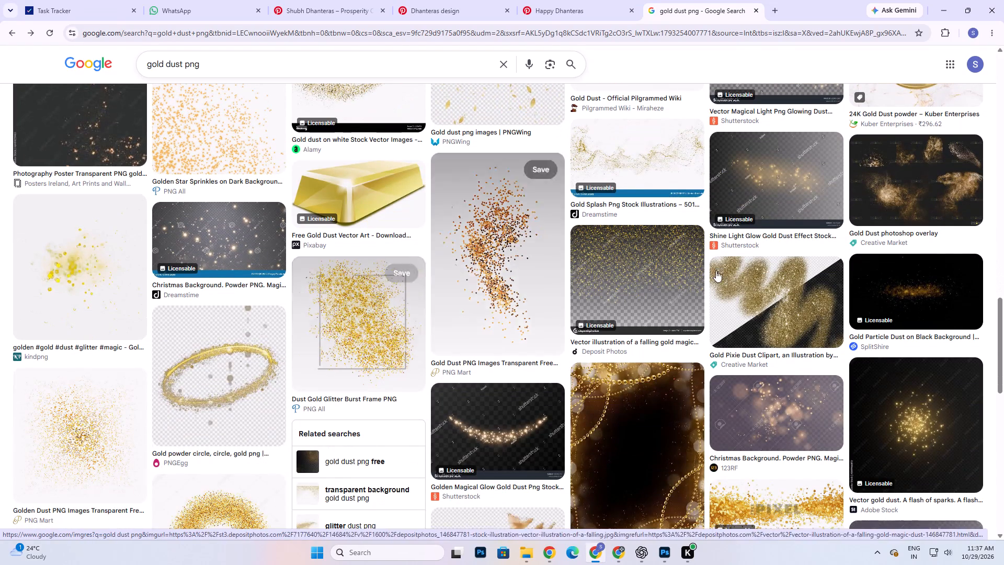
scroll(709, 375, "down", 6)
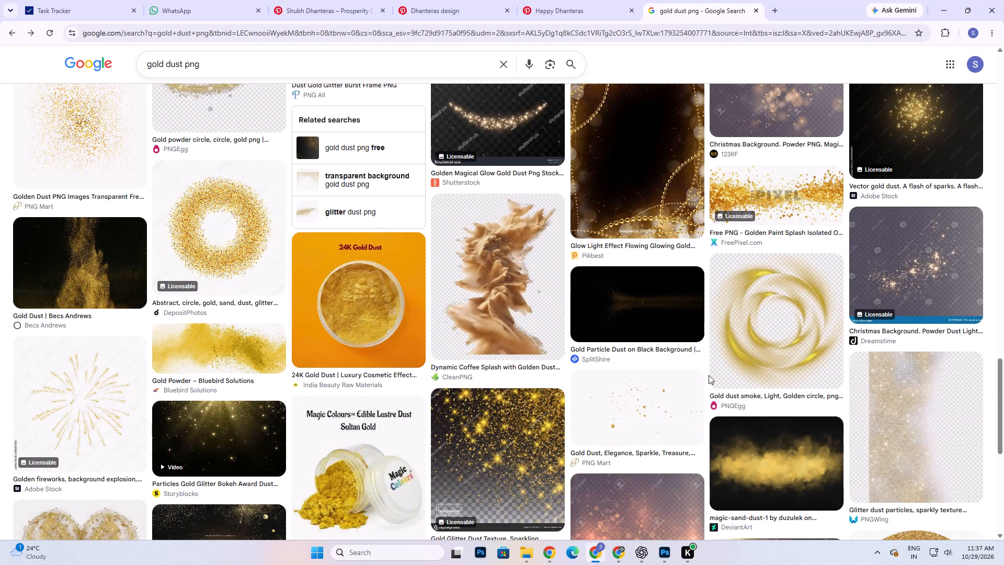
scroll(709, 375, "down", 4)
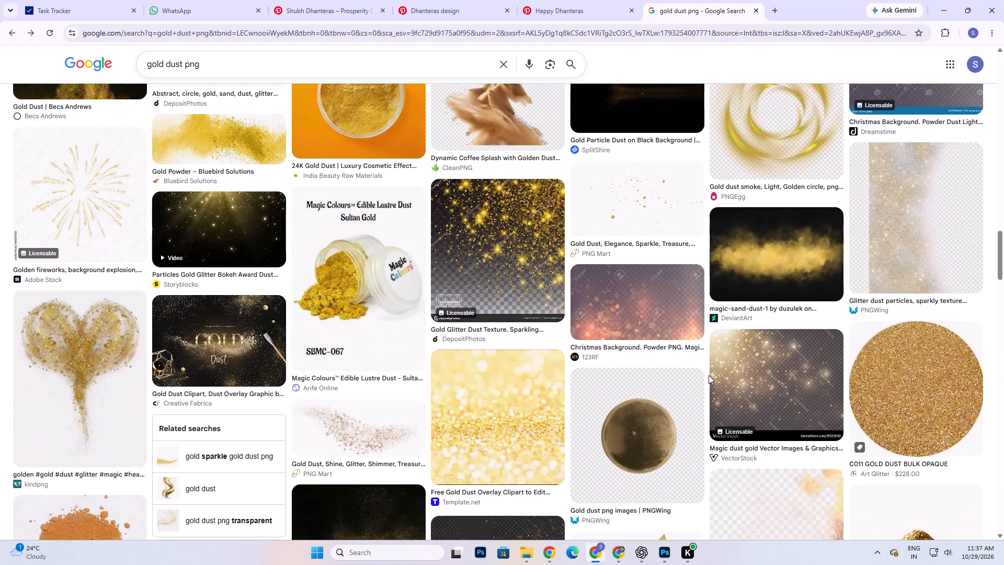
scroll(709, 375, "down", 8)
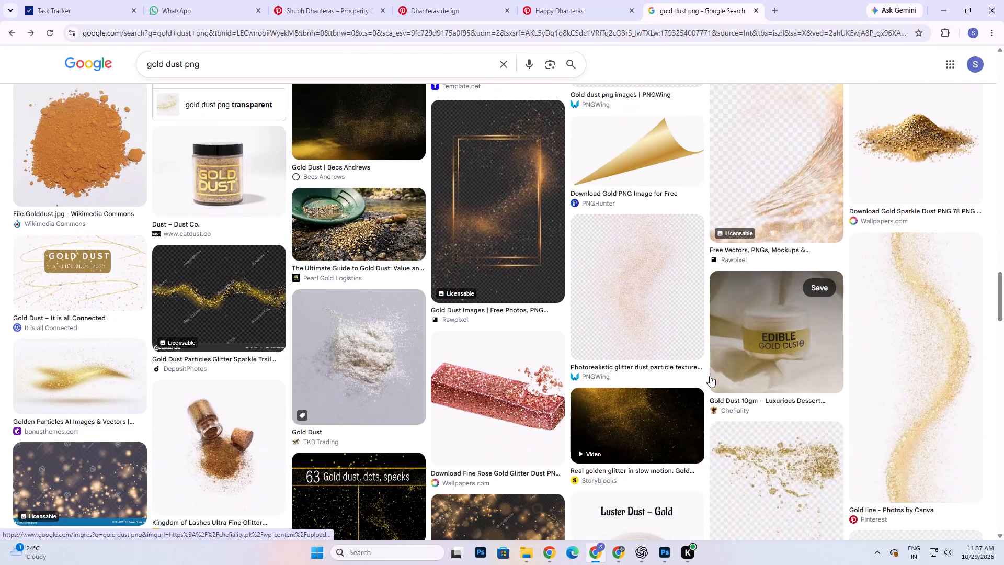
Open the "Gold line - Photos by Canva" result from Pinterest and copy the image.
left_click(951, 356)
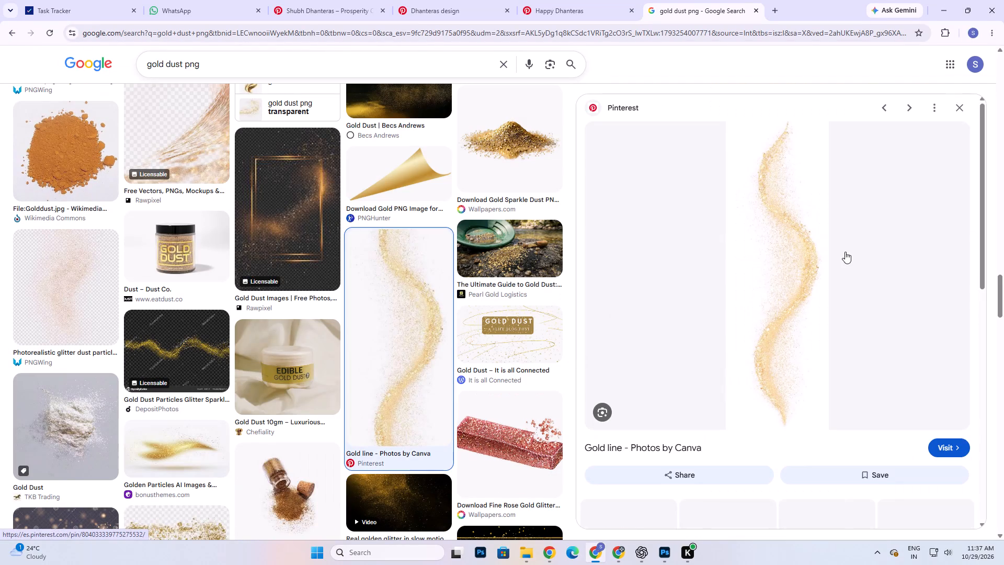
right_click(793, 206)
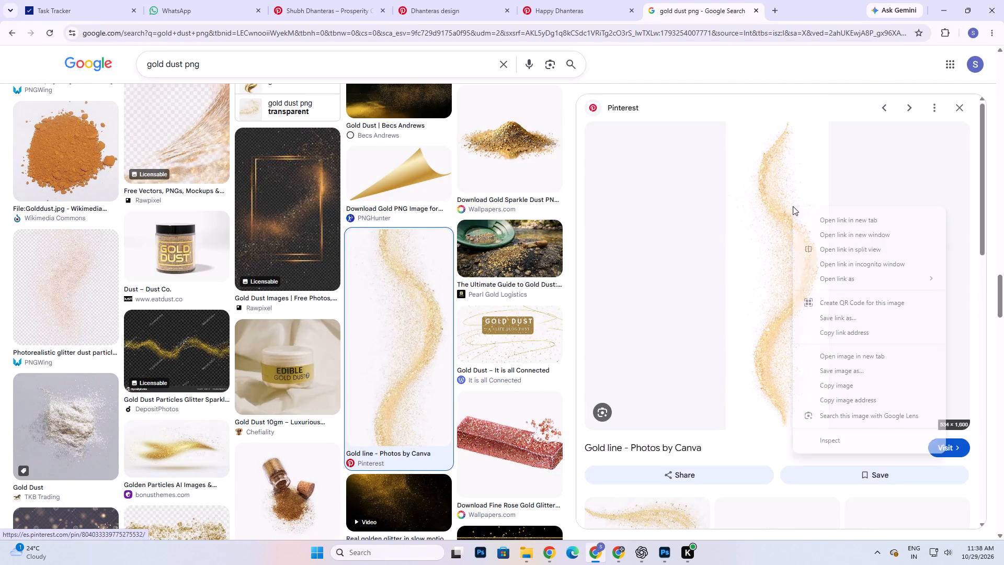
left_click(848, 384)
scroll(848, 385, "down", 6)
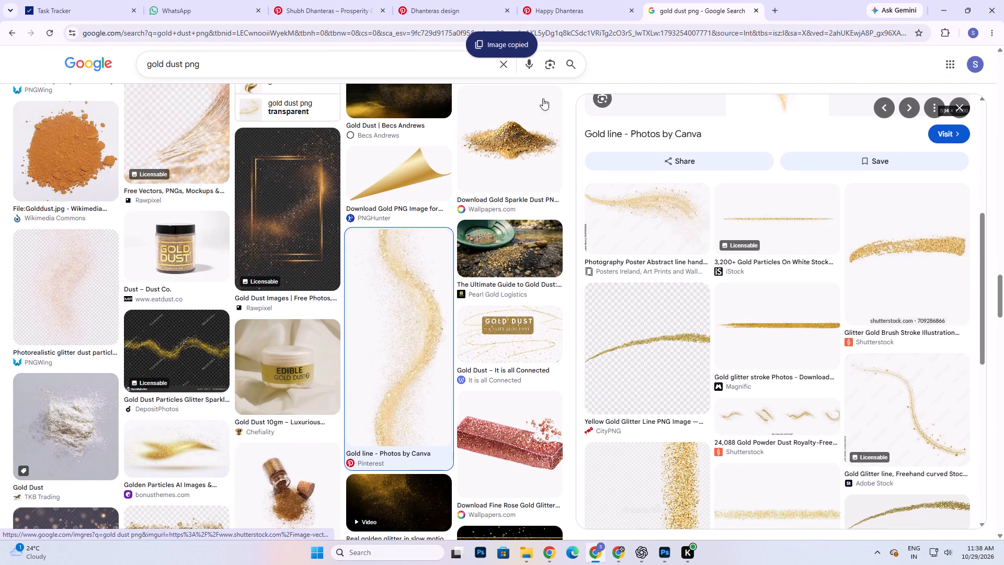
Switch to Photoshop, paste the gold line image above Layer 91 and move it towards the canvas's upper right.
left_click(659, 553)
left_click(558, 280)
left_click(751, 368)
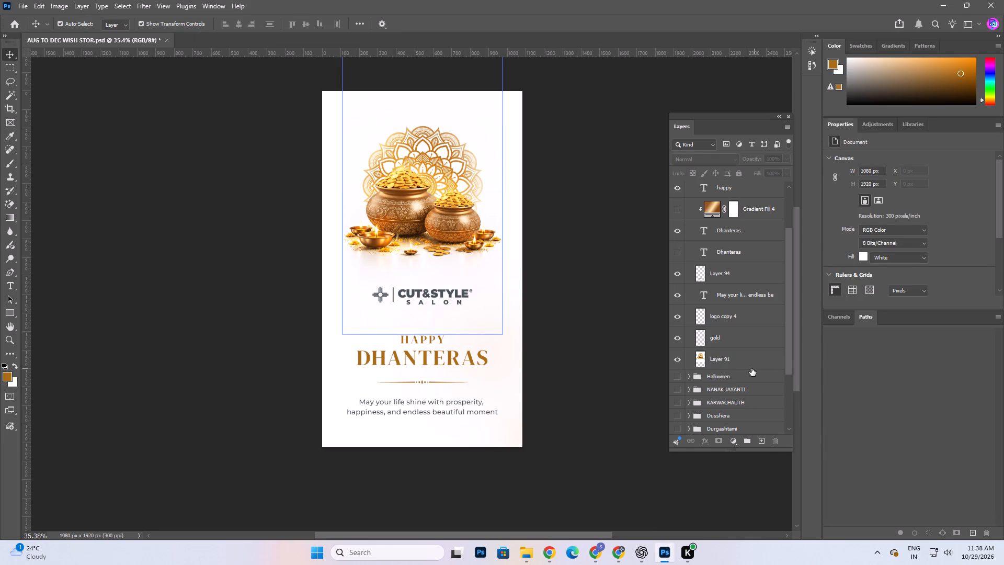
key("ctrl+v")
left_click_drag(441, 200, 473, 207)
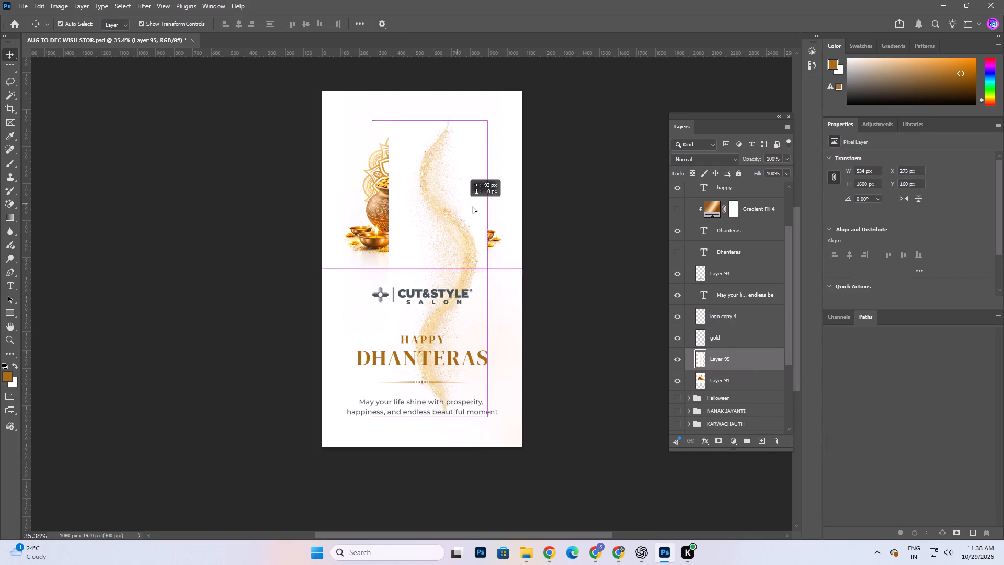
left_click_drag(473, 207, 477, 156)
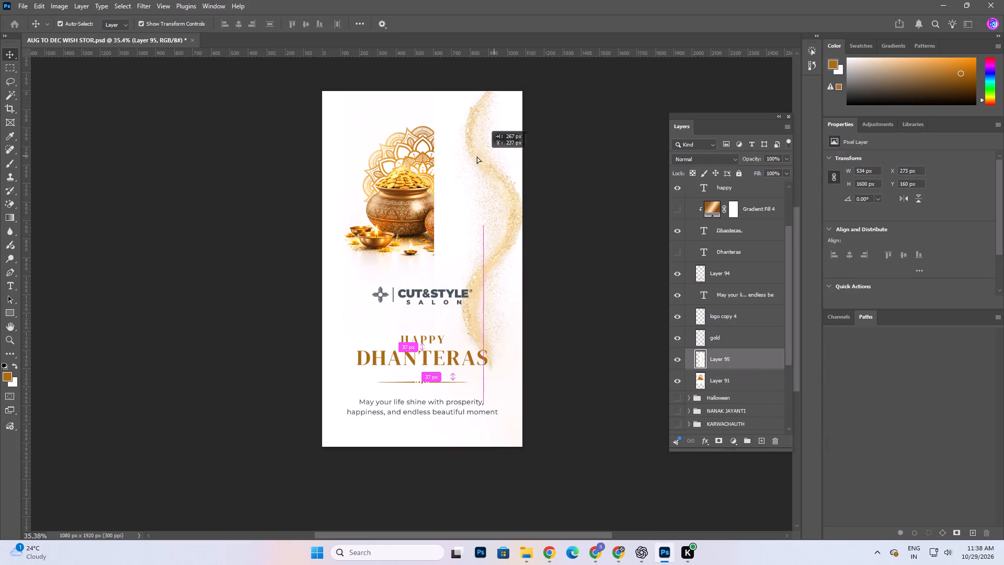
left_click_drag(477, 156, 475, 156)
Set the gold line layer's blend mode to Multiply.
left_click(688, 162)
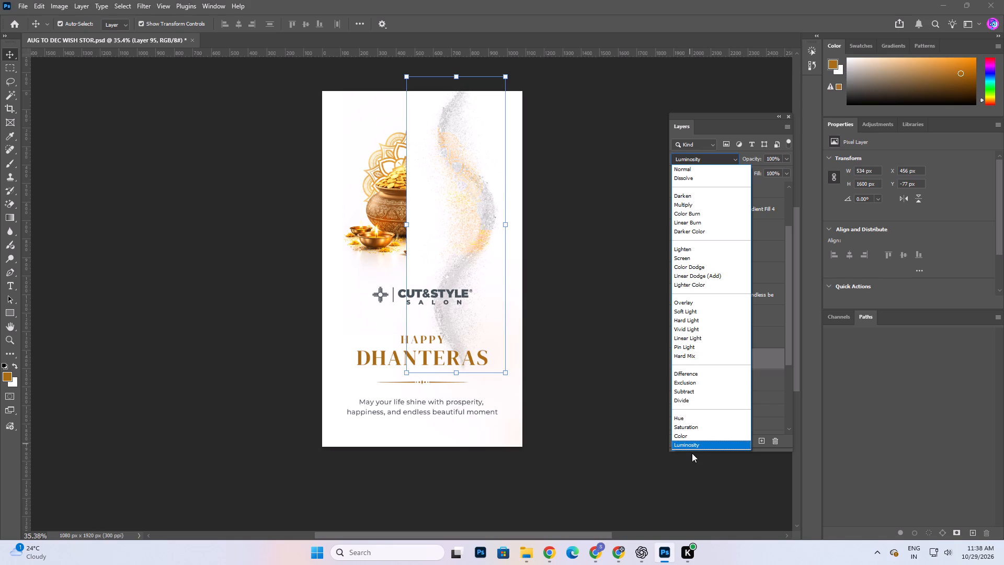
left_click(678, 205)
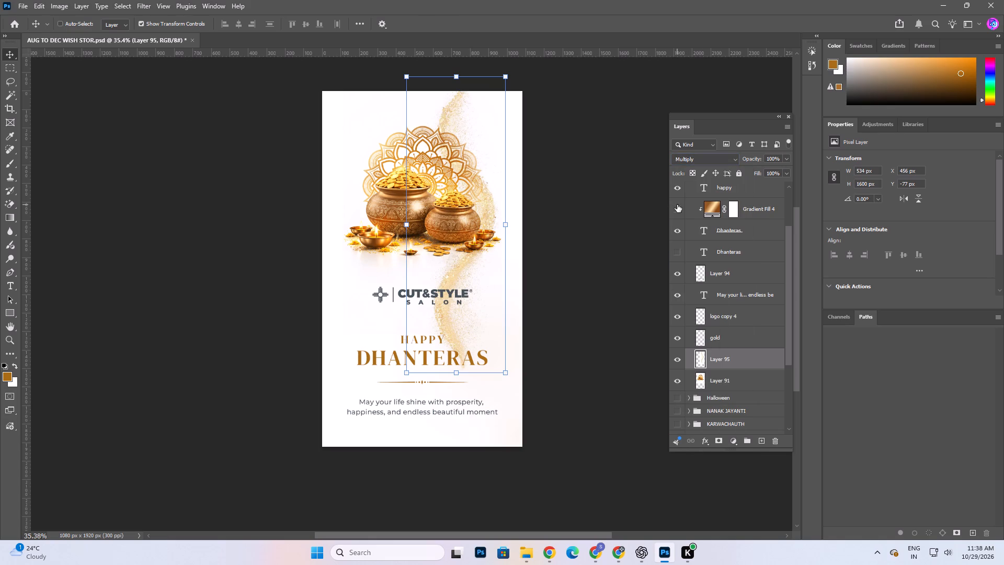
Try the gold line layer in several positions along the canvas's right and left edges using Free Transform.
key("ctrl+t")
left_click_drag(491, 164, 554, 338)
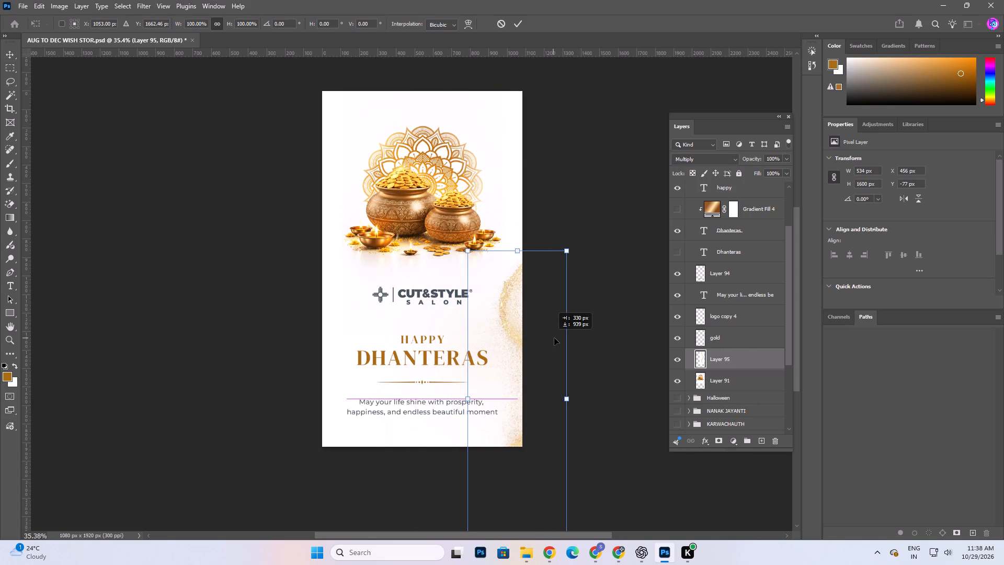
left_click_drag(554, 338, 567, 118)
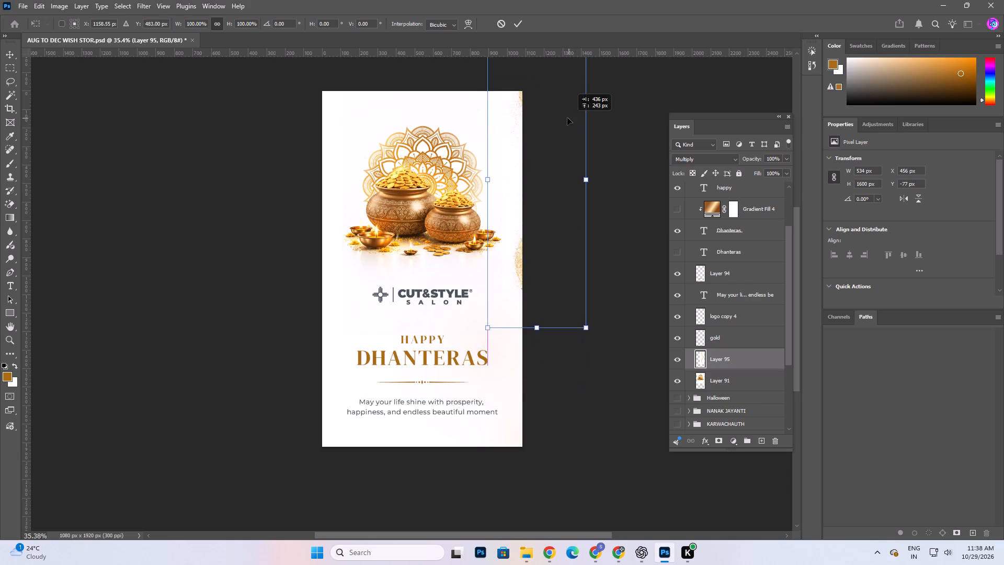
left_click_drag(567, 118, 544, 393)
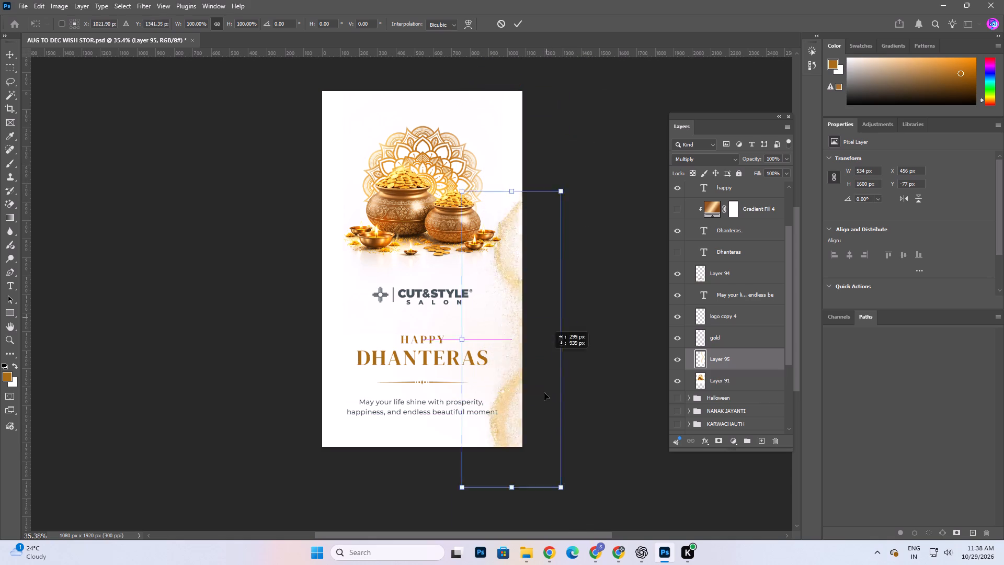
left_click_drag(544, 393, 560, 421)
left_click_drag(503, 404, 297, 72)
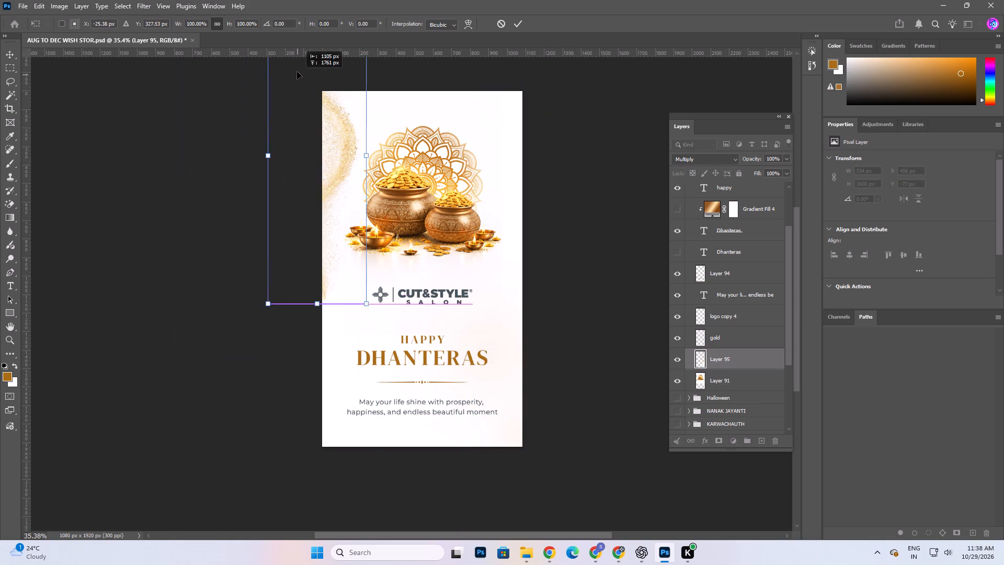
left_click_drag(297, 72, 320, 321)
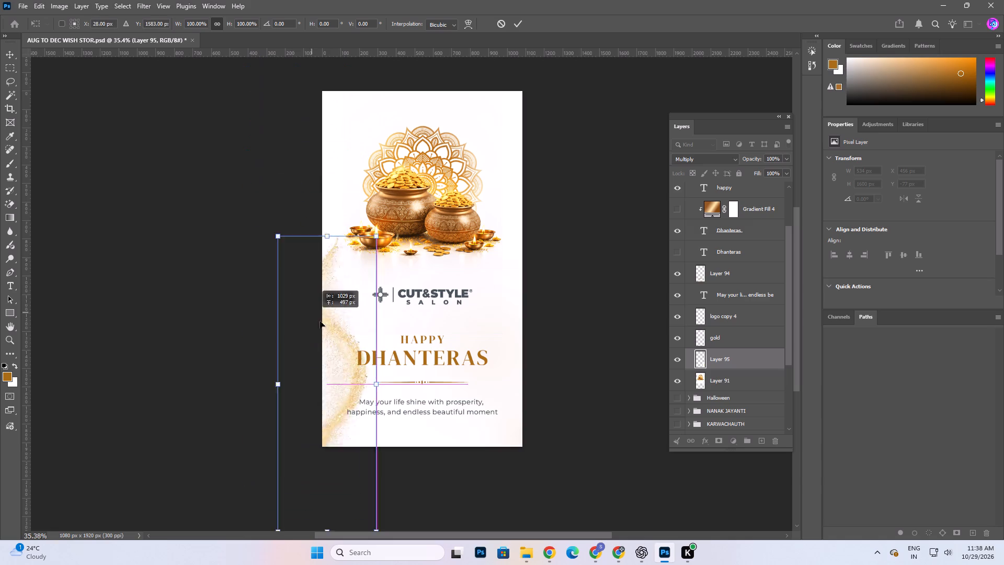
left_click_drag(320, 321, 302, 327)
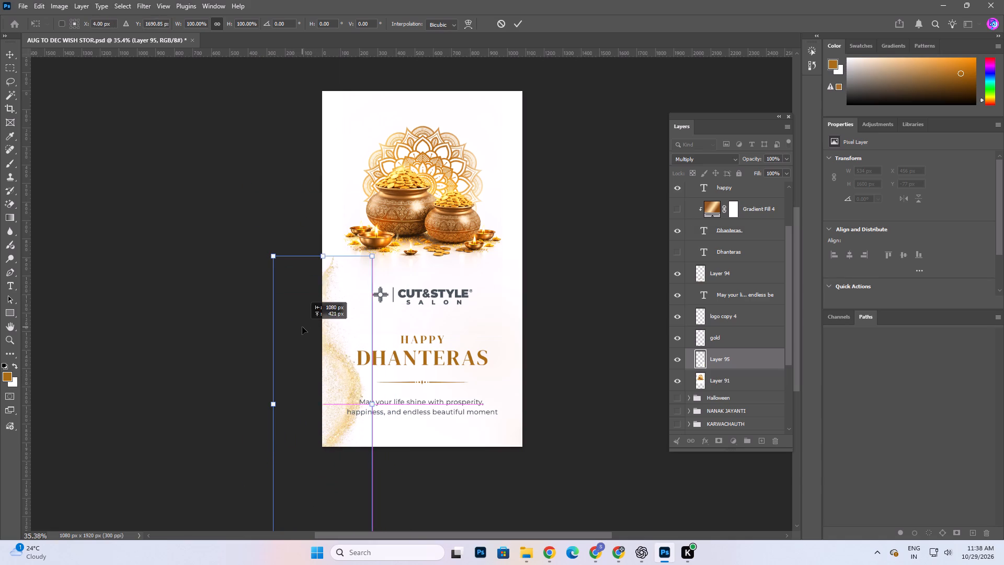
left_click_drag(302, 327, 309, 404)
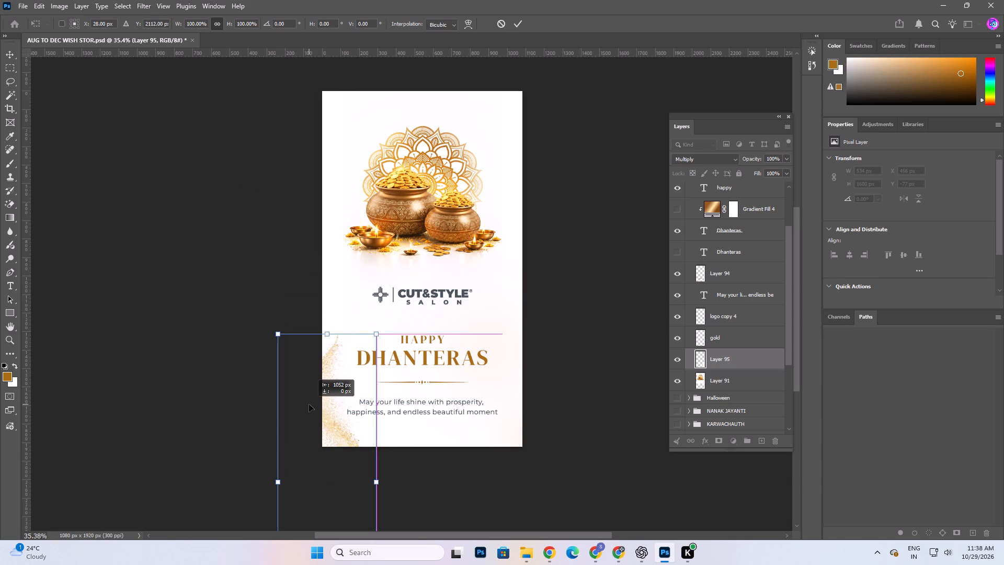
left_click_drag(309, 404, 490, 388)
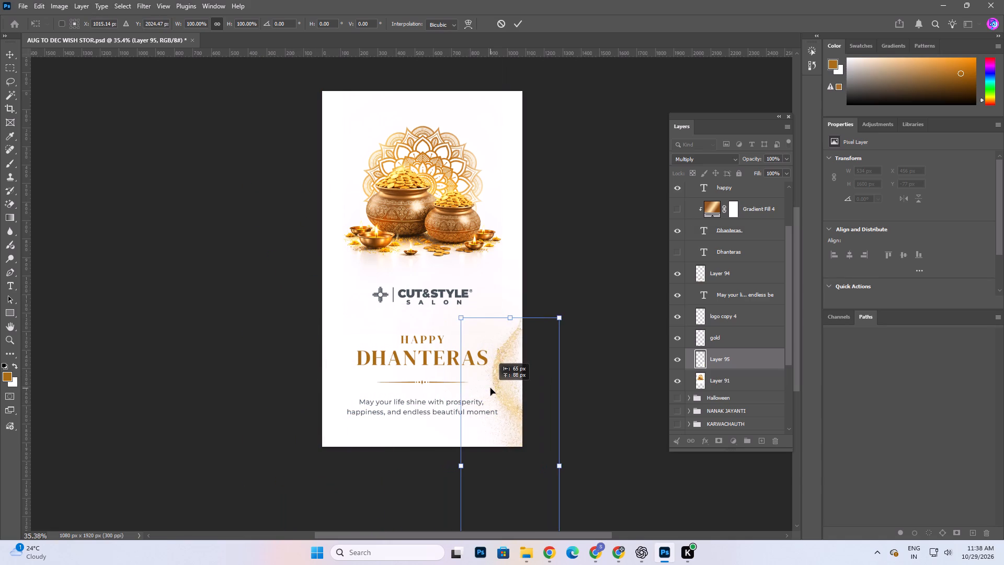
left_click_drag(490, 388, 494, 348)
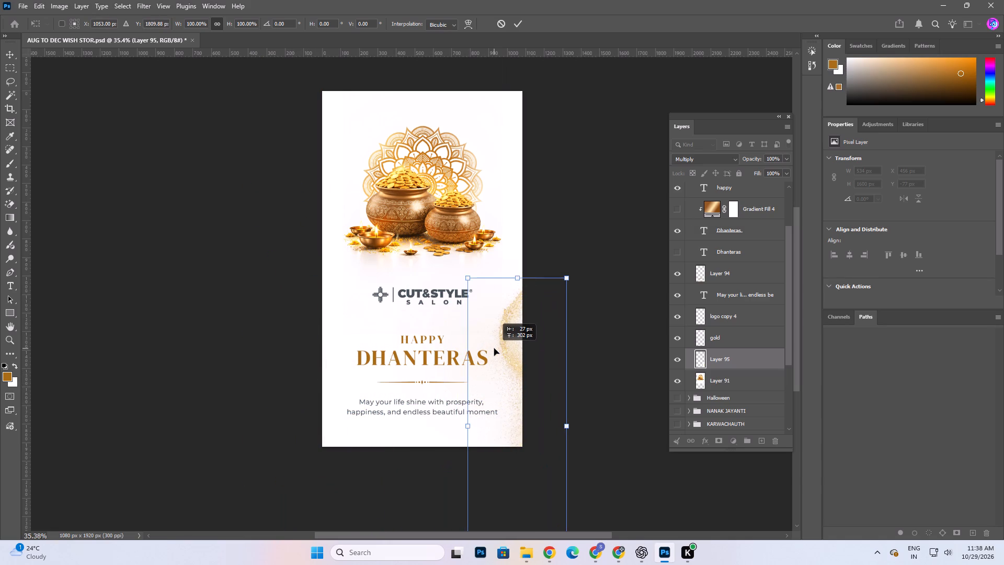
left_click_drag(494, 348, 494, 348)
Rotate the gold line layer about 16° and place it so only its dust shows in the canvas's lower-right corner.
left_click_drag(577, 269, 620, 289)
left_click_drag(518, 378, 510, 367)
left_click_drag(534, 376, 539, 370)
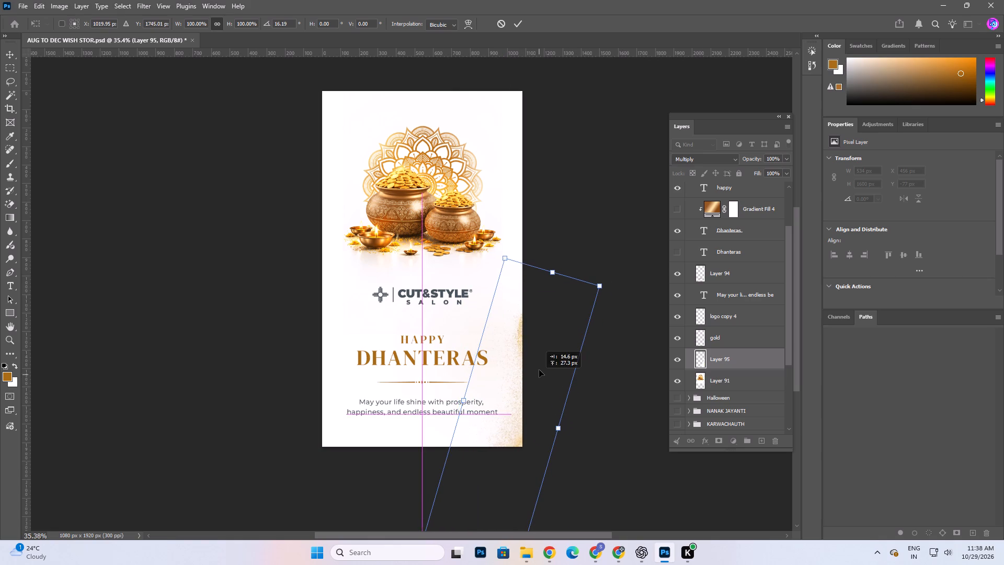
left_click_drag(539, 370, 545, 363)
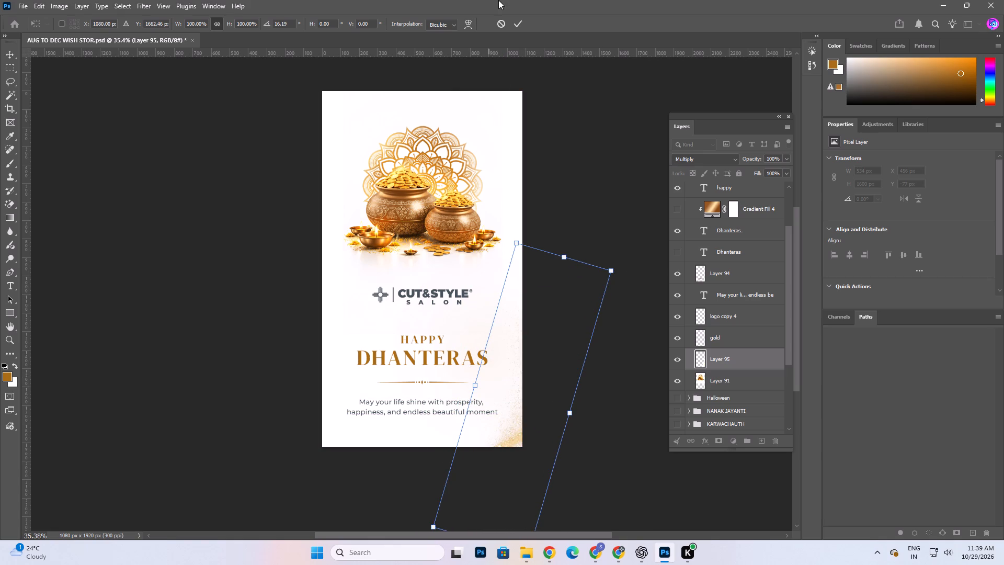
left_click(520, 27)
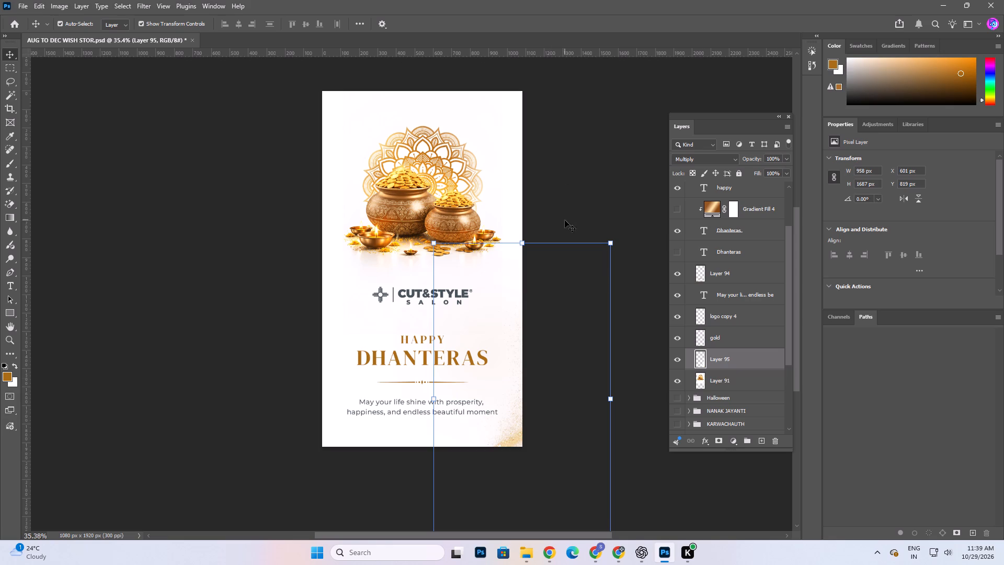
Delete the gold line layer (Layer 95) from the gold-pots design.
scroll(565, 221, "down", 2)
scroll(520, 295, "up", 5, "alt")
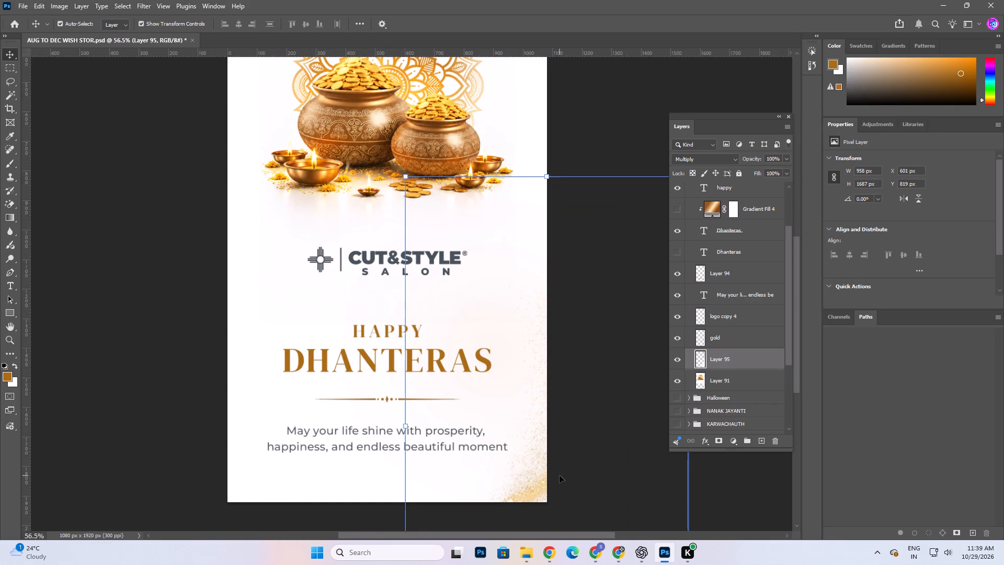
key("Delete")
Select the gold-pots image layer, Layer 91, and save the document.
scroll(354, 360, "down", 4, "alt")
scroll(436, 348, "up", 2)
key("space")
left_click(465, 189)
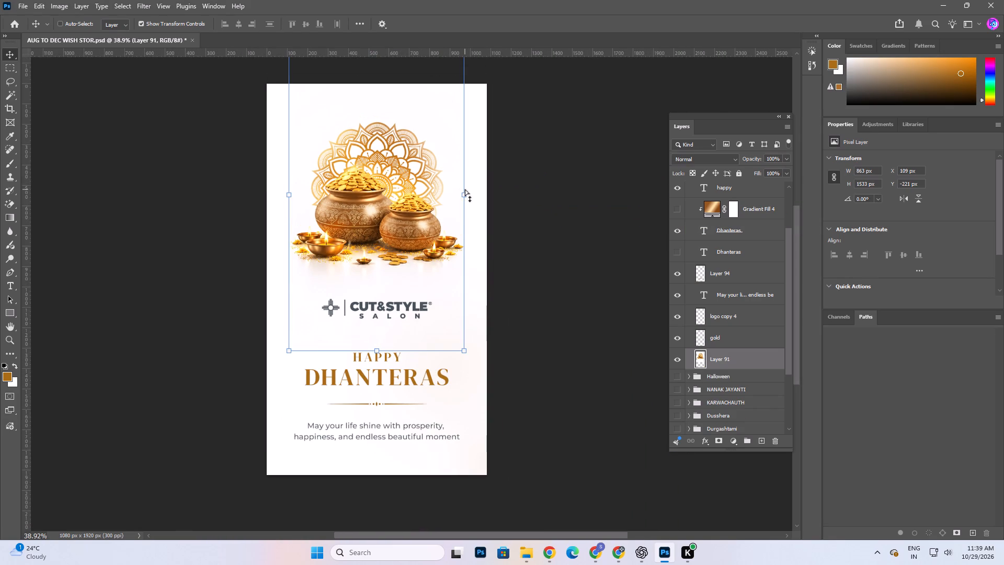
key("ctrl+s")
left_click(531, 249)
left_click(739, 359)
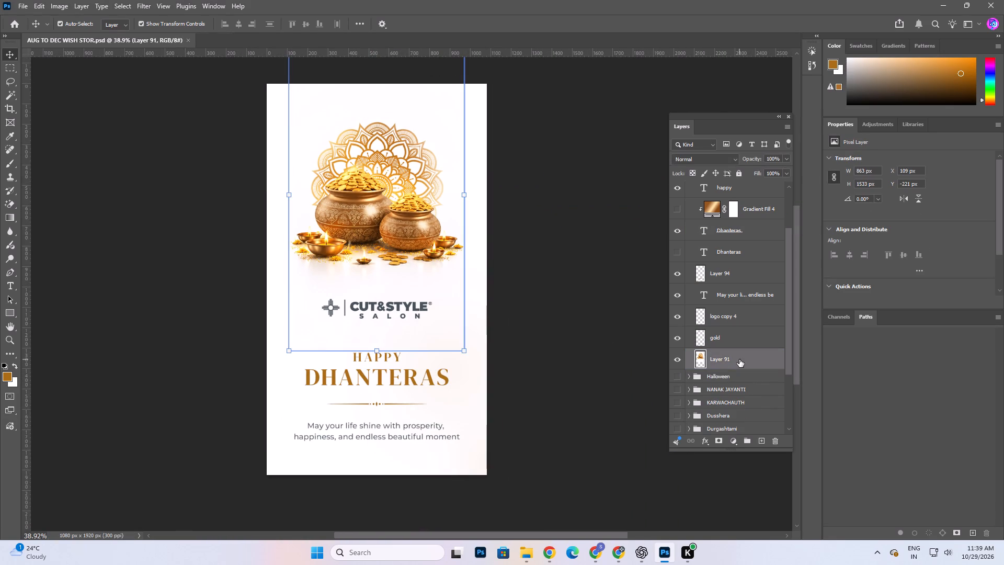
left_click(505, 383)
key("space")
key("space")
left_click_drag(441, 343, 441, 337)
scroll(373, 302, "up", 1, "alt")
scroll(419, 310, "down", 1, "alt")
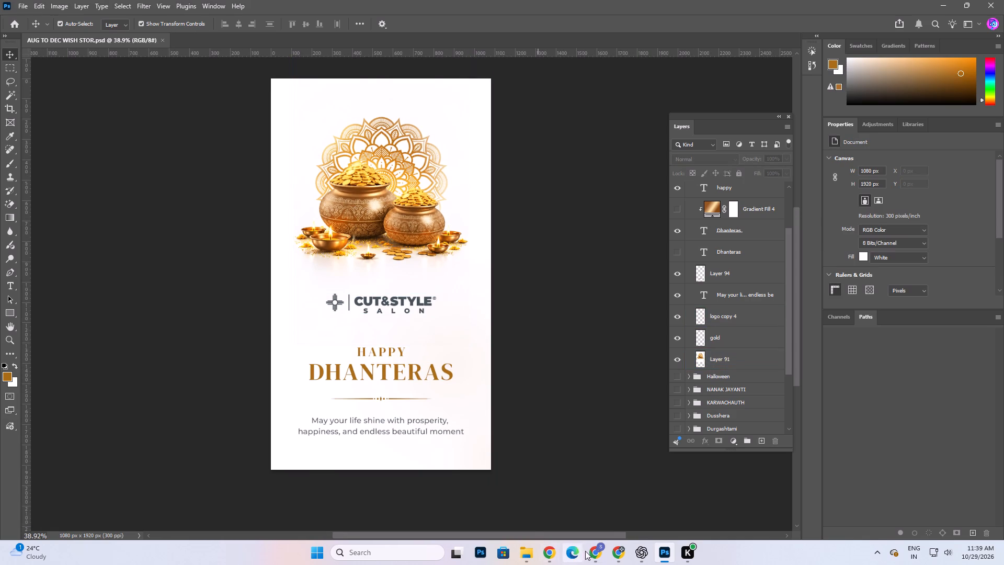
Switch to Chrome and examine more gold dust png results and related images for a usable accent.
left_click(594, 551)
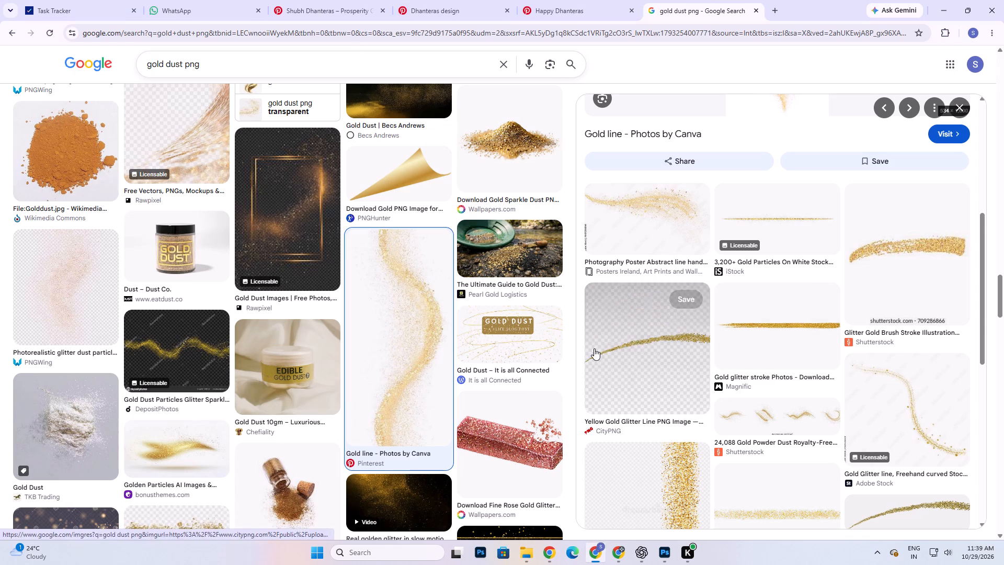
scroll(569, 399, "down", 7)
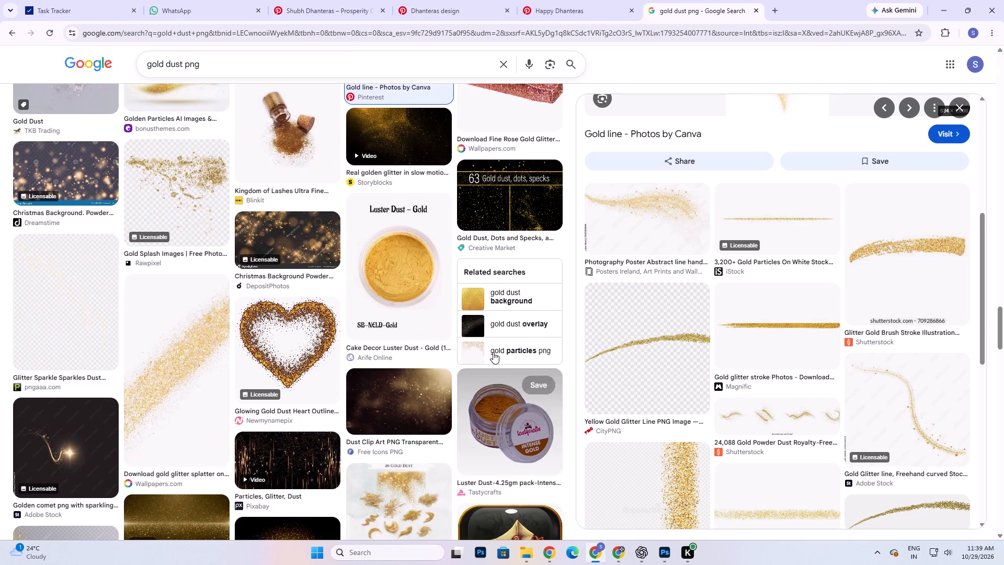
scroll(704, 432, "down", 6)
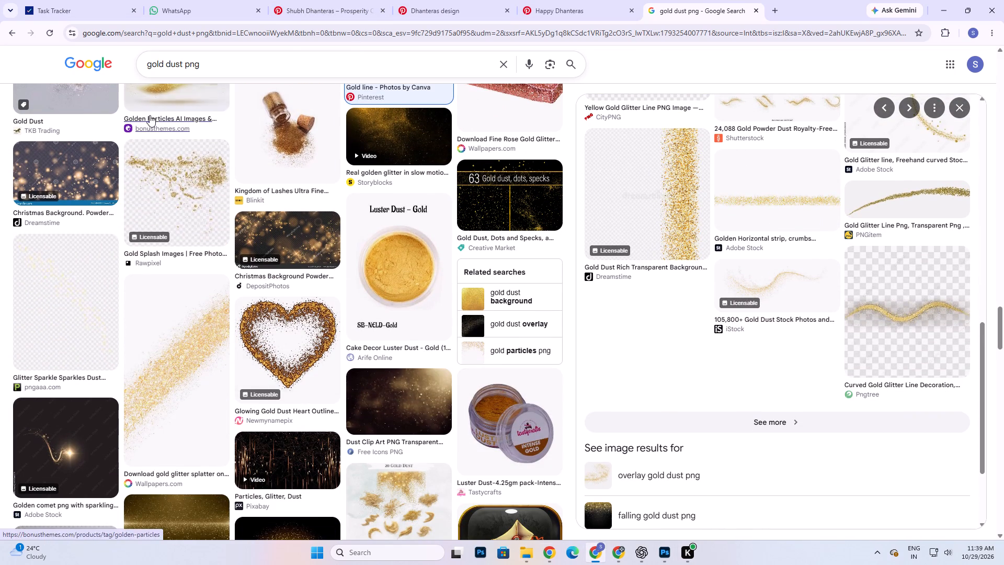
left_click_drag(230, 66, 167, 68)
Search Pinterest for "gold color patch" from the Happy Dhanteras tab and browse the results for a soft gold accent.
left_click(549, 3)
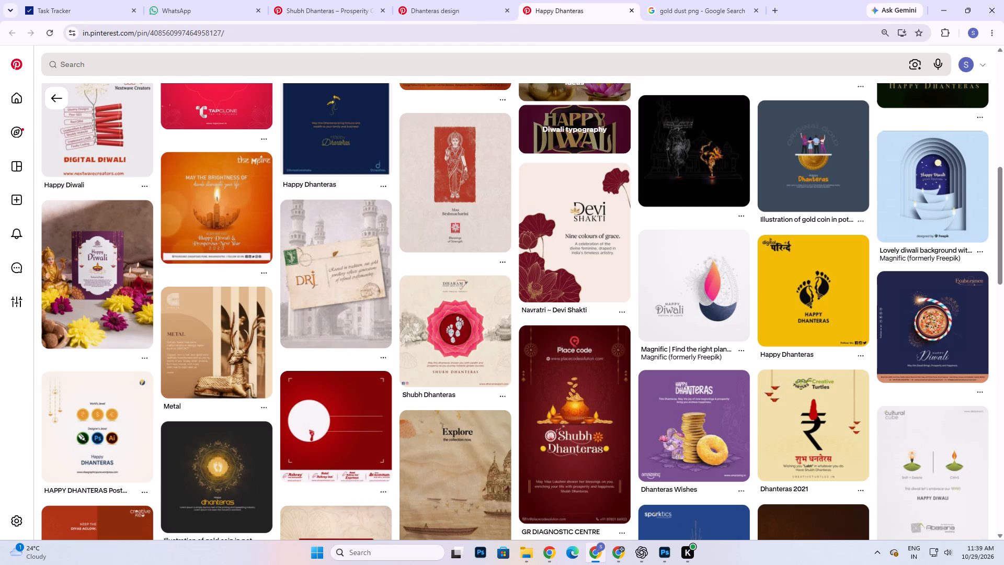
left_click(200, 67)
type("gold color patch")
key("Return")
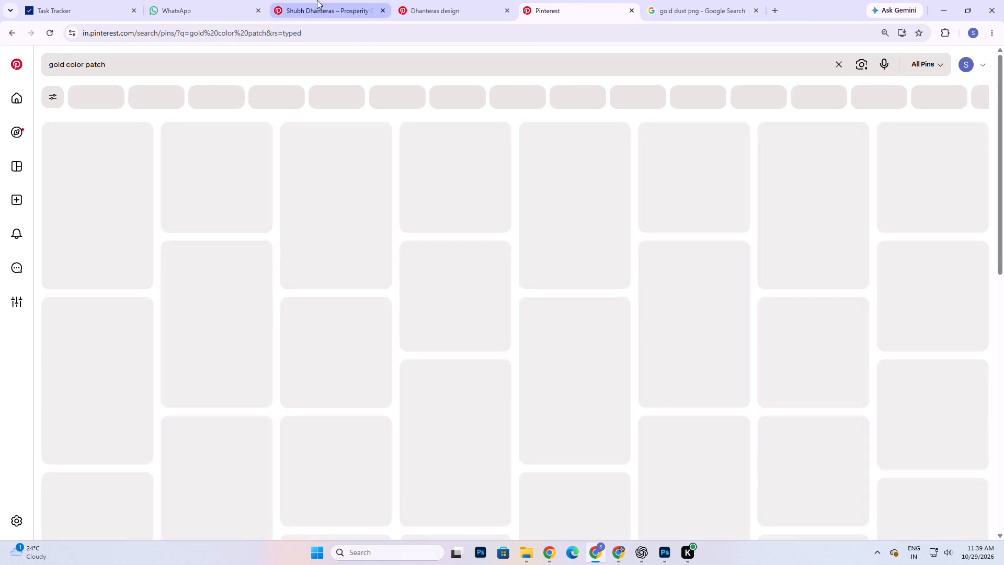
scroll(371, 365, "up", 6)
scroll(289, 336, "up", 6)
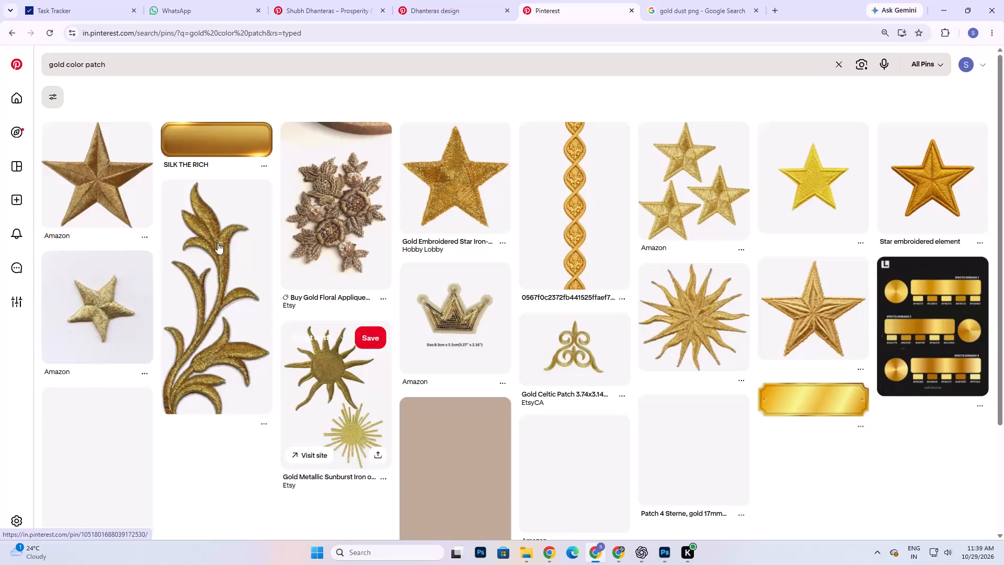
scroll(521, 471, "down", 7)
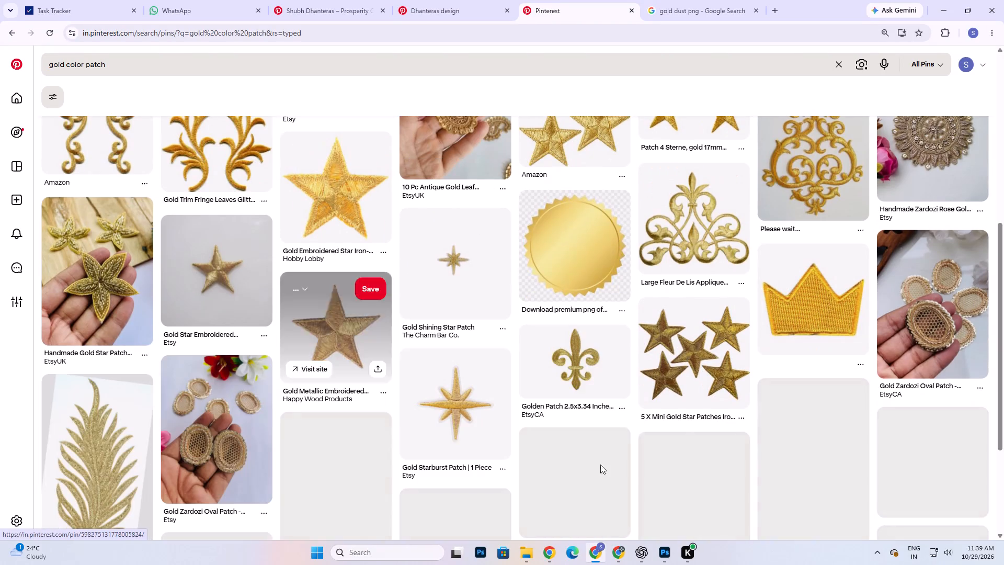
scroll(584, 468, "down", 11)
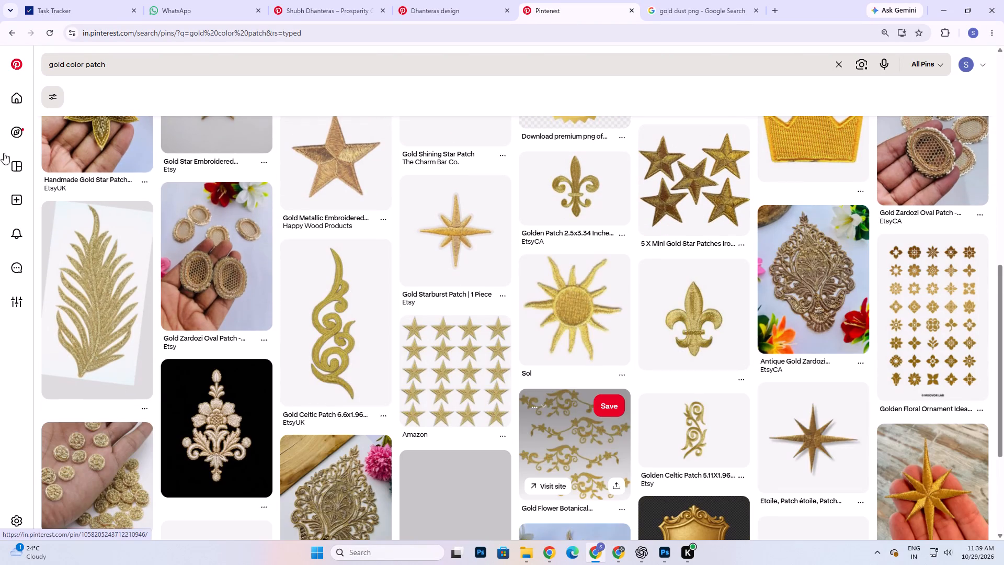
Refine the Pinterest search to "gold gradient color patch".
left_click(66, 69)
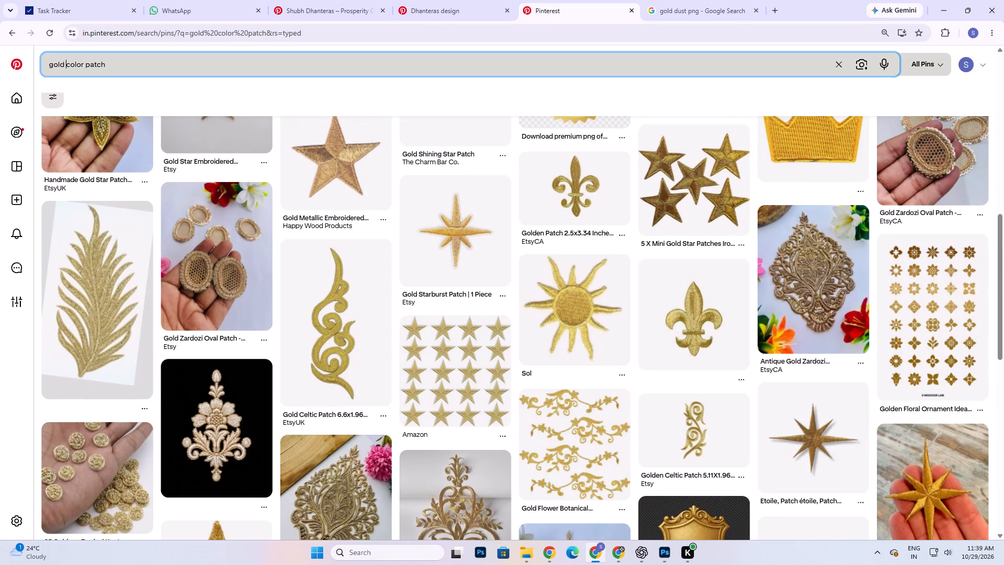
type("gradient")
key("space")
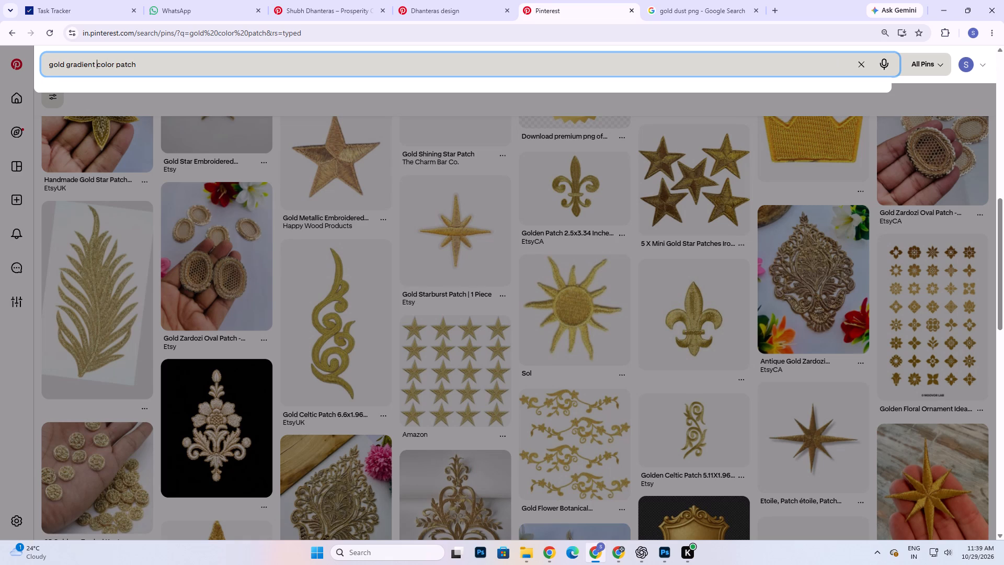
key("Return")
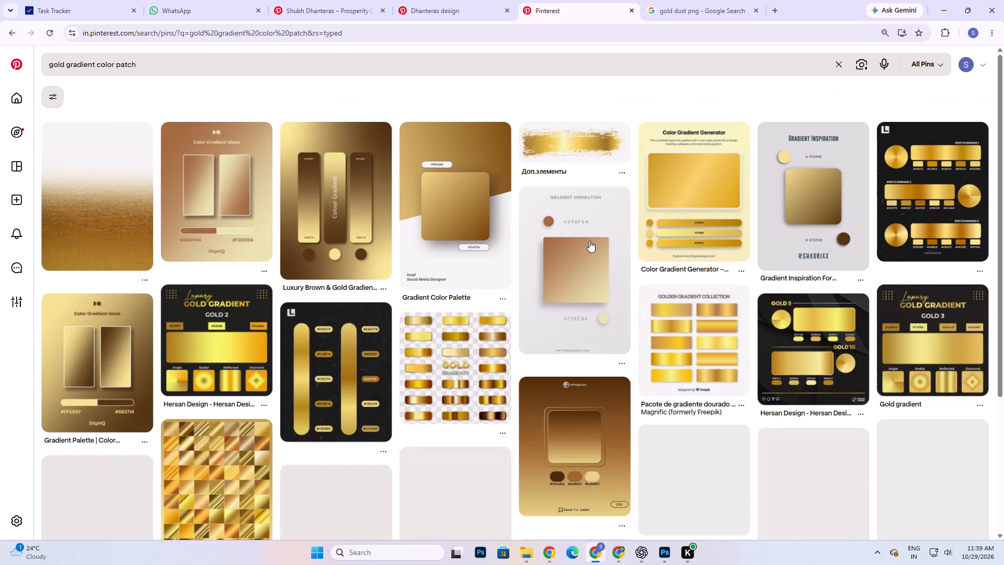
Examine the Pinterest results for "gold gradient color patch" for a soft golden accent suited to the light background.
scroll(354, 389, "down", 5)
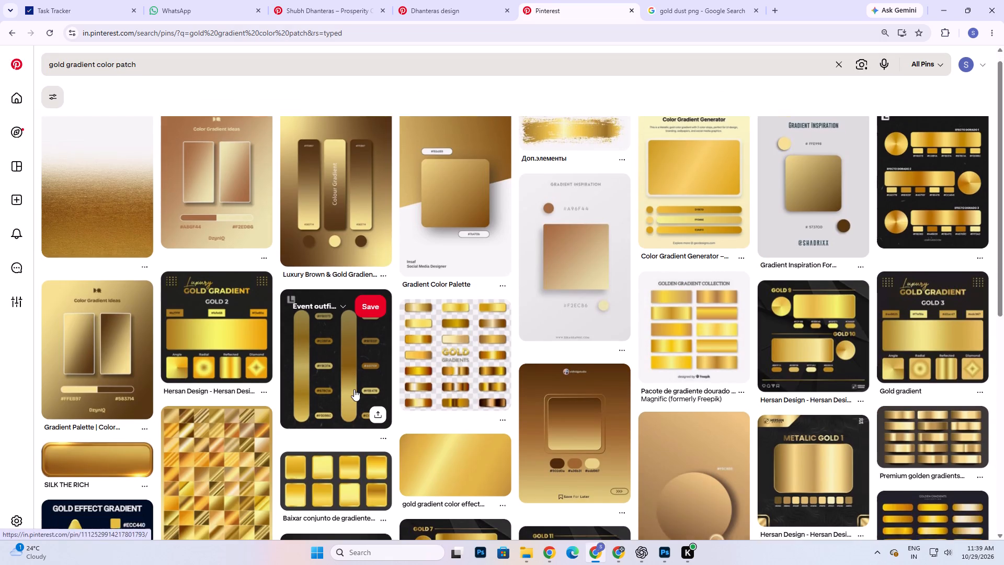
scroll(354, 389, "down", 8)
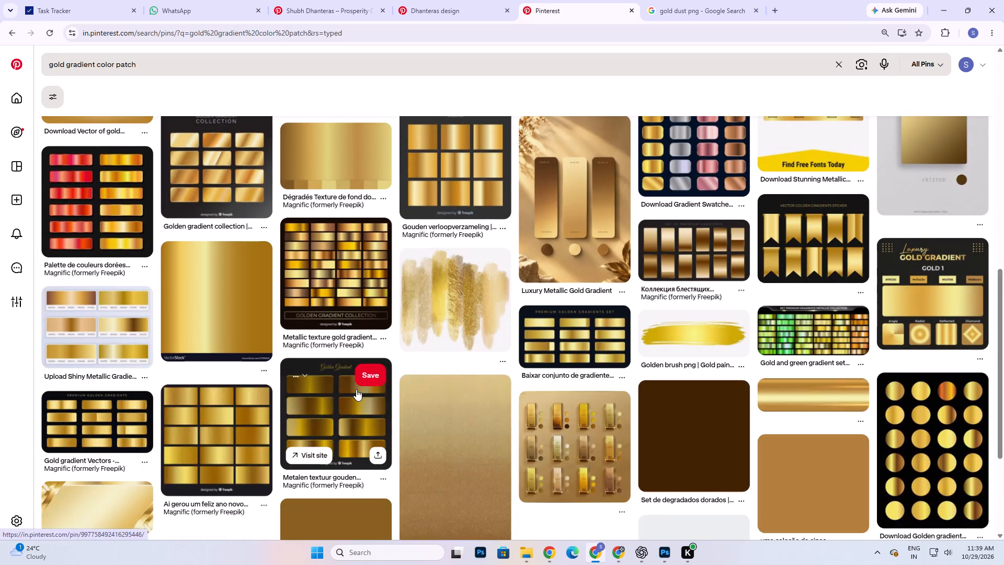
scroll(356, 389, "down", 8)
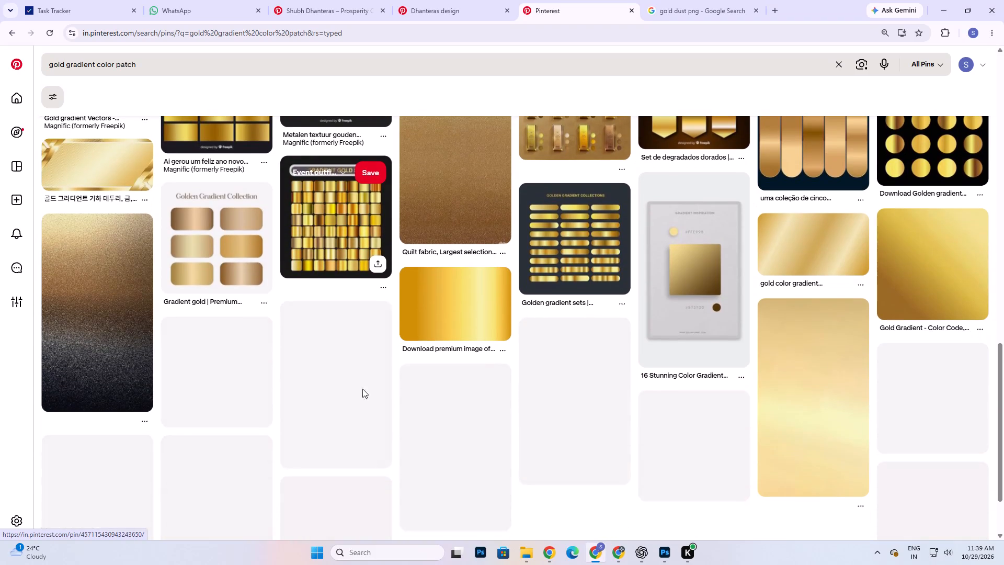
scroll(538, 392, "down", 4)
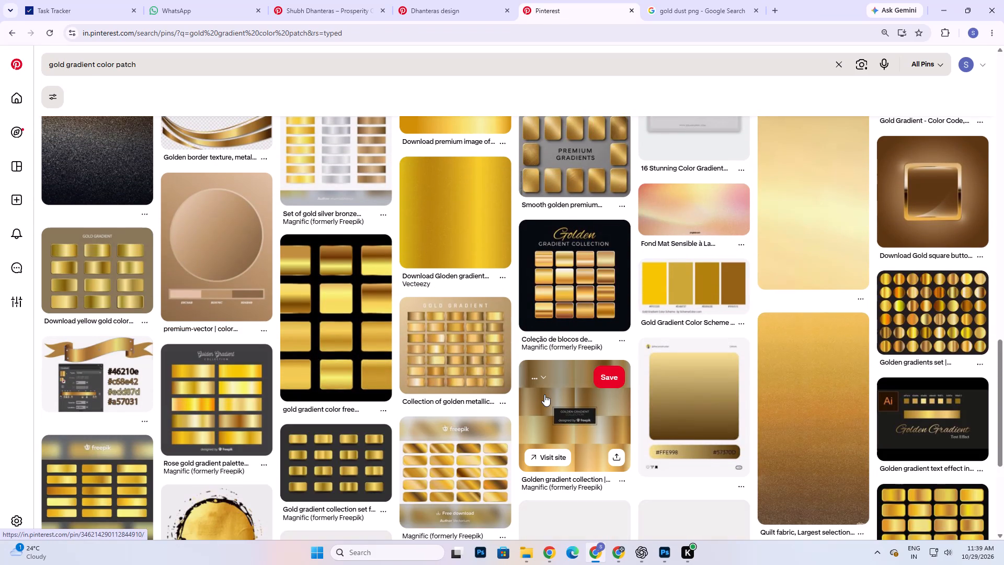
scroll(544, 394, "down", 8)
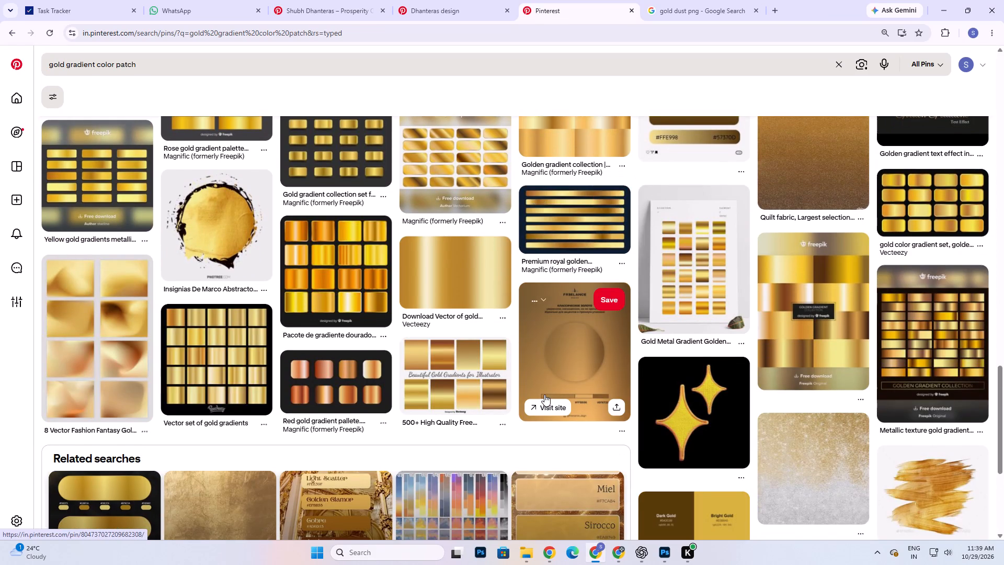
scroll(544, 394, "down", 3)
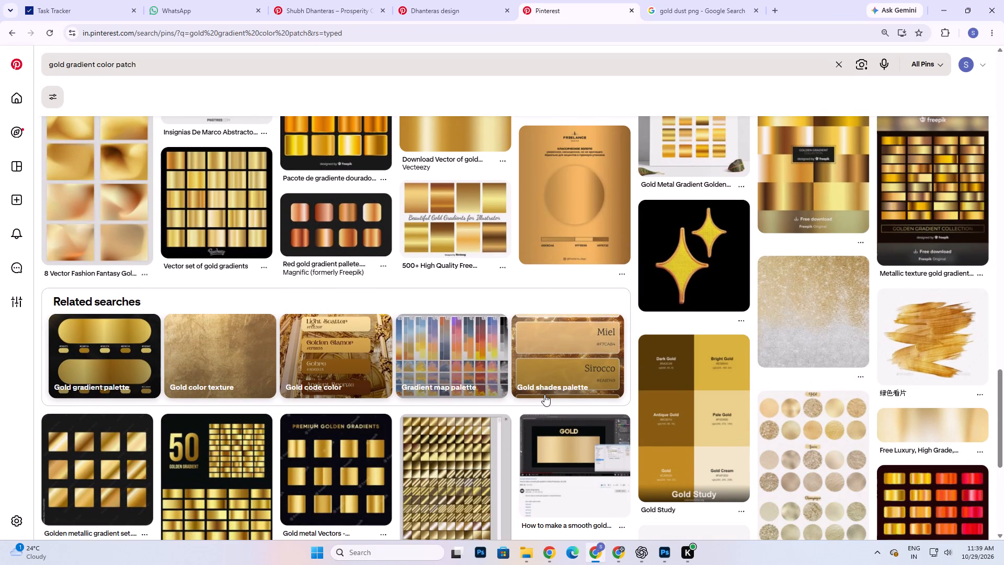
scroll(544, 394, "down", 10)
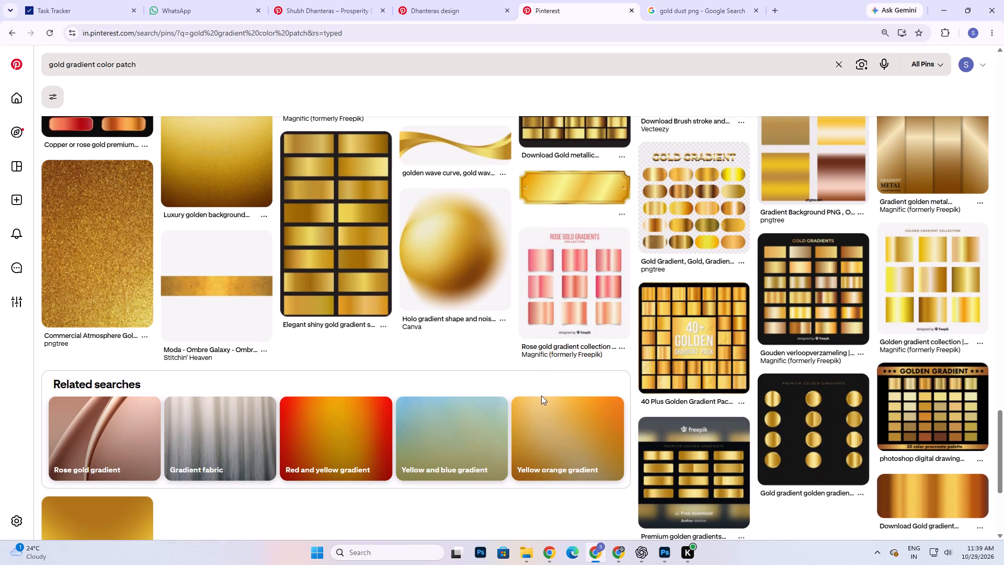
scroll(541, 396, "down", 4)
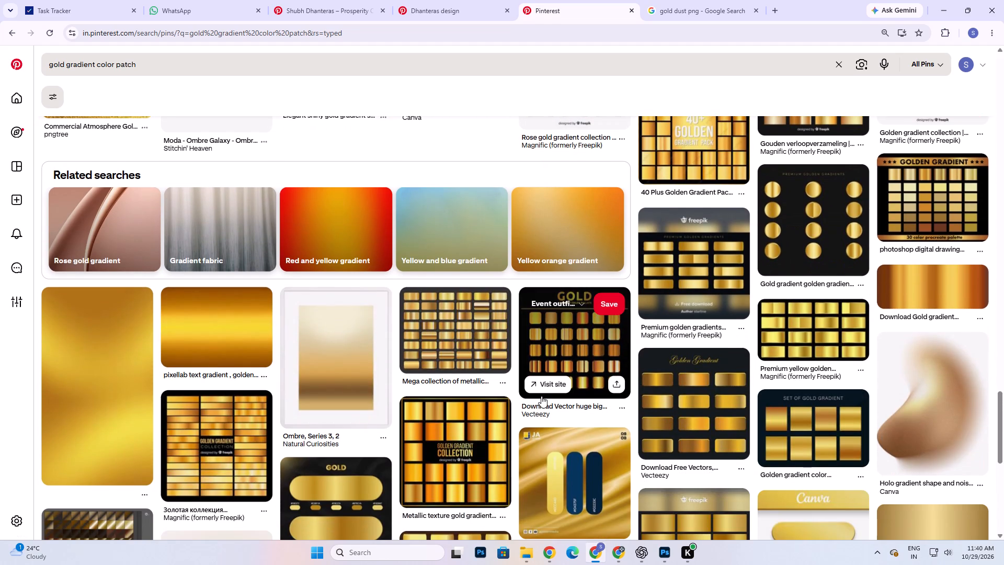
scroll(541, 397, "down", 5)
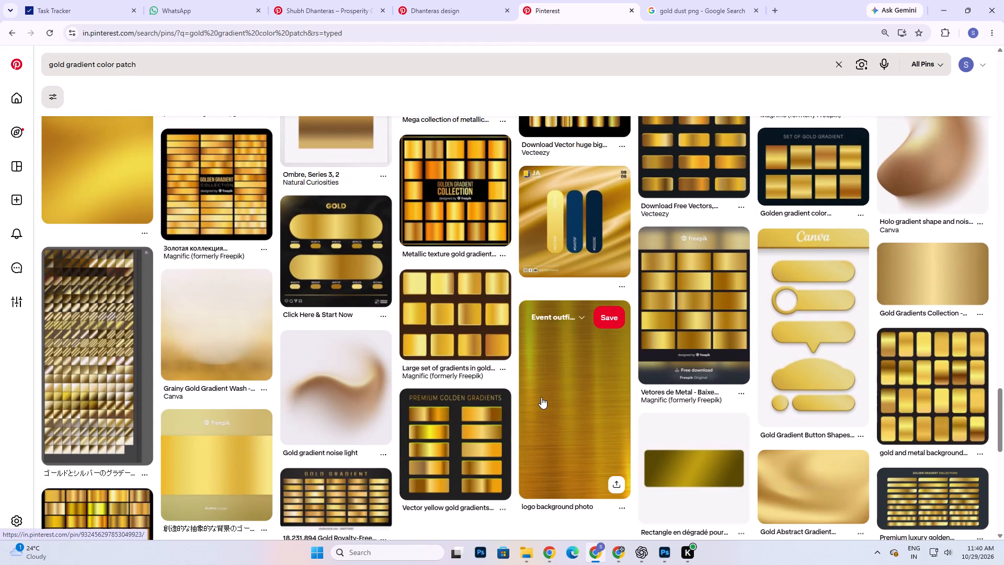
scroll(541, 397, "down", 5)
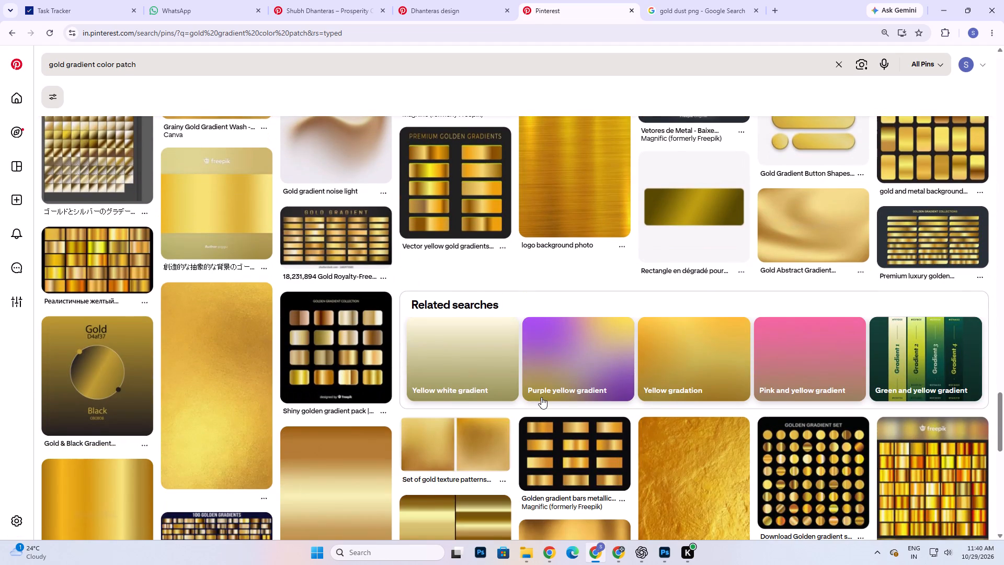
scroll(541, 397, "down", 11)
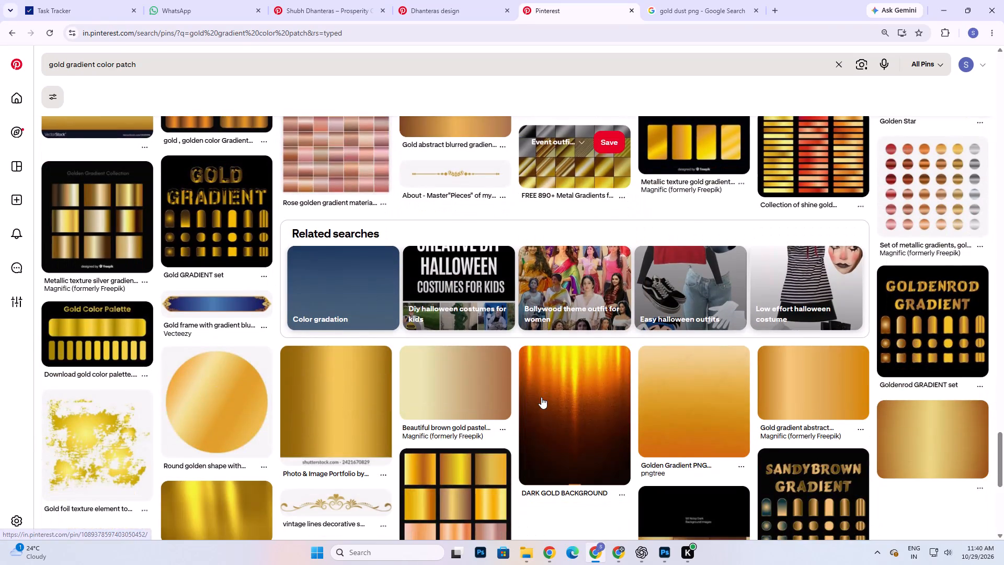
scroll(541, 397, "down", 11)
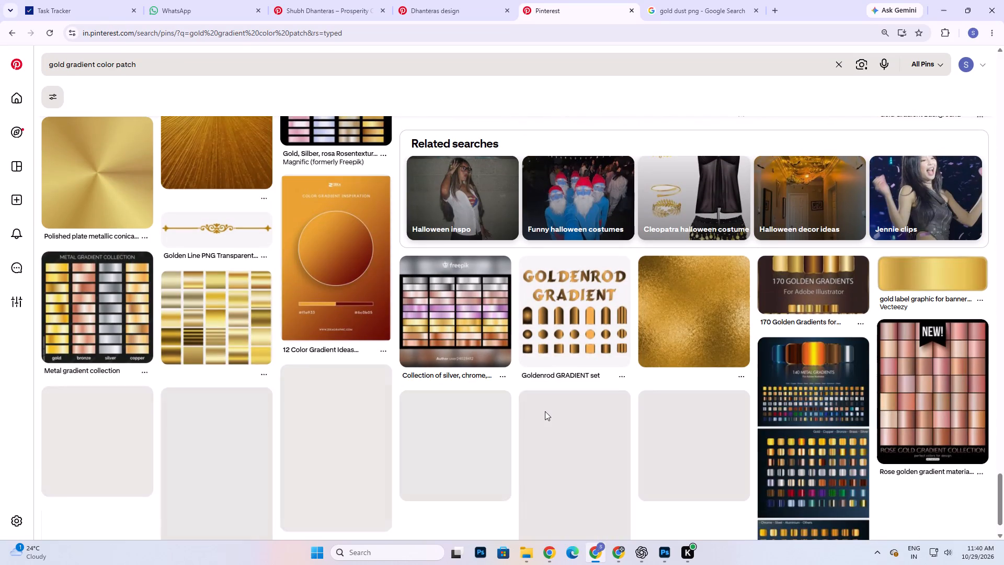
scroll(545, 411, "down", 6)
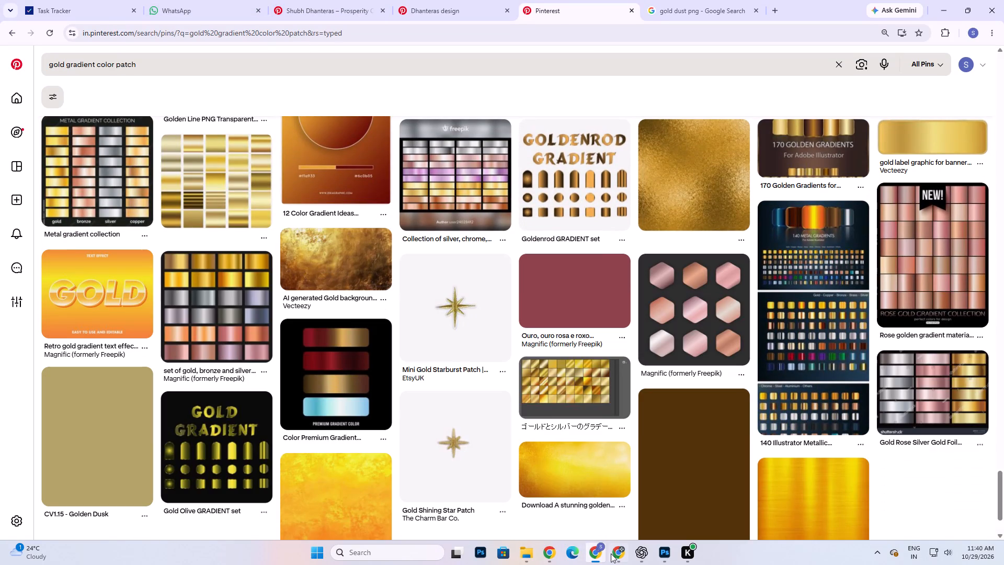
Switch to Photoshop, review the gold-pots Dhanteras story on the canvas and save the document.
left_click(670, 552)
key("space")
key("space")
key("space")
key("space")
key("space")
left_click_drag(485, 330, 492, 329)
scroll(409, 274, "up", 1, "alt")
key("ctrl+s")
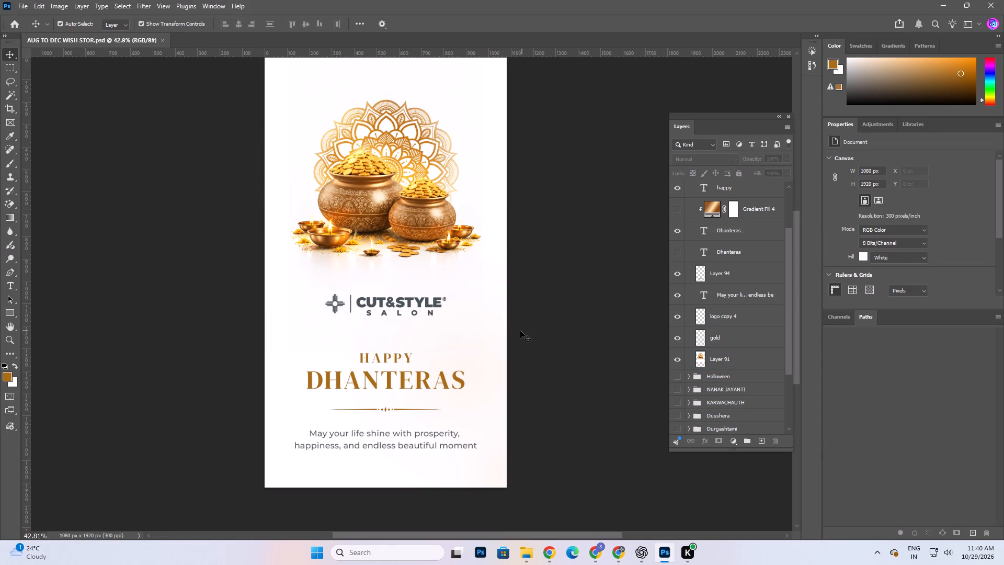
Switch to Chrome and replace the gold dust search in Google Images with "mandala".
left_click(596, 553)
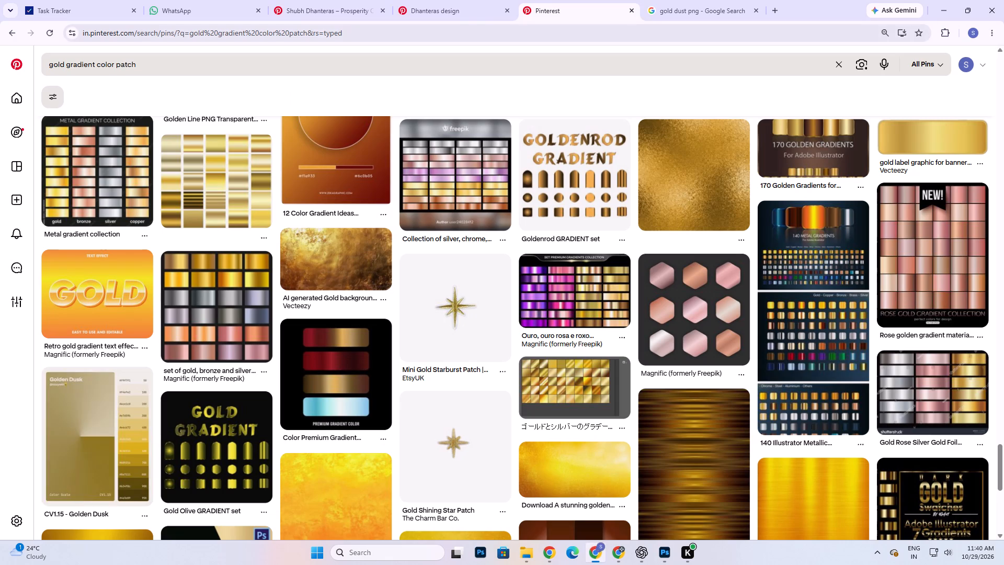
left_click(179, 68)
left_click(363, 0)
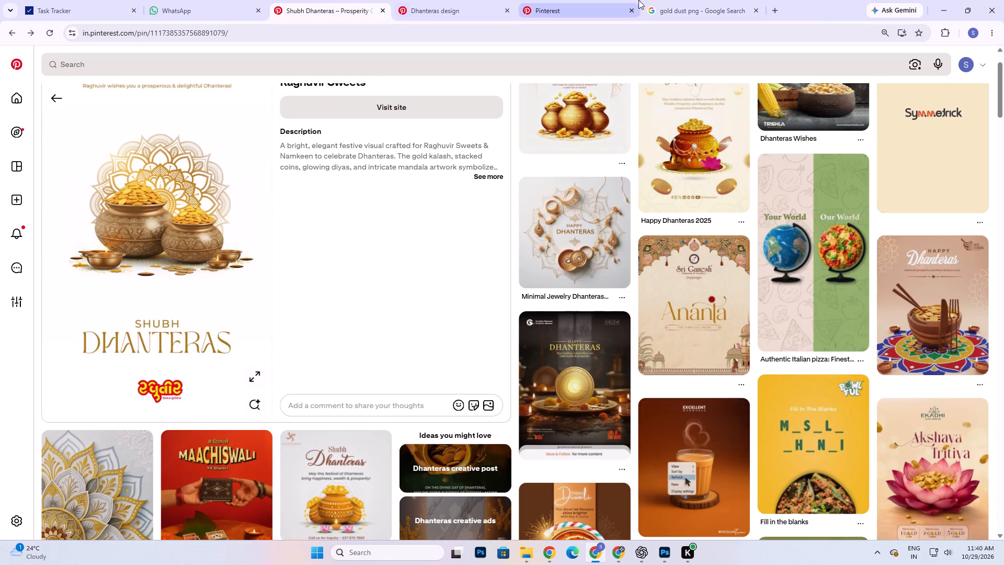
left_click(653, 1)
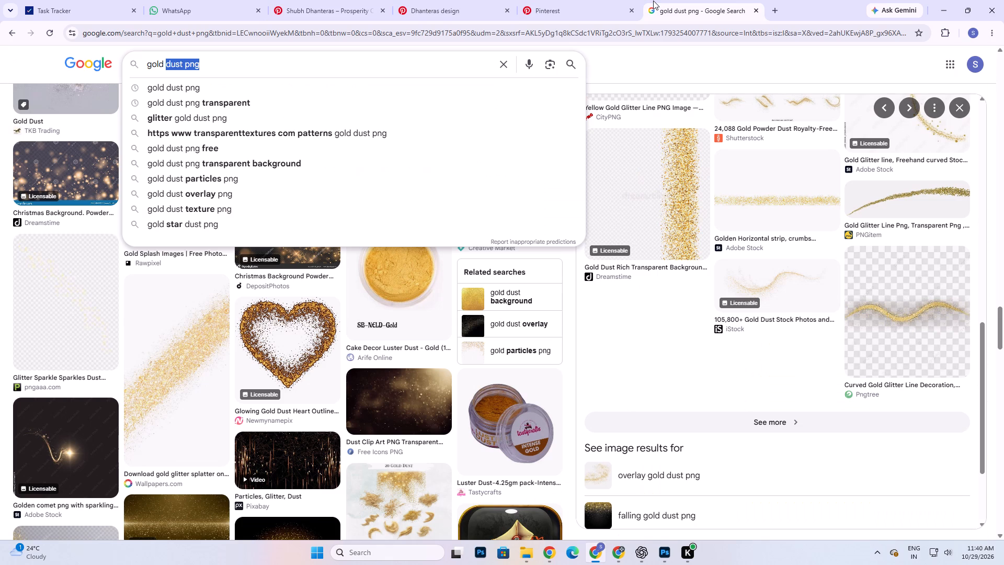
left_click(222, 58)
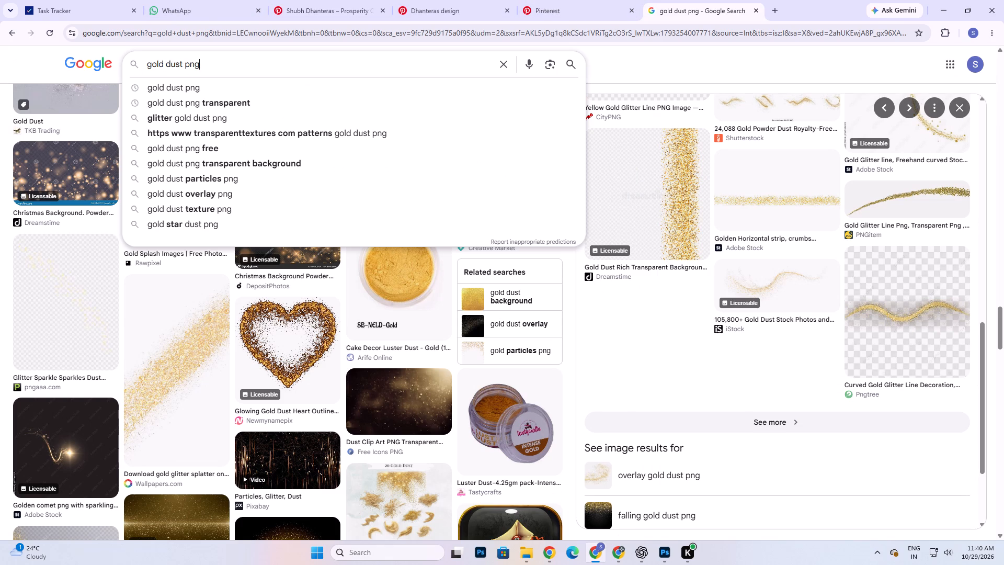
left_click_drag(218, 63, 111, 57)
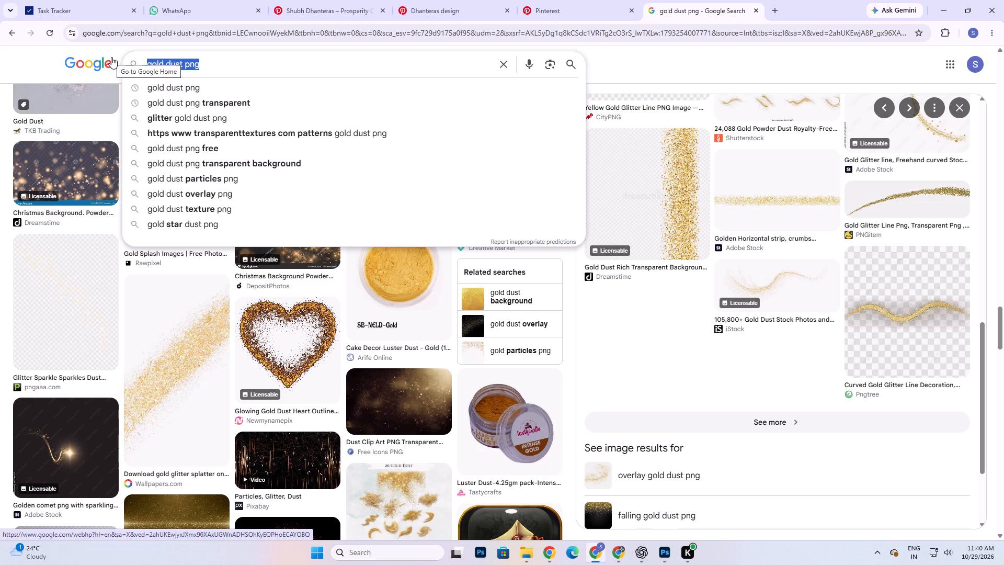
type("mandala")
key("Return")
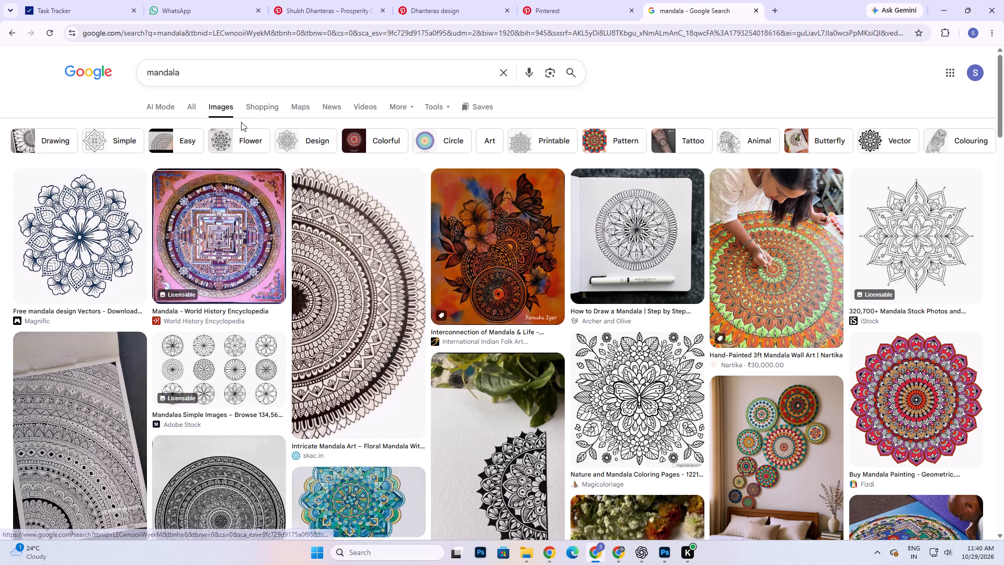
Refine the Google Images search to "mandala patterns".
left_click(245, 70)
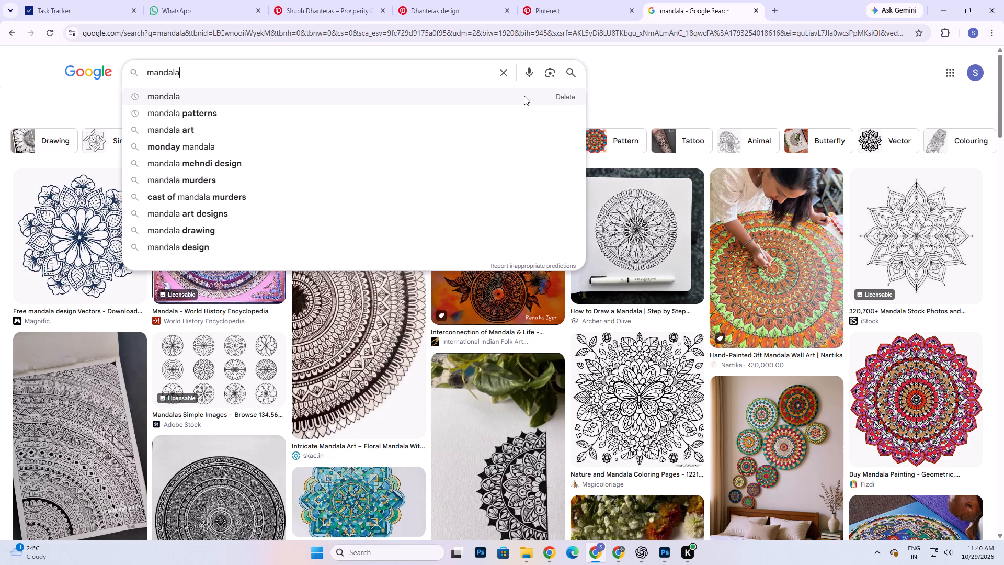
key("space")
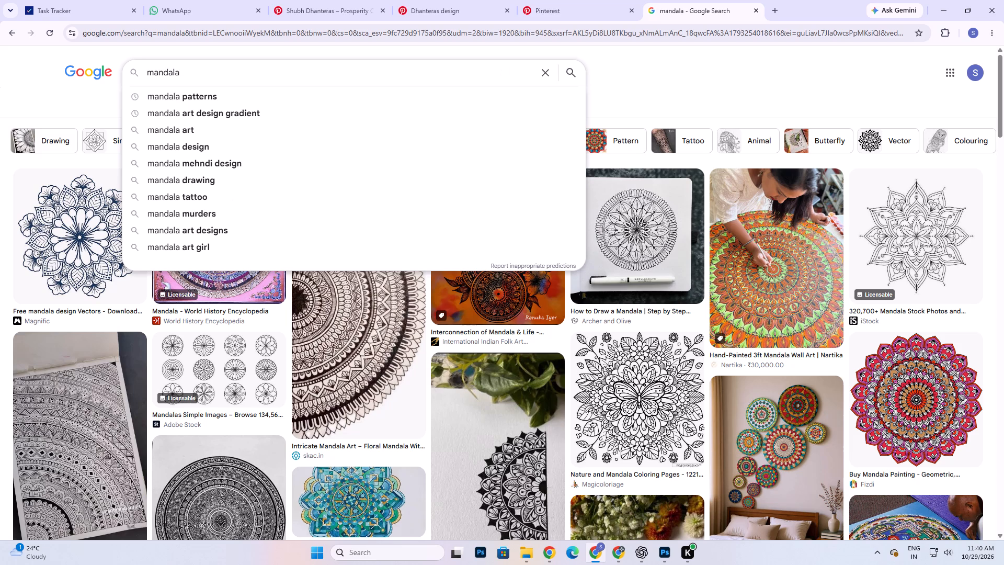
key("Down")
key("Return")
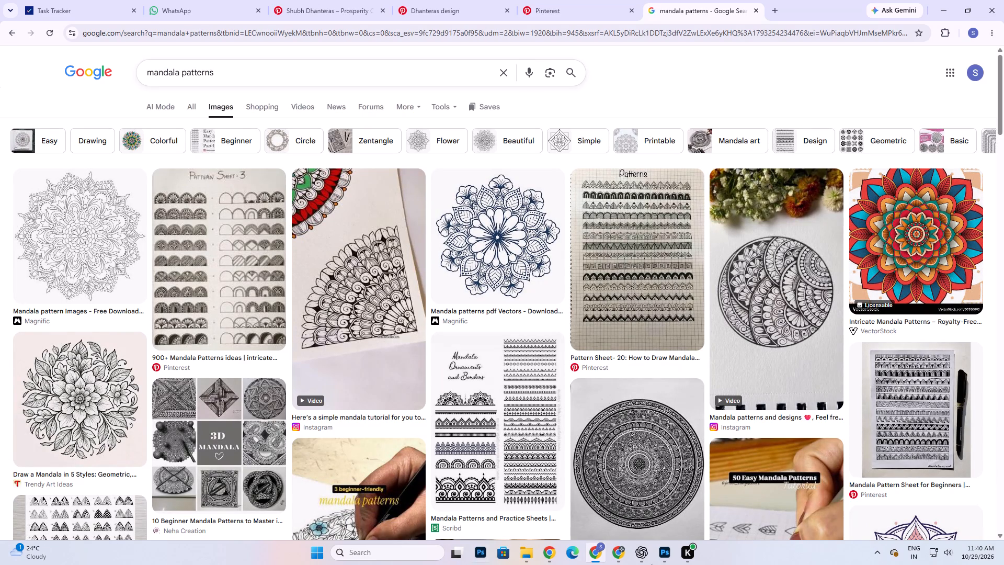
Examine the mandala pattern image results for a golden mandala suited to the Dhanteras story background.
scroll(291, 444, "down", 4)
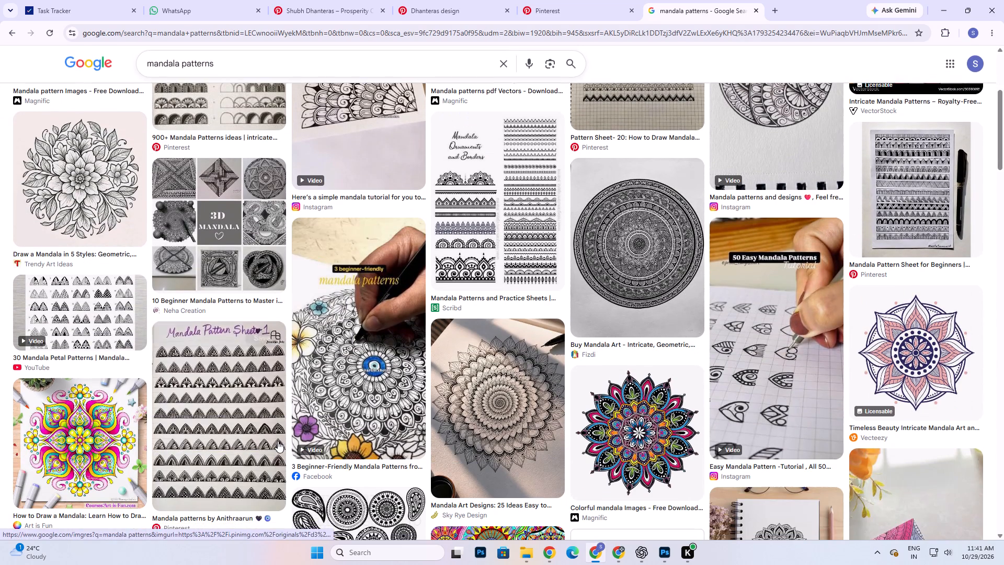
scroll(467, 433, "down", 5)
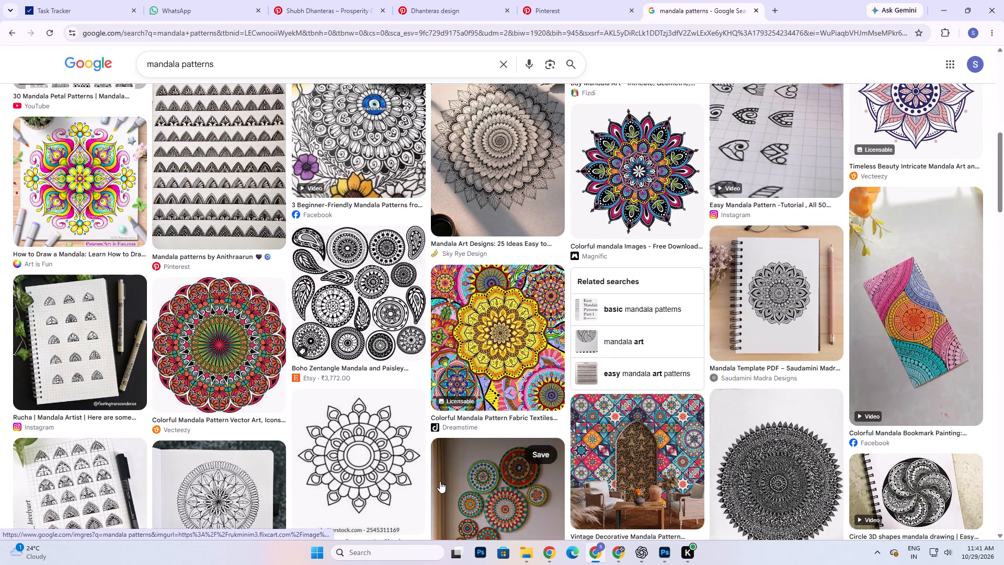
scroll(436, 481, "down", 10)
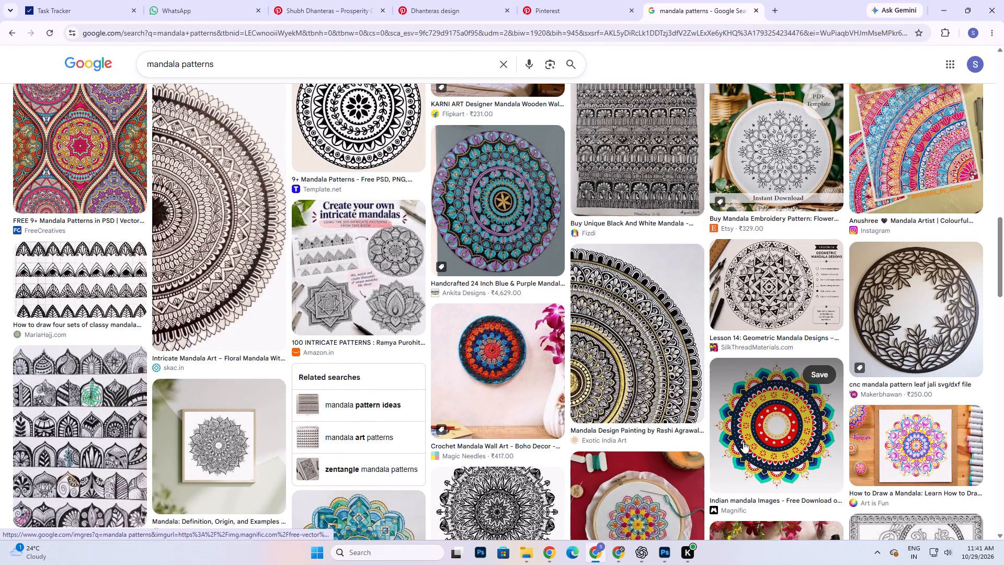
scroll(743, 442, "down", 8)
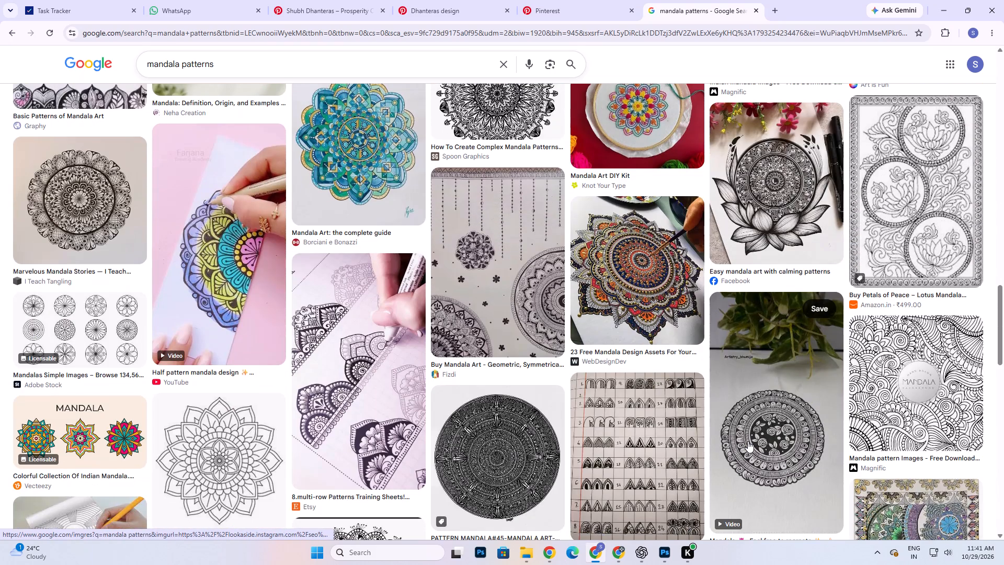
scroll(748, 441, "down", 6)
scroll(483, 536, "down", 1)
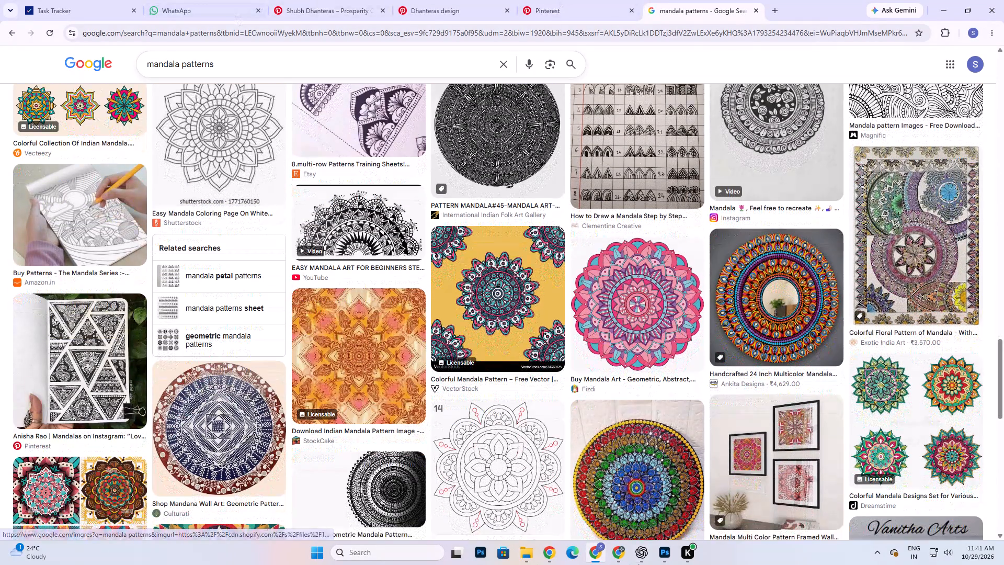
scroll(583, 408, "down", 6)
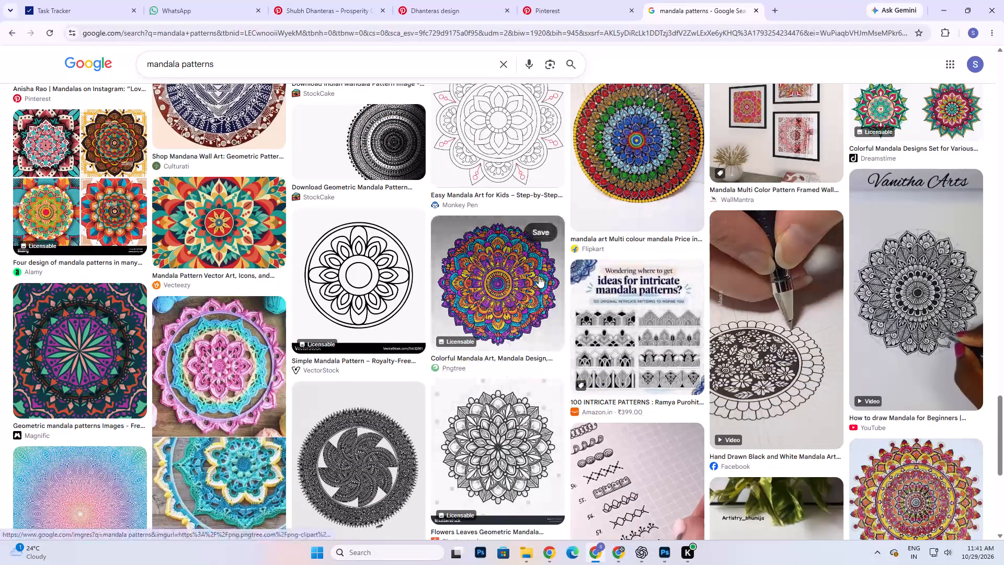
scroll(540, 470, "down", 4)
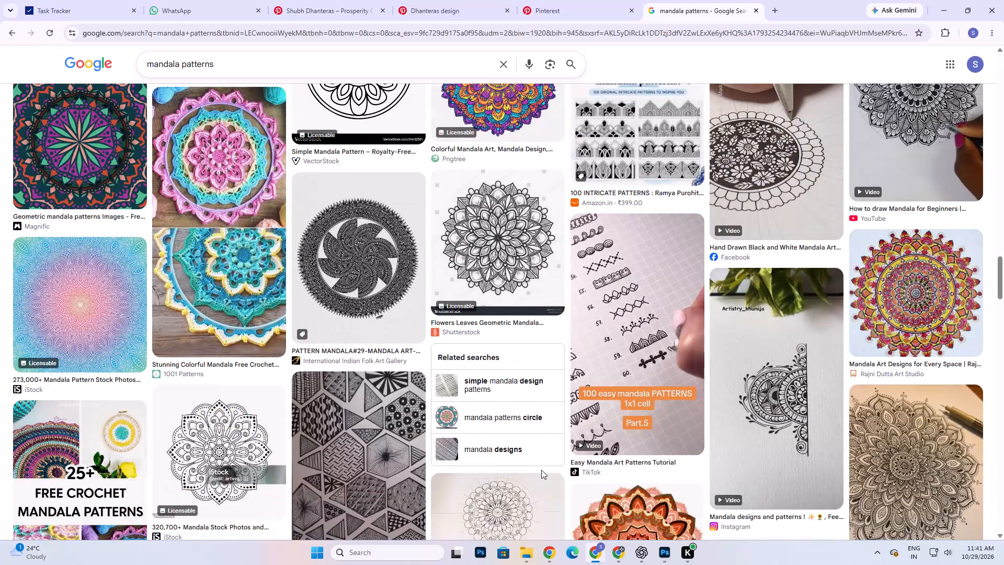
scroll(541, 470, "down", 2)
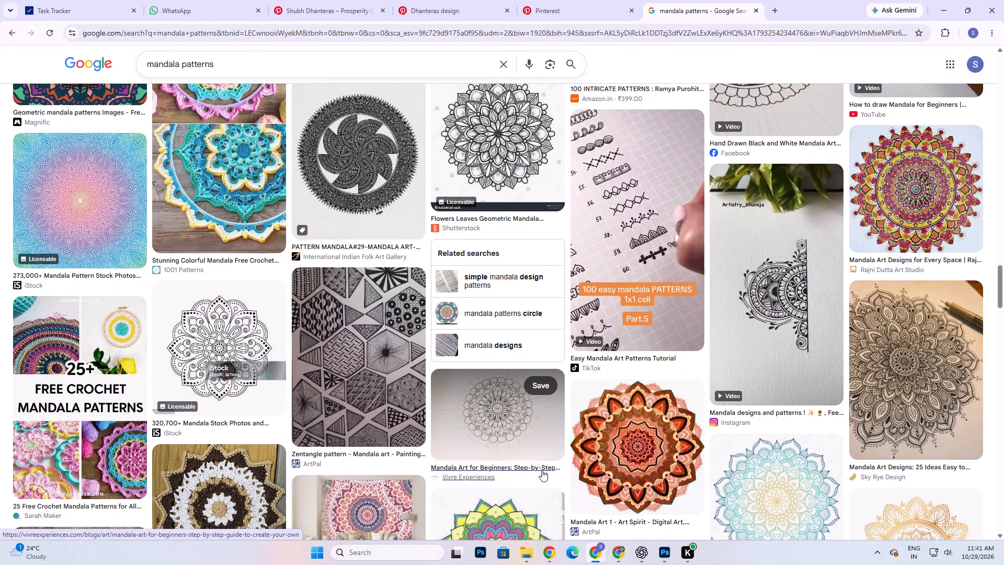
scroll(543, 470, "down", 4)
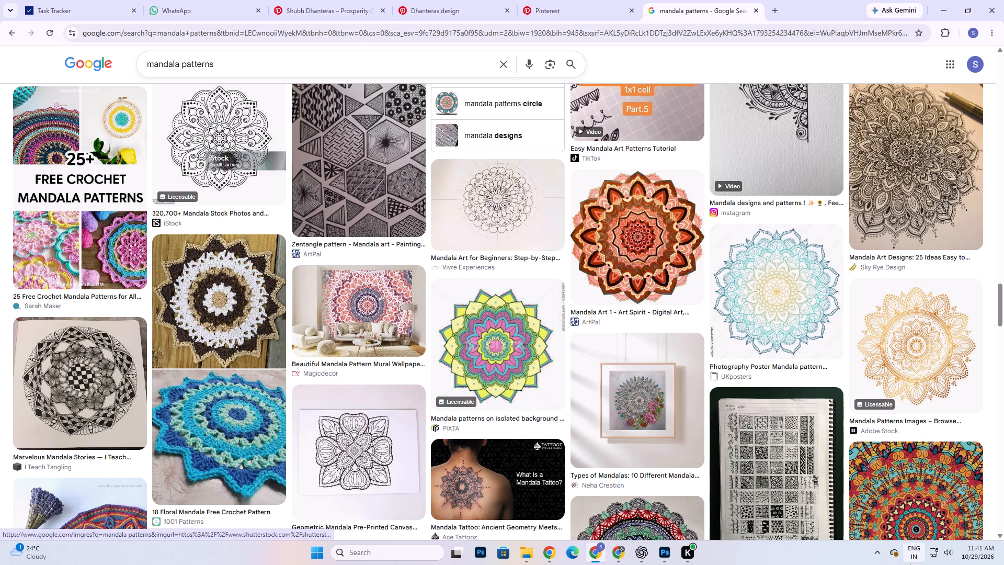
scroll(957, 376, "up", 1)
scroll(984, 351, "down", 4)
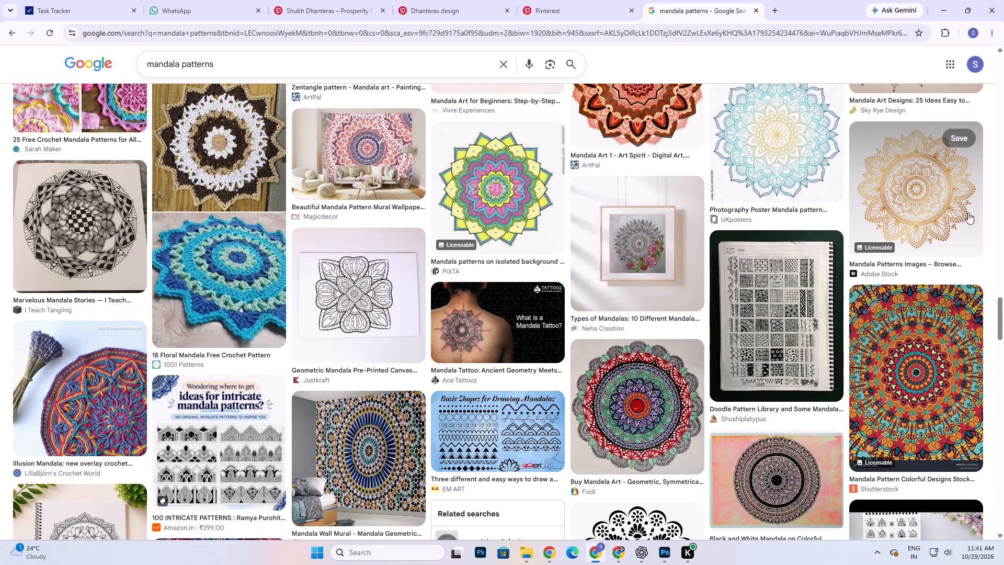
Compare golden mandala images and their related results to find one suited to the Dhanteras story background.
left_click(933, 182)
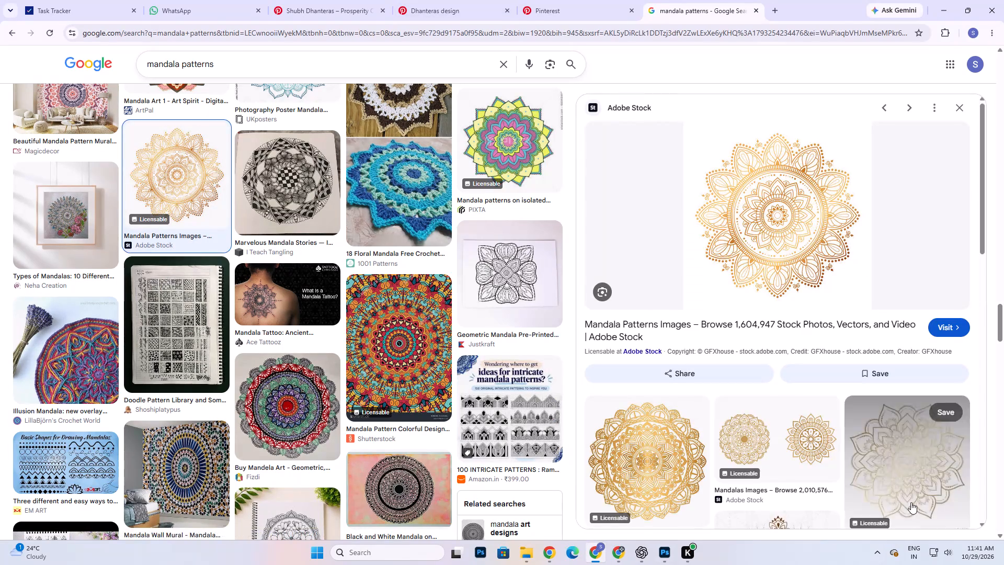
scroll(905, 507, "down", 3)
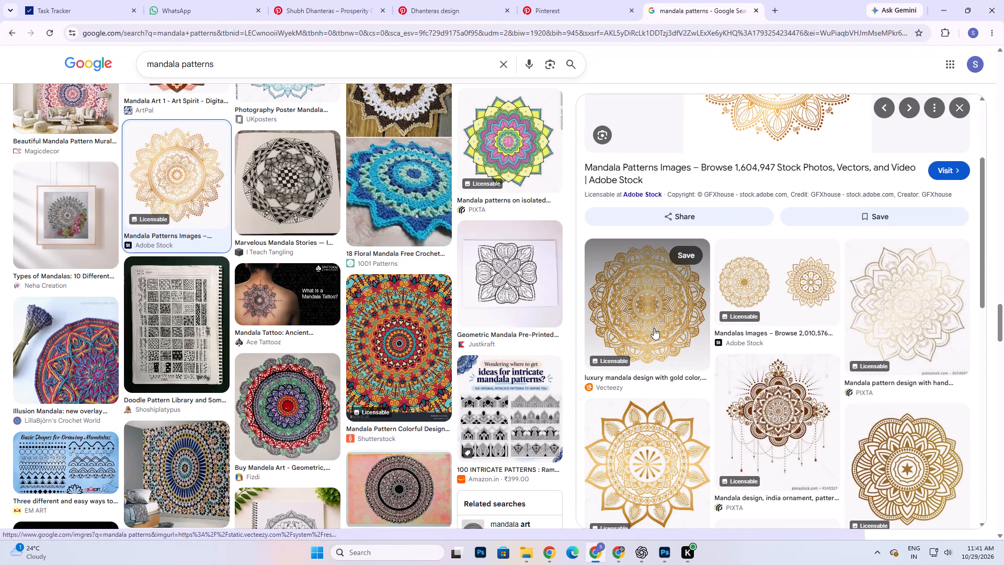
left_click(654, 328)
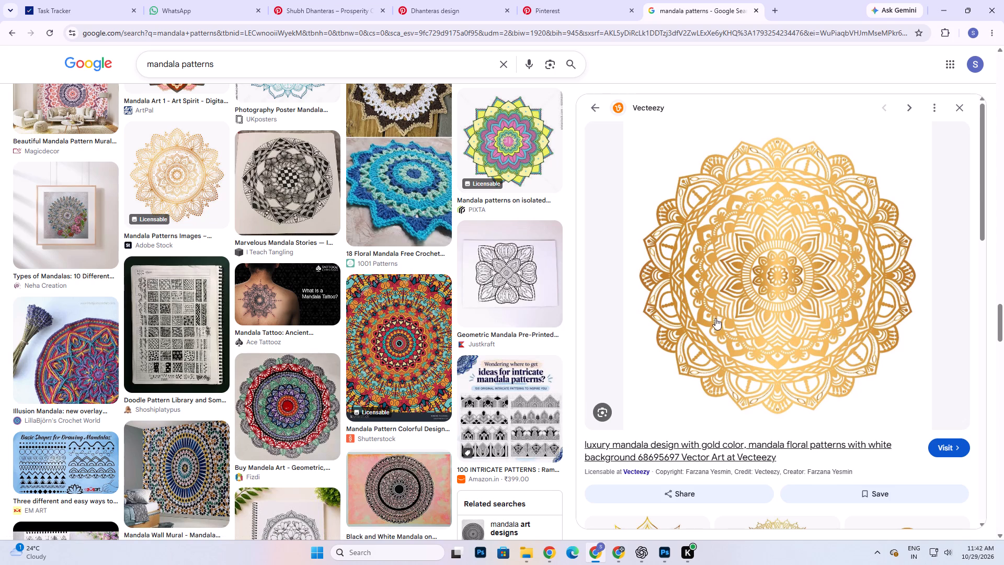
scroll(729, 343, "down", 5)
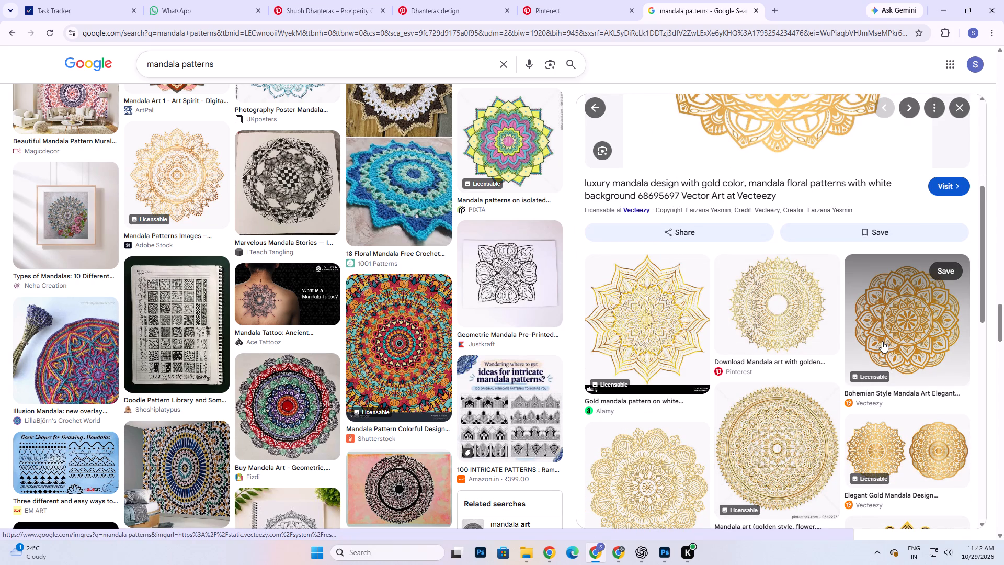
left_click(764, 284)
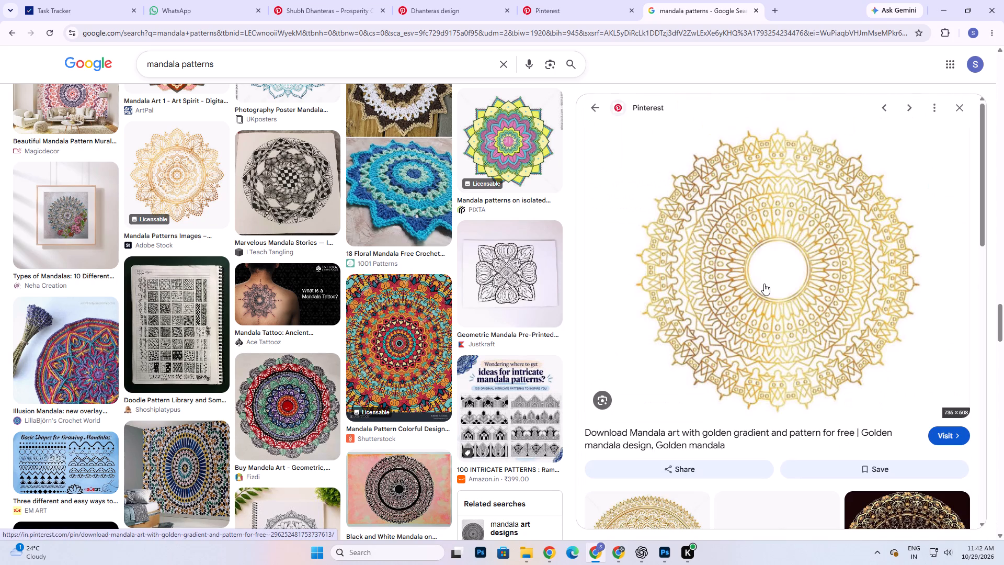
scroll(749, 332, "down", 1)
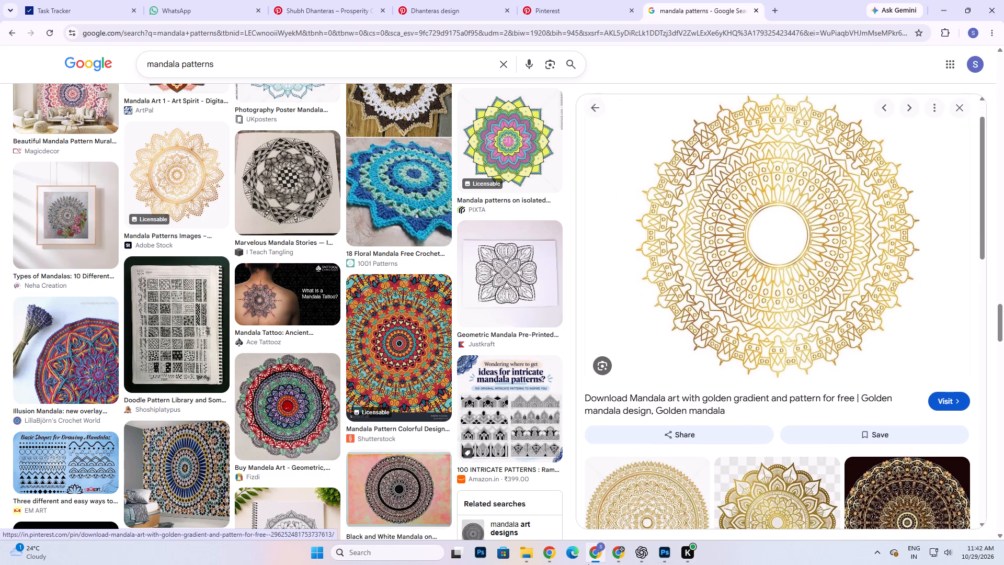
left_click_drag(637, 329, 643, 330)
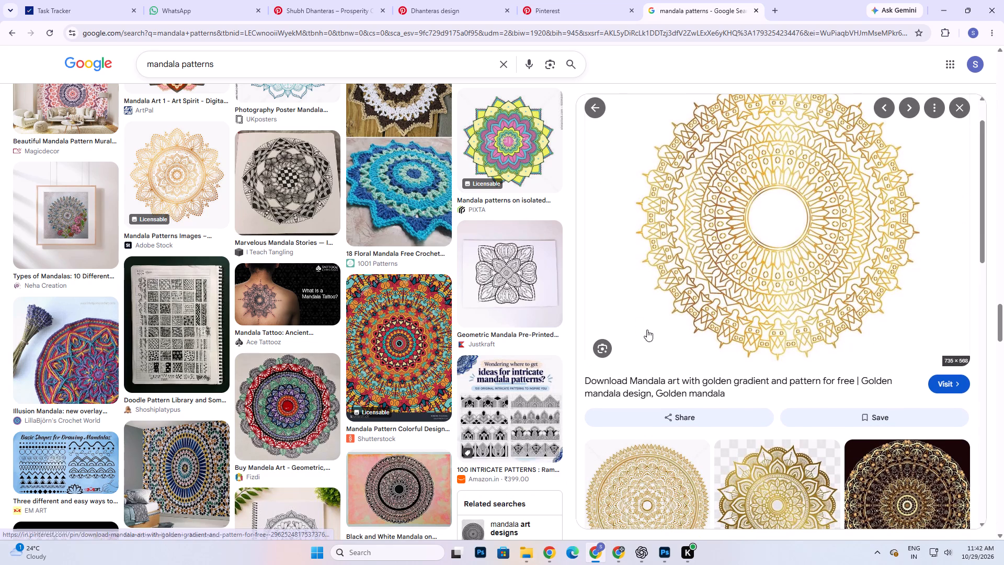
scroll(684, 385, "down", 4)
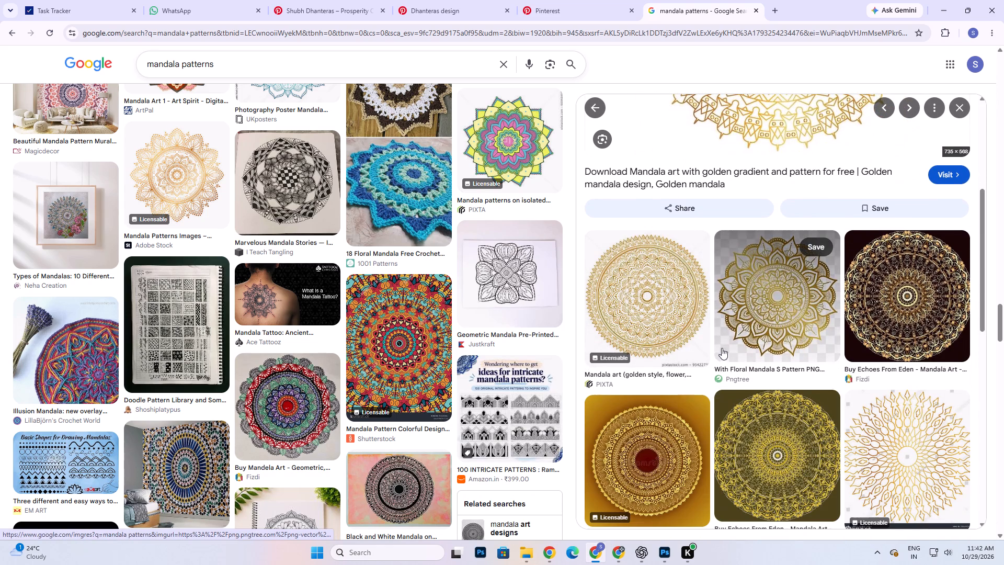
left_click(714, 291)
scroll(714, 291, "down", 4)
scroll(710, 444, "down", 4)
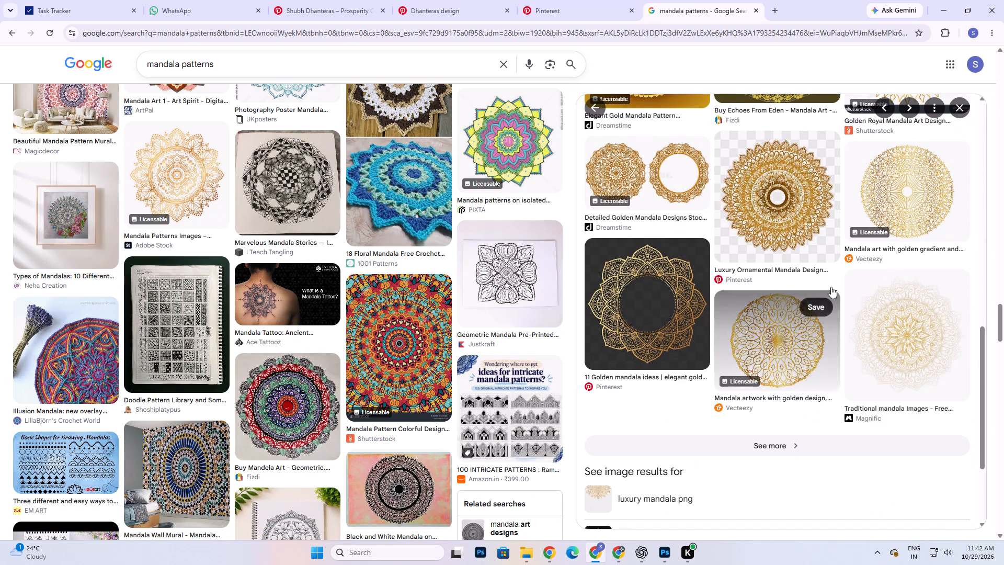
left_click(790, 343)
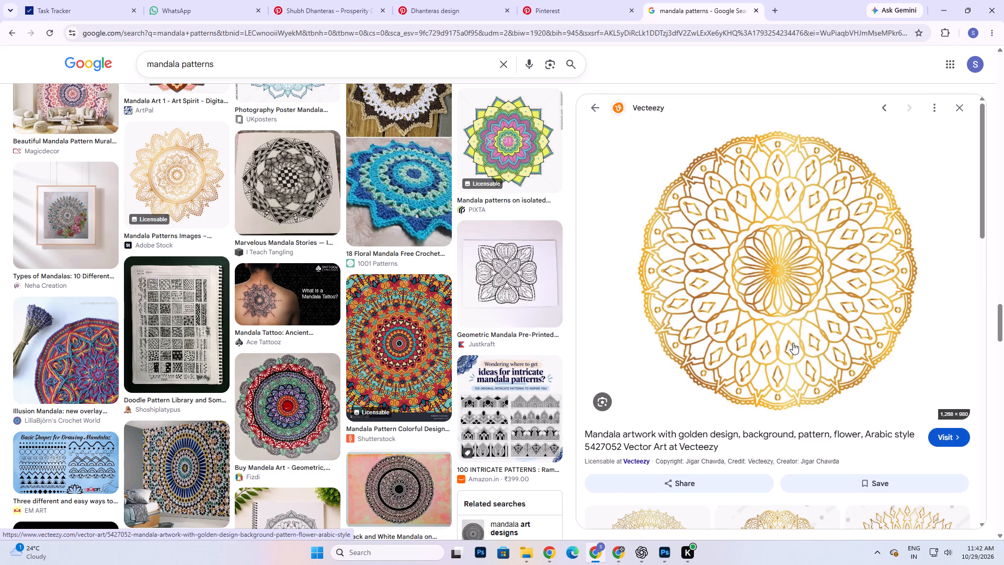
scroll(773, 401, "down", 4)
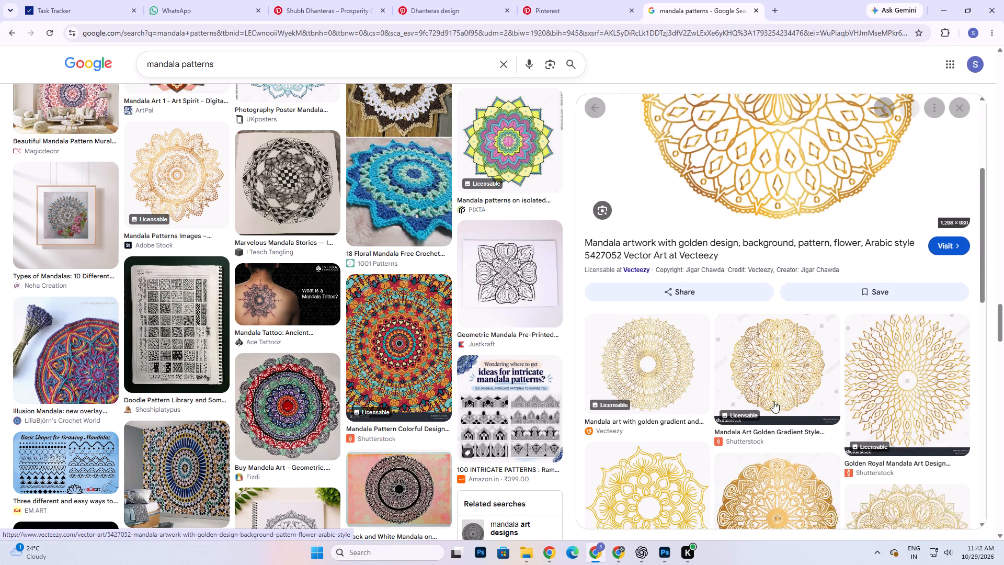
scroll(773, 401, "down", 3)
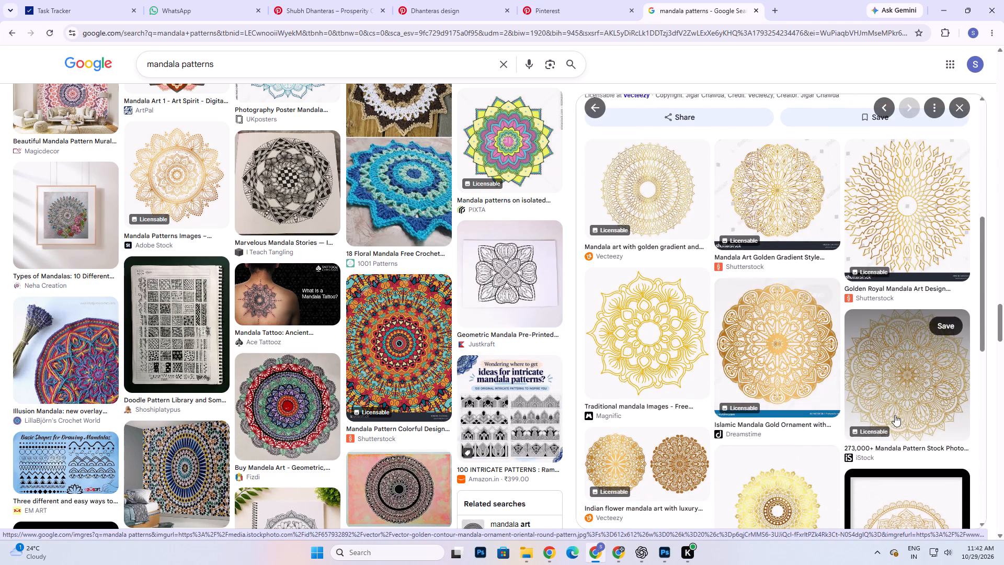
left_click(914, 379)
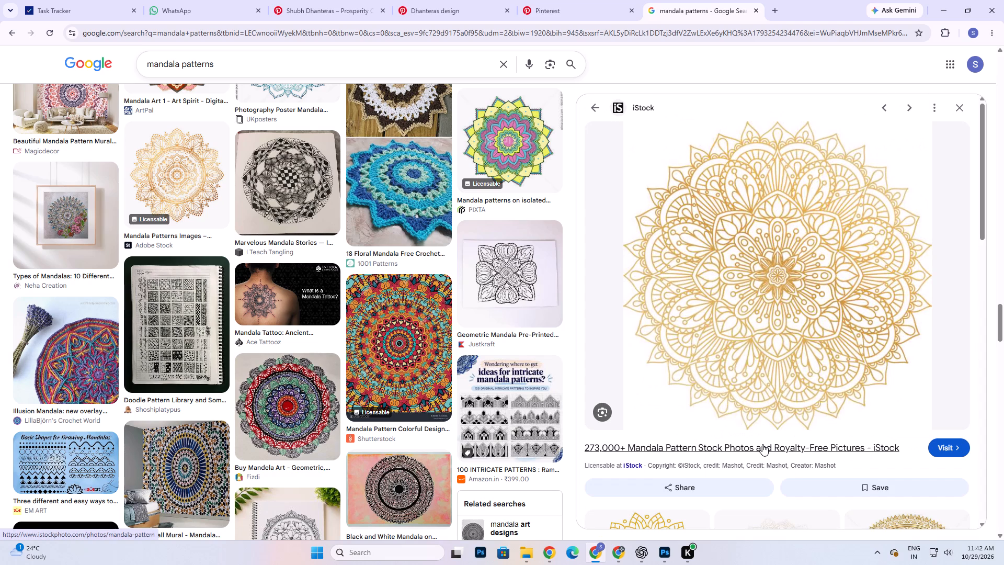
scroll(765, 444, "down", 1)
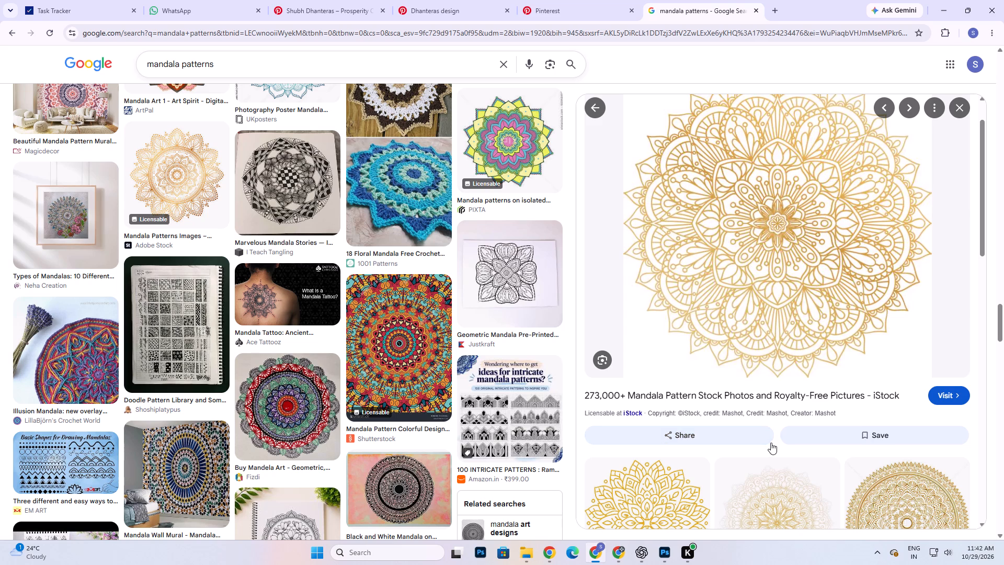
scroll(771, 443, "down", 1)
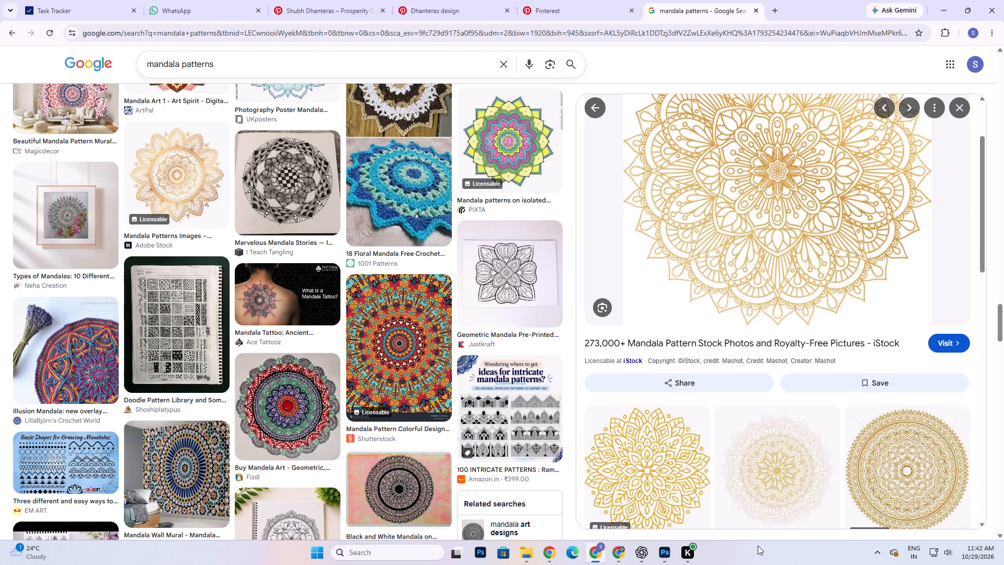
scroll(758, 546, "up", 6)
scroll(757, 408, "up", 4)
scroll(752, 313, "down", 4)
scroll(721, 484, "down", 6)
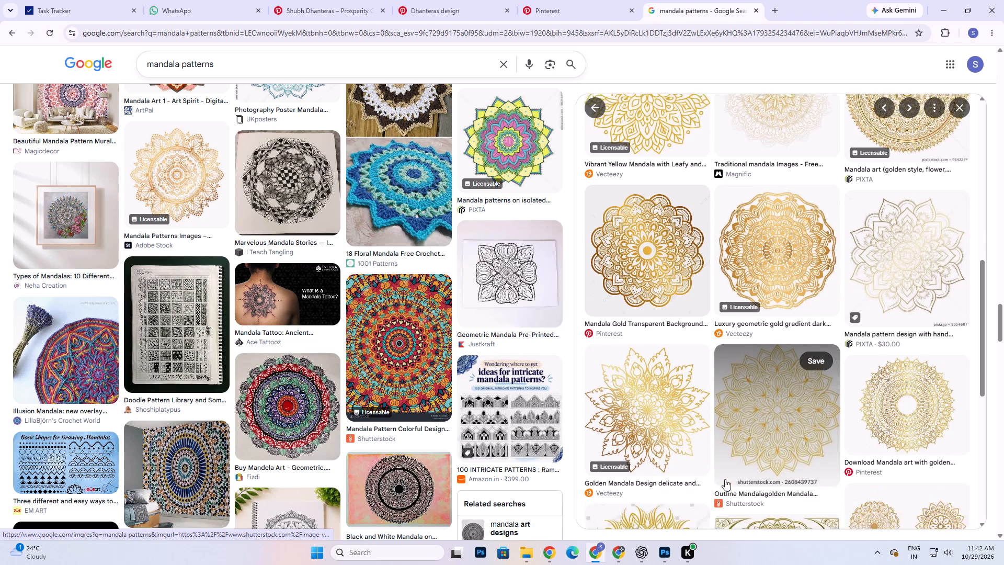
scroll(725, 479, "down", 1)
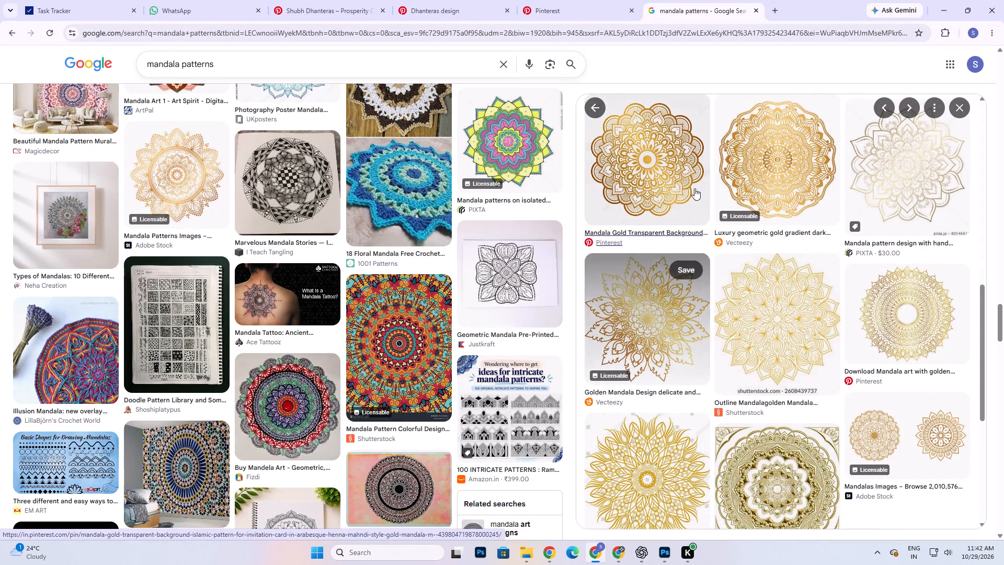
Open the Pinterest "Mandala Gold Transparent Background Islamic Pattern" result and copy its image.
left_click(641, 167)
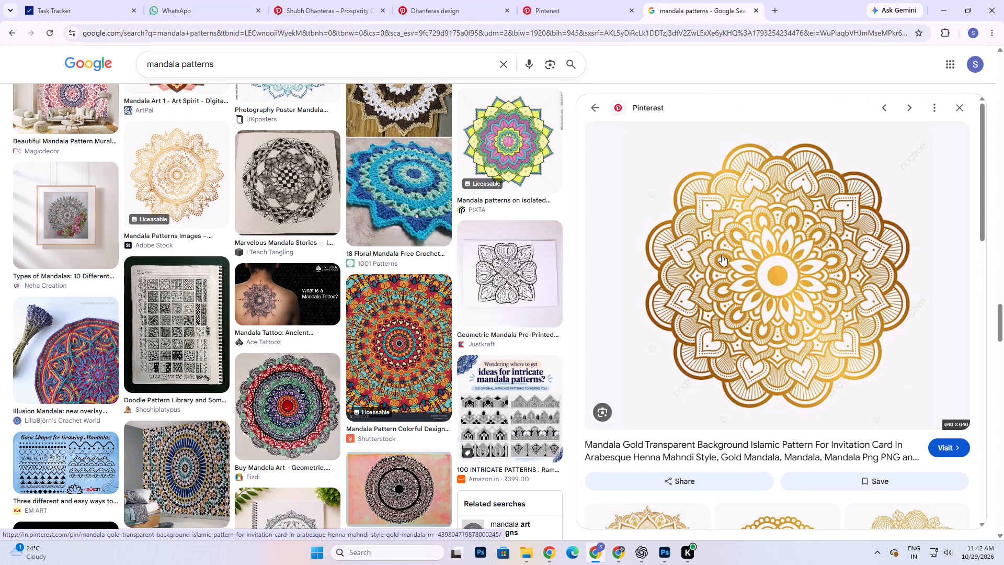
right_click(722, 255)
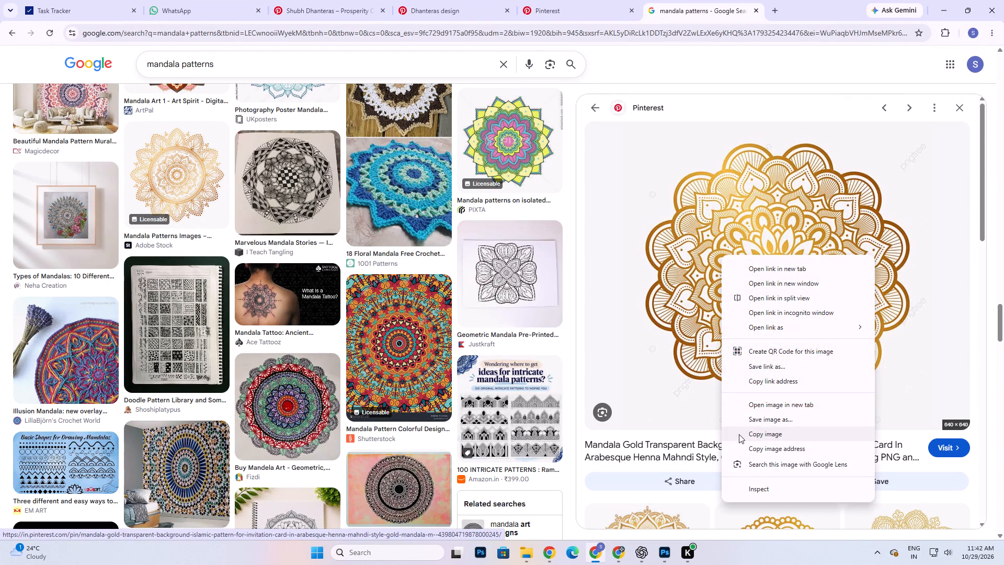
left_click(739, 434)
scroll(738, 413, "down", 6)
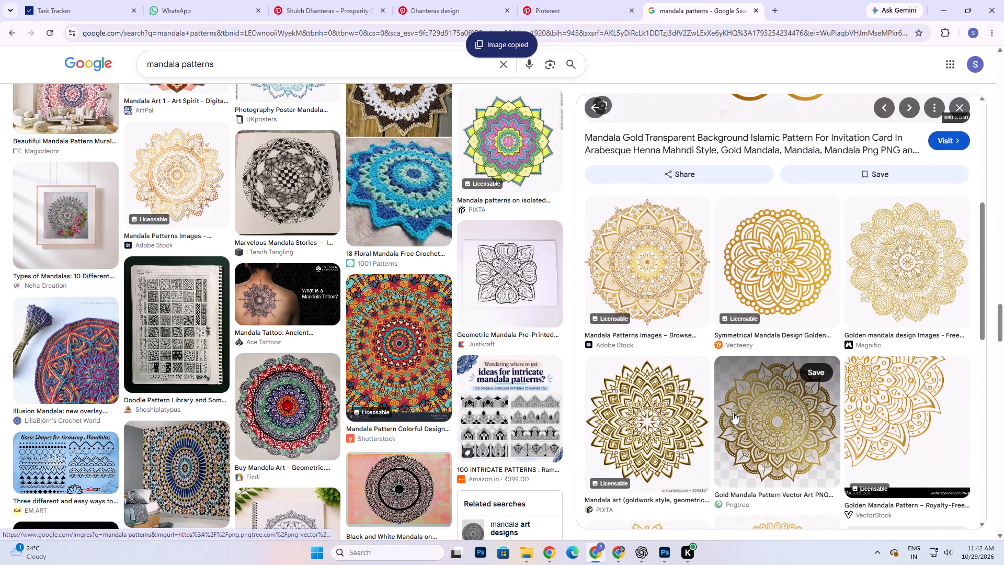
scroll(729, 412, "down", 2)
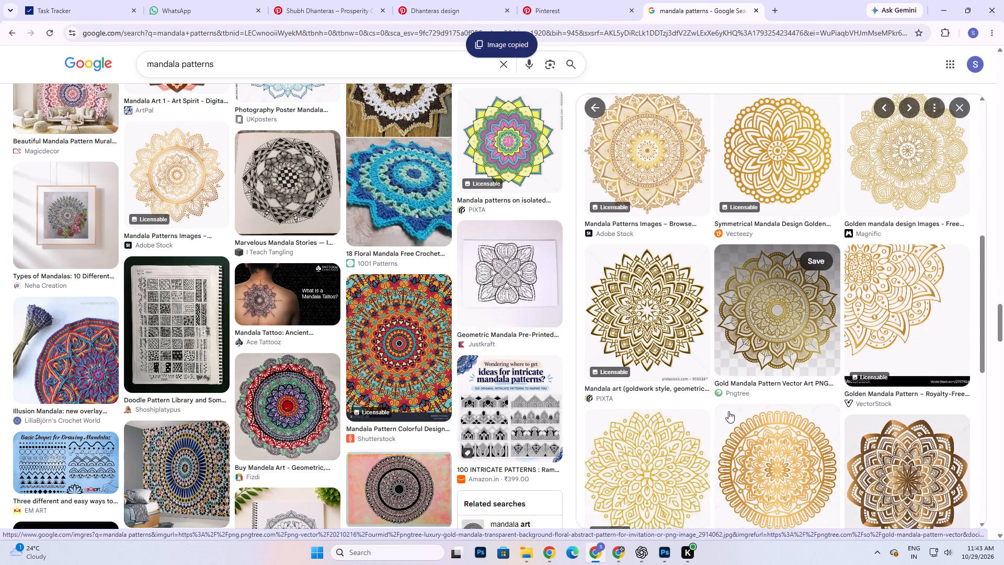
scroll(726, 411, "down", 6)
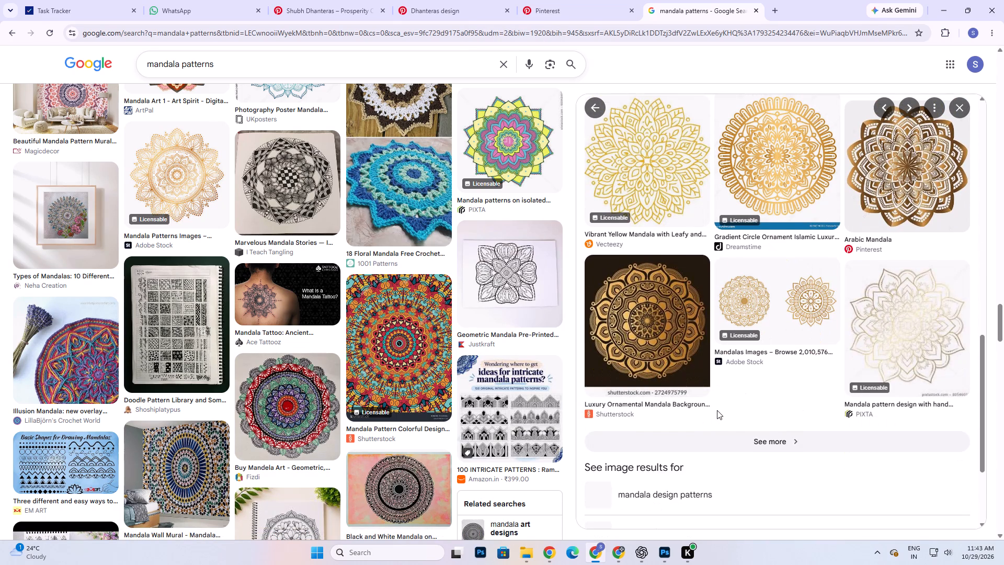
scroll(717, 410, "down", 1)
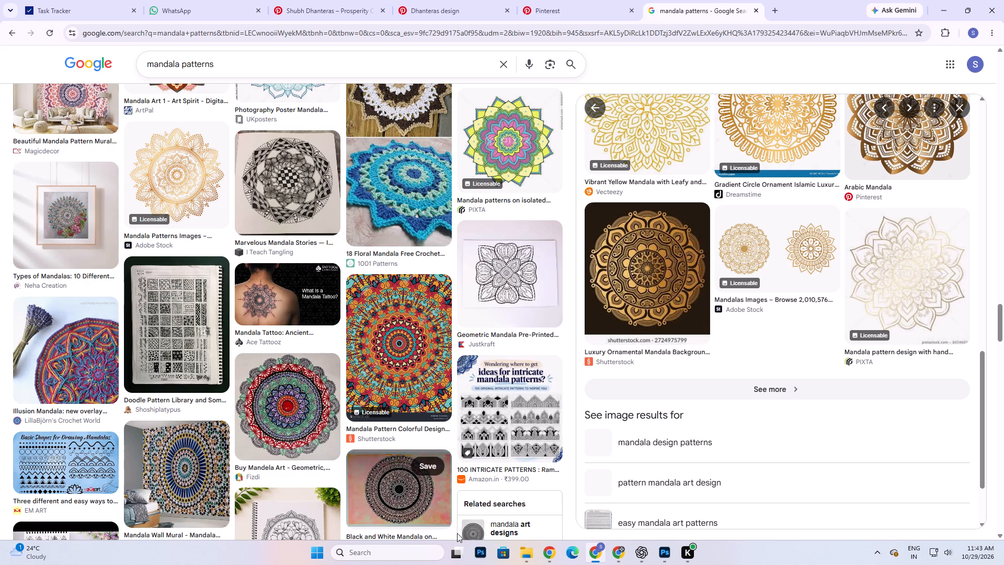
Switch to Photoshop and paste the copied mandala as a new layer directly above Layer 91.
left_click(669, 553)
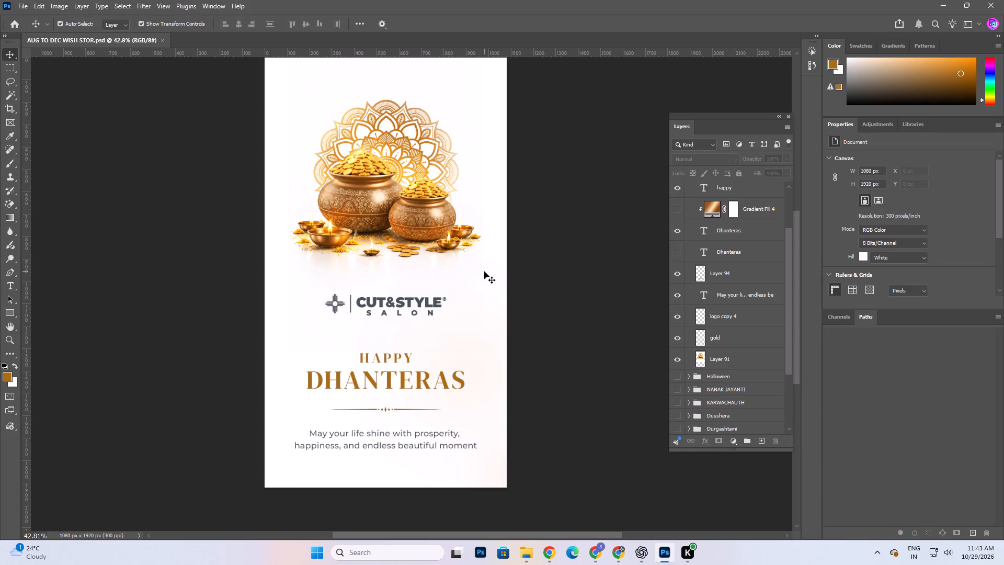
scroll(508, 405, "up", 3)
left_click(465, 482)
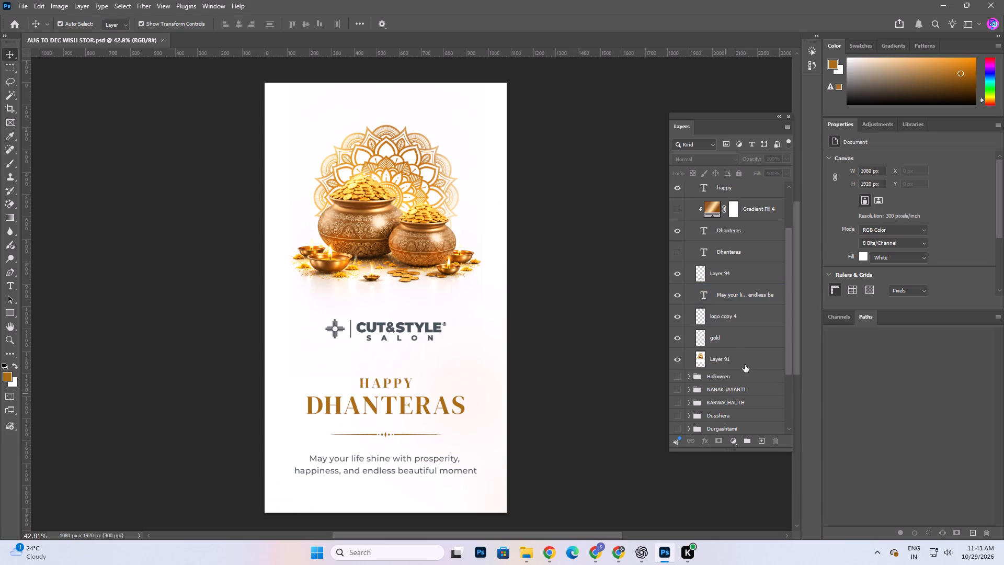
left_click(745, 365)
key("ctrl+v")
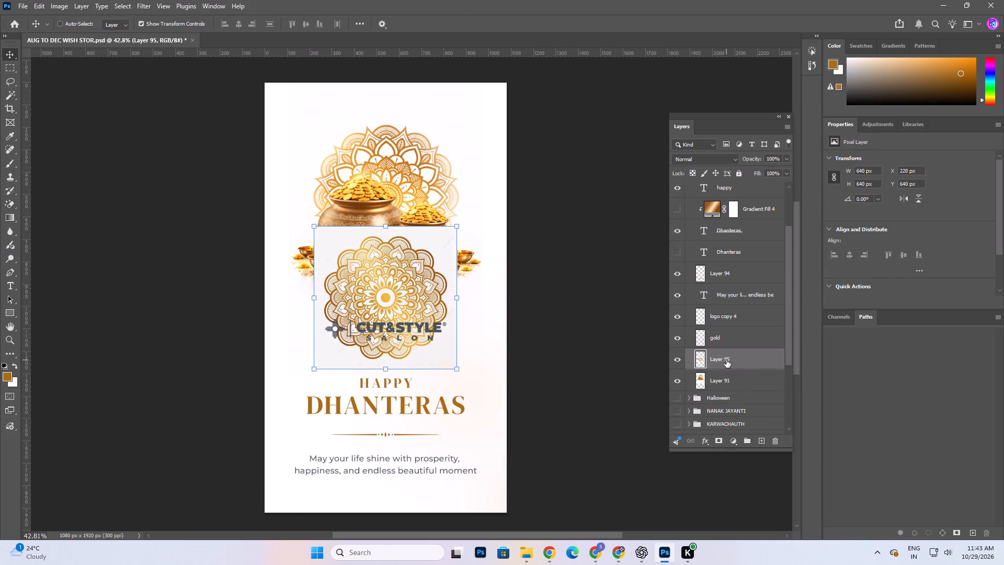
Move the pasted mandala up over the gold pots and remove its light backdrop with the Magic Eraser.
key("ctrl+t")
left_click_drag(400, 299, 380, 200)
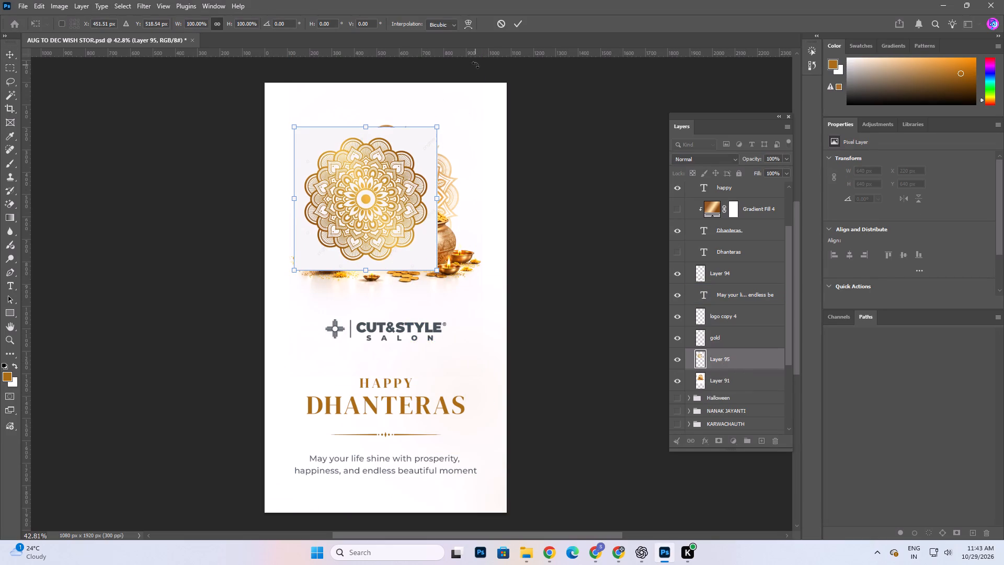
left_click(517, 23)
left_click(10, 200)
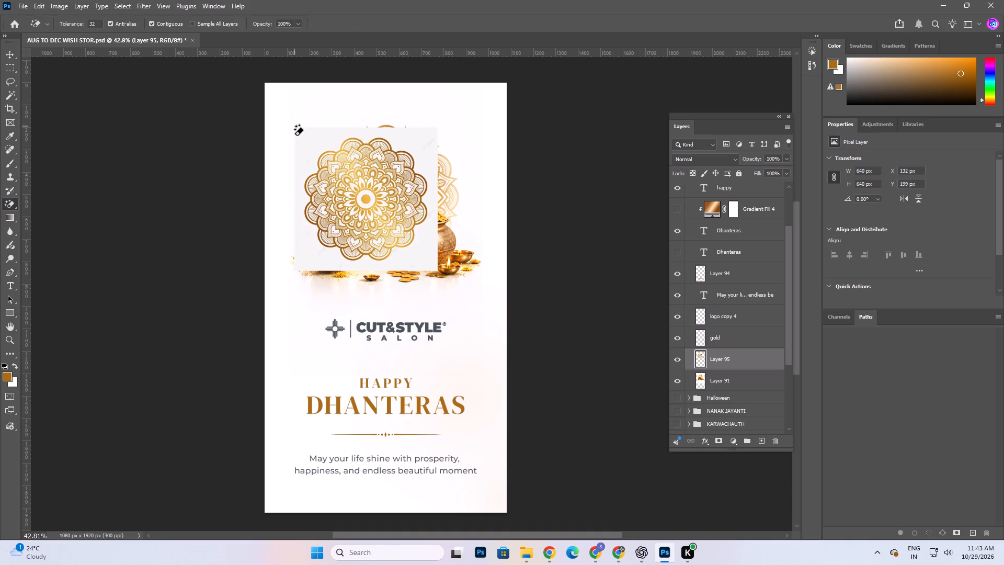
left_click(301, 141)
Move the mandala to the story's bottom-right corner so it partly runs off the canvas.
left_click(7, 56)
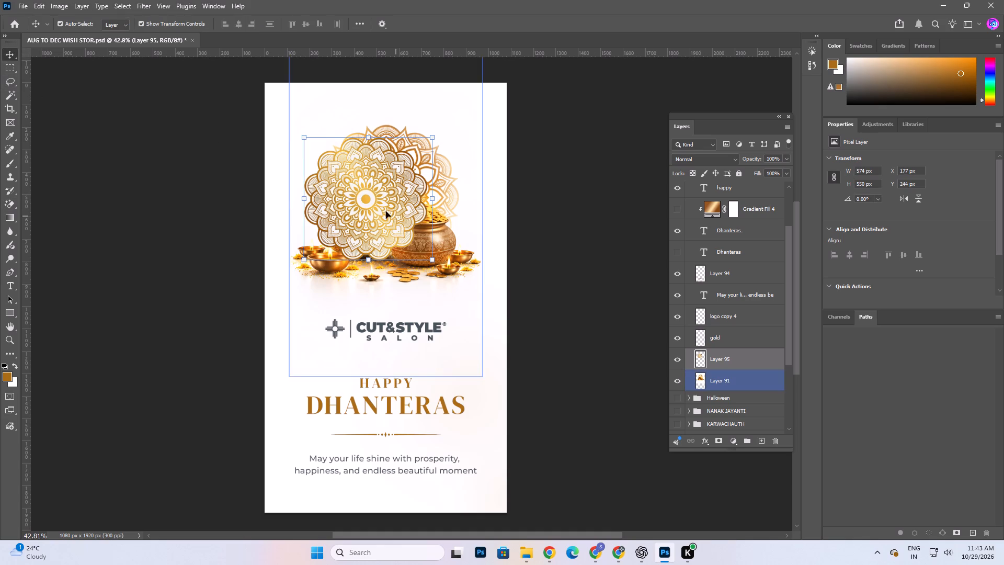
left_click_drag(370, 196, 488, 473)
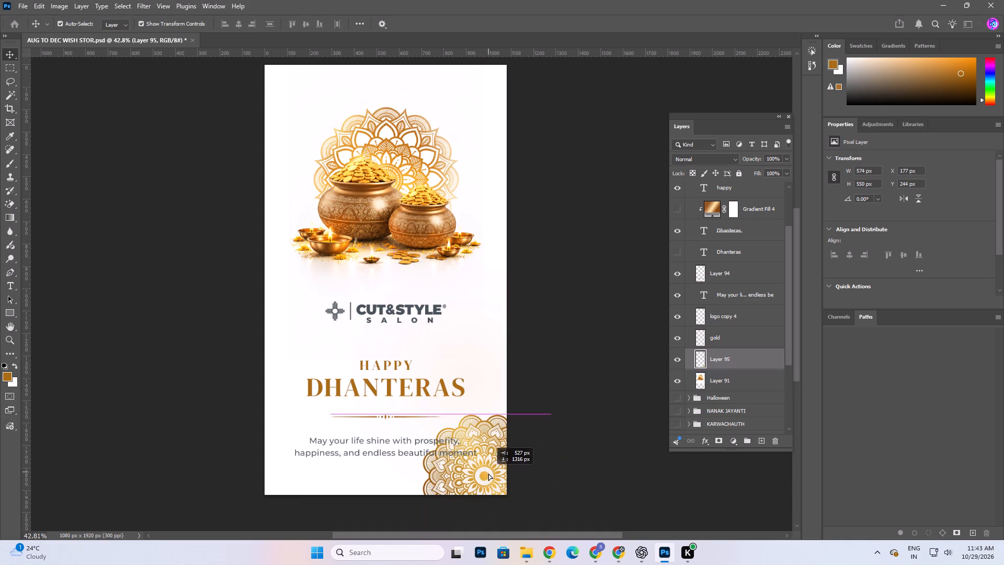
left_click_drag(488, 473, 488, 474)
Keep the mandala layer's blend mode Normal and reduce its opacity to 52% and fill to 19%.
left_click(731, 162)
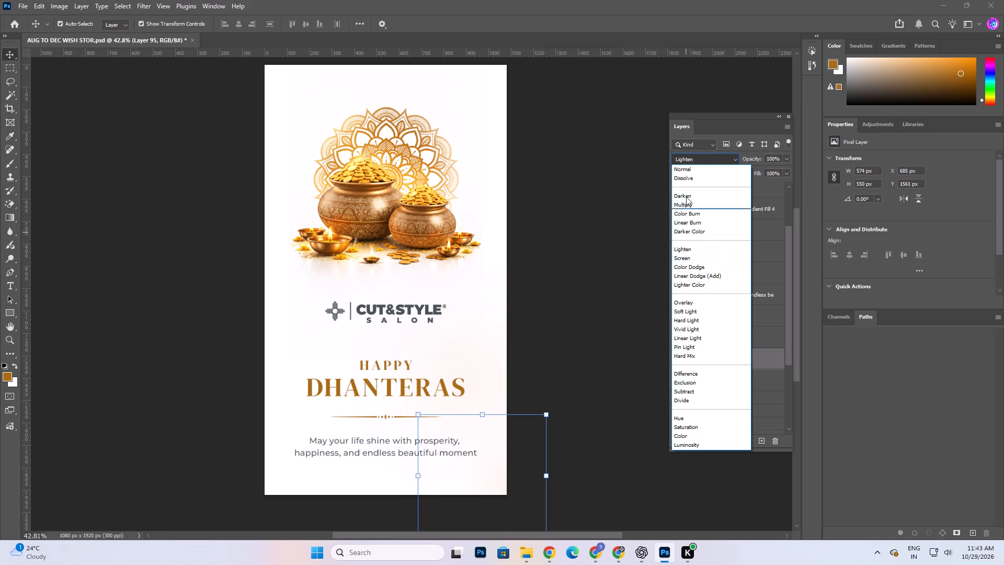
left_click(686, 168)
left_click_drag(755, 160, 741, 160)
left_click_drag(760, 173, 726, 167)
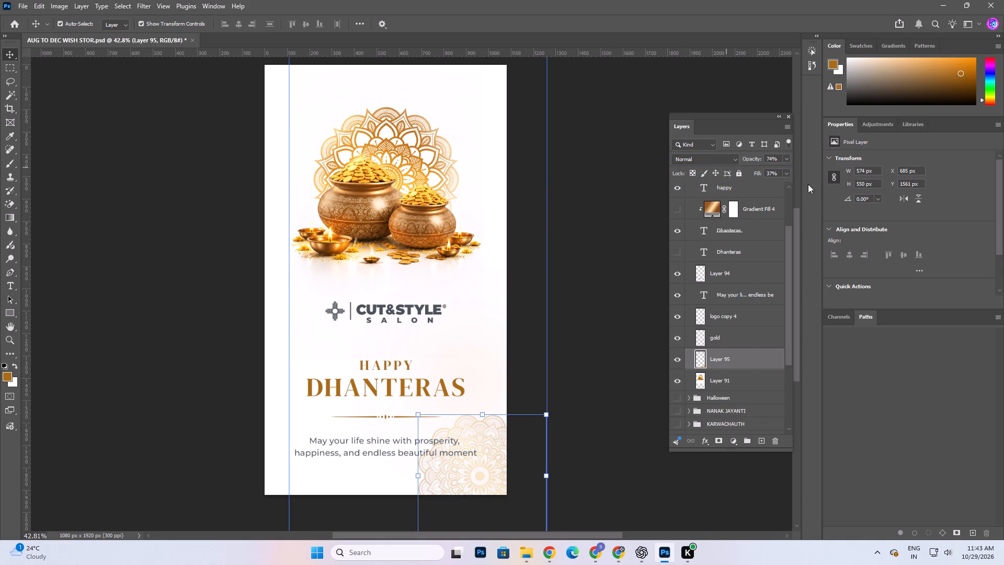
left_click_drag(754, 159, 743, 158)
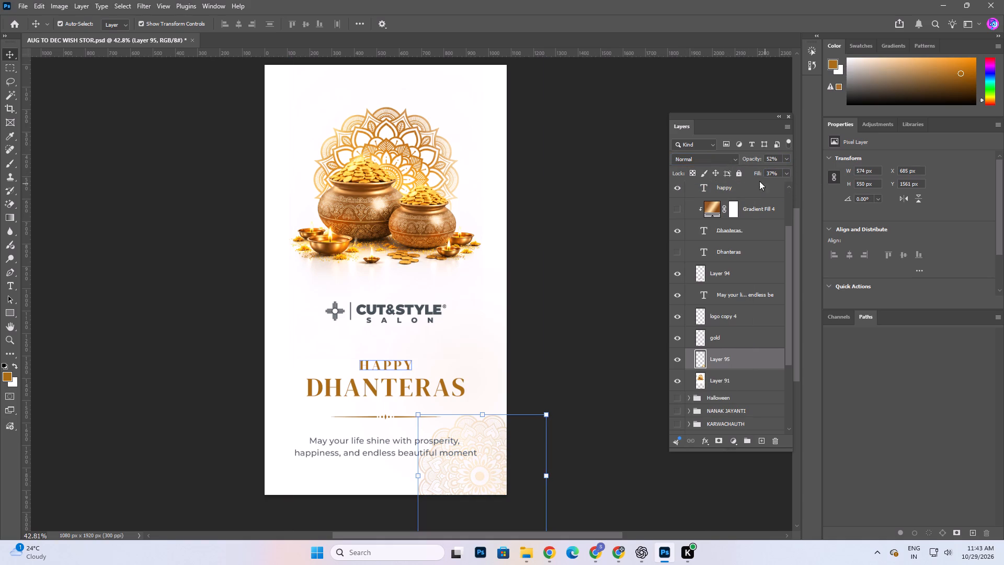
left_click_drag(758, 173, 748, 172)
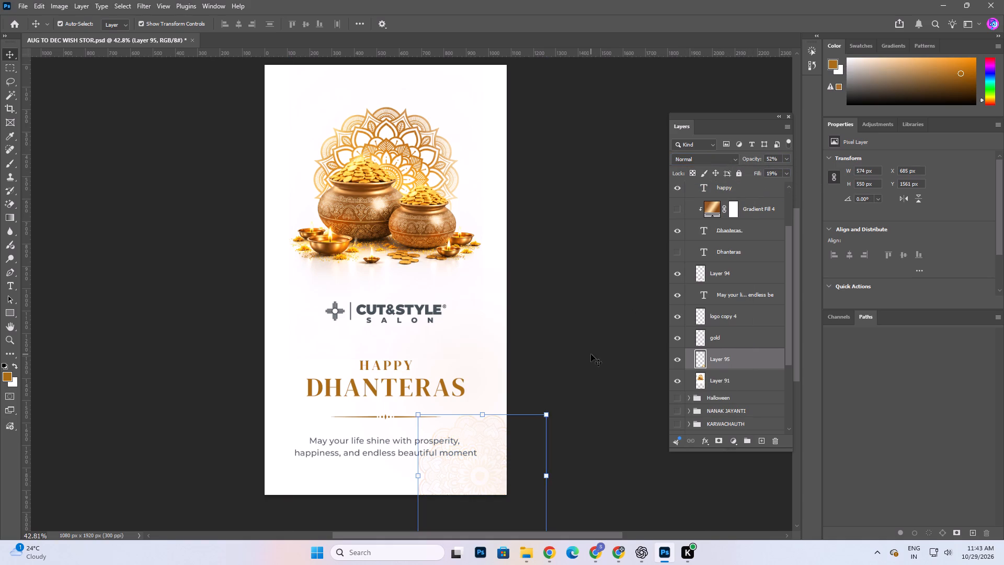
Reposition the mandala in the story's bottom-right corner and enlarge it proportionally to about 152%, partly off the canvas.
left_click(591, 354)
key("space")
key("space")
key("space")
key("space")
left_click_drag(460, 376, 460, 344)
left_click_drag(478, 444, 481, 466)
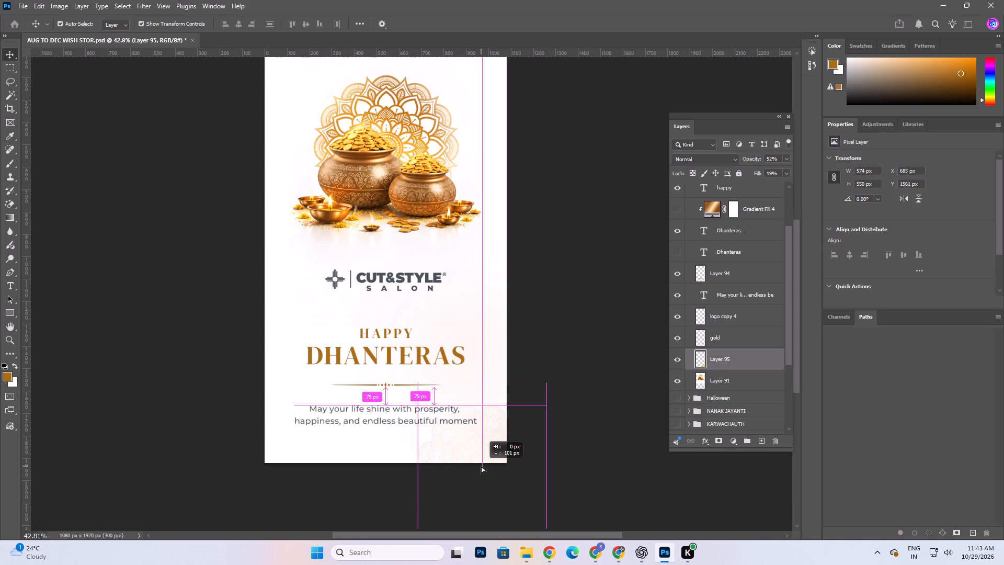
left_click_drag(481, 466, 244, 408)
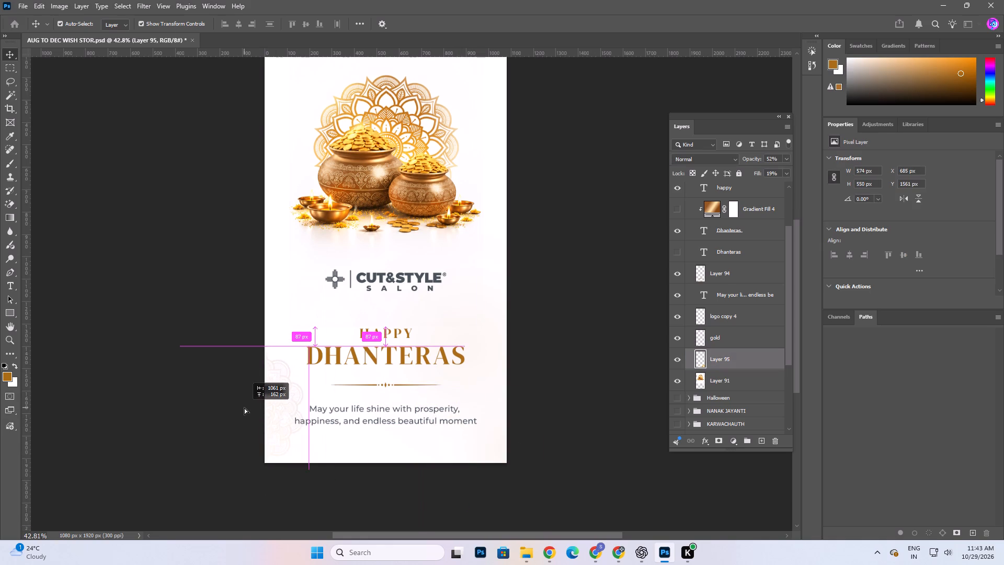
left_click_drag(244, 408, 523, 317)
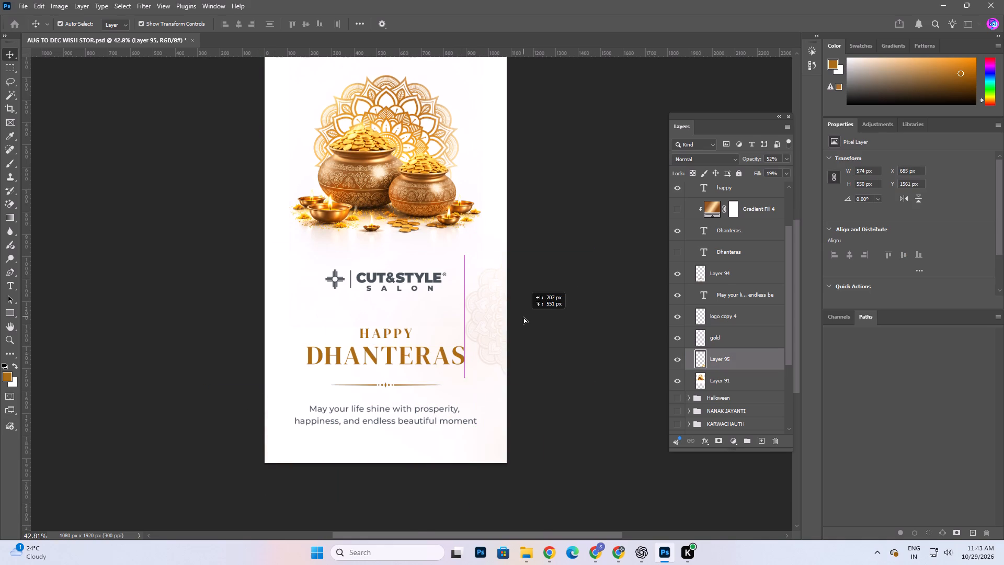
left_click_drag(523, 317, 494, 431)
left_click_drag(499, 368, 499, 368, "alt")
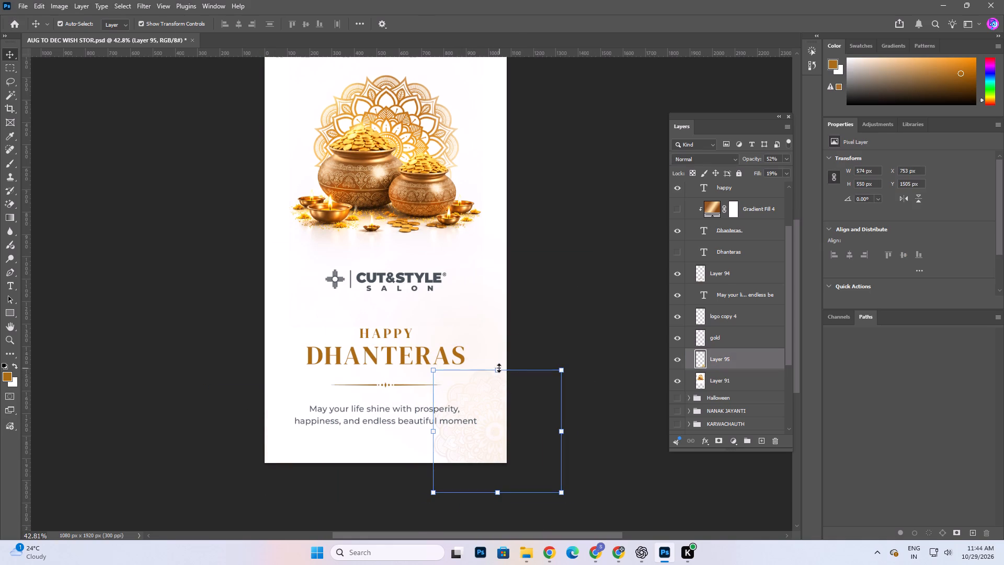
left_click_drag(499, 368, 498, 335, "alt")
left_click_drag(490, 414, 487, 422)
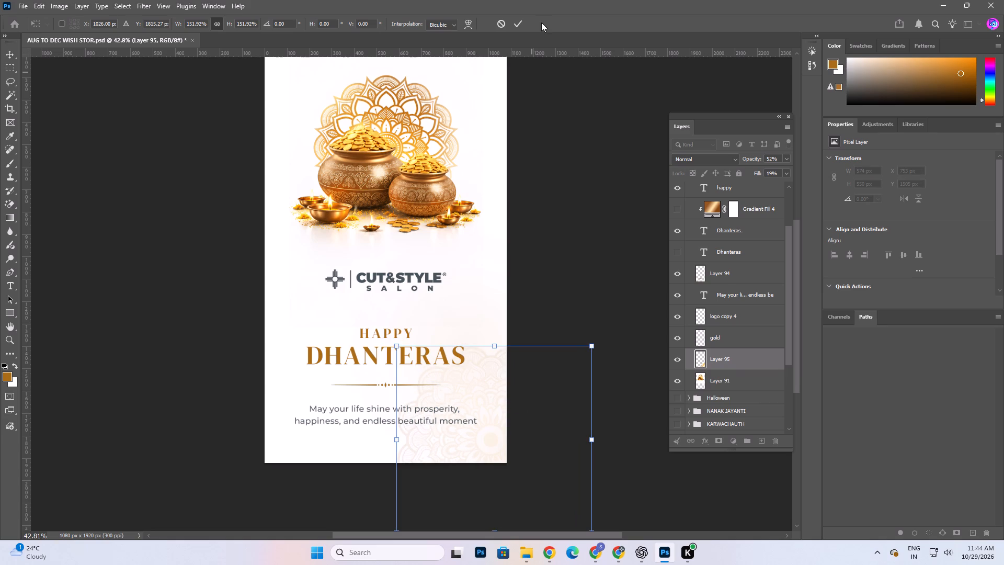
left_click(515, 21)
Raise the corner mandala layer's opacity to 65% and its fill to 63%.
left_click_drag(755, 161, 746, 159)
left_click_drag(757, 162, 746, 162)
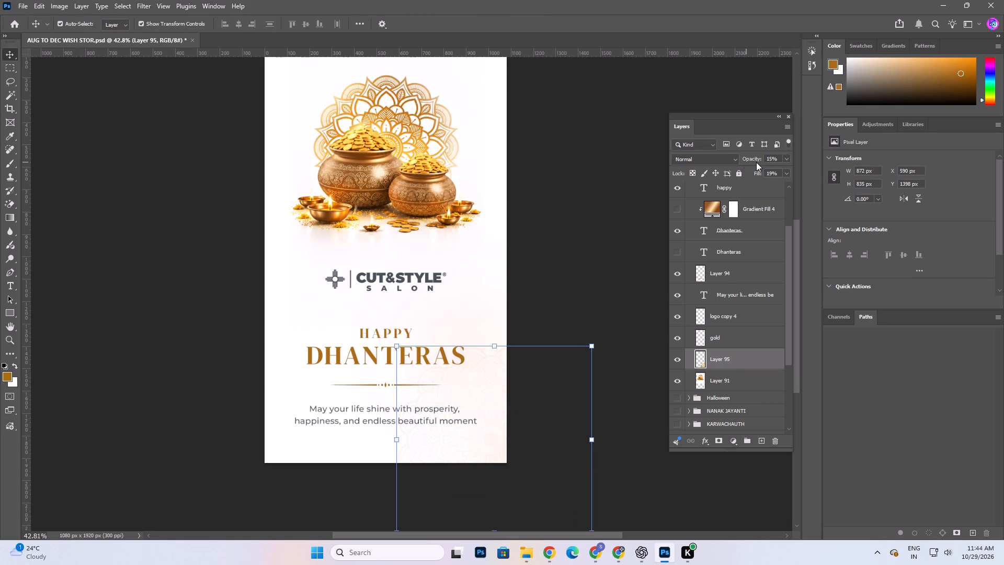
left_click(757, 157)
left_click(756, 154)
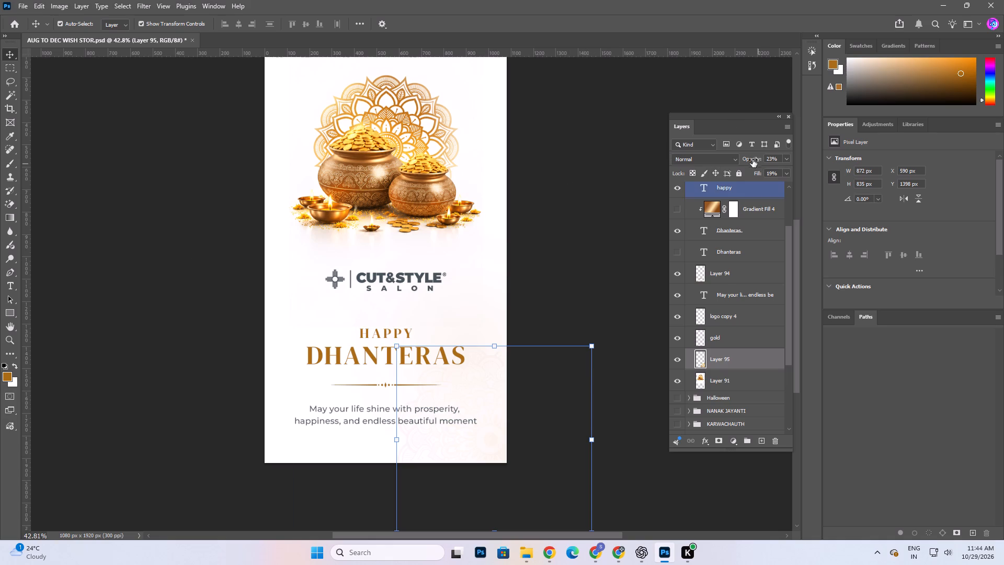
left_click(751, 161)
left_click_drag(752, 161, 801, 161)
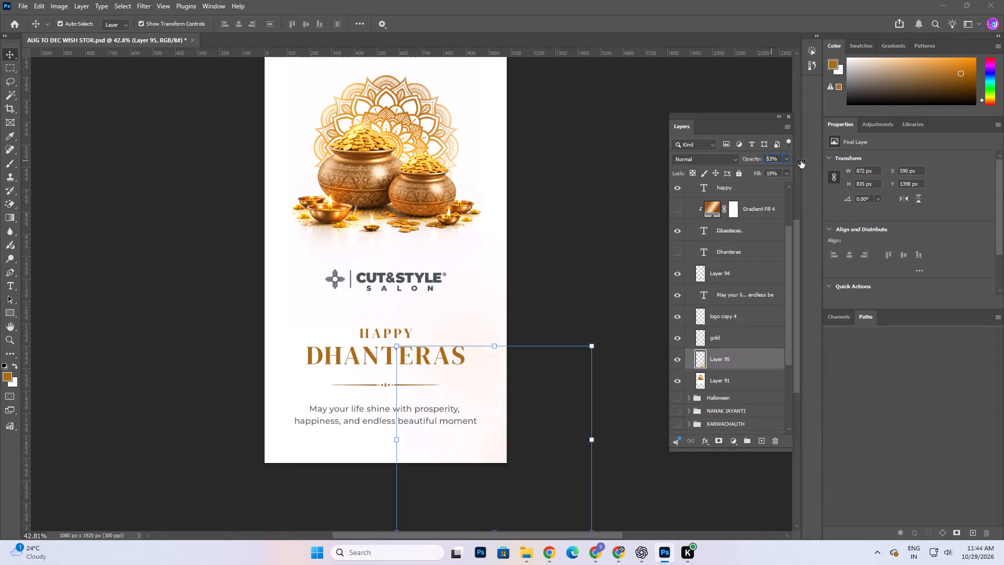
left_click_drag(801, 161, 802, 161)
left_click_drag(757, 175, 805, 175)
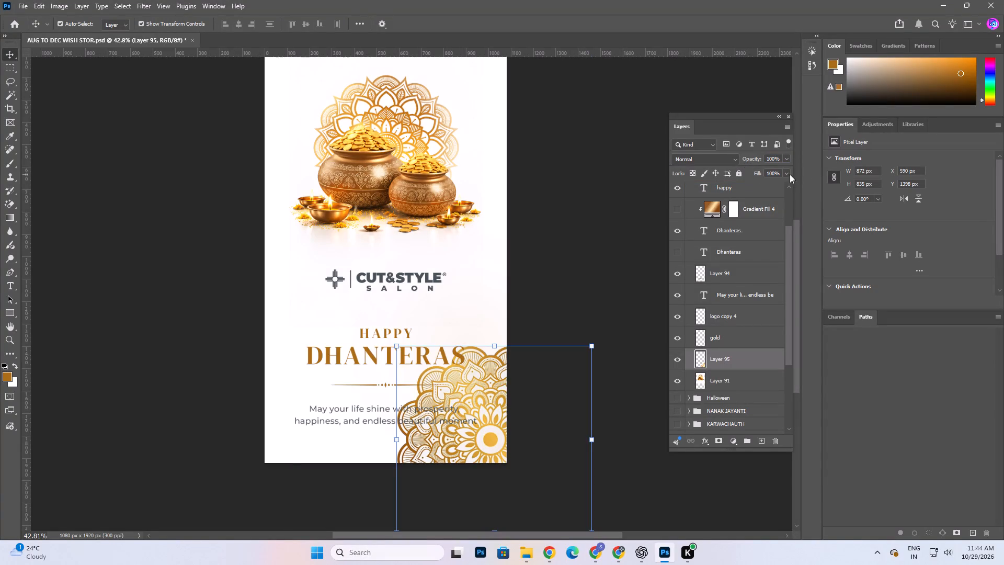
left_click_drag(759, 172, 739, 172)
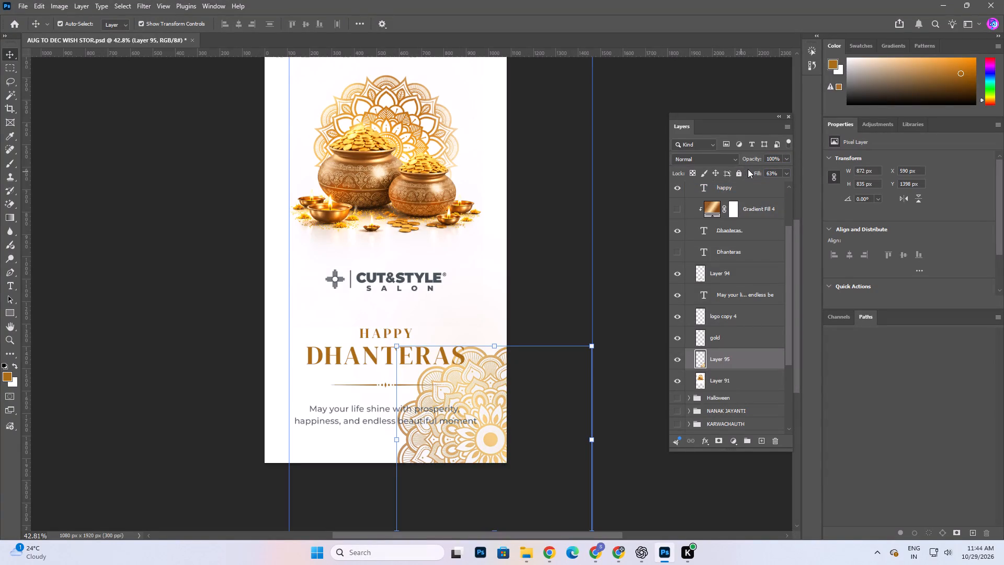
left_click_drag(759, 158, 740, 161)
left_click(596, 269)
Move the mandala to the story's bottom-left corner, partly off the canvas, at about X -397 px, Y 1479 px.
left_click_drag(488, 438, 494, 462)
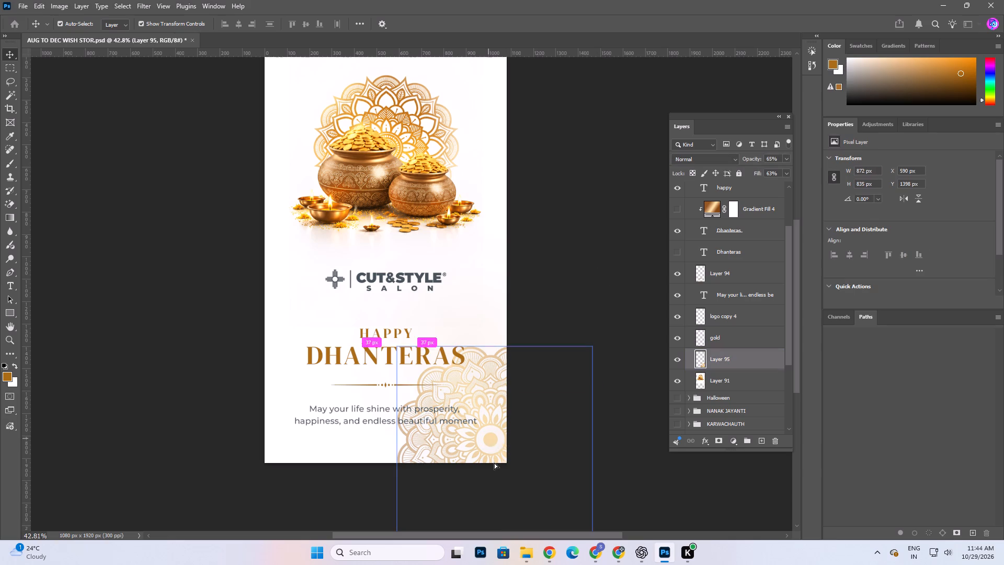
left_click_drag(494, 462, 510, 365)
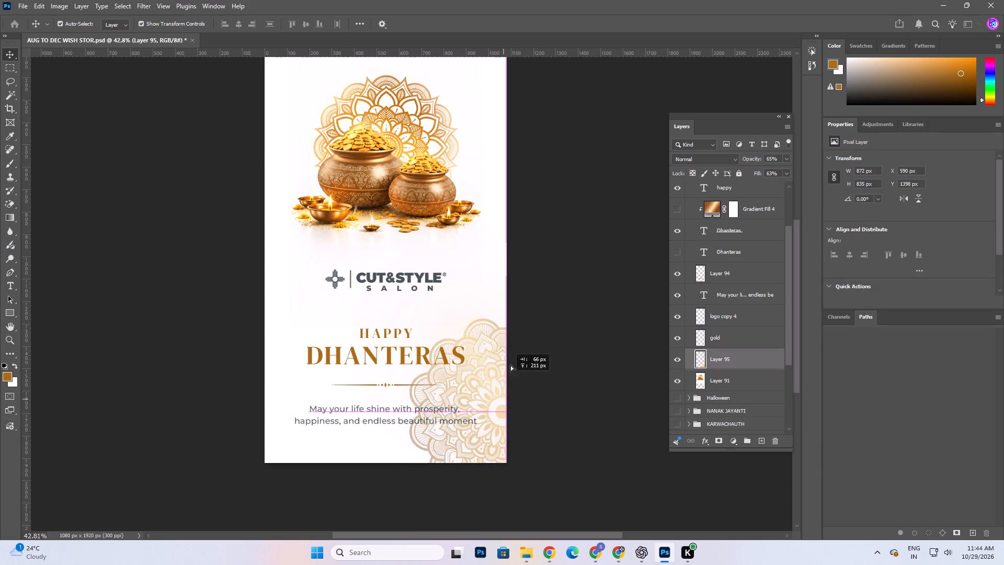
left_click_drag(510, 365, 548, 305)
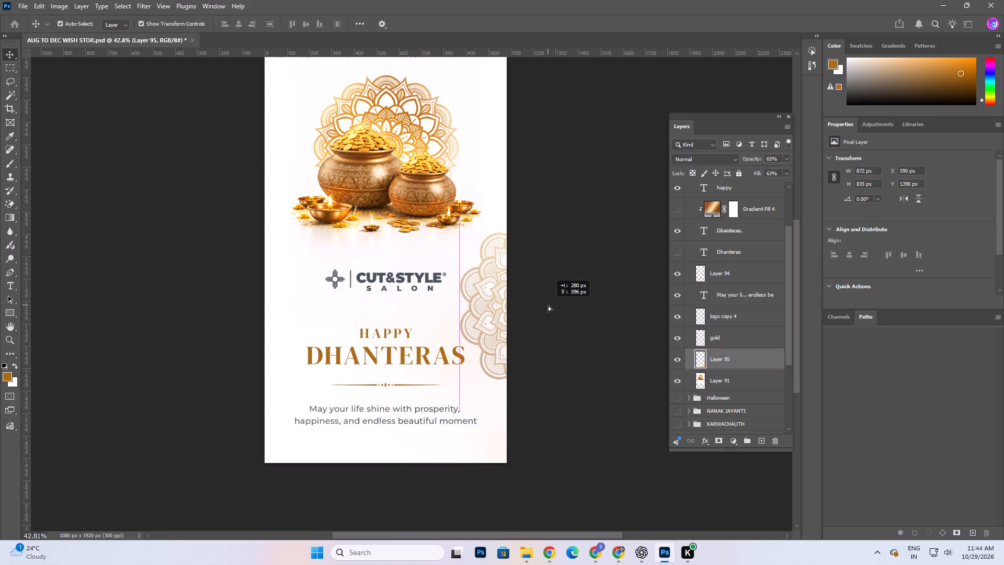
left_click_drag(548, 305, 284, 245)
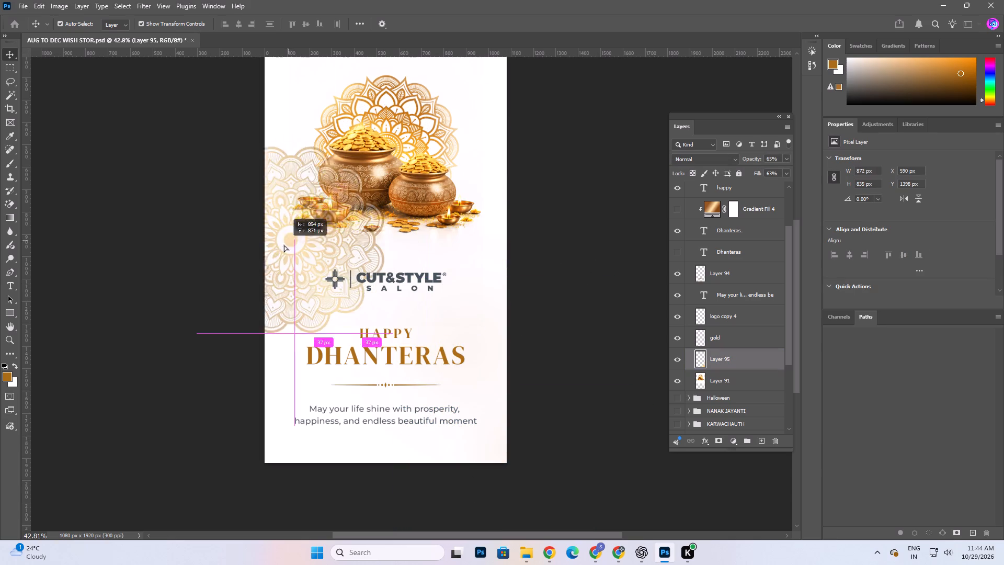
left_click_drag(284, 245, 267, 348)
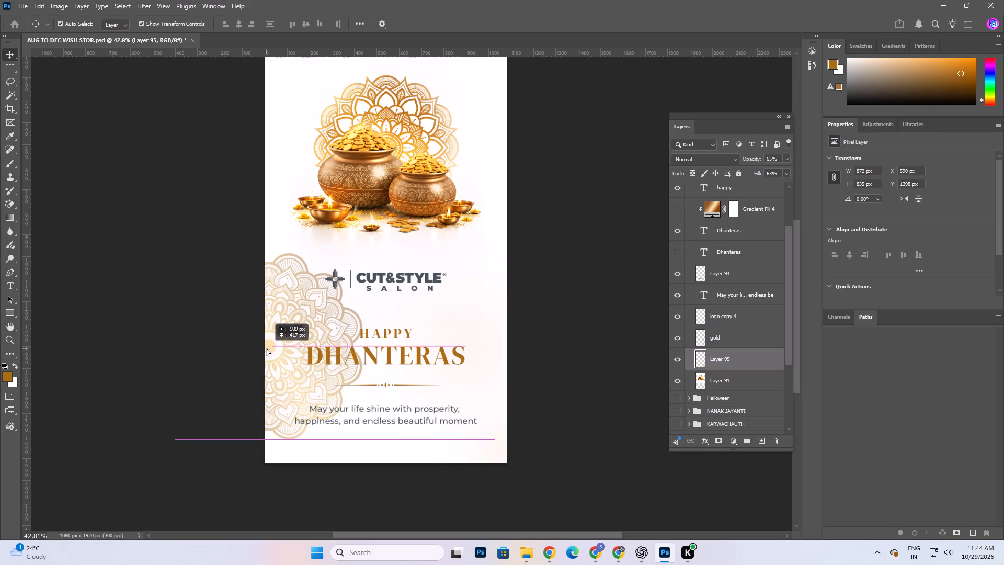
left_click_drag(267, 348, 265, 351)
scroll(275, 336, "up", 9)
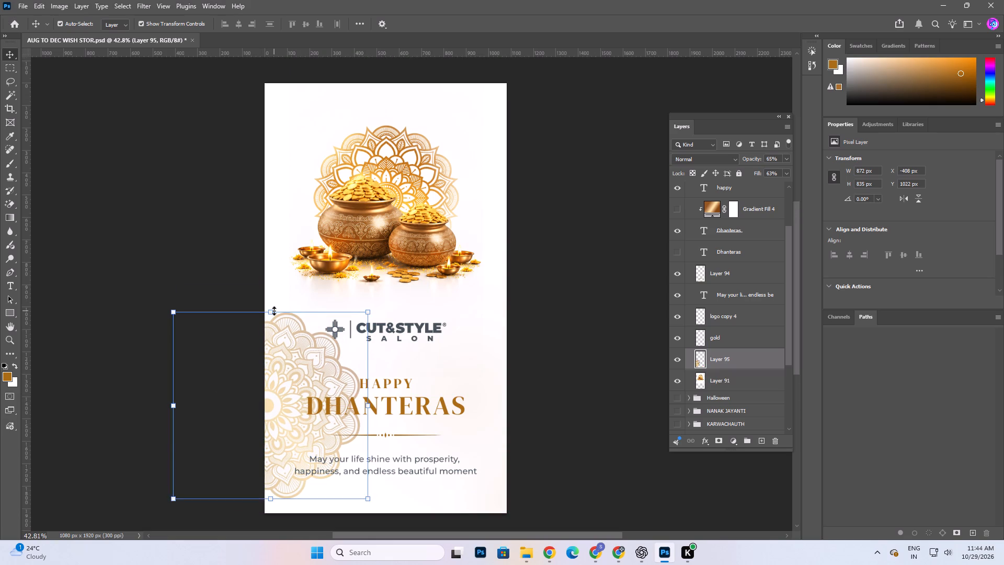
scroll(274, 311, "up", 2)
scroll(278, 391, "down", 12)
left_click_drag(270, 344, 270, 414)
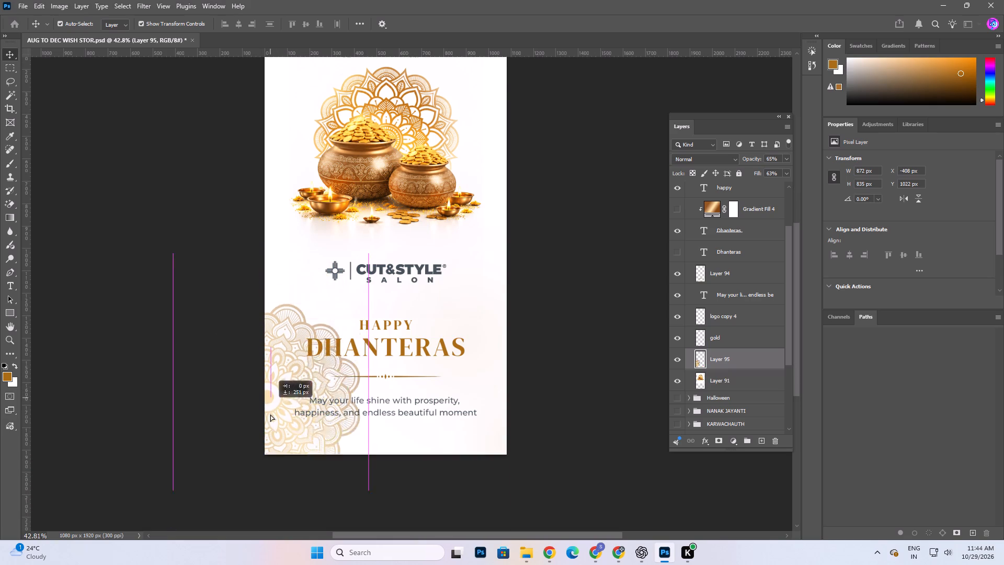
left_click_drag(270, 414, 273, 442)
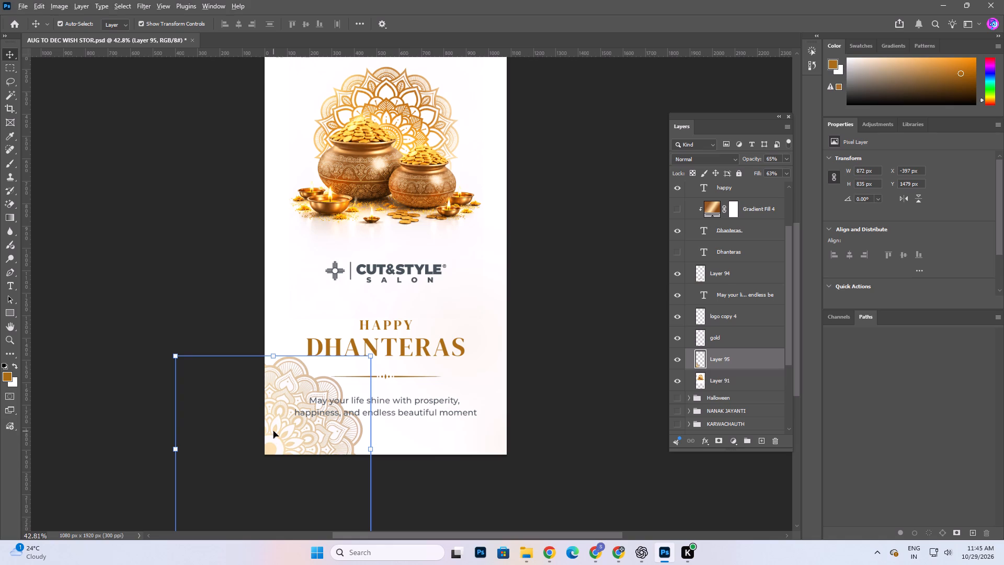
Duplicate the mandala into the story's bottom-right corner, scale the copy to about 68%, and centre it vertically on the canvas's bottom edge.
left_click_drag(273, 431, 485, 463, "alt")
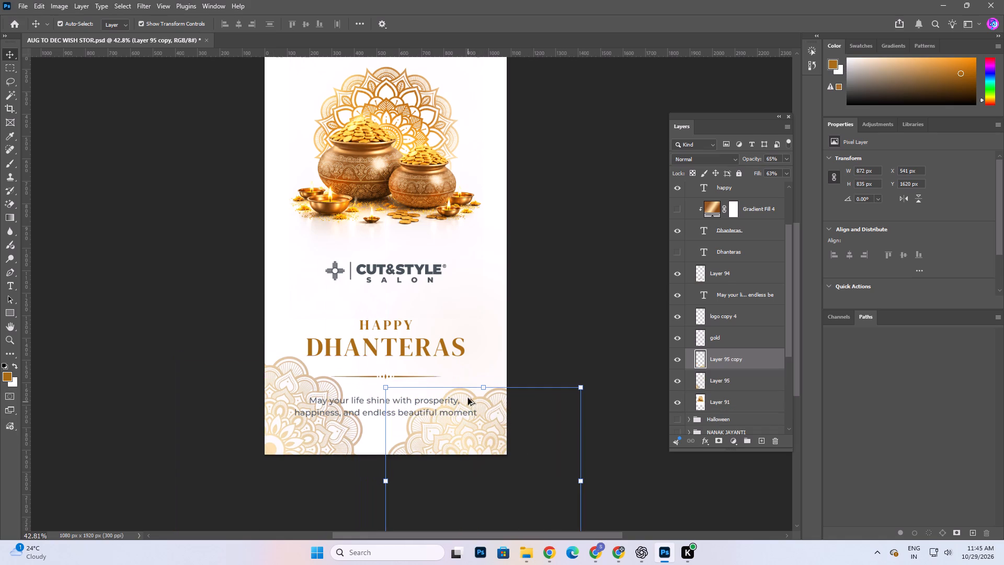
left_click_drag(483, 388, 485, 418, "alt")
left_click_drag(478, 451, 478, 439)
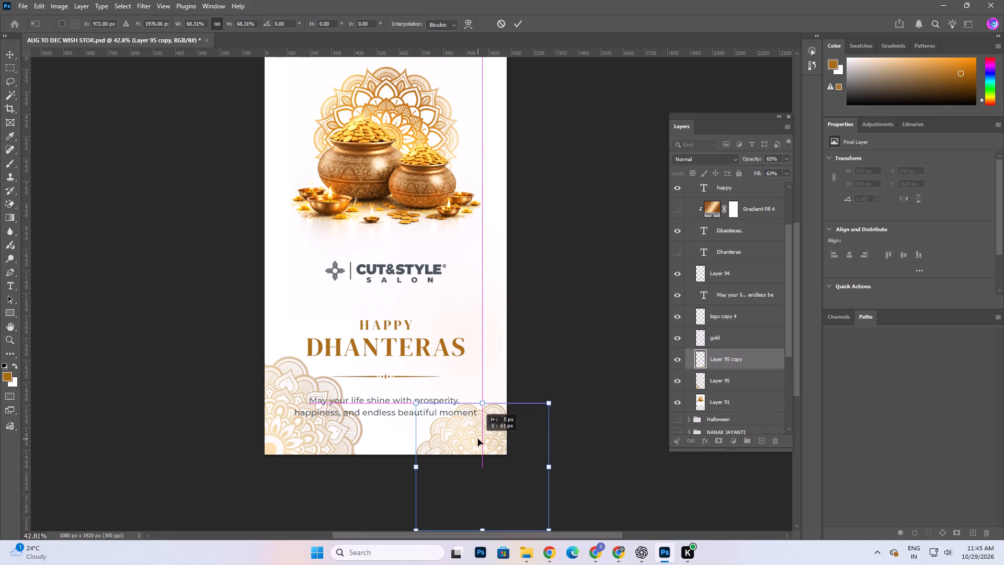
left_click_drag(478, 439, 470, 438)
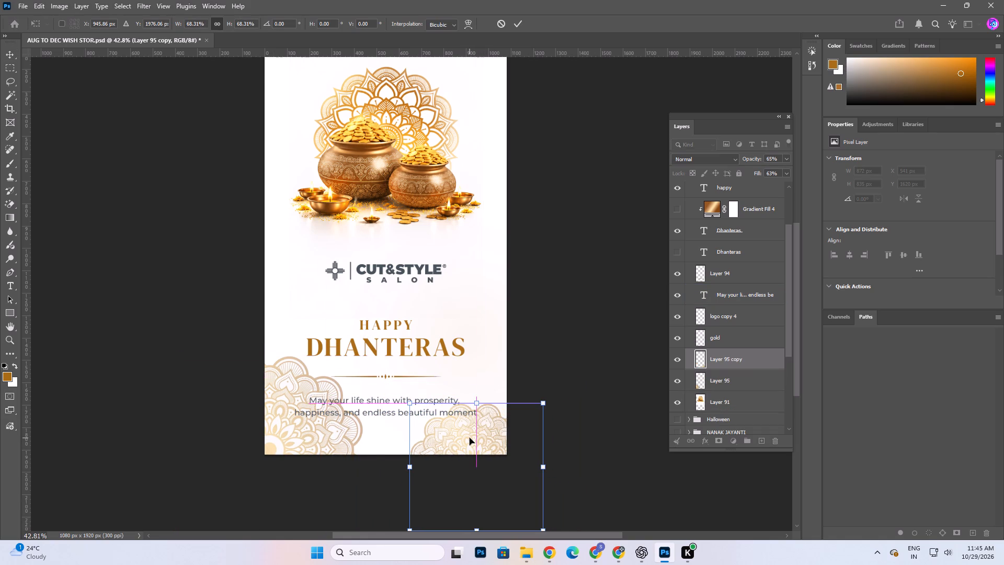
left_click_drag(470, 437, 476, 427)
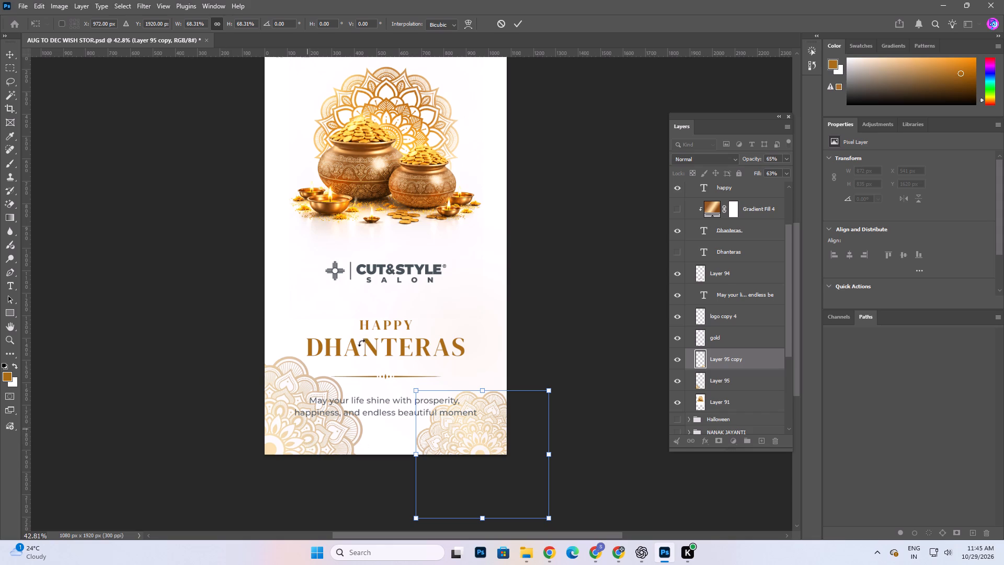
left_click(517, 21)
Shift the original mandala inward and down, keep its blend mode Normal, and reduce its opacity to 26% and fill to 38%.
left_click_drag(284, 437, 317, 453)
left_click_drag(756, 172, 748, 173)
left_click(713, 159)
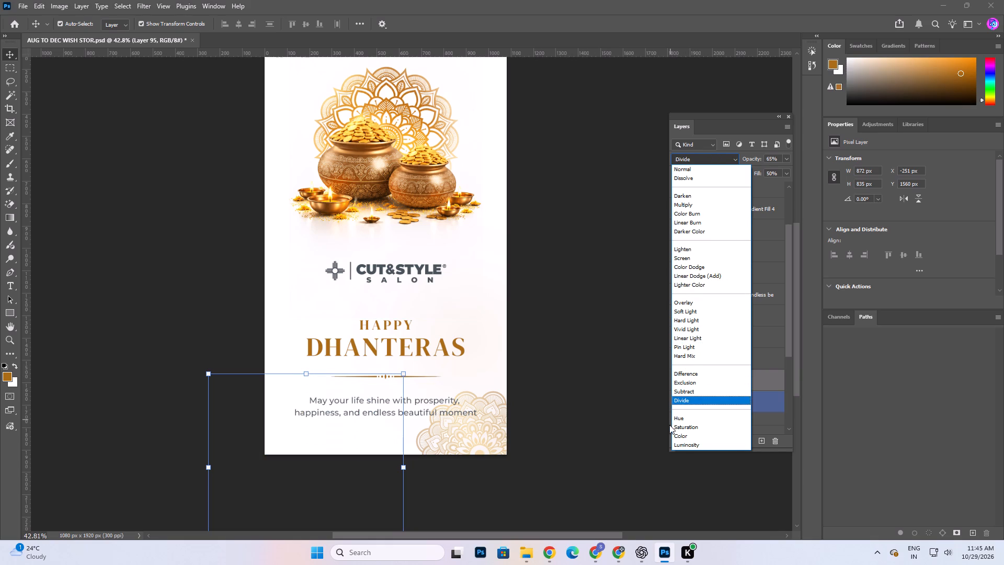
left_click(736, 166)
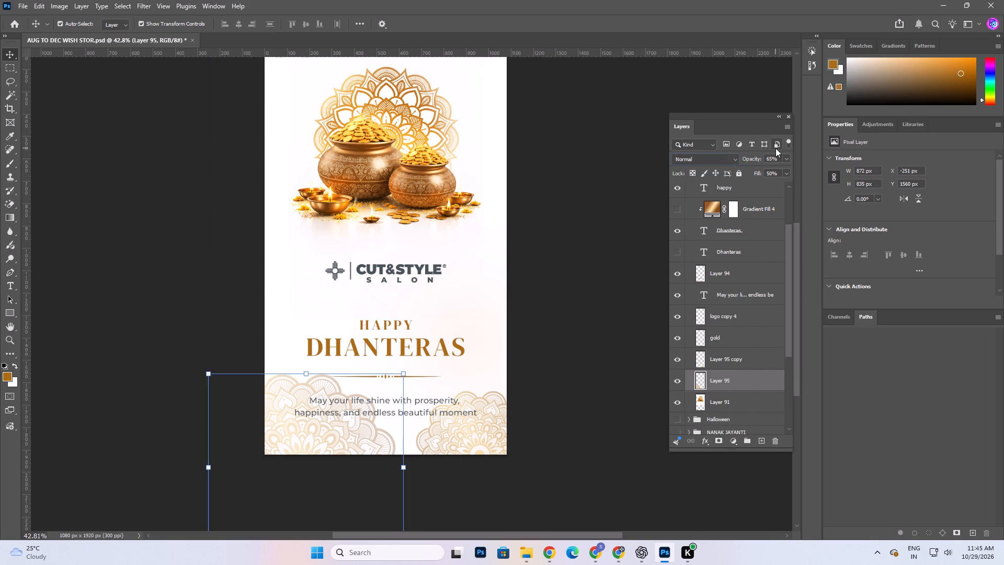
left_click_drag(757, 161, 749, 161)
left_click_drag(758, 171, 751, 171)
left_click_drag(755, 157, 745, 156)
left_click_drag(745, 156, 743, 156)
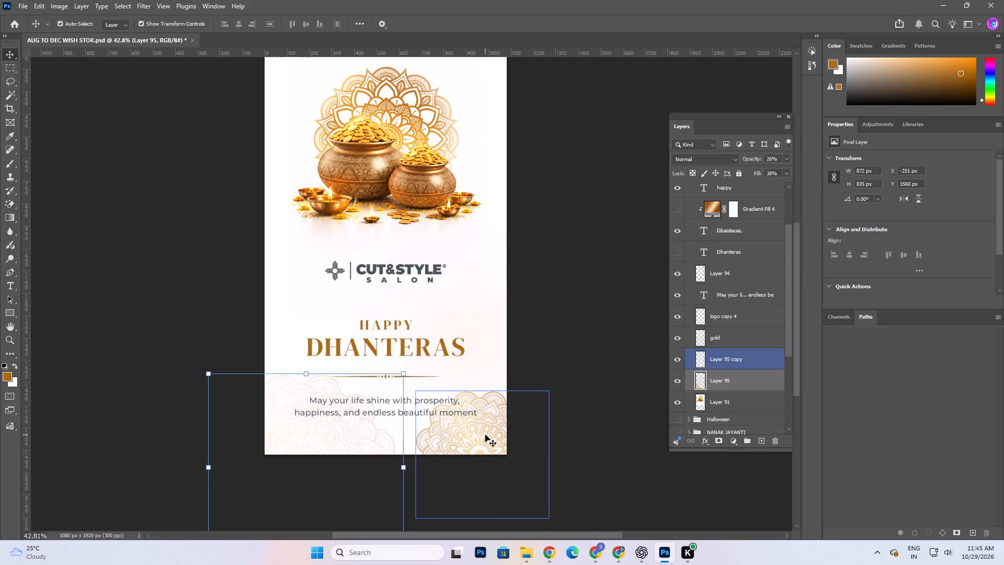
Reduce the bottom-right mandala copy's opacity to 16% and its fill to 45%.
left_click(485, 435)
left_click_drag(761, 175, 758, 175)
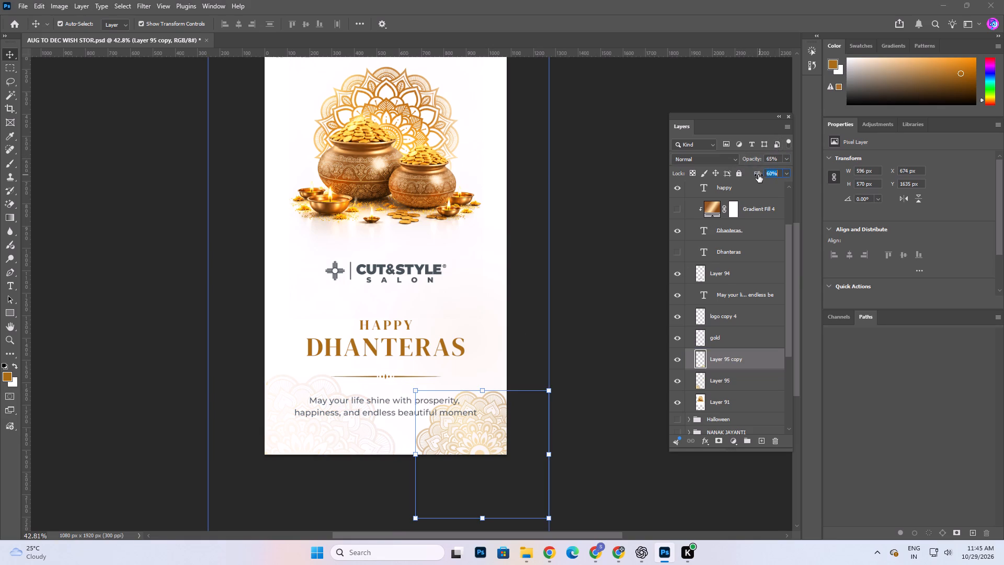
left_click_drag(758, 175, 754, 175)
left_click_drag(758, 160, 748, 161)
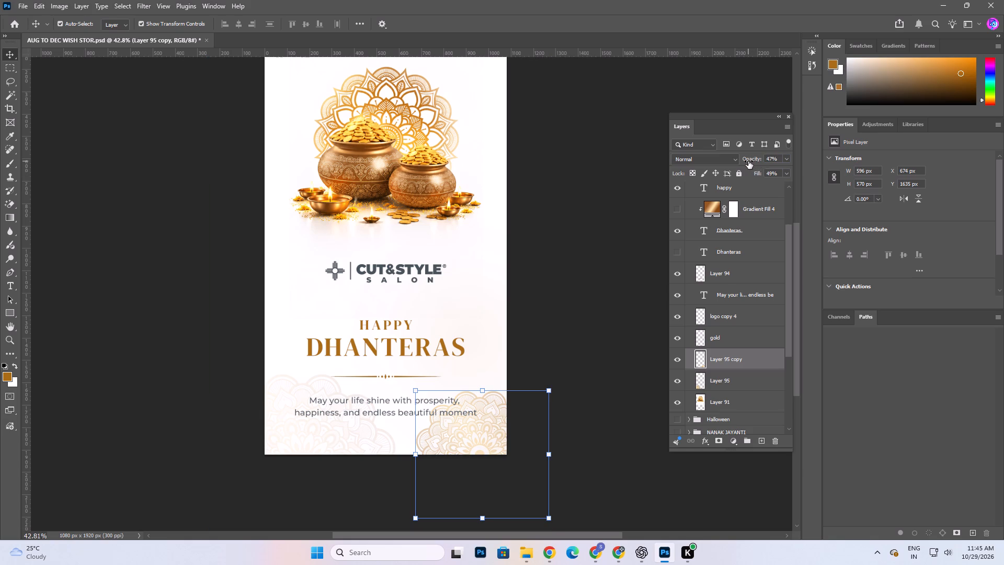
left_click_drag(757, 160, 751, 159)
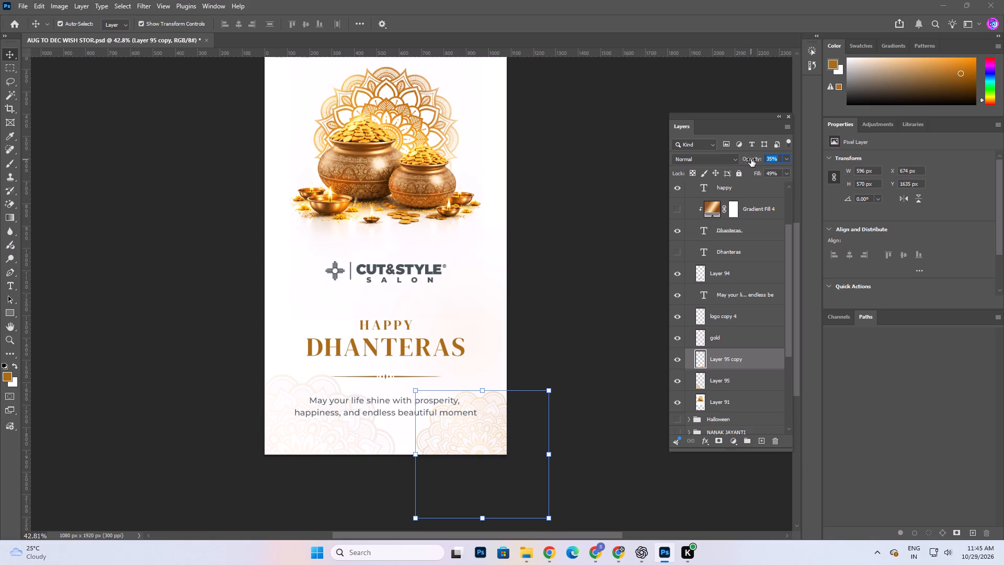
left_click_drag(751, 159, 740, 158)
left_click(758, 177)
left_click(757, 174)
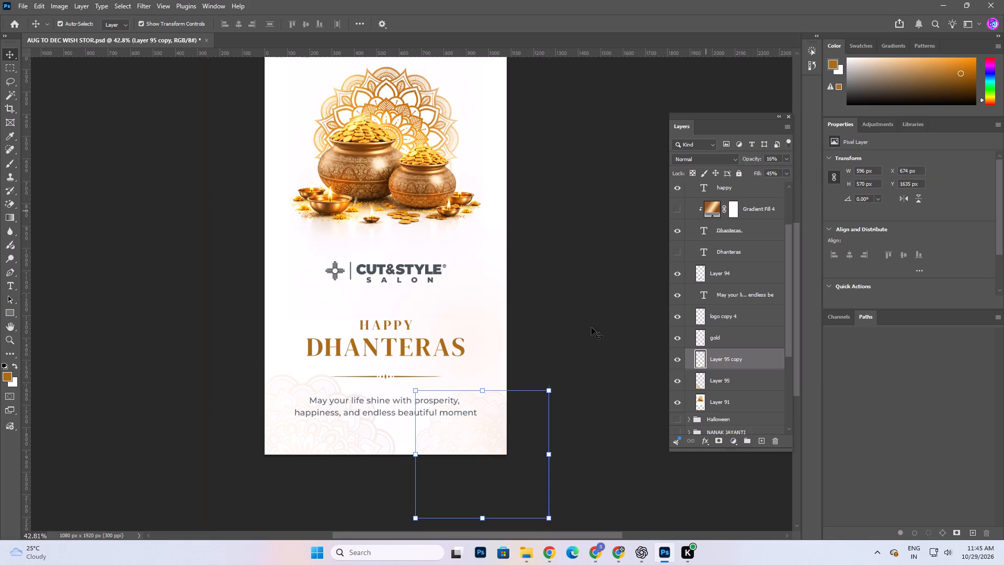
left_click(616, 377)
Nudge the bottom-left mandala outward to about X -301 px, Y 1572 px and lower its fill to 24%.
left_click_drag(332, 433, 325, 438)
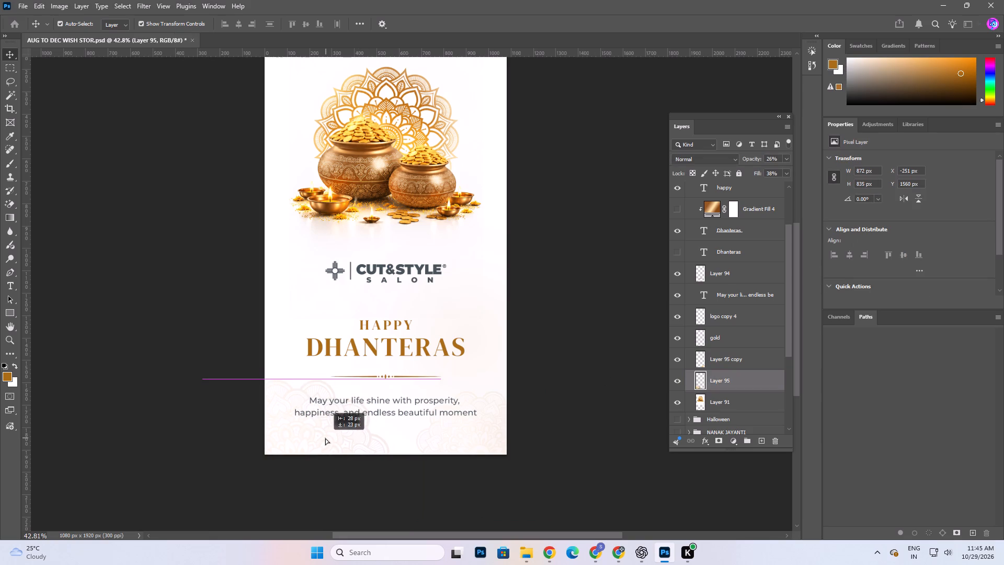
left_click_drag(325, 438, 322, 436)
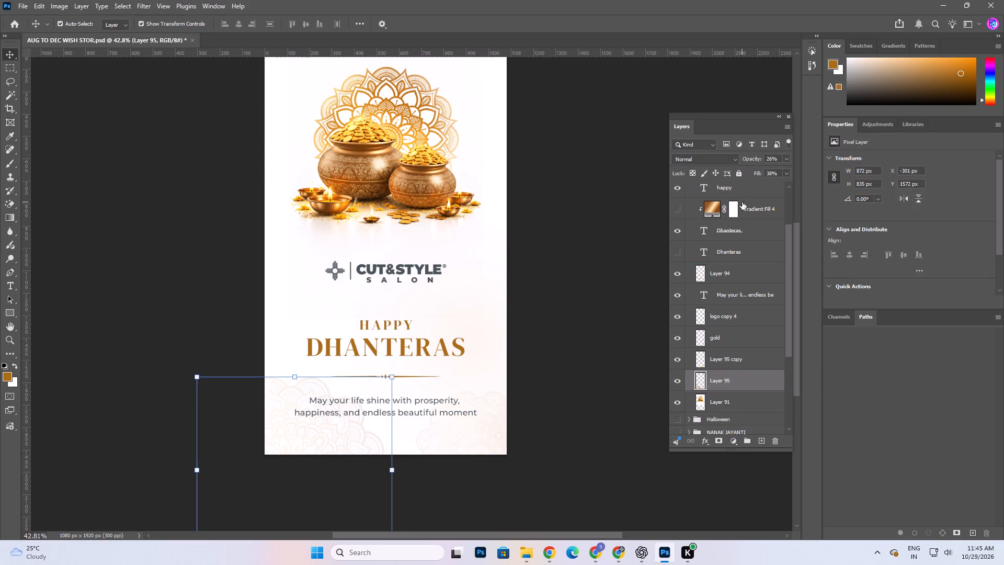
left_click_drag(755, 174, 747, 176)
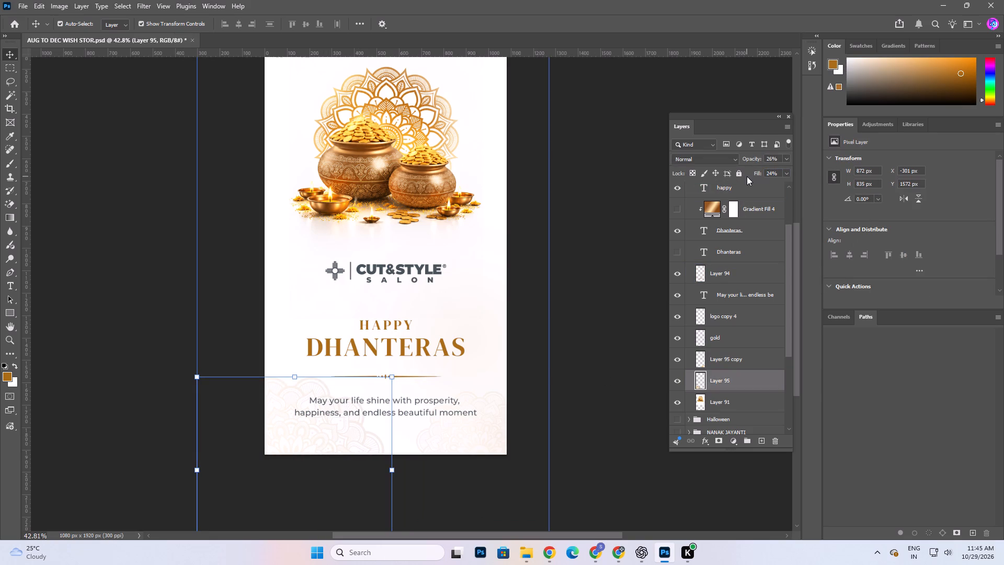
left_click(623, 241)
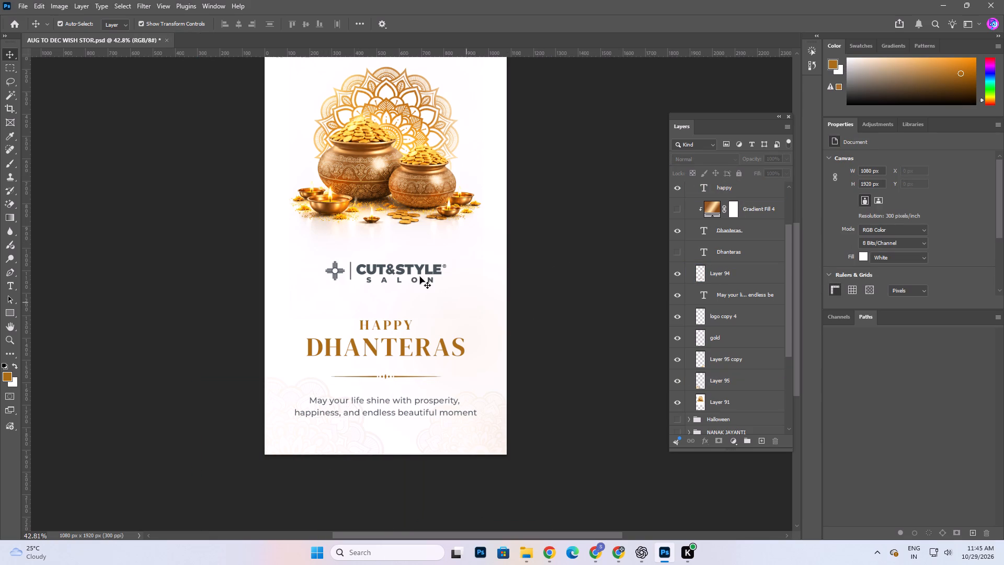
scroll(309, 415, "up", 6, "alt")
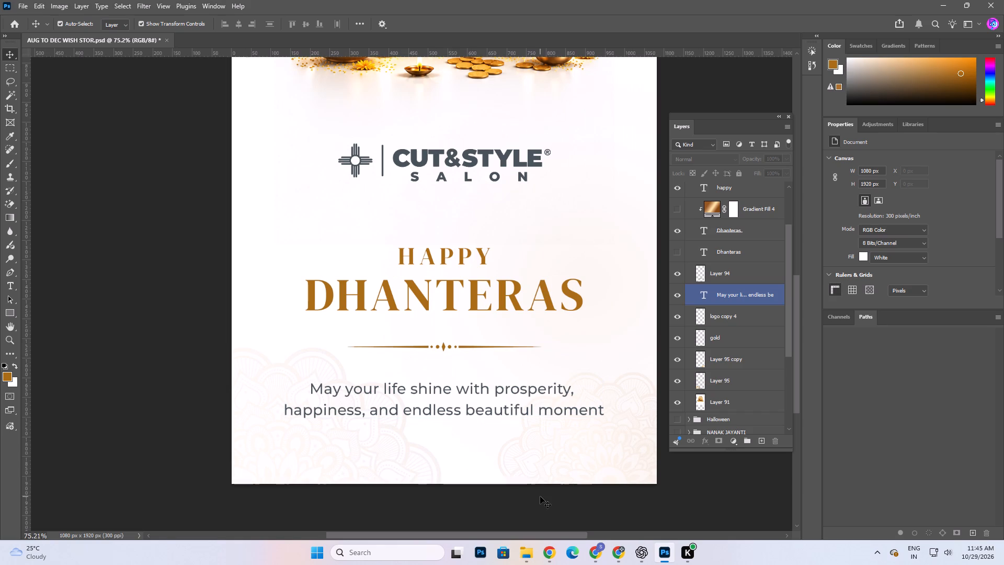
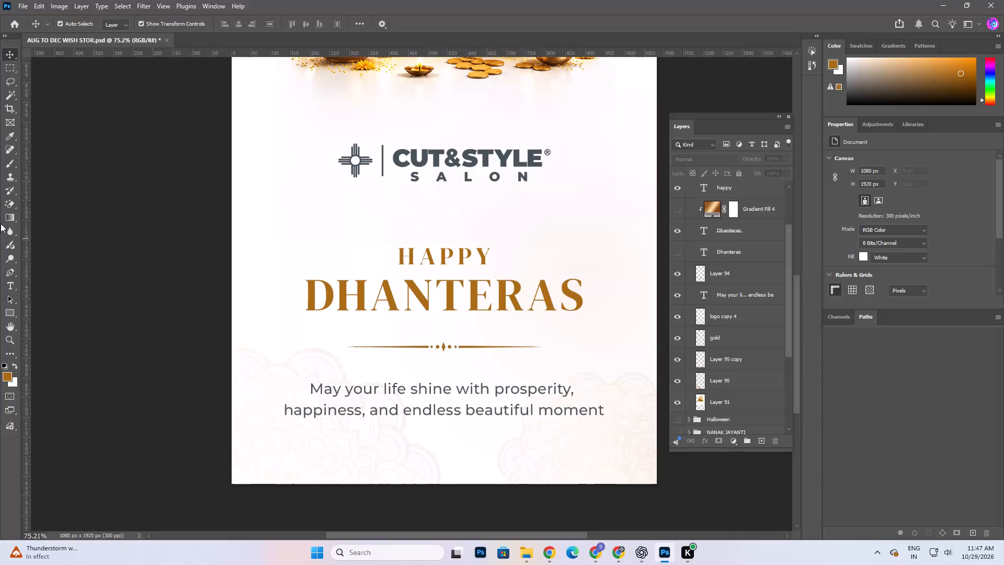
Lower the fill of the bottom-right mandala copy to 31%.
key("space")
key("space")
key("space")
key("space")
key("space")
left_click_drag(518, 393, 477, 397)
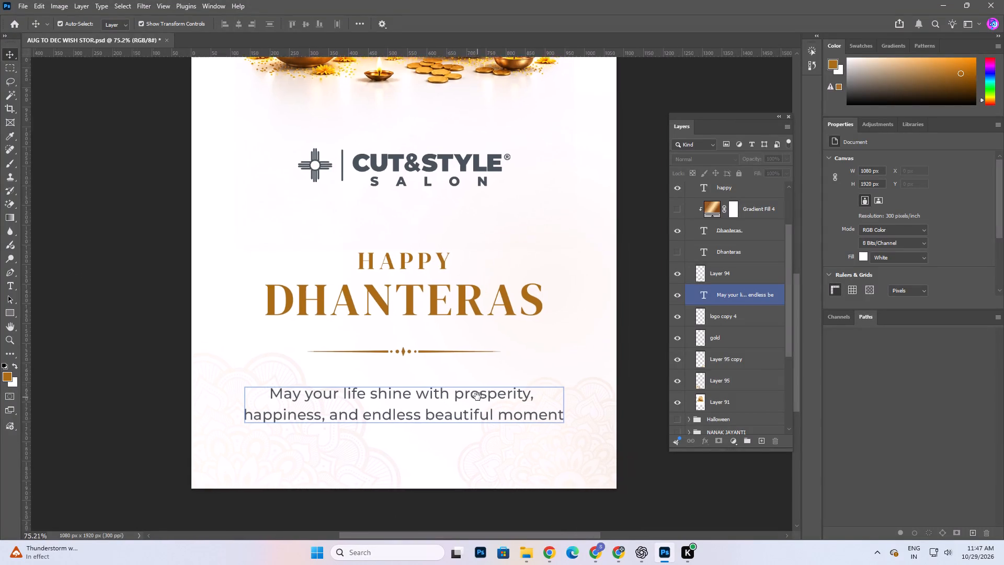
left_click_drag(477, 397, 490, 380)
scroll(539, 450, "down", 8, "alt")
key("space")
key("space")
key("space")
key("space")
left_click_drag(534, 346, 471, 332)
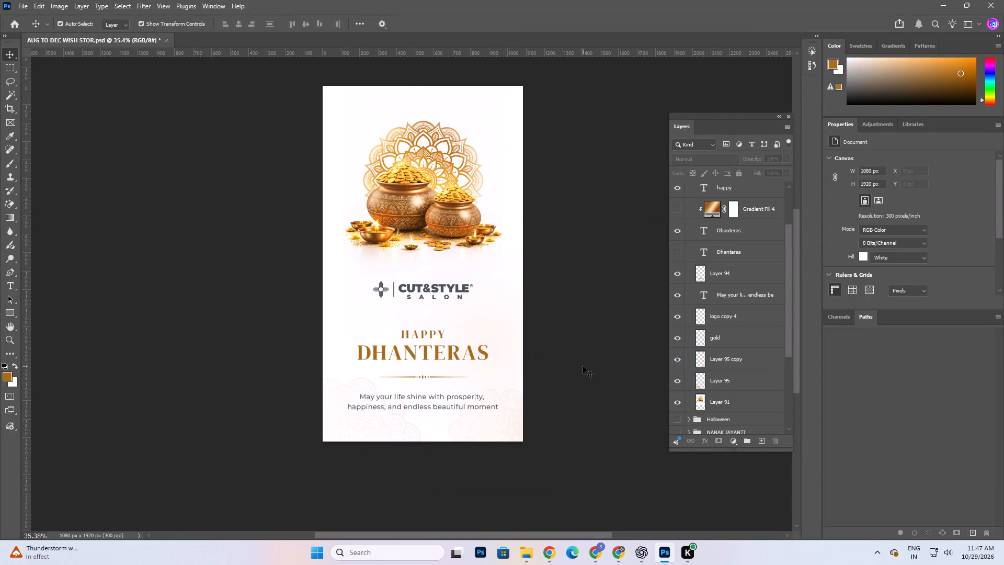
left_click(583, 366)
left_click(507, 435)
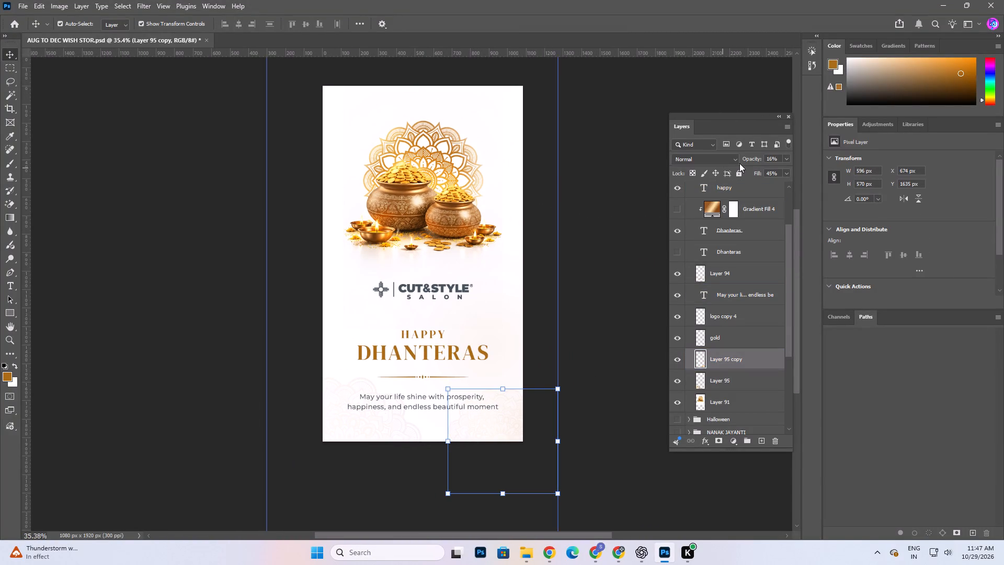
left_click(756, 177)
left_click_drag(756, 174, 748, 175)
left_click(595, 401)
Reduce the bottom-left mandala's opacity to 20%.
scroll(365, 462, "up", 5, "alt")
key("space")
key("space")
key("space")
key("space")
left_click_drag(525, 447, 493, 435)
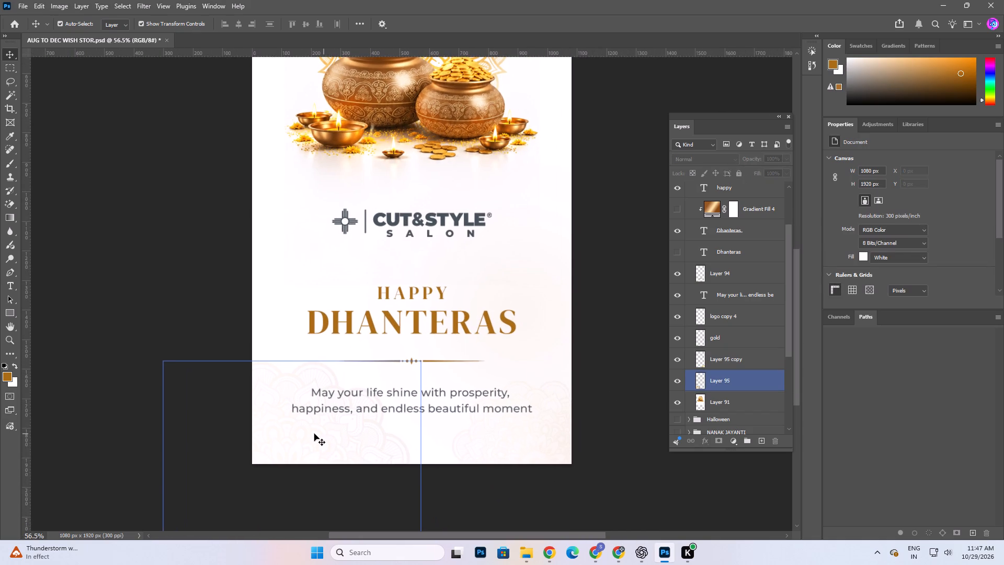
left_click(314, 434)
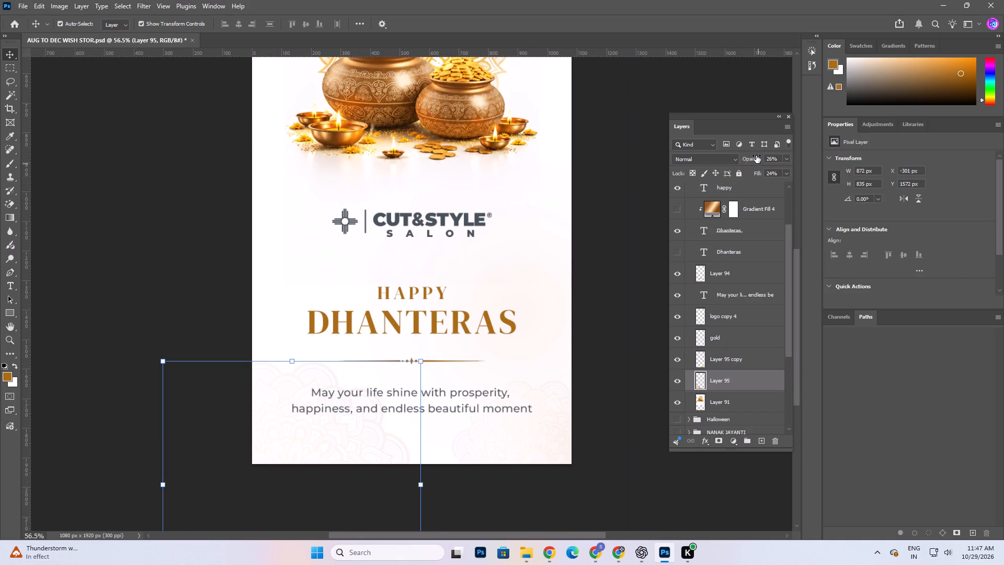
left_click_drag(756, 155, 742, 158)
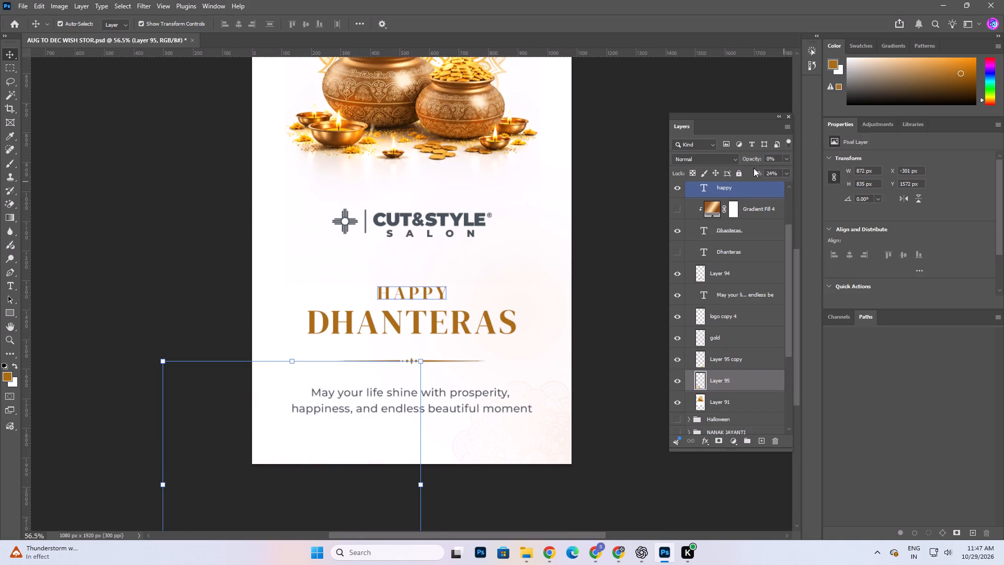
left_click_drag(752, 160, 764, 159)
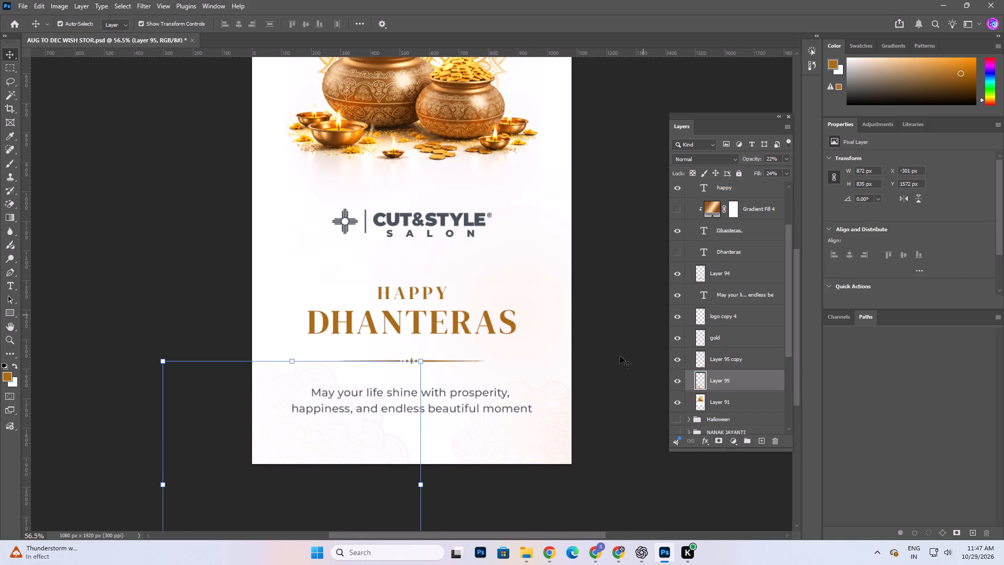
left_click_drag(757, 162, 755, 162)
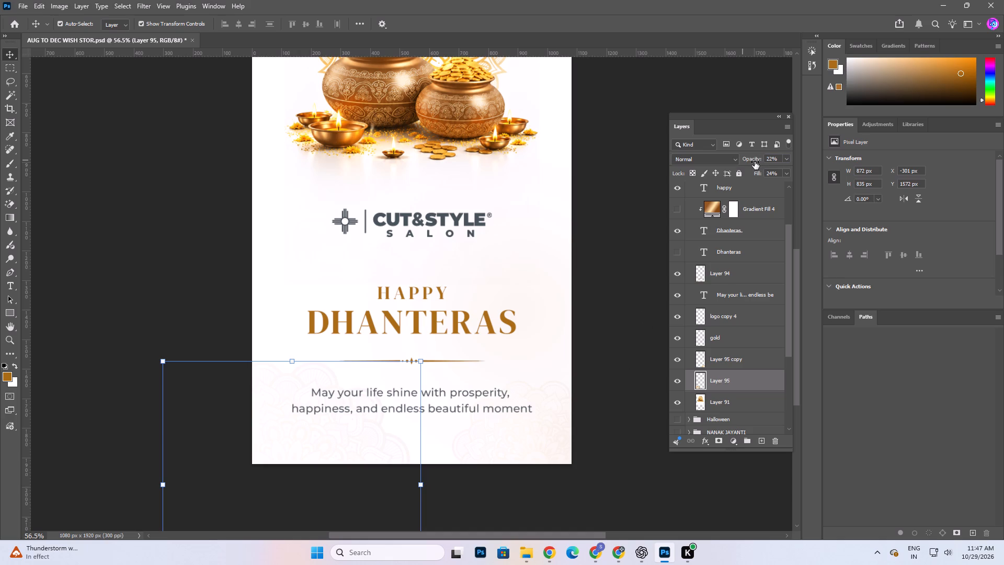
left_click_drag(755, 162, 751, 162)
left_click(755, 162)
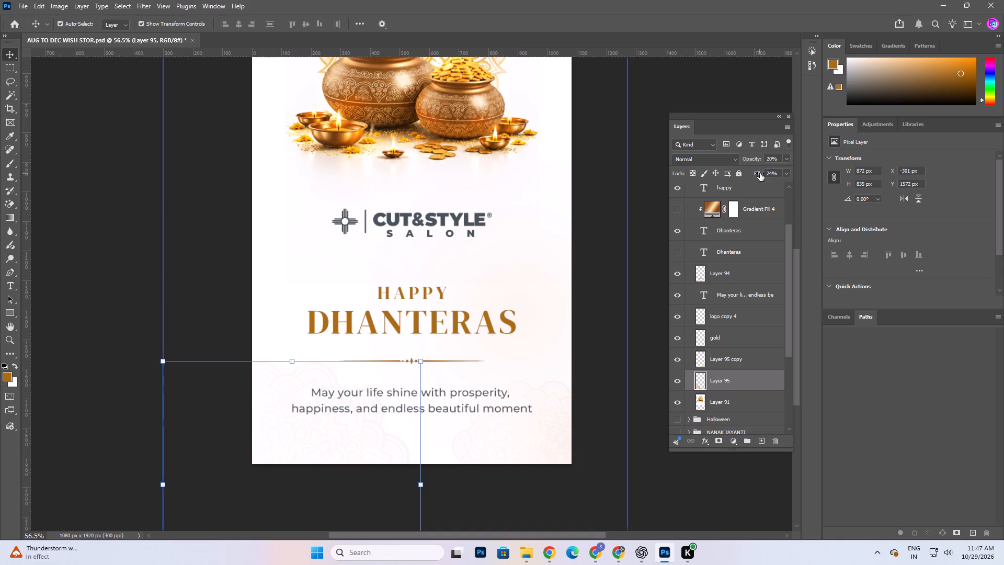
left_click(760, 173)
left_click(622, 230)
Save the story document with the adjusted mandalas.
key("space")
key("space")
key("space")
key("space")
key("space")
left_click_drag(499, 290, 497, 296)
key("ctrl+s")
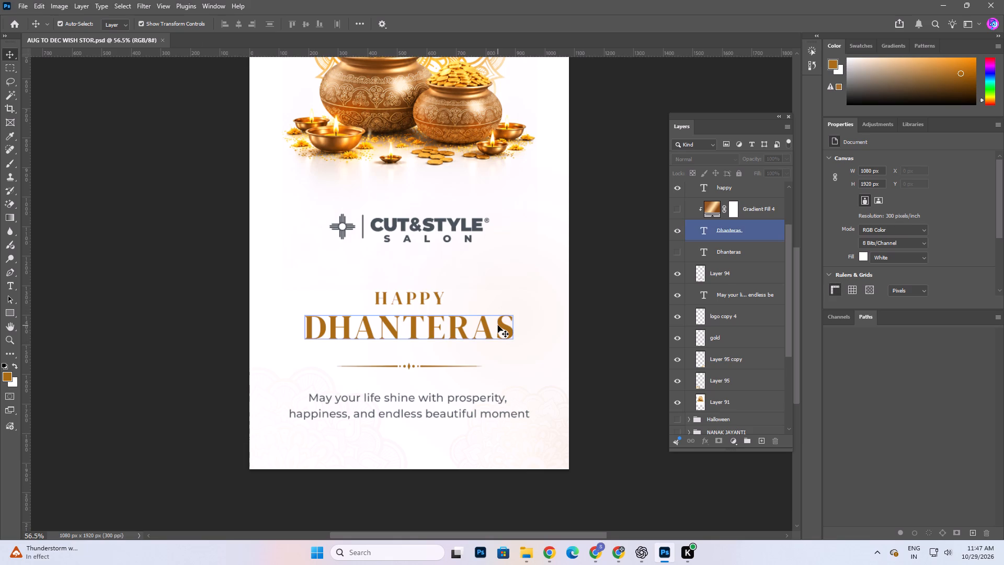
Look over the whole gold-pots Dhanteras story at a reduced zoom.
scroll(396, 413, "down", 4, "alt")
key("space")
key("space")
key("space")
key("space")
key("space")
key("space")
key("space")
key("space")
left_click_drag(457, 288, 451, 296)
left_click(561, 355)
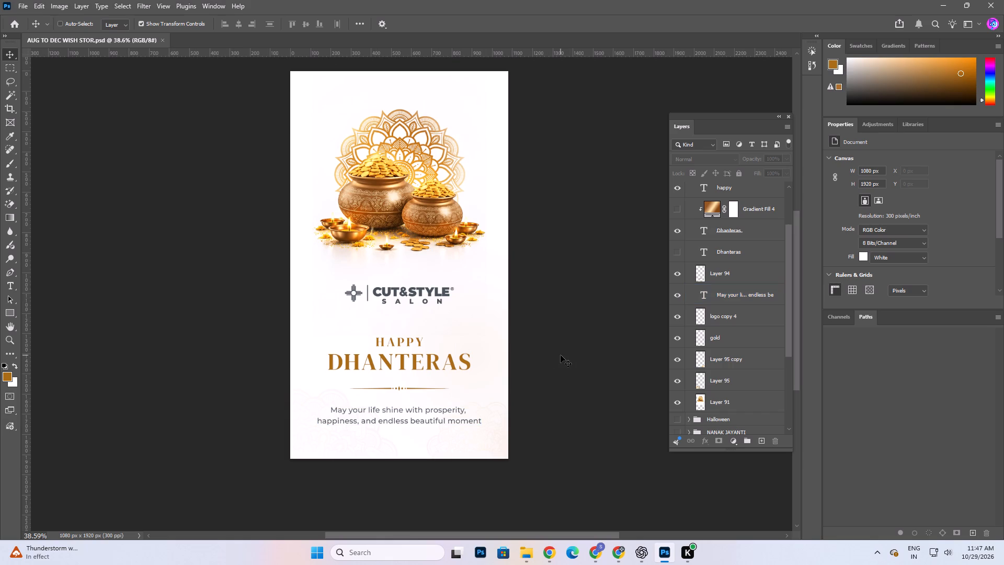
left_click(460, 422)
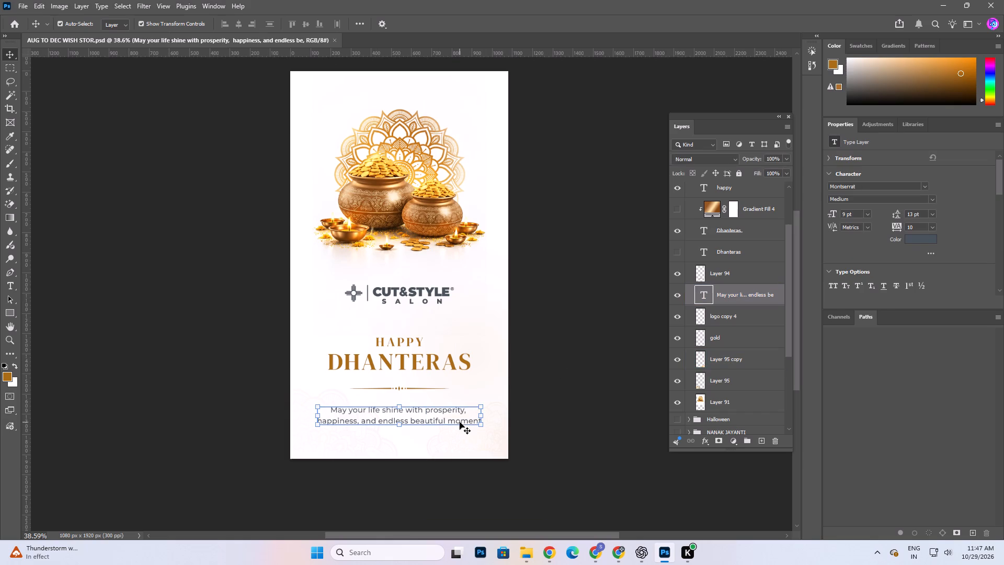
scroll(701, 243, "up", 4)
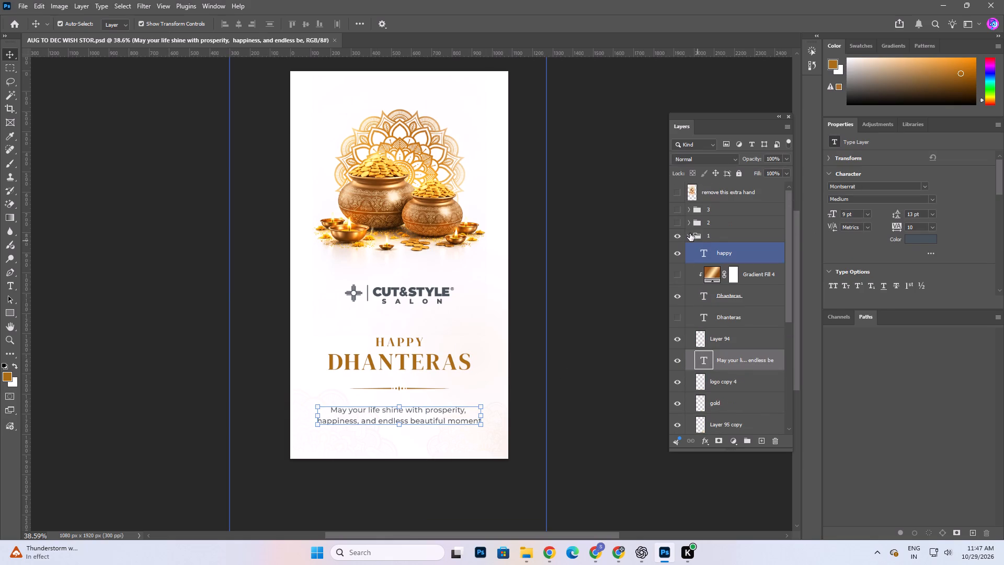
left_click(690, 233)
left_click(677, 239)
left_click(679, 225)
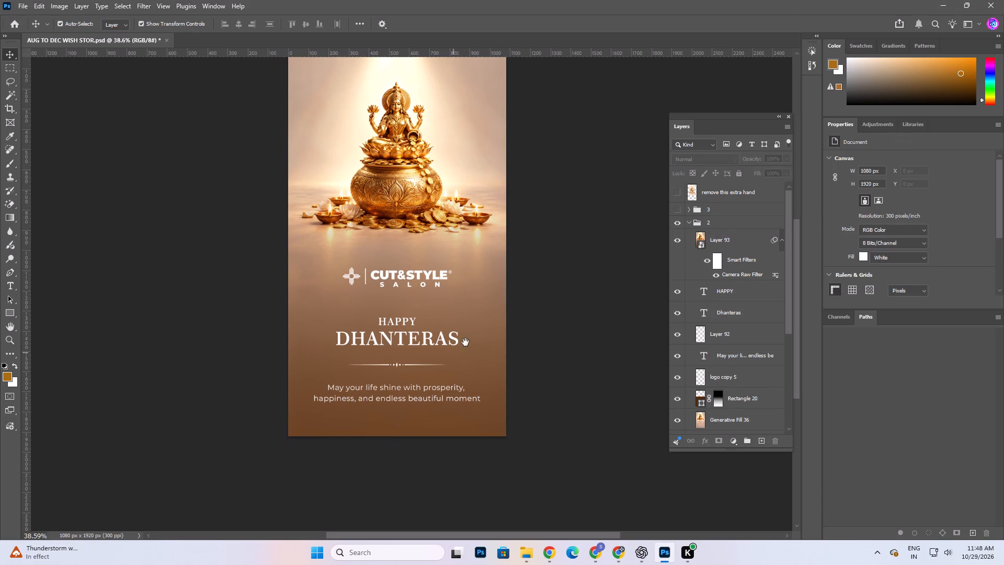
left_click(679, 240)
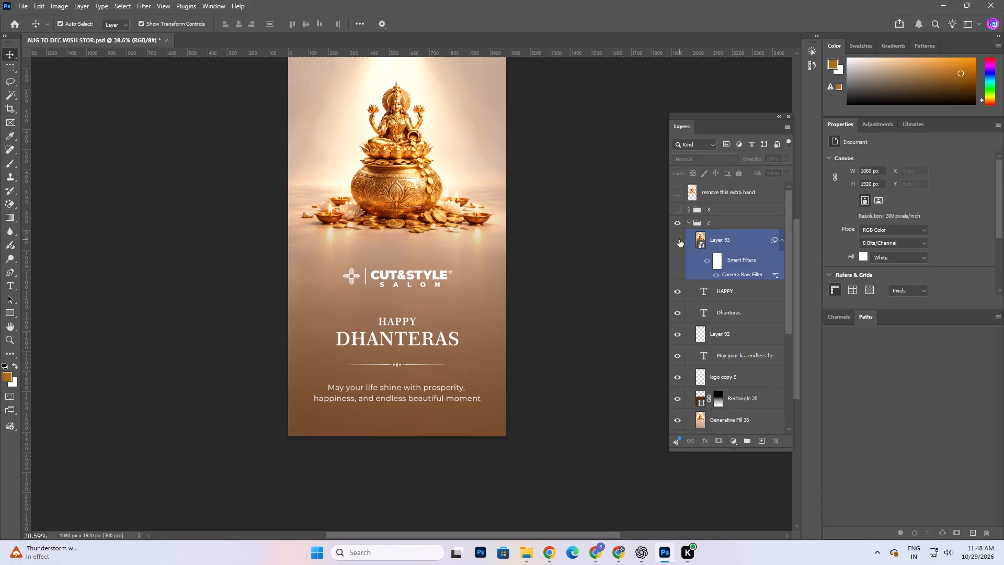
Add a full stop after "moment" in the golden Lakshmi design's wish text.
scroll(453, 402, "up", 10, "alt")
double_click(461, 397)
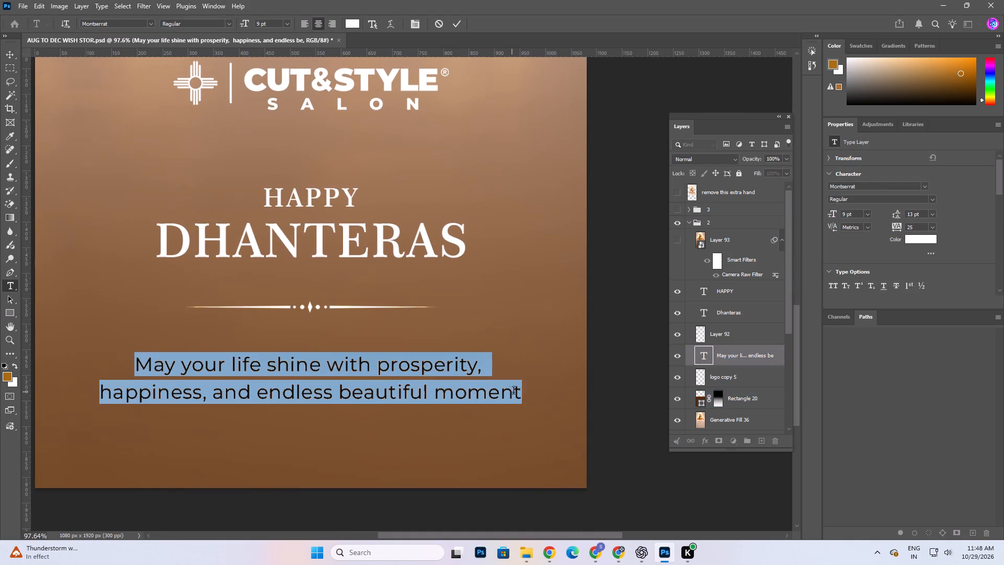
left_click(520, 393)
key("period")
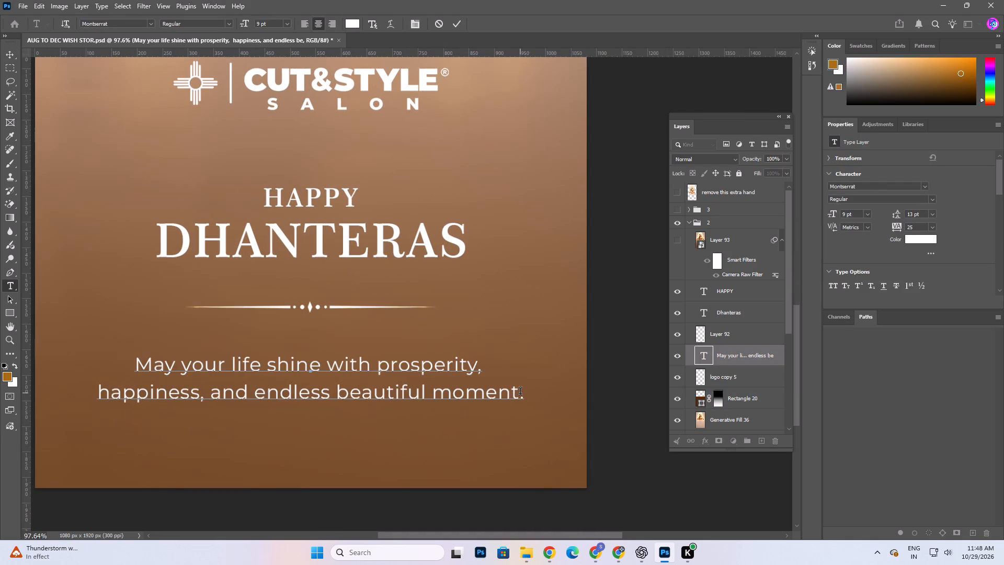
left_click(454, 27)
scroll(495, 386, "down", 5, "alt")
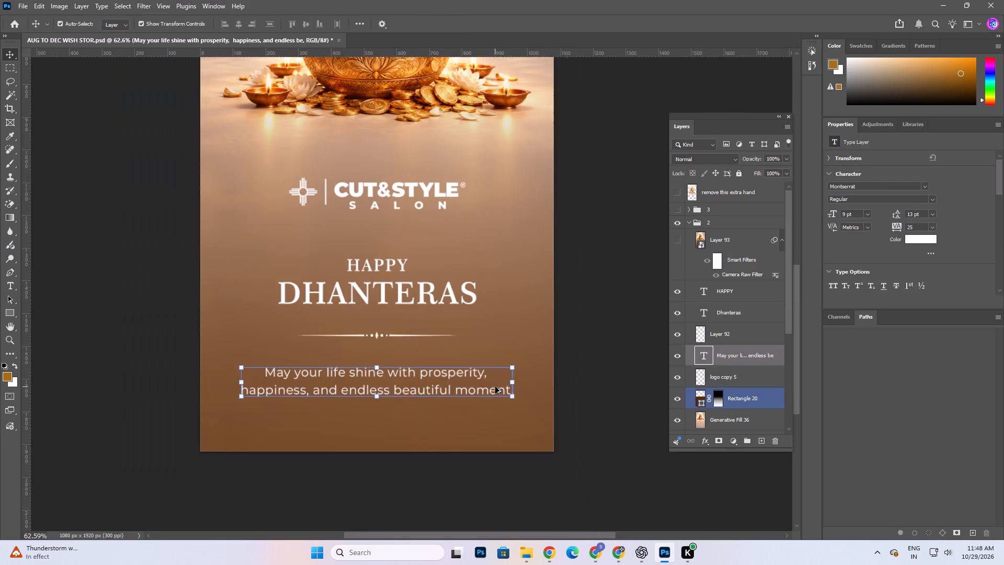
scroll(486, 386, "down", 4, "alt")
left_click(572, 344)
Show group 1 in place of group 2 and add a full stop after "moment" in the gold-pots wish text.
left_click(689, 222)
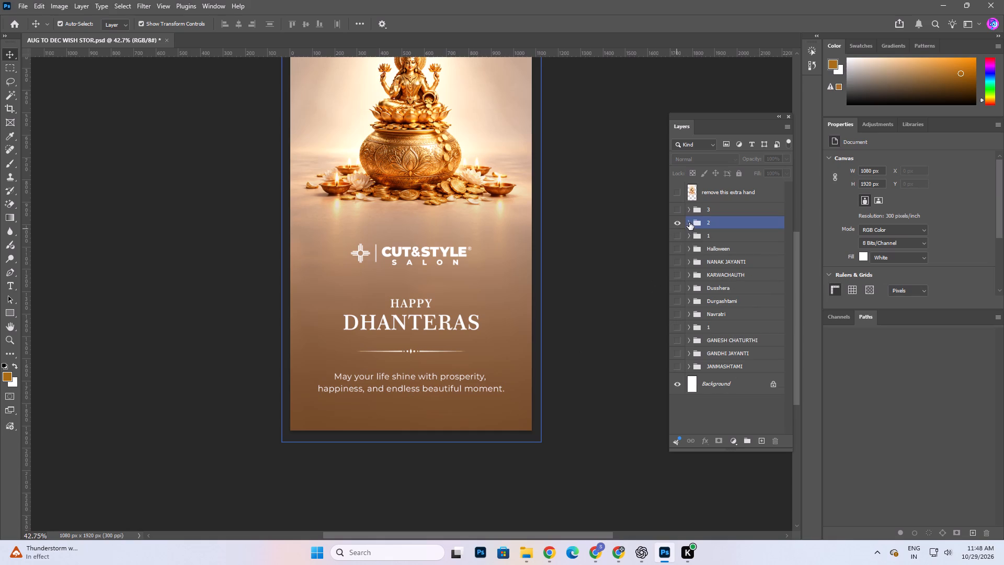
left_click(679, 225)
left_click(679, 238)
left_click(561, 369)
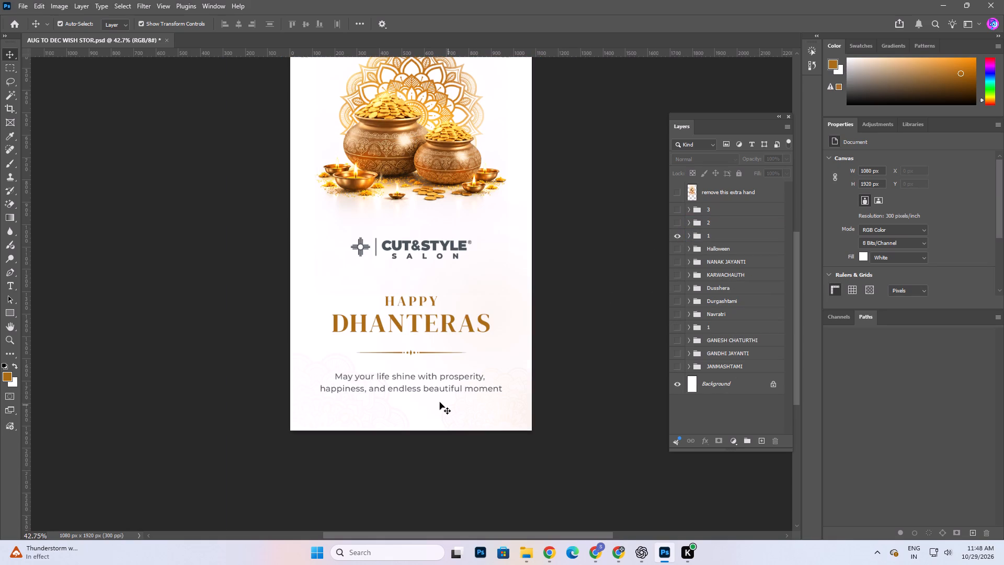
double_click(442, 390)
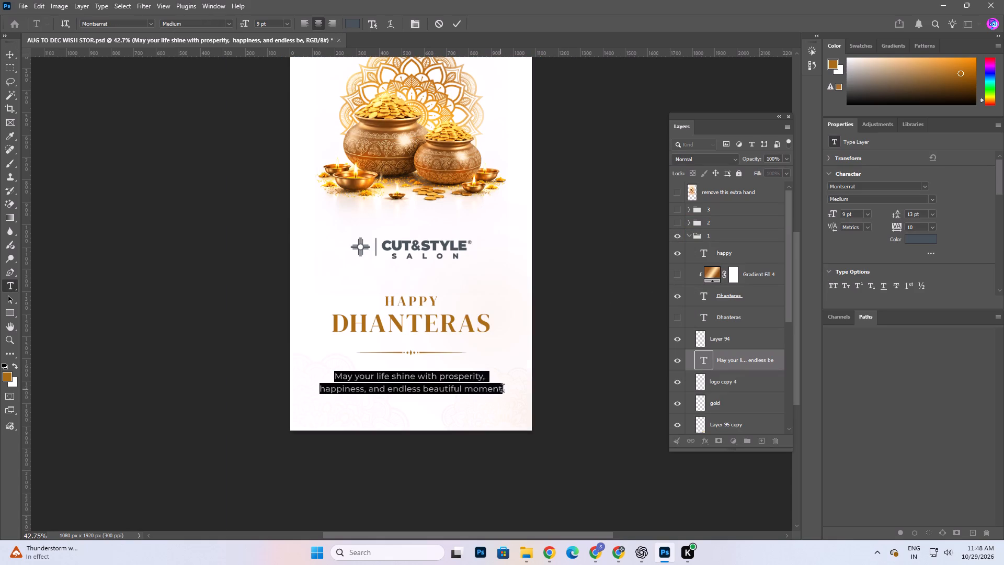
left_click(503, 390)
key("period")
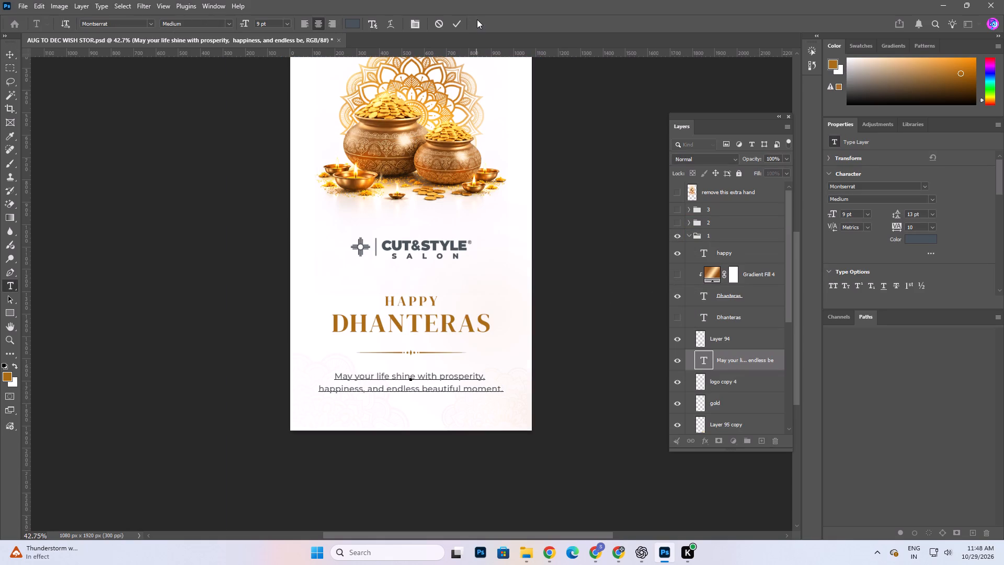
left_click(463, 22)
Hide group 1 and show group 3 to examine its arch-backed Lakshmi artwork.
left_click(691, 238)
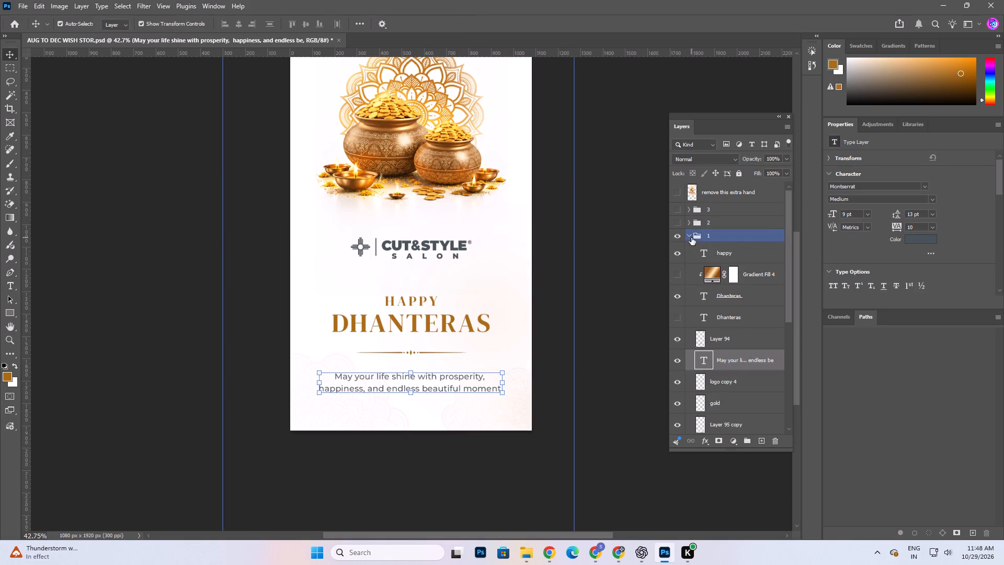
left_click(677, 238)
left_click(676, 213)
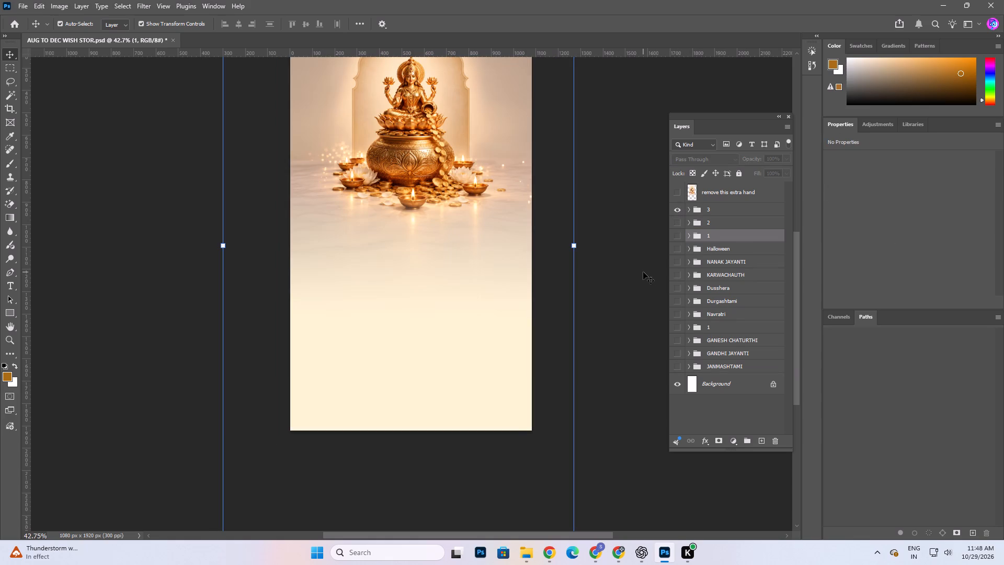
left_click(643, 273)
scroll(501, 305, "up", 8)
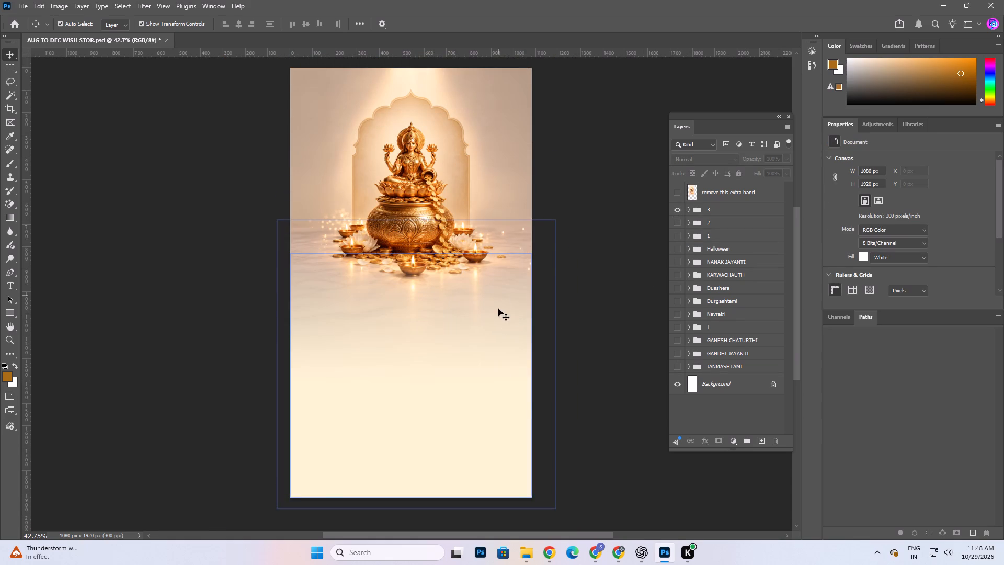
scroll(498, 309, "down", 1)
Hide group 3 and show group 2 with the golden Lakshmi design.
left_click(681, 208)
left_click(676, 241)
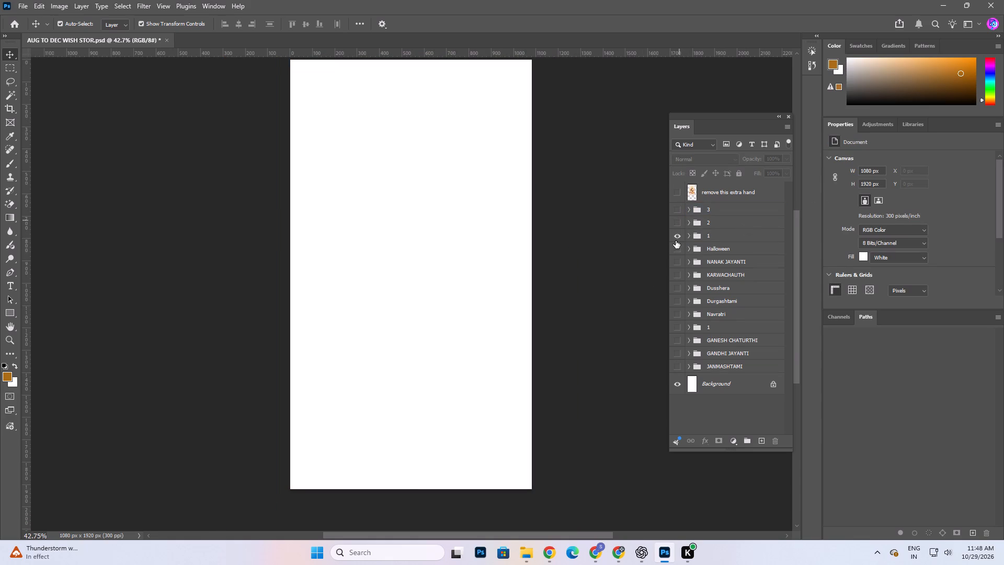
left_click(676, 237)
left_click(677, 223)
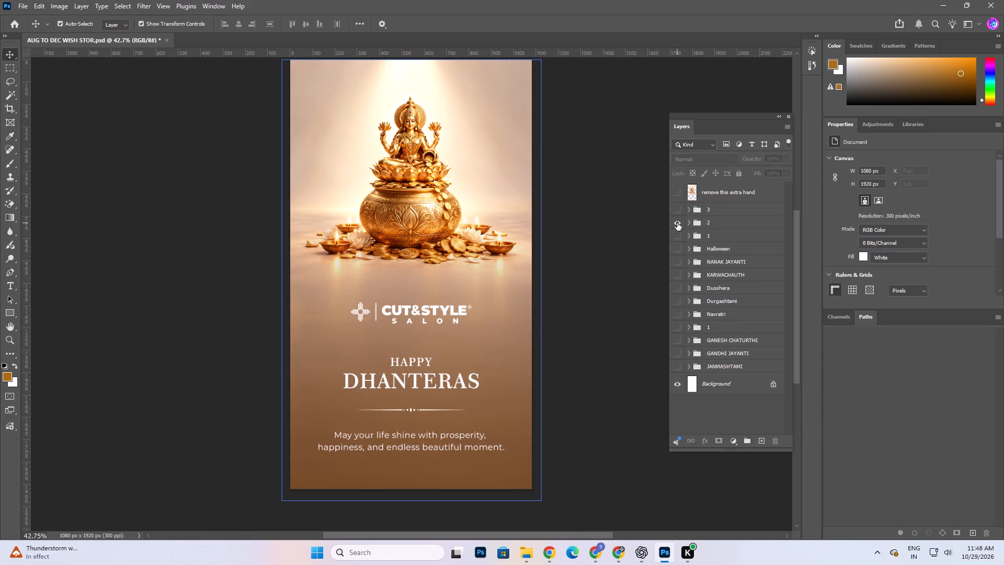
Stamp all visible layers into a merged layer above the HAPPY text in group 2 and convert it to a smart object.
left_click(688, 225)
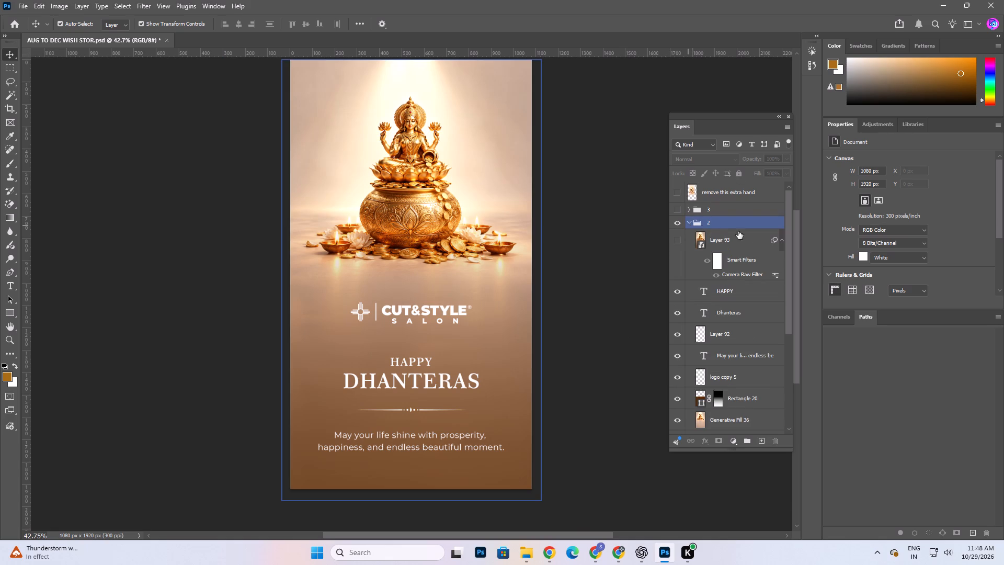
left_click(736, 295)
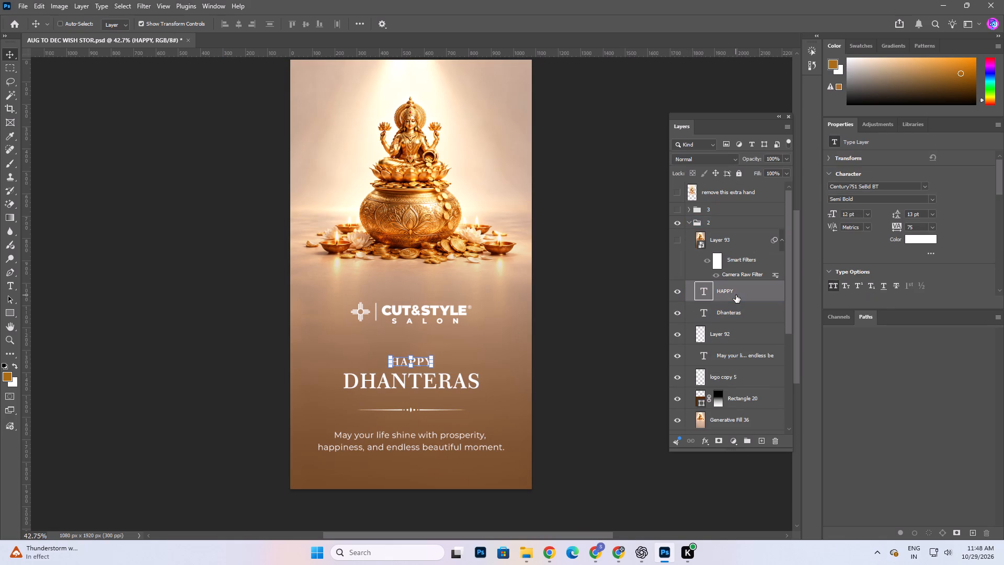
key("ctrl+alt+shift+e")
right_click(736, 295)
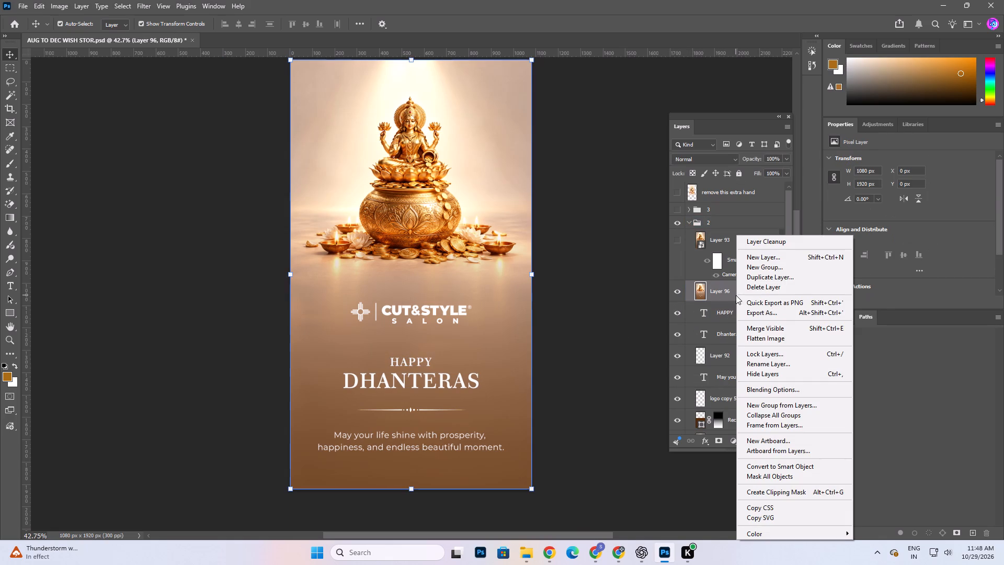
left_click(789, 468)
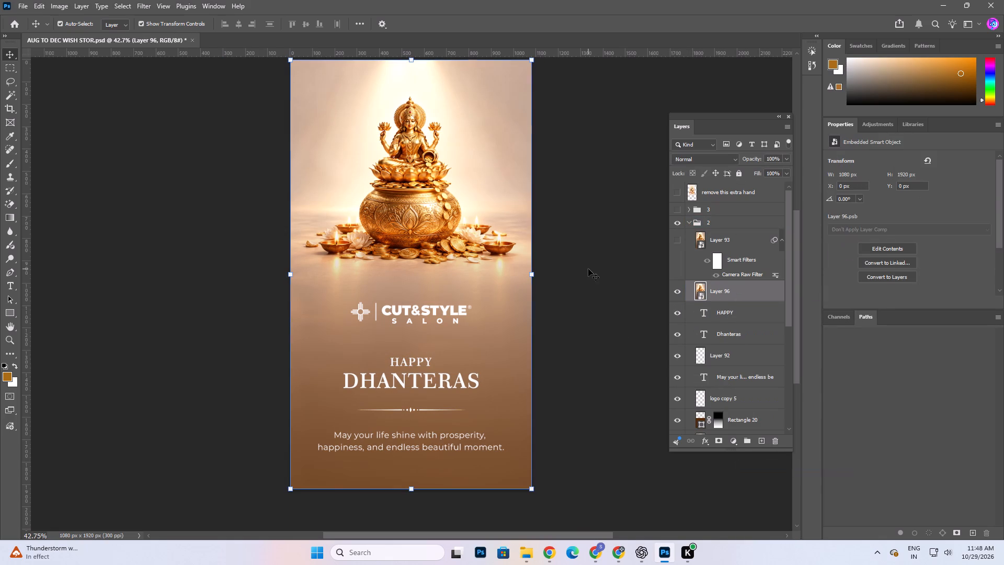
left_click(588, 269)
Compare the old Layer 93 smart object with the current golden Lakshmi design, then delete Layer 93 from group 2.
left_click(729, 238)
right_click(729, 238)
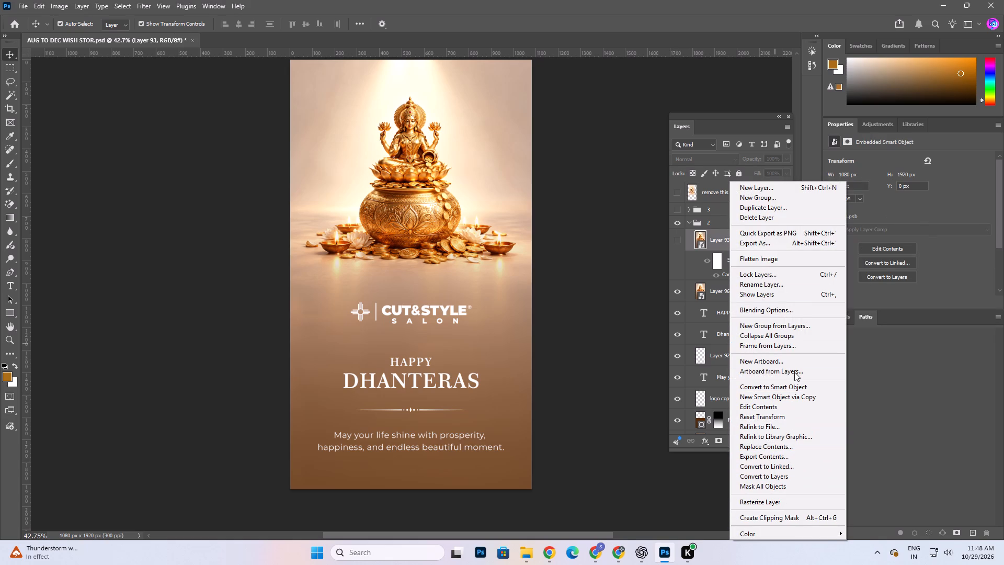
left_click(595, 311)
left_click(679, 239)
right_click(744, 241)
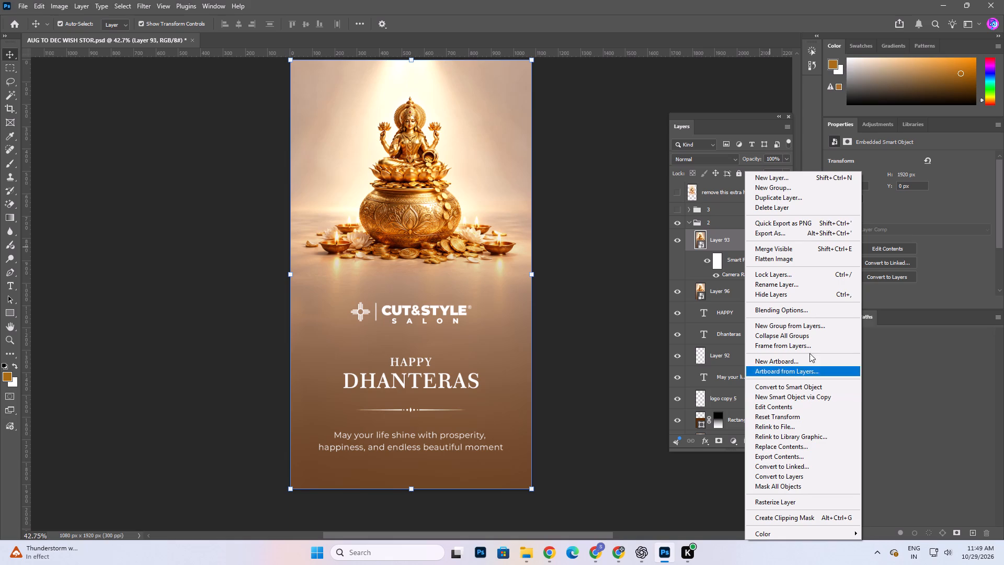
left_click(626, 239)
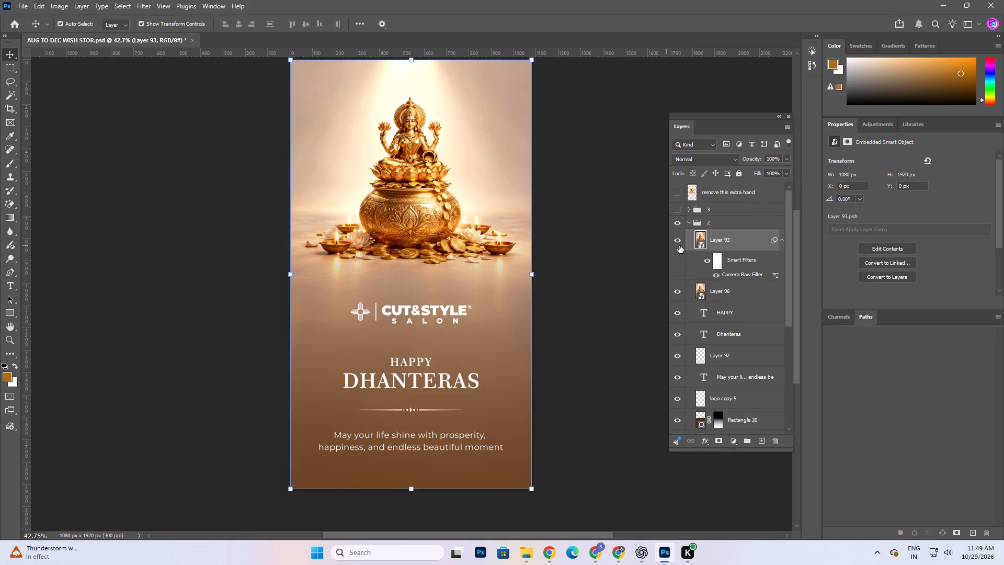
left_click(680, 239)
left_click(721, 239)
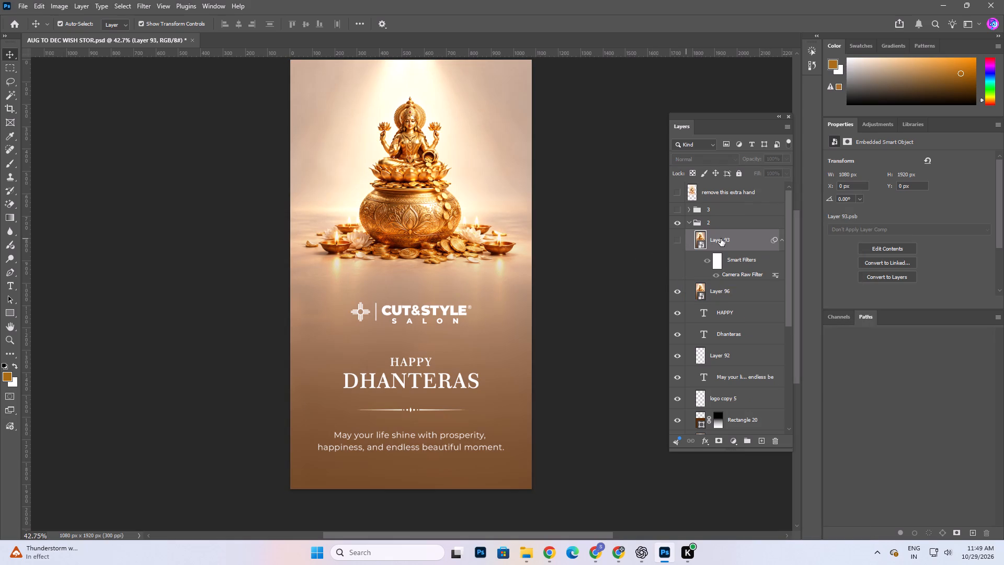
key("Delete")
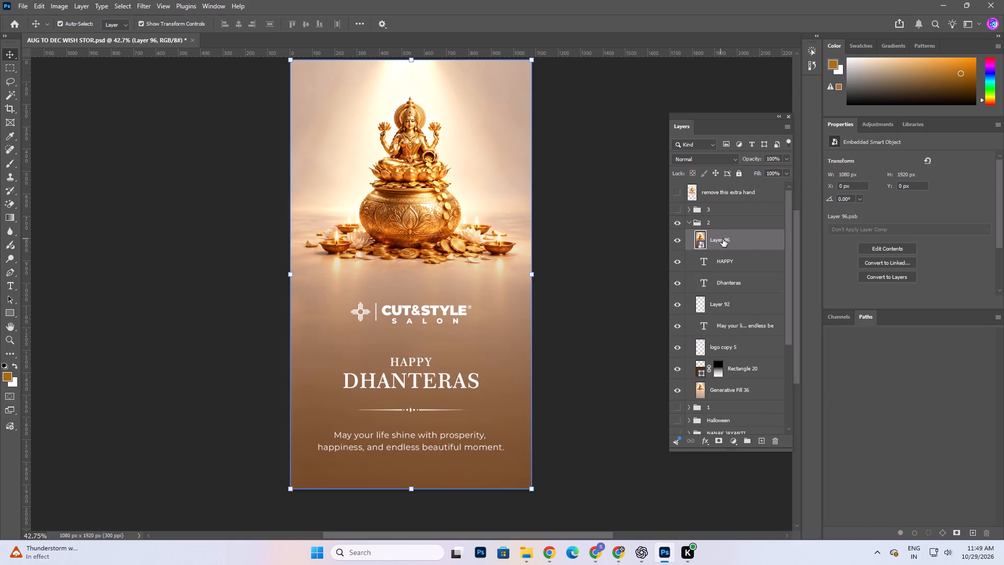
In the Camera Raw Filter for Layer 96, set exposure -0.35, contrast -6, highlights -5, shadows +9, whites +7 and blacks -5.
left_click(144, 10)
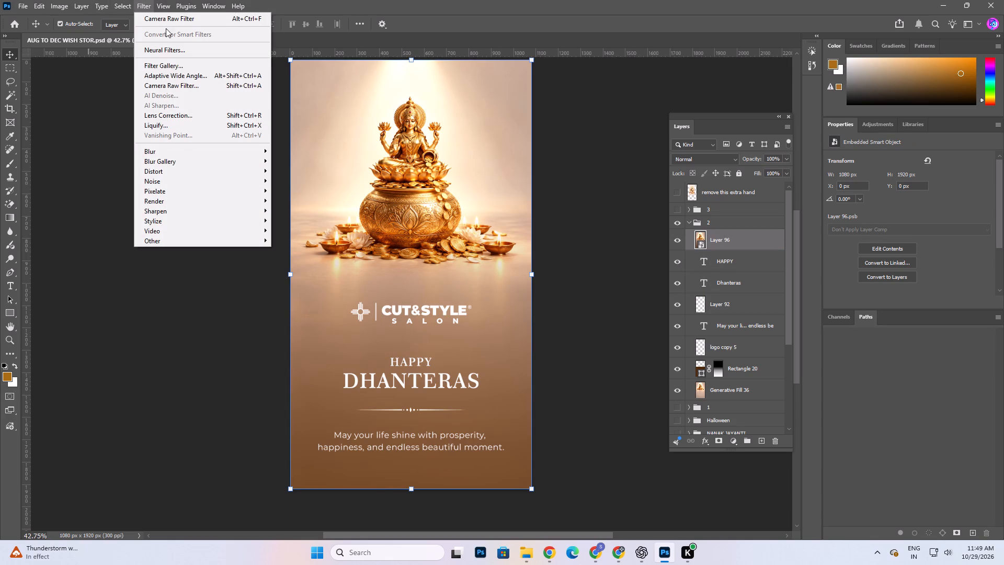
left_click(174, 81)
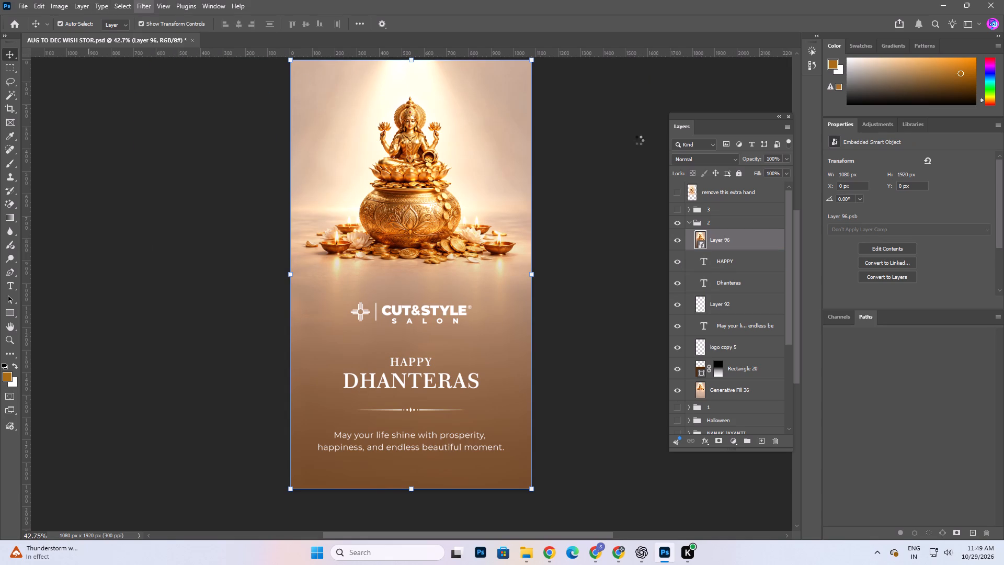
left_click(691, 255)
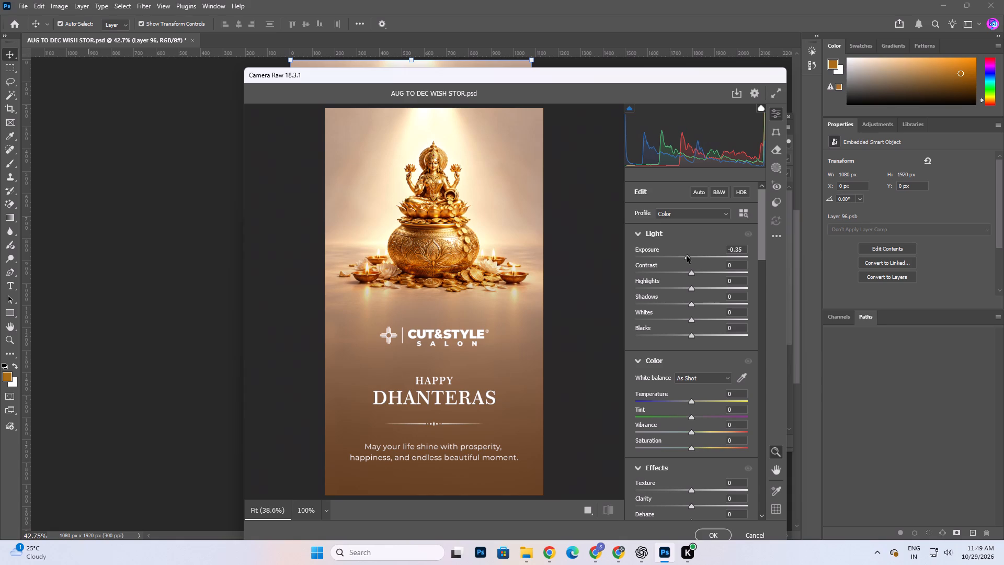
left_click(693, 275)
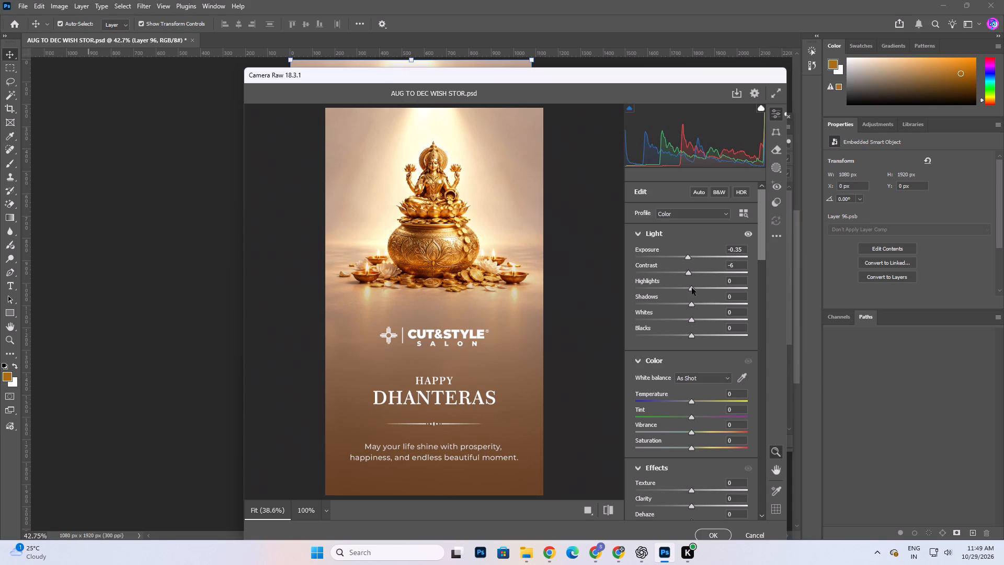
left_click(692, 288)
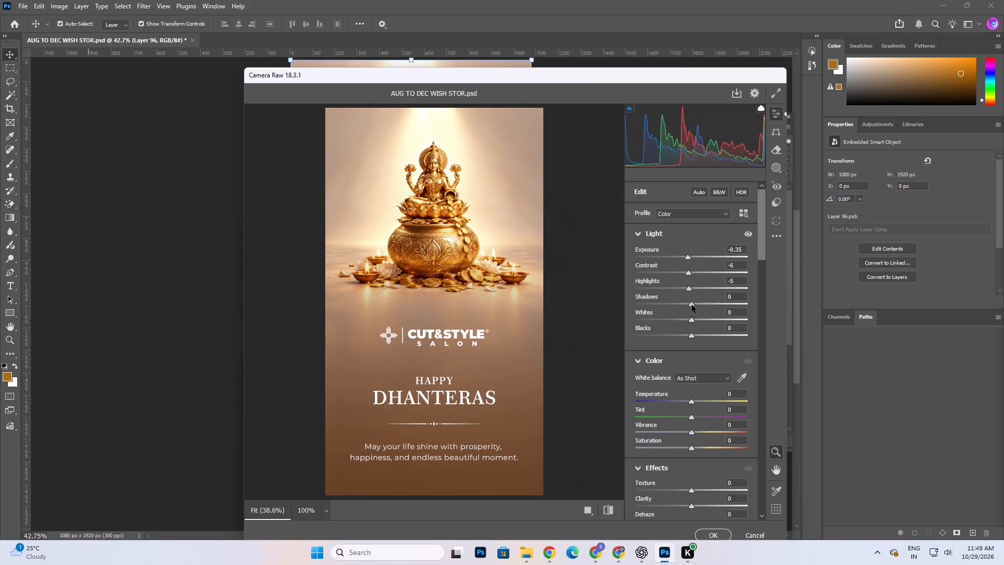
left_click_drag(692, 304, 697, 304)
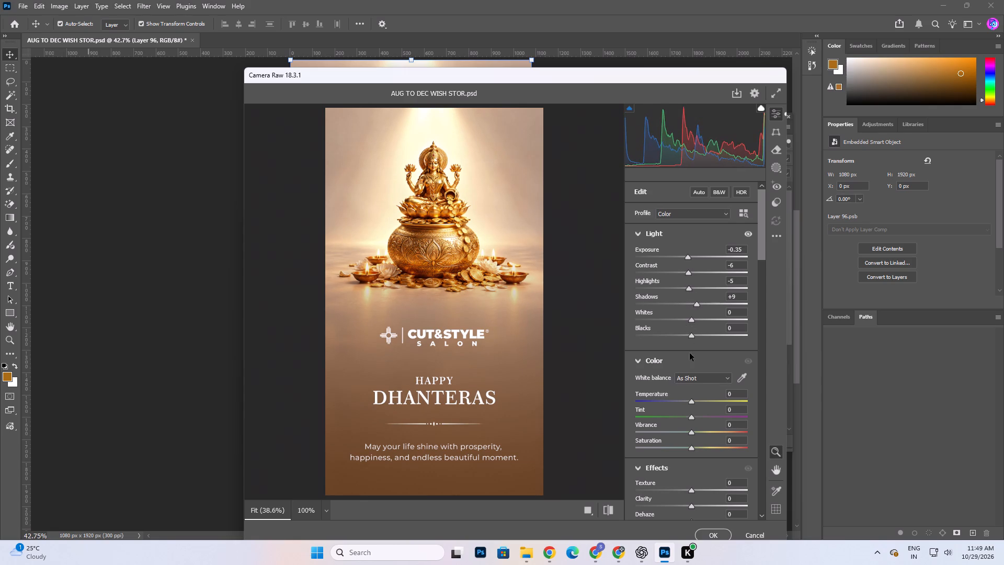
left_click(692, 337)
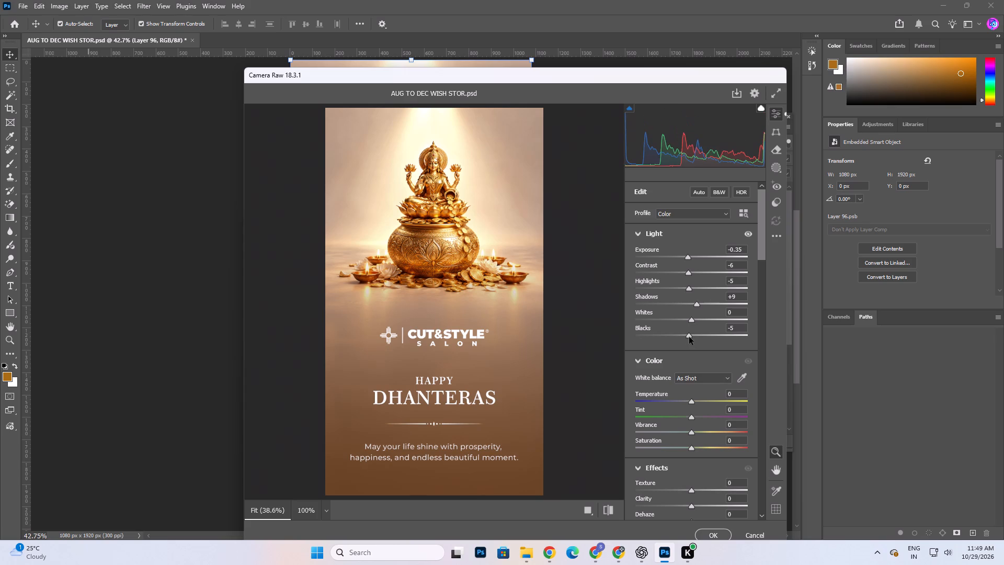
left_click_drag(694, 321, 701, 321)
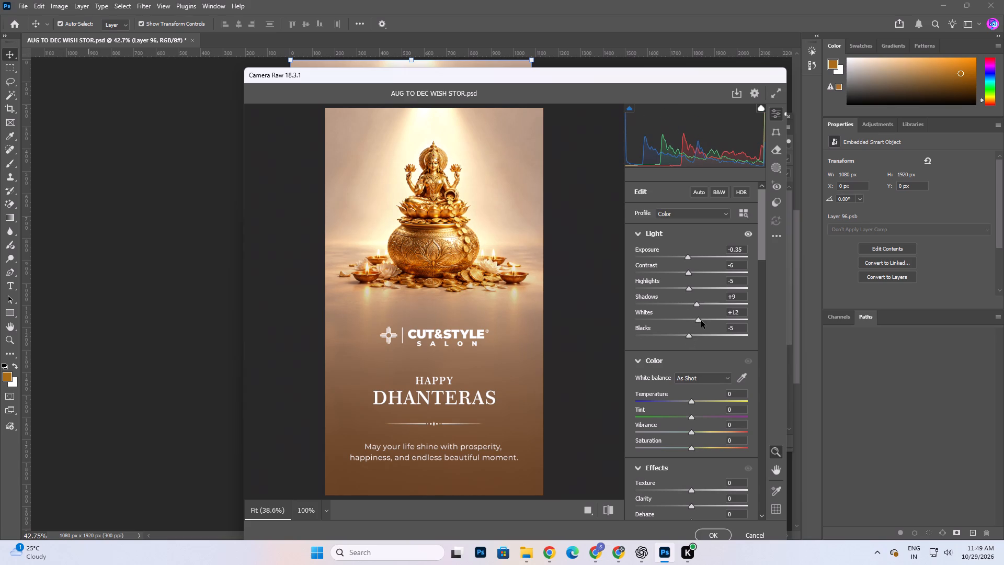
left_click_drag(701, 321, 702, 321)
left_click(700, 318)
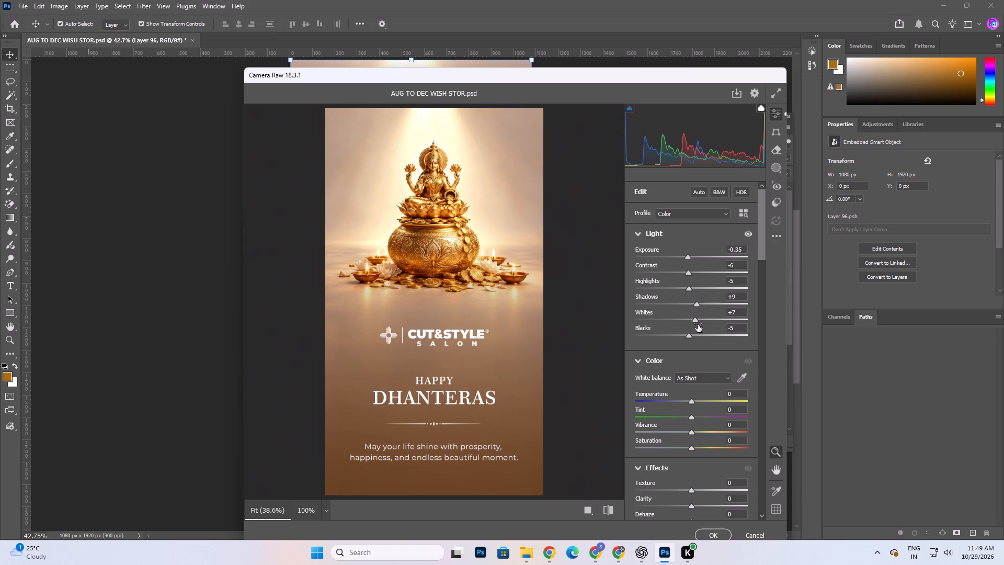
Set Camera Raw saturation to -5, vibrance to -8, tint to -4 and temperature to +5, and apply the filter.
scroll(702, 365, "down", 3)
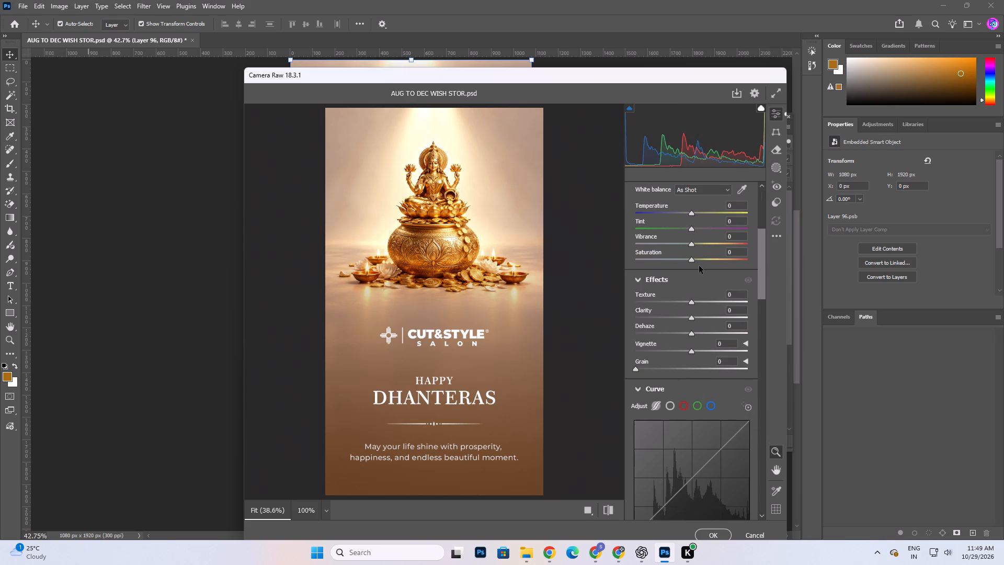
left_click(692, 259)
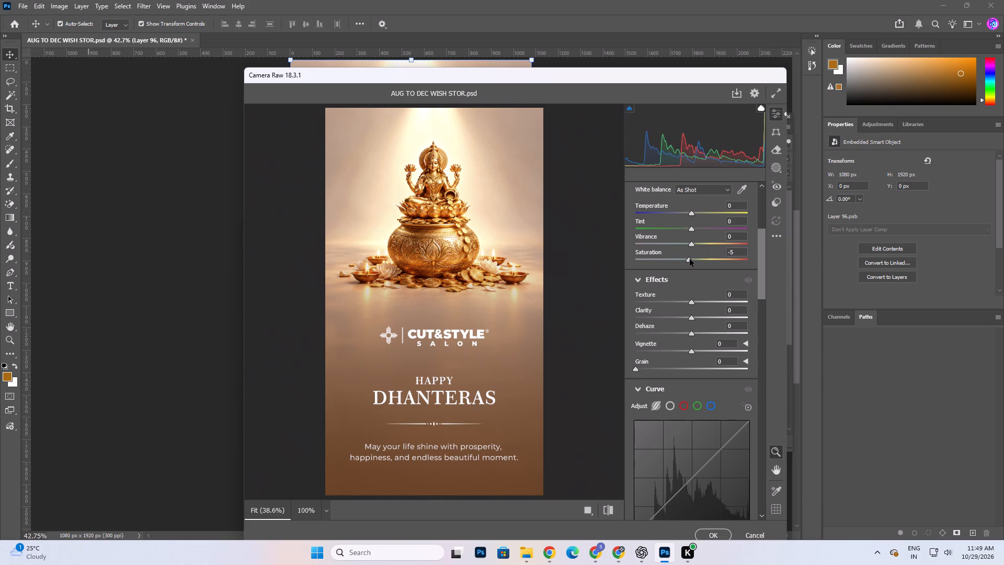
left_click_drag(690, 246, 689, 246)
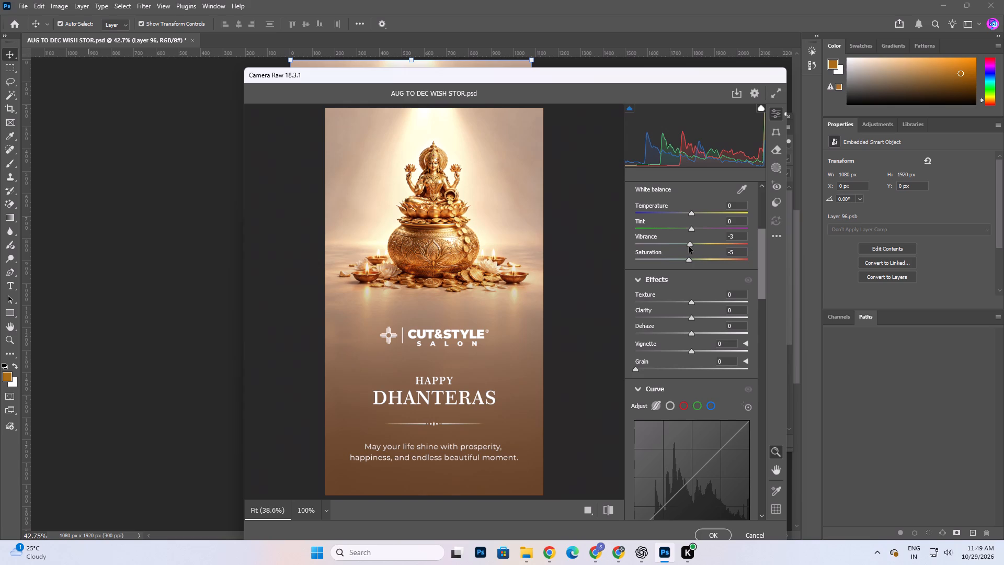
left_click_drag(689, 246, 686, 246)
left_click(692, 229)
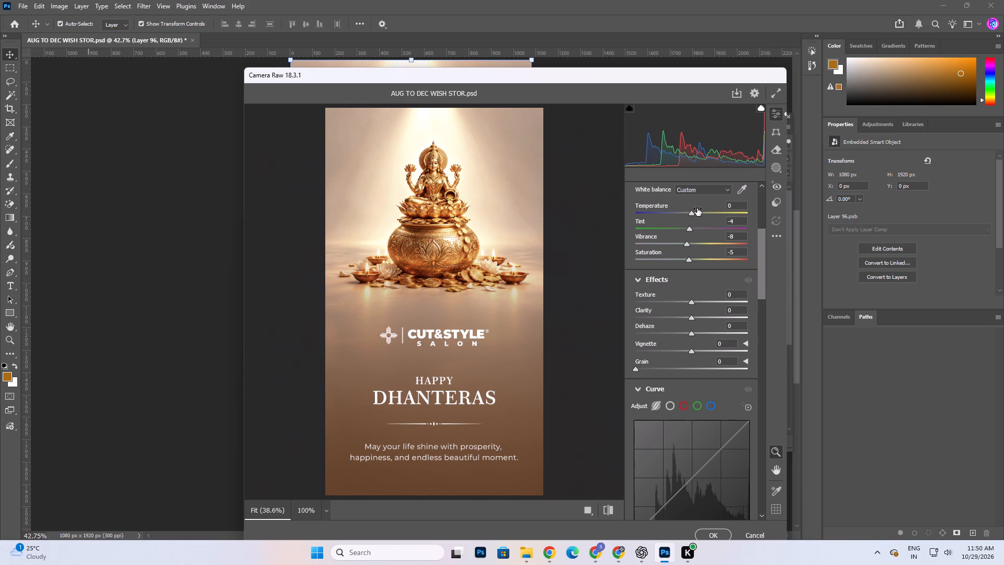
left_click(692, 211)
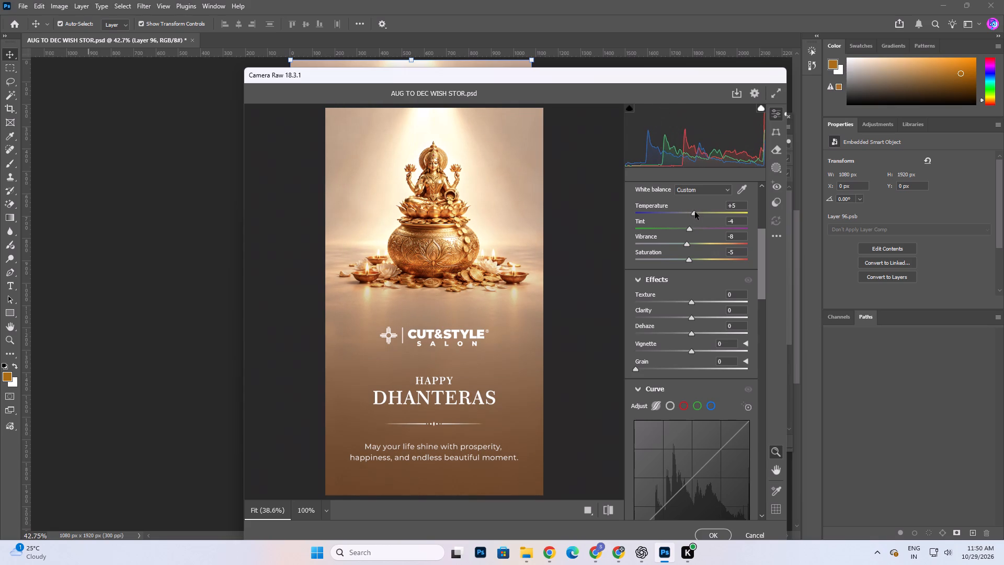
scroll(711, 394, "down", 2)
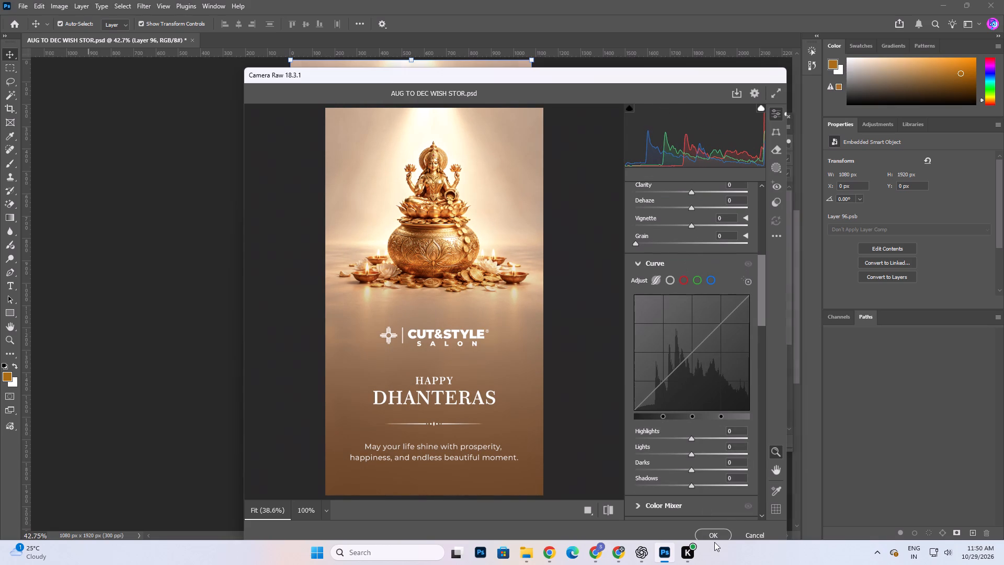
left_click(714, 542)
scroll(711, 513, "down", 3)
left_click(680, 527)
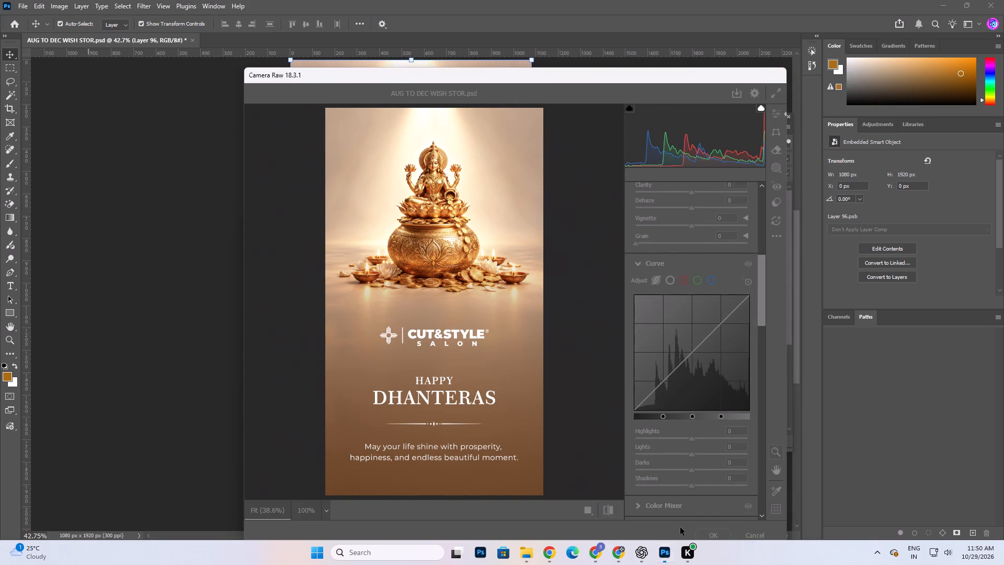
left_click(709, 534)
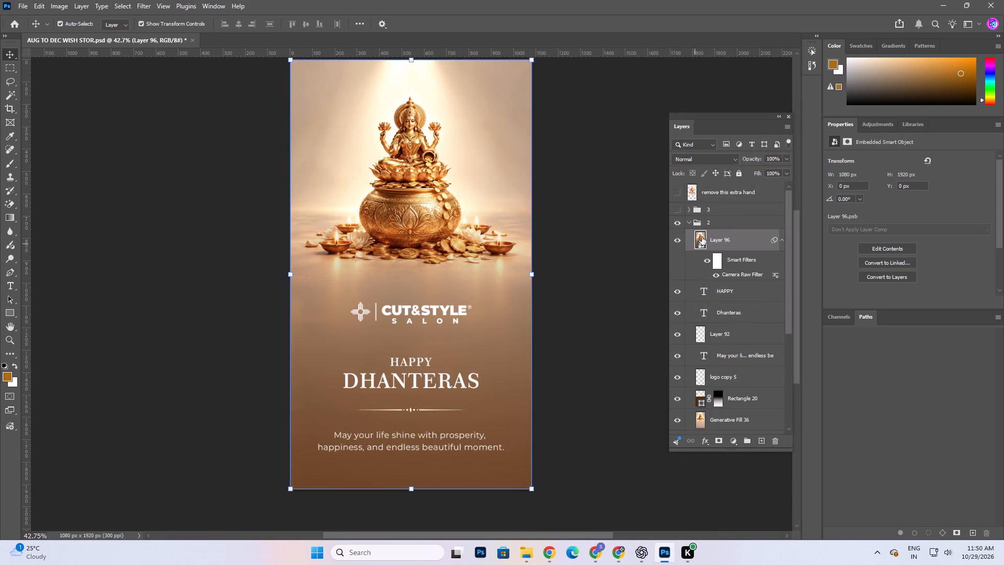
Compare the golden Lakshmi design with and without Layer 96's smart filter, leaving the filter on.
left_click(704, 263)
left_click(704, 263)
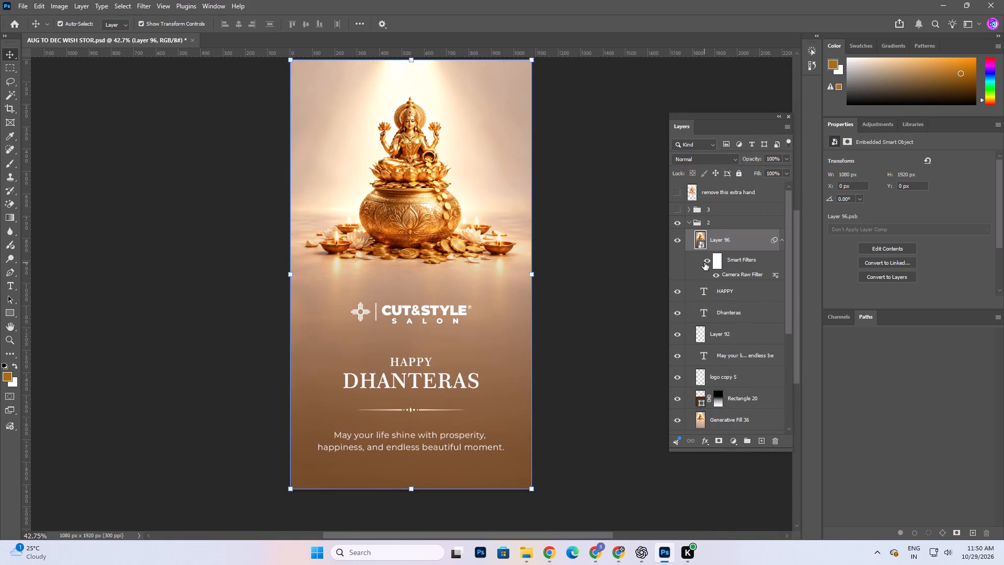
left_click(704, 263)
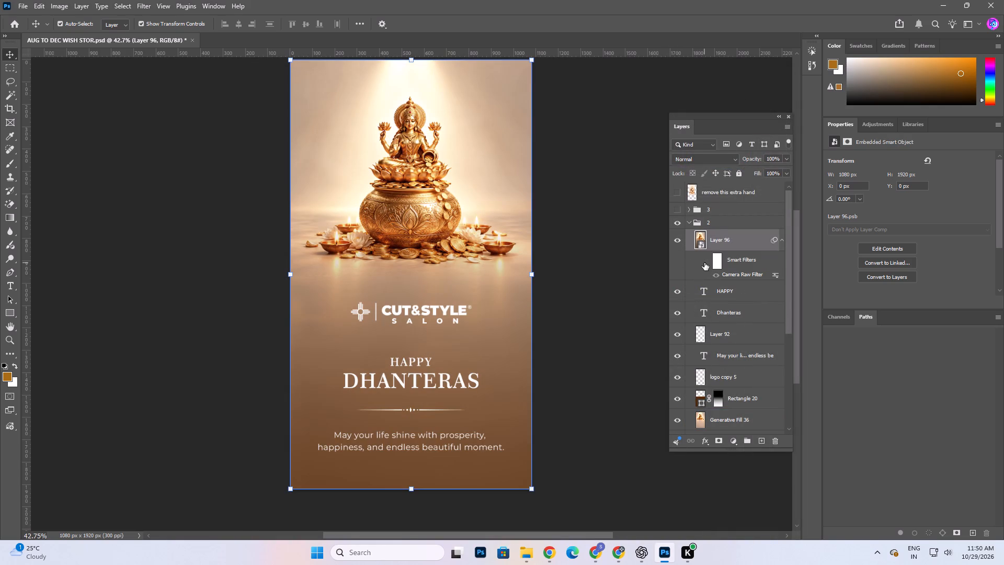
left_click(704, 263)
left_click(613, 145)
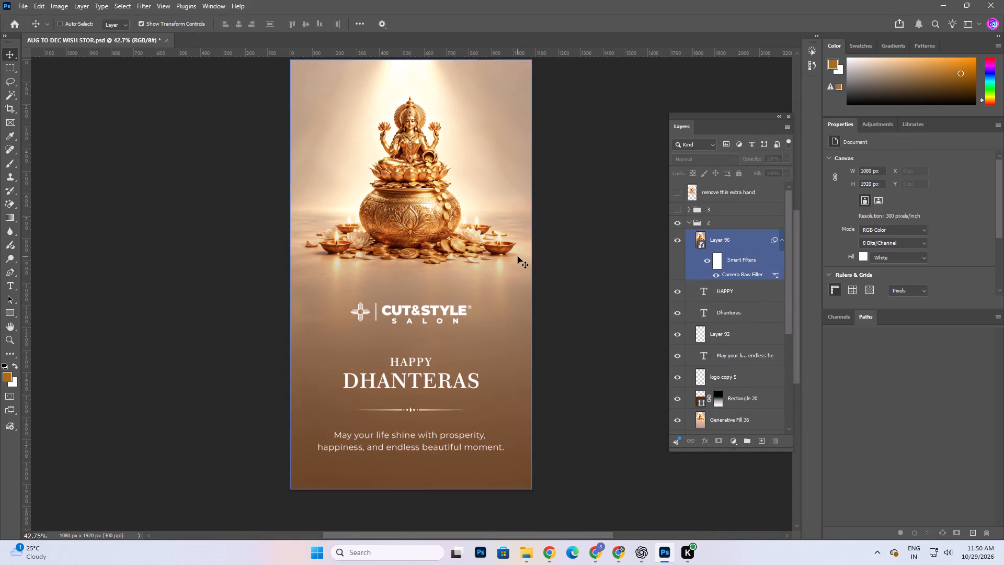
Save the document and export the golden Lakshmi design for web as a JPEG, replacing Dhanteras.jpg in the AUG TO DEC folder.
key("ctrl+s")
left_click(19, 3)
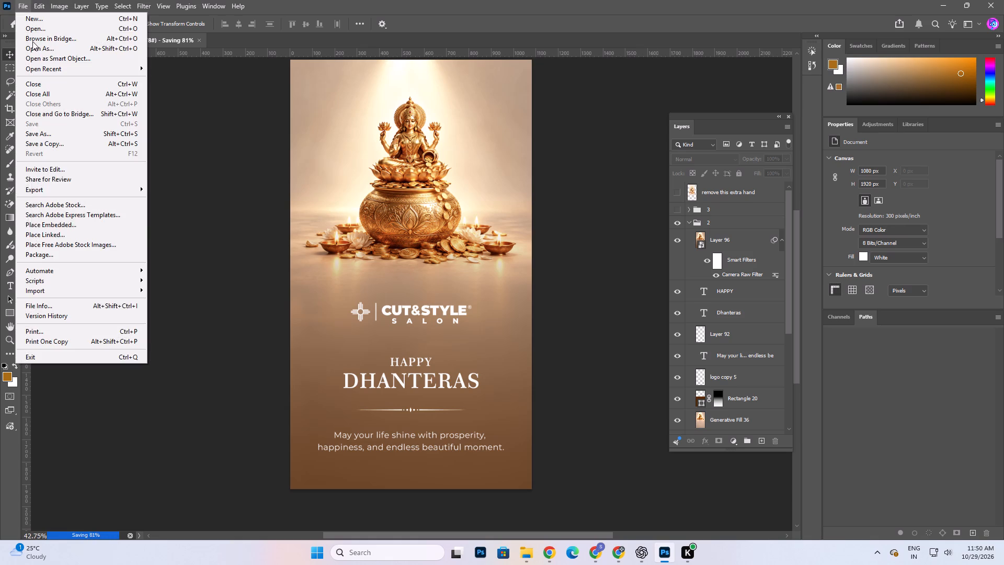
left_click(55, 188)
left_click(213, 231)
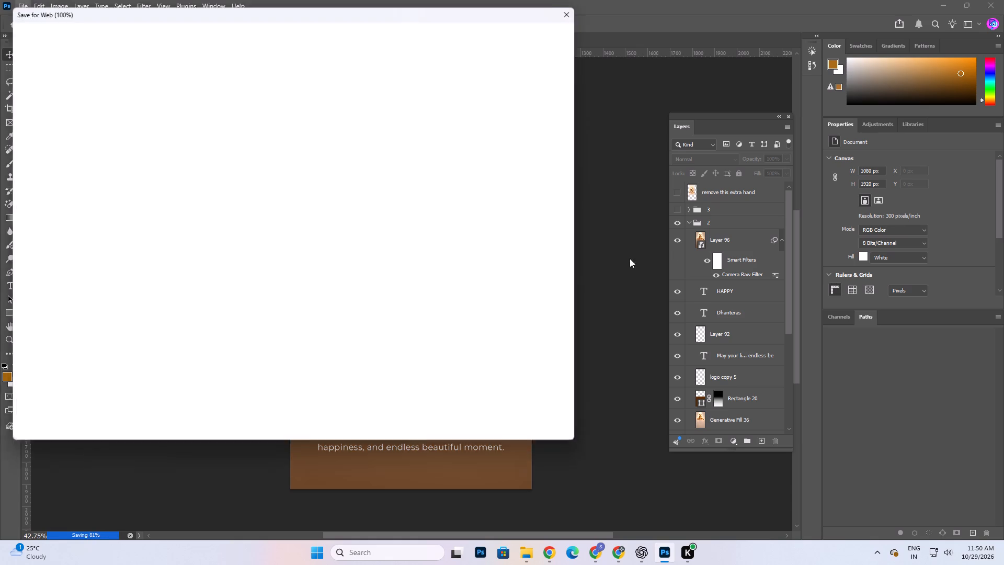
left_click(432, 434)
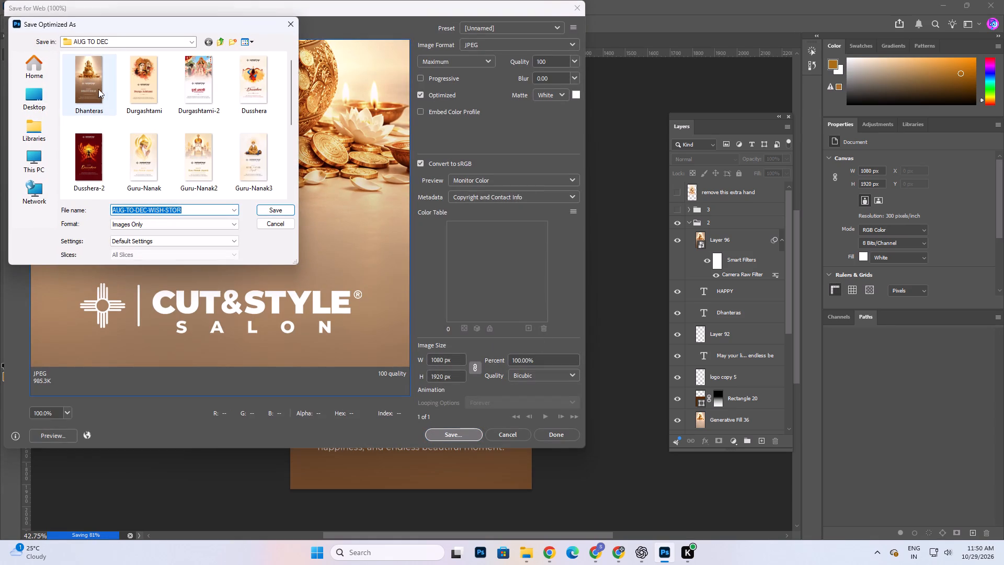
left_click(96, 87)
left_click(285, 205)
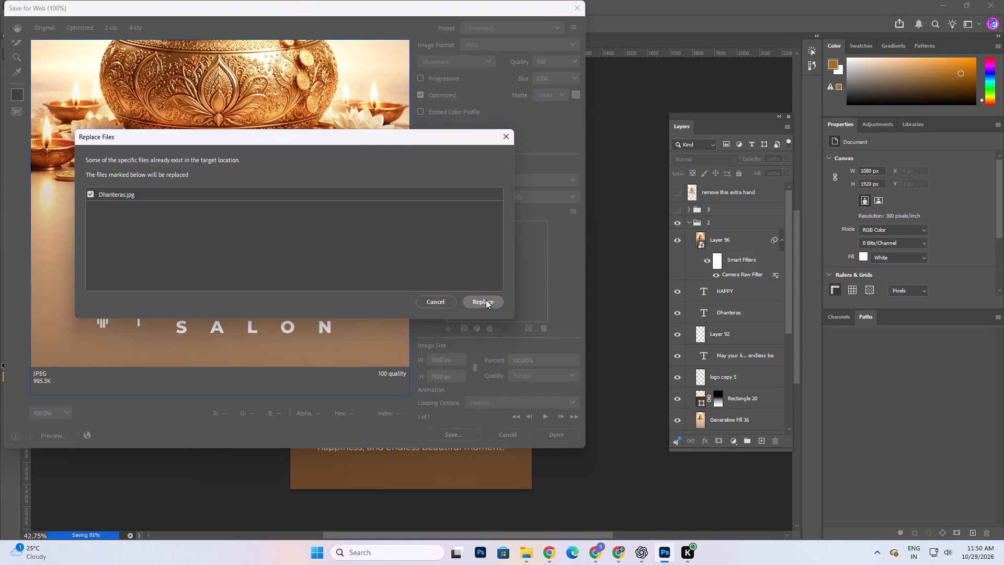
left_click(488, 301)
Hide group 2, show the gold-pots design in Dhanteras group 1, and save the document.
left_click(689, 223)
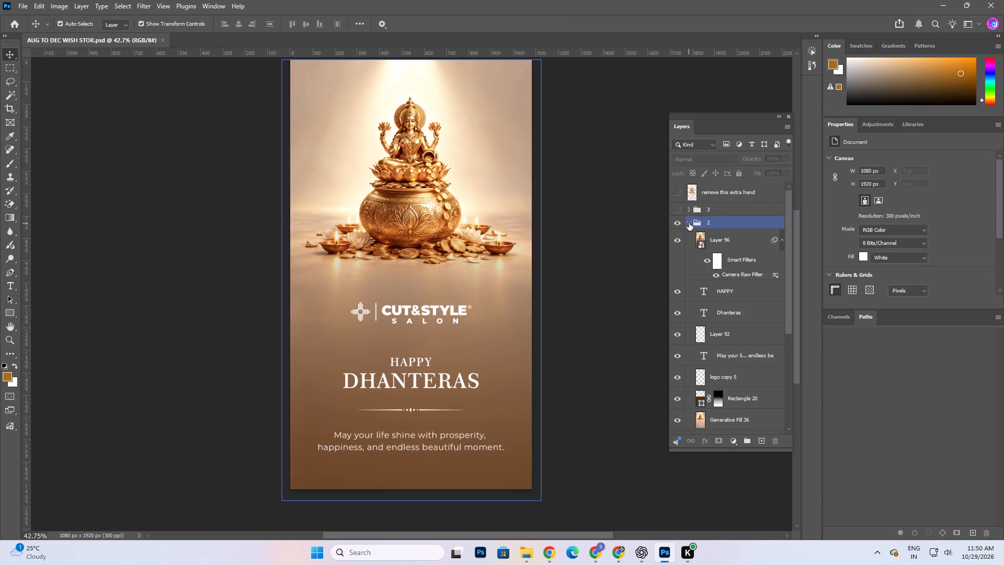
left_click(679, 225)
left_click(679, 236)
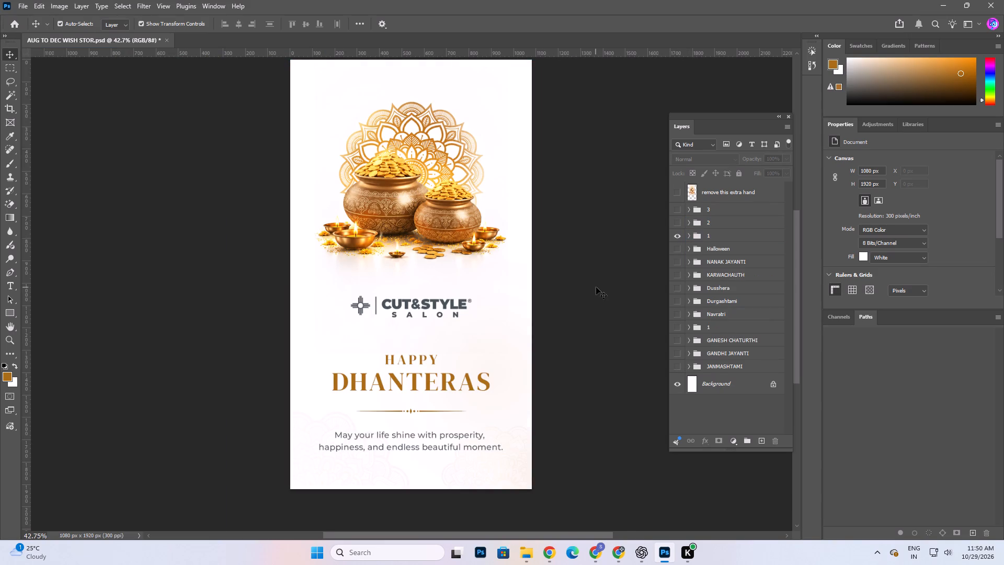
scroll(320, 356, "down", 3, "alt")
scroll(455, 329, "up", 2)
key("space")
left_click_drag(433, 280, 432, 270)
key("ctrl+s")
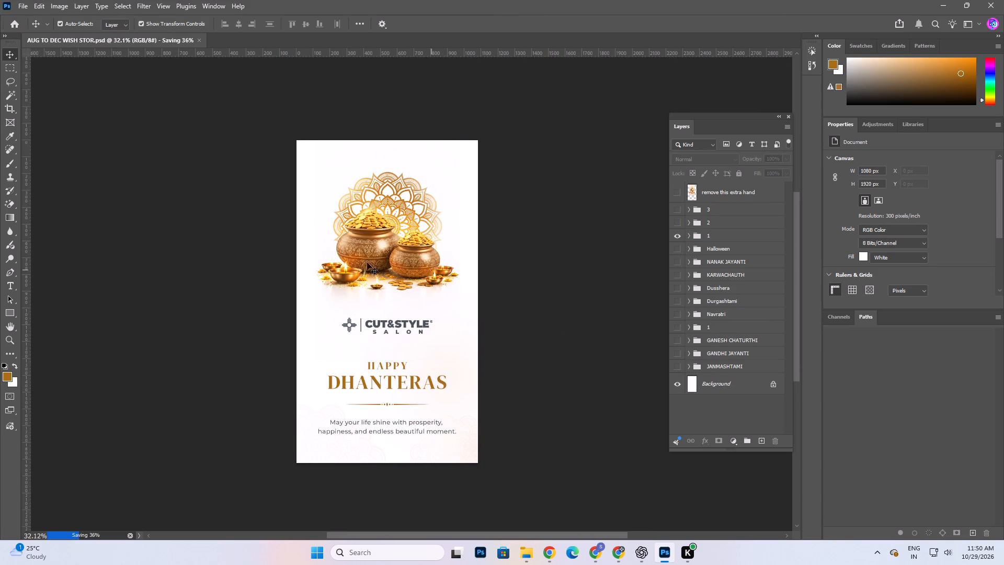
Export the gold-pots design for web as a JPEG named Dhanteras2.jpg in the AUG TO DEC folder.
left_click(20, 4)
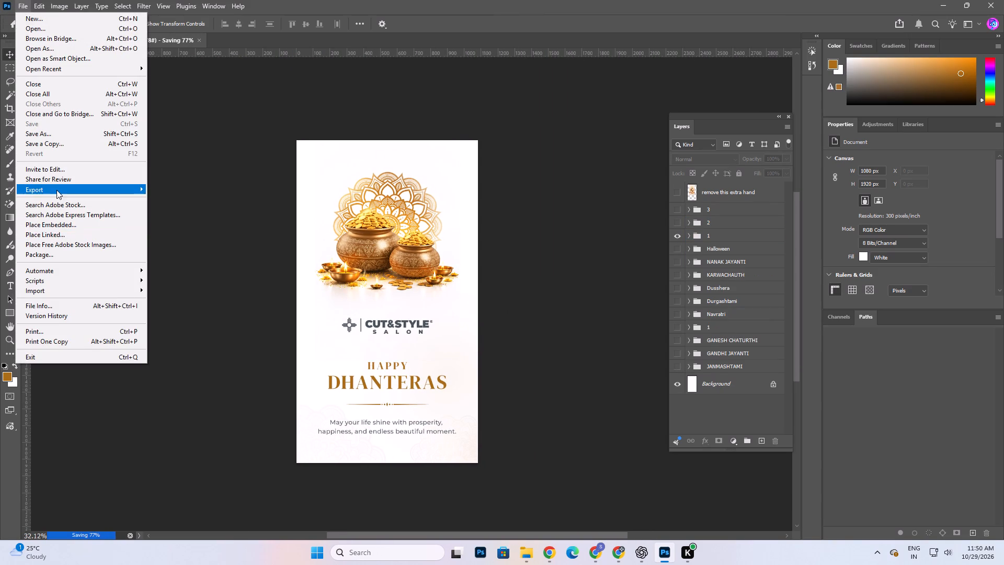
left_click(56, 190)
left_click(218, 231)
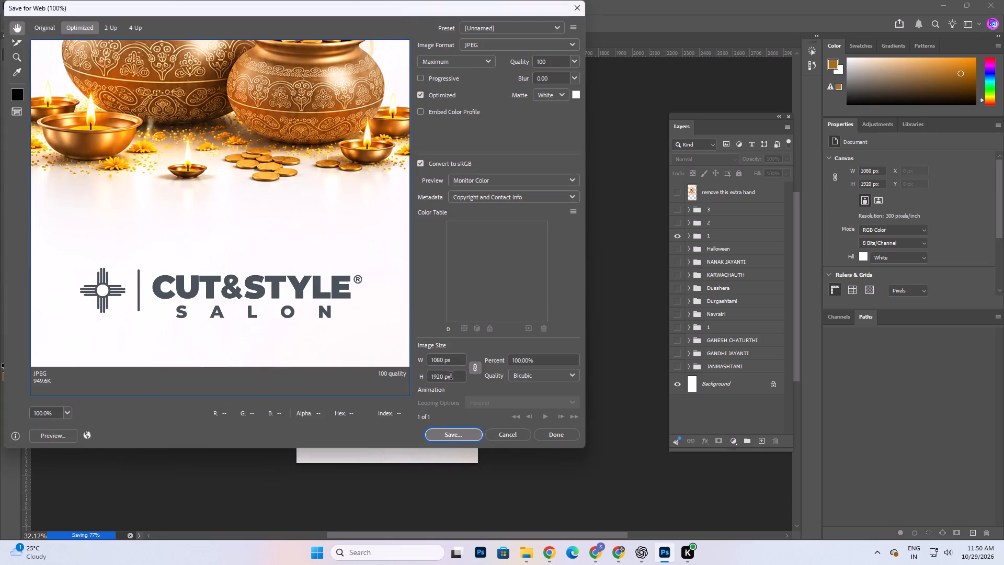
left_click(451, 429)
left_click(89, 89)
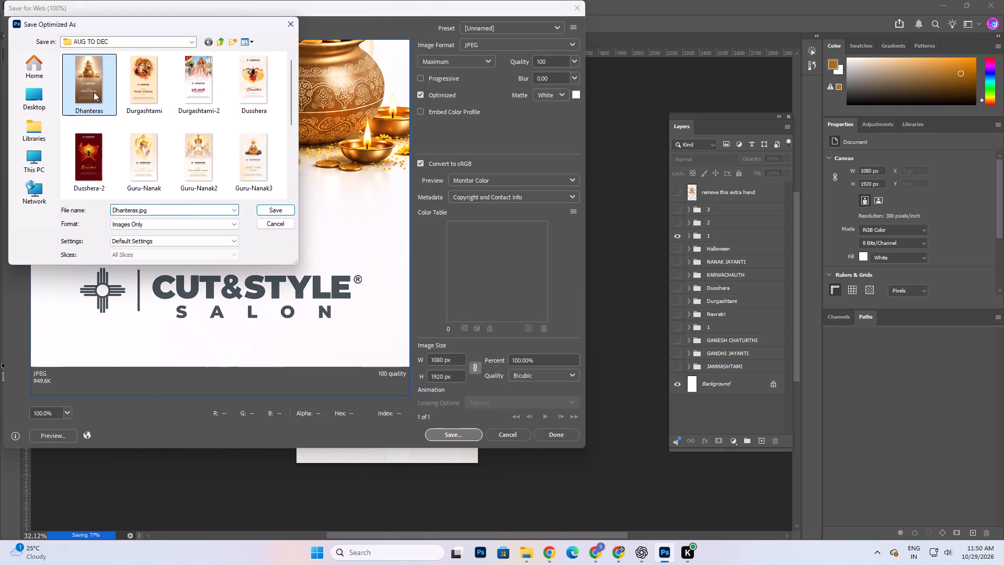
left_click(136, 212)
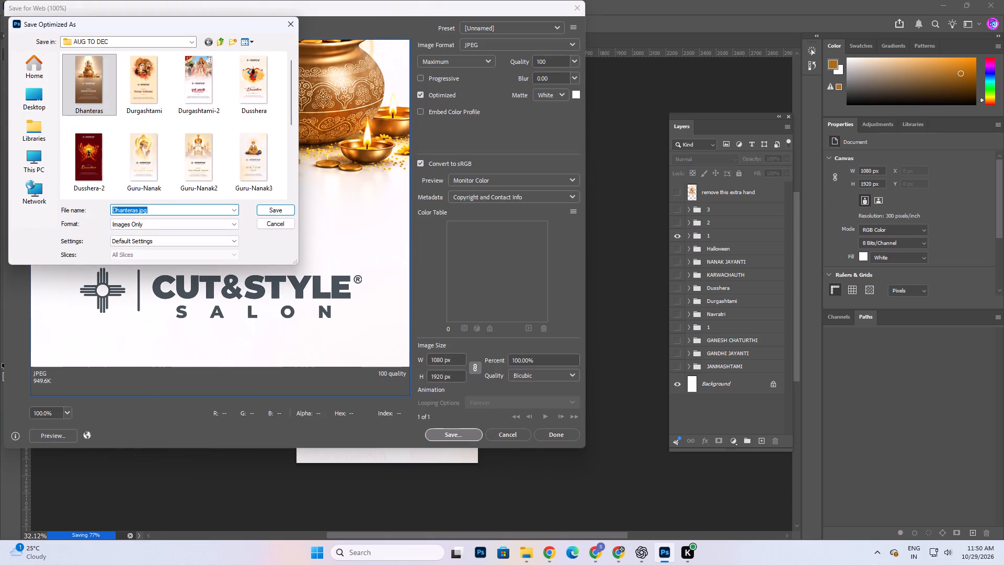
left_click_drag(146, 212, 136, 212)
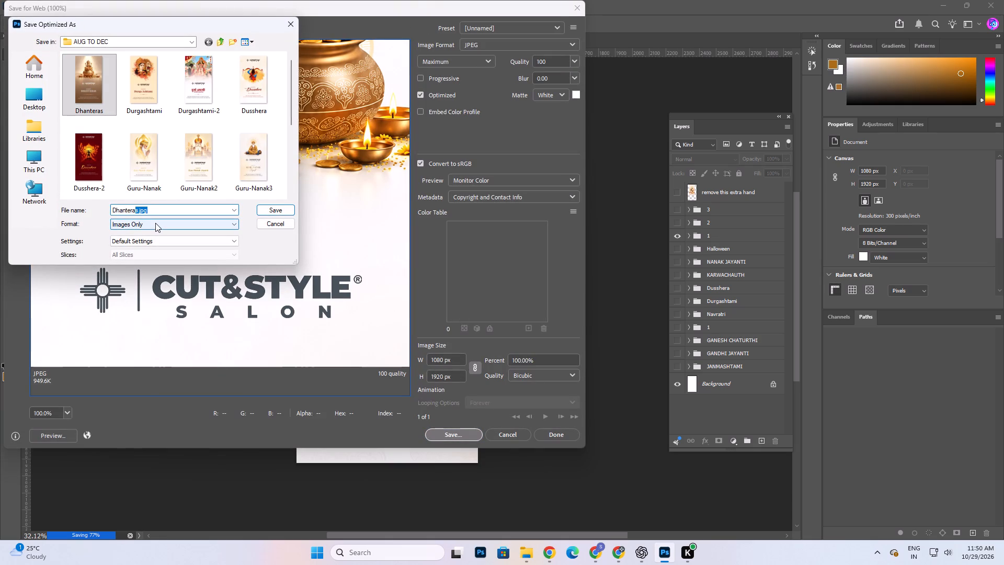
key("Right")
key("Left")
key("Left")
key("Left")
key("Left")
key("2")
key("Return")
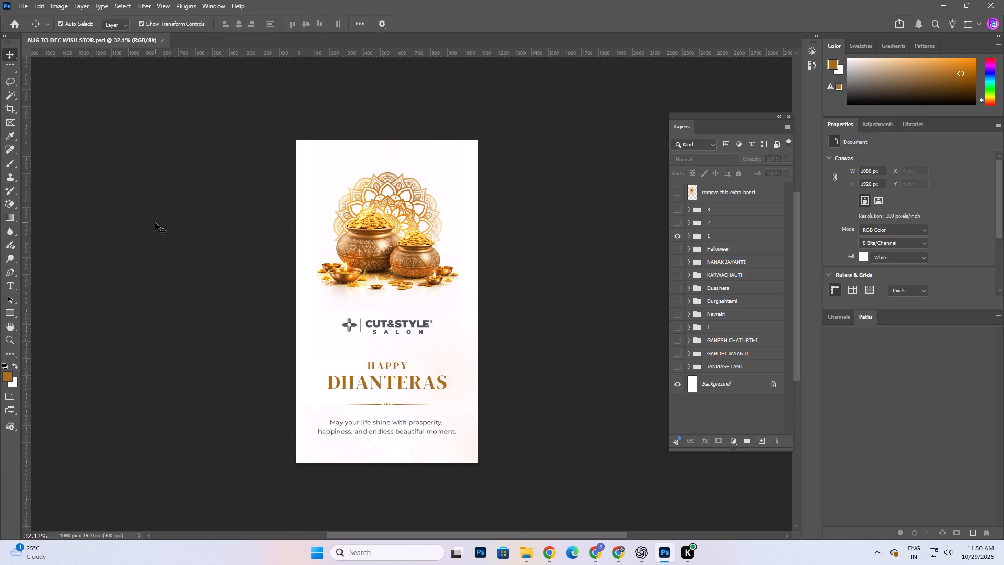
Hide group 1 and review the group 2 design followed by the group 3 arched Lakshmi design.
left_click(682, 238)
left_click(679, 221)
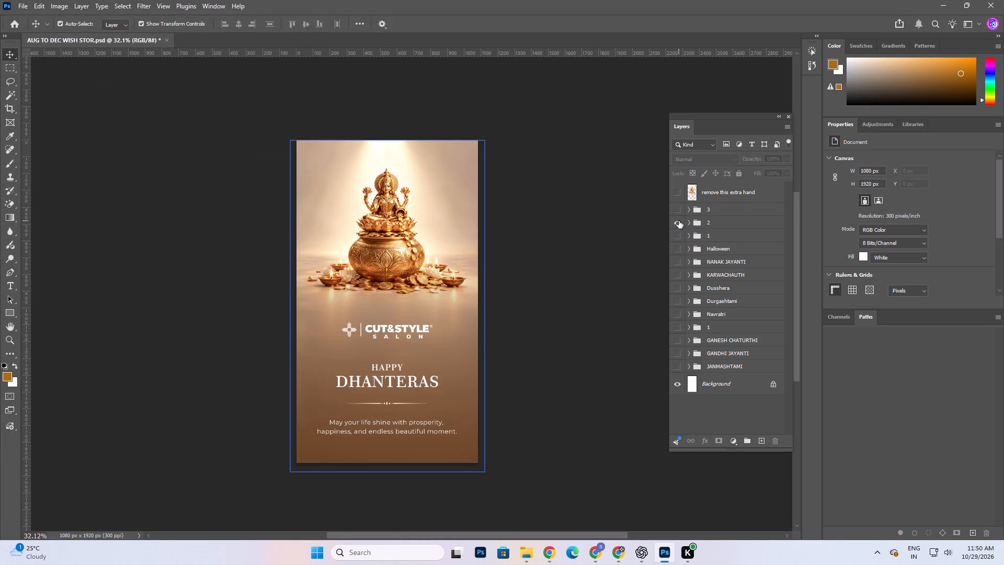
left_click(679, 221)
left_click(679, 208)
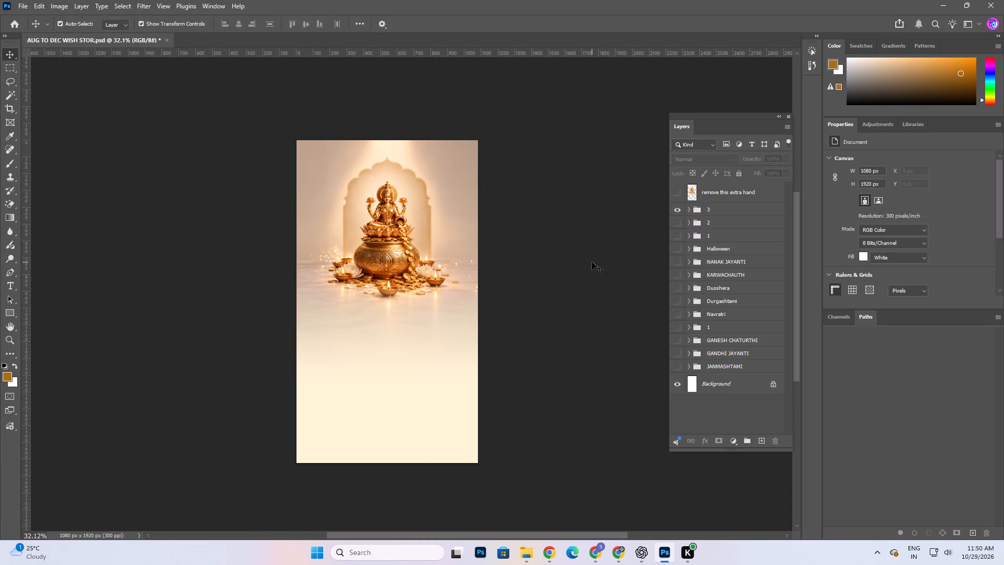
left_click(592, 262)
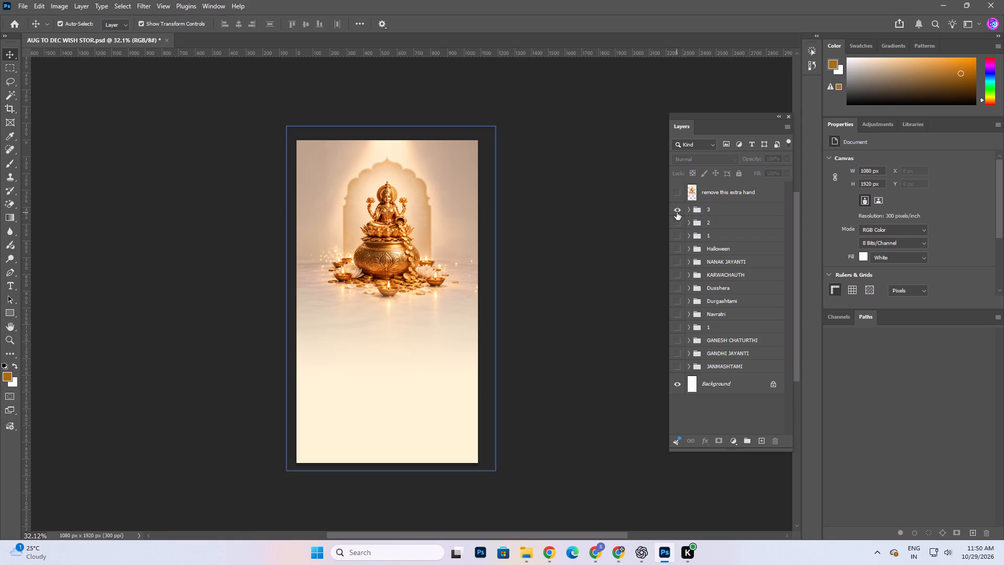
Copy the happy, Gradient Fill 4, visible Dhanteras, Layer 94, greeting and logo copy 4 layers from group 1 into group 3 above Rectangle 21.
left_click(677, 212)
left_click(679, 235)
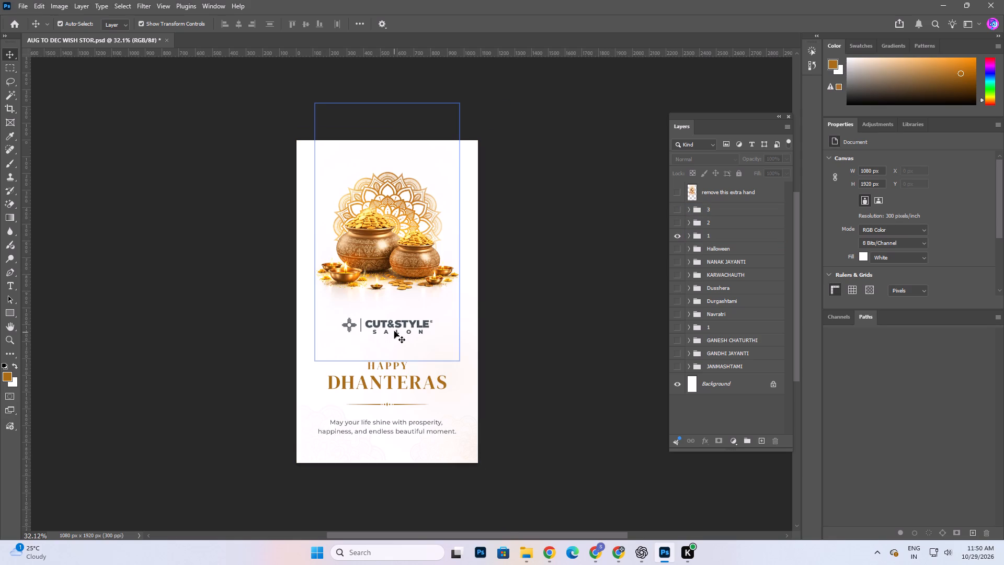
left_click(686, 234)
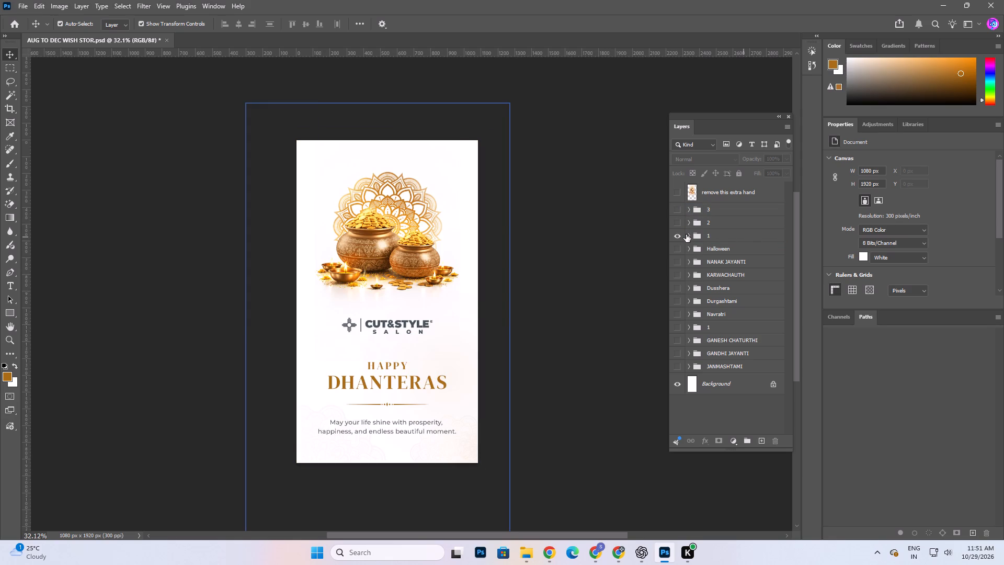
left_click(690, 234)
left_click(746, 255)
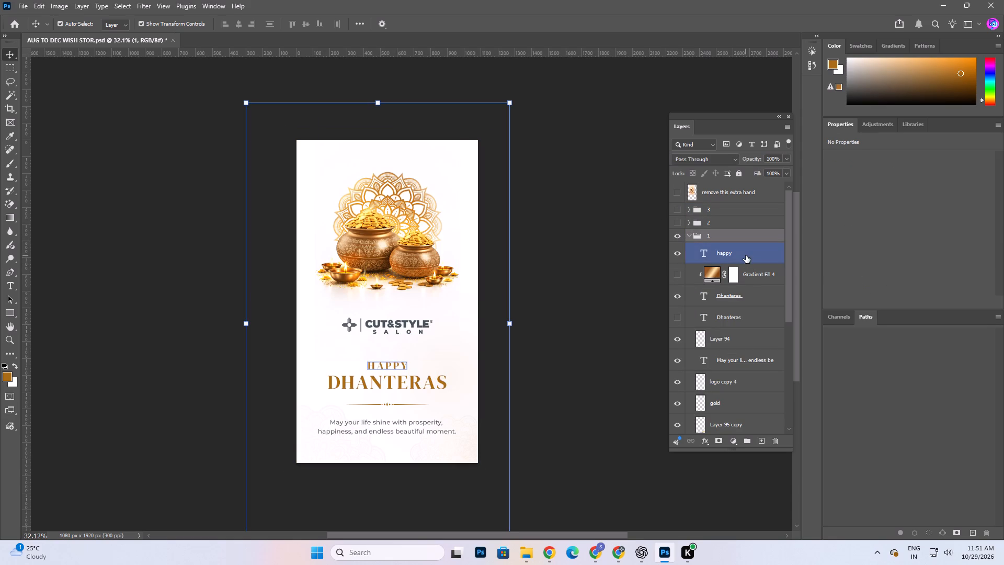
left_click(755, 297, "ctrl")
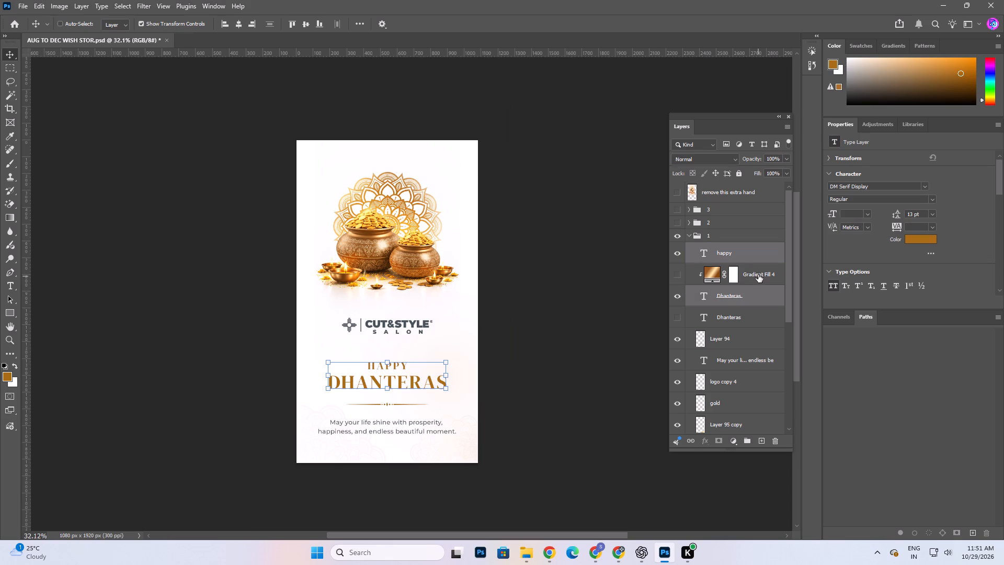
left_click(758, 274, "ctrl")
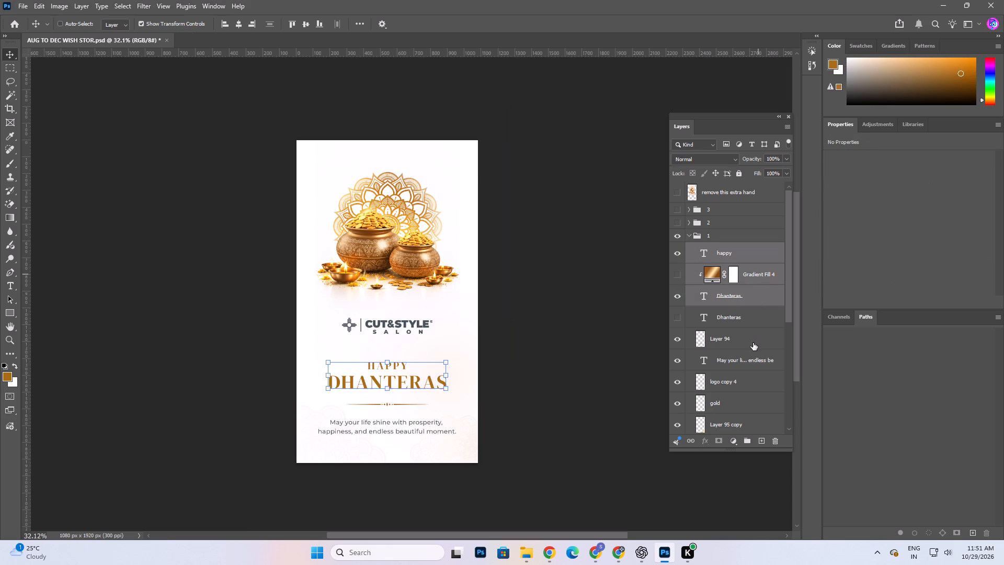
left_click(747, 342, "ctrl")
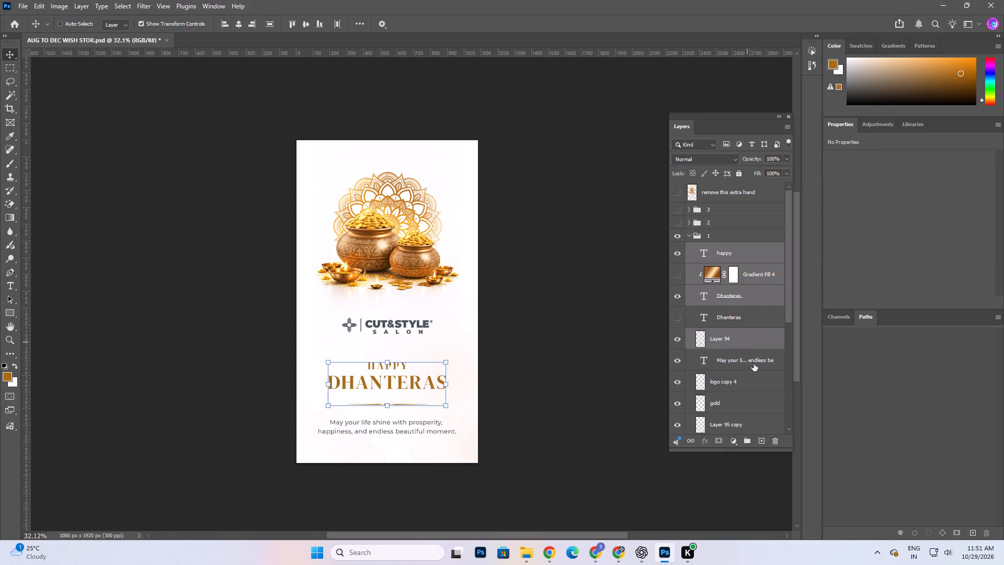
left_click(754, 364, "ctrl")
left_click(754, 378, "ctrl")
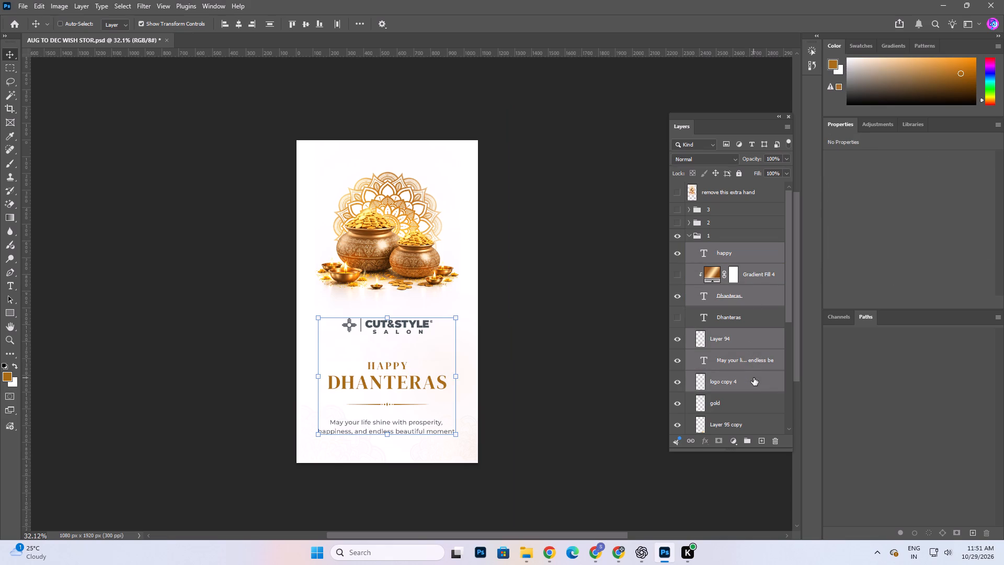
key("ctrl+c")
left_click(689, 234)
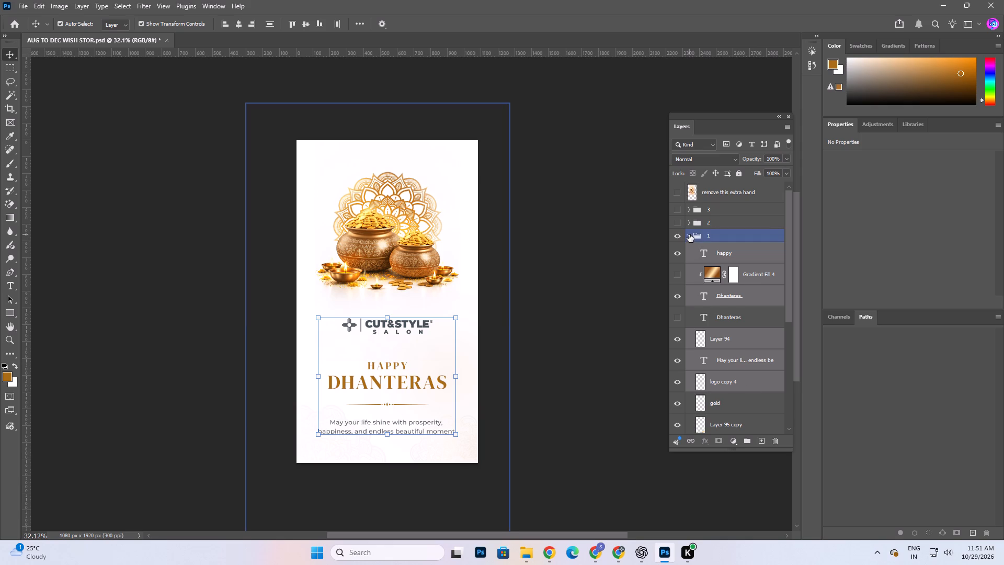
left_click(680, 235)
left_click(682, 209)
left_click(690, 211)
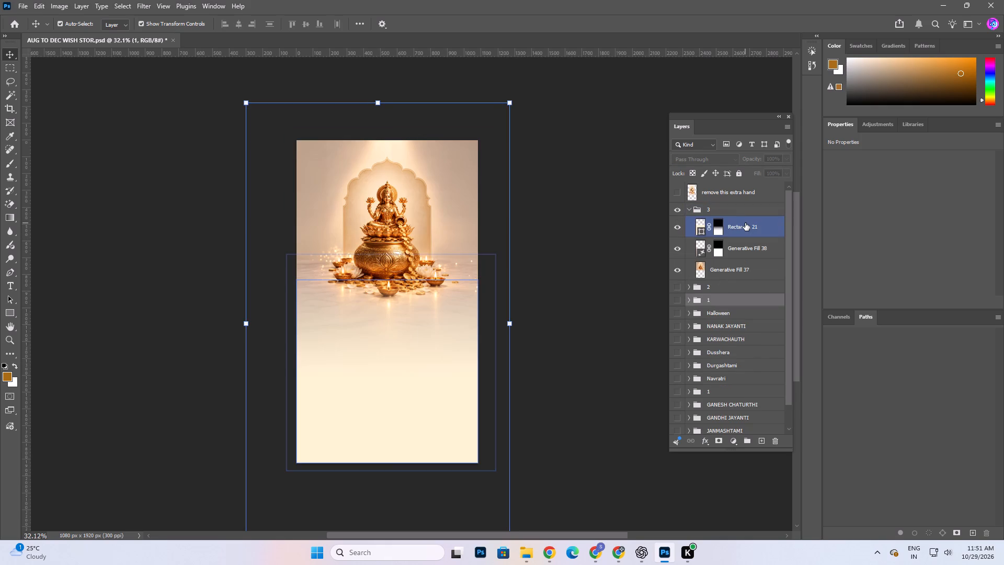
left_click(747, 224)
key("ctrl+v")
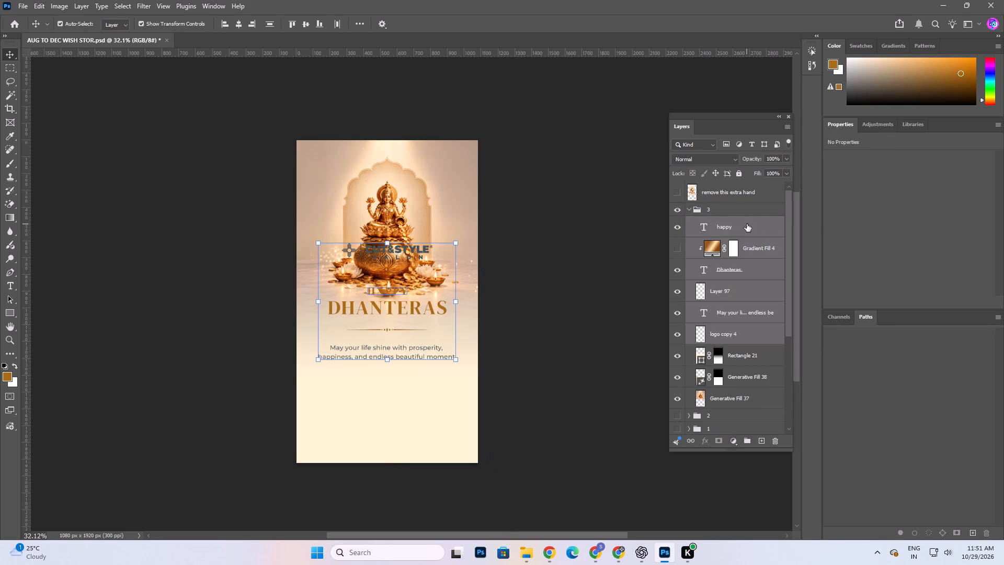
Move the pasted logo and text layers down about 260 px, into the cream area below the Lakshmi artwork.
key("shift+Down")
key("shift+Down")
key("shift+Down")
key("shift+Down")
key("shift+Down")
key("shift+Down")
key("shift+Down")
key("shift+Down")
key("shift+Down")
key("shift+Down")
key("shift+Down")
key("shift+Down")
key("shift+Down")
key("shift+Down")
key("shift+Down")
key("shift+Down")
key("shift+Down")
key("shift+Down")
key("shift+Down")
key("shift+Down")
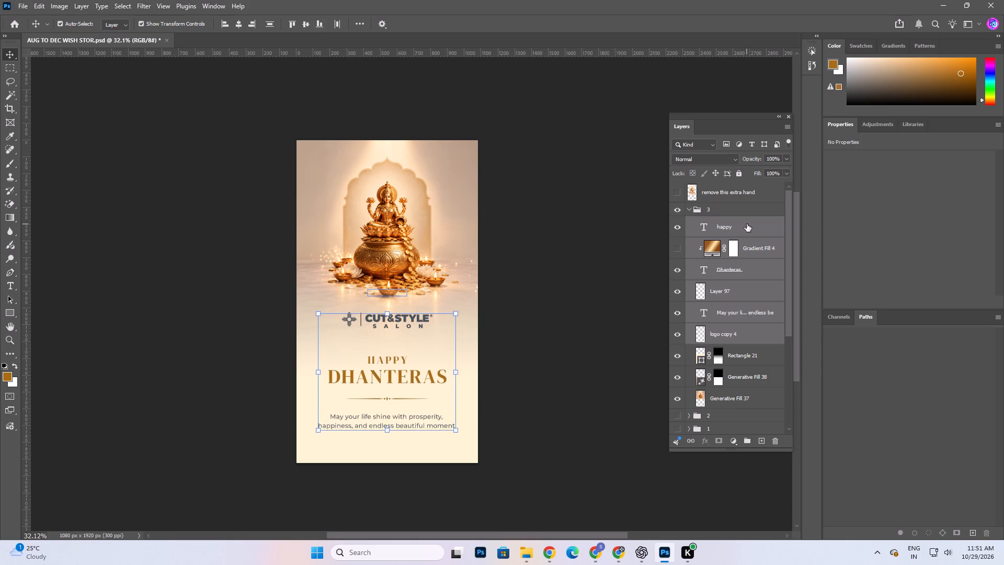
key("shift+Down")
key("shift+Down")
key("shift+Down")
key("shift+Down")
key("shift+Down")
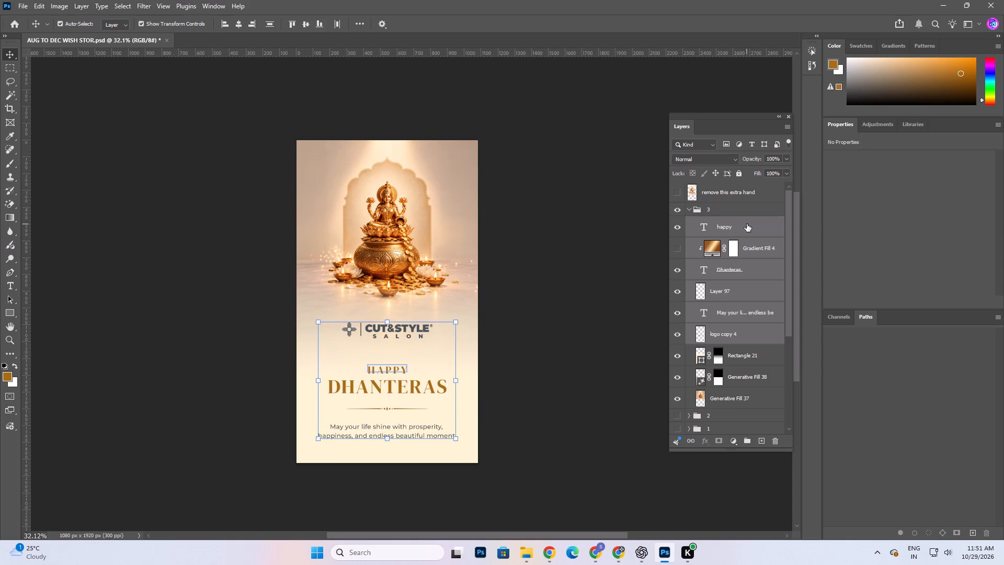
key("shift+Down")
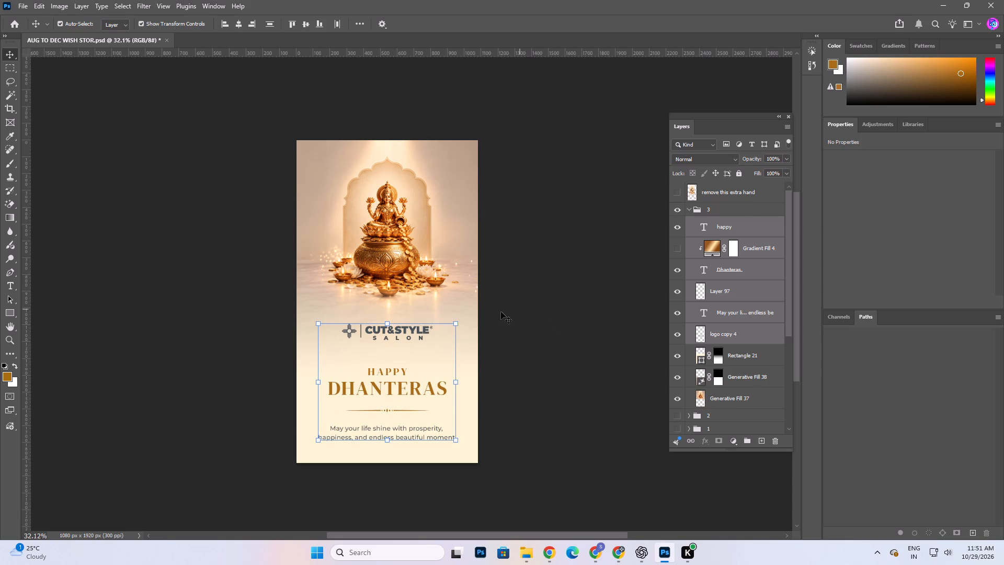
Centre the pasted logo and text layers horizontally on the canvas, clear the selection, and save the document.
key("ctrl+a")
left_click(238, 25)
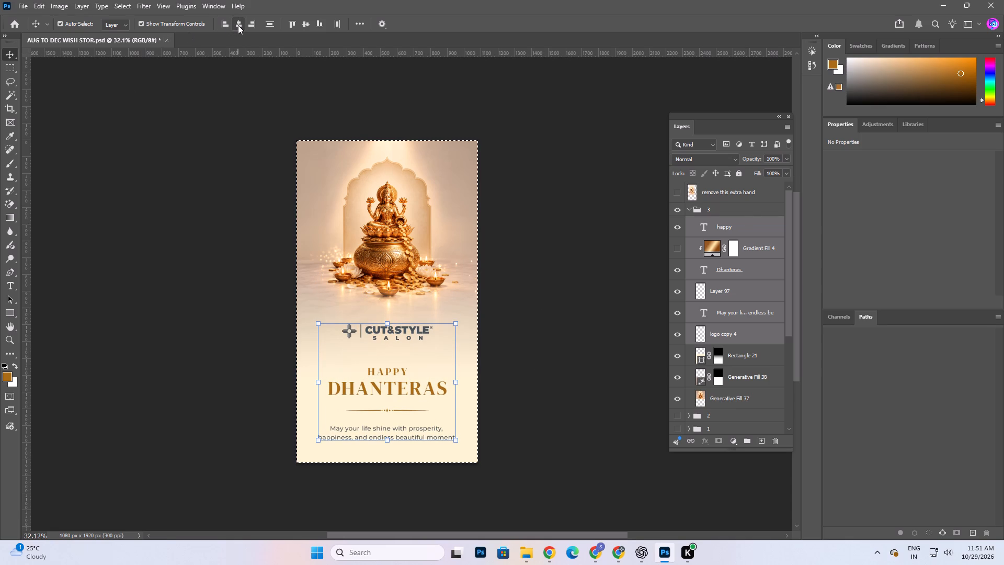
left_click(238, 25)
key("ctrl+d")
key("space")
left_click_drag(446, 198, 441, 181)
key("ctrl+s")
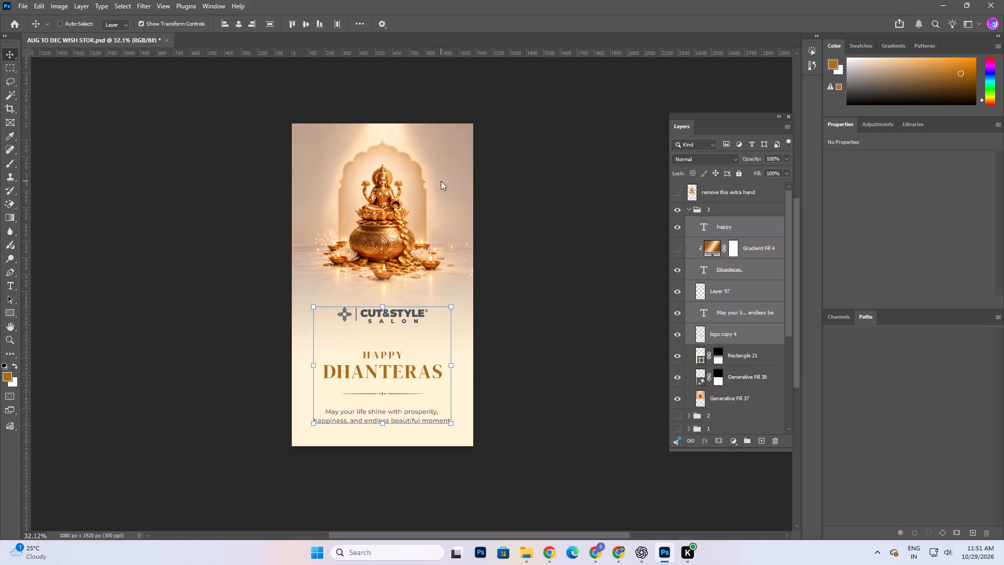
left_click(563, 334)
Recolour the Rectangle 21 fill to very pale peach #fff6ee, using a warm hue sampled from the Lakshmi artwork, and deselect the layer.
key("space")
key("space")
key("space")
key("space")
key("space")
left_click_drag(386, 232, 386, 217)
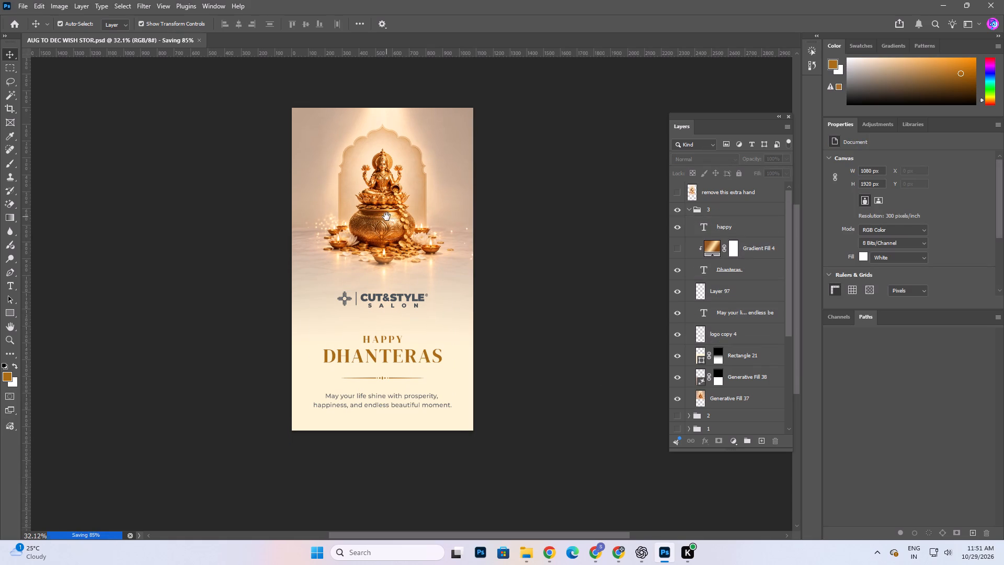
scroll(384, 254, "up", 2, "alt")
left_click(452, 342)
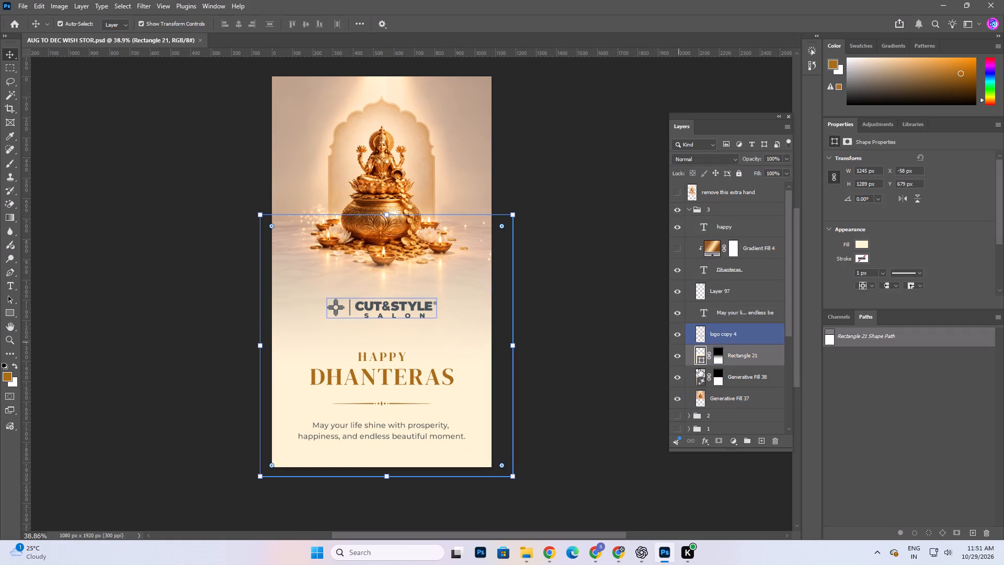
double_click(703, 360)
left_click_drag(628, 148, 617, 140)
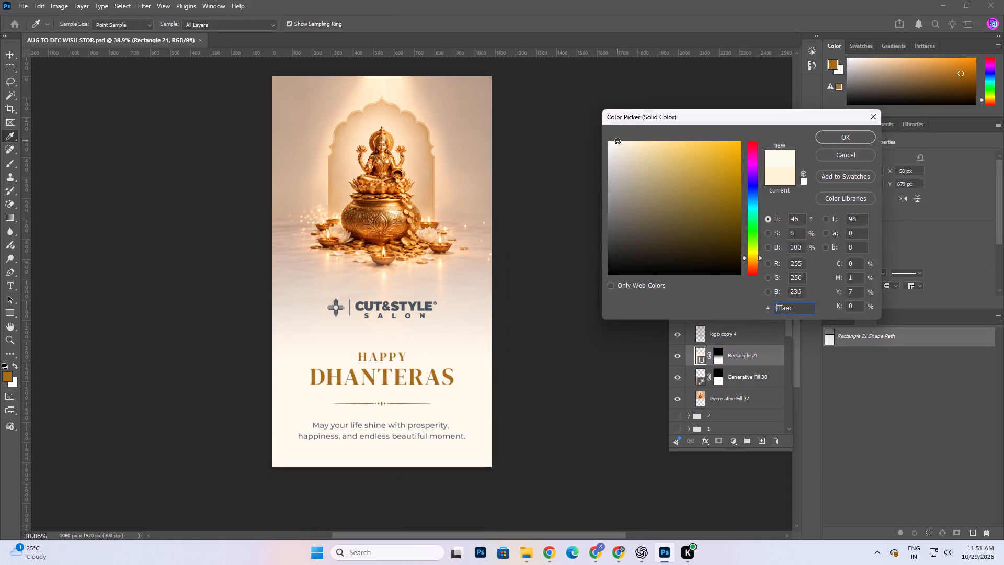
left_click_drag(617, 140, 605, 138)
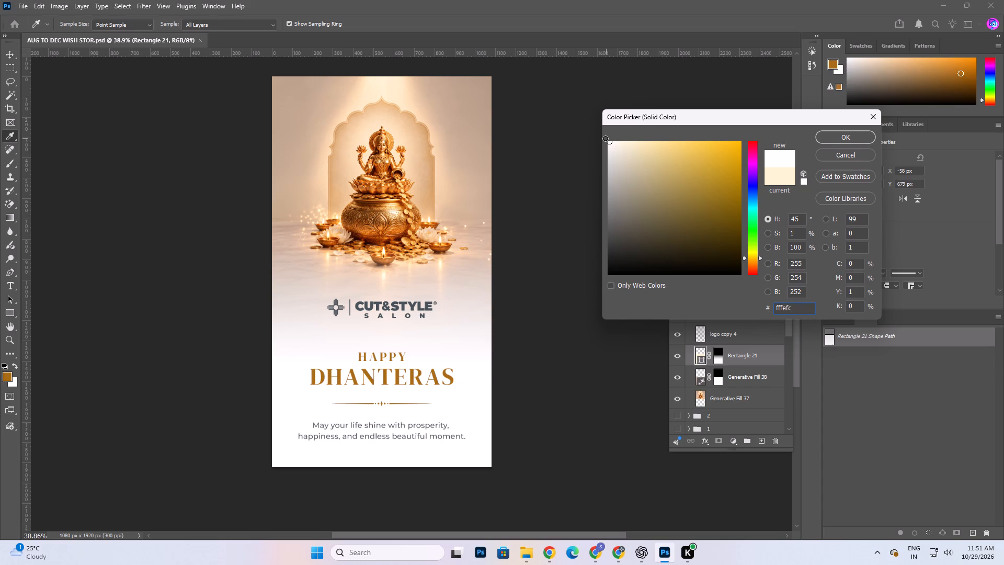
left_click_drag(605, 138, 594, 134)
left_click_drag(594, 134, 586, 133)
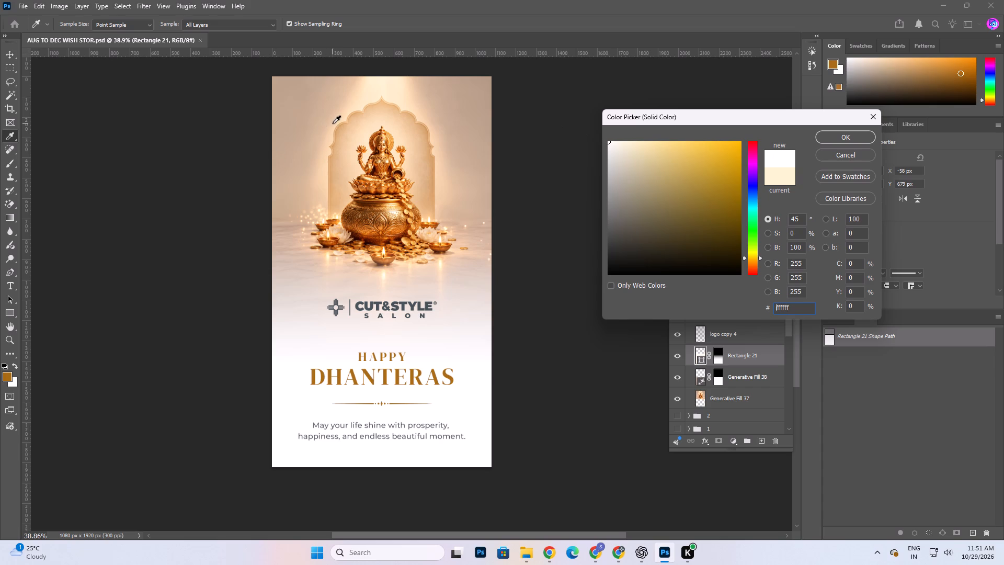
left_click(295, 248)
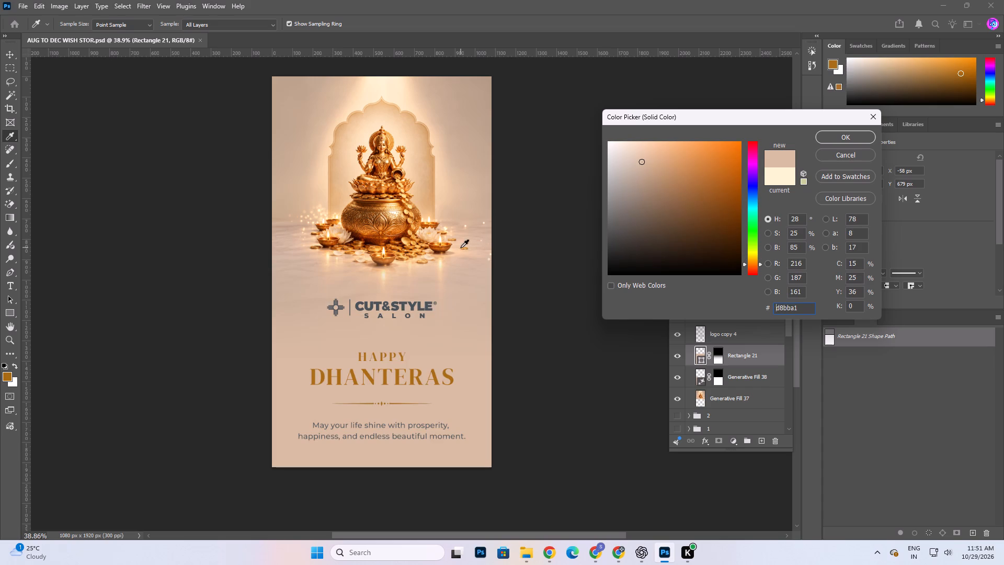
left_click(451, 250)
left_click(451, 250)
left_click(380, 276)
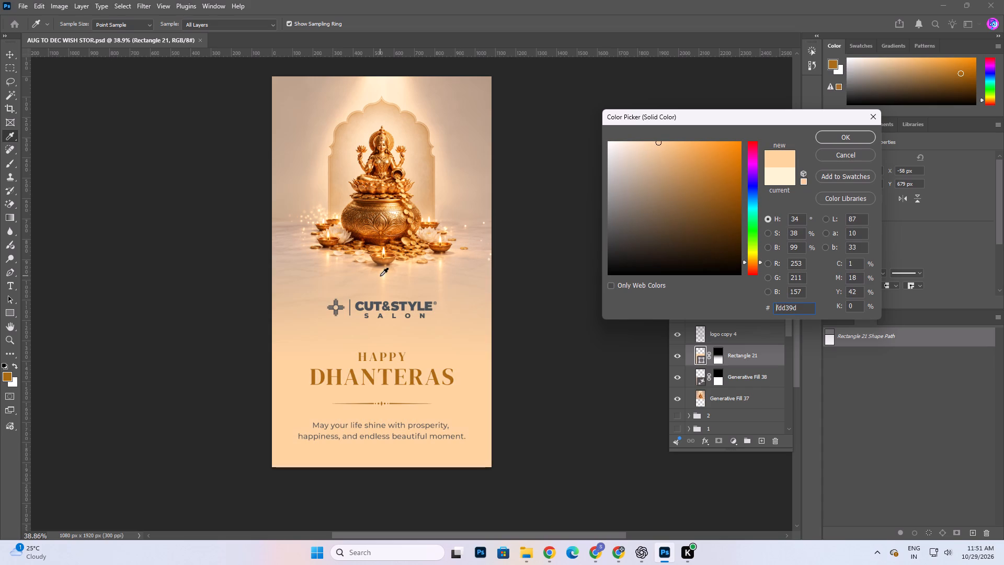
left_click(371, 272)
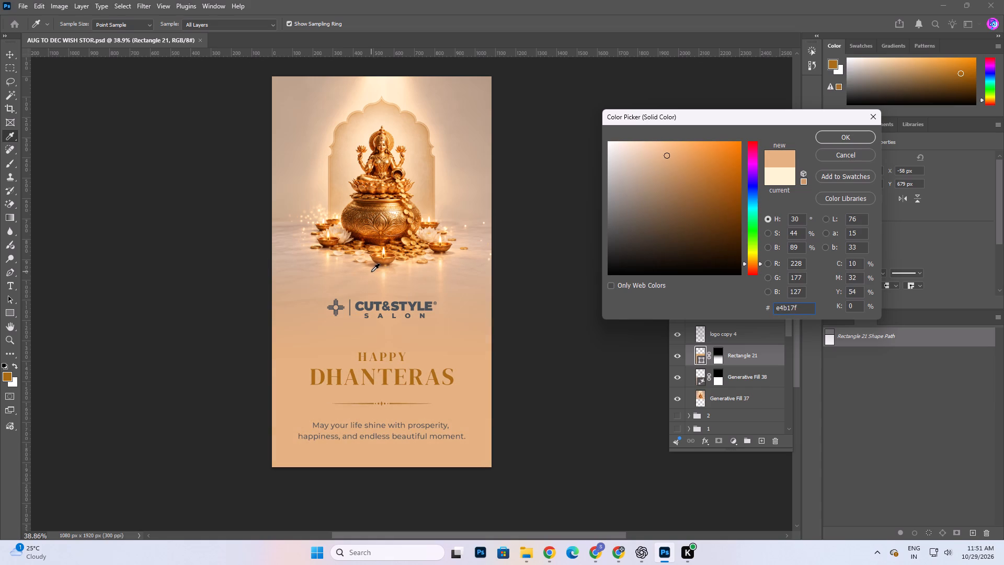
left_click_drag(661, 145, 640, 142)
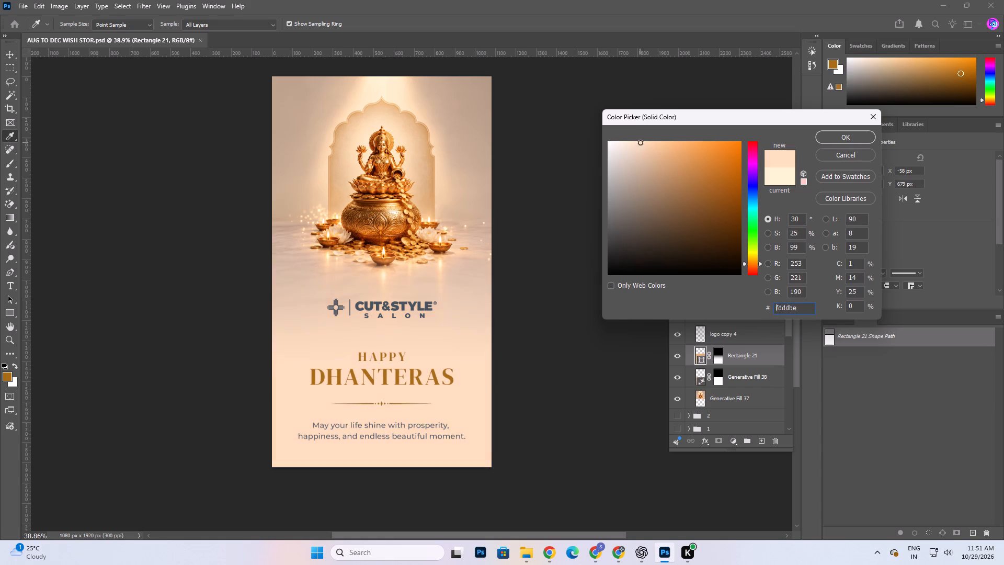
left_click_drag(640, 142, 625, 135)
left_click_drag(624, 142, 619, 141)
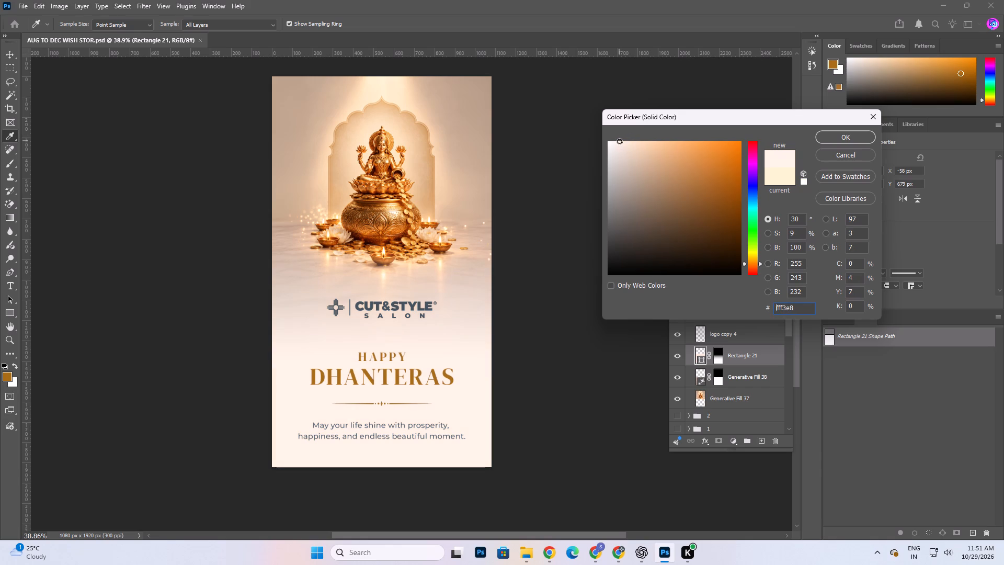
left_click_drag(619, 141, 617, 140)
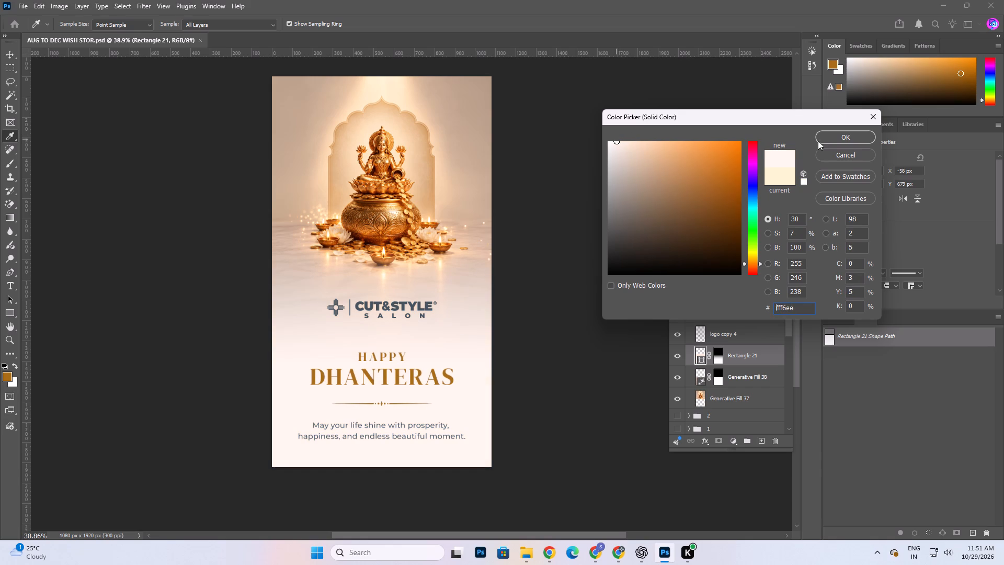
left_click(821, 138)
left_click(557, 313)
Merge the masked Generative Fill 38 layer down with the Generative Fill 37 artwork layer in group 3.
key("space")
key("space")
key("space")
key("space")
key("space")
key("space")
key("space")
key("space")
key("space")
key("space")
key("space")
left_click(442, 264)
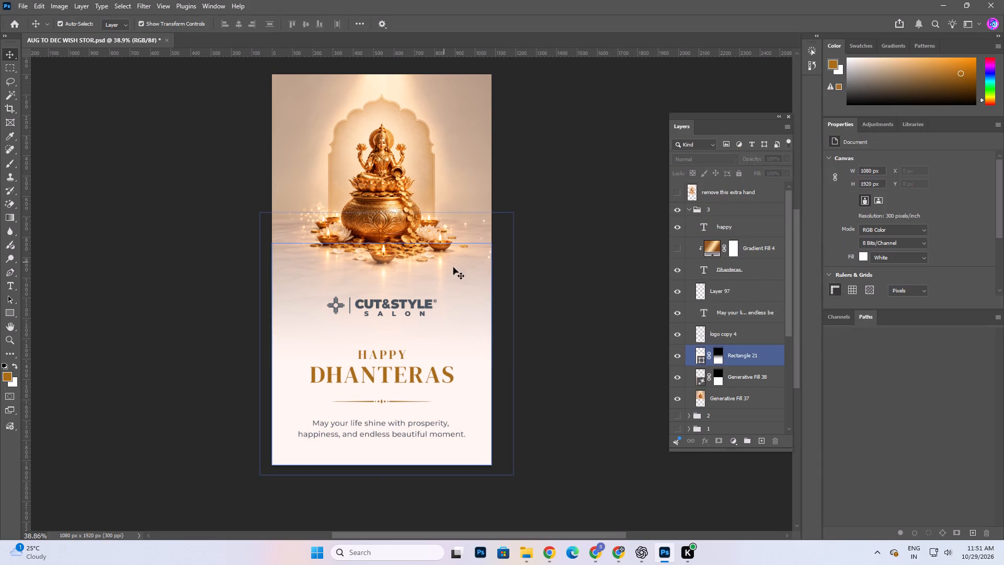
scroll(352, 286, "up", 2, "alt")
scroll(375, 292, "up", 3)
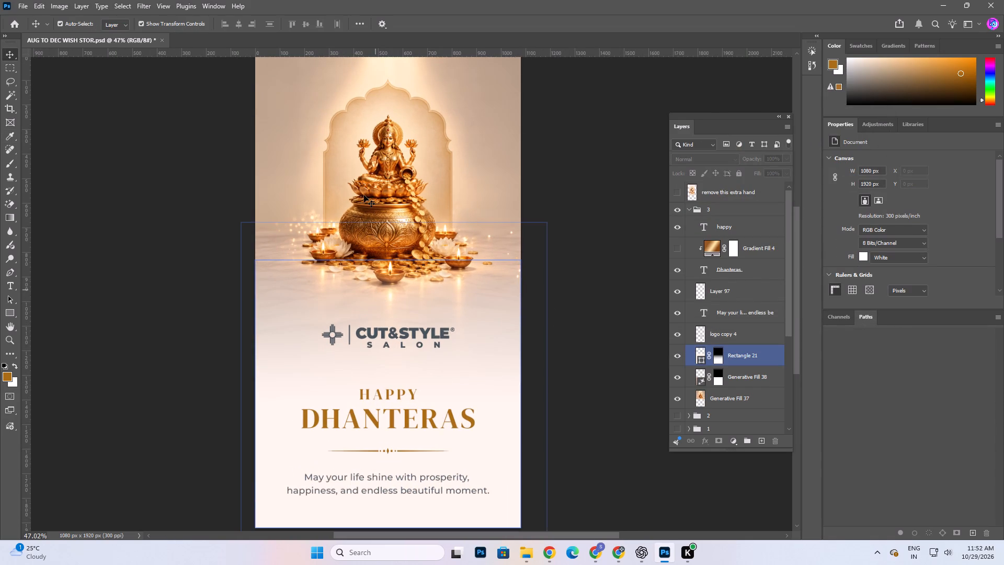
left_click(365, 163)
scroll(448, 351, "down", 3)
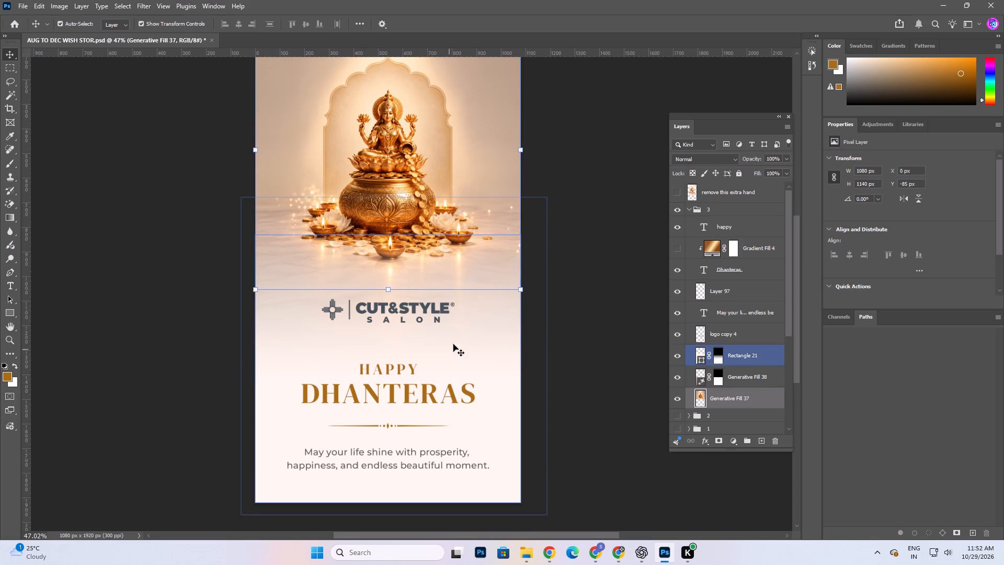
left_click(759, 386, "ctrl")
key("ctrl+e")
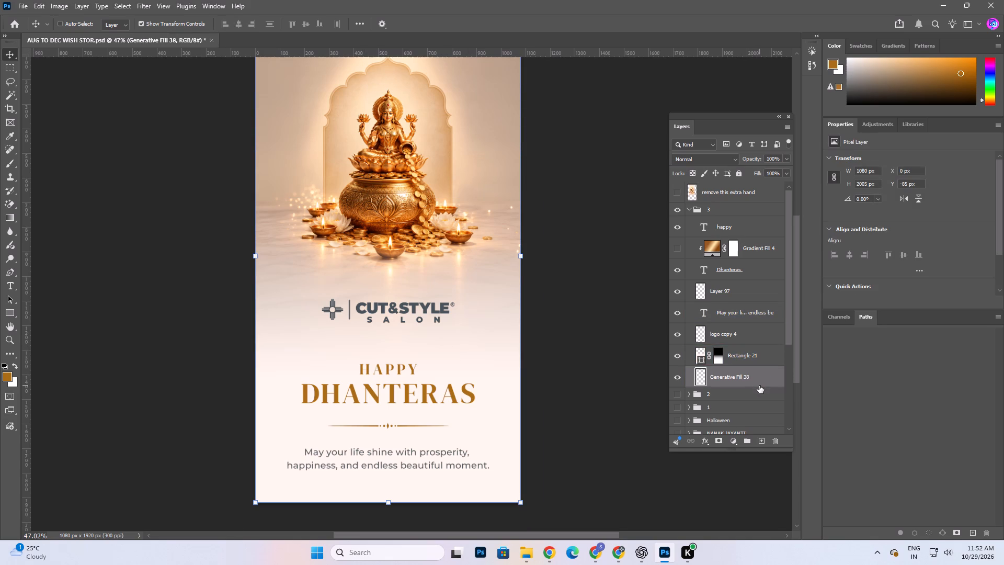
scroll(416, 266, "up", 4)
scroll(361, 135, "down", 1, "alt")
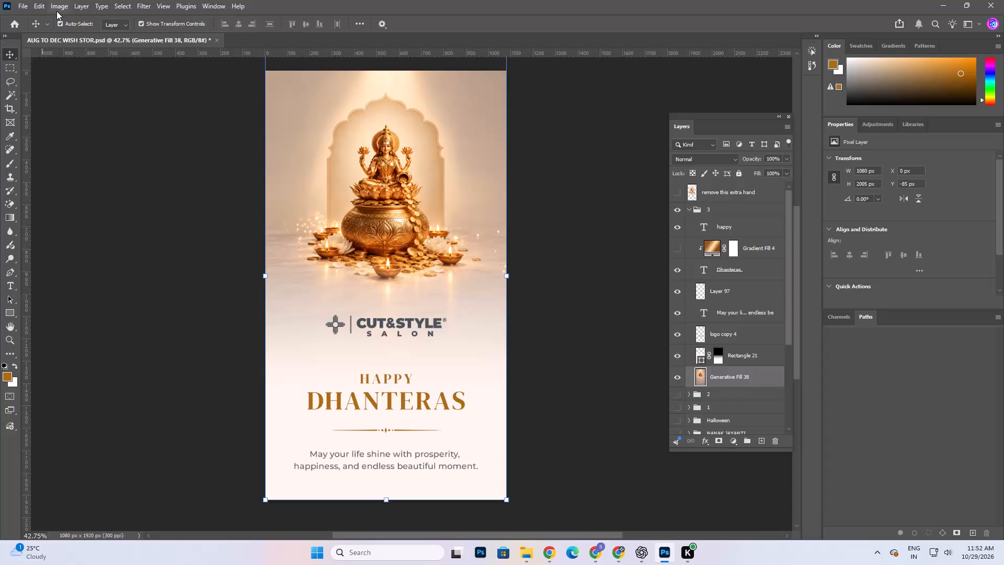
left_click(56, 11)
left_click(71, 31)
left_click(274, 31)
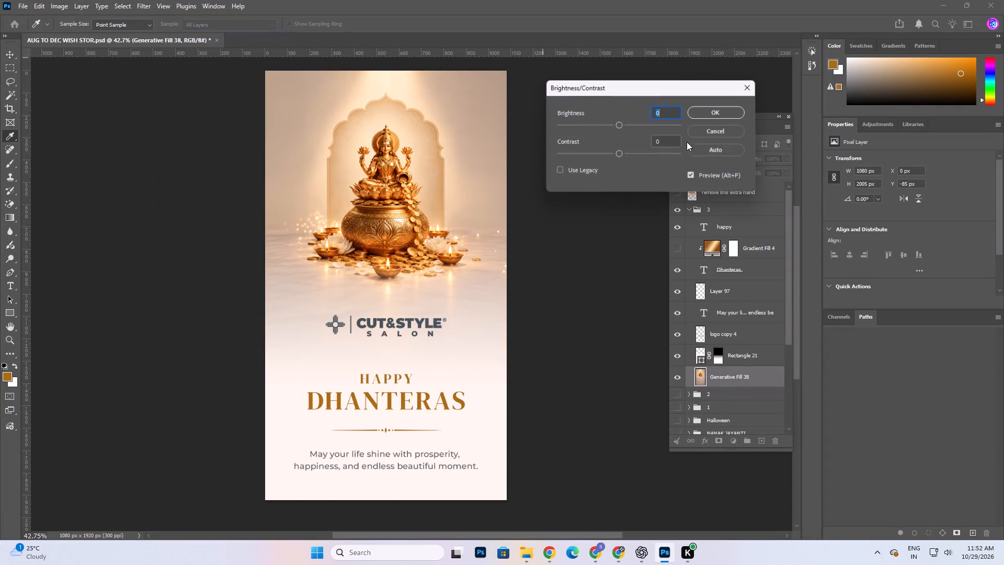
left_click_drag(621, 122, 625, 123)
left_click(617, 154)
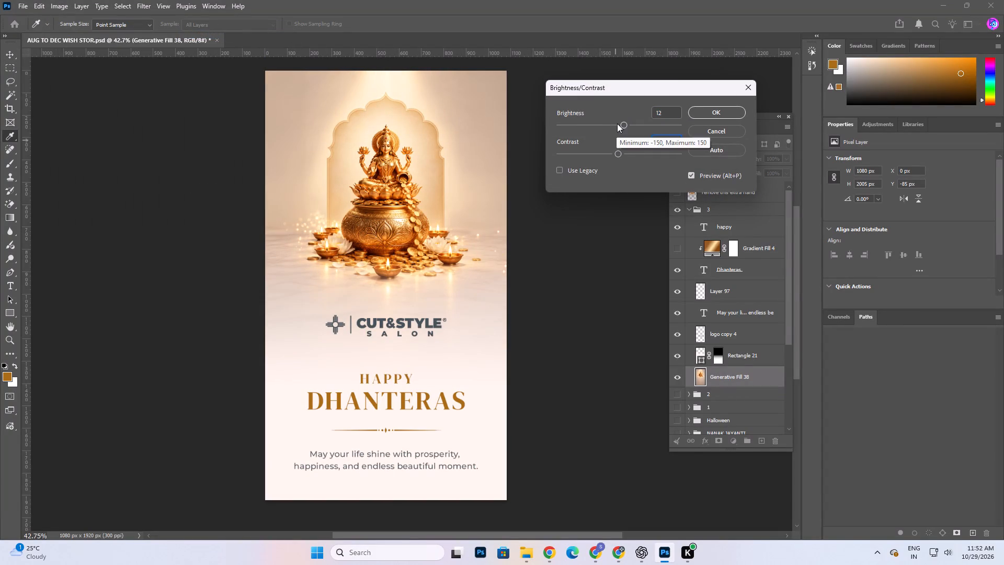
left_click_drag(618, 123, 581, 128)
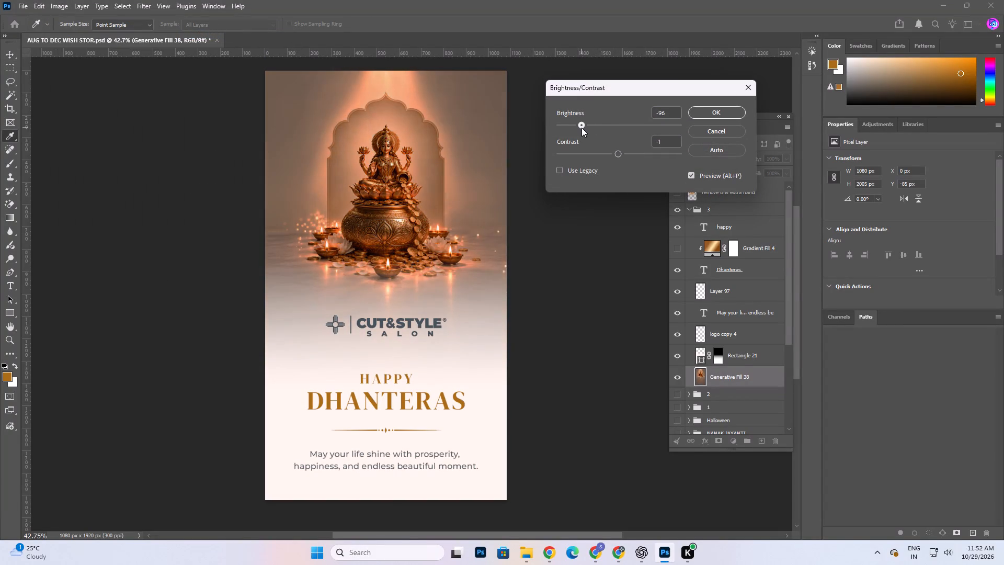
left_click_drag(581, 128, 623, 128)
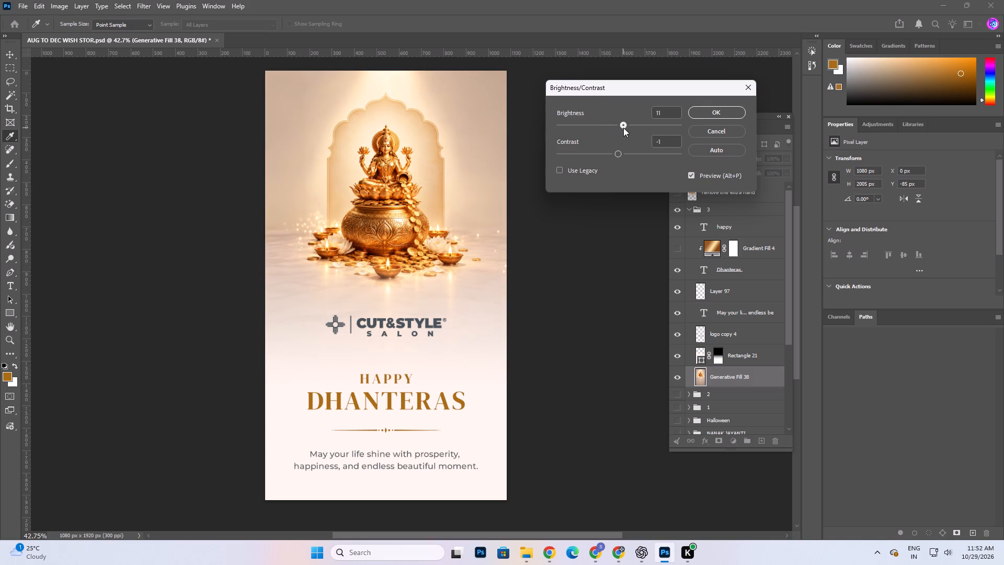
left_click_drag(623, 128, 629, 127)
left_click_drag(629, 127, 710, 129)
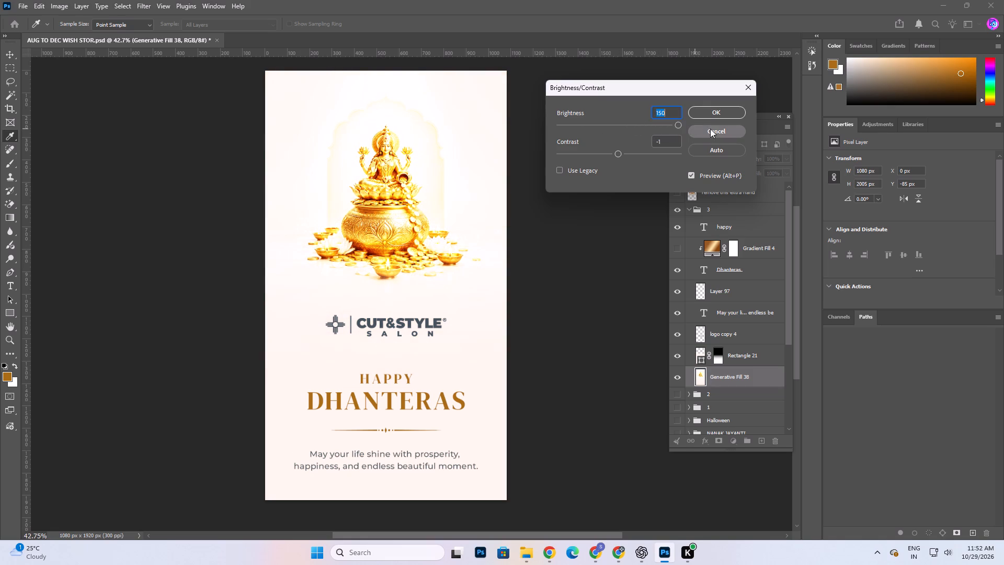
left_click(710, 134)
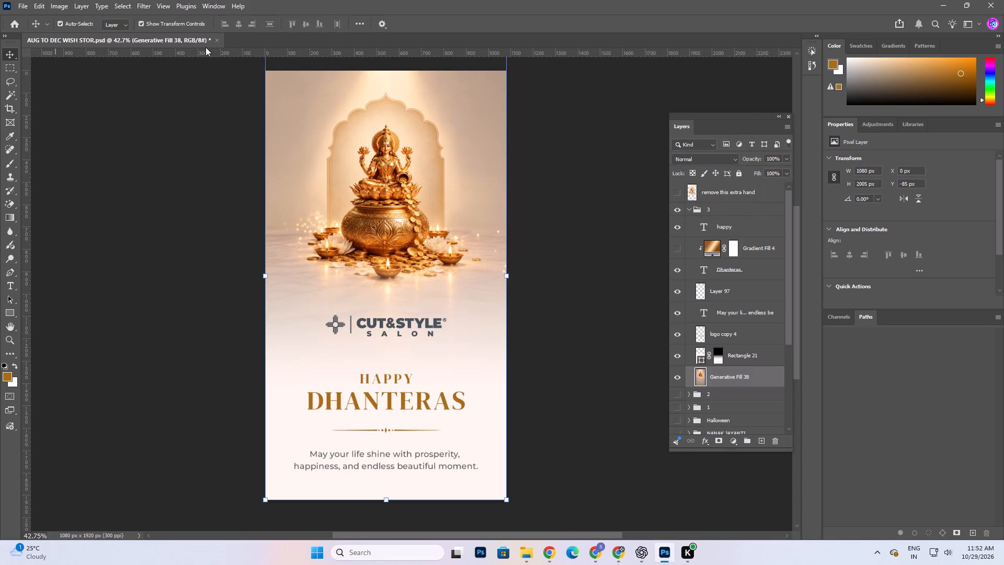
Apply Brightness/Contrast to the merged Lakshmi artwork layer with brightness 11 and contrast -37, and clear the layer selection.
scroll(318, 81, "up", 3, "alt")
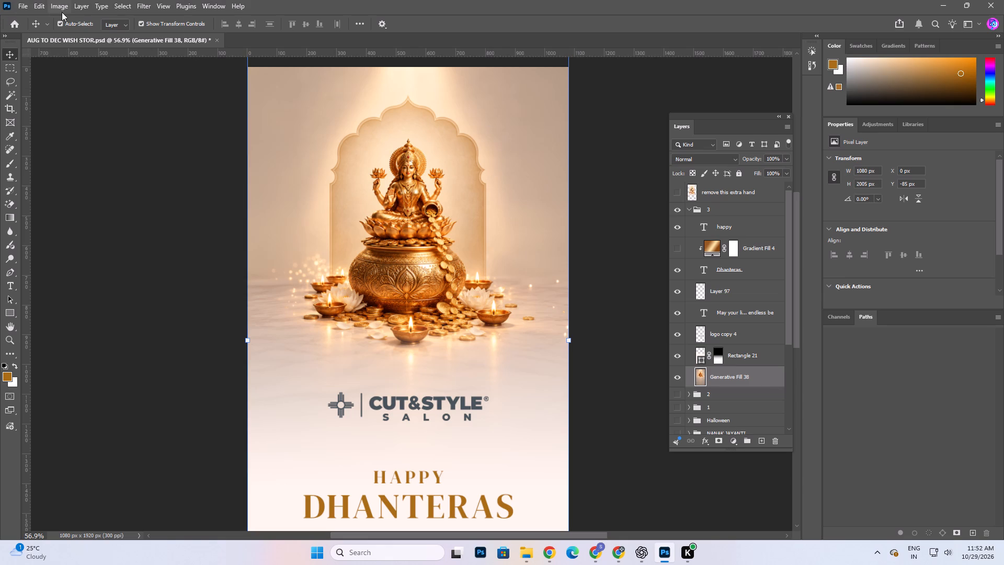
left_click(62, 12)
left_click(76, 37)
left_click(236, 36)
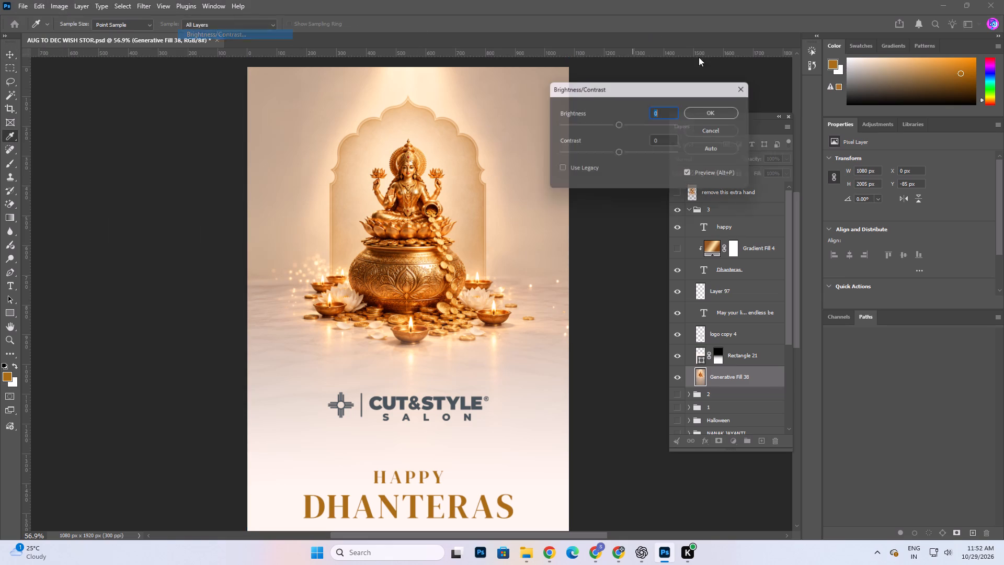
left_click(617, 126)
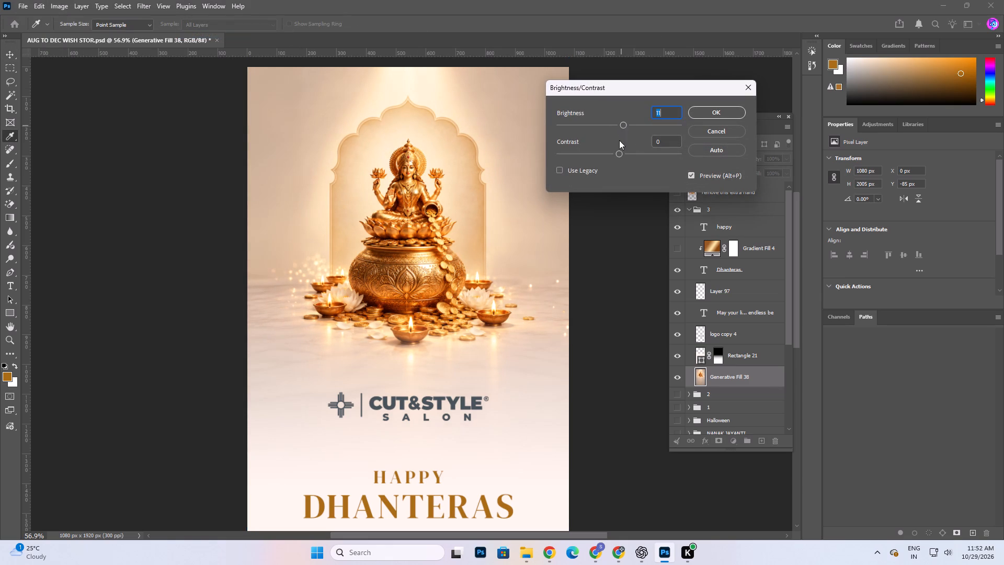
left_click_drag(617, 153, 624, 152)
left_click_drag(624, 152, 657, 156)
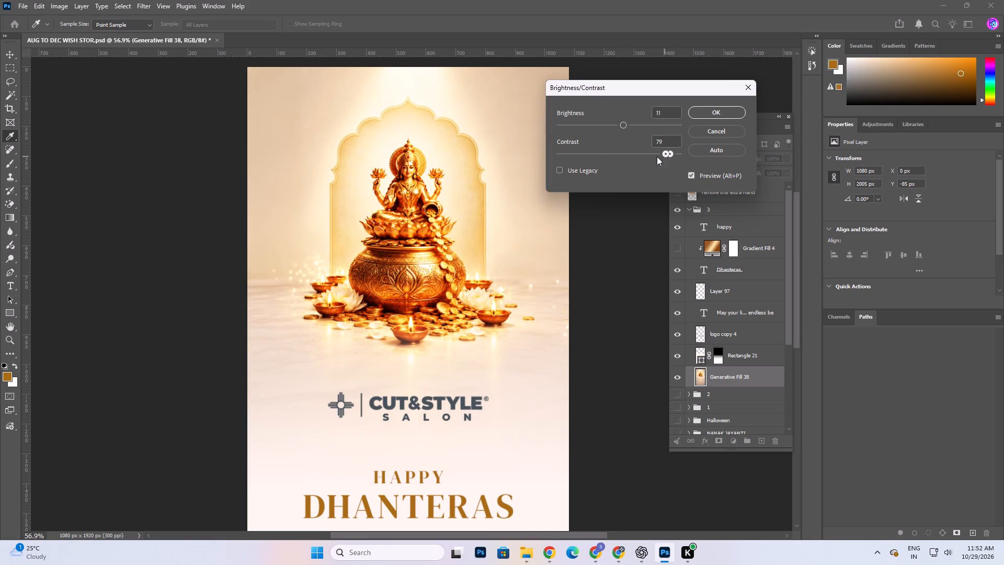
left_click_drag(657, 156, 570, 167)
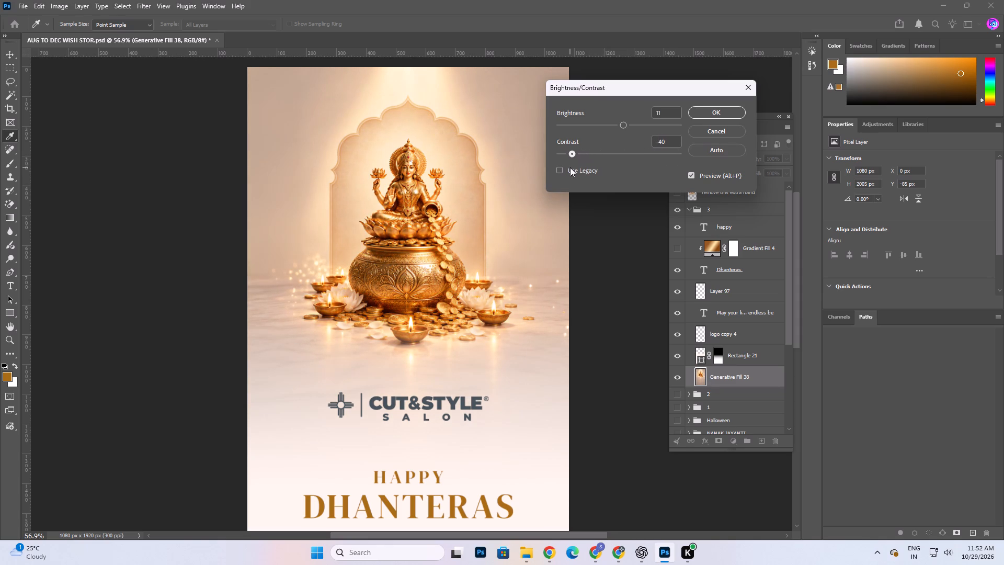
left_click_drag(570, 167, 554, 171)
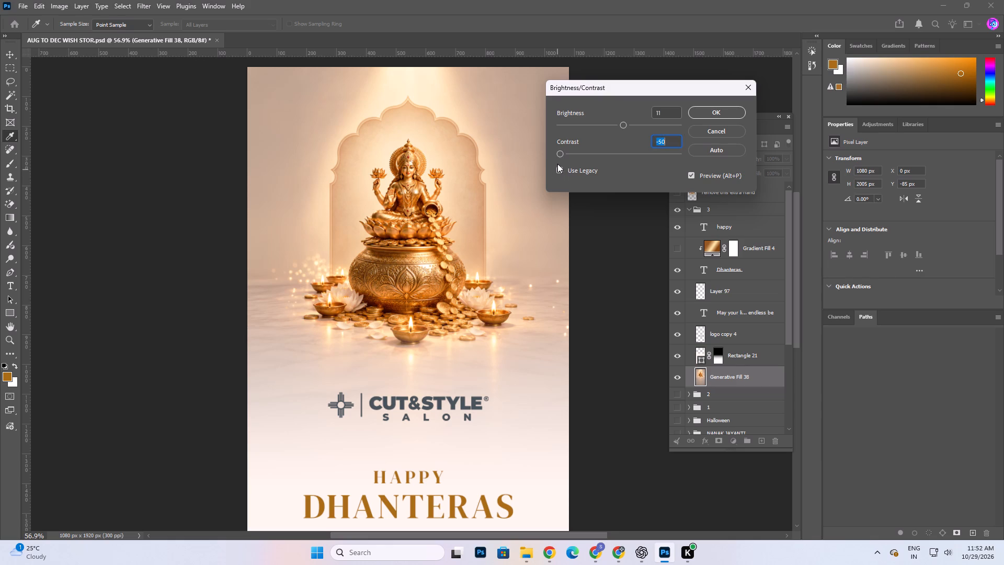
left_click_drag(560, 153, 566, 153)
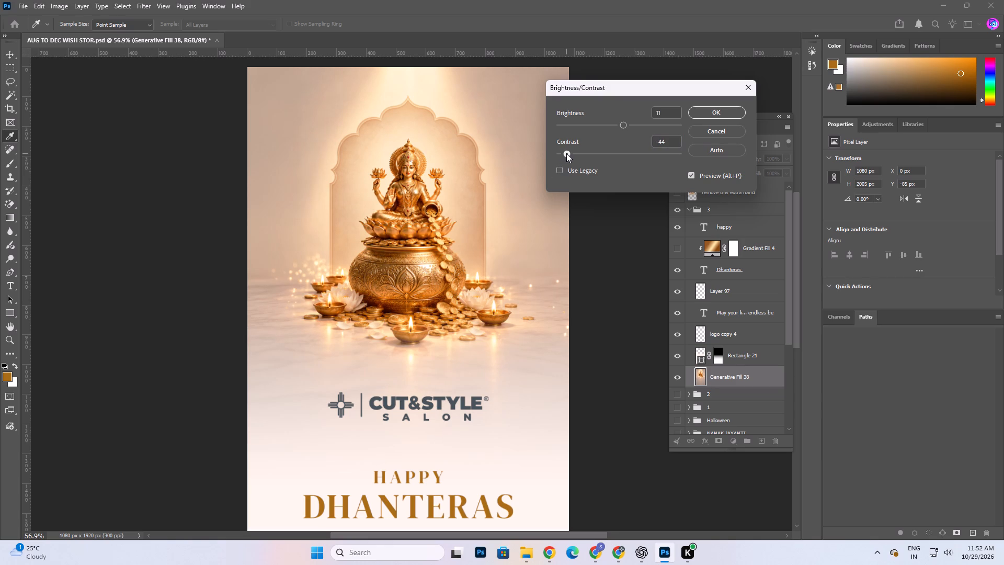
left_click_drag(566, 153, 575, 154)
left_click(724, 113)
scroll(337, 154, "down", 4, "alt")
left_click(159, 168)
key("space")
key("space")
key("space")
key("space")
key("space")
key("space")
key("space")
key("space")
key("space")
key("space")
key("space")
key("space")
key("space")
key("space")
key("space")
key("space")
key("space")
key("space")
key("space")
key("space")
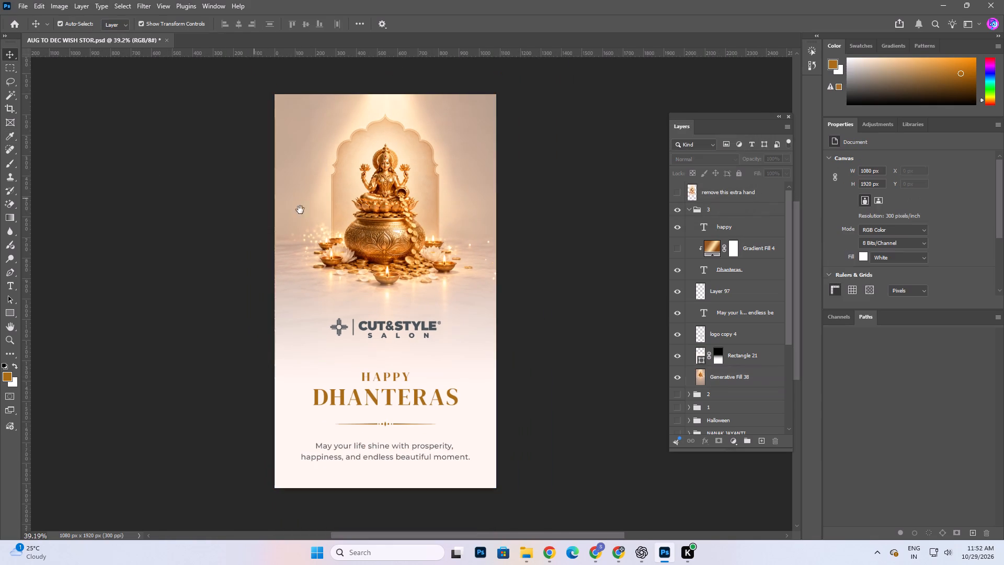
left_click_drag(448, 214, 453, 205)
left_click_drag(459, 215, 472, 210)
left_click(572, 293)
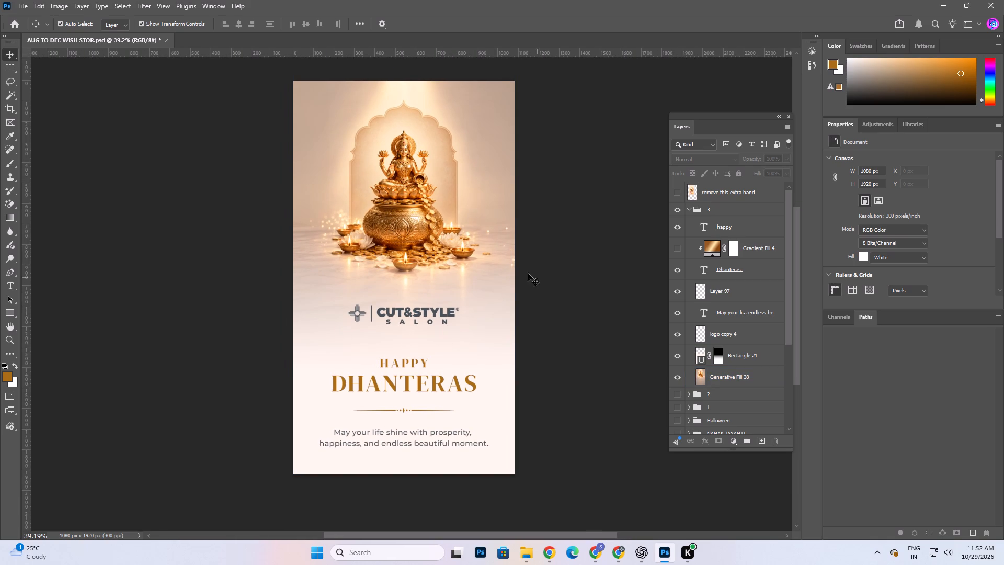
Select the Generative Fill 38 layer holding the Lakshmi artwork in group 3.
key("space")
key("space")
key("space")
key("space")
key("space")
key("space")
key("space")
key("space")
key("space")
key("space")
key("space")
key("space")
key("space")
key("space")
key("space")
key("space")
key("space")
left_click_drag(473, 213, 474, 207)
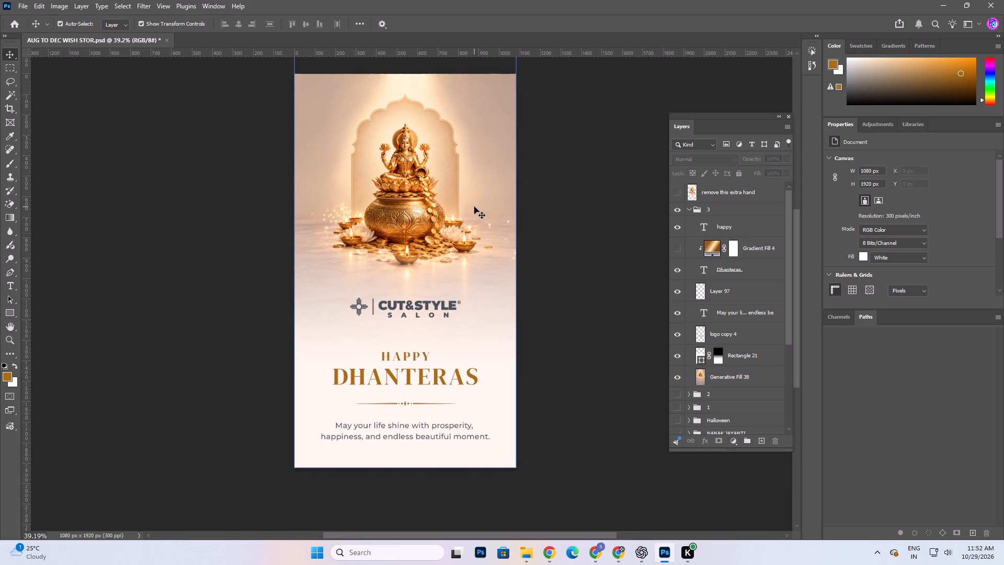
scroll(474, 207, "up", 3, "alt")
left_click(432, 173)
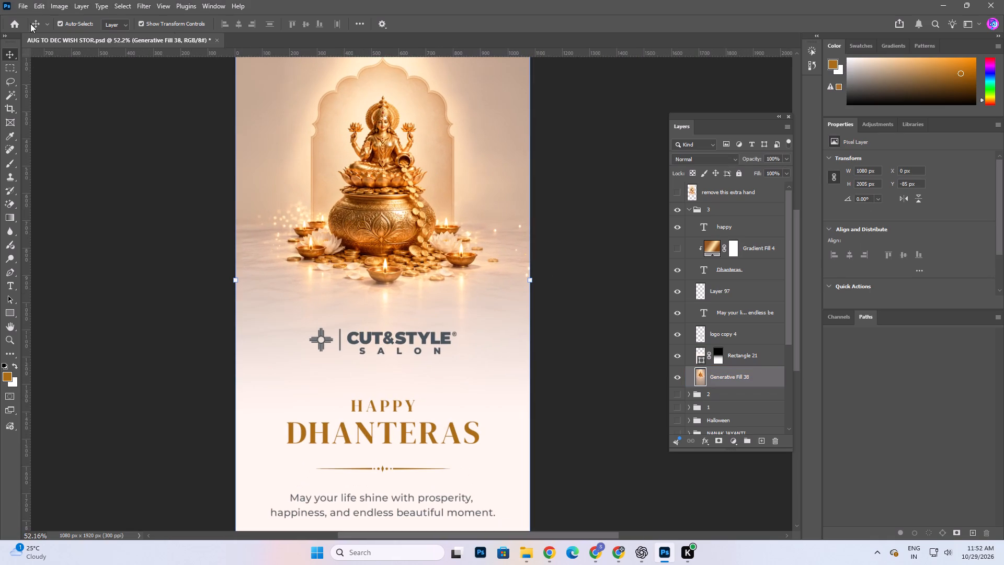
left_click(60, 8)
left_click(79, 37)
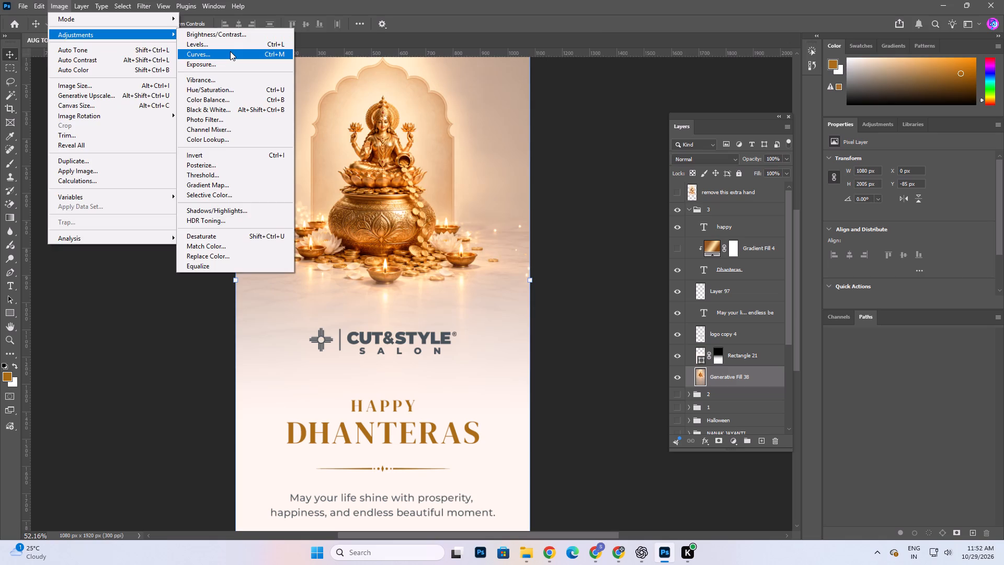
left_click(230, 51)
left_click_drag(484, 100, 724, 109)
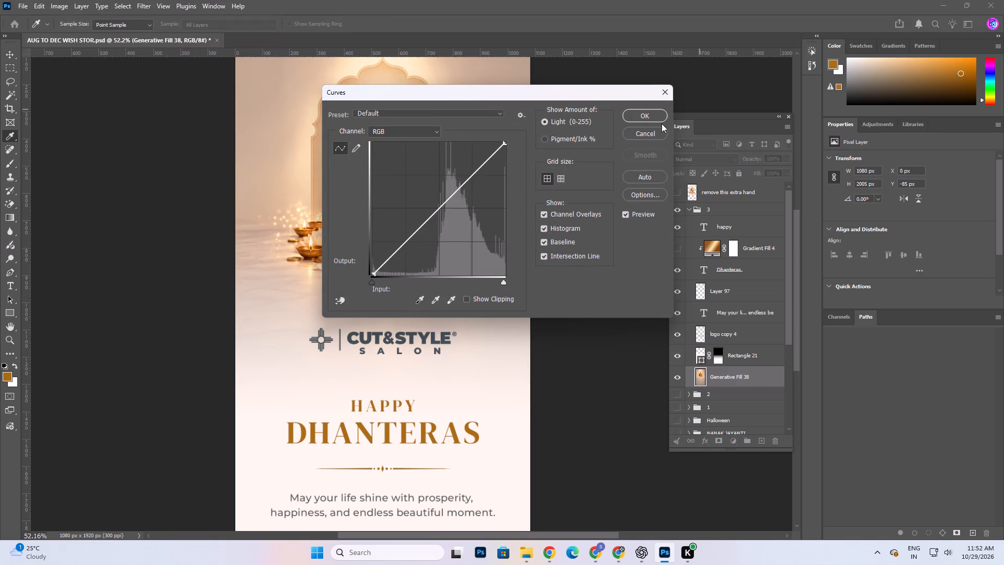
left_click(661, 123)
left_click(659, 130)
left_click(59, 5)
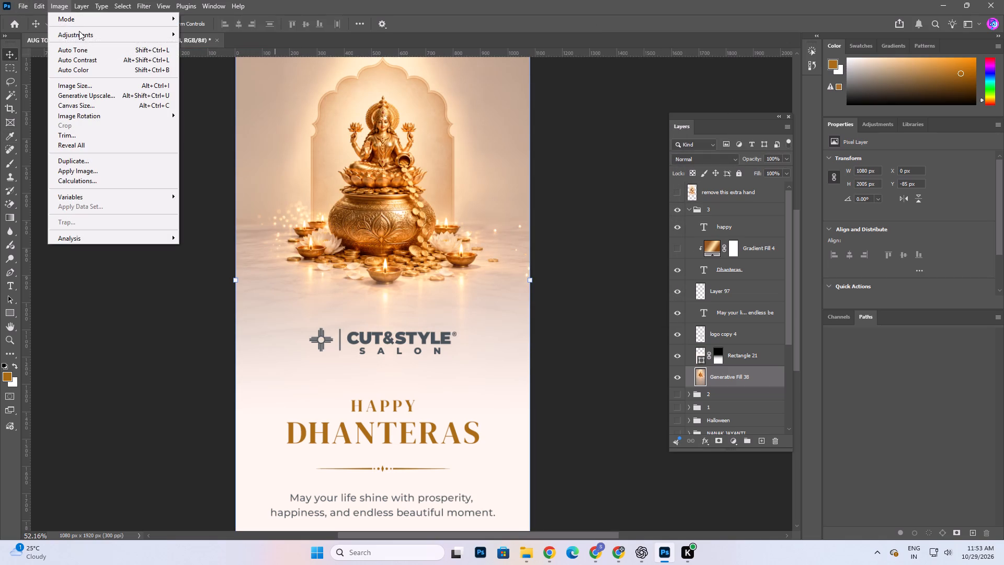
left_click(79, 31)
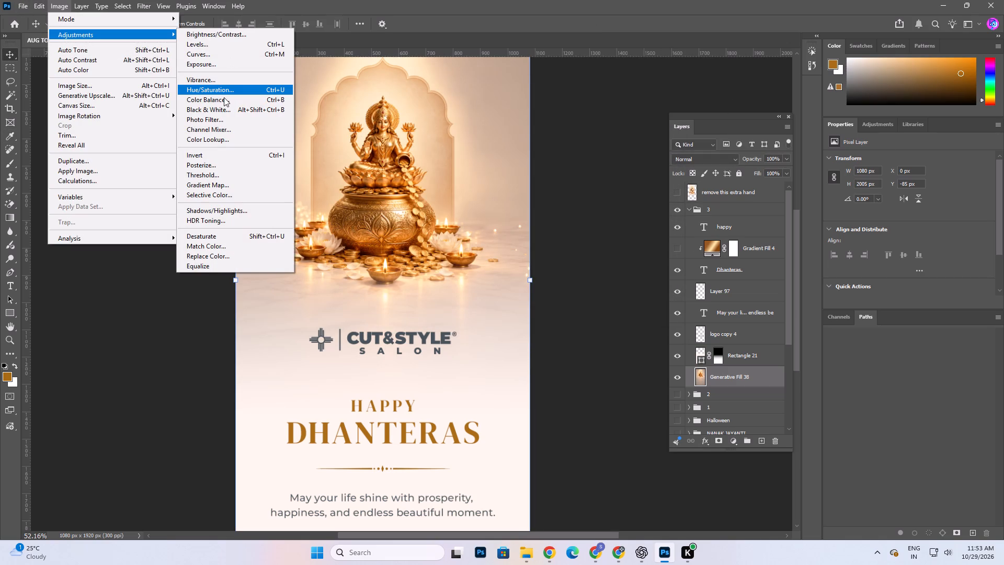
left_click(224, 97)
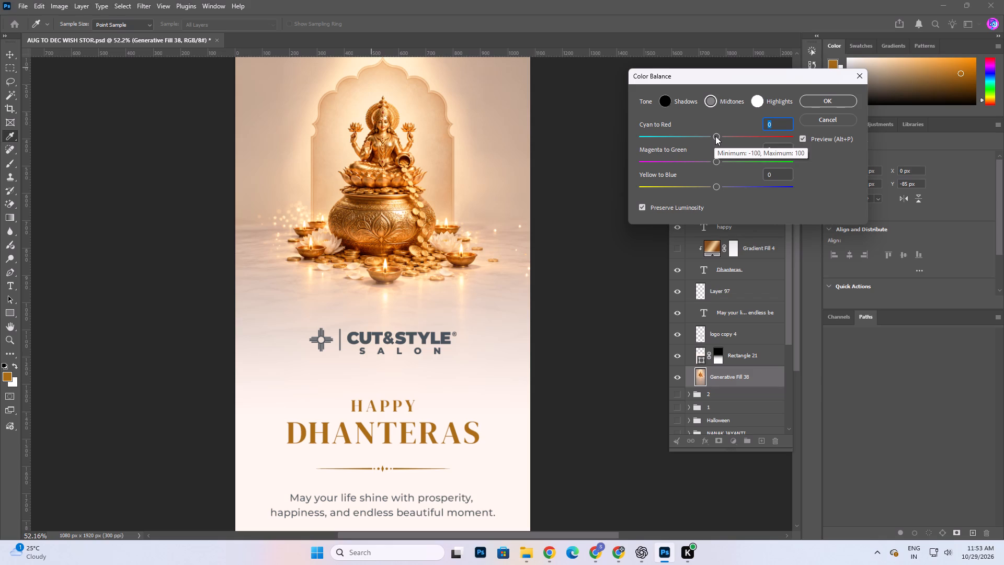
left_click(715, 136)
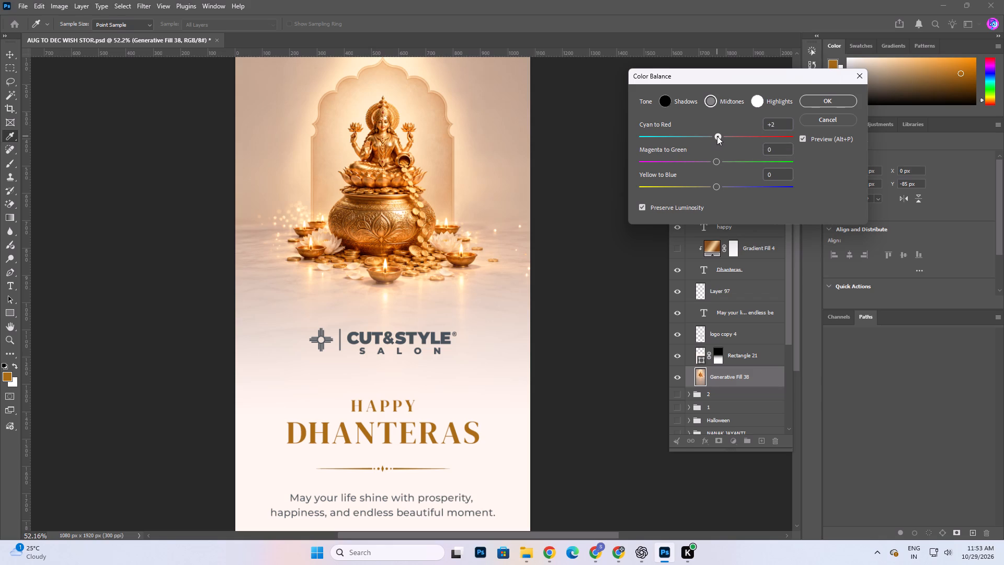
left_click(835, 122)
Apply Hue/Saturation to the Generative Fill 38 artwork layer with saturation -8 and lightness 4, and clear the layer selection.
left_click(59, 6)
left_click(78, 39)
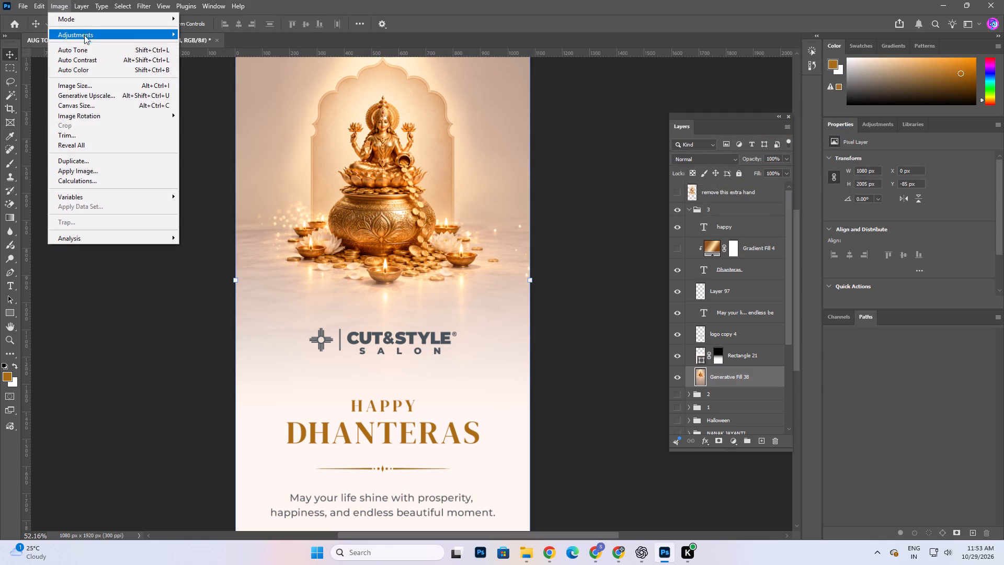
left_click(87, 32)
left_click(257, 93)
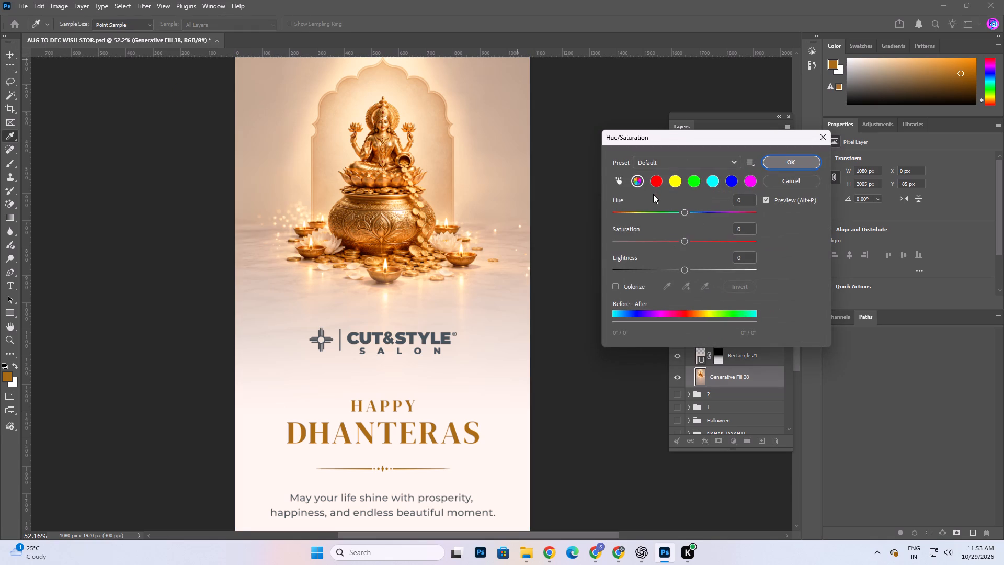
left_click_drag(685, 242, 678, 244)
left_click_drag(678, 244, 678, 244)
left_click_drag(678, 244, 679, 245)
left_click_drag(679, 245, 680, 245)
left_click_drag(680, 245, 680, 246)
left_click(683, 269)
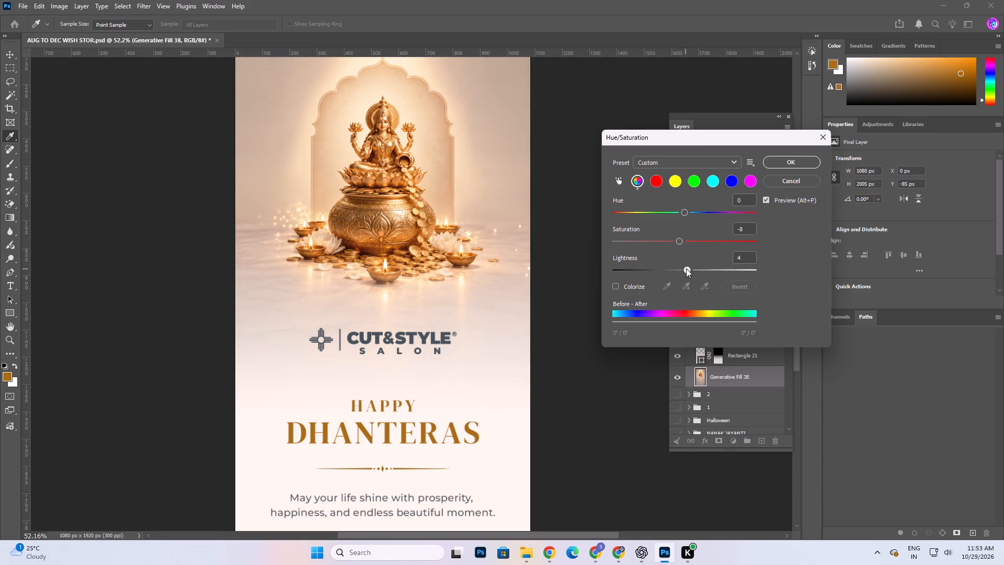
left_click(773, 166)
scroll(444, 225, "down", 2, "alt")
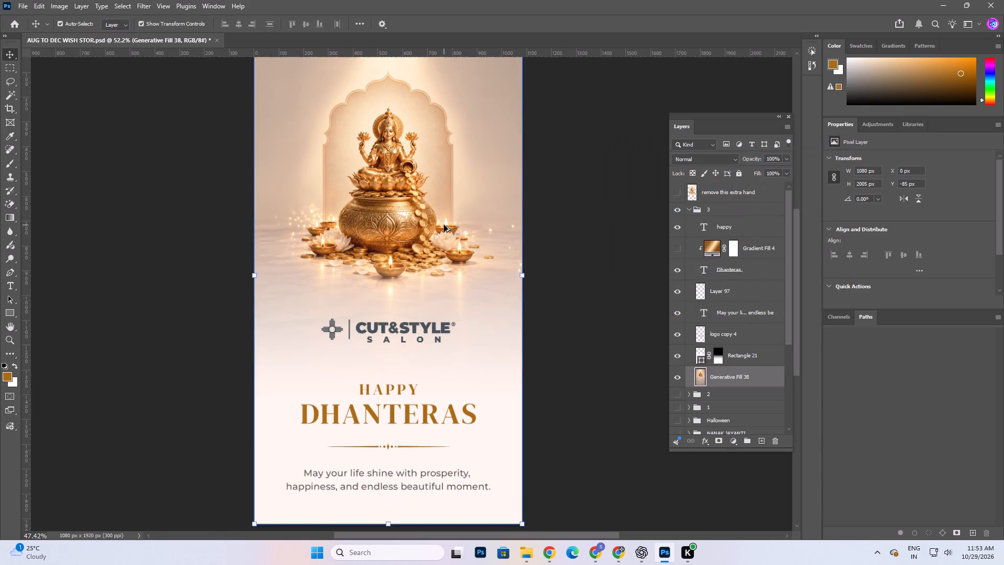
left_click(547, 223)
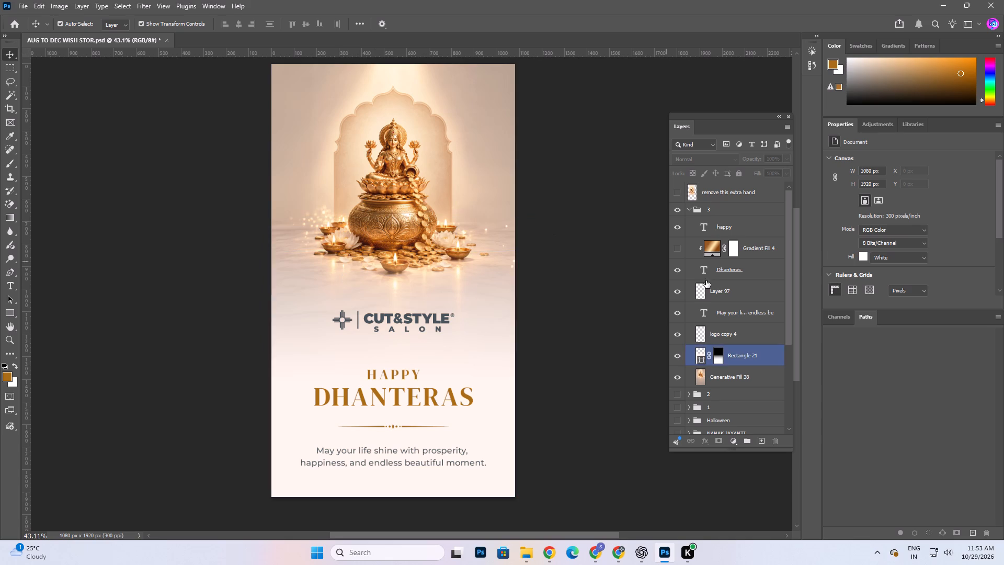
Show the Gradient Fill 4 layer clipped to the Dhanteras title and select it.
left_click(674, 252)
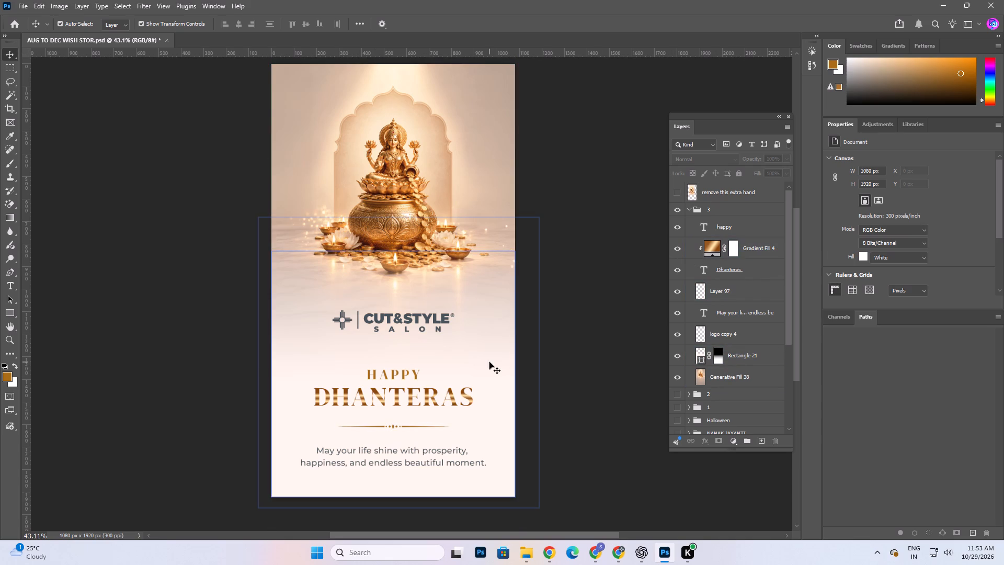
key("space")
key("space")
key("space")
key("space")
key("space")
key("space")
key("space")
left_click_drag(408, 390, 385, 362)
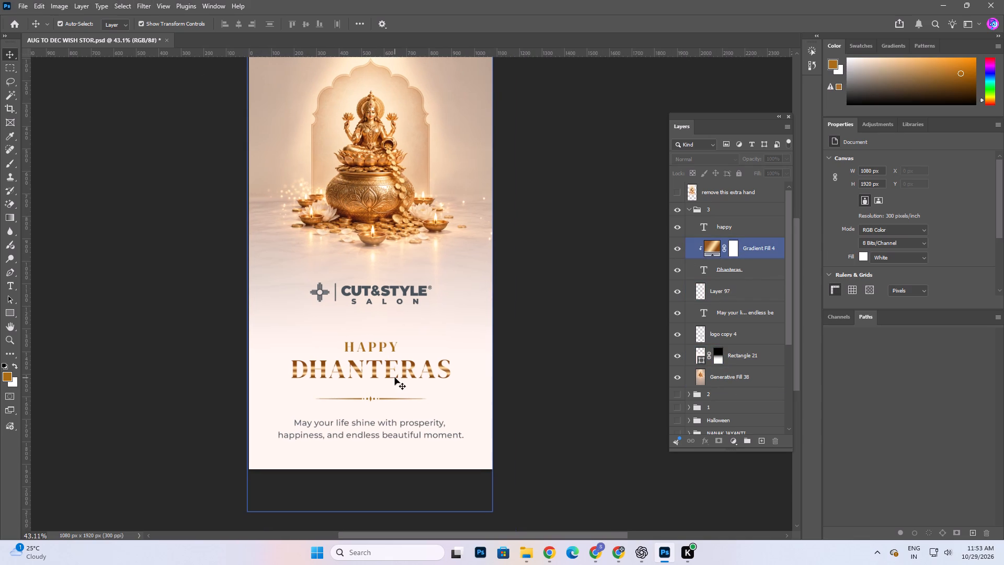
left_click(395, 378)
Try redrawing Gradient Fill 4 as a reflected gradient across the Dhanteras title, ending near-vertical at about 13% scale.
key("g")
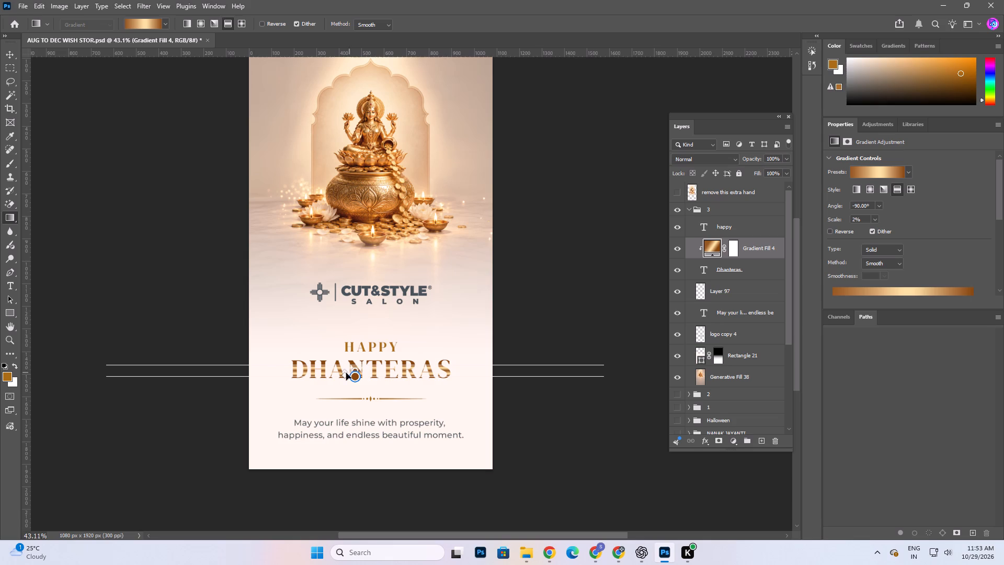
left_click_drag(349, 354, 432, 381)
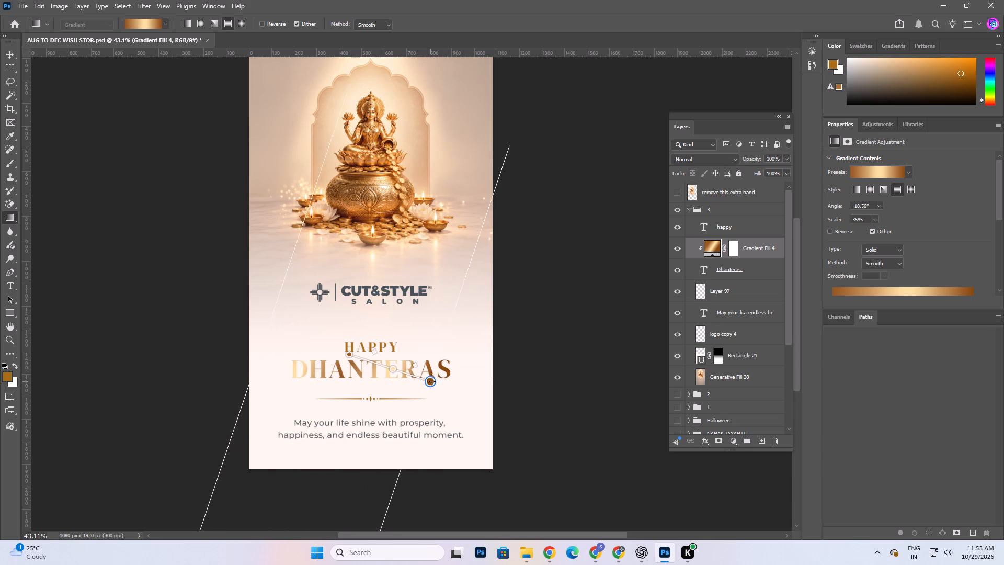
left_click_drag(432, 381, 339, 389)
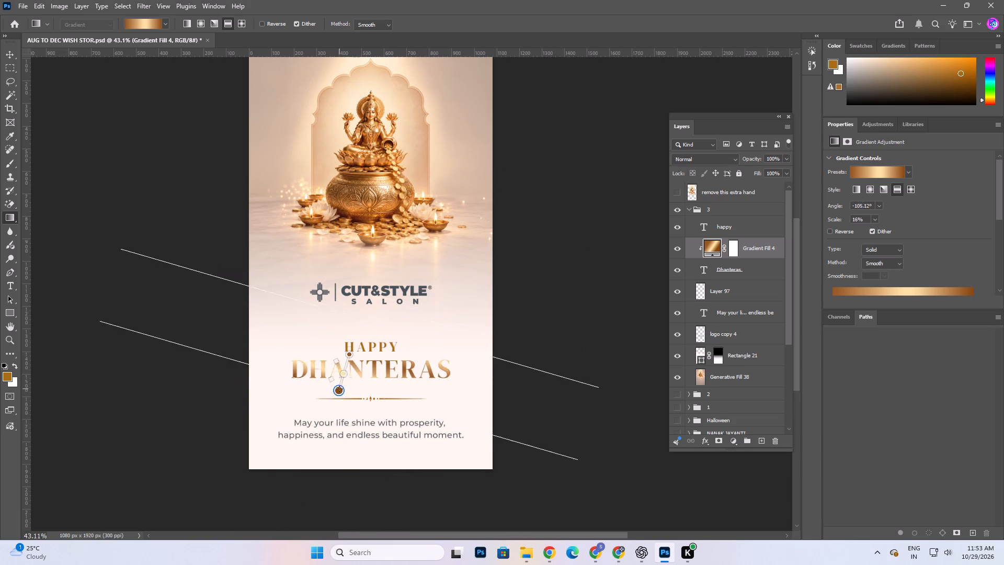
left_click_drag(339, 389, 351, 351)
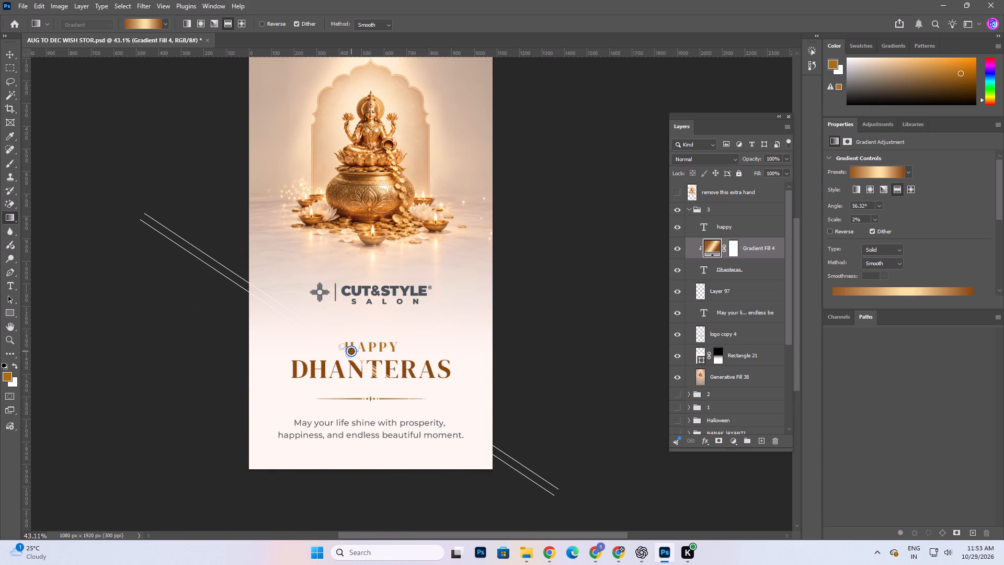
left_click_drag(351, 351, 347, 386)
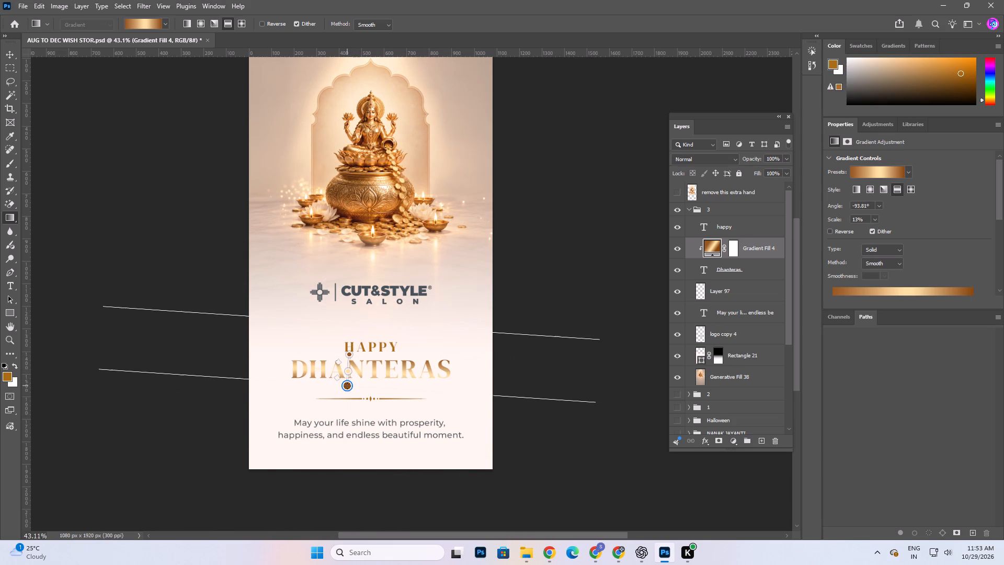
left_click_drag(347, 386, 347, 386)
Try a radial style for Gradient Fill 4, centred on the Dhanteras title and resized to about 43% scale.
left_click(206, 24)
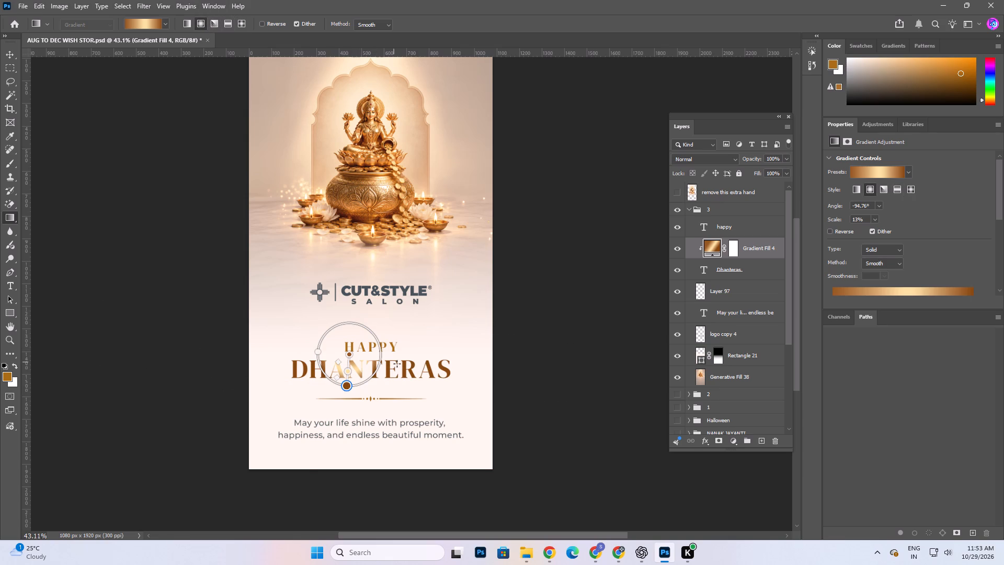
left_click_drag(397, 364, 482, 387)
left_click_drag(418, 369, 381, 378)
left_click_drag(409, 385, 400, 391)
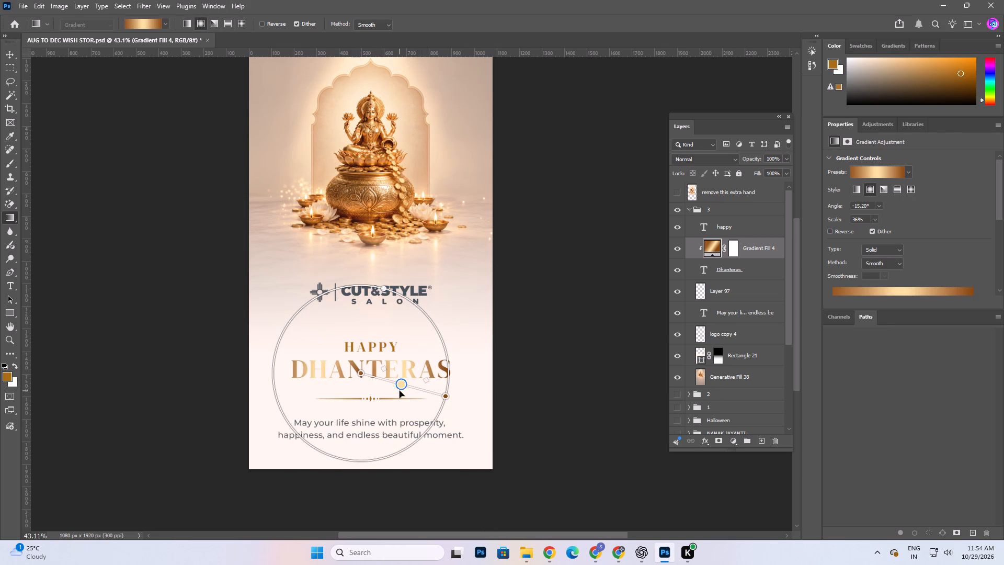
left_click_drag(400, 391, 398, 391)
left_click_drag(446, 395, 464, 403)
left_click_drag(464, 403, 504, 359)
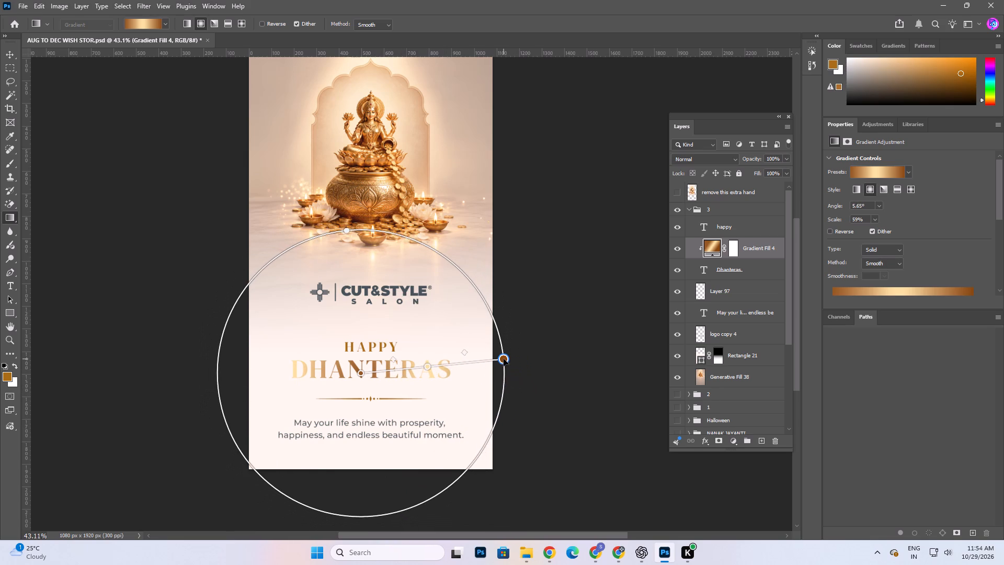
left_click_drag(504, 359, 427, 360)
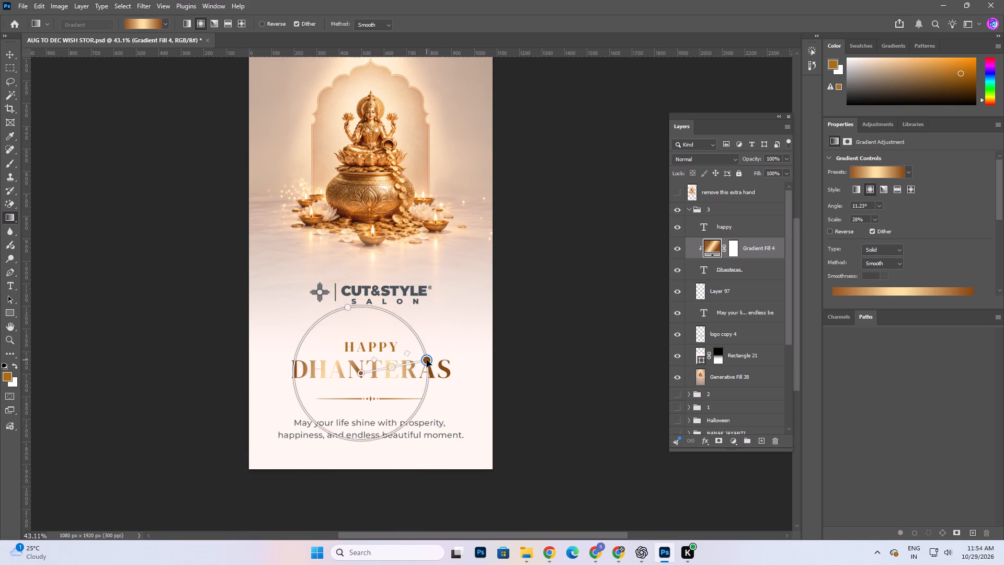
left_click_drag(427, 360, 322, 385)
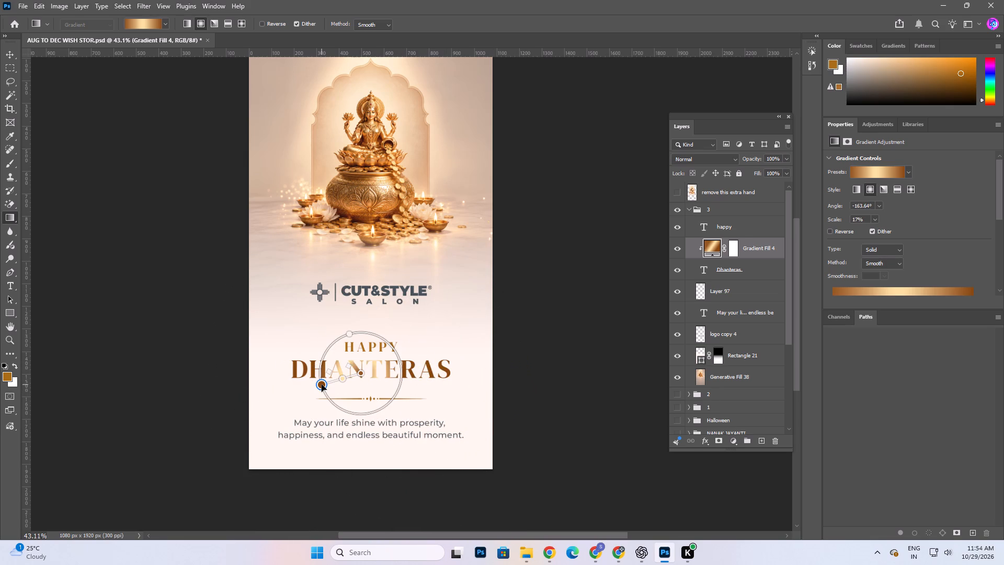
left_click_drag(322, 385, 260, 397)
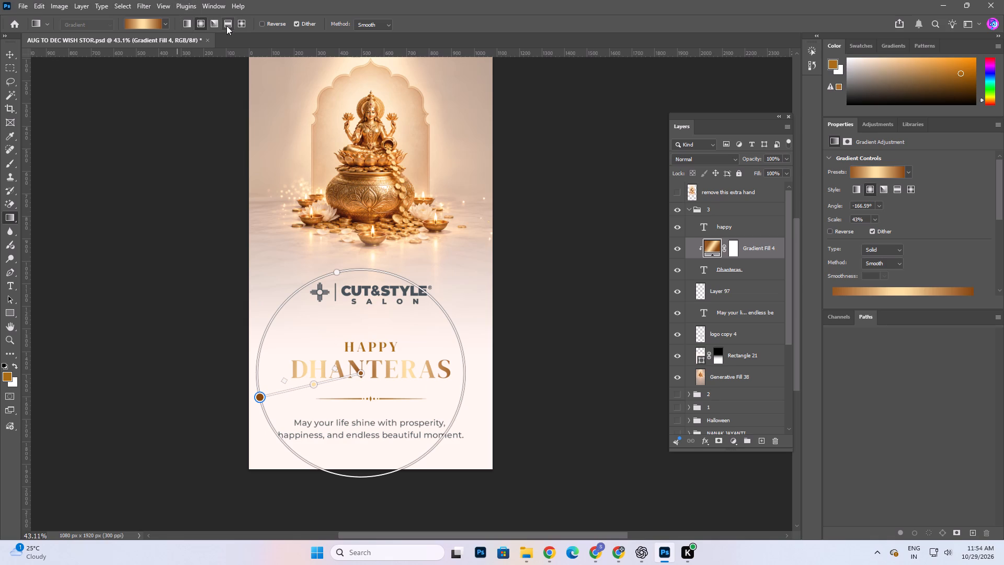
Make Gradient Fill 4 linear and redraw it near-vertically within the Dhanteras letters, at about -86° and 7% scale.
left_click(186, 23)
left_click_drag(368, 349, 368, 374)
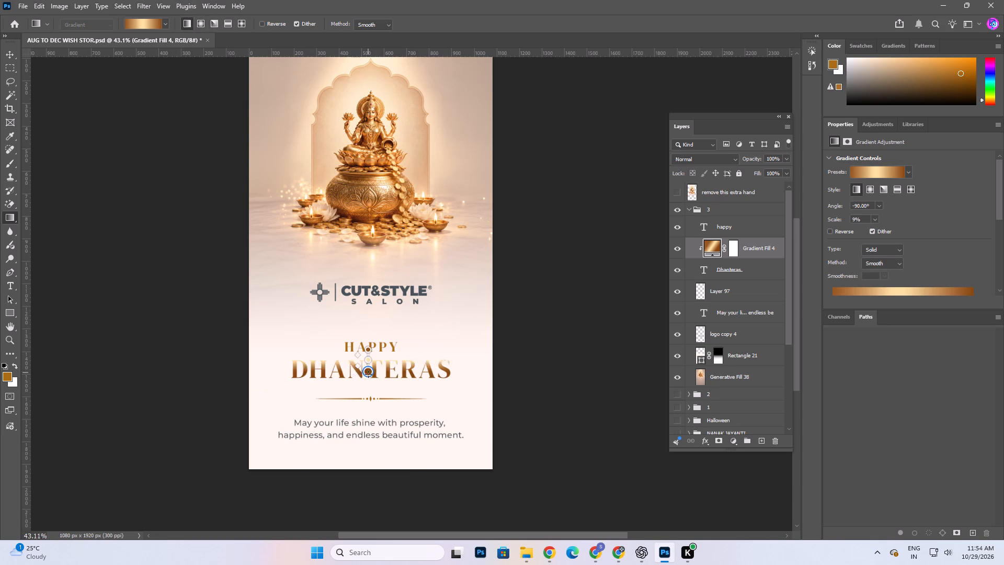
left_click_drag(368, 374, 370, 386)
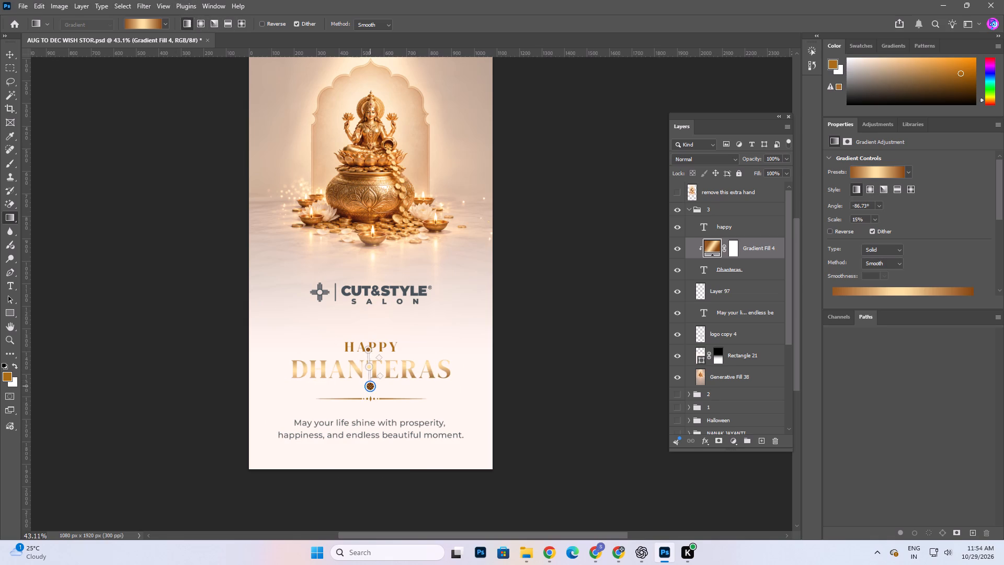
left_click_drag(370, 386, 368, 387)
scroll(371, 382, "up", 10, "alt")
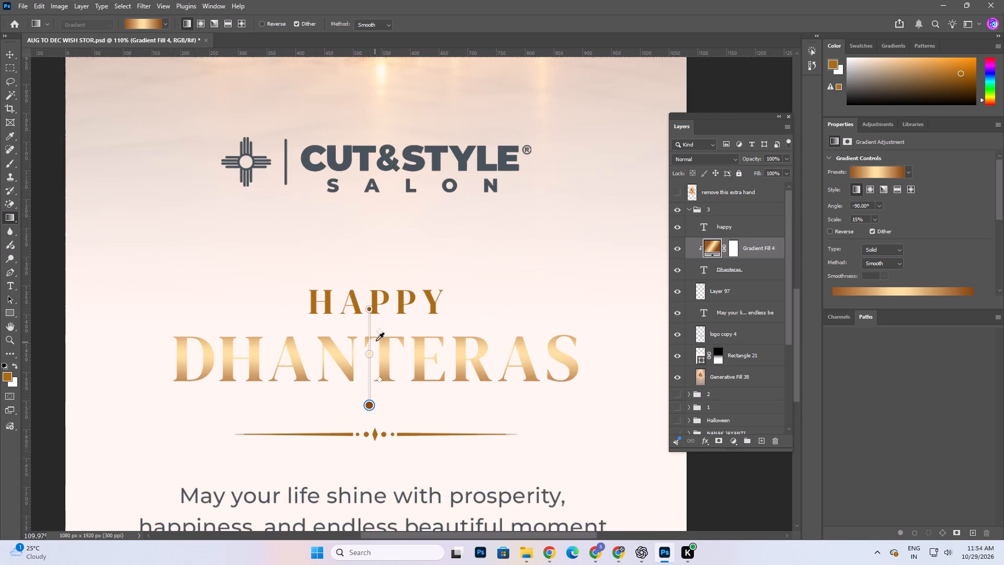
left_click_drag(369, 310, 369, 334)
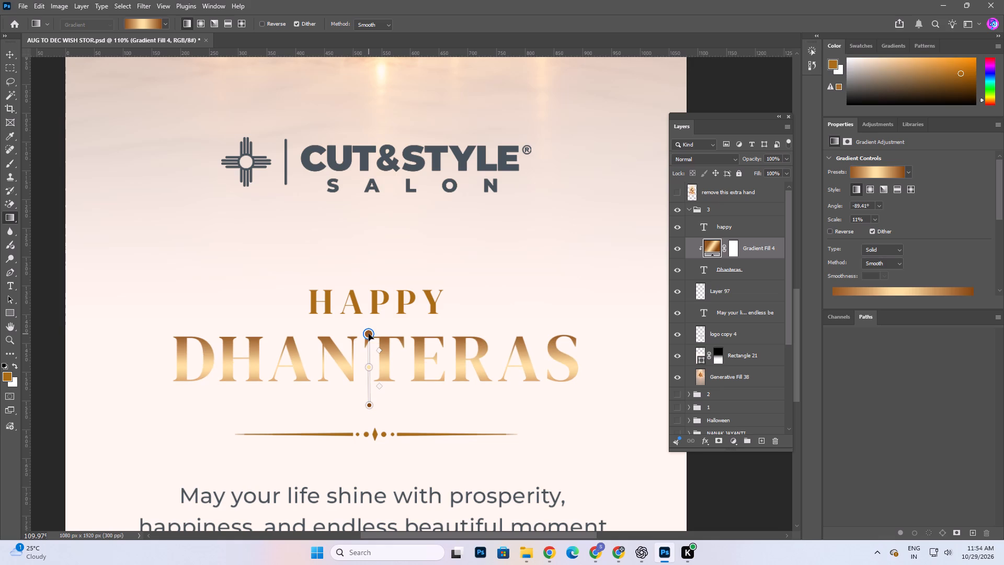
left_click_drag(369, 405, 367, 391)
left_click_drag(368, 333, 368, 341)
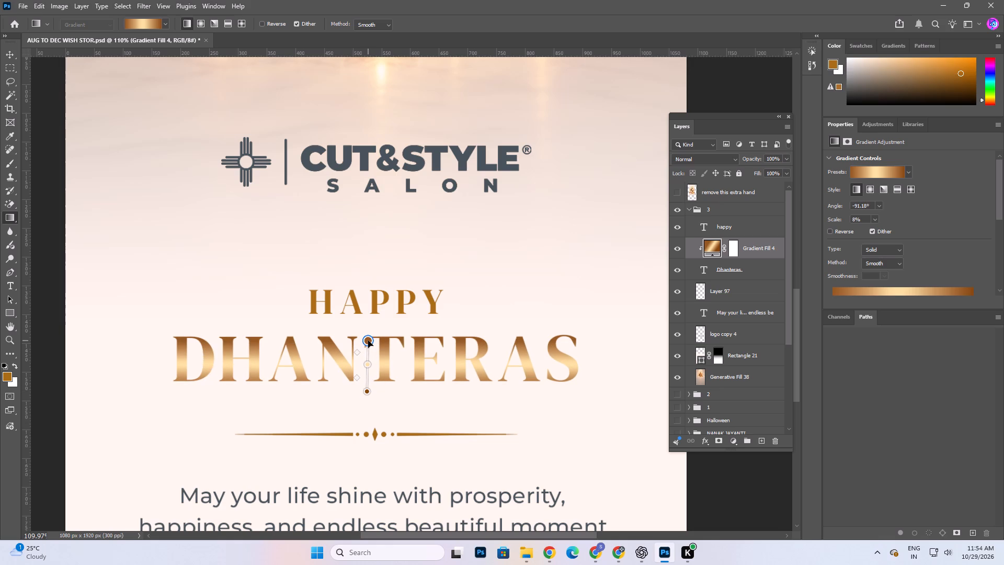
left_click_drag(368, 341, 366, 343)
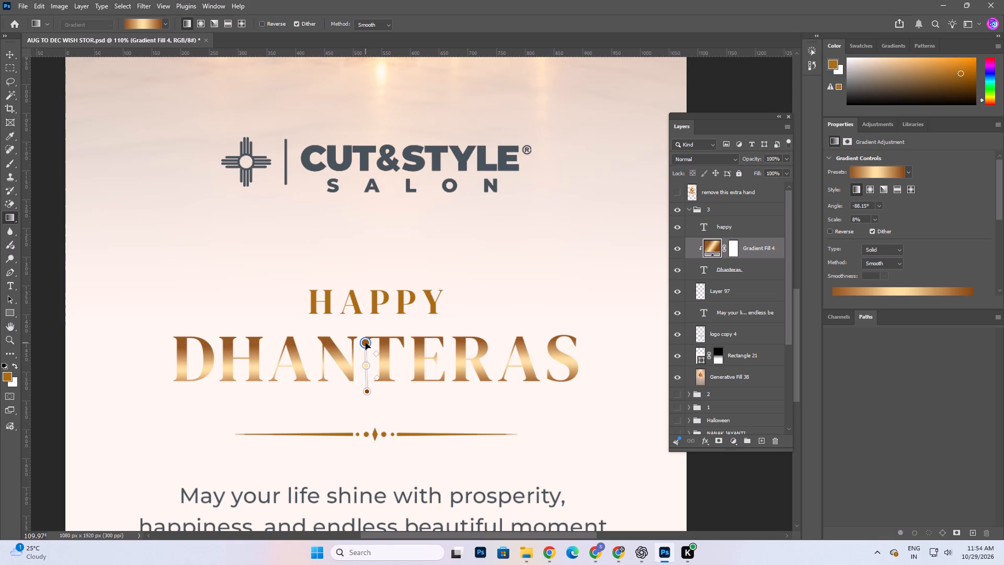
left_click_drag(366, 343, 367, 343)
left_click_drag(367, 391, 366, 383)
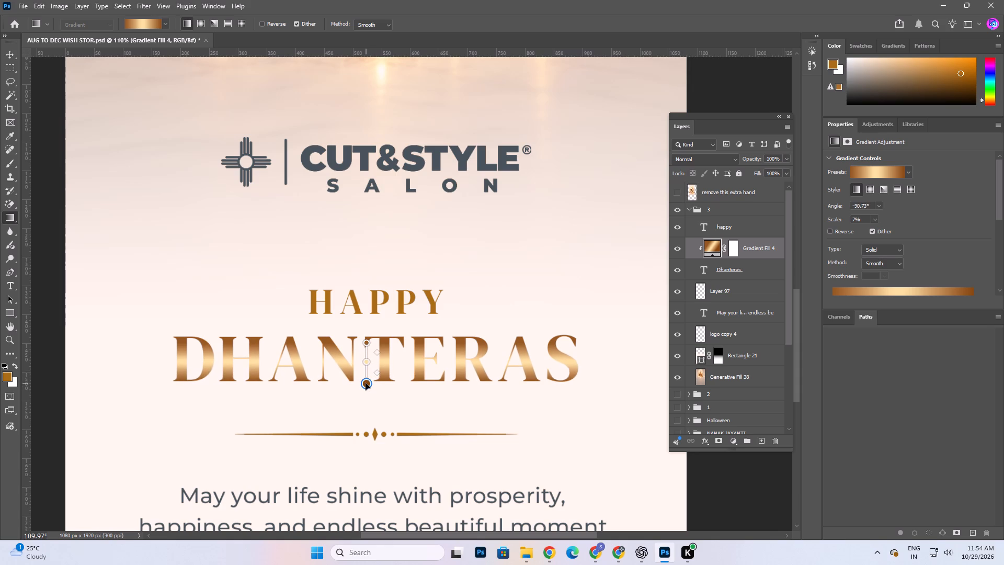
left_click_drag(366, 383, 368, 383)
left_click_drag(368, 383, 371, 384)
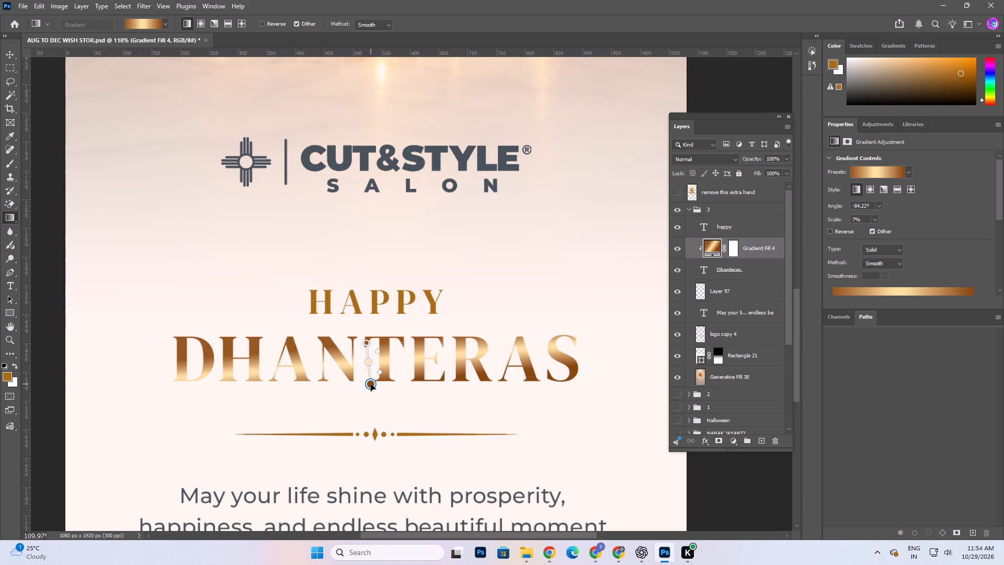
left_click_drag(371, 384, 370, 384)
Recolour the middle stop of the Dhanteras title's gradient to the deeper gold e4a840.
scroll(376, 341, "down", 5, "alt")
scroll(425, 343, "down", 5, "alt")
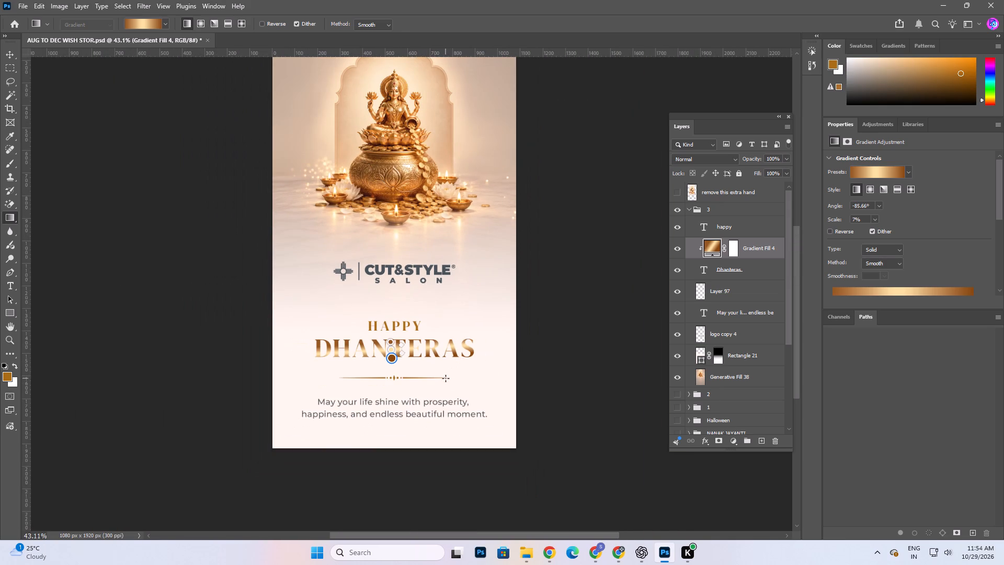
scroll(446, 381, "up", 3)
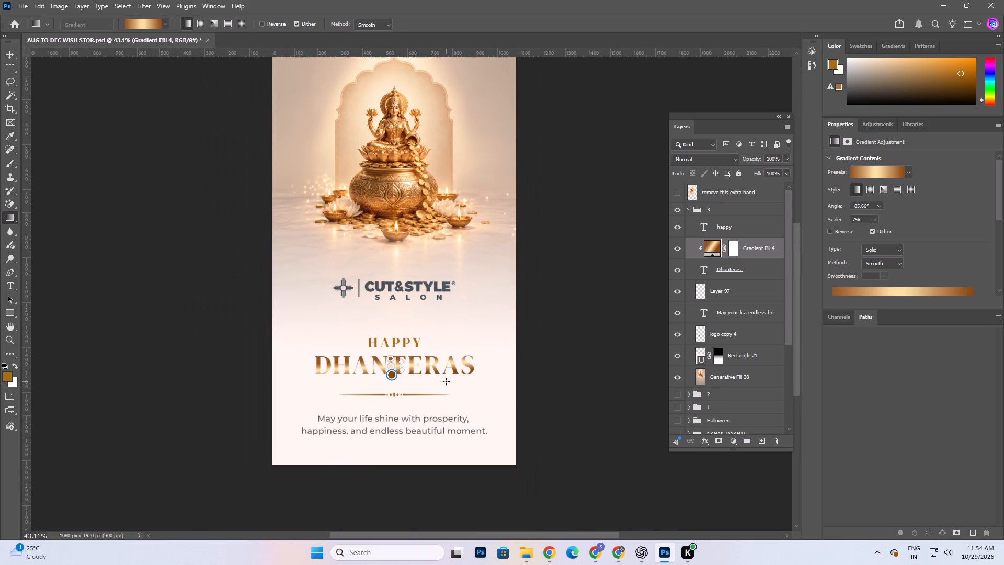
scroll(446, 381, "up", 1)
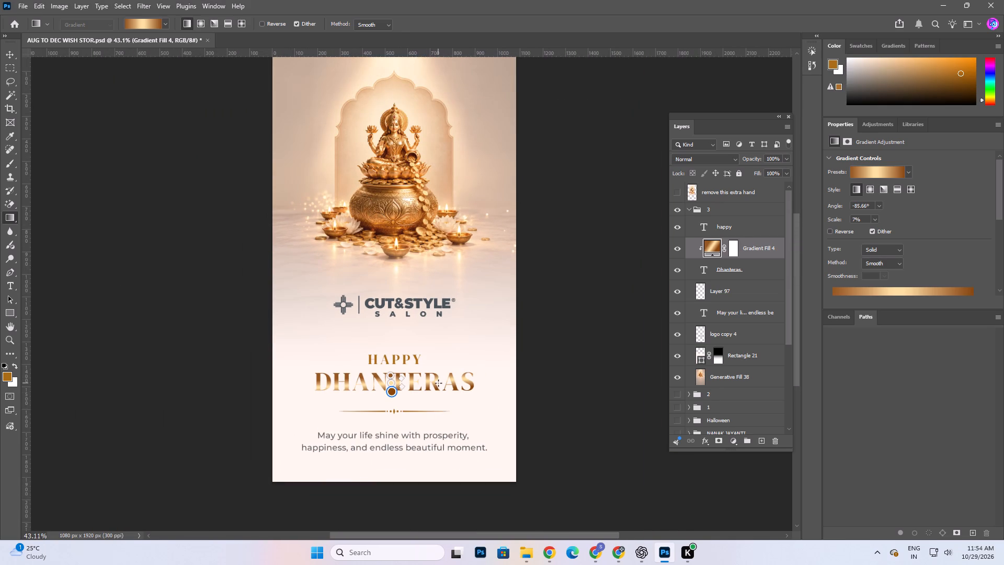
double_click(391, 382)
left_click_drag(655, 148, 659, 149)
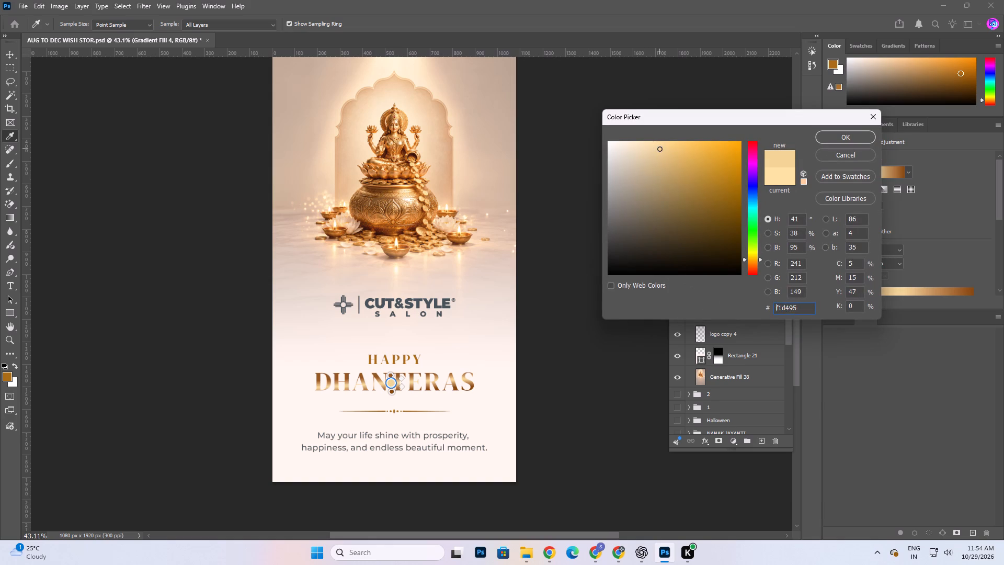
left_click_drag(659, 149, 700, 160)
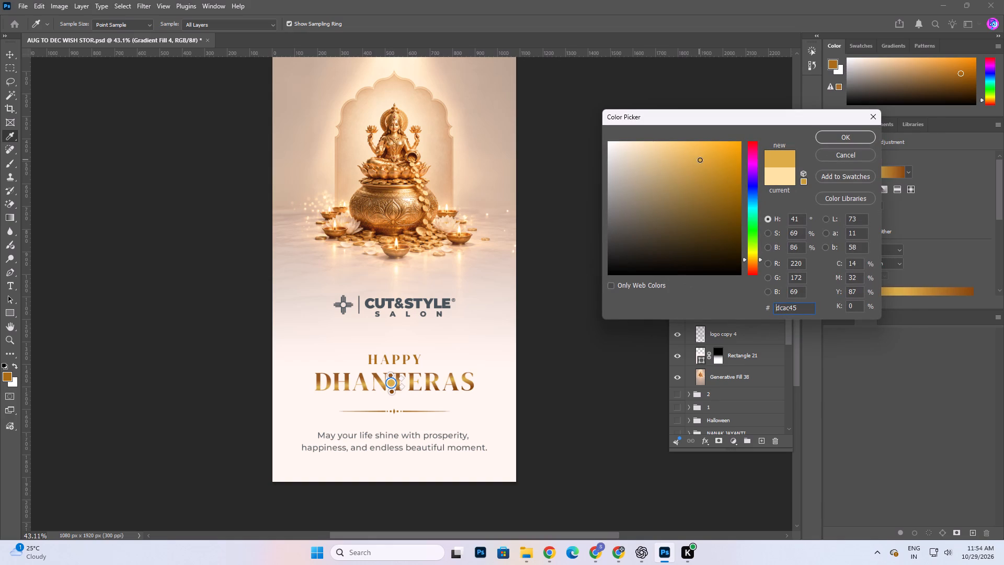
left_click_drag(700, 160, 704, 156)
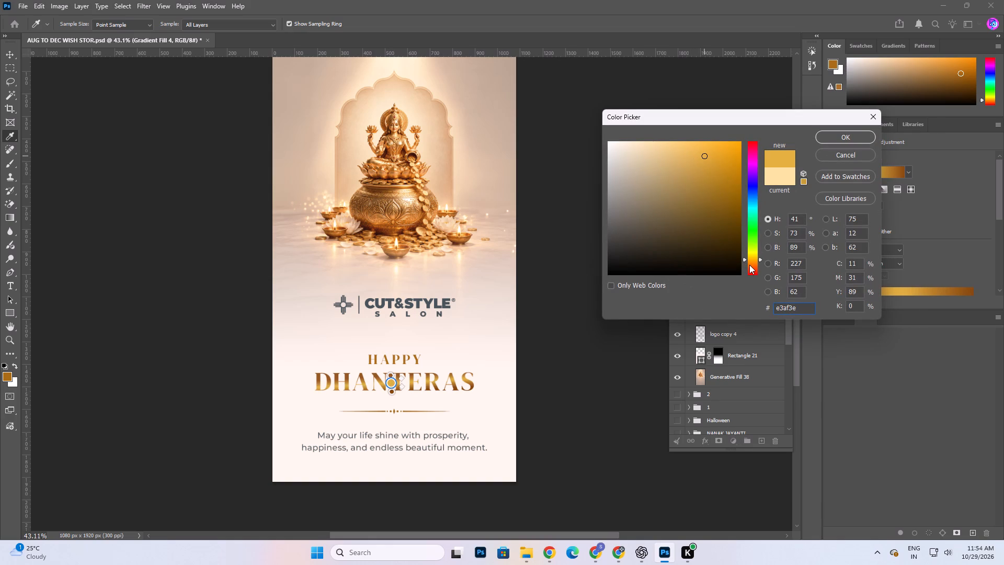
left_click(750, 263)
left_click(702, 155)
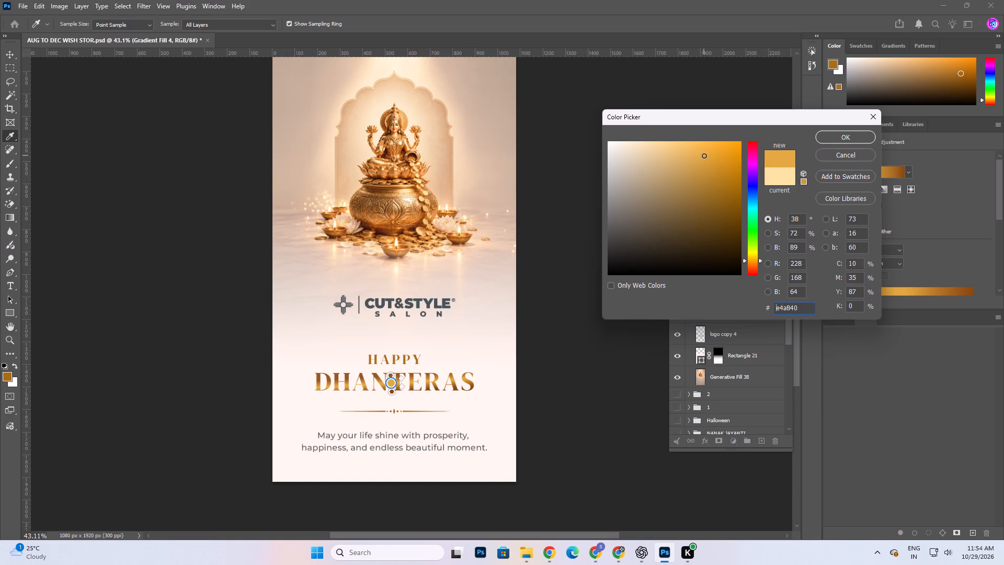
left_click(827, 131)
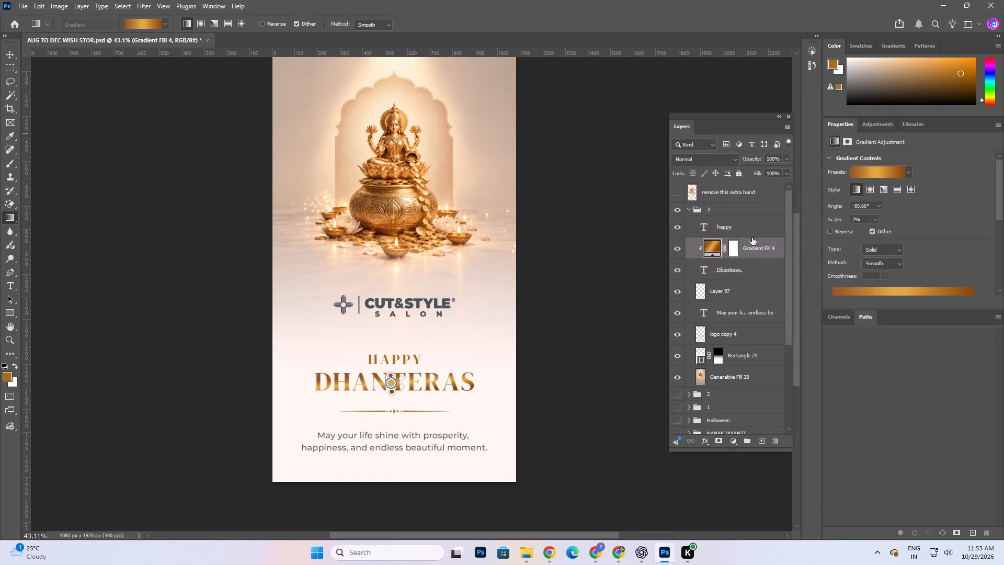
Stretch the title gradient's end points to about -88° and 9% scale, and clear the layer selection.
scroll(425, 379, "down", 2)
scroll(400, 378, "up", 5, "alt")
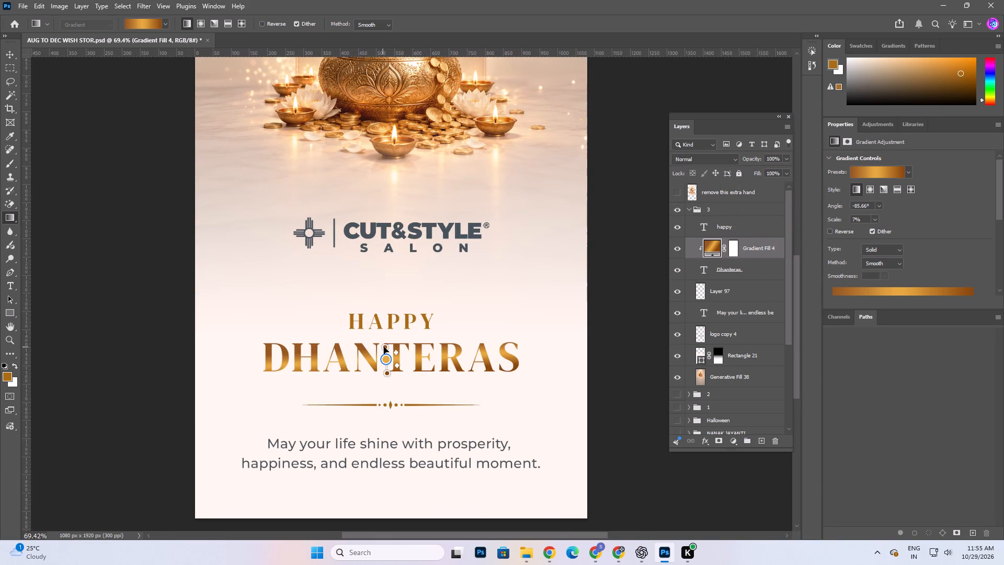
left_click_drag(384, 347, 385, 341)
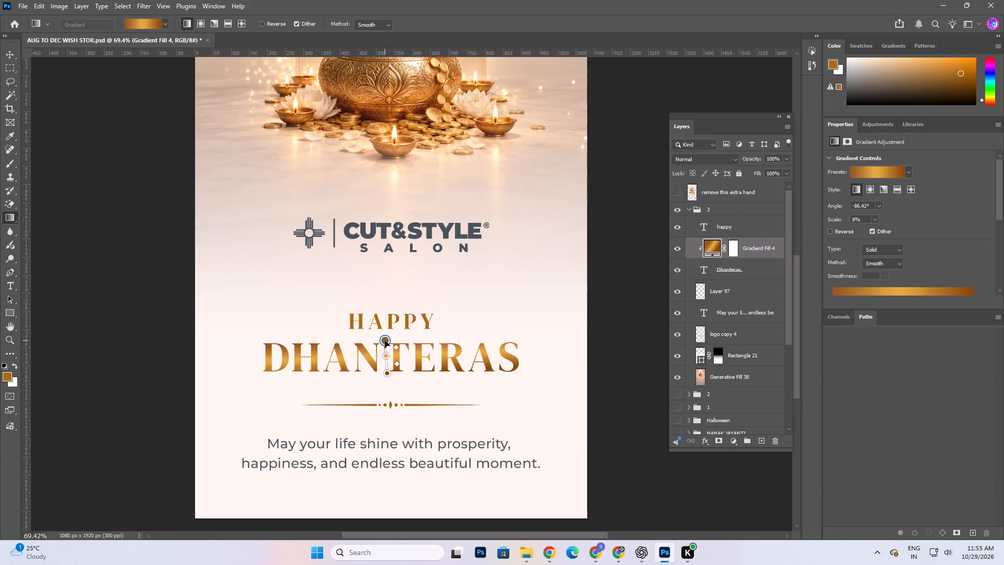
left_click_drag(385, 341, 386, 341)
left_click(388, 374)
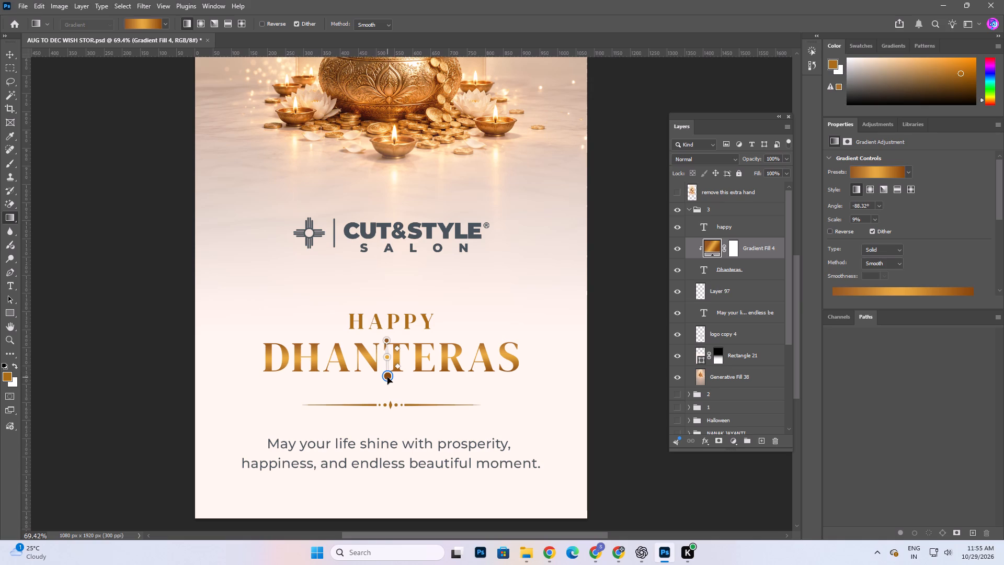
left_click(387, 348)
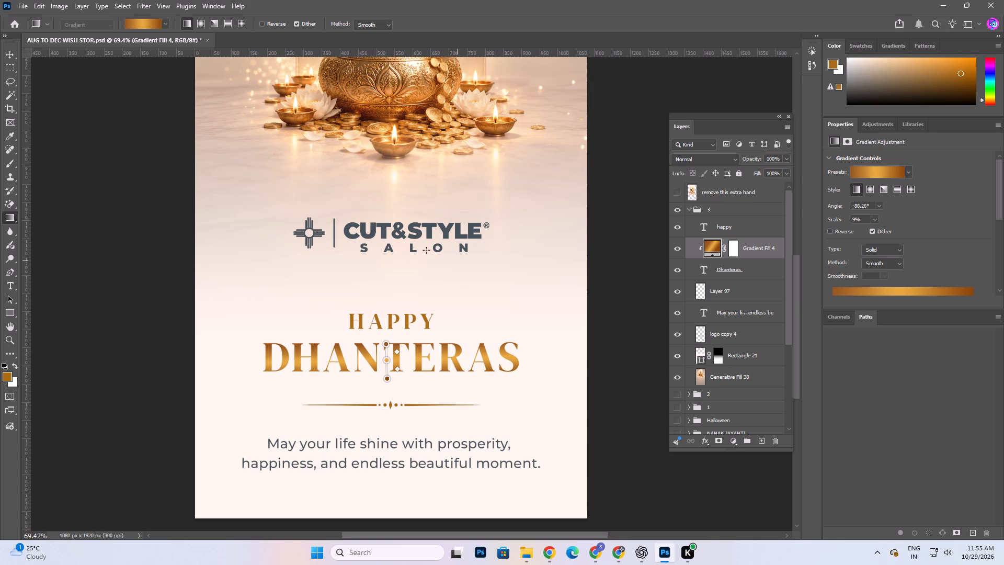
left_click(9, 53)
left_click(135, 199)
Examine the whole Dhanteras story design, checking the title gradient against the artwork and background.
scroll(493, 460, "down", 4, "alt")
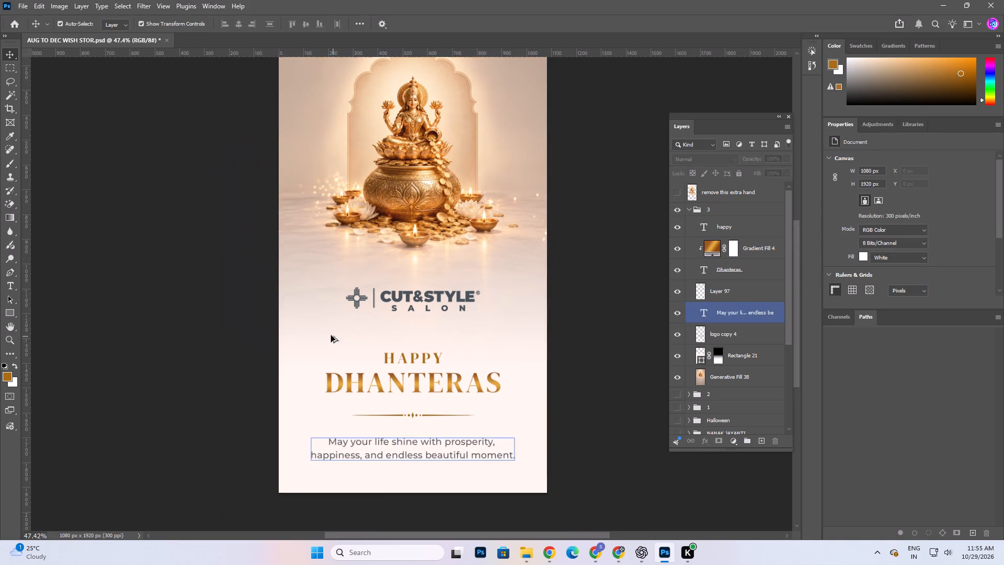
key("space")
key("space")
key("space")
key("space")
key("space")
key("space")
key("space")
left_click_drag(518, 385, 469, 349)
left_click(581, 402)
scroll(373, 431, "down", 4, "alt")
scroll(428, 433, "up", 2)
key("space")
key("space")
key("space")
key("space")
key("space")
key("space")
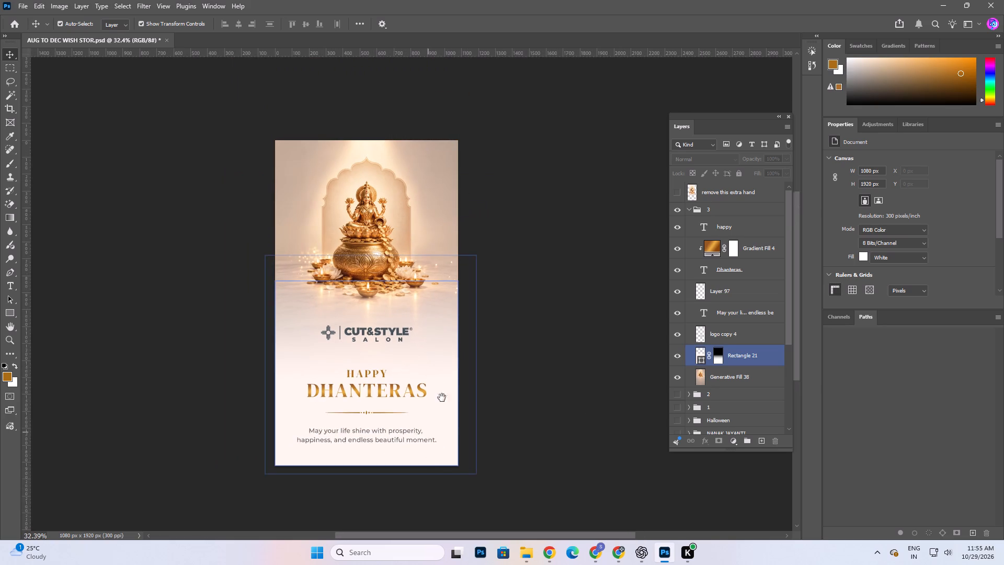
left_click_drag(458, 348, 505, 327)
scroll(512, 366, "up", 4)
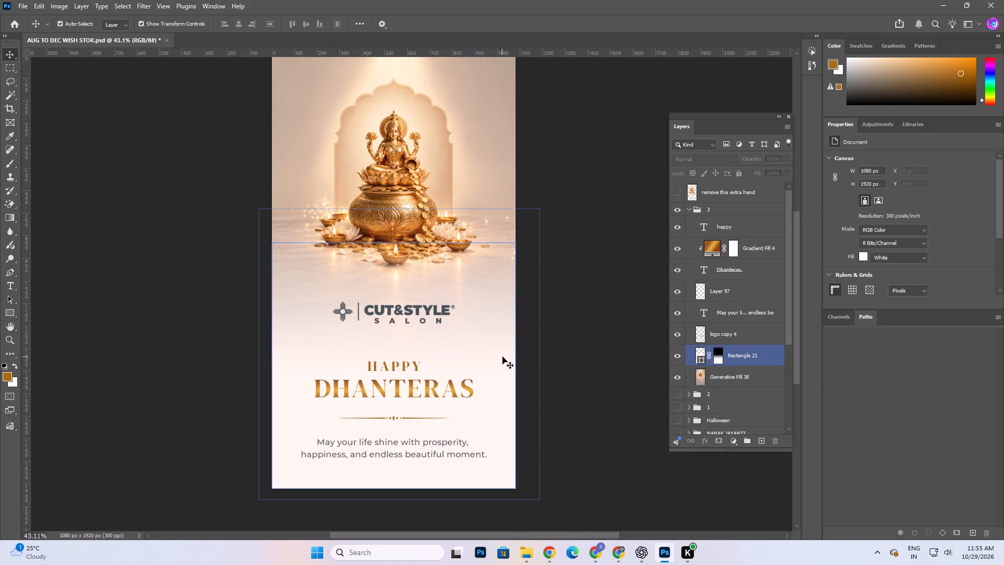
scroll(515, 479, "up", 1)
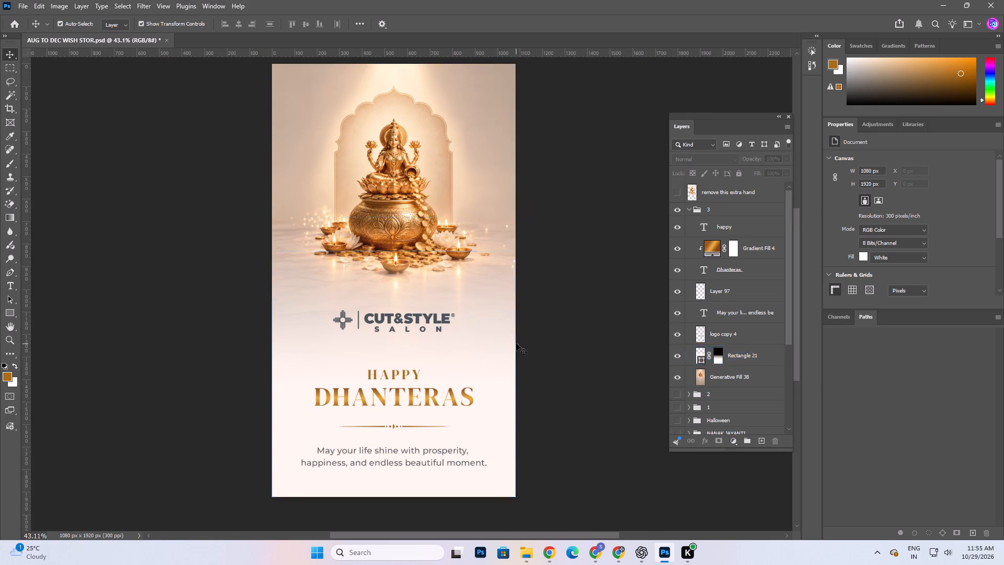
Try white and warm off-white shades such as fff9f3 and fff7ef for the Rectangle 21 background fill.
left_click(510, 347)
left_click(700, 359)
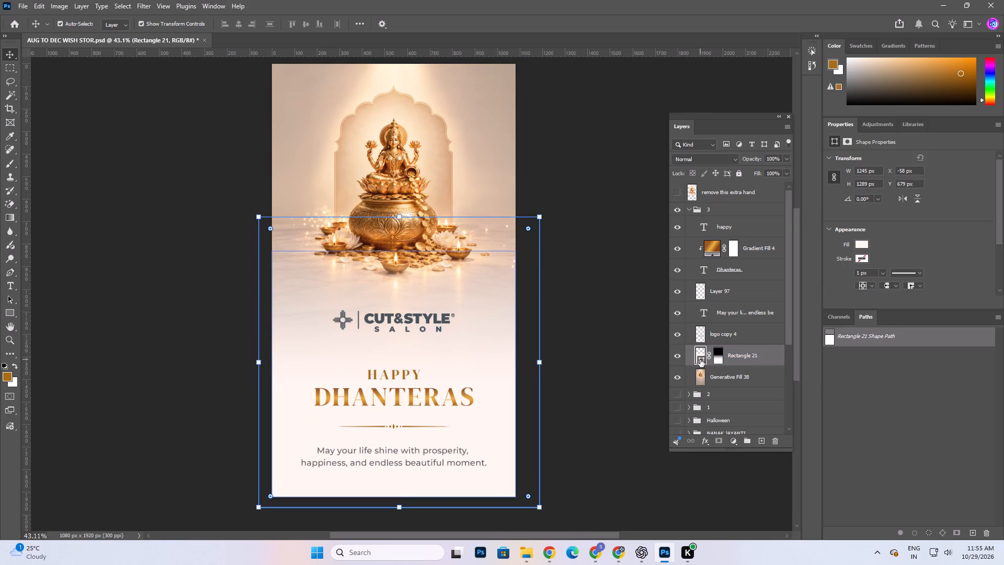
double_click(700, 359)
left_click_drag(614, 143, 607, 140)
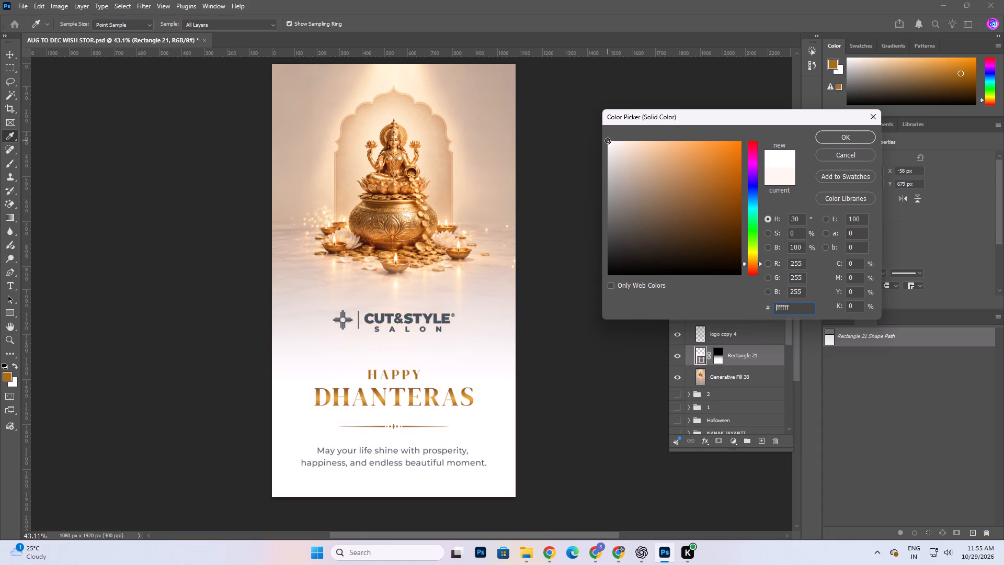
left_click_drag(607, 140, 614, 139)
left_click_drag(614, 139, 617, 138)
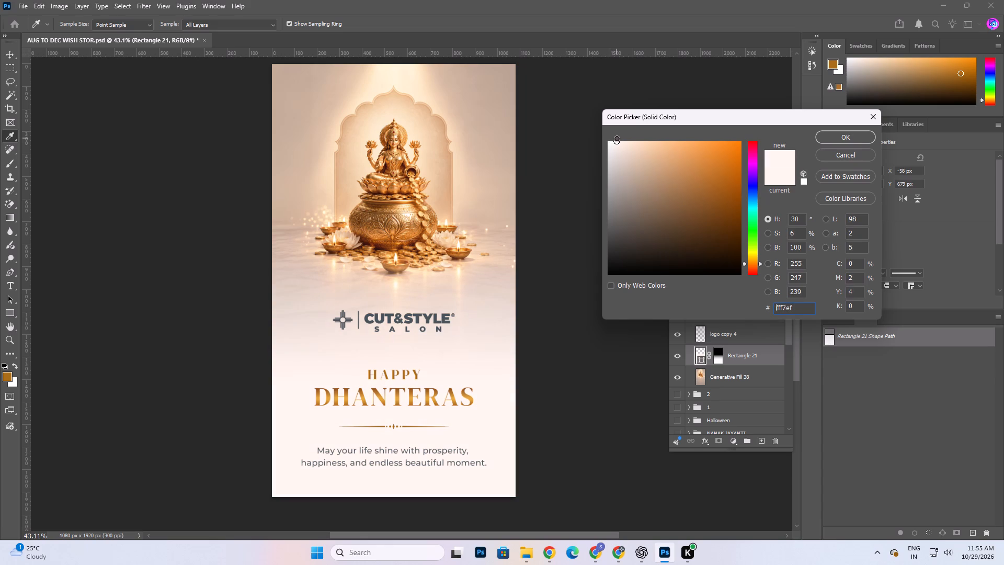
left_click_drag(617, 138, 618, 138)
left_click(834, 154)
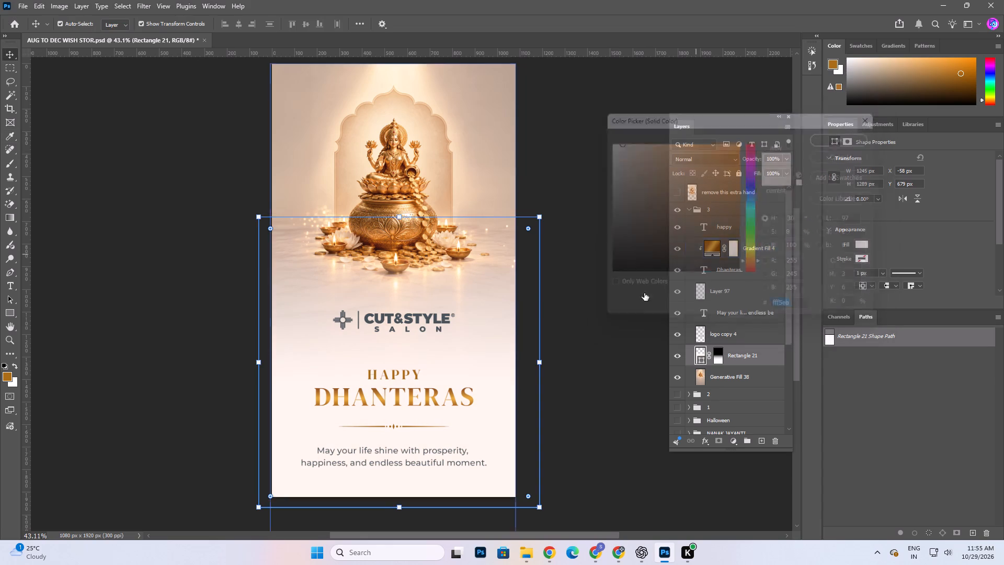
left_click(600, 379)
Duplicate Gradient Fill 4, place the copy above the happy text layer and clip it to that text.
scroll(554, 462, "down", 5)
scroll(410, 452, "up", 4, "alt")
scroll(422, 313, "up", 4, "alt")
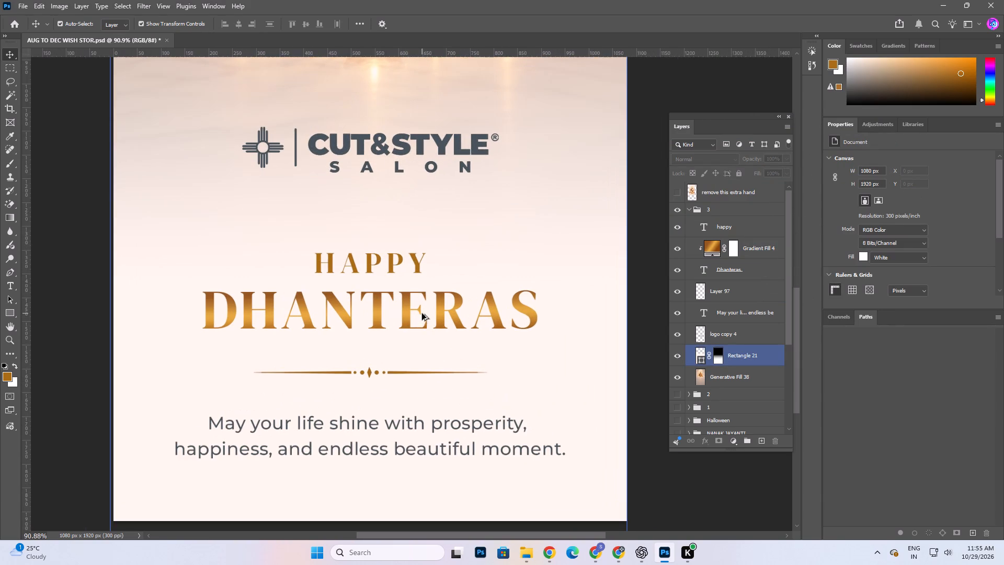
left_click(747, 248)
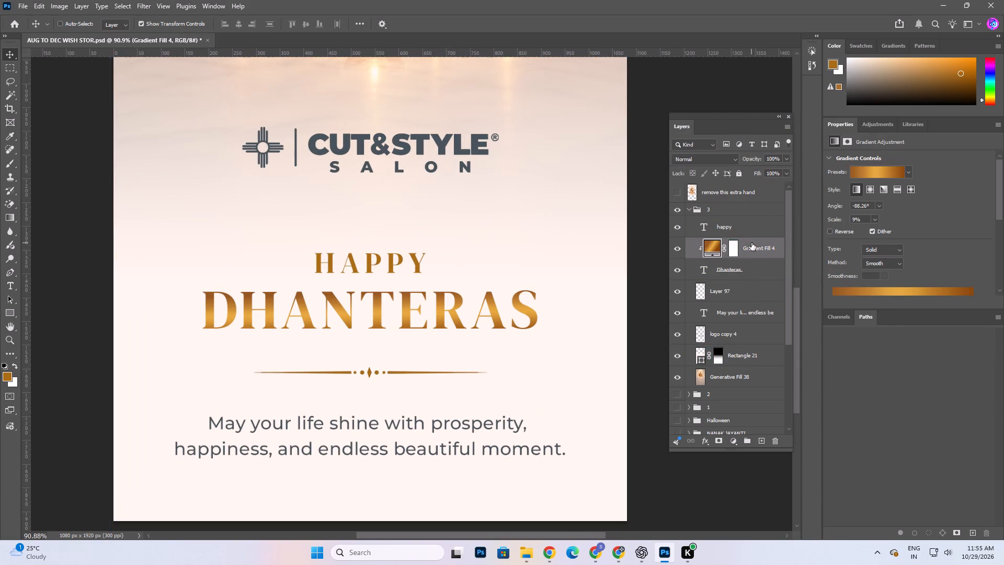
key("ctrl+j")
left_click_drag(749, 252, 743, 224)
left_click(706, 239, "alt")
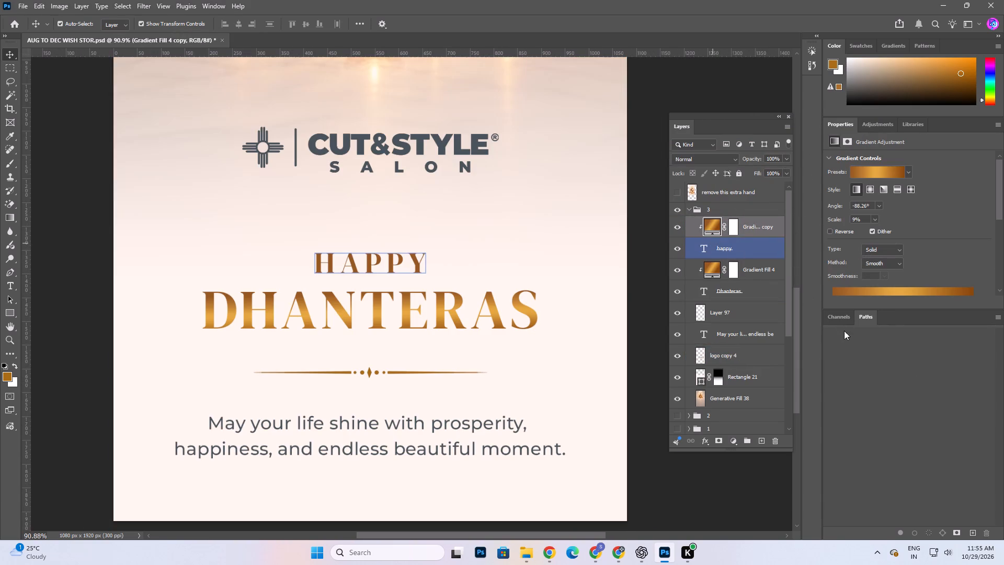
Fit the gradient of Gradient Fill 4 copy vertically across the HAPPY text, at about -89° and 4% scale, and clear the layer selection.
left_click(708, 225)
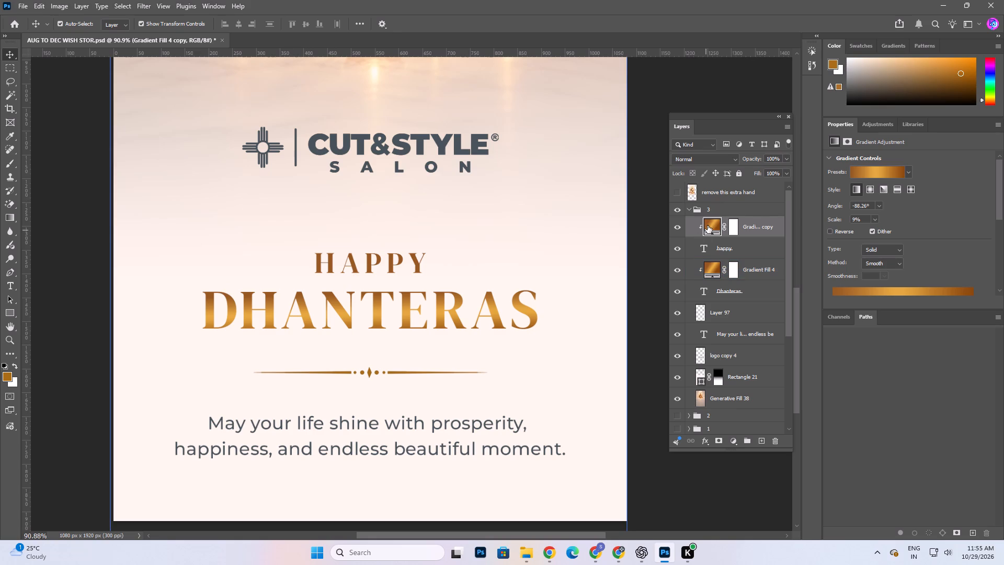
key("g")
left_click_drag(364, 302, 366, 278)
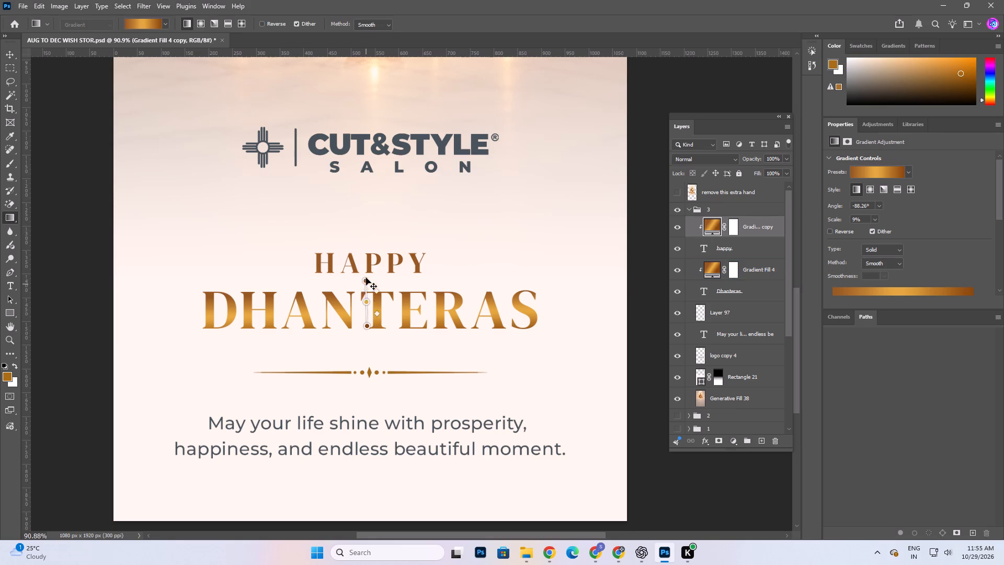
left_click_drag(366, 278, 366, 251)
left_click_drag(365, 242, 366, 247)
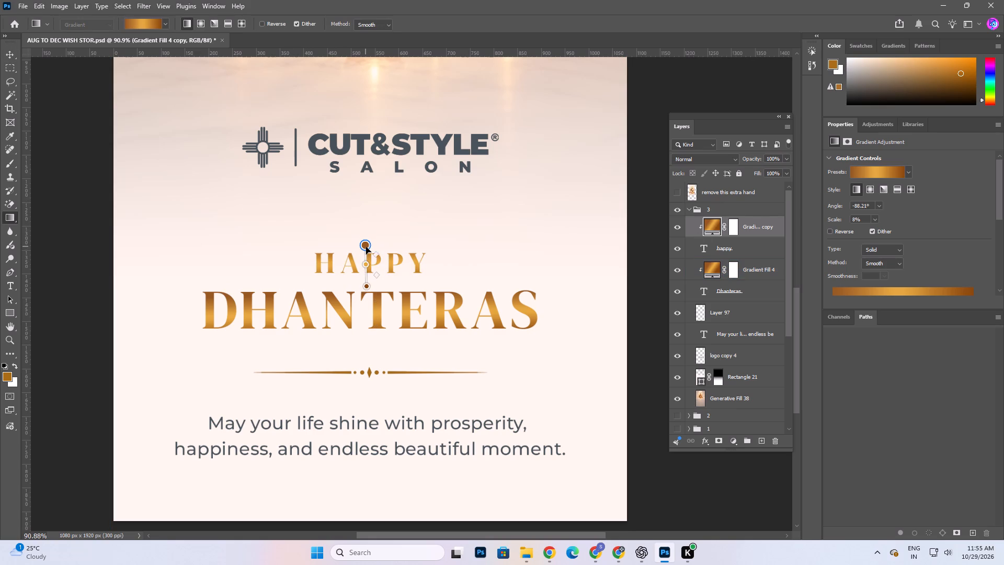
left_click_drag(366, 247, 366, 253)
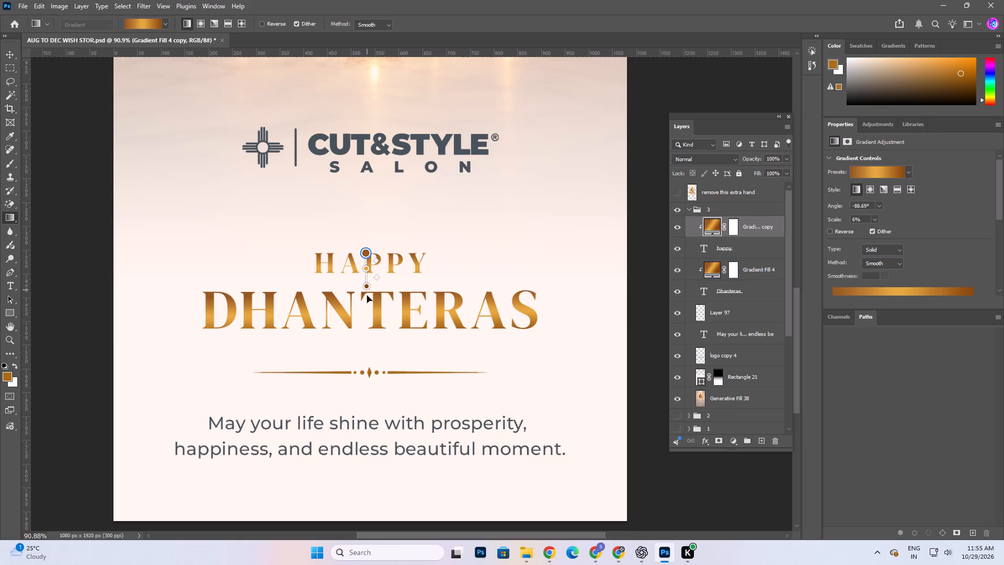
left_click_drag(367, 284, 367, 277)
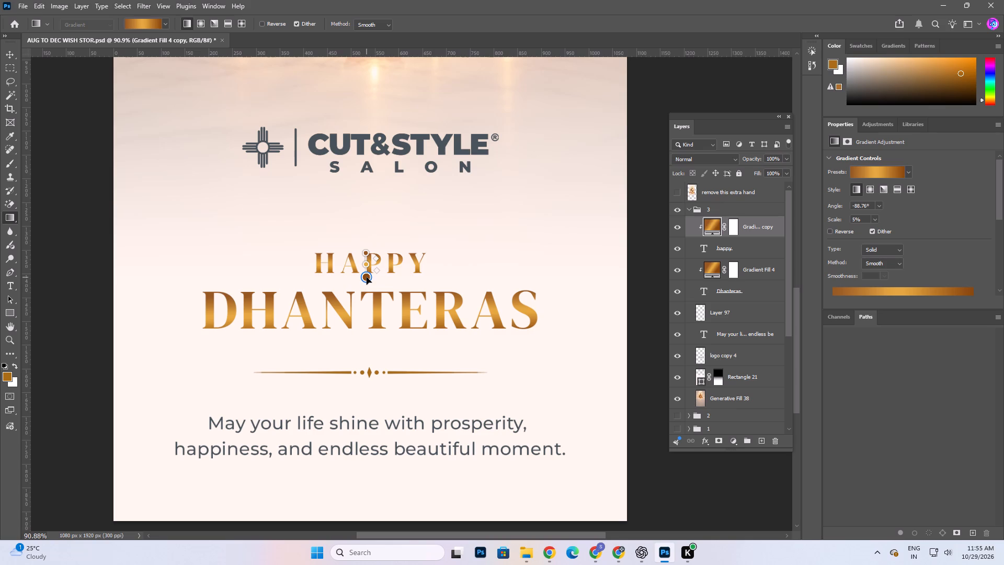
left_click_drag(367, 277, 367, 276)
left_click(12, 55)
left_click(79, 160)
Centre the happy text layer horizontally on the canvas and remove the canvas selection.
scroll(448, 324, "down", 4, "alt")
scroll(374, 361, "down", 2, "alt")
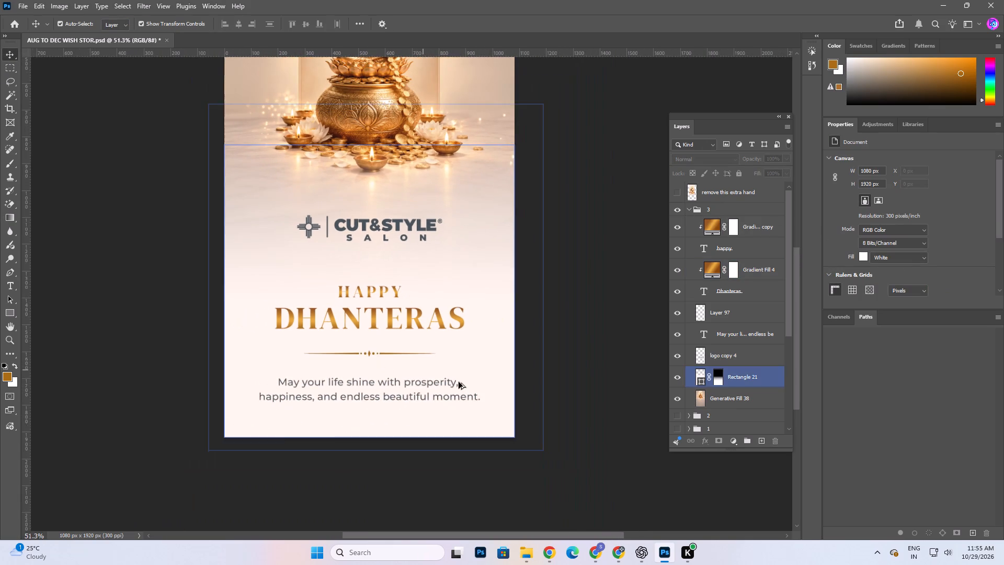
key("space")
key("space")
key("space")
key("space")
key("space")
key("space")
key("space")
key("space")
key("space")
key("space")
key("space")
key("space")
left_click_drag(498, 333, 517, 353)
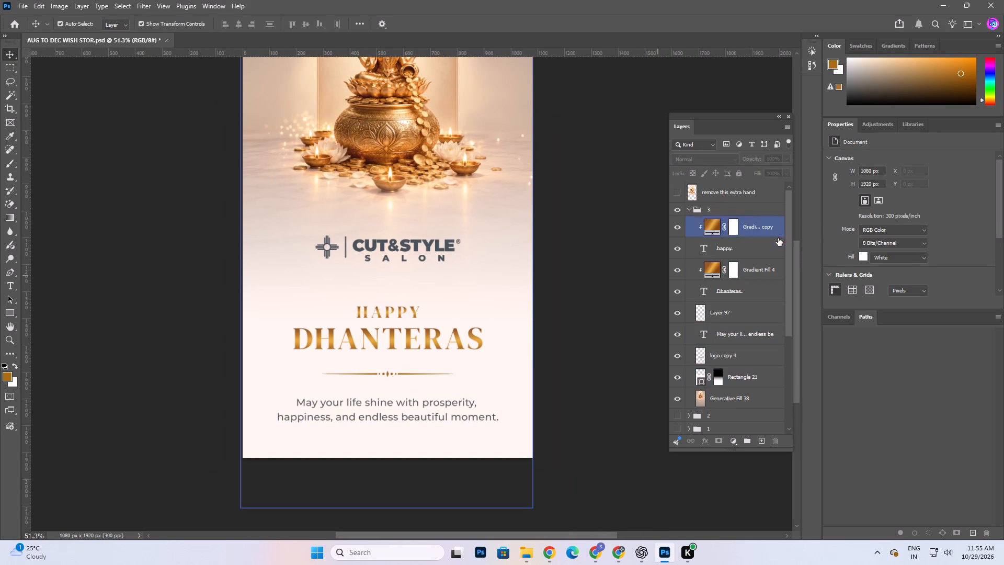
left_click(774, 246)
key("ctrl+a")
double_click(237, 20)
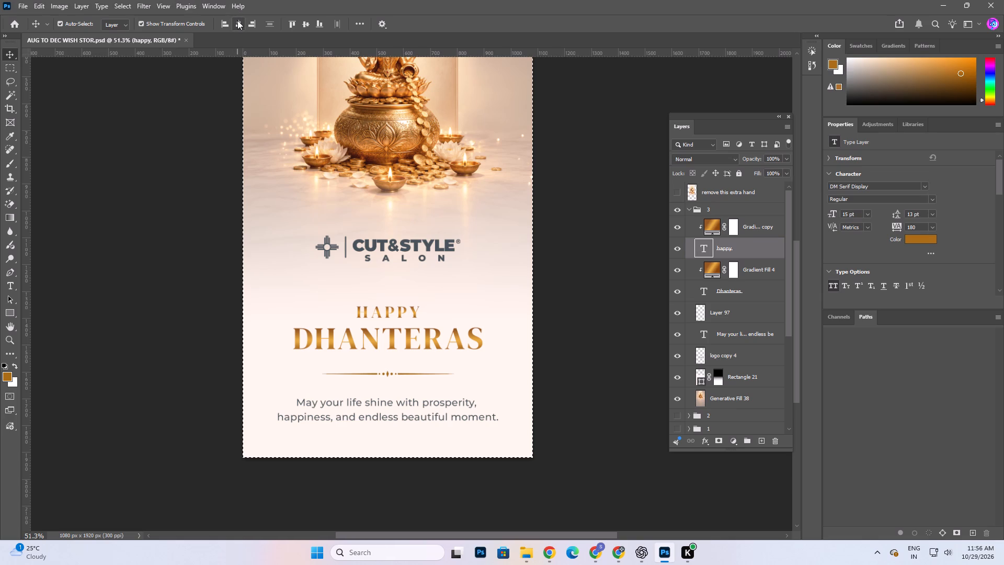
key("ctrl+d")
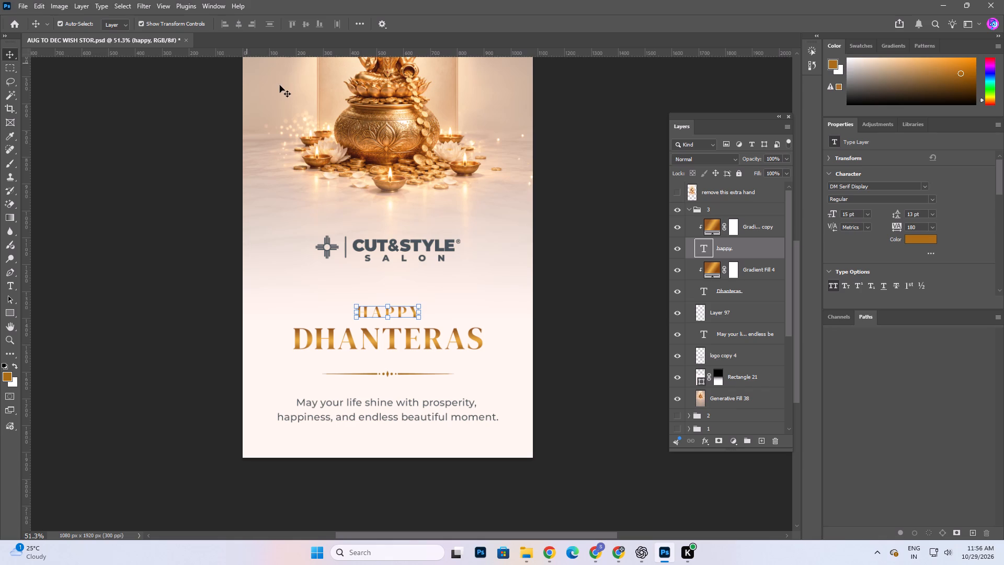
Clear the layer selection and save the AUG TO DEC WISH STOR document.
scroll(349, 304, "down", 3, "alt")
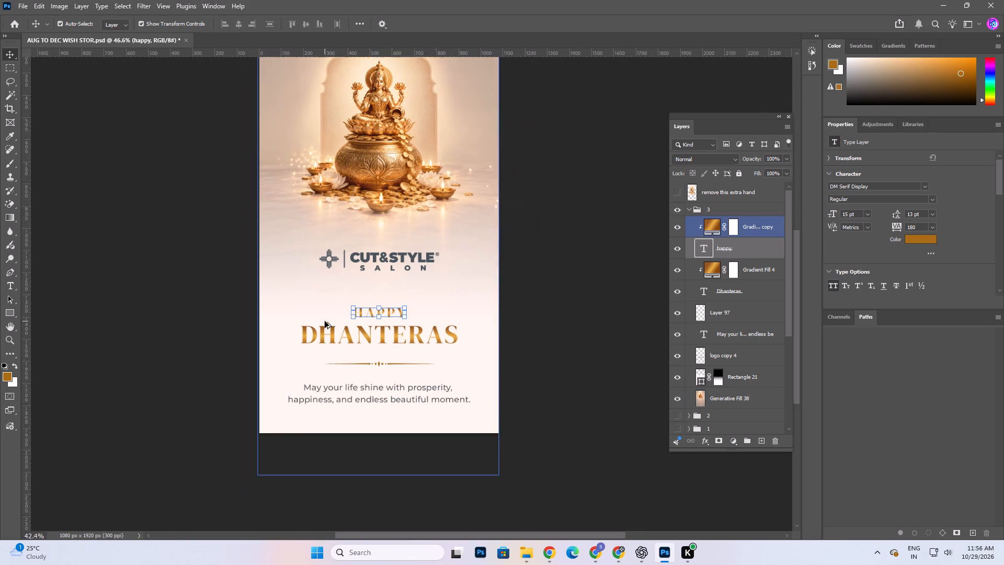
scroll(465, 384, "up", 3)
key("space")
key("space")
key("space")
key("space")
key("space")
key("space")
key("space")
key("space")
key("space")
key("space")
key("space")
key("space")
key("space")
key("space")
key("space")
key("space")
key("space")
key("space")
left_click_drag(442, 250, 446, 277)
left_click(567, 262)
key("ctrl+s")
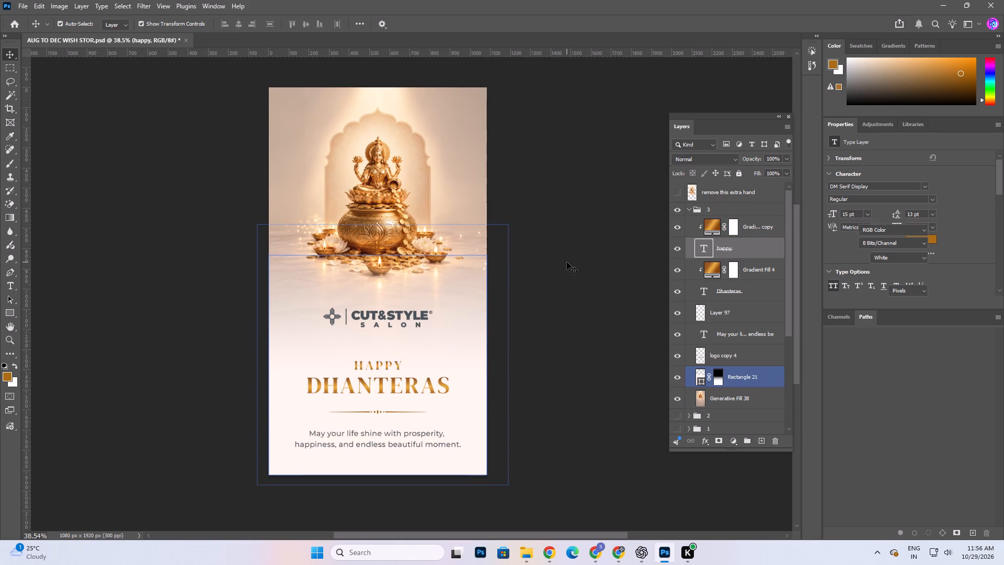
Stamp all visible layers into a new layer above Gradient Fill 4 copy and convert it to a smart object.
left_click(785, 226)
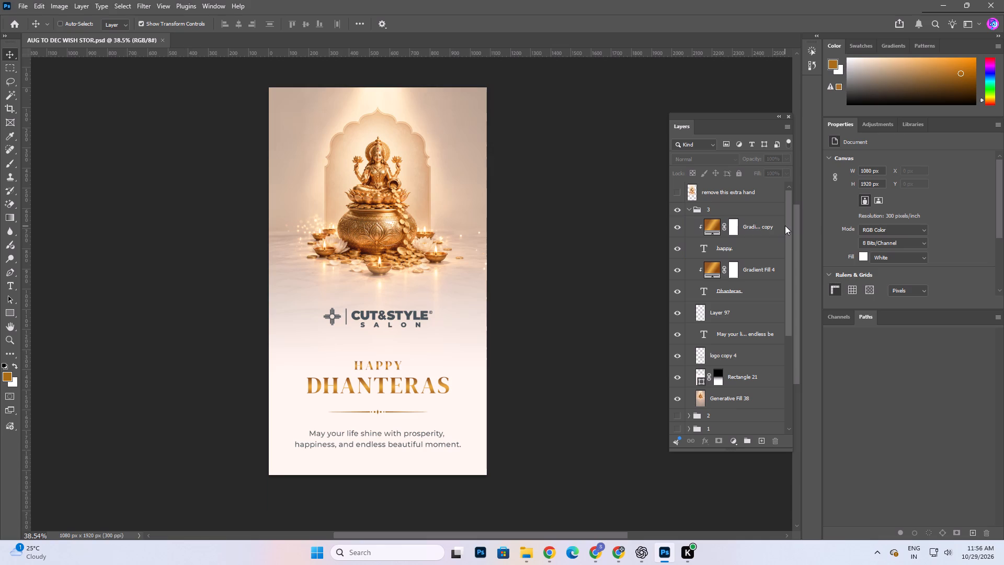
left_click(776, 225)
key("ctrl+alt+shift+e")
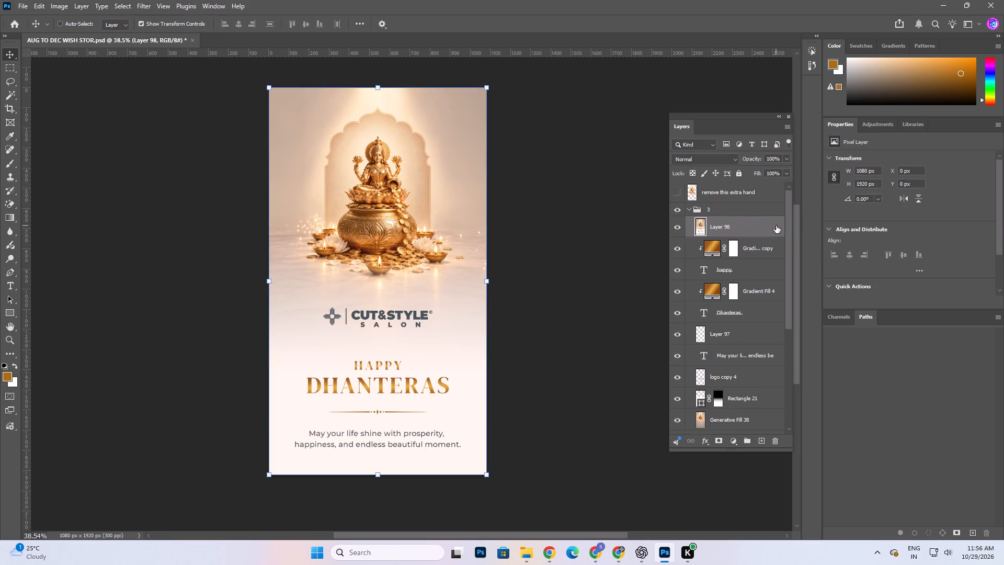
right_click(775, 225)
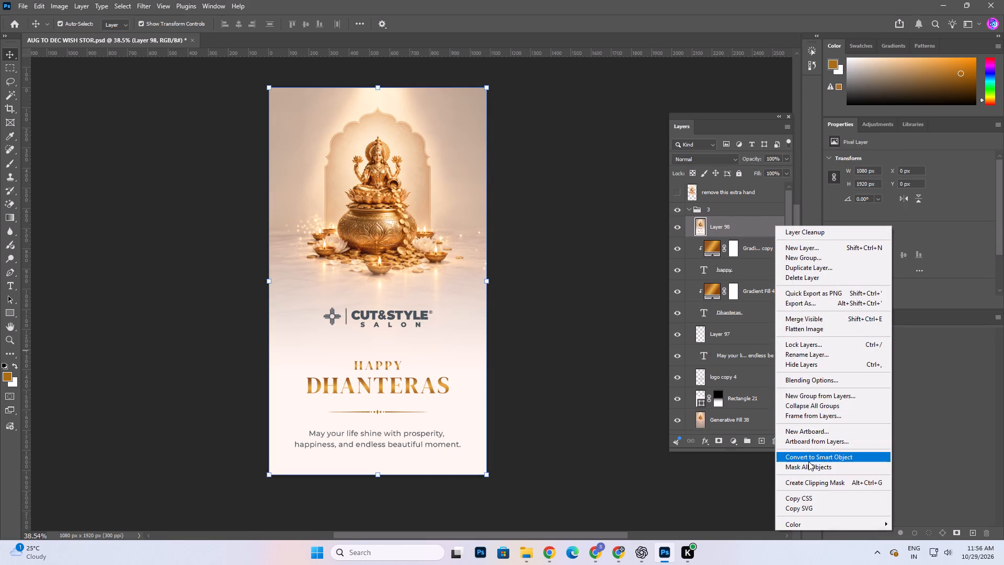
left_click(808, 461)
left_click(528, 370)
Examine the whole Dhanteras story design, checking the artwork, logo, gradient title and greeting text together.
key("space")
key("space")
key("space")
key("space")
key("space")
key("space")
key("space")
left_click_drag(477, 346, 469, 343)
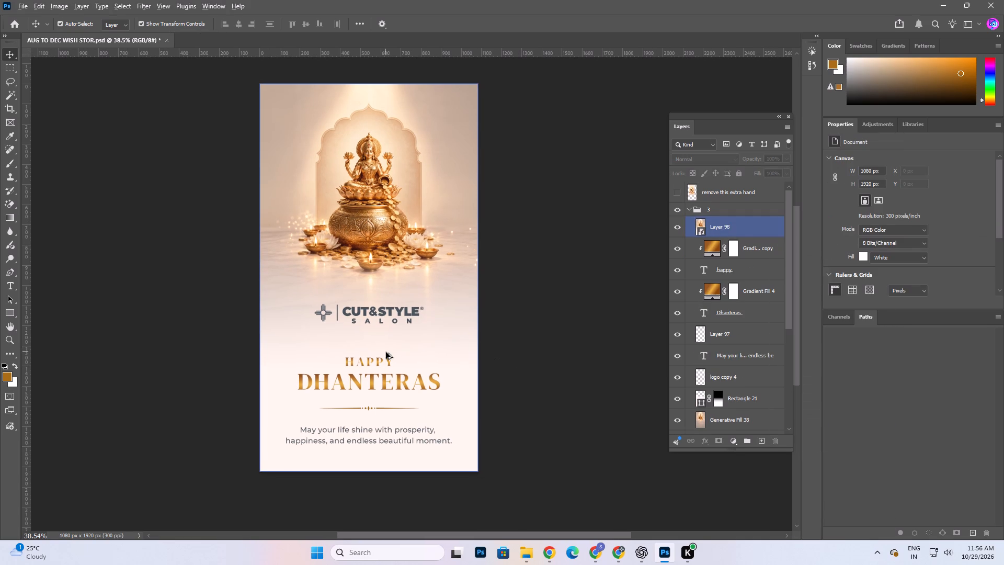
scroll(386, 352, "up", 3, "alt")
scroll(436, 391, "up", 3)
key("space")
key("space")
key("space")
key("space")
key("space")
key("space")
key("space")
left_click_drag(451, 303, 452, 287)
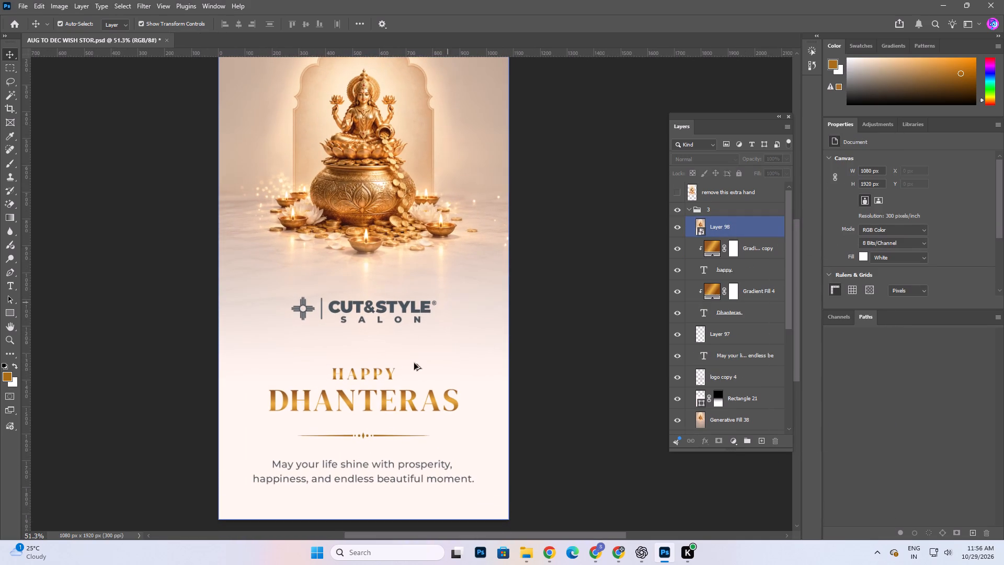
scroll(386, 421, "down", 3, "alt")
key("space")
key("space")
key("space")
key("space")
key("space")
key("space")
left_click_drag(455, 361, 453, 355)
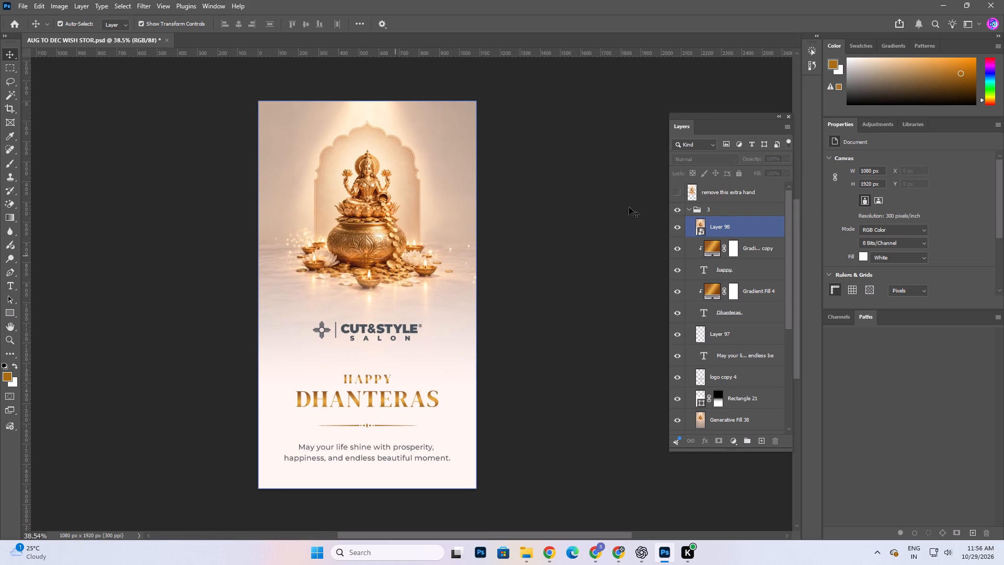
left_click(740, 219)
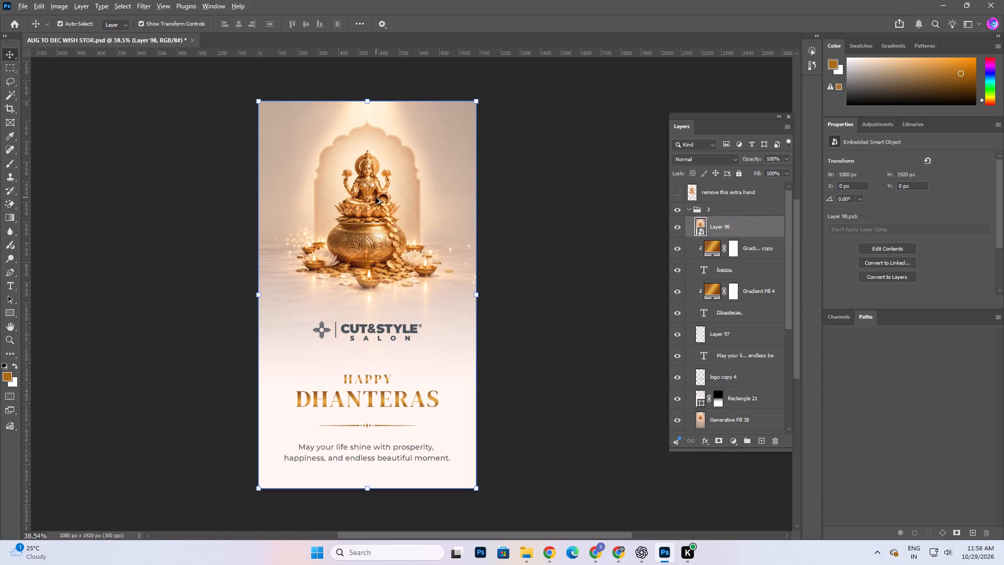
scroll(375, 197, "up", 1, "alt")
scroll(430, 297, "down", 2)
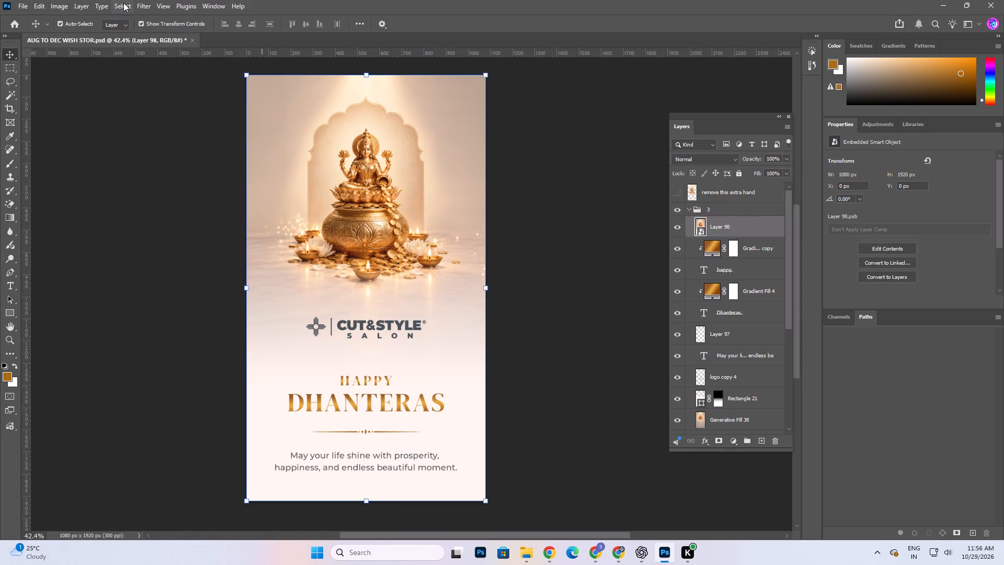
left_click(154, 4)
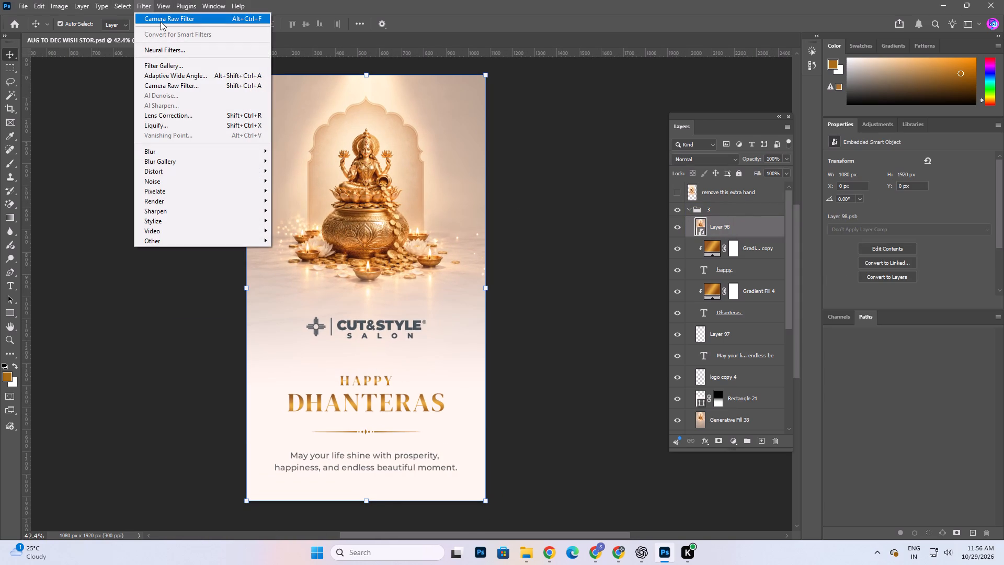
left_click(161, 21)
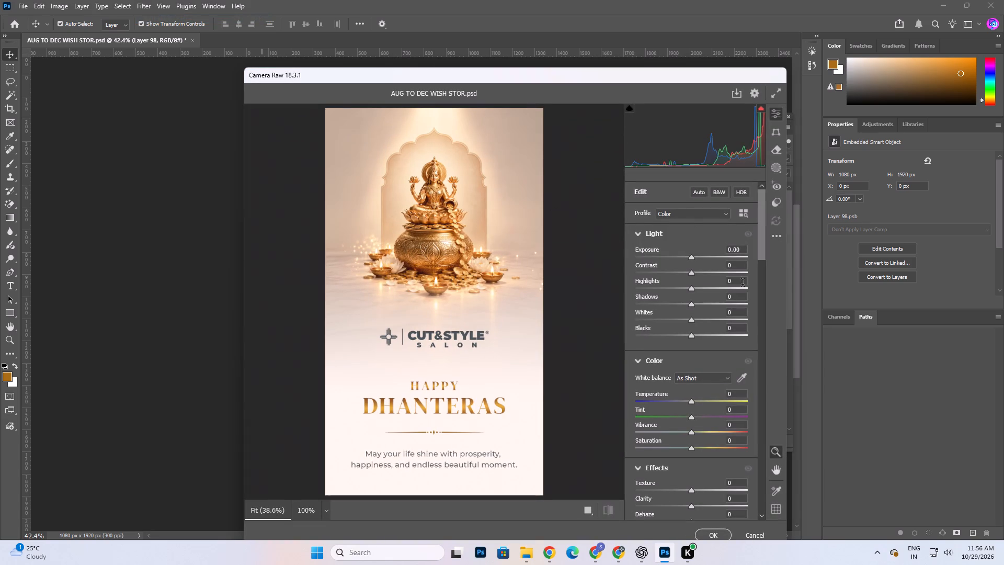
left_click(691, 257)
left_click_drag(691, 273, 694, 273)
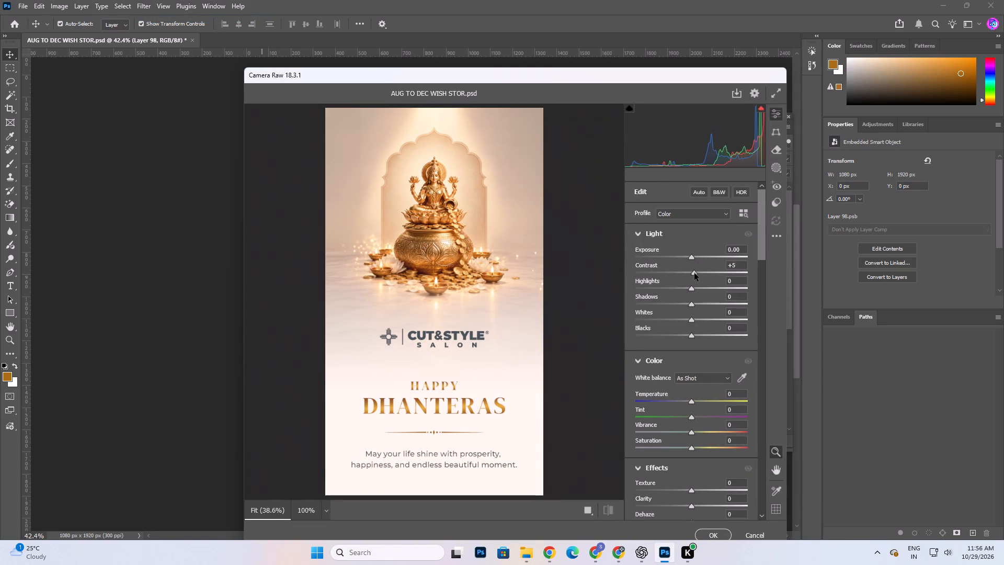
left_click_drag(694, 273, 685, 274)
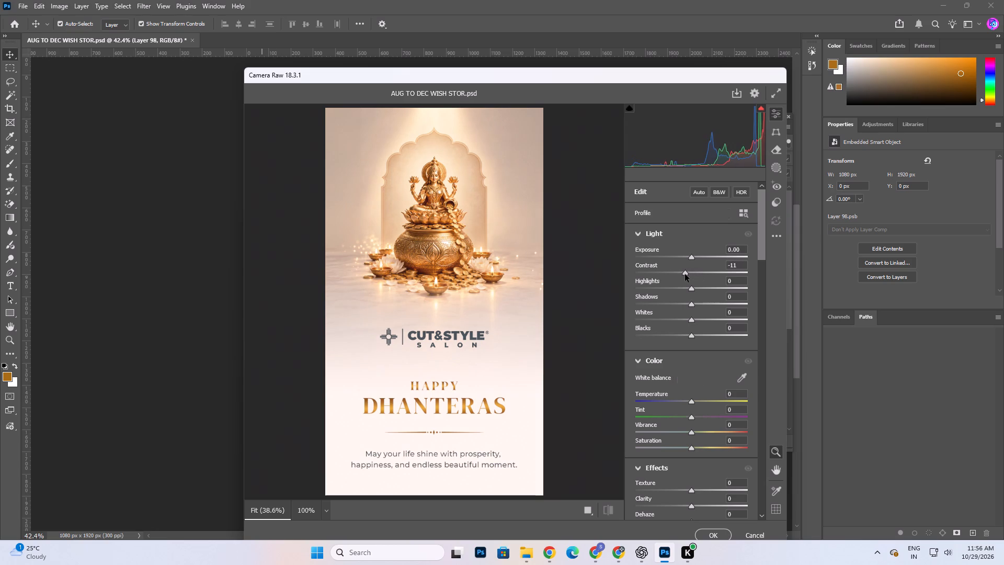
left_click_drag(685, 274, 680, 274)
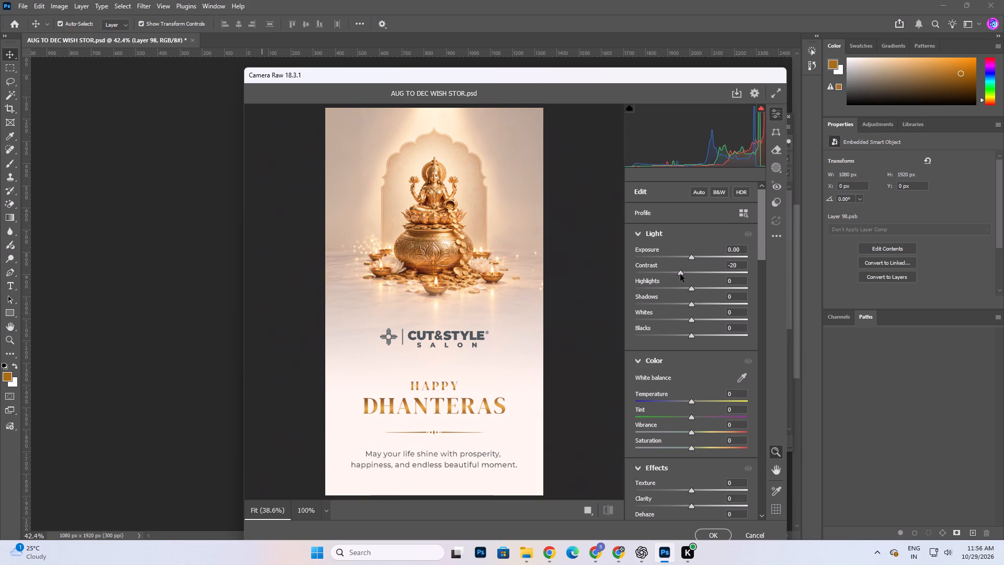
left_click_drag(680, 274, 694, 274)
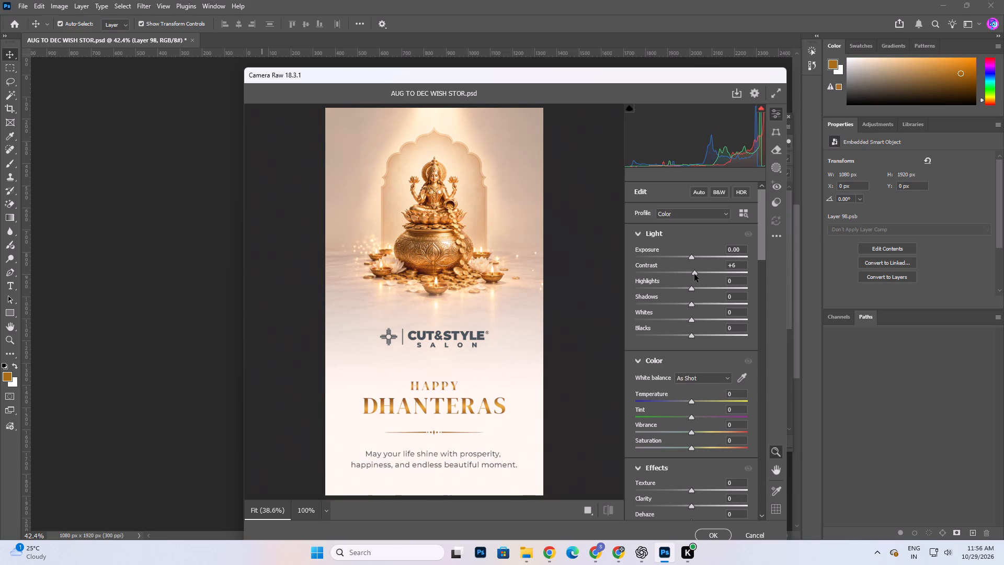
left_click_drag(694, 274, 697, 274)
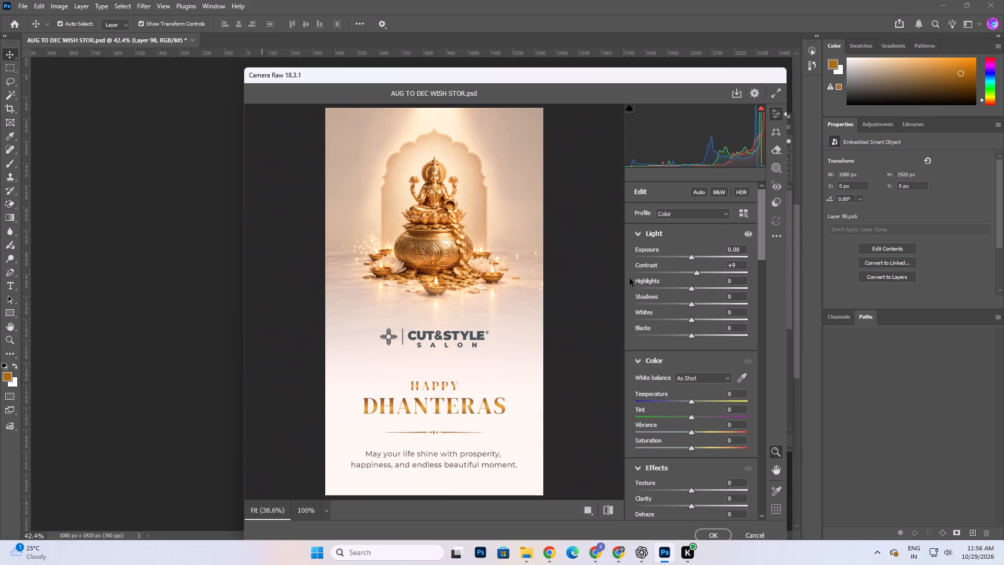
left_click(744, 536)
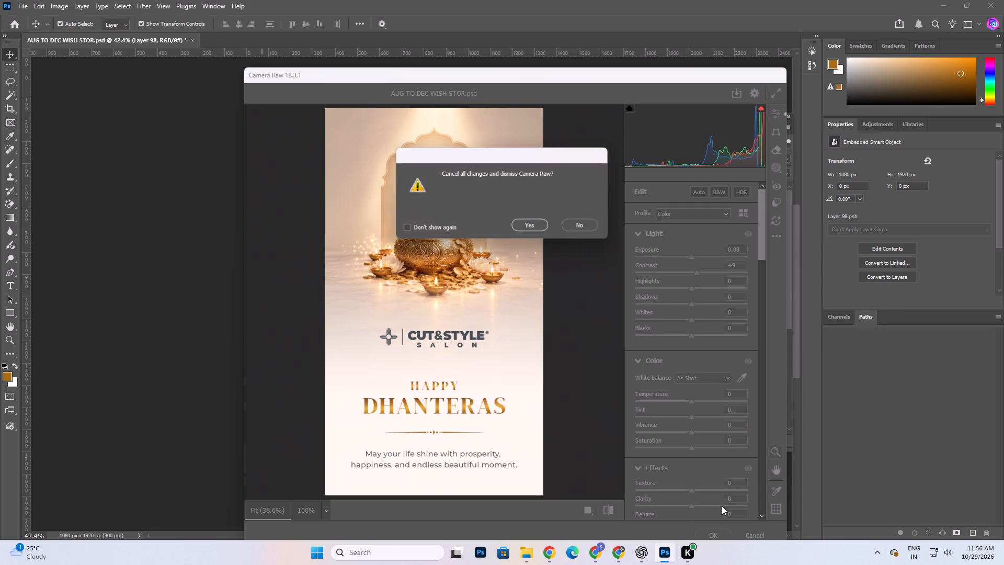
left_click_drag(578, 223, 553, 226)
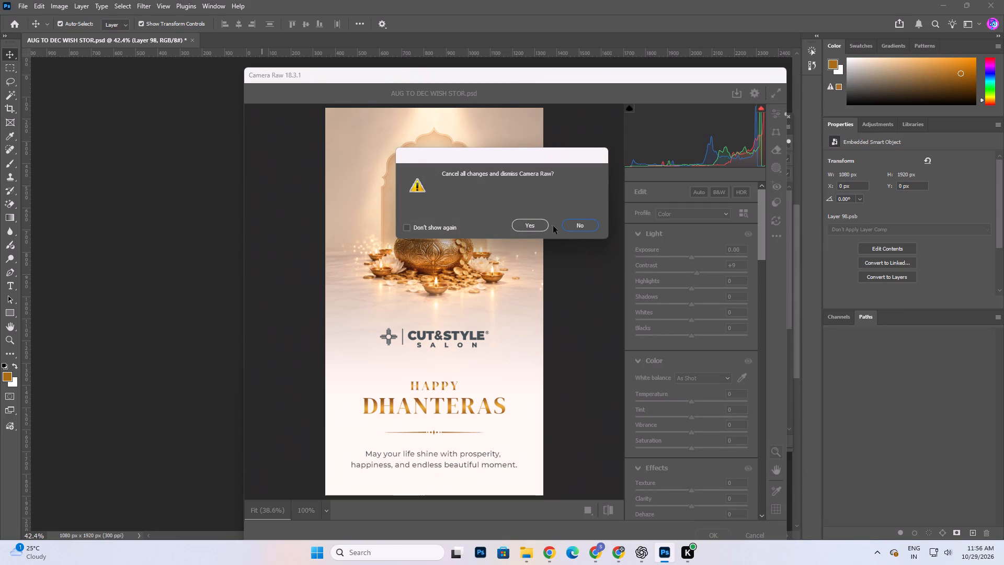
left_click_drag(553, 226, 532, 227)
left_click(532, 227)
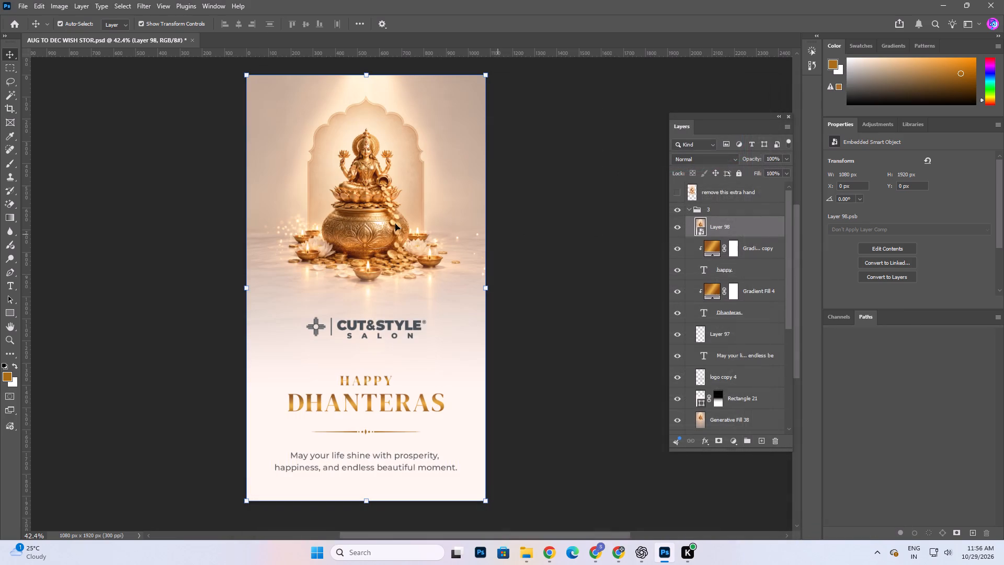
Open Layer 98 in the Camera Raw Filter and set Contrast +12, Highlights +18, Shadows +3, Whites +15 and Blacks -11.
left_click(142, 2)
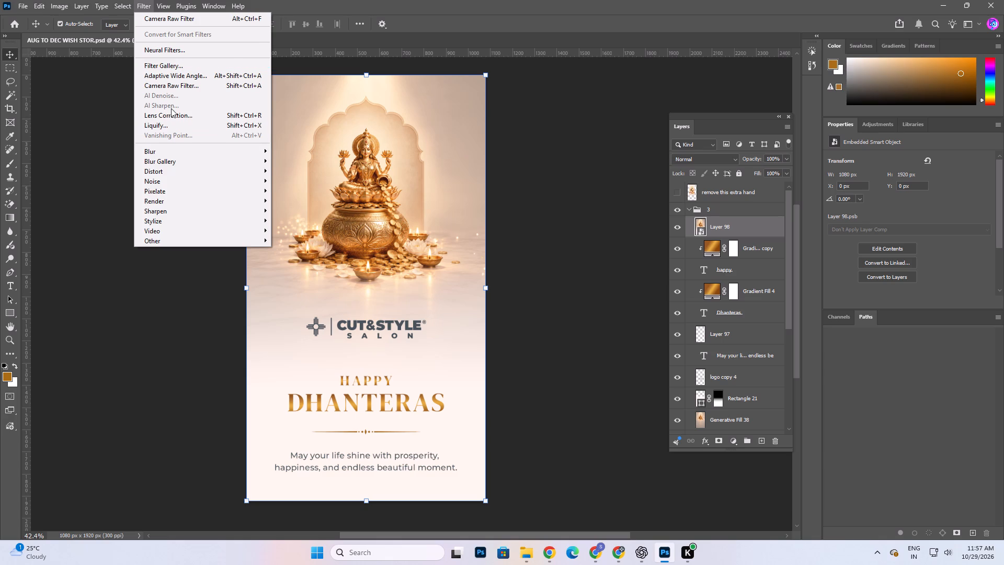
left_click(174, 89)
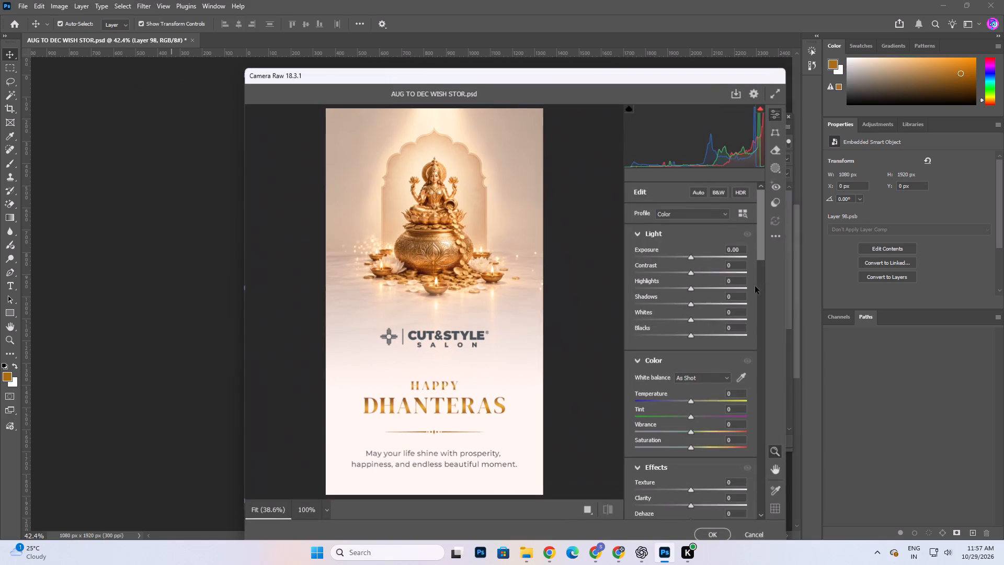
left_click(692, 258)
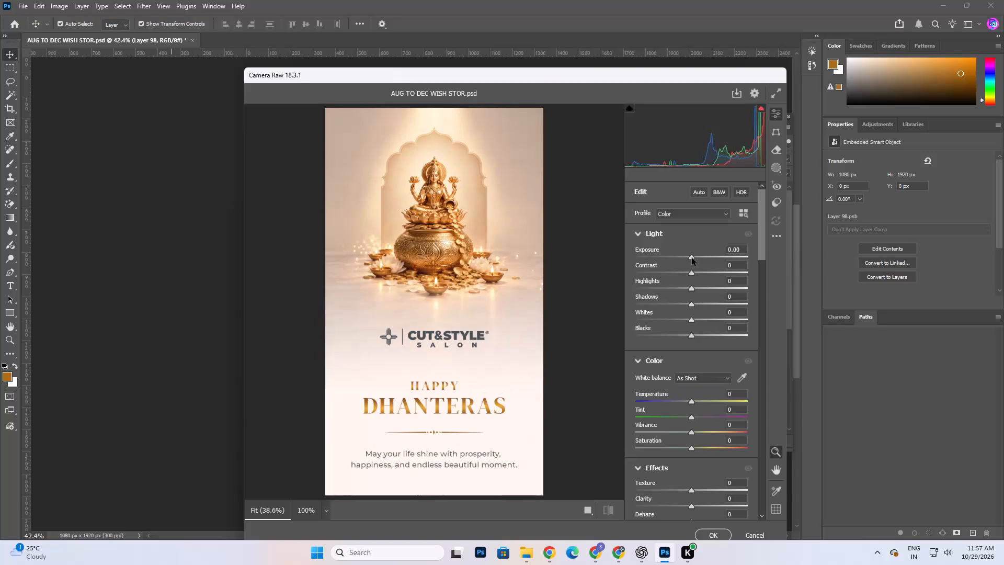
left_click_drag(691, 272, 698, 273)
left_click_drag(692, 288, 697, 289)
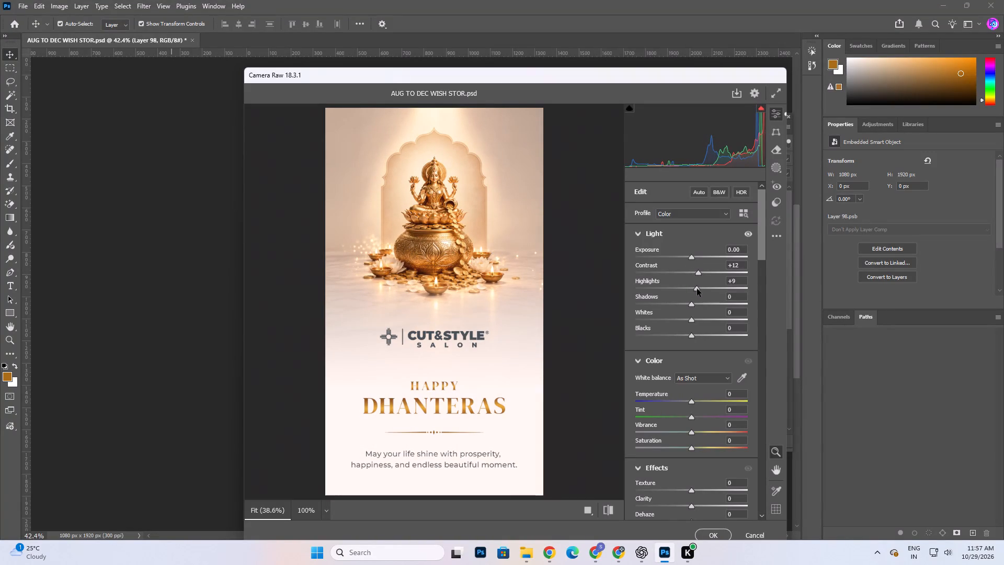
left_click_drag(697, 289, 702, 289)
left_click(691, 302)
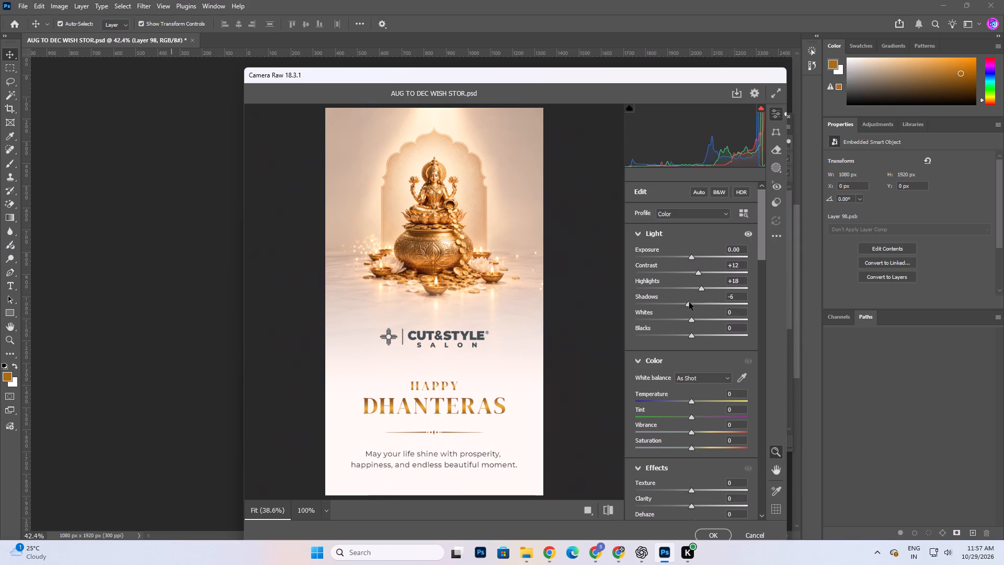
left_click_drag(692, 319, 696, 319)
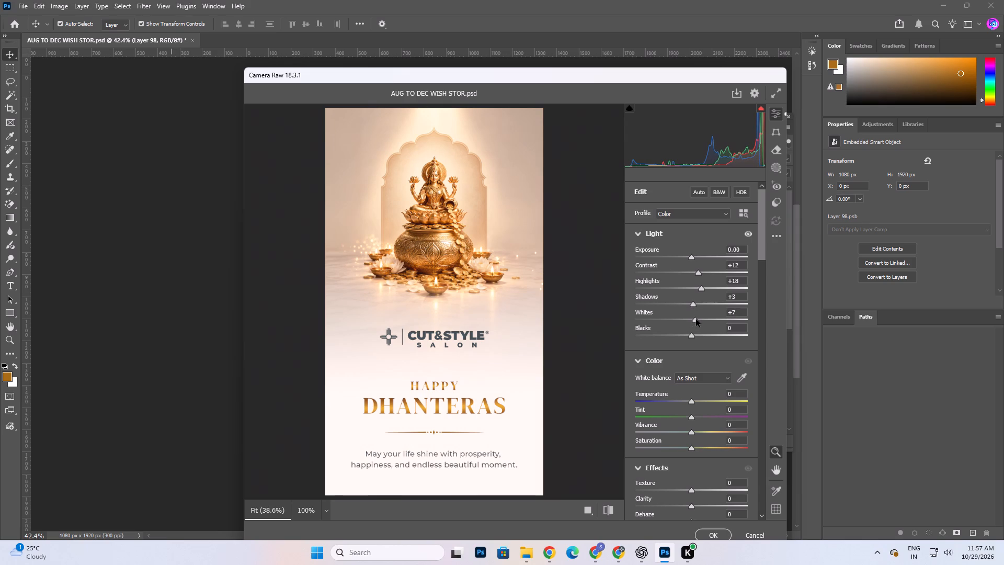
left_click_drag(696, 319, 701, 319)
scroll(701, 322, "down", 2)
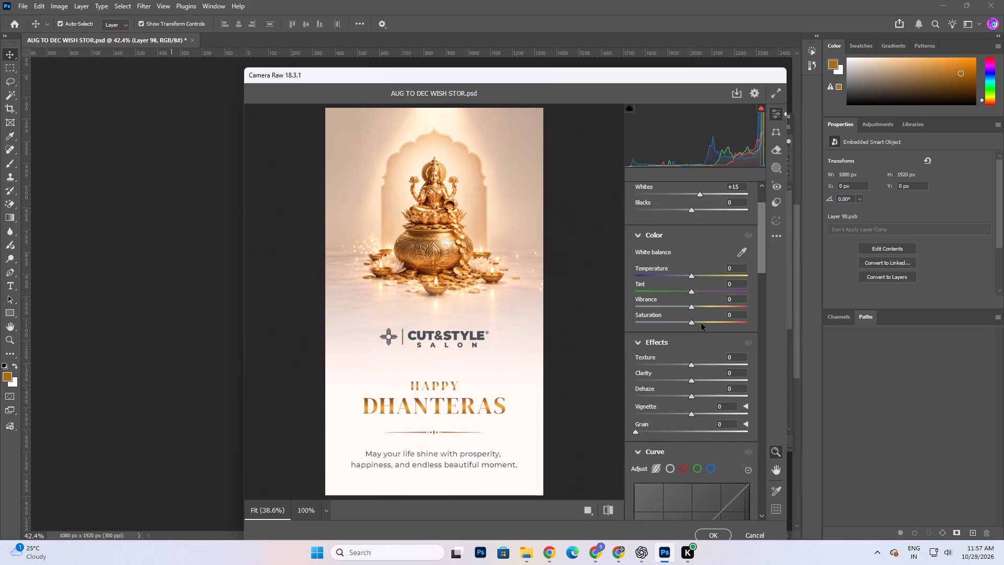
scroll(696, 307, "up", 1)
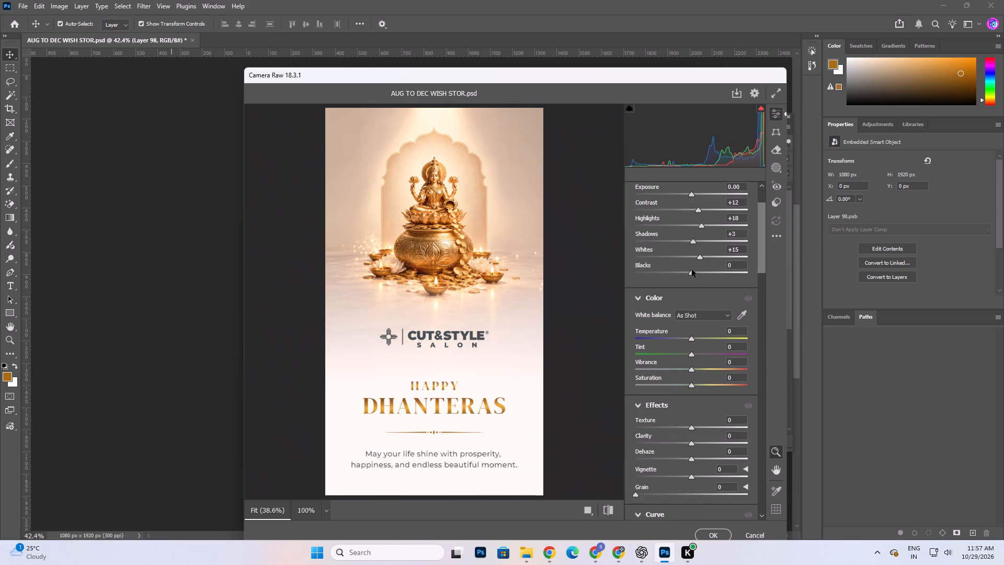
left_click_drag(692, 269, 686, 274)
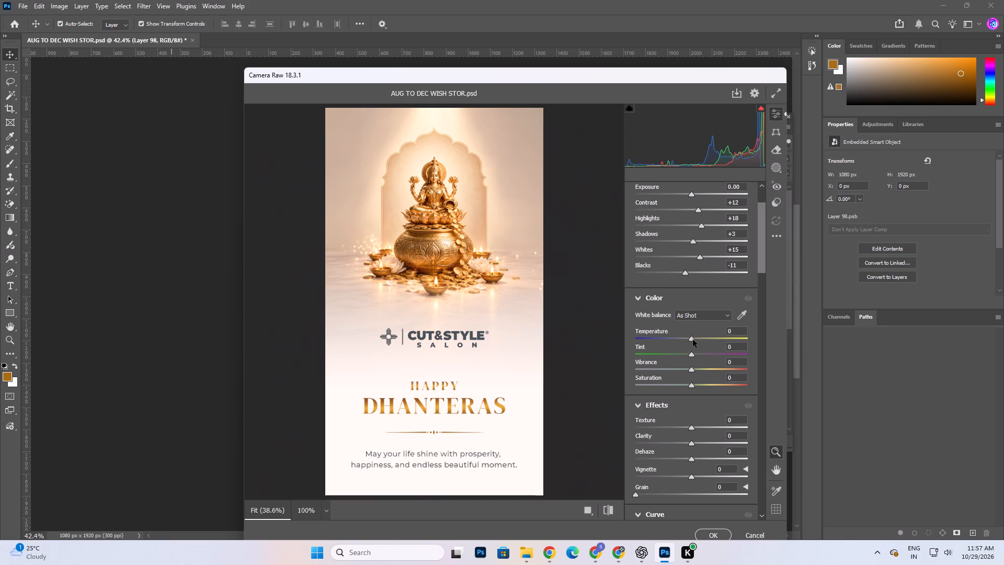
Warm the image's colour with Temperature +7, Tint +1, Vibrance +6 and Saturation -5.
left_click(693, 340)
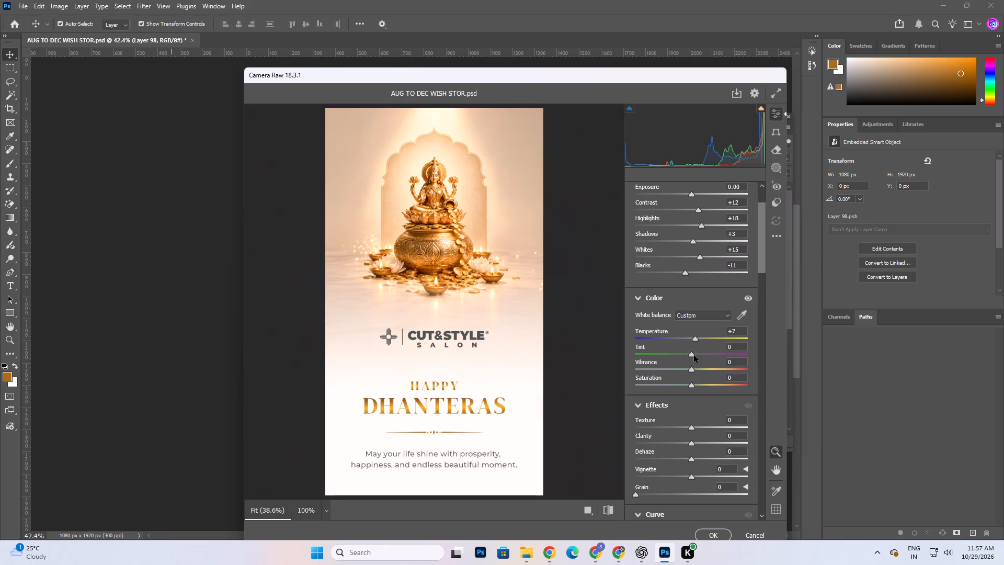
left_click(691, 355)
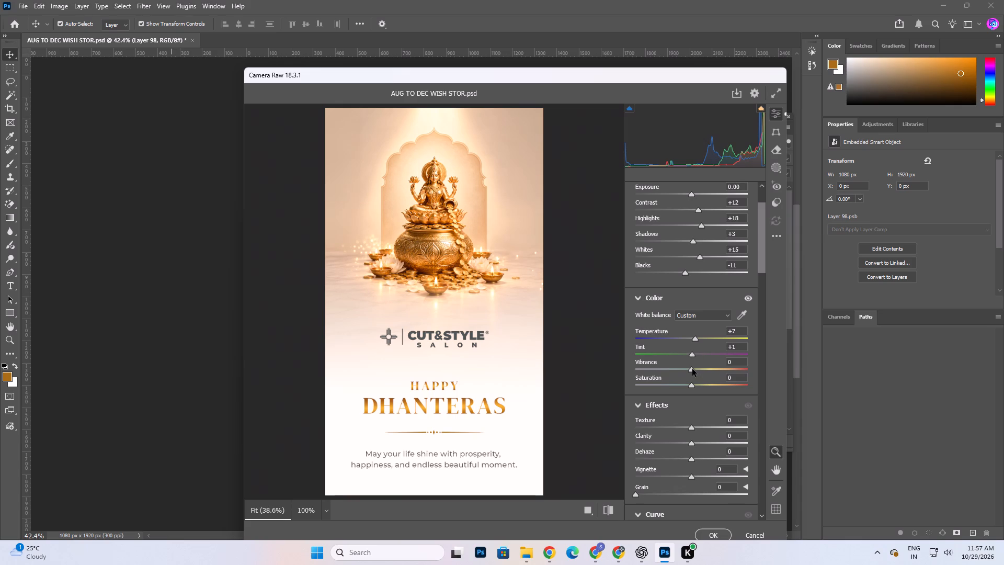
left_click(692, 369)
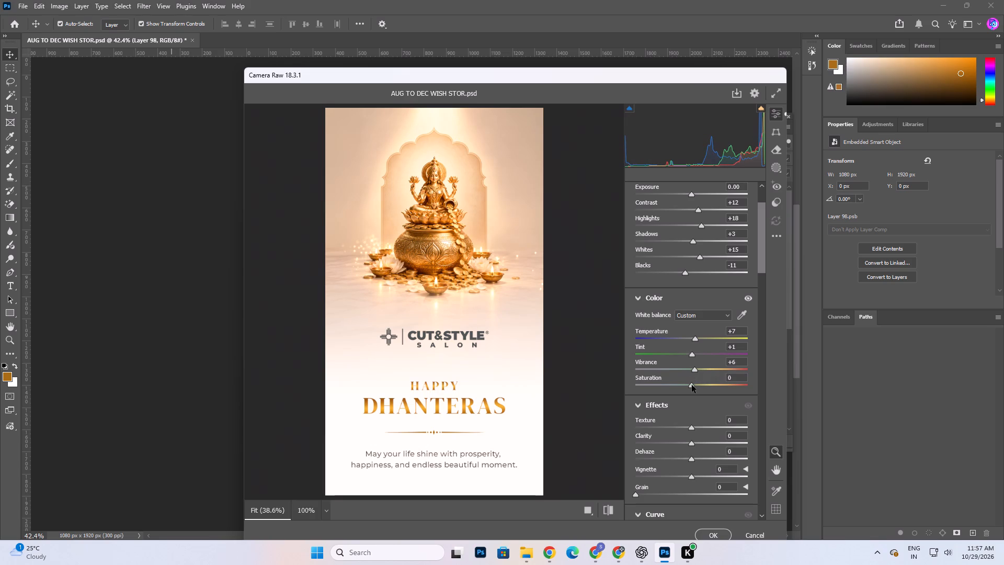
left_click(692, 385)
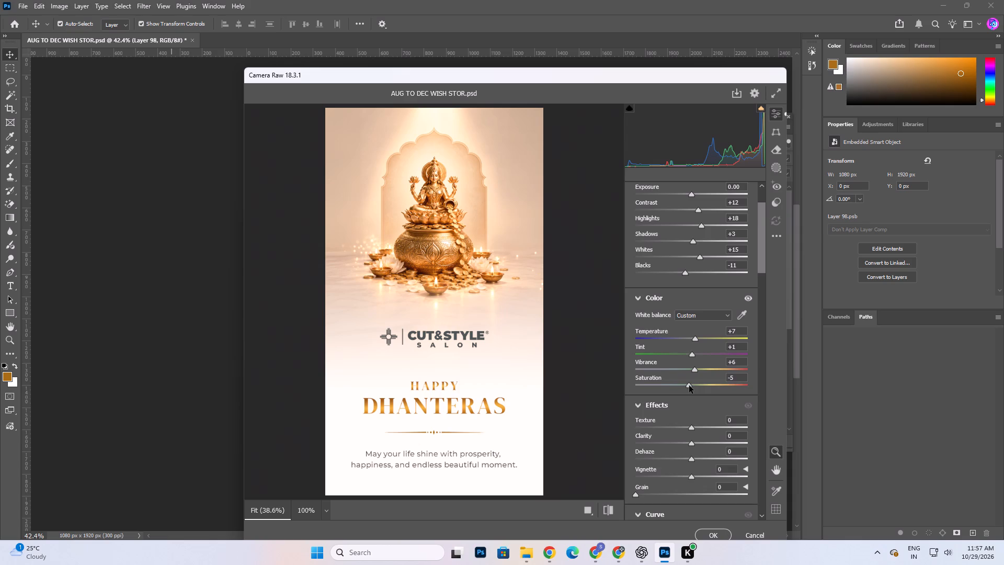
Adjust the parametric curve with Highlights +2, Lights -2, lowered Darks and raised Shadows, and apply the Camera Raw Filter.
scroll(693, 373, "down", 2)
scroll(706, 323, "down", 2)
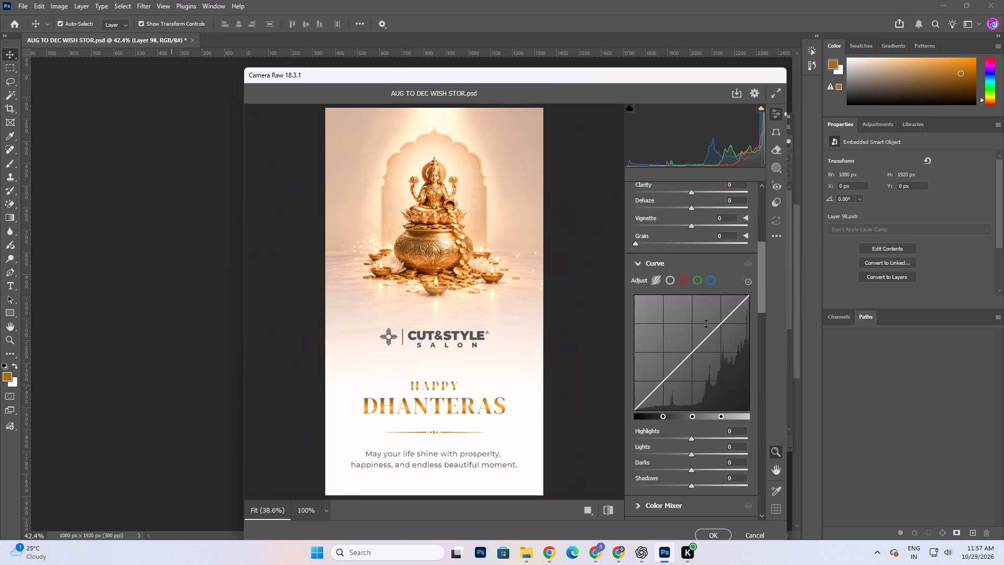
scroll(698, 330, "down", 2)
left_click(692, 314)
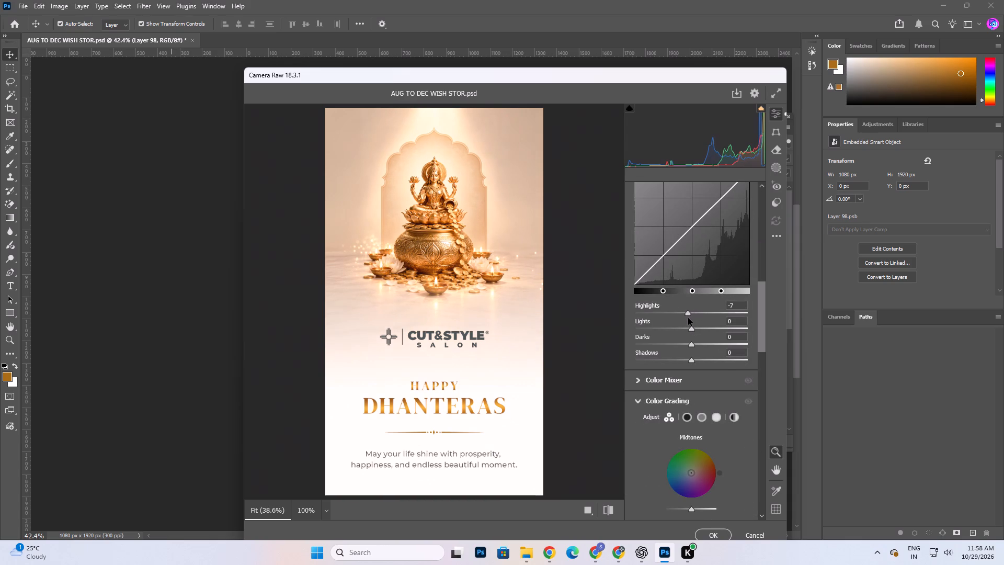
left_click(691, 327)
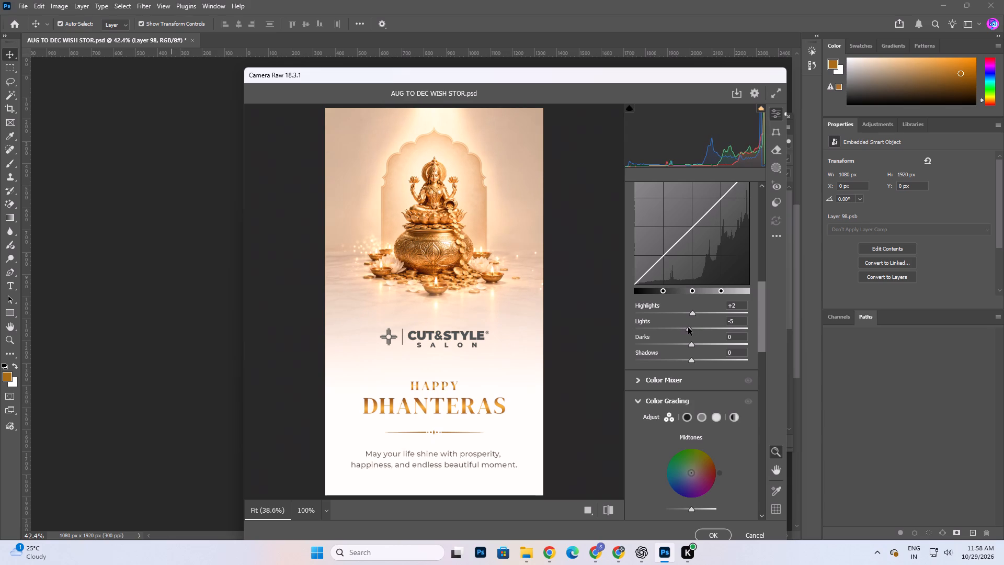
left_click_drag(691, 345, 688, 344)
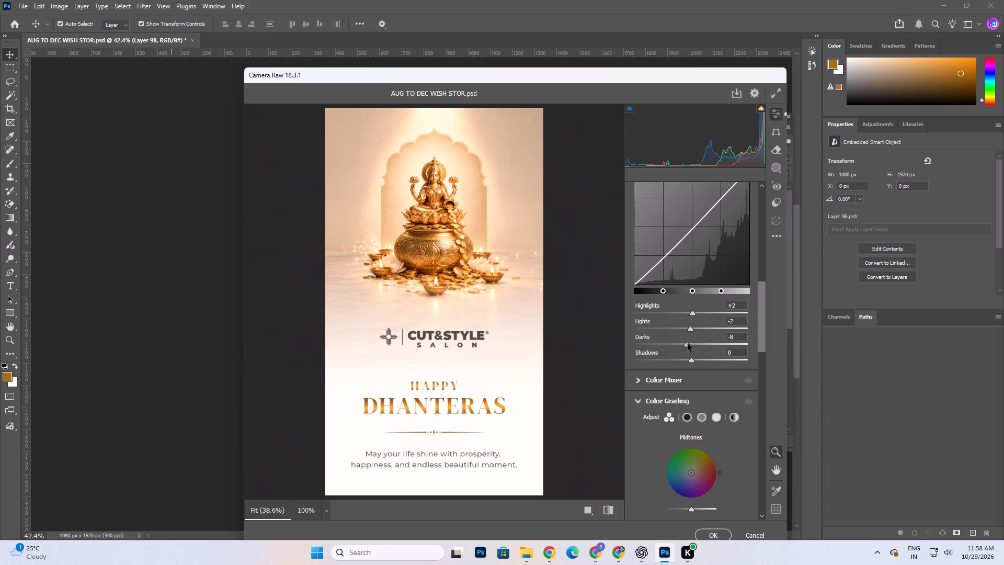
left_click_drag(688, 344, 682, 343)
left_click_drag(691, 360, 699, 359)
scroll(699, 359, "down", 2)
scroll(711, 432, "down", 3)
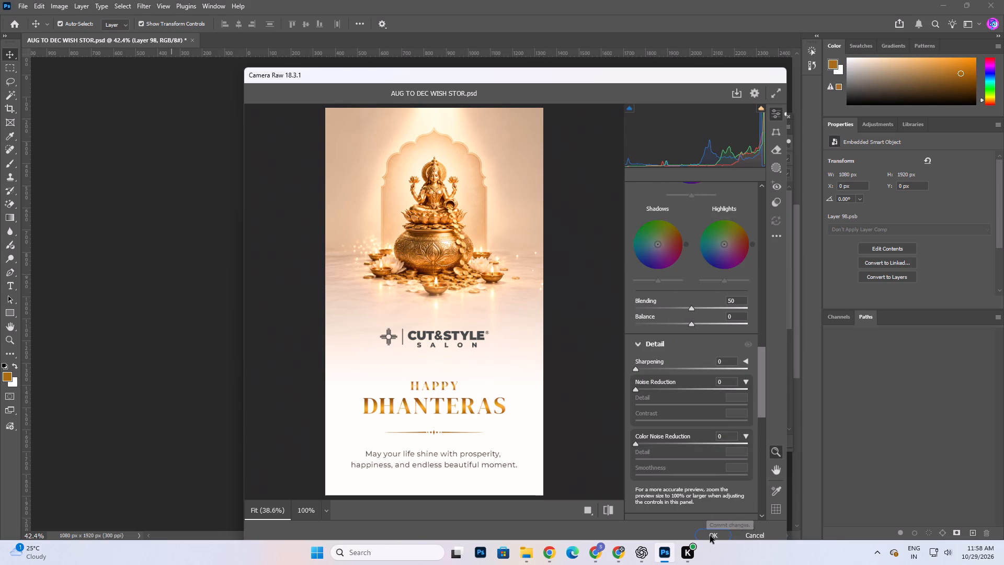
left_click(711, 534)
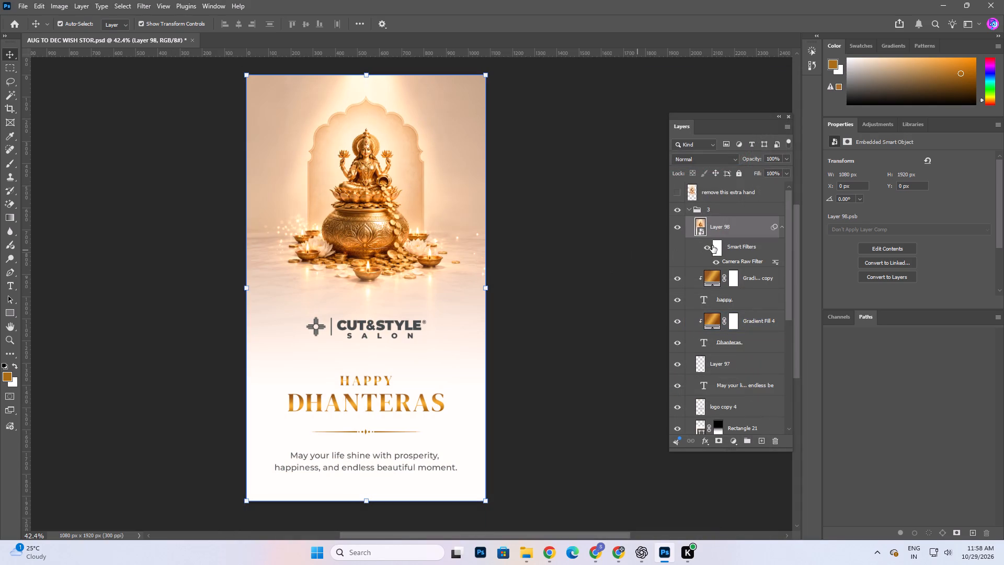
Compare the design with and without Layer 98's smart filters, keep them enabled and save the document.
left_click(705, 243)
left_click(705, 243)
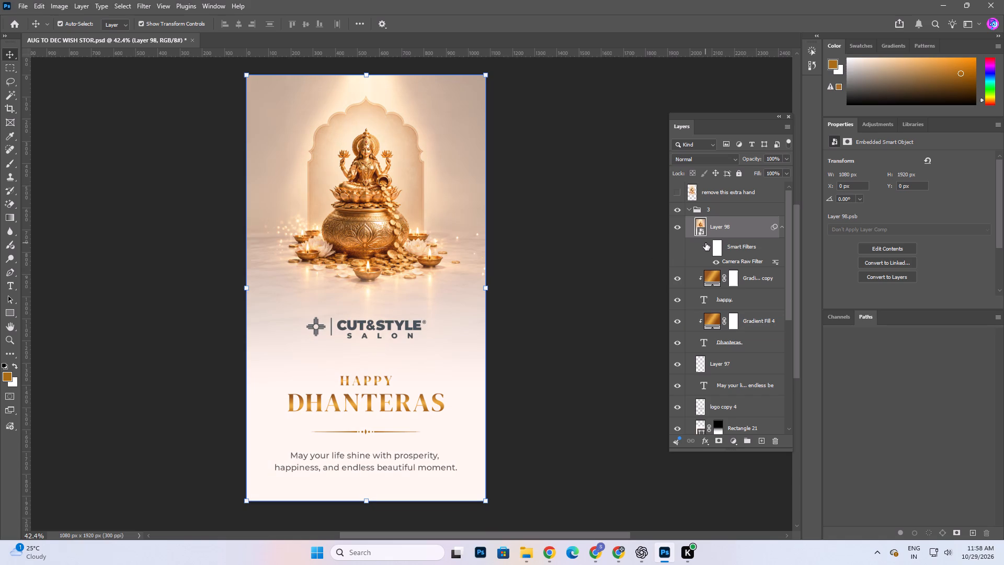
key("ctrl+s")
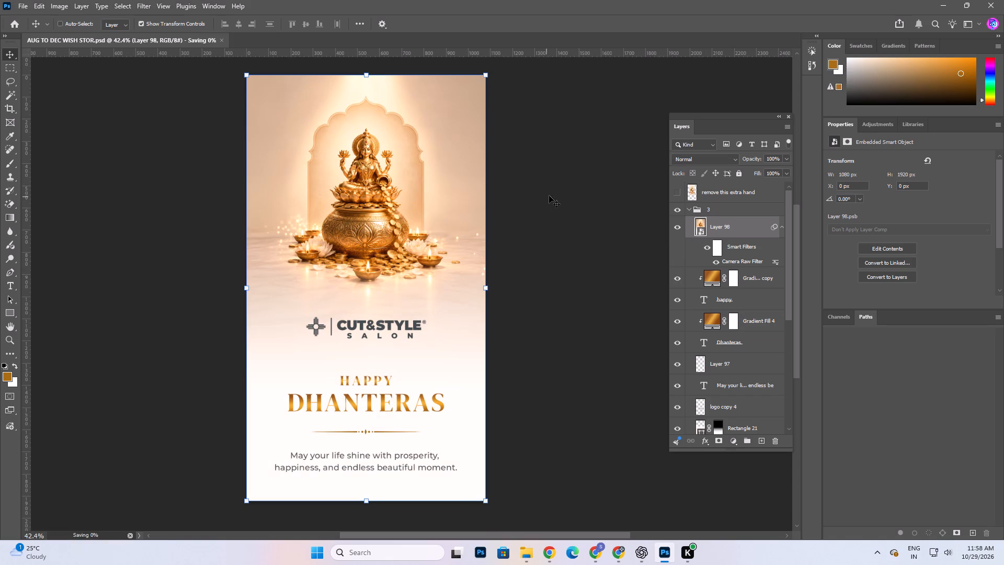
Clear the layer selection and examine the graded artwork, logo, title and greeting text up close and as a whole.
scroll(484, 281, "down", 2)
left_click(534, 308)
key("space")
key("space")
key("space")
left_click_drag(498, 324, 496, 312)
scroll(325, 398, "up", 5, "alt")
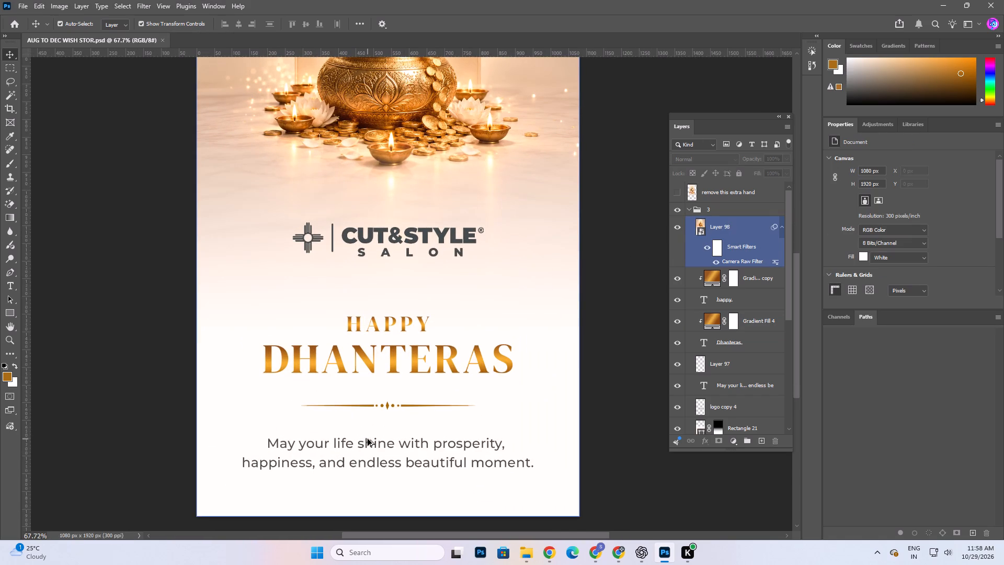
scroll(368, 439, "down", 5, "alt")
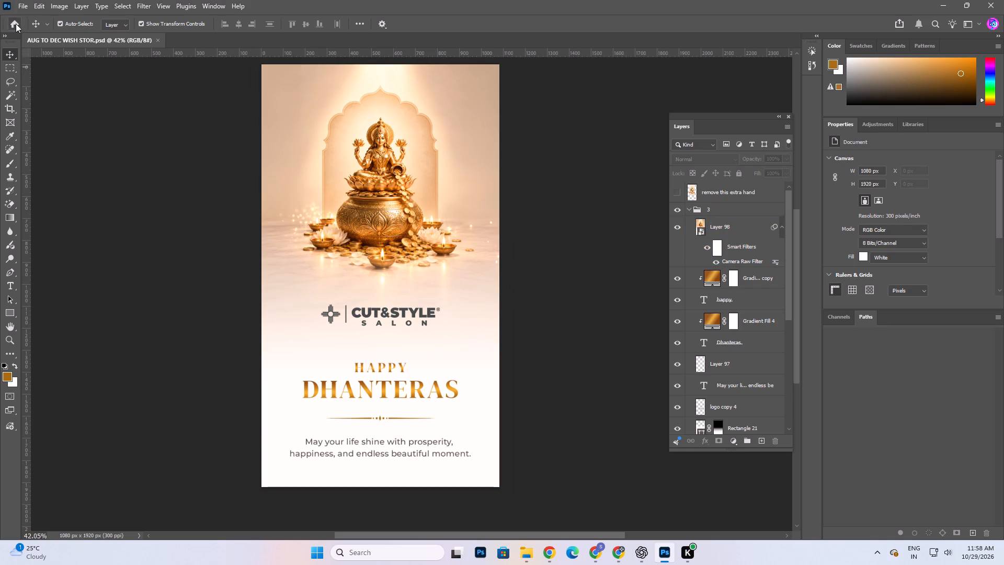
Export the design for web as a JPEG named Dhanteras3 in the AUG TO DEC folder and save the document.
left_click(24, 6)
left_click(65, 191)
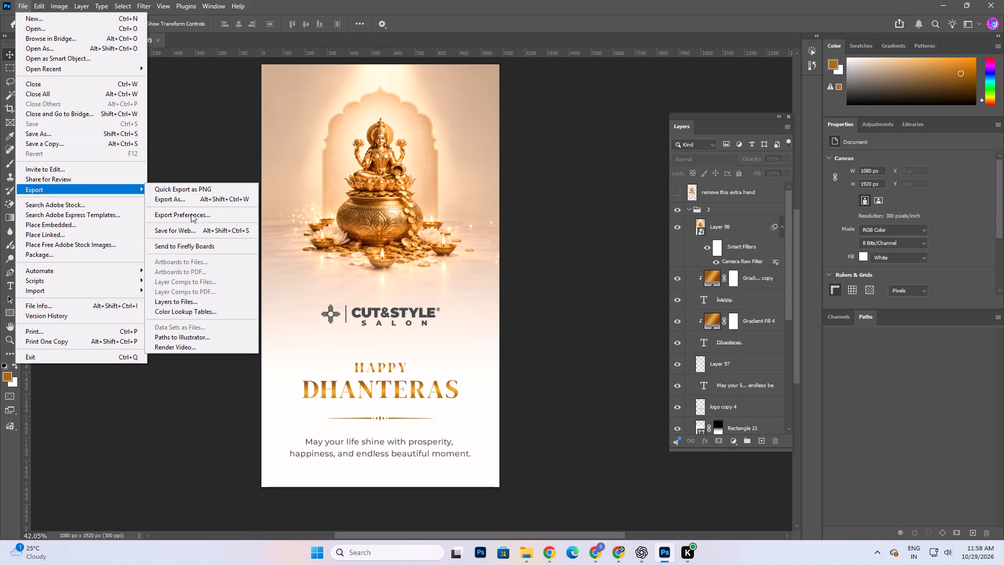
left_click(196, 229)
left_click(465, 431)
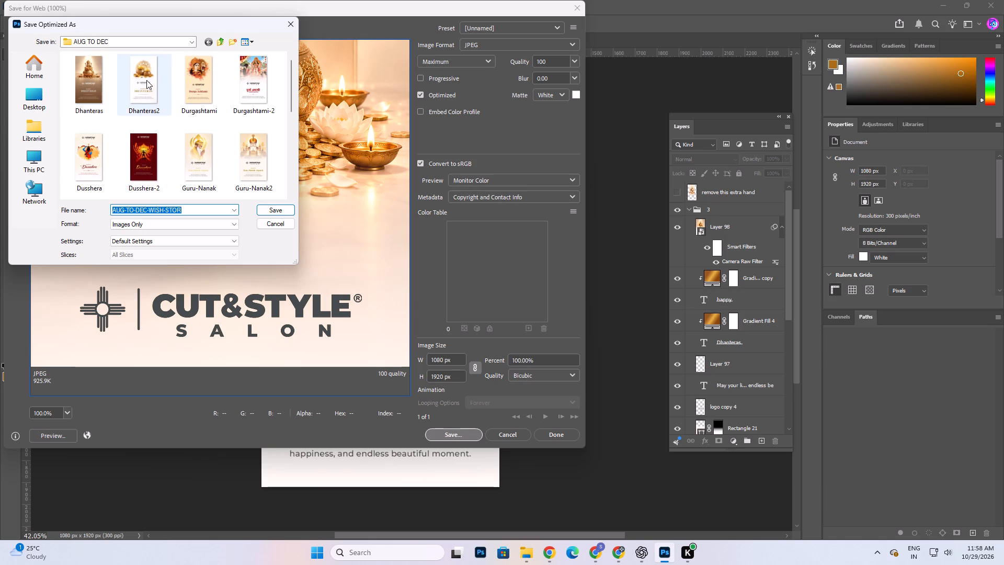
left_click(146, 80)
left_click(140, 209)
left_click(140, 210)
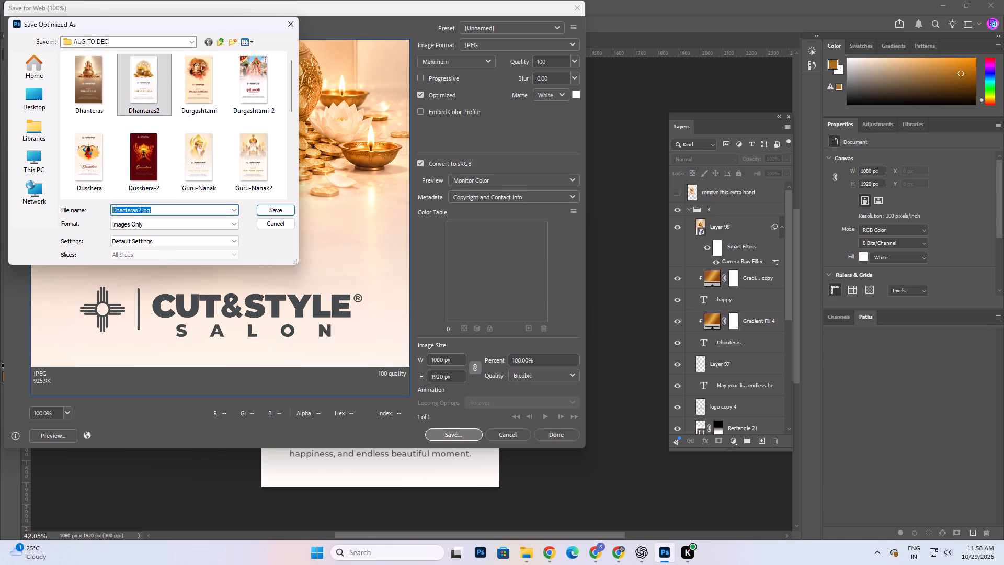
key("BackSpace")
key("3")
key("Return")
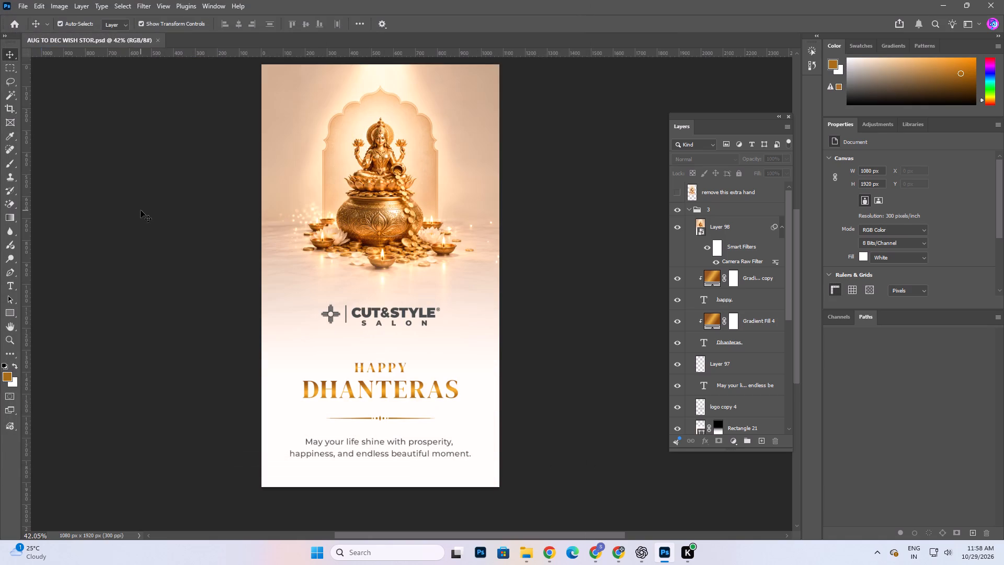
key("ctrl+s")
Collapse the layer groups, combine the top groups 3, 2 and 1 into one group and name it DHANTERAS.
left_click(689, 207)
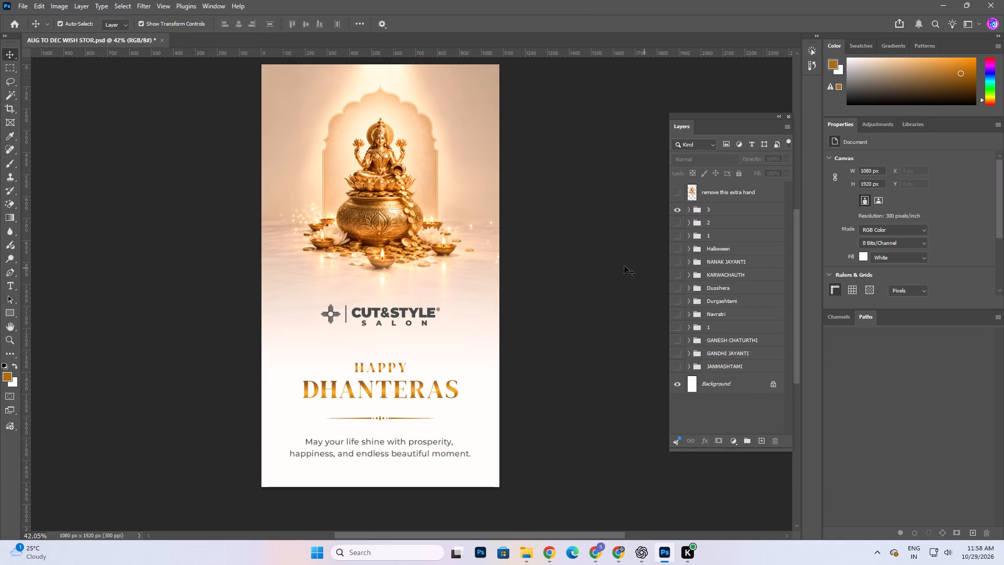
left_click(617, 265)
left_click(718, 232)
left_click(718, 210, "shift")
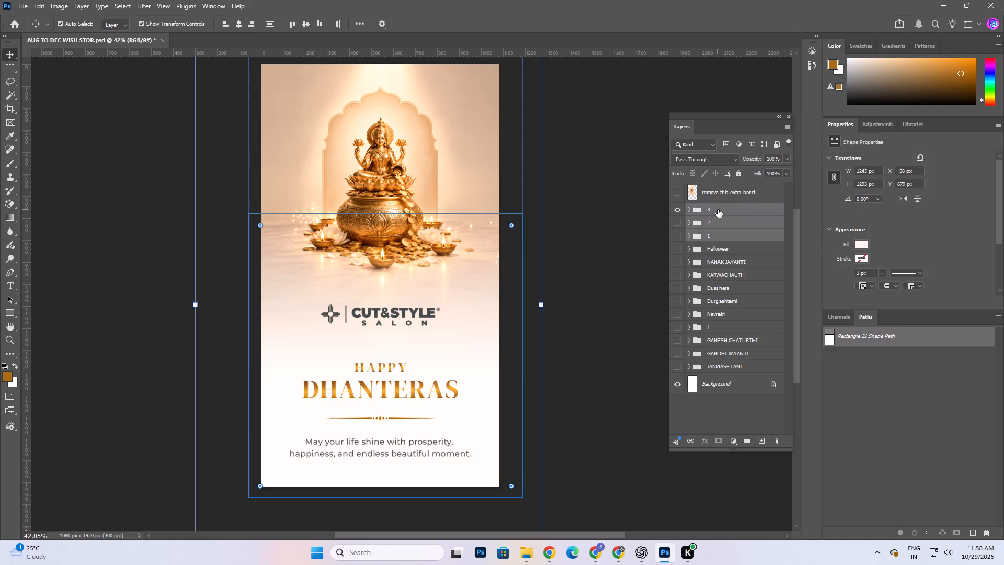
key("ctrl+g")
double_click(718, 212)
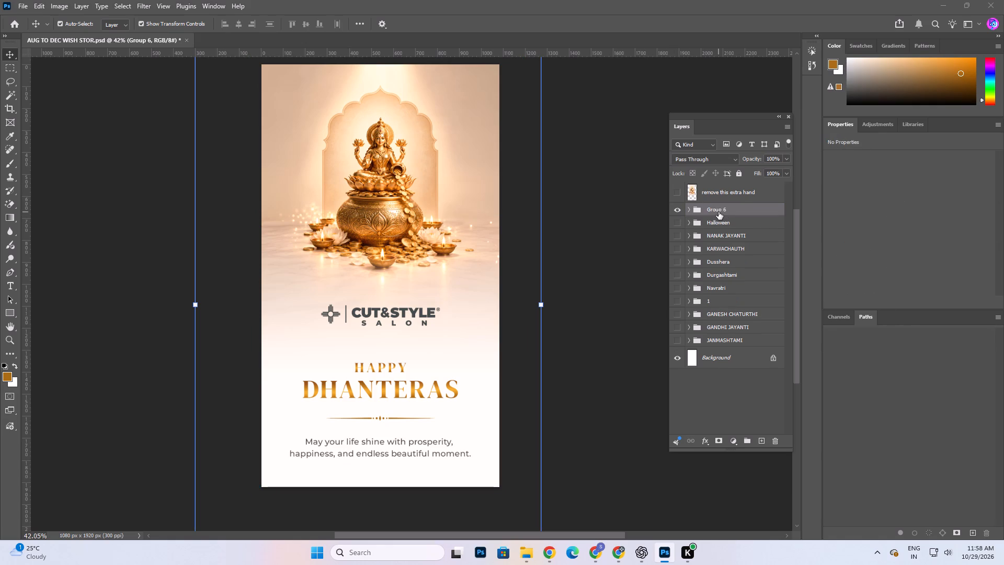
type("DHANTERAS")
key("Return")
Clear the layer selection and save the AUG TO DEC WISH STOR document.
left_click(585, 243)
key("ctrl+s")
key("ctrl+s")
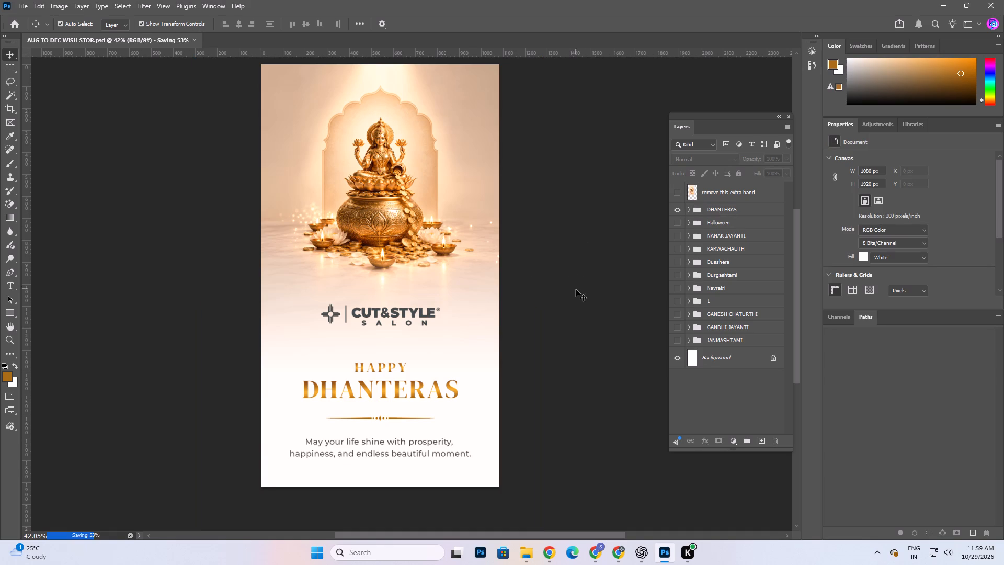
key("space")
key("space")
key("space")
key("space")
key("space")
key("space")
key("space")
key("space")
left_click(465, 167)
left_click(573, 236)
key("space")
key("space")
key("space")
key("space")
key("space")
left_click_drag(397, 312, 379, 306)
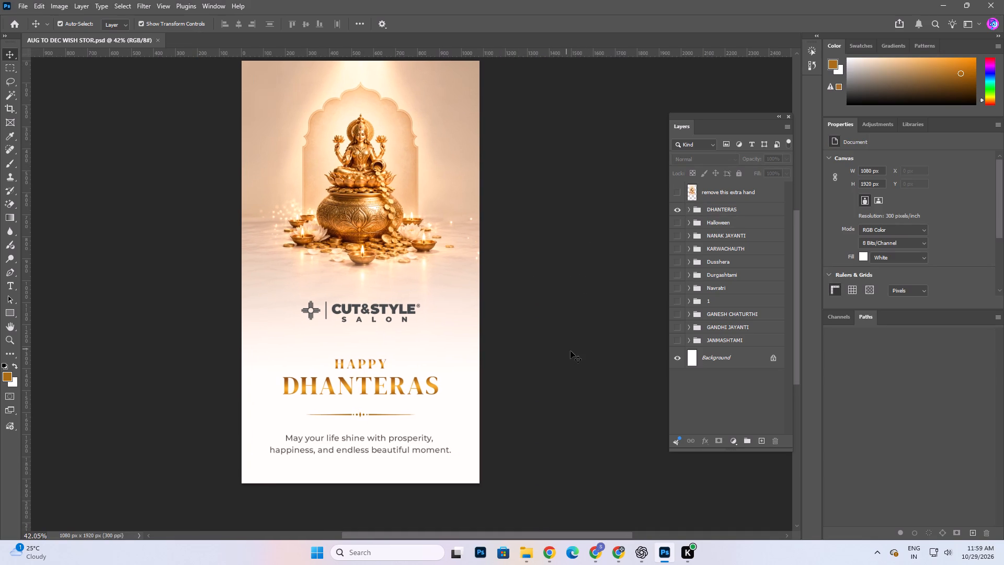